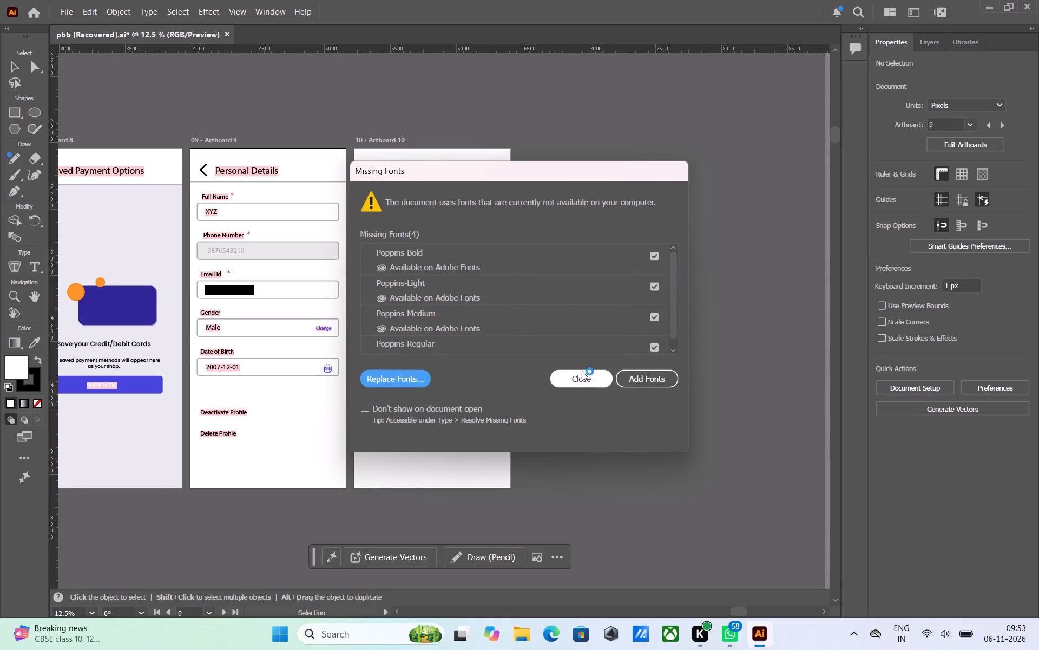
Dismiss the Missing Fonts dialog without replacing or adding any fonts.
click(583, 374)
Look over the app screen artboards from Personal Details back to the User account menu on Artboard 1.
middle_drag(139, 199, 252, 192)
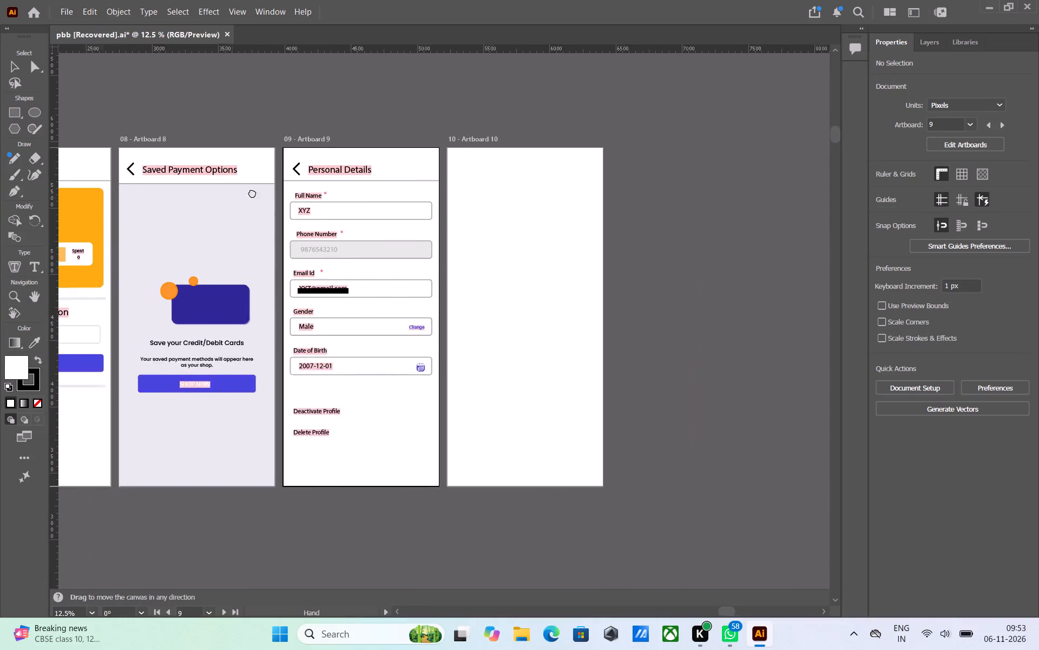
middle_drag(252, 192, 272, 190)
middle_drag(185, 219, 269, 193)
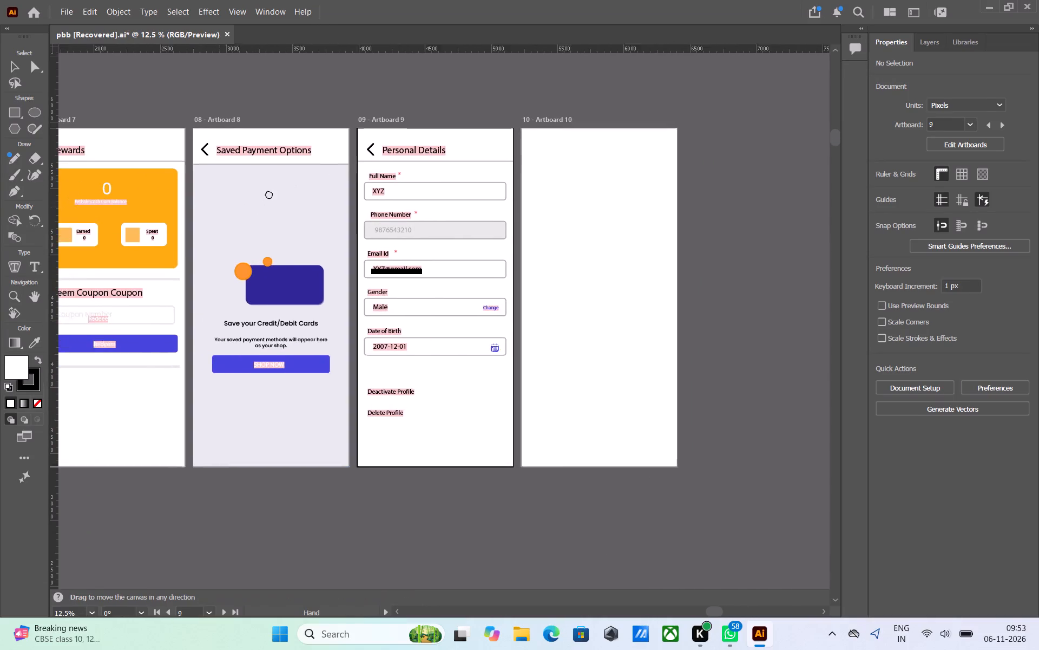
middle_drag(269, 193, 336, 189)
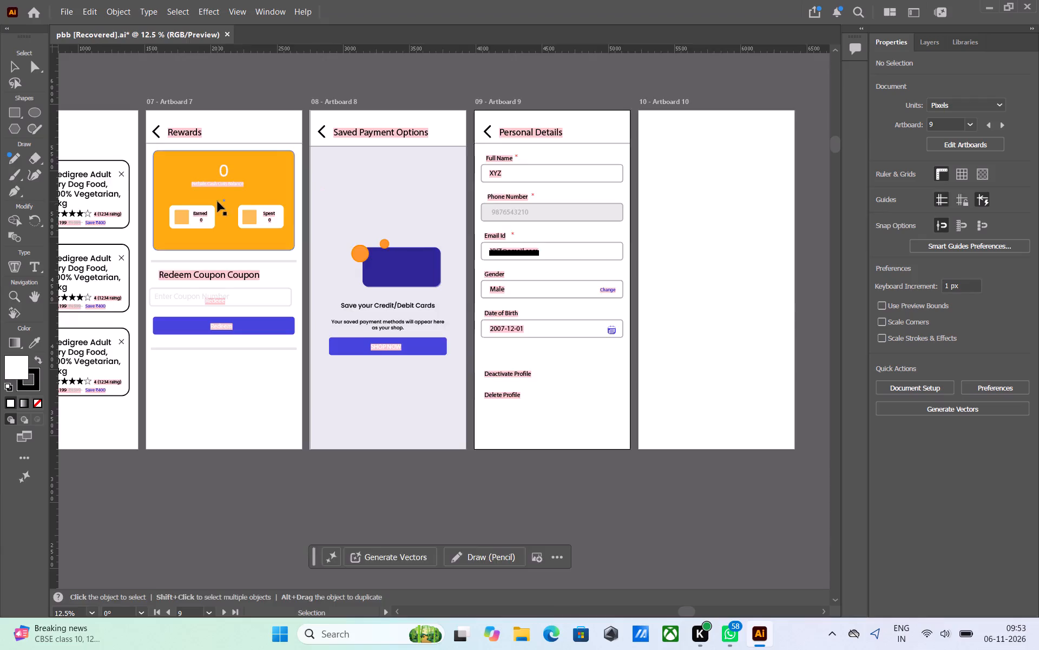
middle_drag(218, 201, 543, 213)
middle_drag(254, 228, 568, 222)
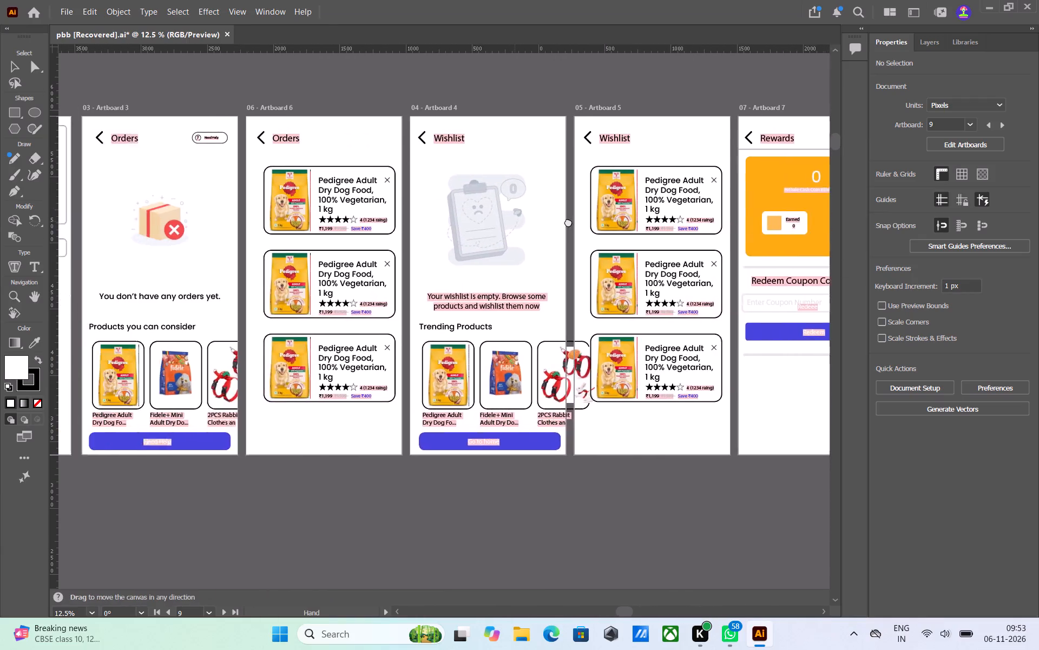
middle_drag(568, 222, 580, 220)
middle_drag(249, 219, 585, 205)
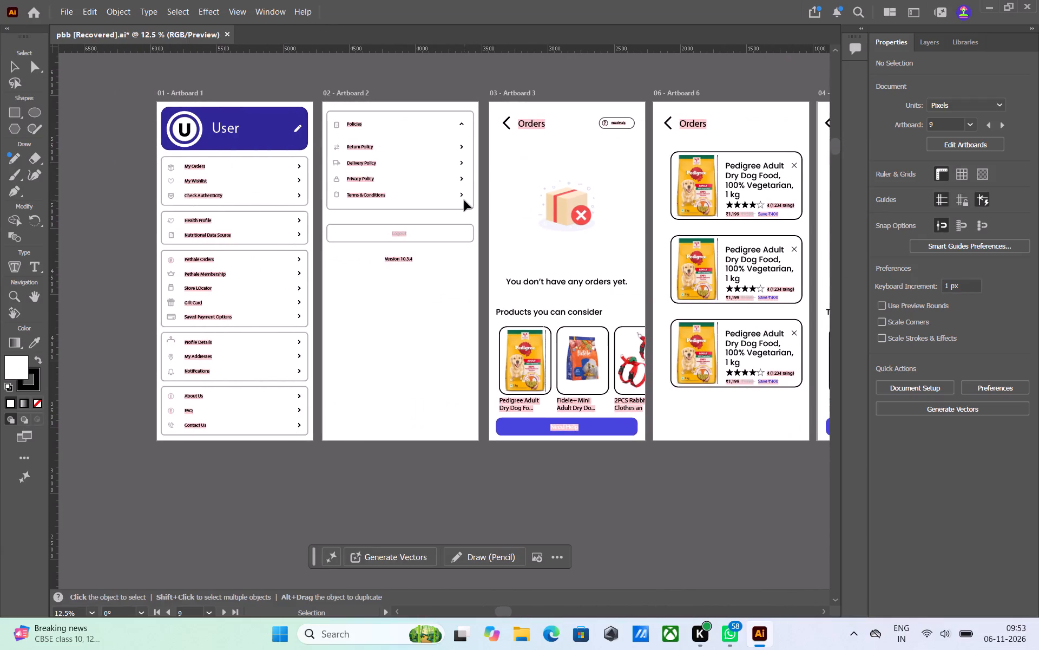
middle_drag(521, 186, 343, 194)
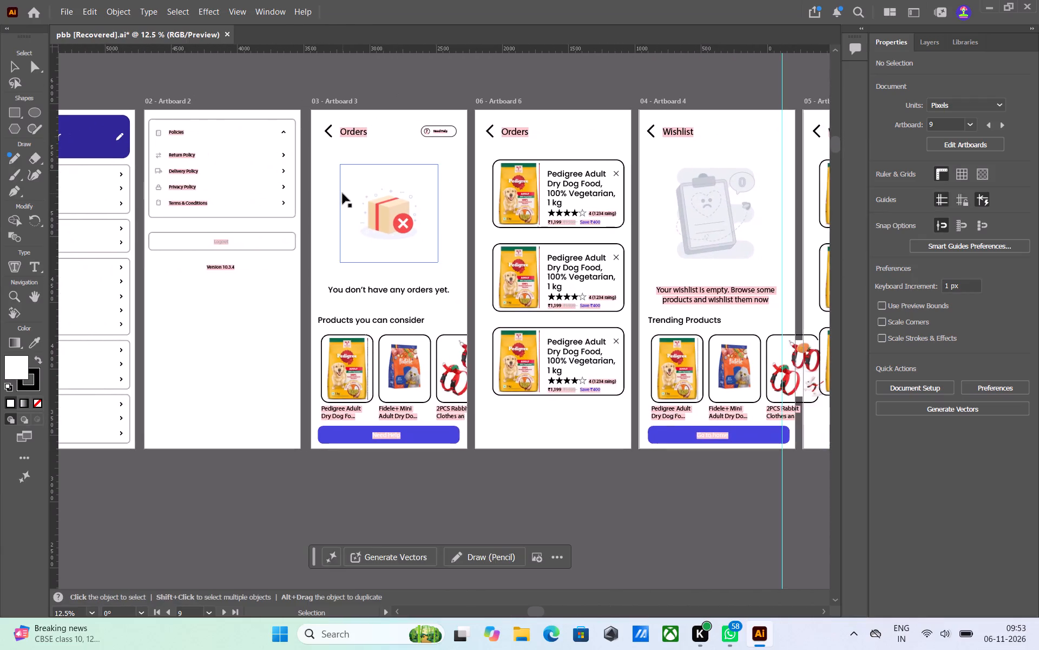
Examine the empty Orders screen on Artboard 3, from its box illustration down to the Need Help button.
scroll(344, 191, down, 2)
scroll(344, 191, up, 1)
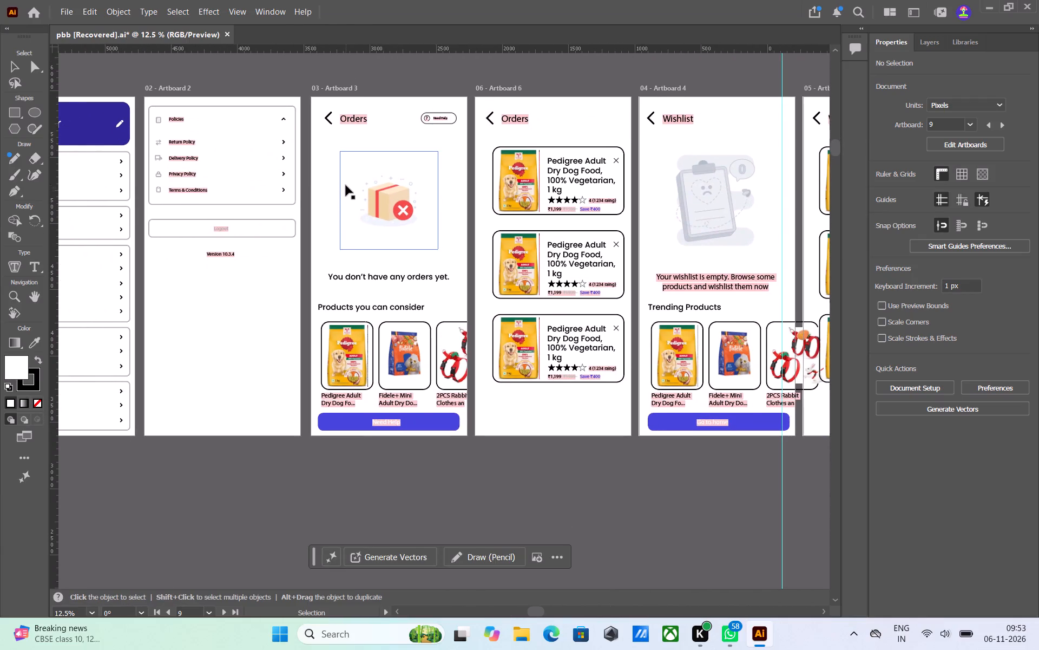
alt+scroll(347, 175, up, 5)
alt+scroll(347, 175, down, 2)
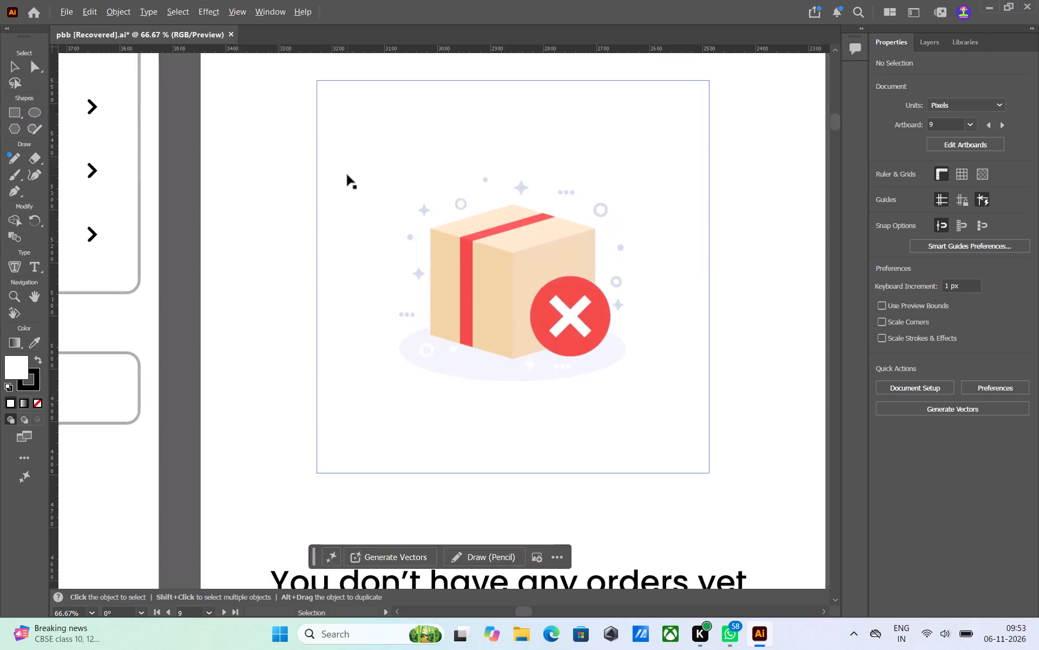
alt+scroll(347, 175, down, 2)
alt+scroll(347, 175, up, 1)
click(307, 194)
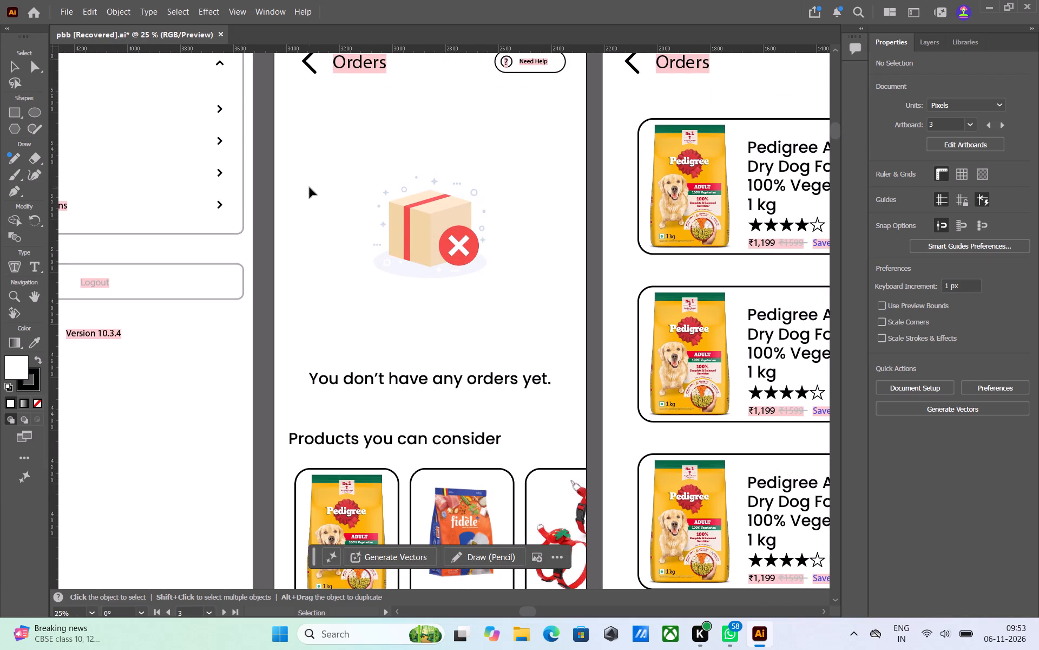
scroll(362, 187, down, 3)
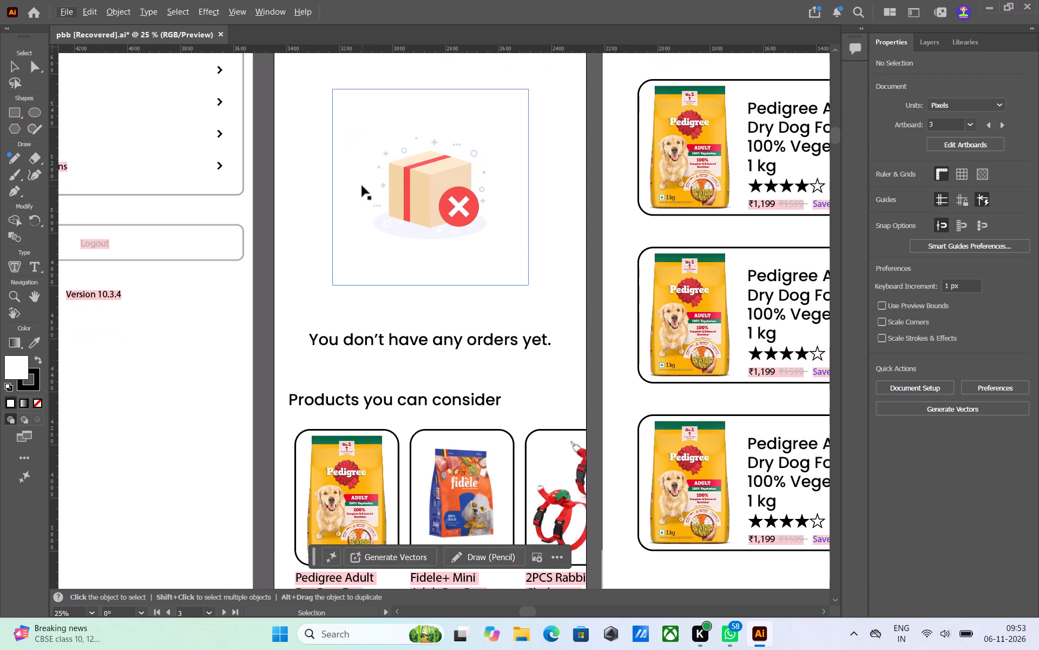
scroll(362, 186, down, 4)
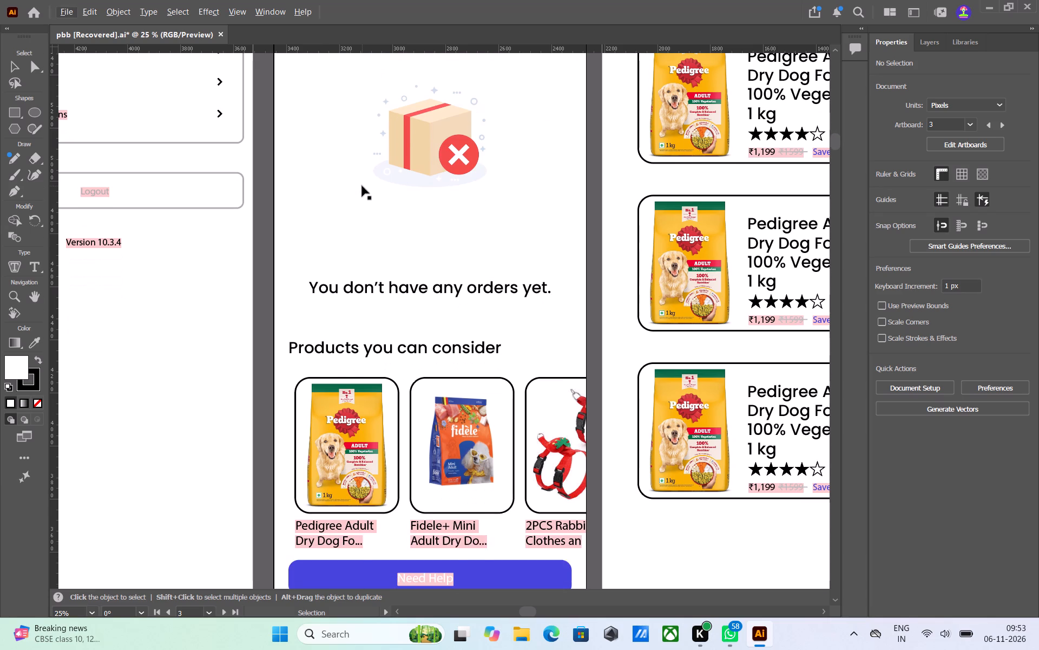
scroll(362, 186, down, 2)
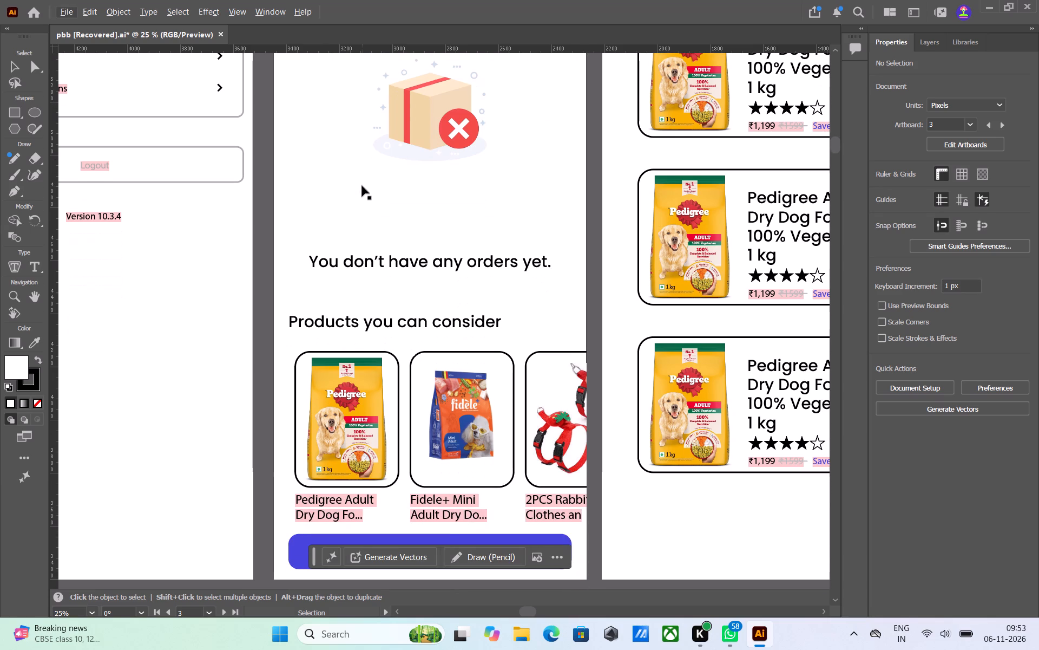
scroll(362, 186, down, 2)
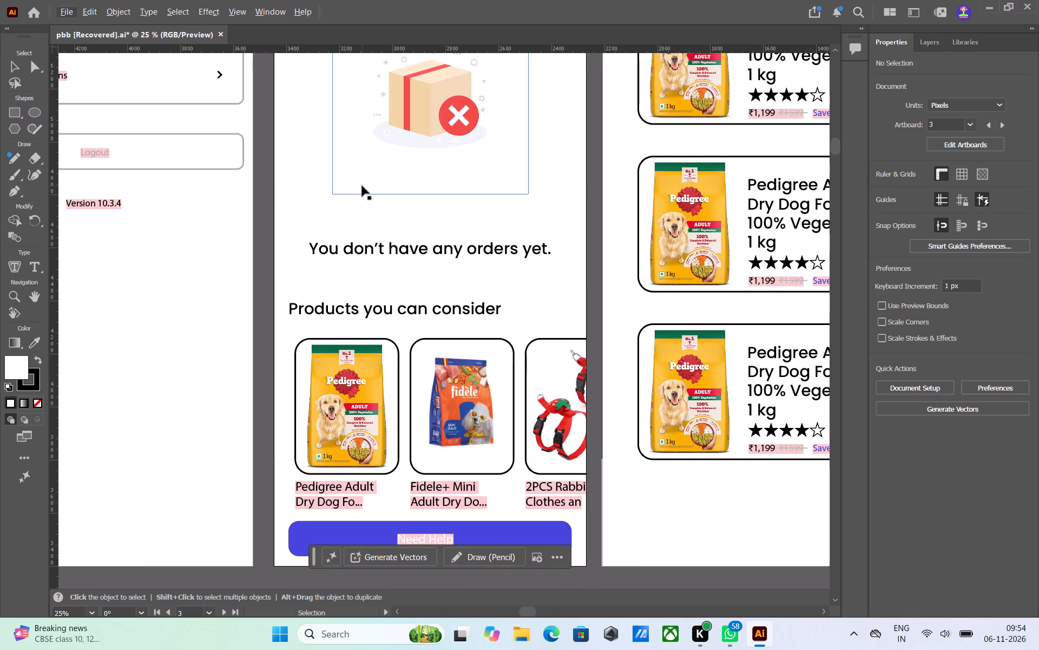
scroll(362, 186, down, 3)
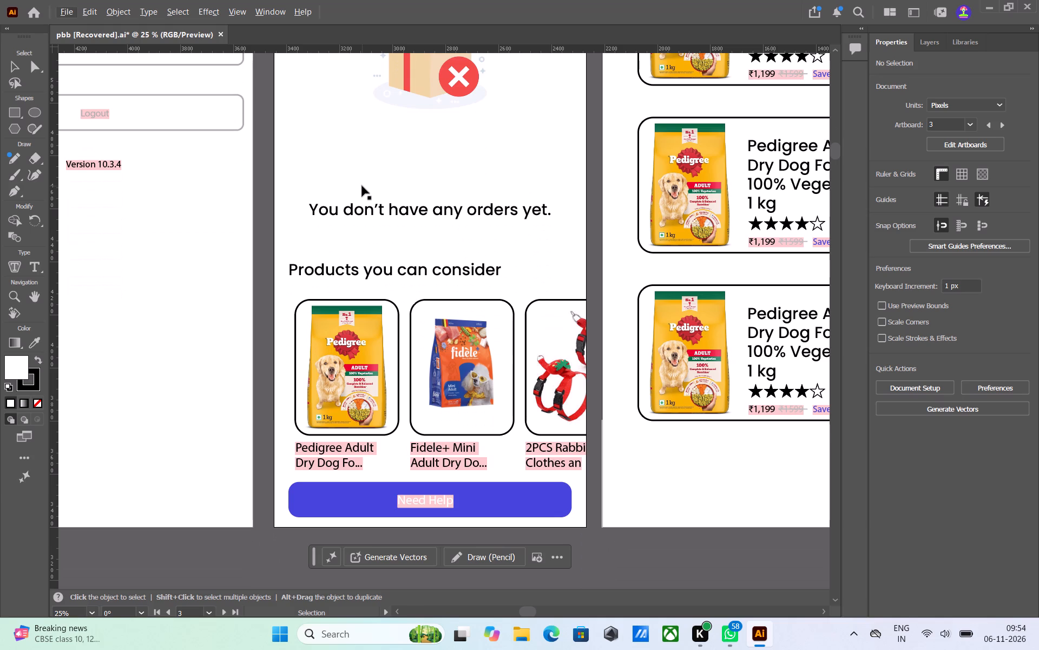
scroll(362, 186, up, 4)
scroll(362, 186, down, 4)
scroll(362, 186, up, 4)
scroll(362, 186, down, 4)
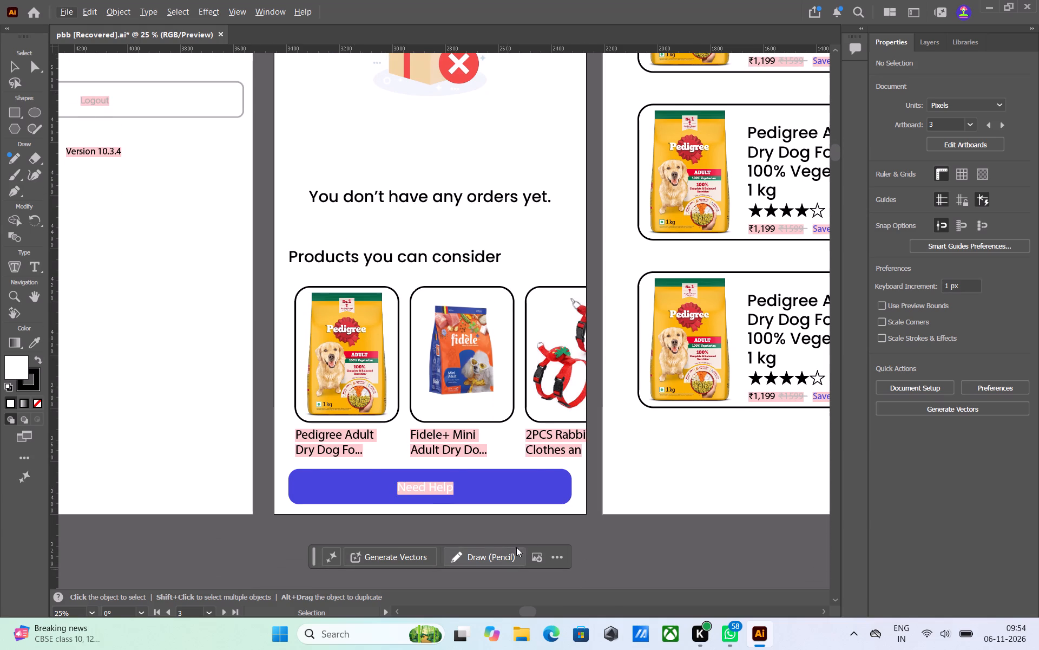
click(618, 542)
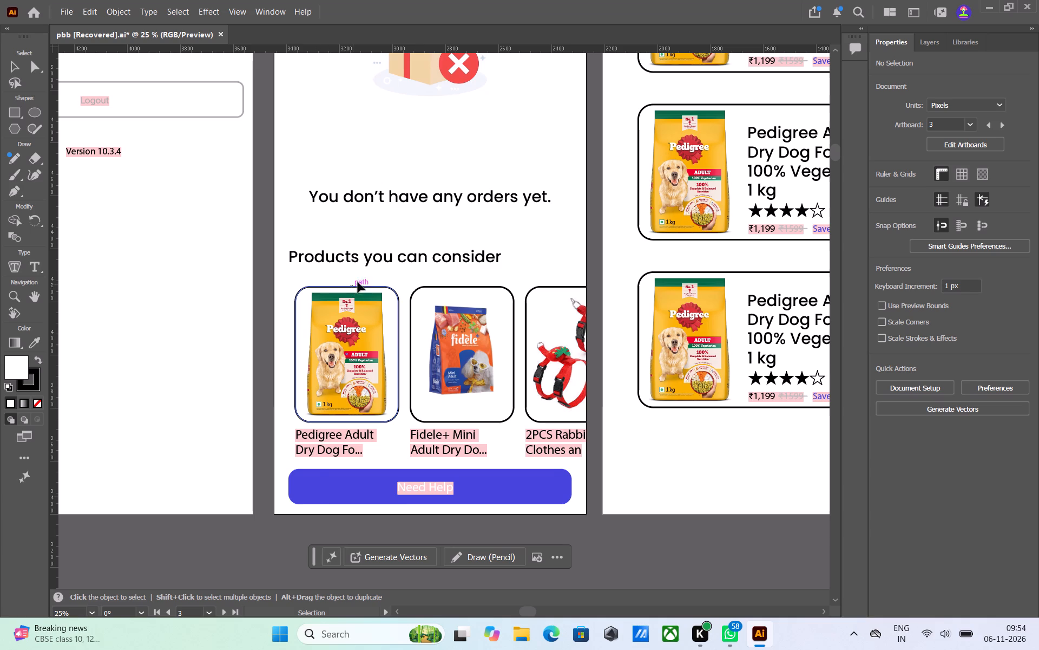
Examine the Policies screen on Artboard 2 and the full User account menu on Artboard 1.
middle_drag(247, 259, 253, 258)
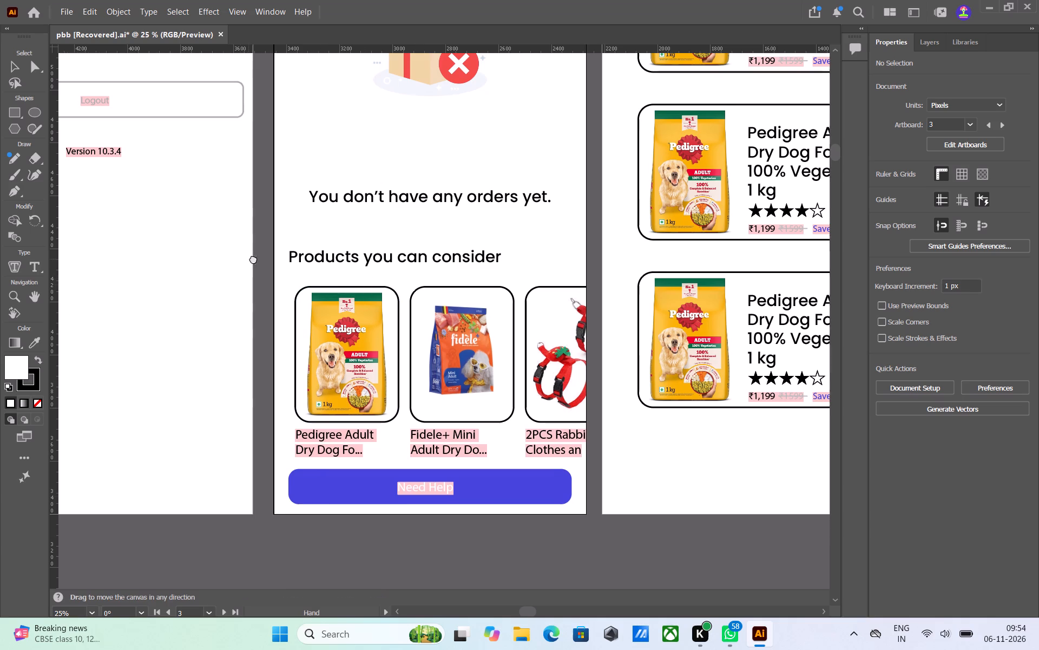
middle_drag(253, 258, 497, 266)
scroll(496, 266, up, 3)
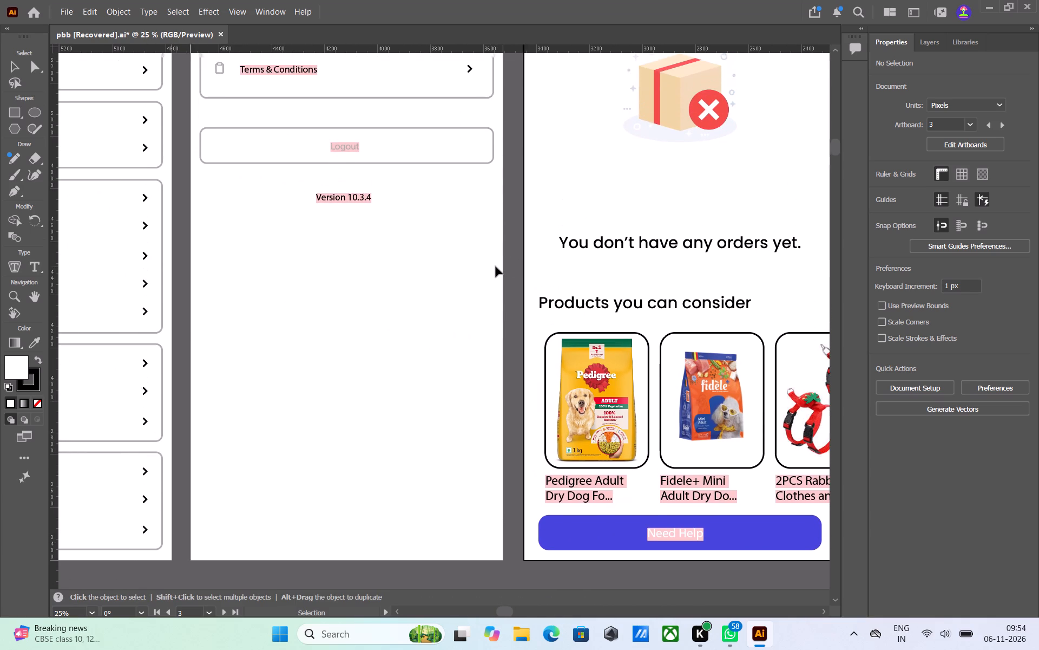
scroll(496, 266, up, 12)
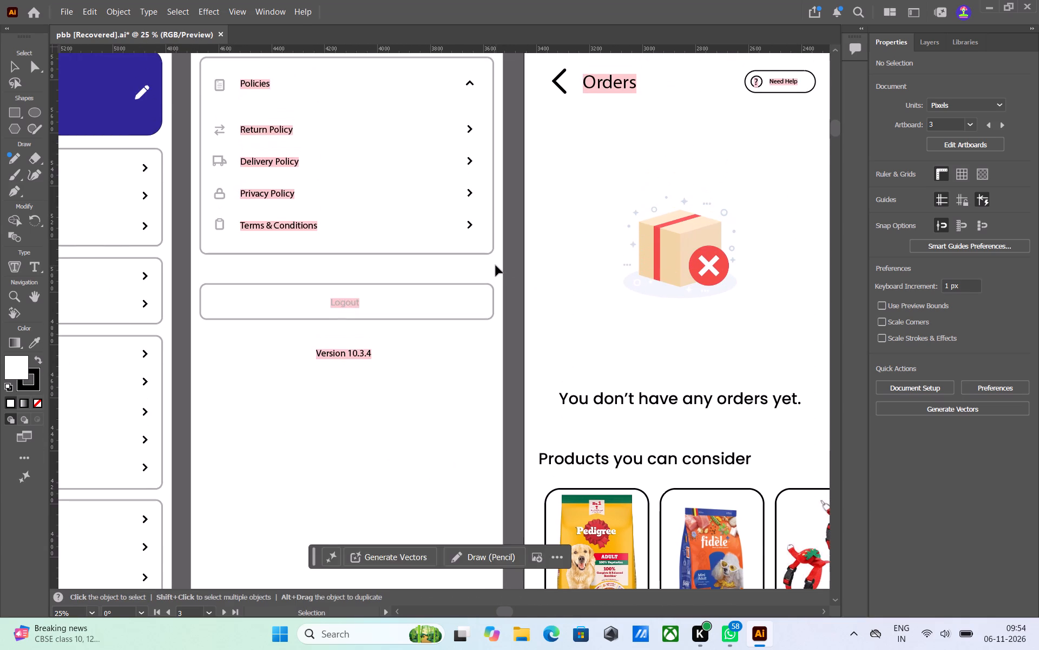
scroll(496, 265, up, 5)
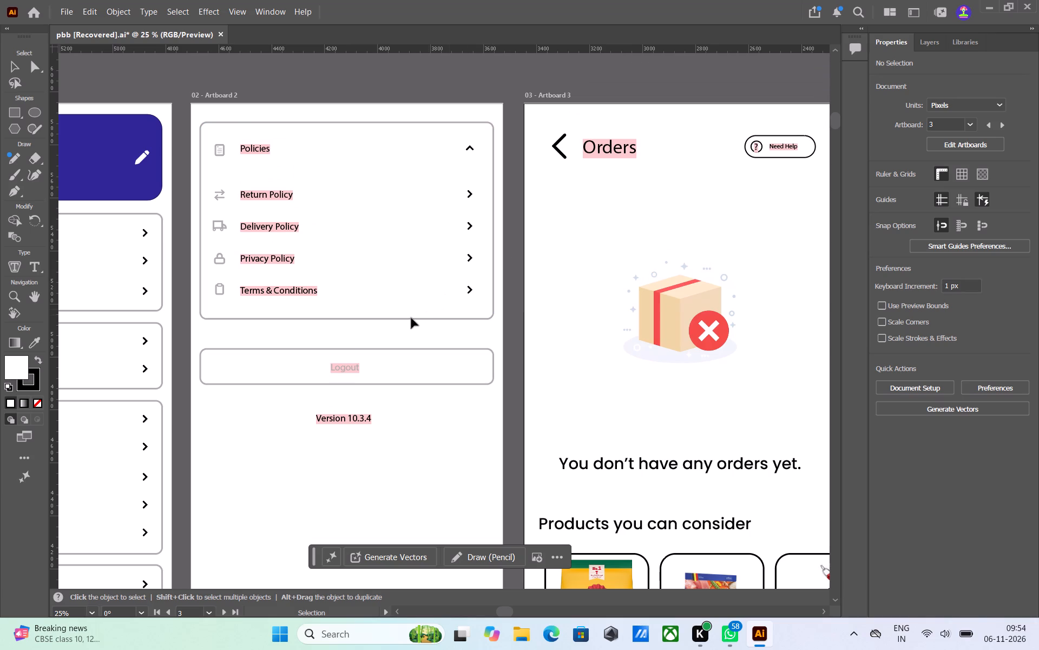
middle_drag(301, 343, 345, 339)
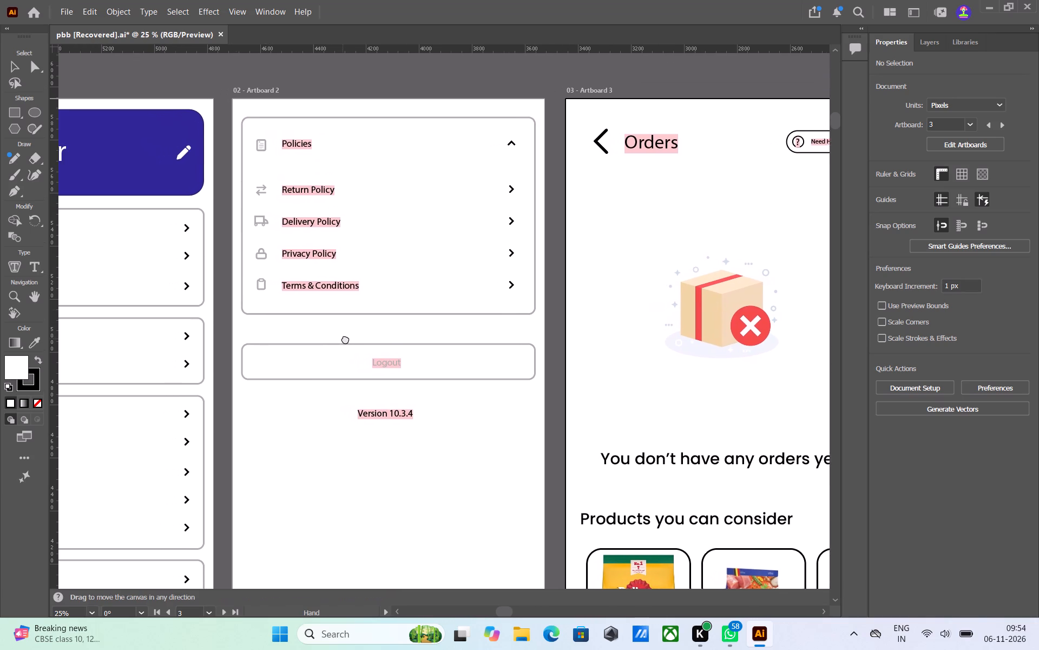
middle_drag(345, 339, 378, 330)
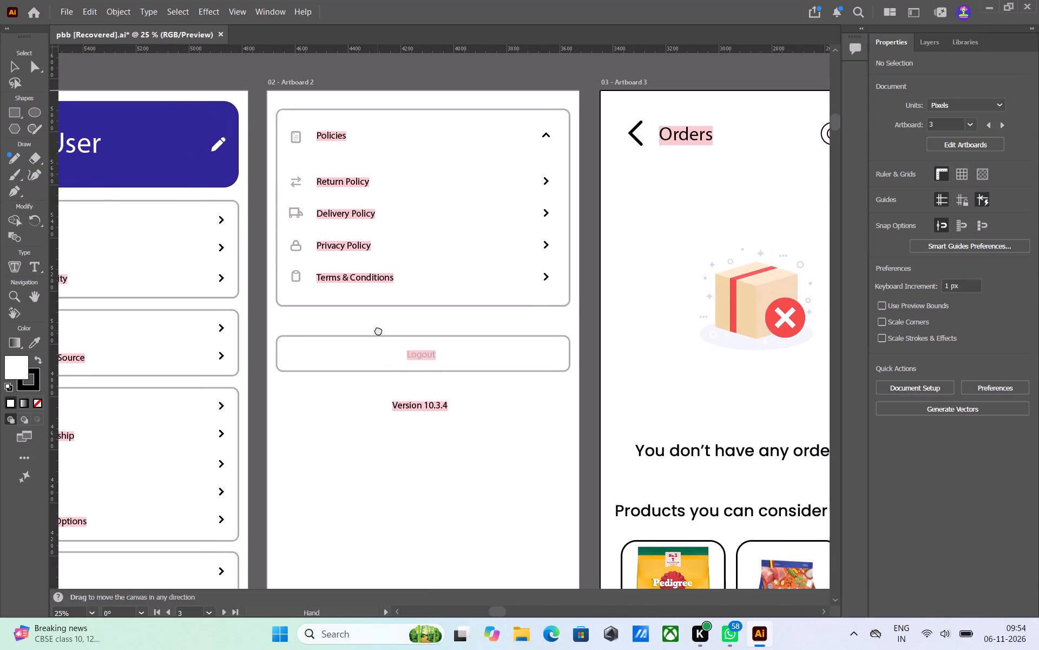
middle_drag(378, 330, 704, 305)
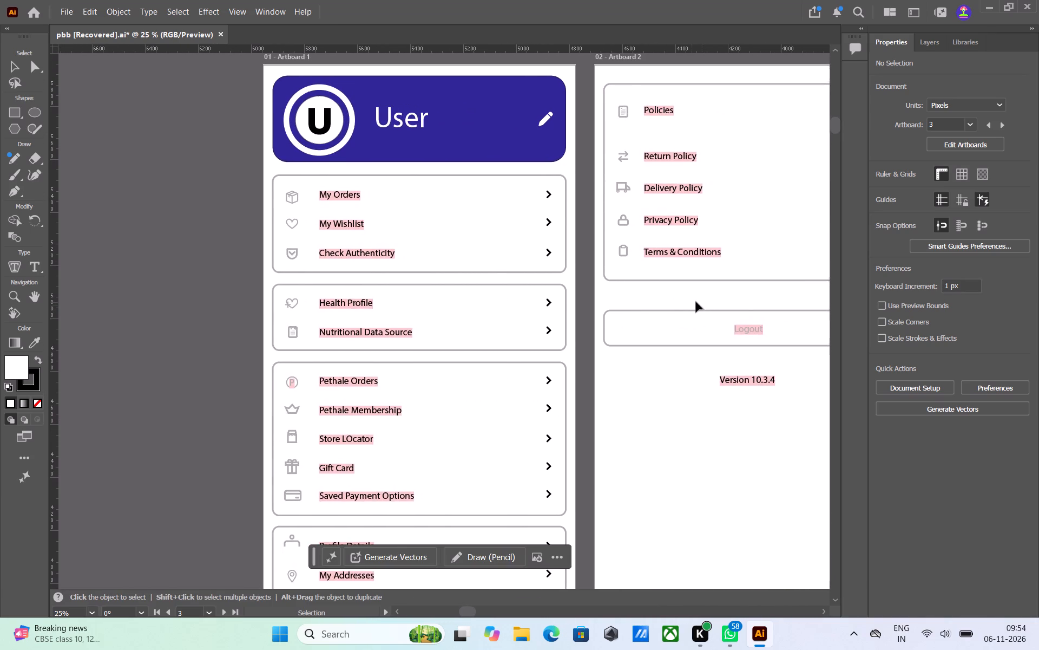
scroll(540, 315, down, 7)
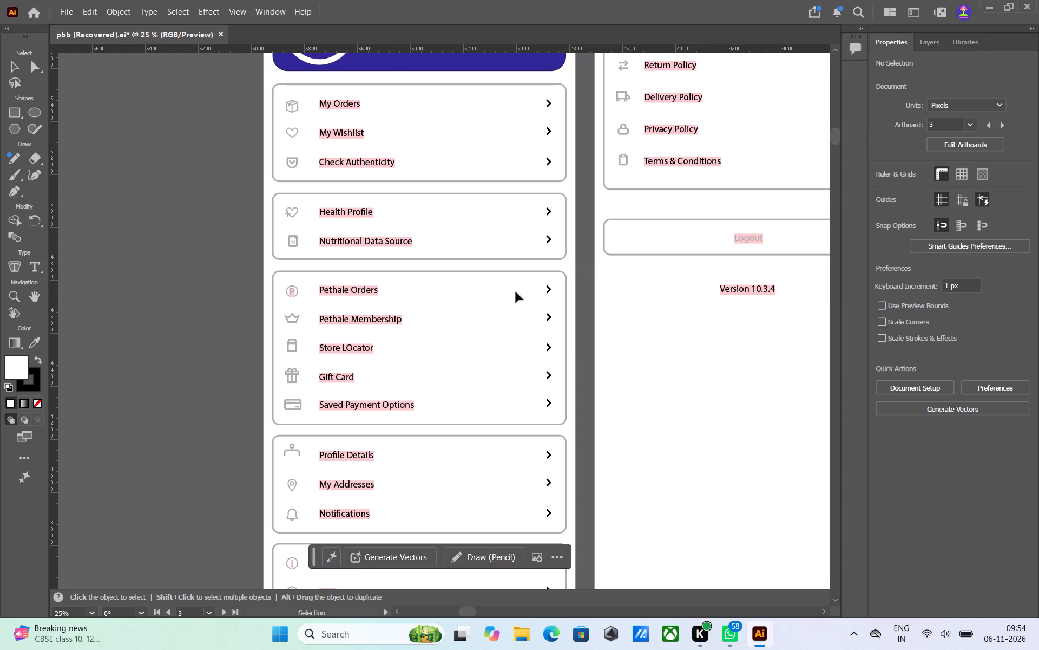
scroll(516, 292, down, 6)
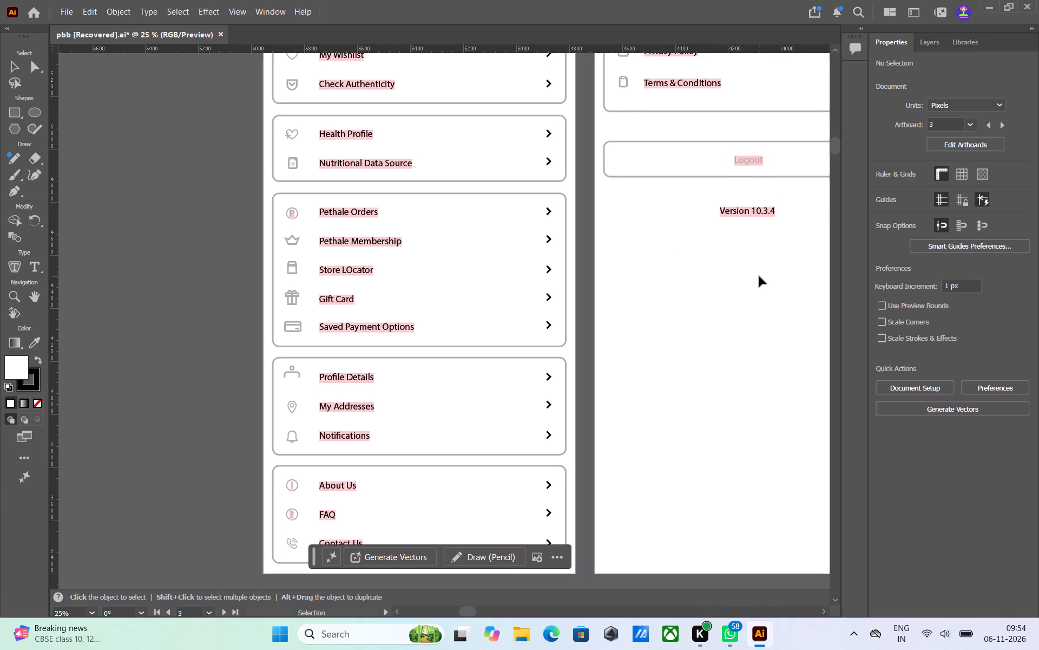
Look over the empty Orders screen on Artboard 3 and the row of app screens around it.
middle_drag(759, 276, 219, 404)
scroll(463, 344, up, 2)
scroll(463, 343, down, 2)
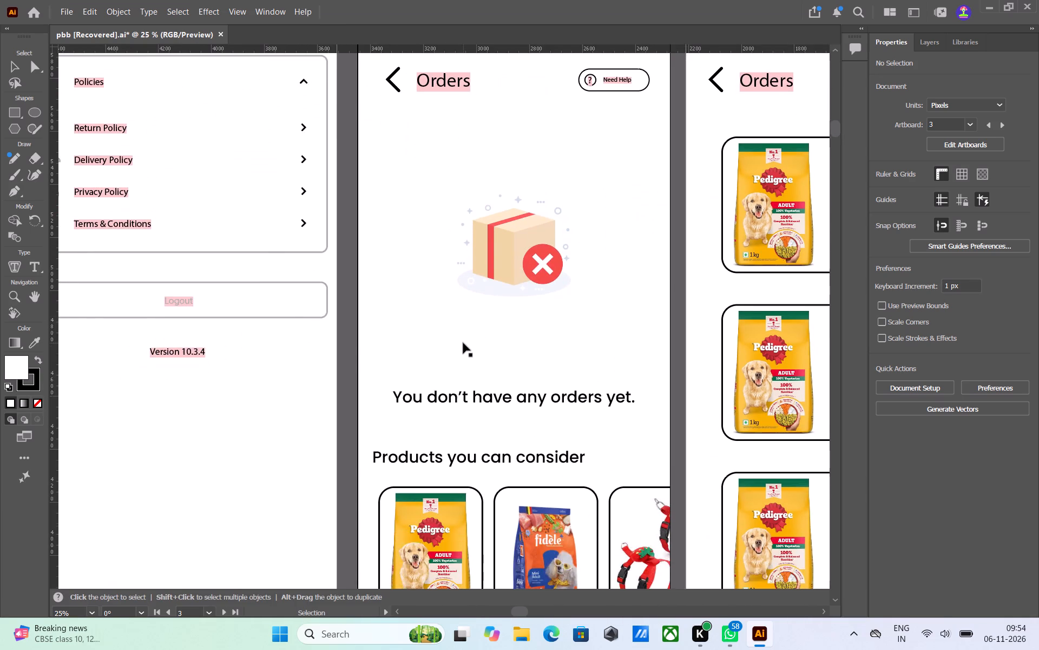
alt+scroll(464, 342, up, 3)
alt+scroll(464, 342, down, 6)
alt+scroll(464, 340, up, 1)
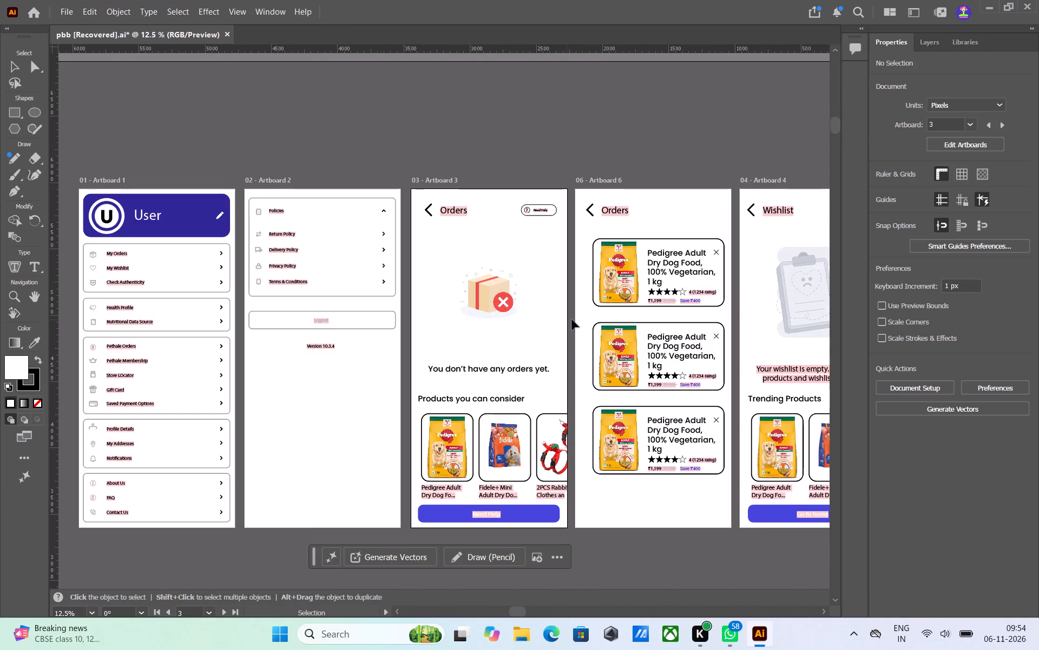
Examine the filled Orders screen on Artboard 6, including its three Pedigree product cards.
middle_drag(580, 320, 253, 285)
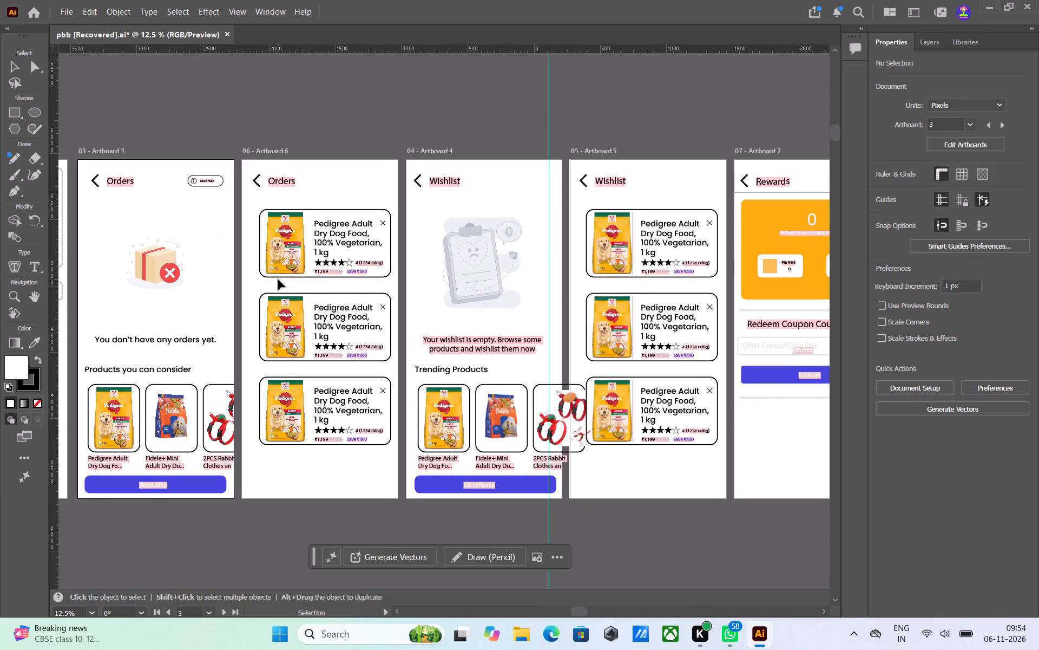
scroll(278, 279, down, 2)
scroll(278, 279, up, 1)
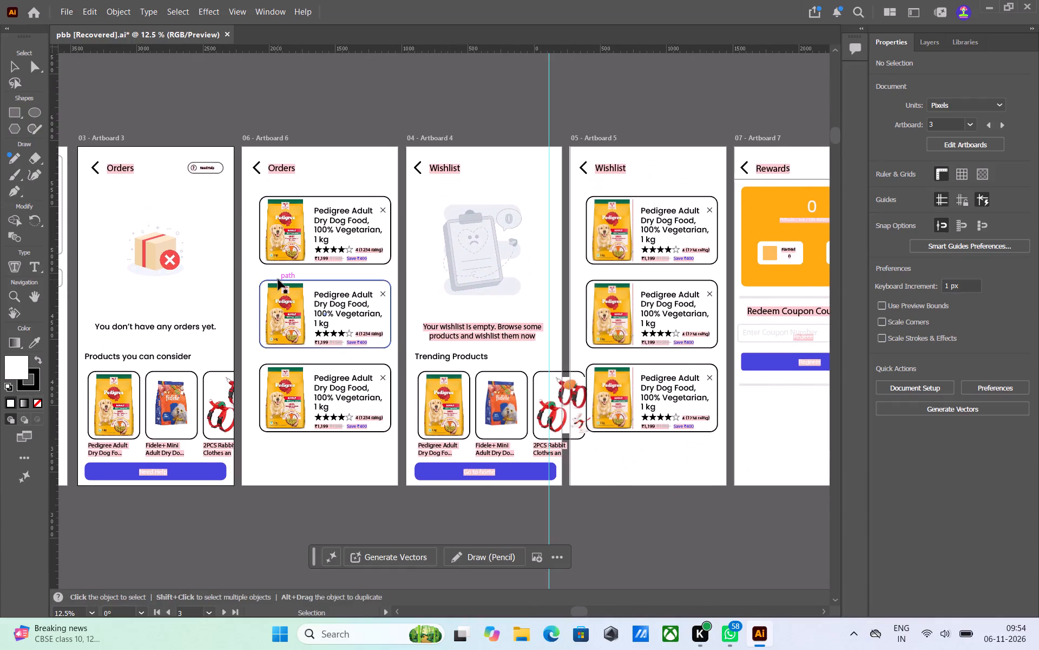
alt+scroll(278, 279, down, 1)
alt+scroll(278, 279, up, 3)
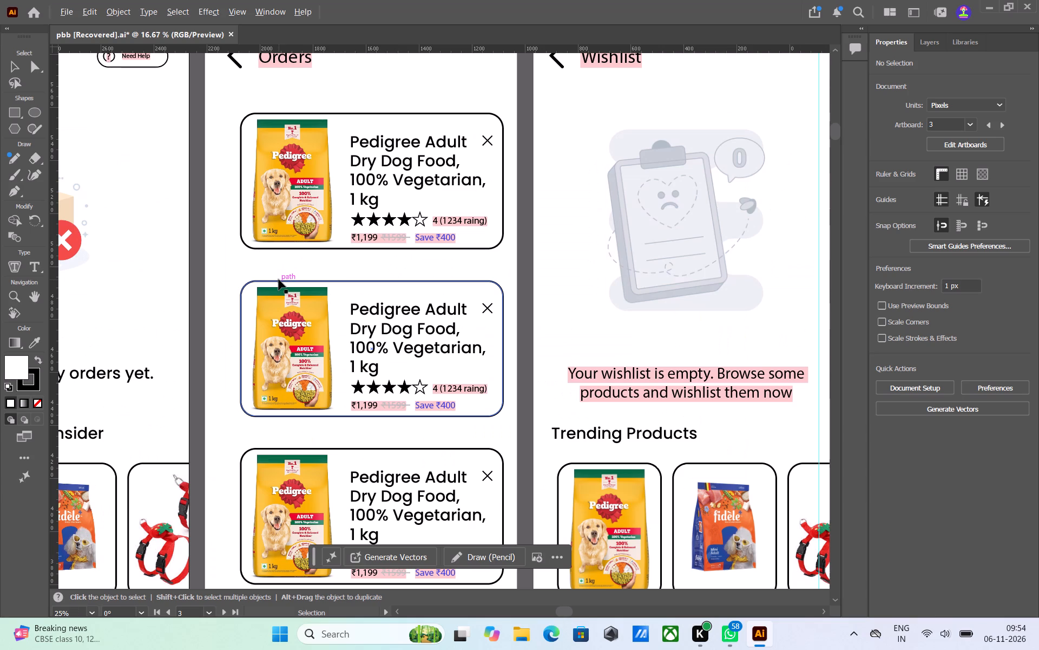
scroll(356, 232, down, 2)
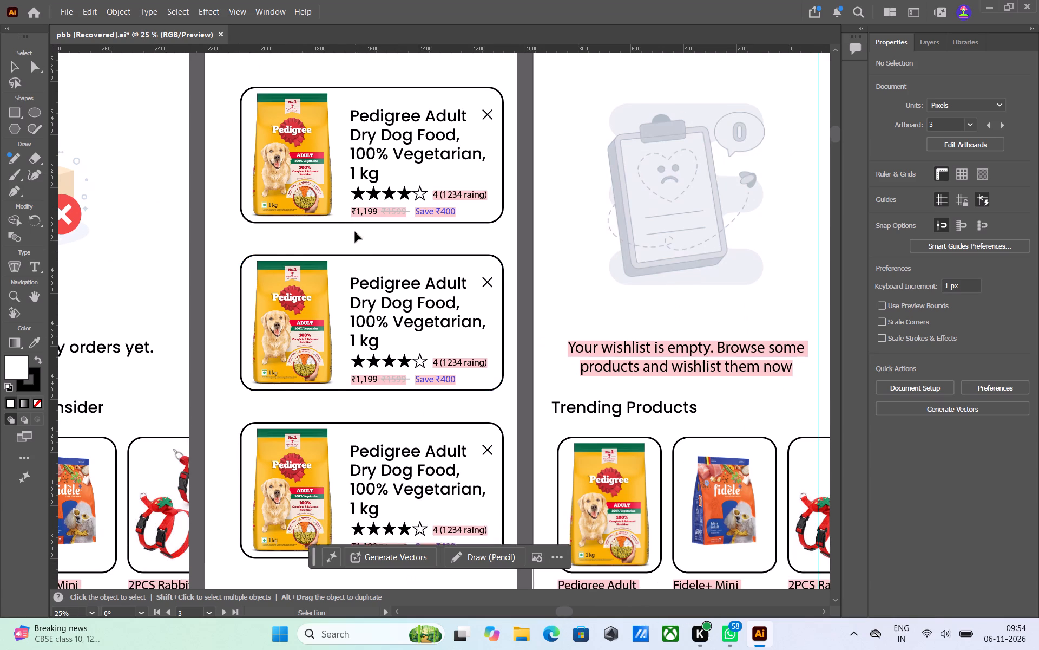
scroll(355, 232, down, 3)
scroll(355, 232, up, 1)
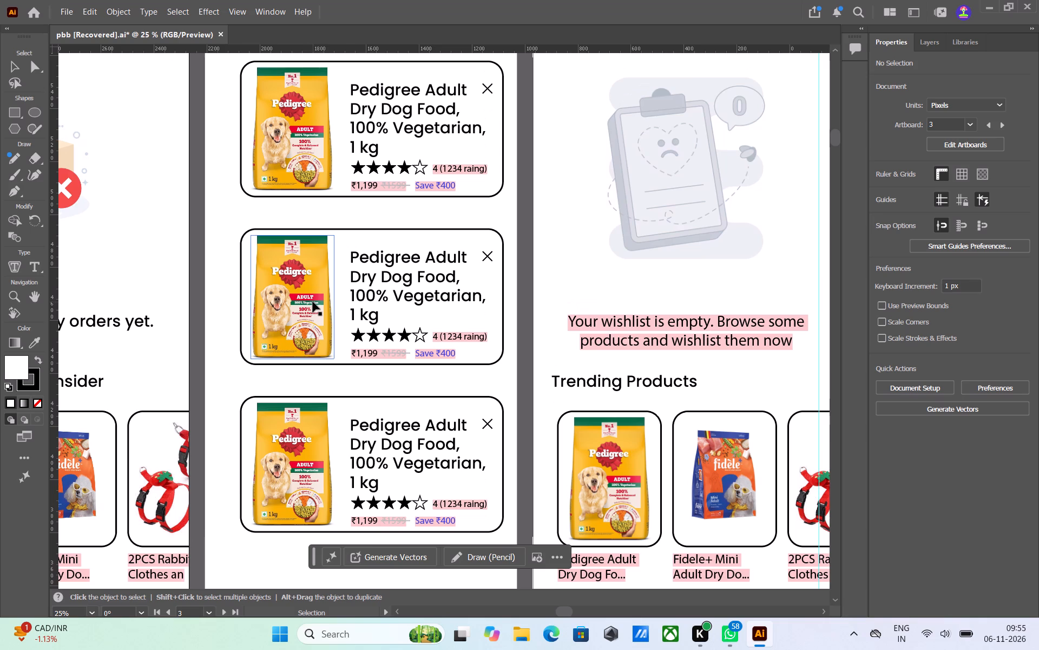
Examine the empty Wishlist screen on Artboard 4, from its clipboard illustration down to the Go to home button.
middle_drag(621, 261, 469, 320)
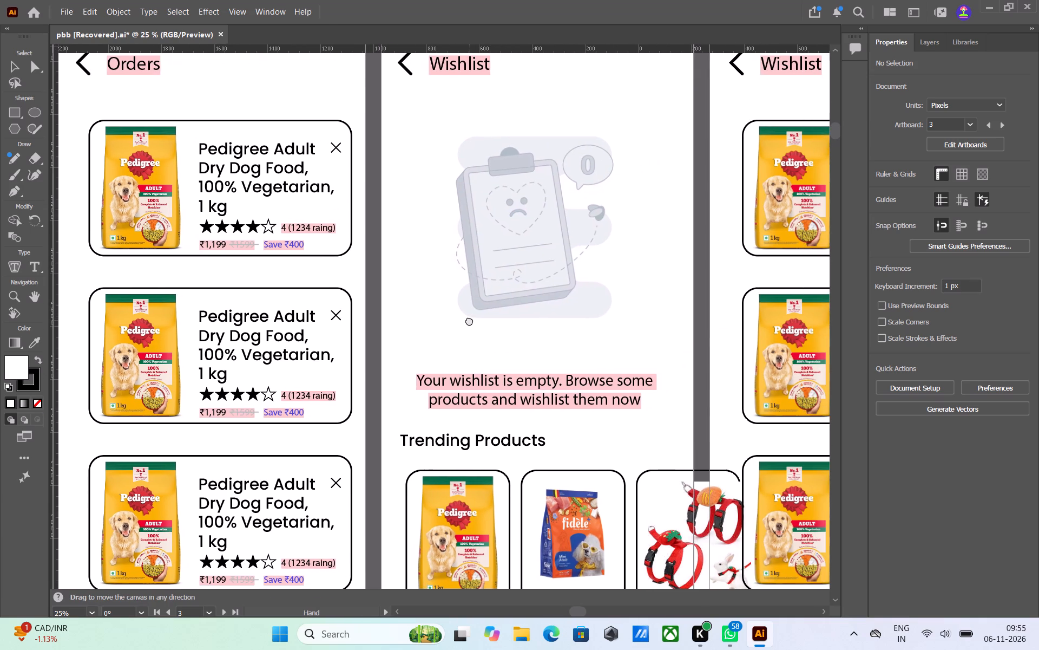
middle_drag(469, 320, 459, 314)
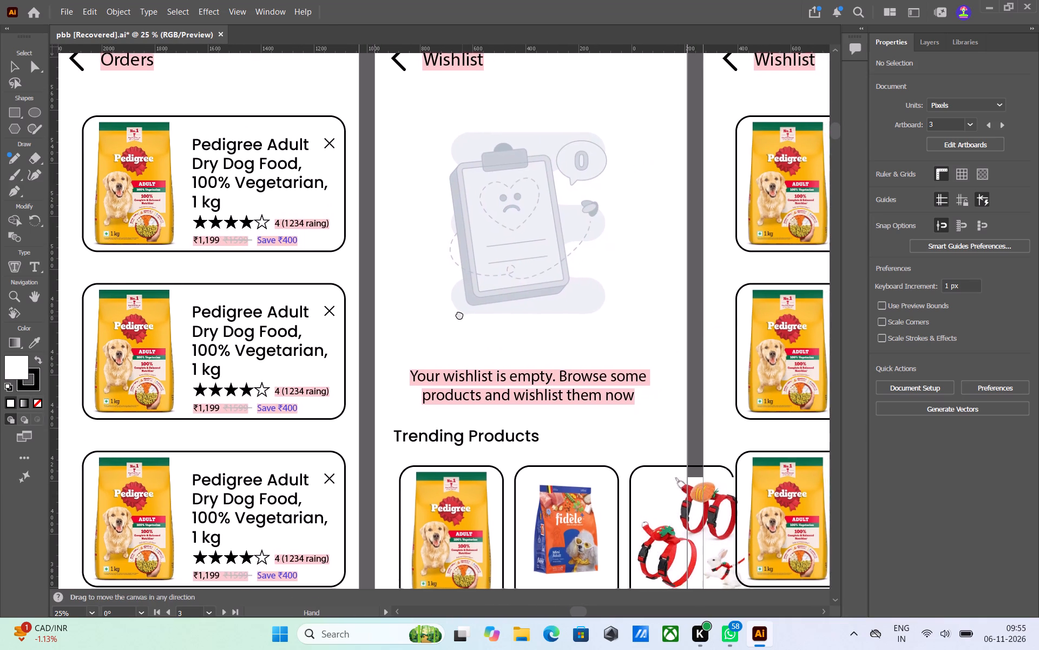
middle_drag(459, 314, 377, 375)
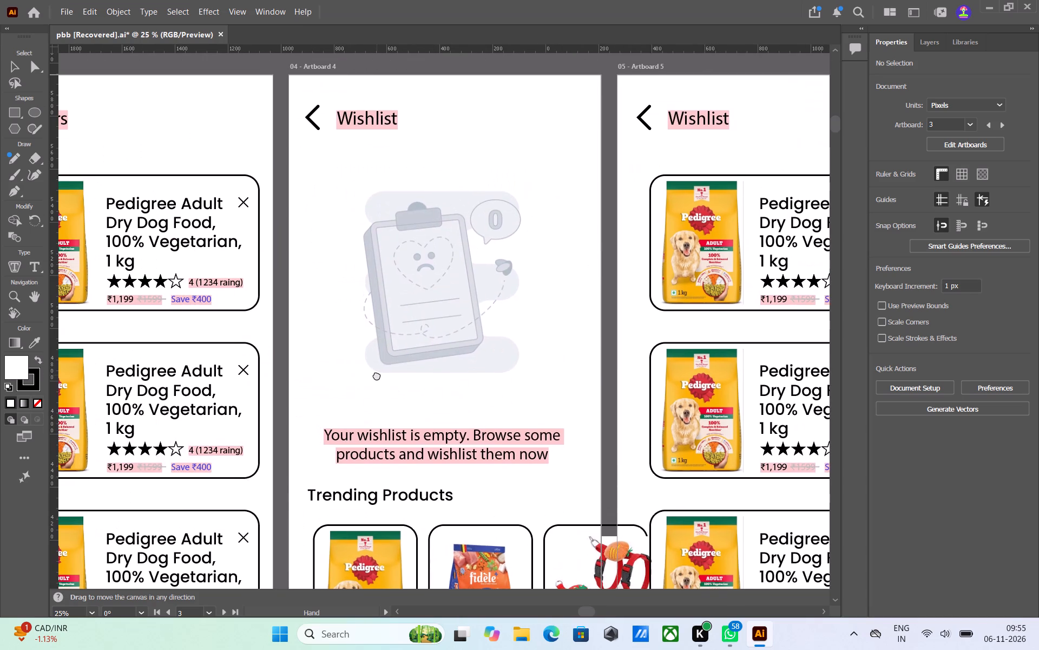
middle_drag(377, 375, 376, 373)
scroll(407, 416, down, 3)
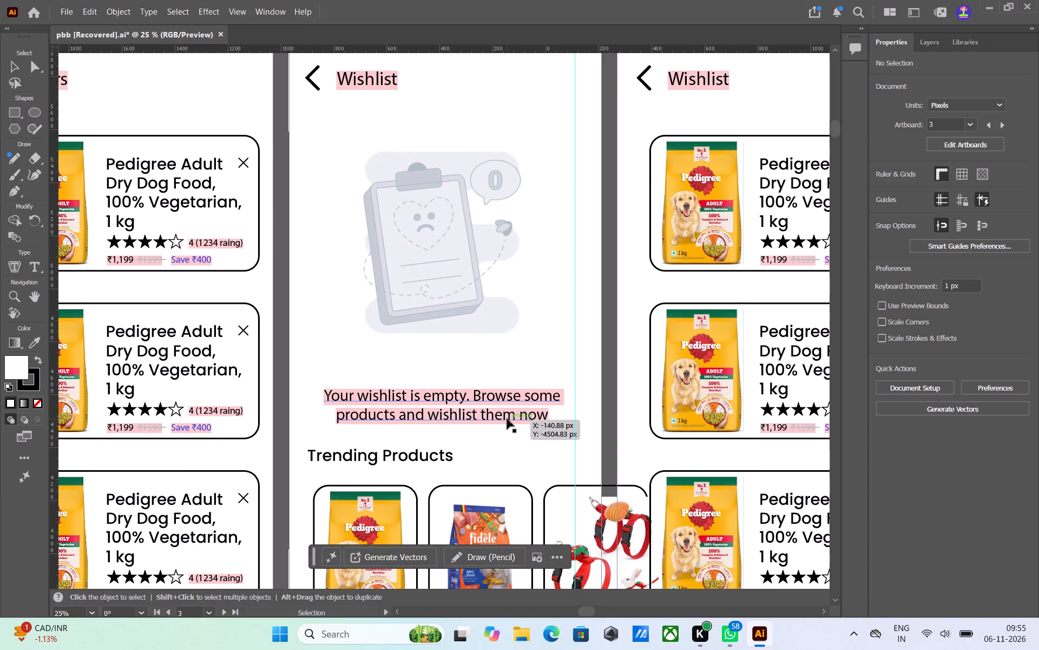
scroll(507, 419, down, 4)
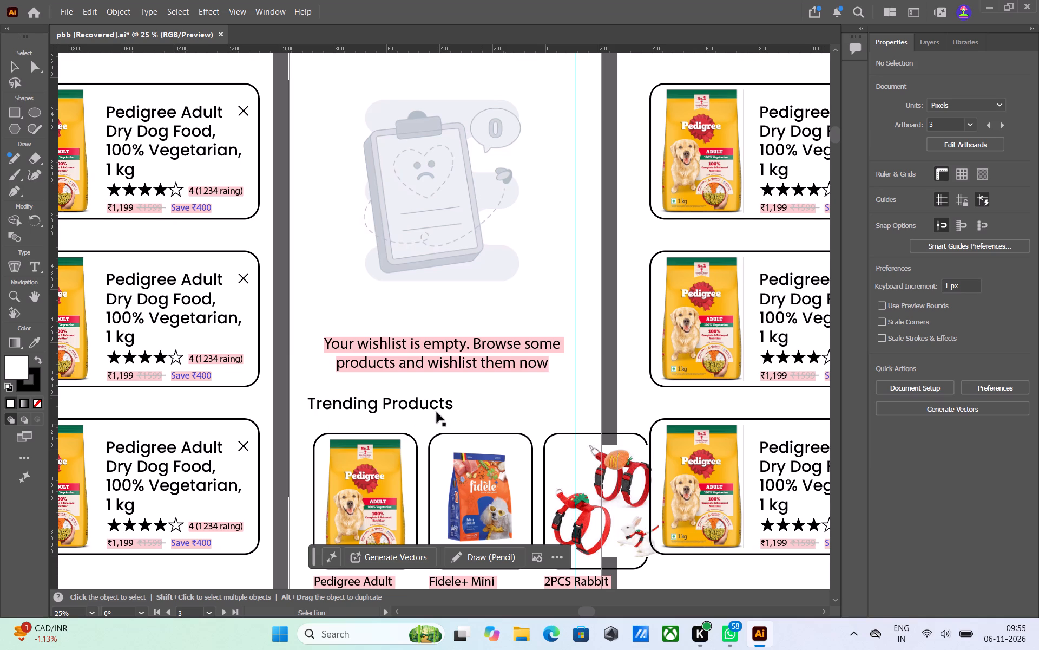
scroll(462, 444, down, 3)
scroll(507, 465, down, 6)
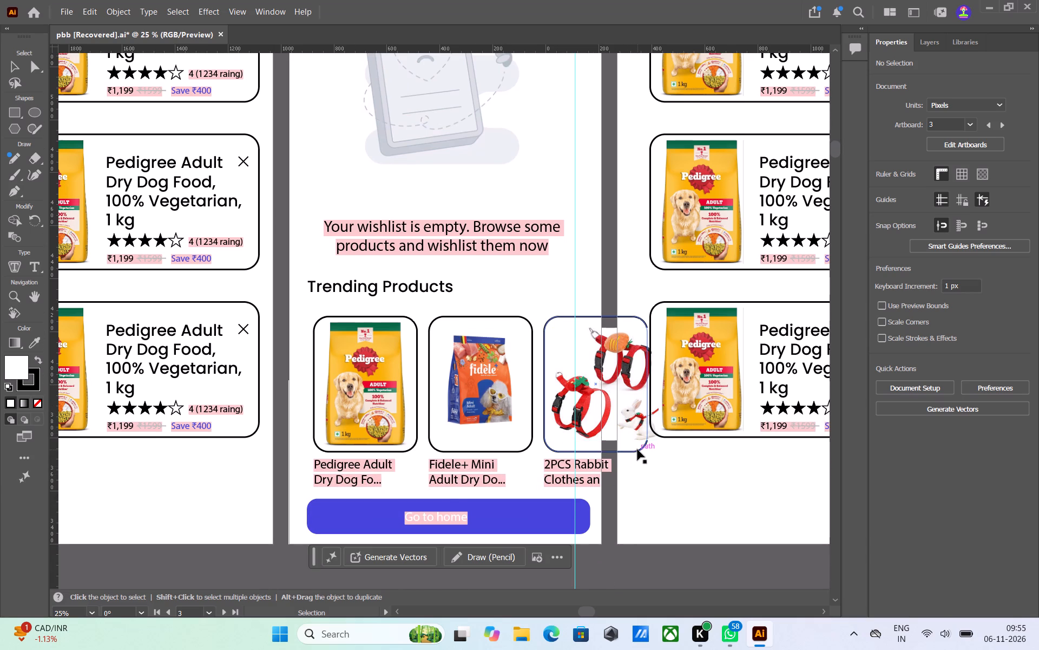
Compare the filled Wishlist screen on Artboard 5 with the neighbouring Wishlist and Rewards screens.
middle_drag(701, 461, 253, 524)
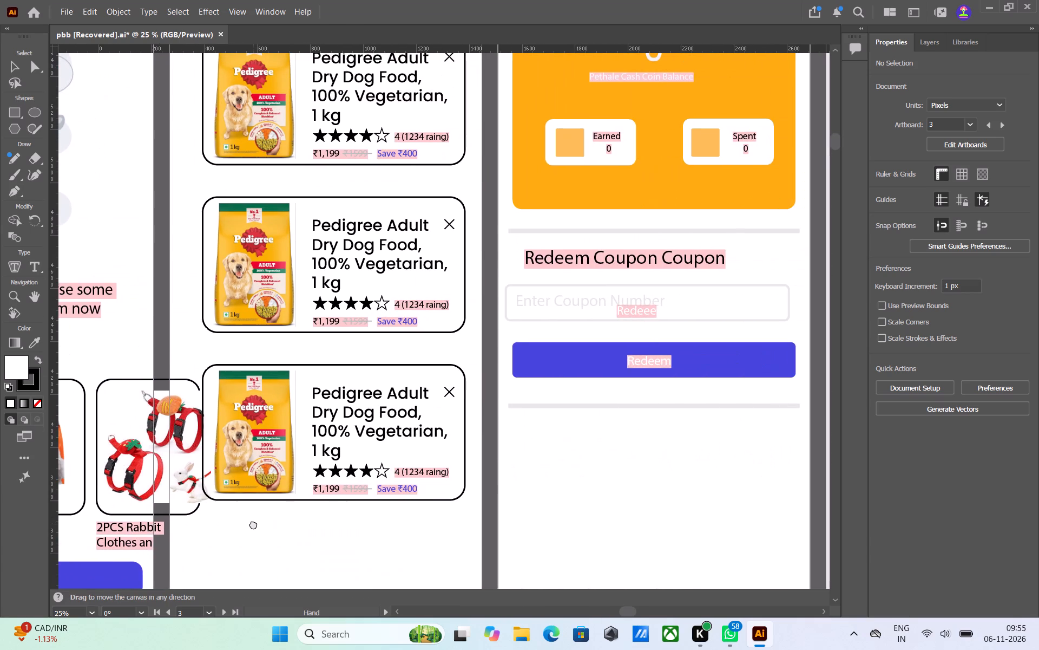
middle_drag(253, 524, 621, 528)
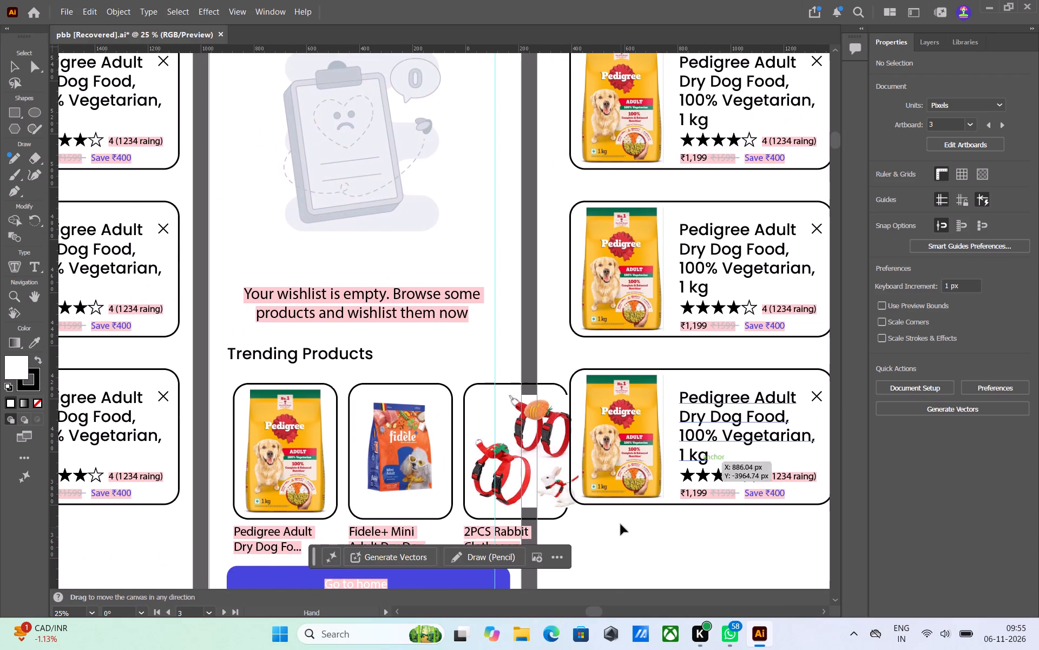
alt+scroll(621, 521, up, 2)
alt+scroll(621, 521, down, 5)
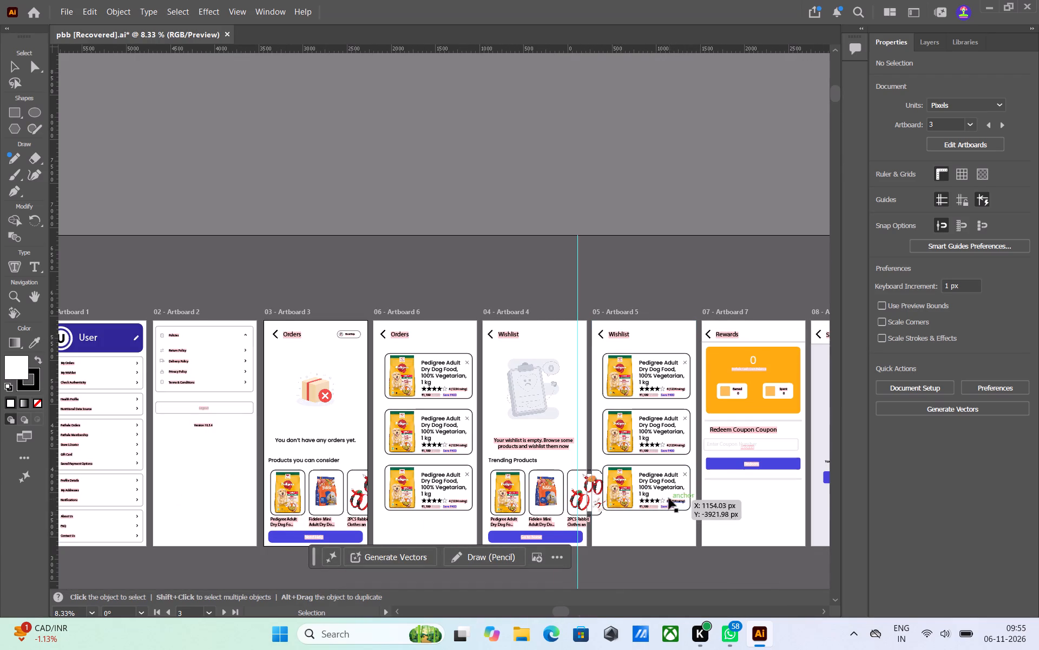
alt+scroll(667, 495, up, 3)
alt+scroll(667, 495, down, 1)
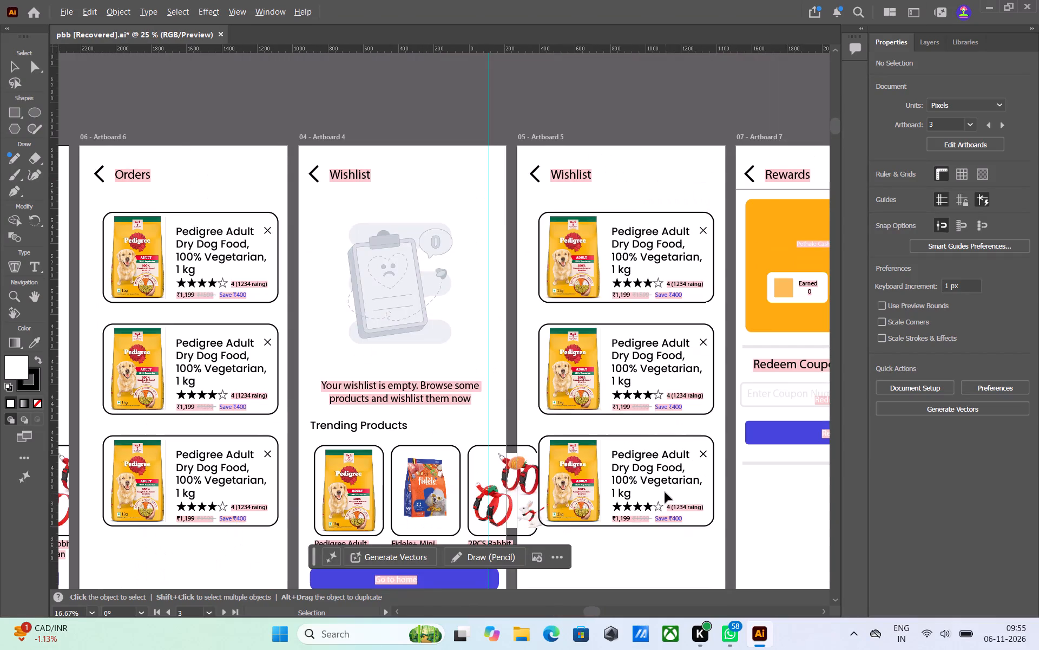
Examine the Rewards, Saved Payment Options and Personal Details screens on Artboards 7 to 9.
middle_drag(771, 484, 98, 420)
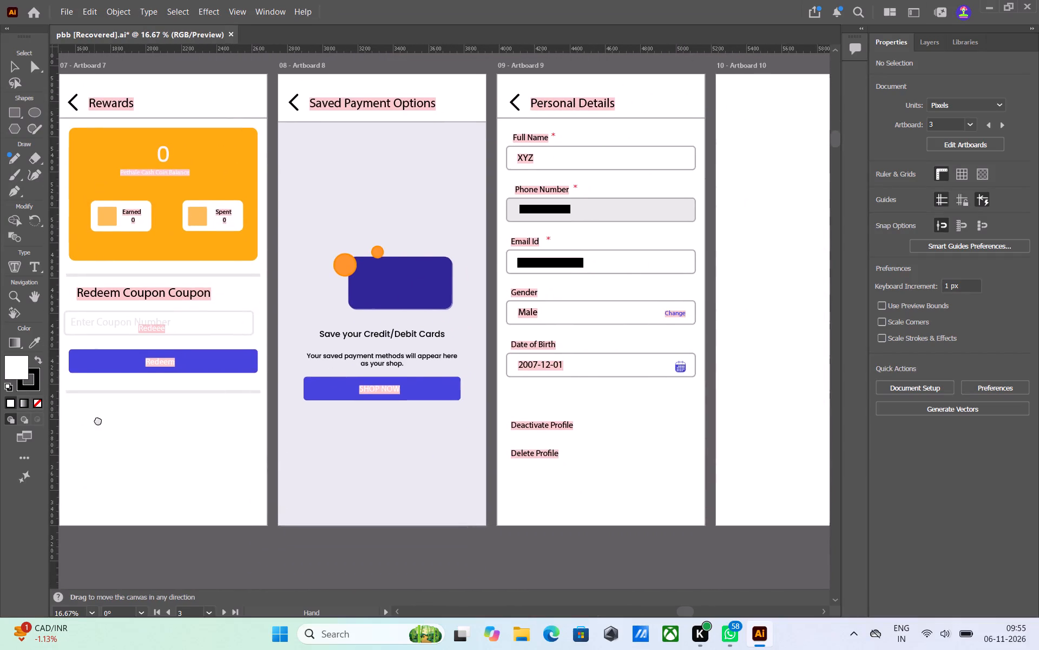
middle_drag(98, 420, 99, 422)
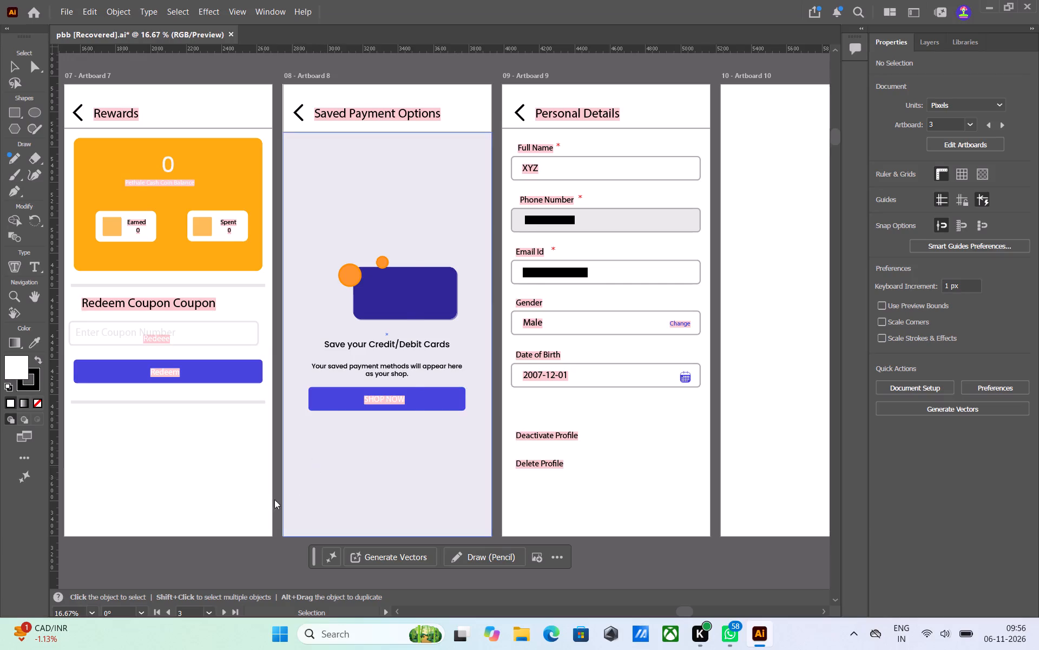
right_drag(274, 499, 261, 513)
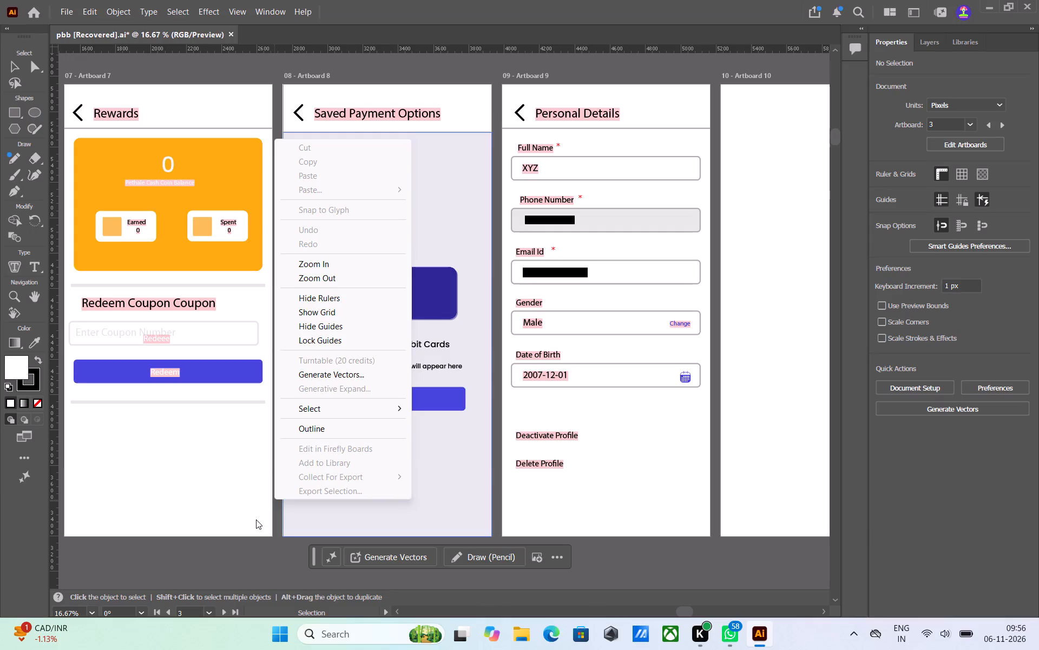
right_drag(237, 649, 216, 649)
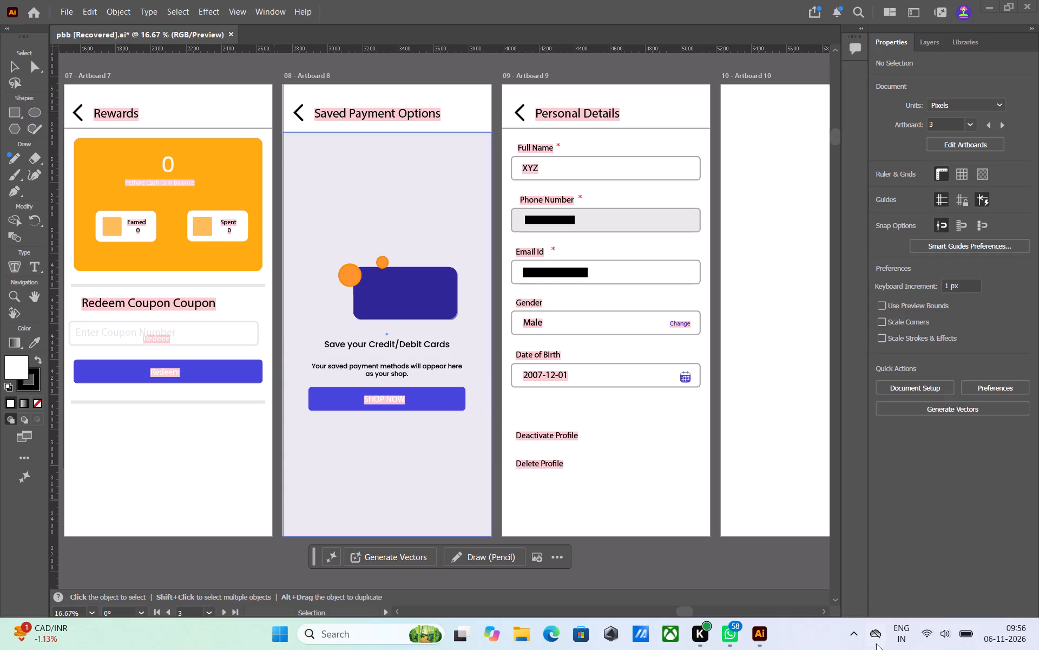
alt+scroll(655, 538, up, 2)
alt+scroll(463, 467, up, 2)
scroll(450, 388, down, 4)
scroll(450, 388, up, 2)
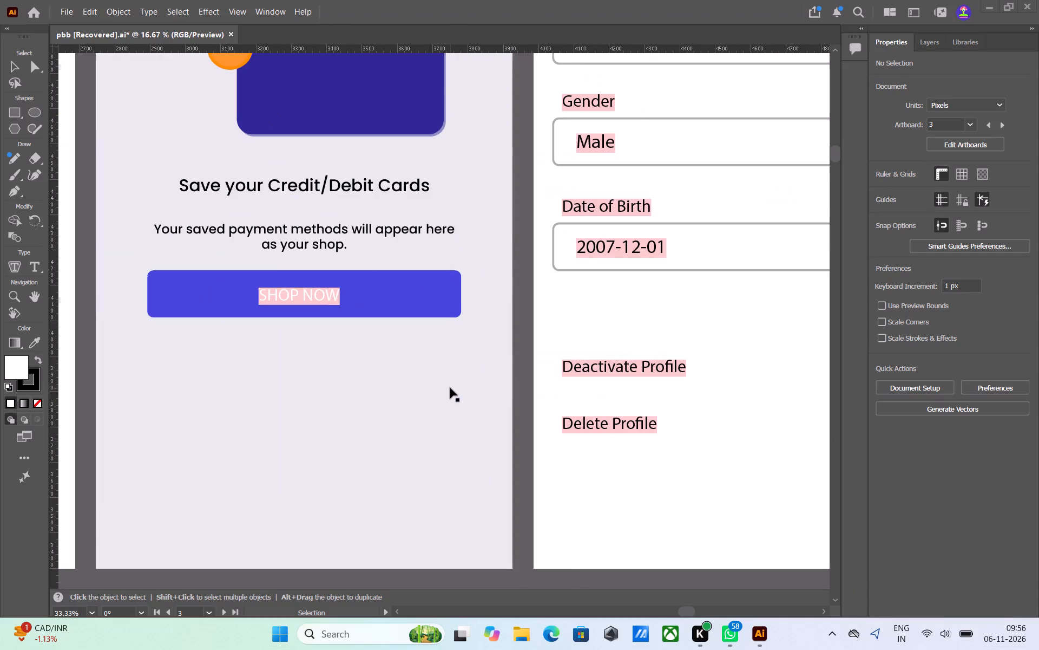
alt+scroll(450, 388, up, 2)
alt+scroll(450, 388, down, 4)
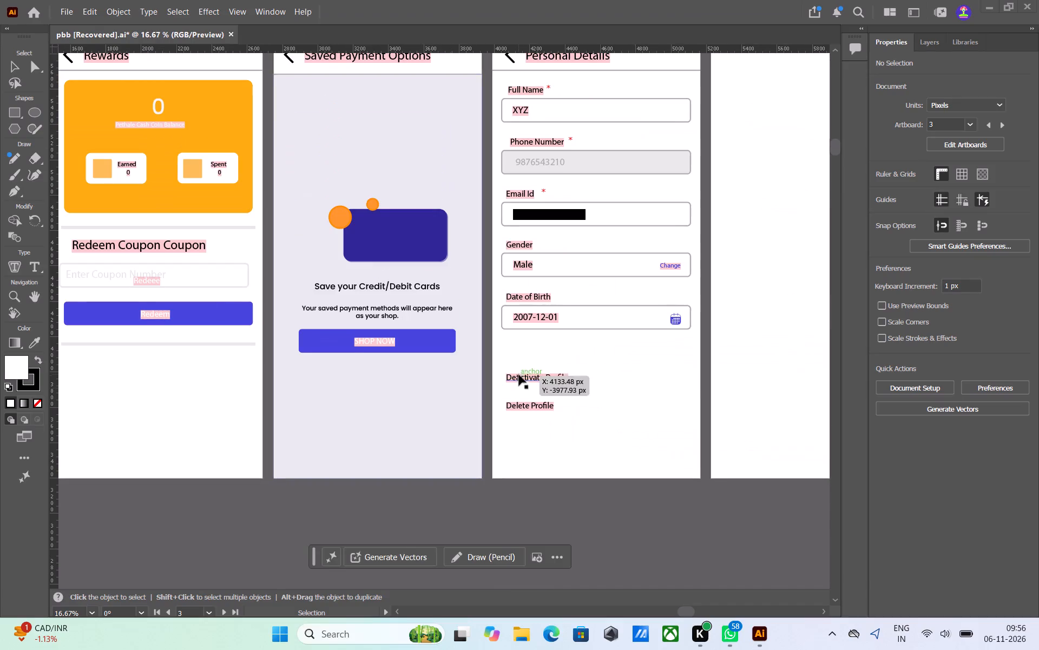
middle_drag(519, 373, 481, 487)
scroll(329, 556, down, 1)
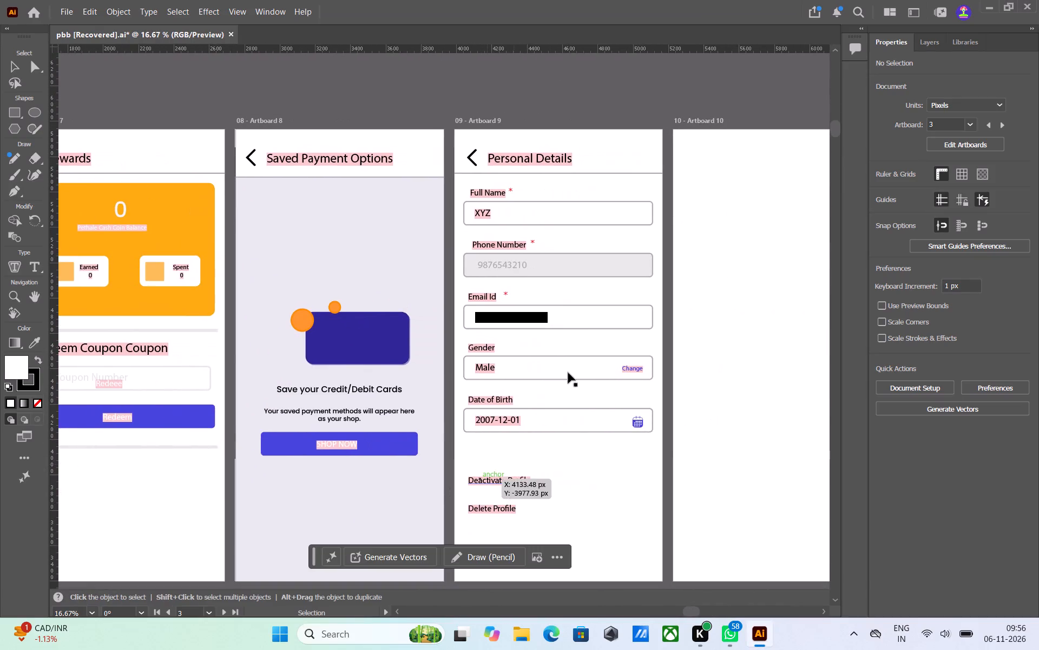
alt+scroll(564, 371, up, 1)
alt+scroll(564, 371, down, 1)
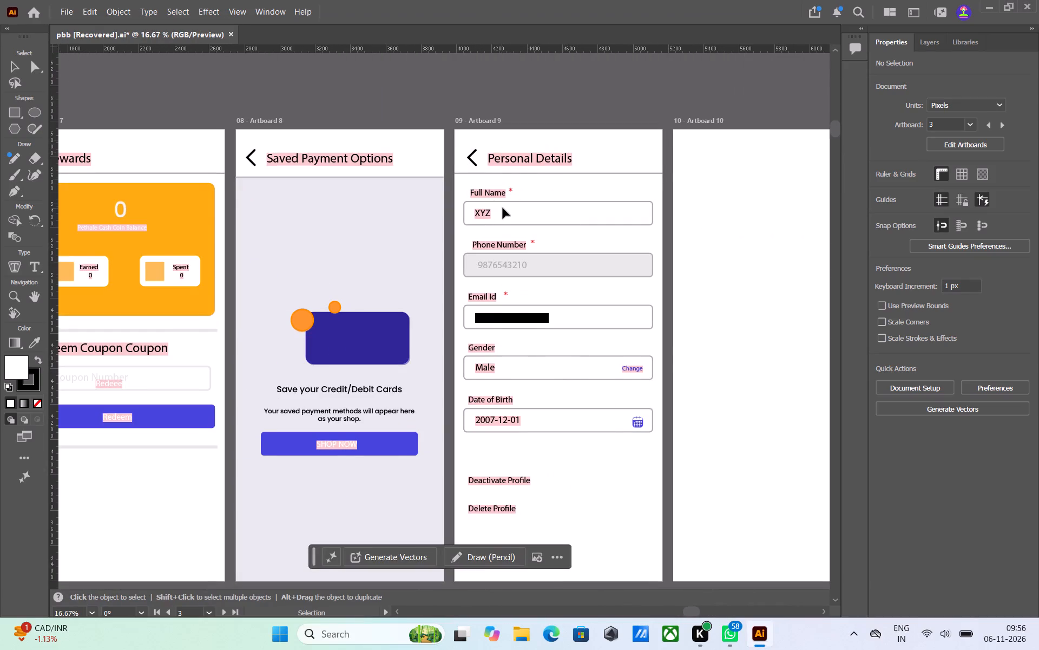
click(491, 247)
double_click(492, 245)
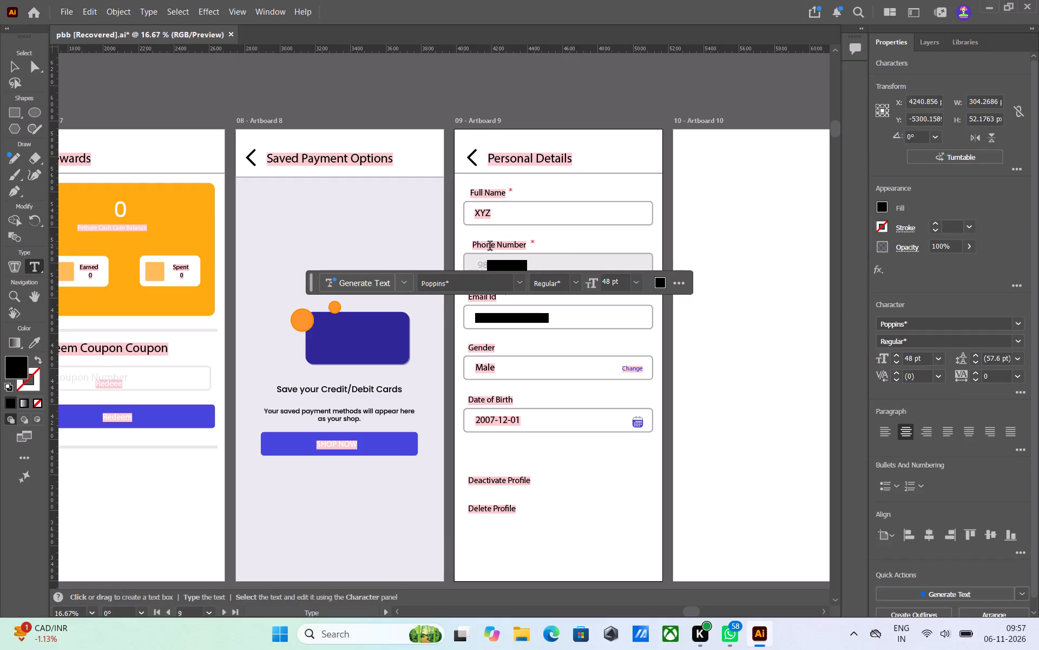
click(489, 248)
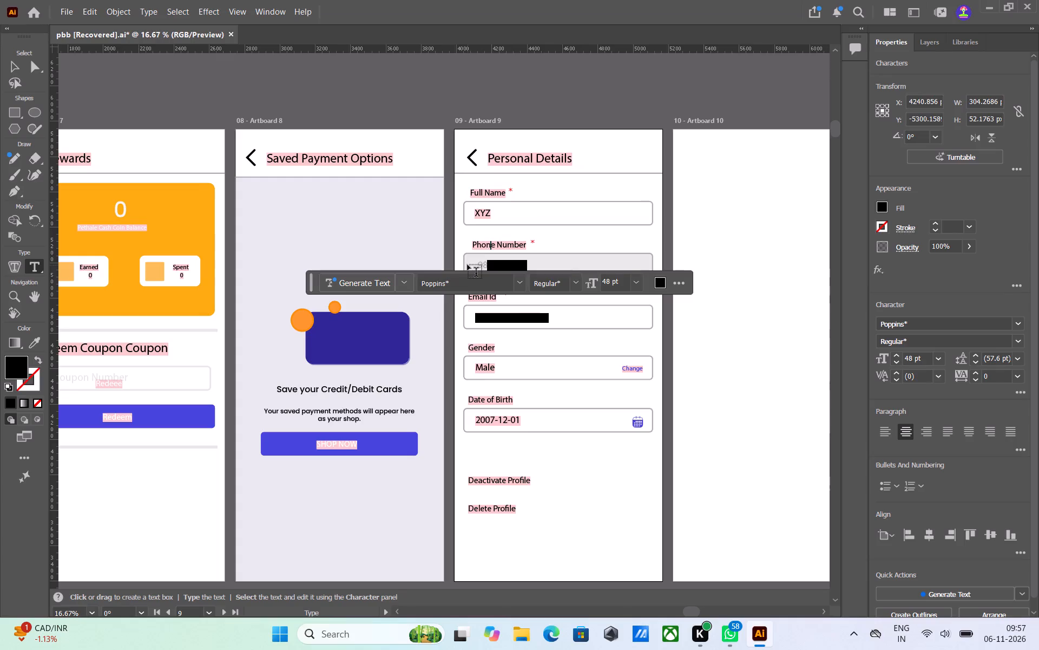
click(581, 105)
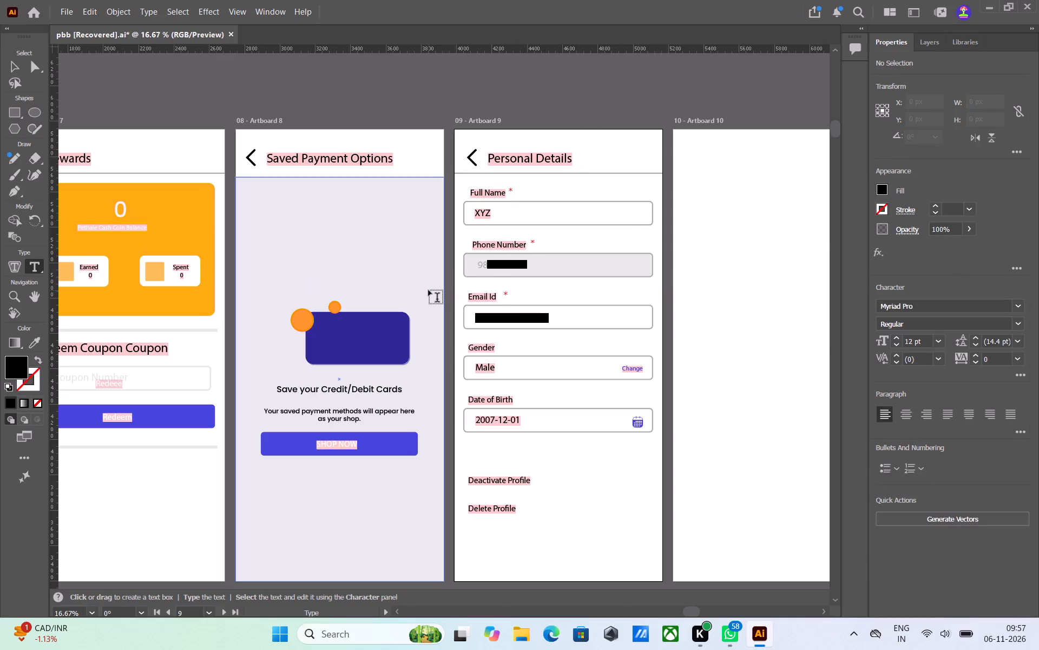
Move the Phone Number label on the Personal Details screen about 27 px left and 4 px up, aligning it with the Email Id label.
click(490, 244)
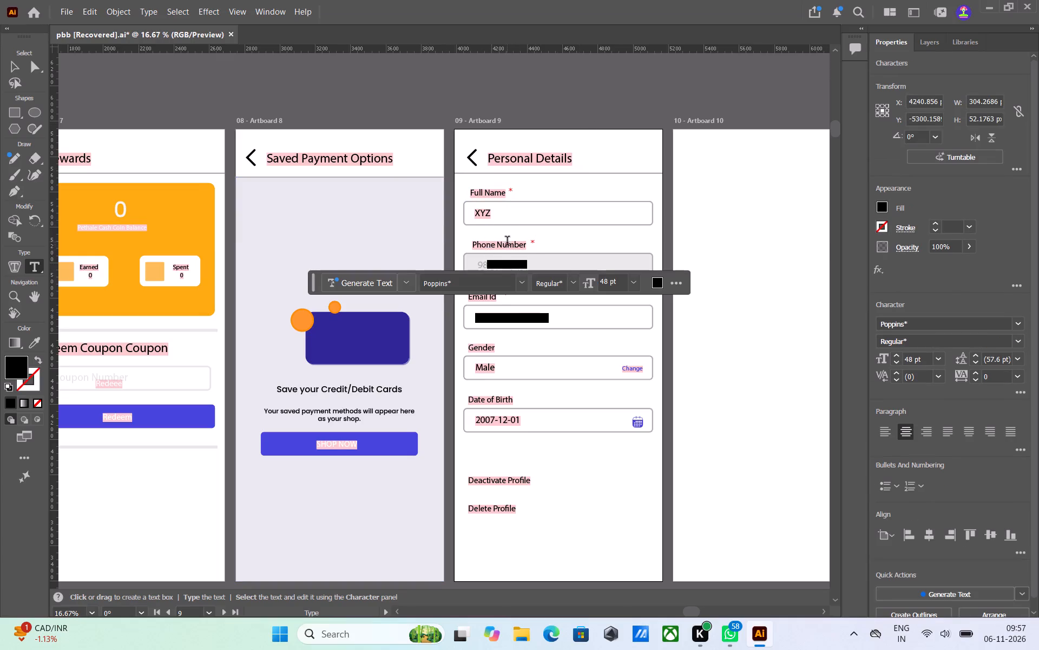
click(16, 69)
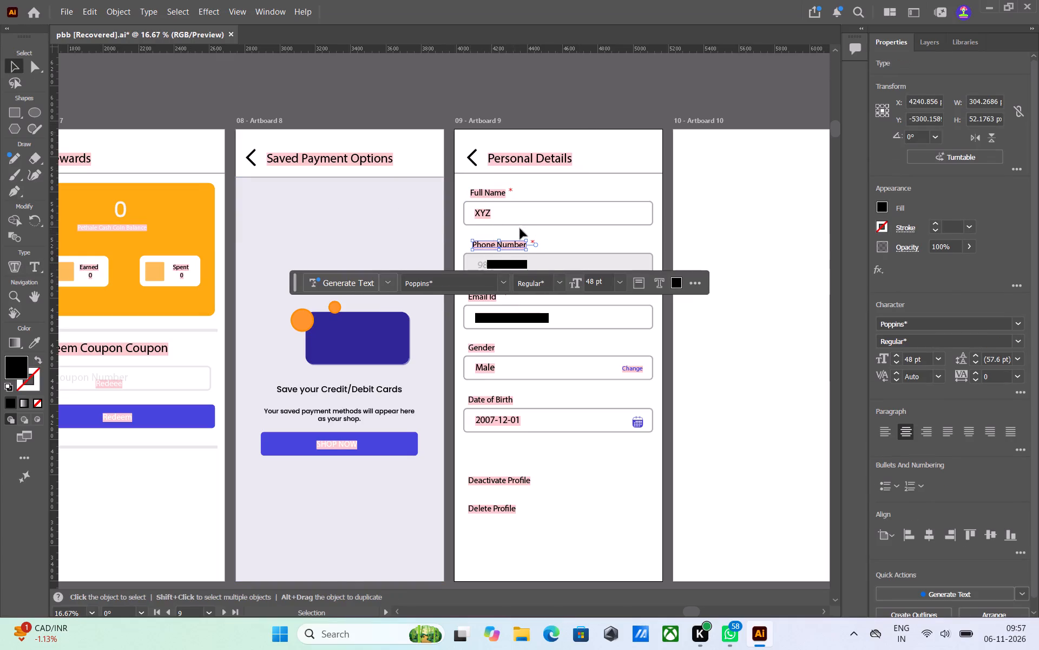
drag(510, 246, 506, 248)
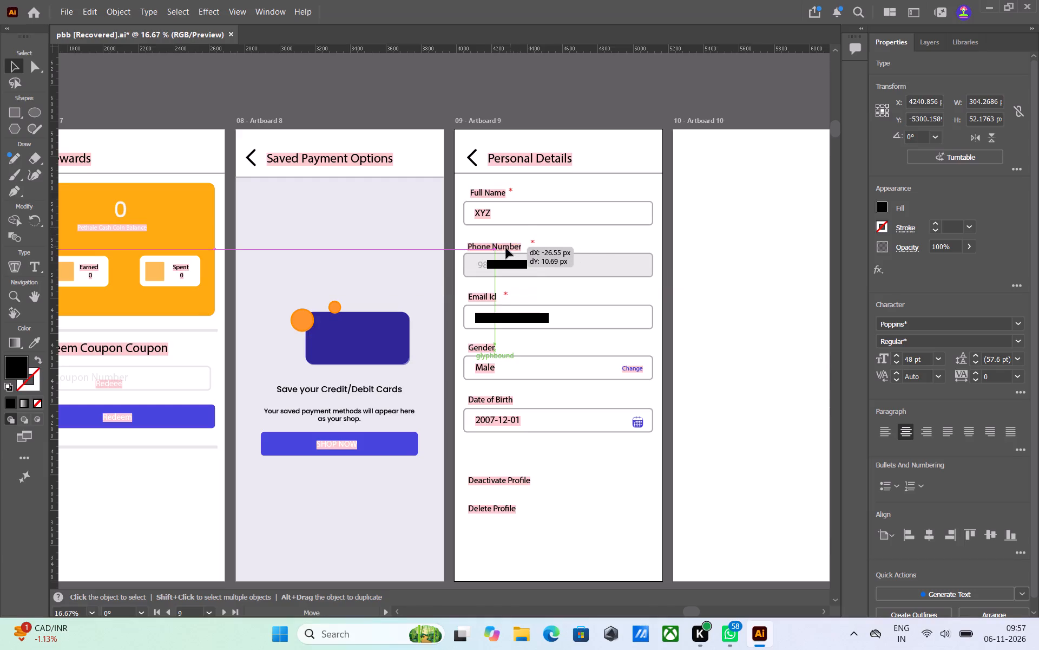
drag(506, 248, 509, 242)
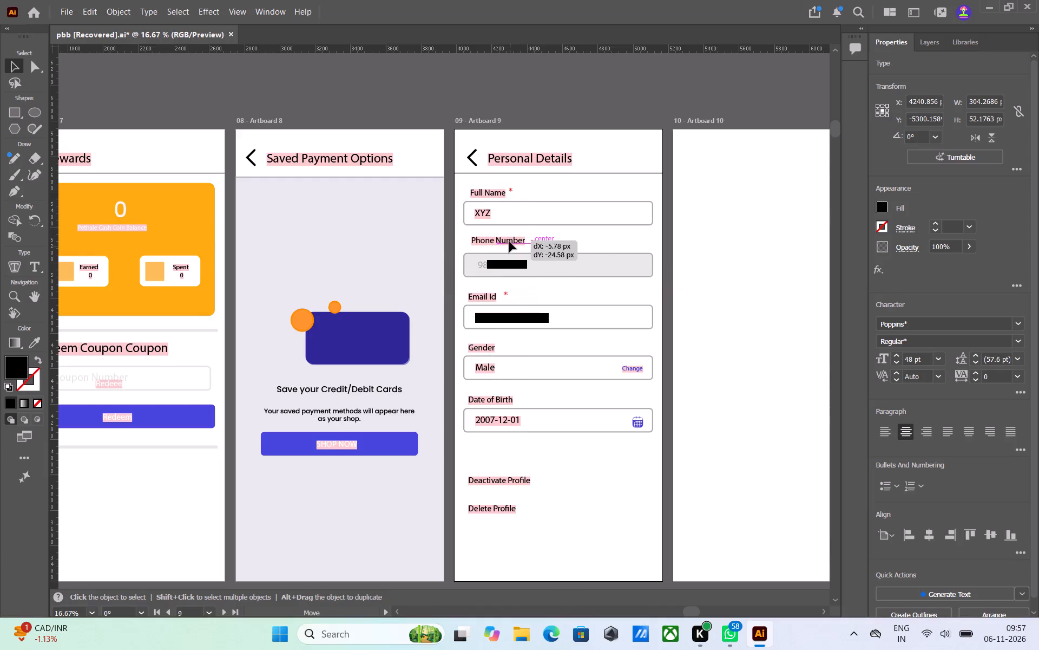
drag(509, 242, 508, 240)
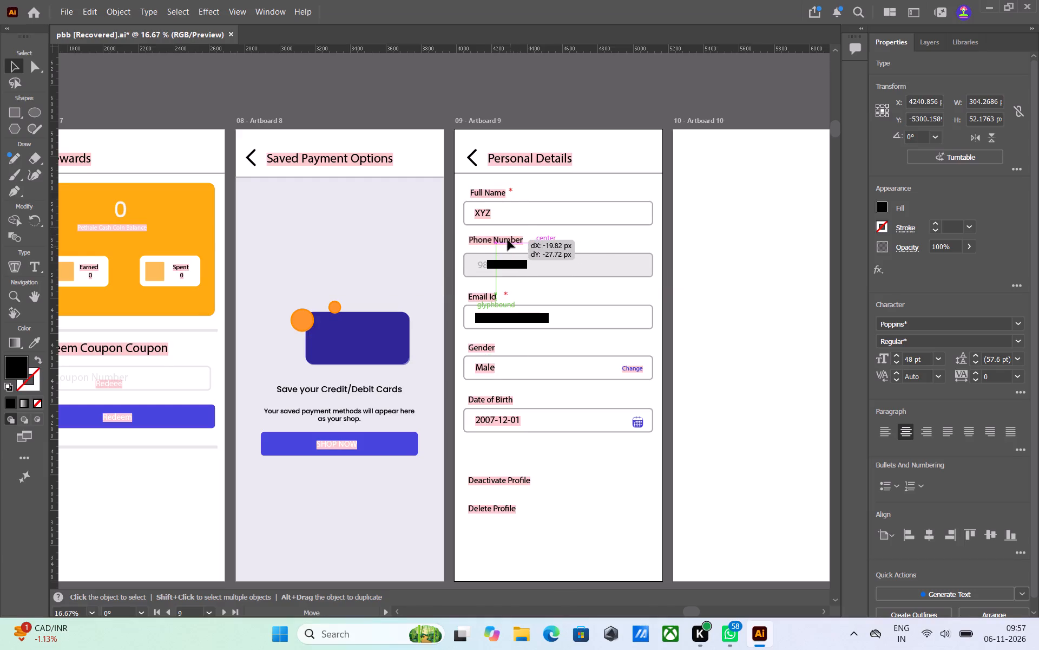
drag(508, 240, 505, 244)
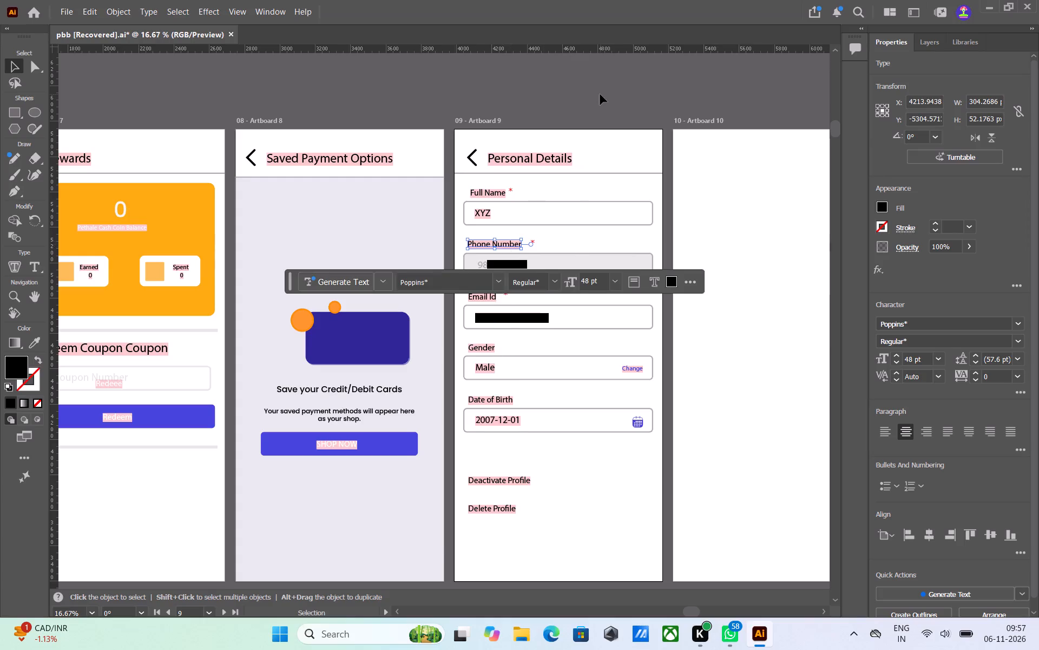
Examine the Personal Details screen, the whole row of artboards, and the User menu, Policies and Orders screens.
click(600, 94)
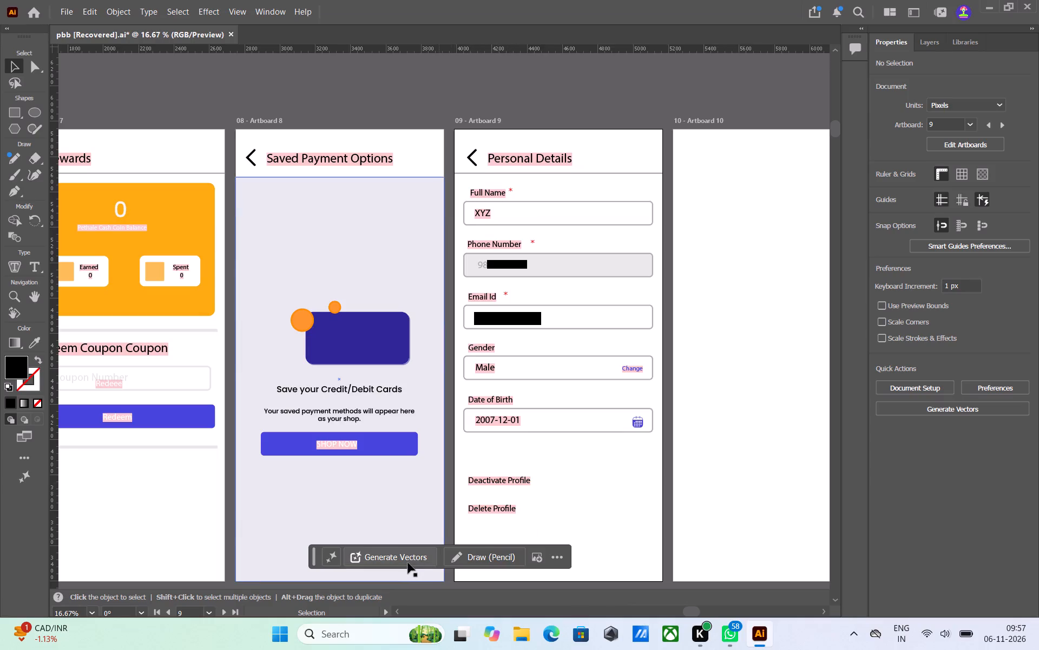
middle_drag(756, 364, 699, 373)
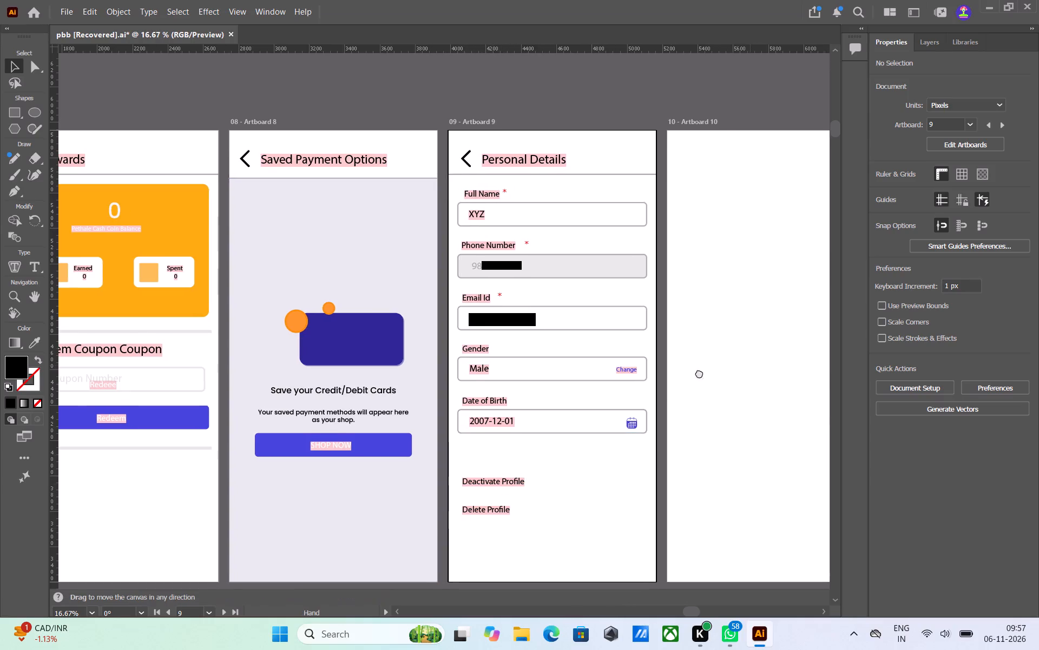
middle_drag(699, 373, 835, 341)
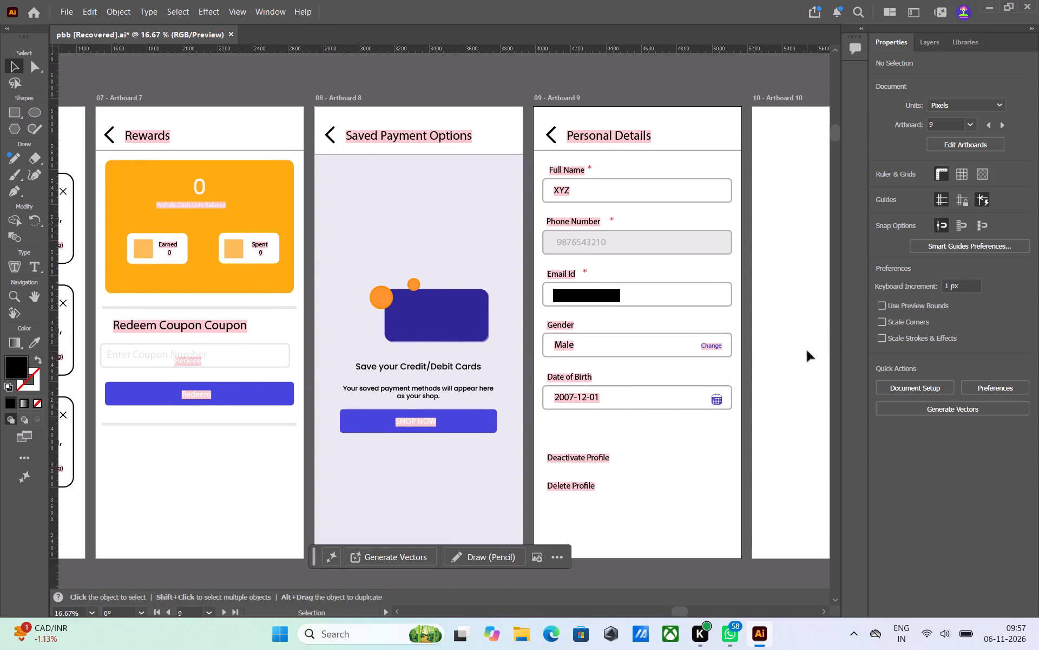
alt+scroll(807, 353, up, 2)
alt+scroll(807, 353, down, 6)
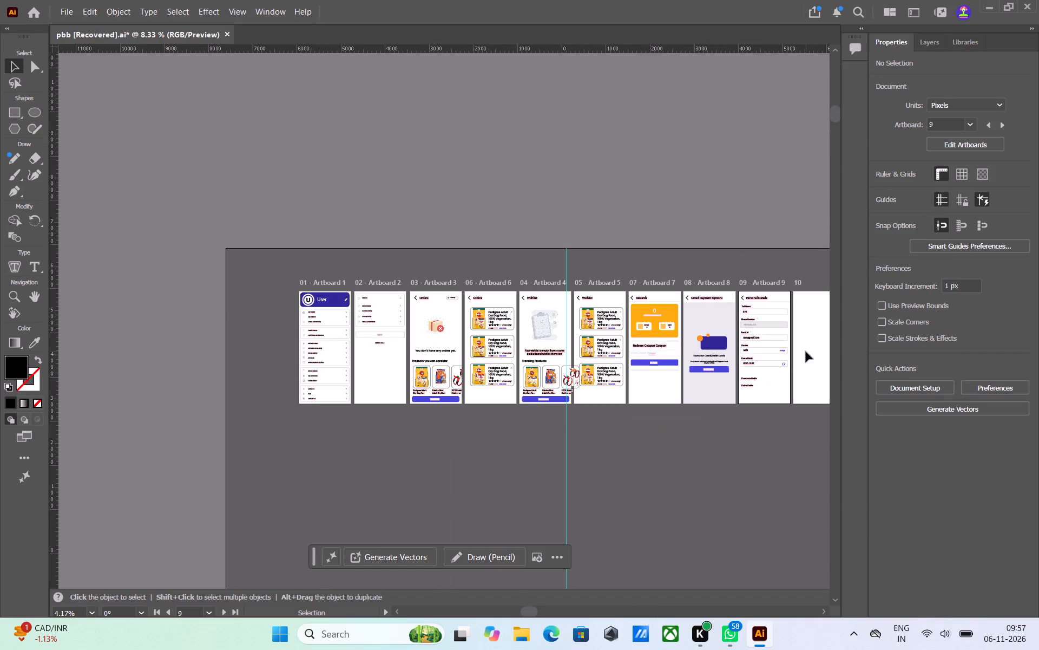
alt+scroll(552, 334, up, 1)
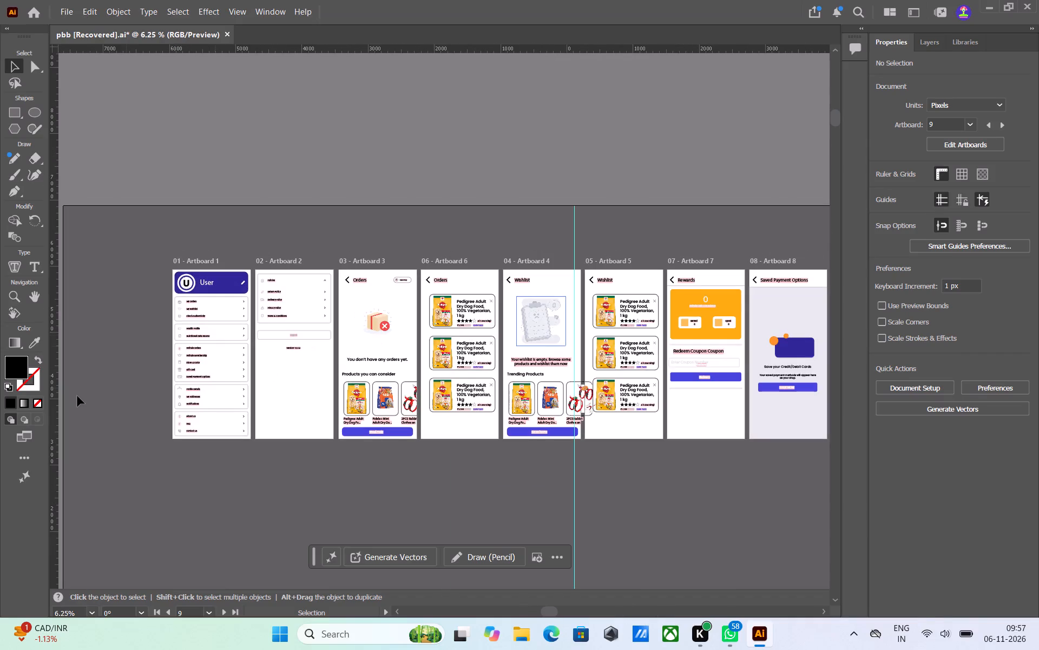
alt+scroll(175, 365, up, 4)
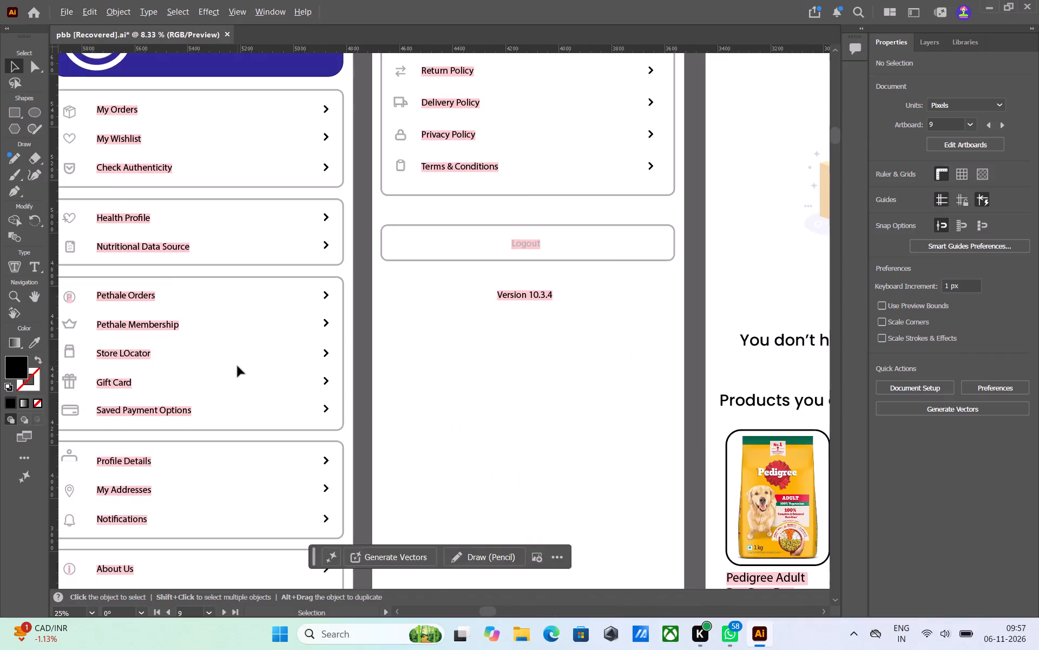
alt+scroll(238, 366, down, 2)
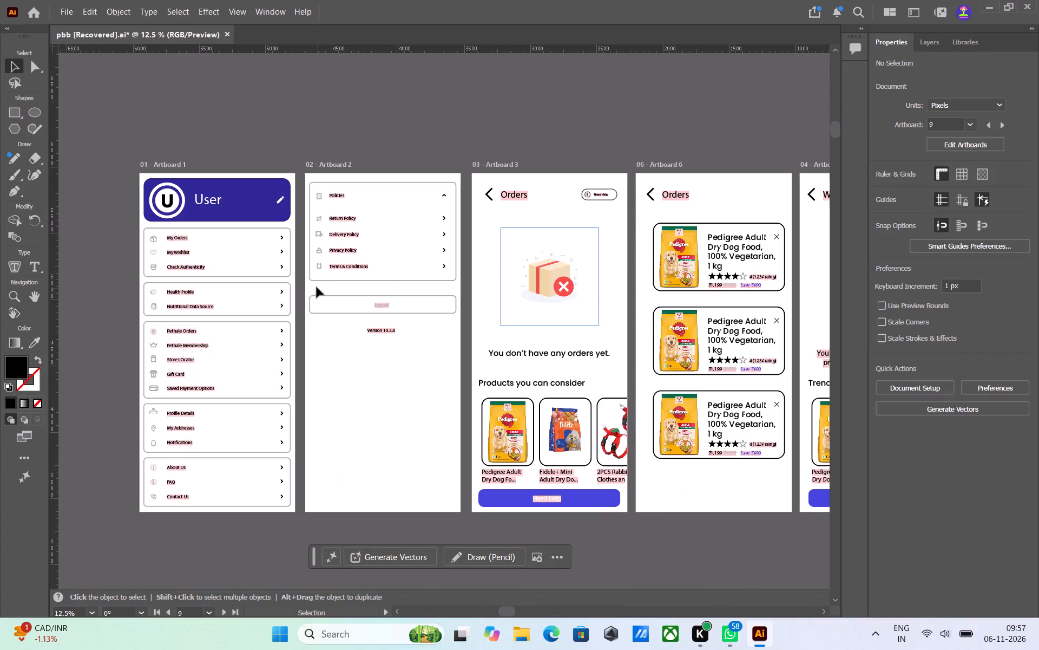
middle_drag(708, 270, 568, 274)
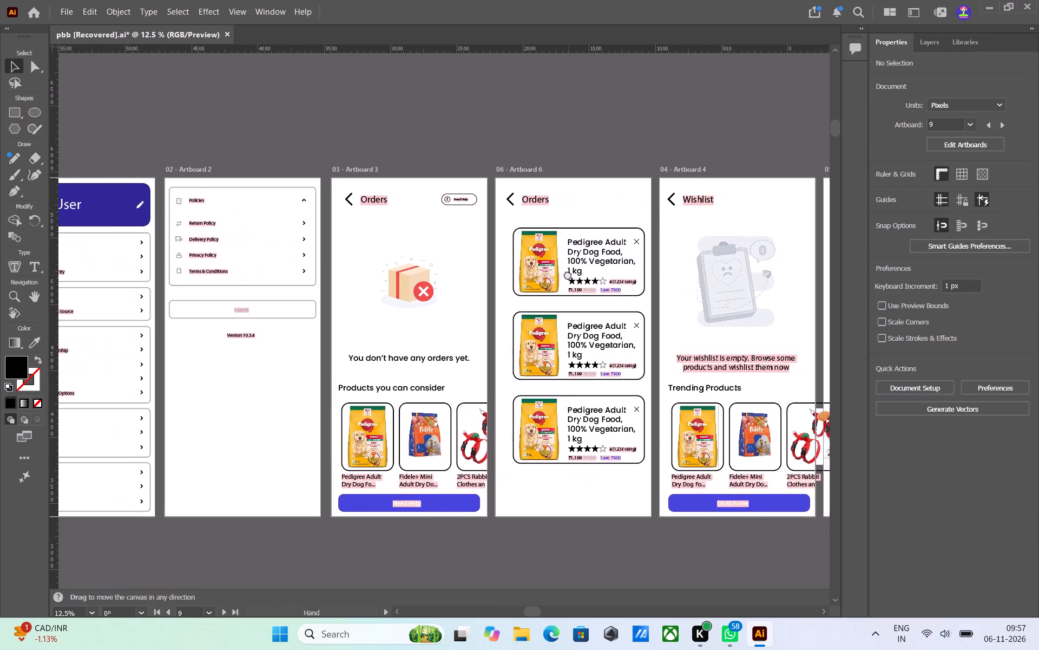
middle_drag(568, 274, 725, 276)
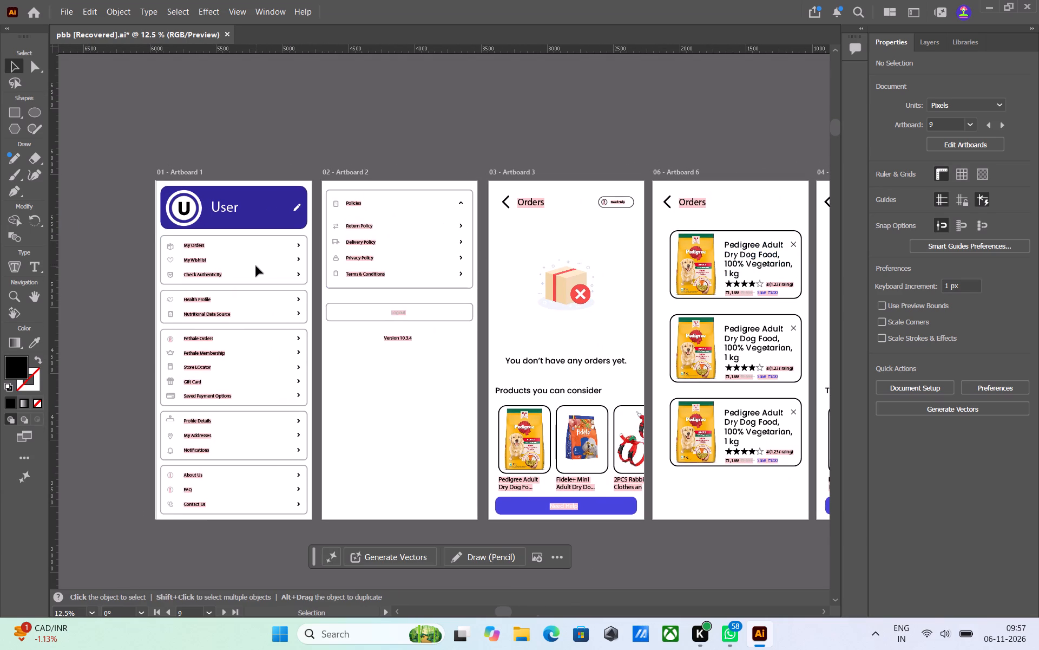
Compare the Orders, Wishlist, Rewards, Saved Payment Options and Personal Details screens, ending at the User menu on Artboard 1.
double_click(530, 172)
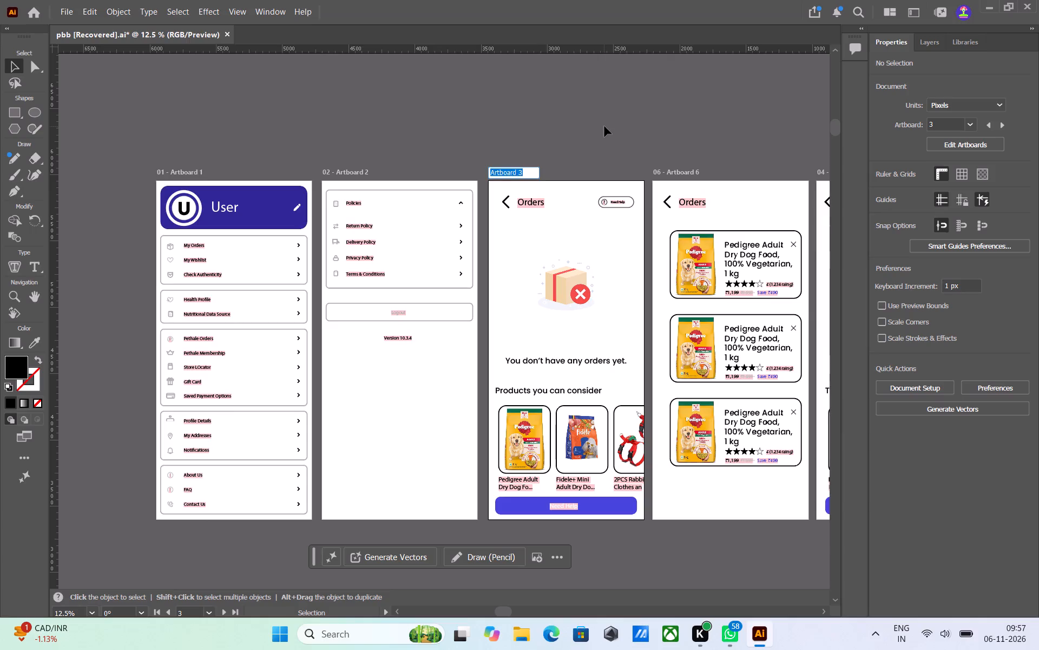
click(604, 126)
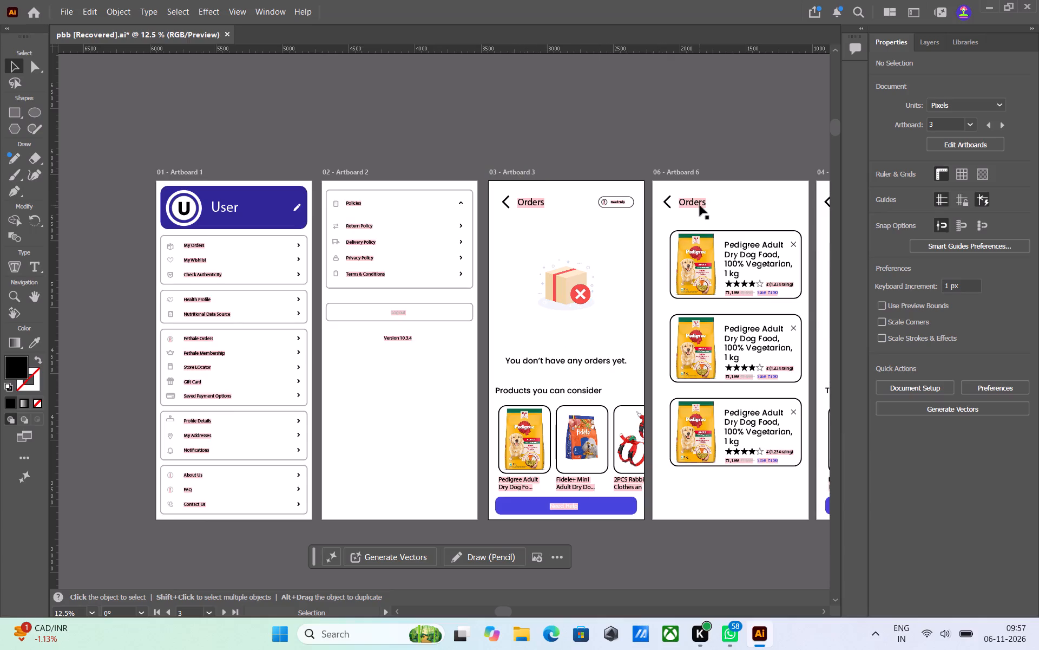
middle_drag(721, 226, 34, 235)
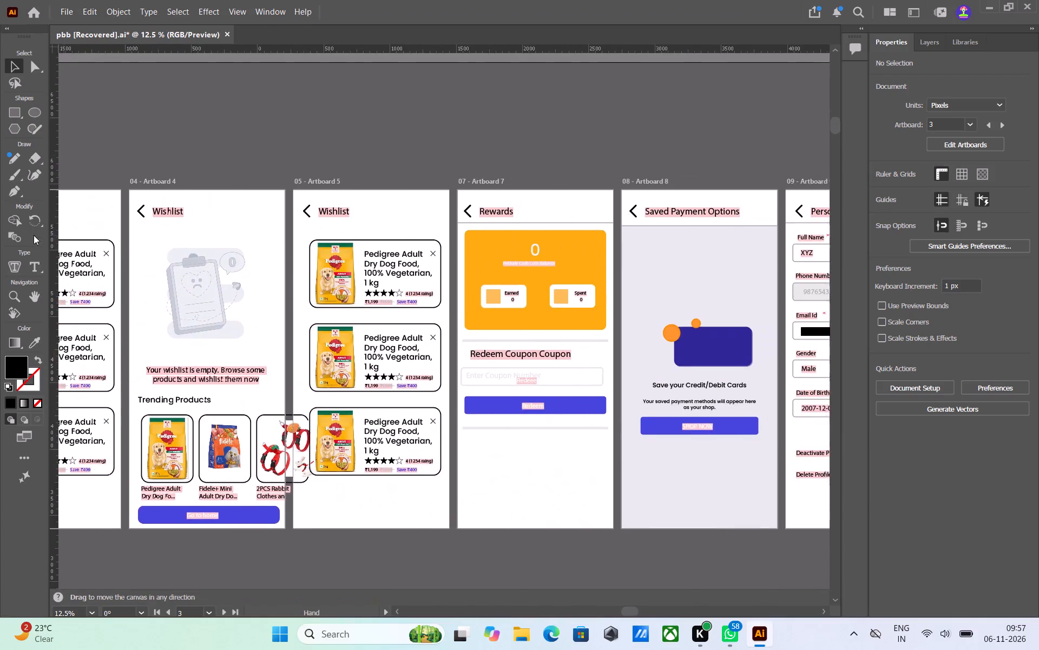
middle_drag(34, 235, 116, 215)
middle_drag(777, 233, 804, 220)
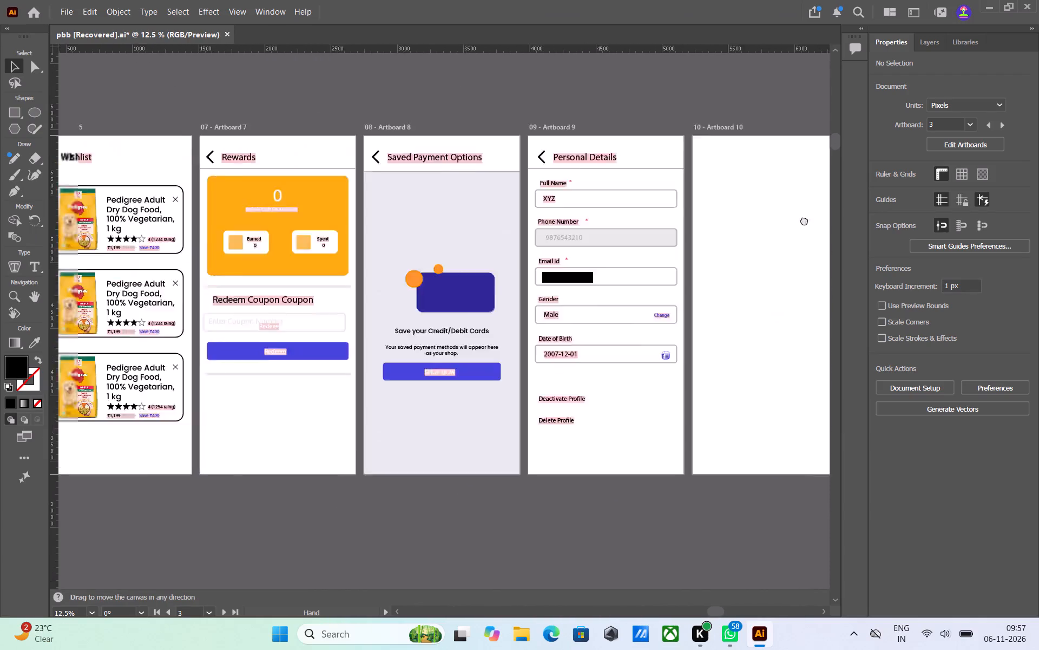
middle_drag(804, 220, 939, 205)
middle_drag(345, 183, 849, 190)
scroll(353, 184, down, 1)
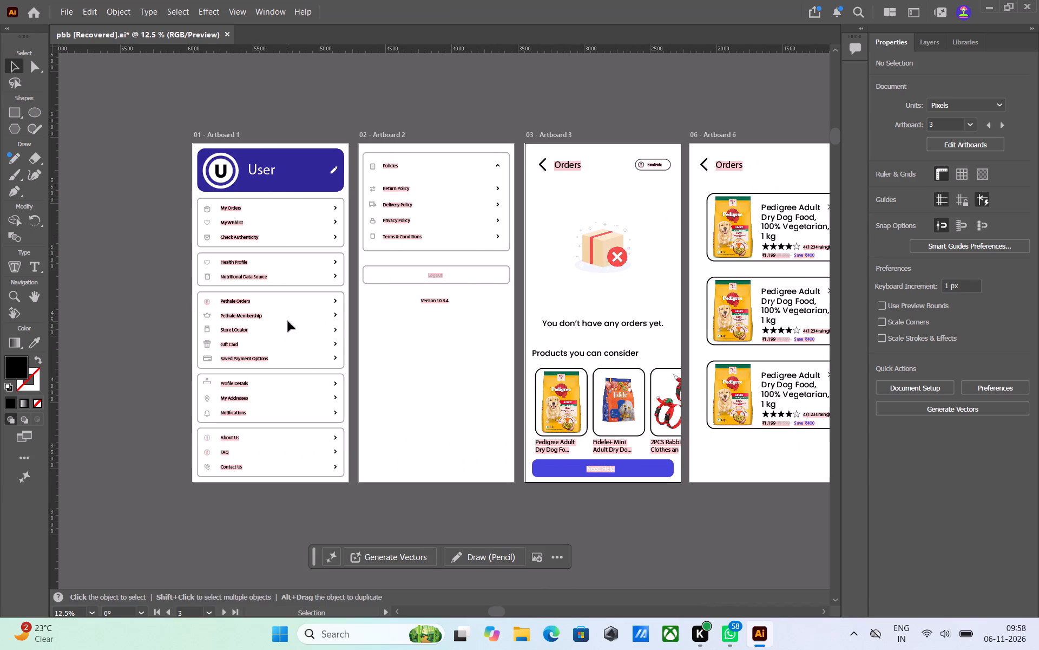
Open the recent file "app design" alongside the recovered pbb file.
click(35, 10)
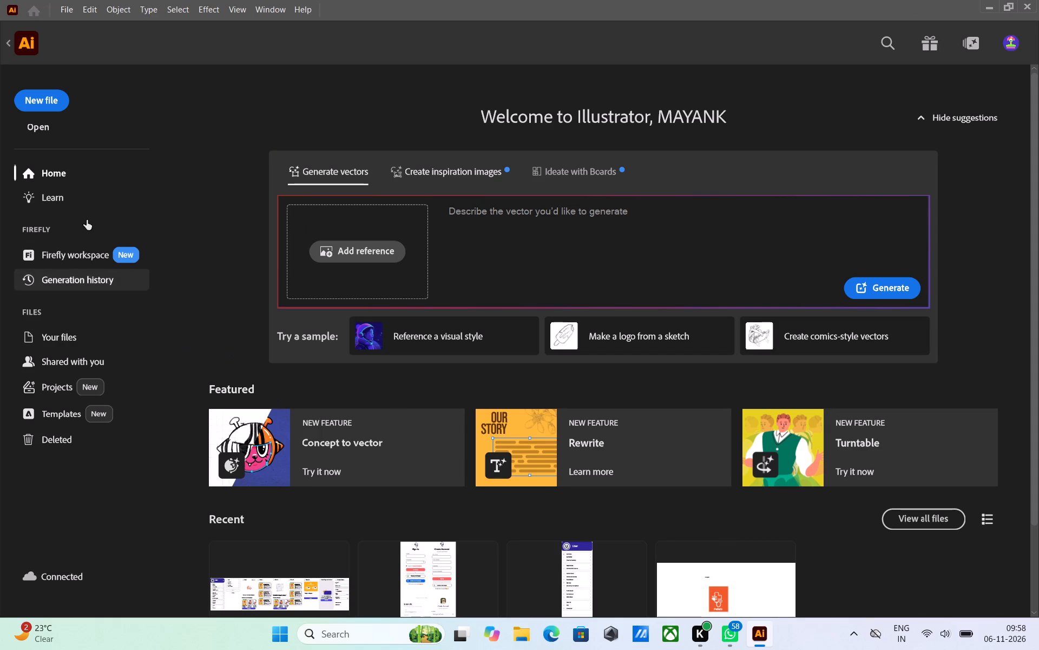
scroll(491, 395, down, 3)
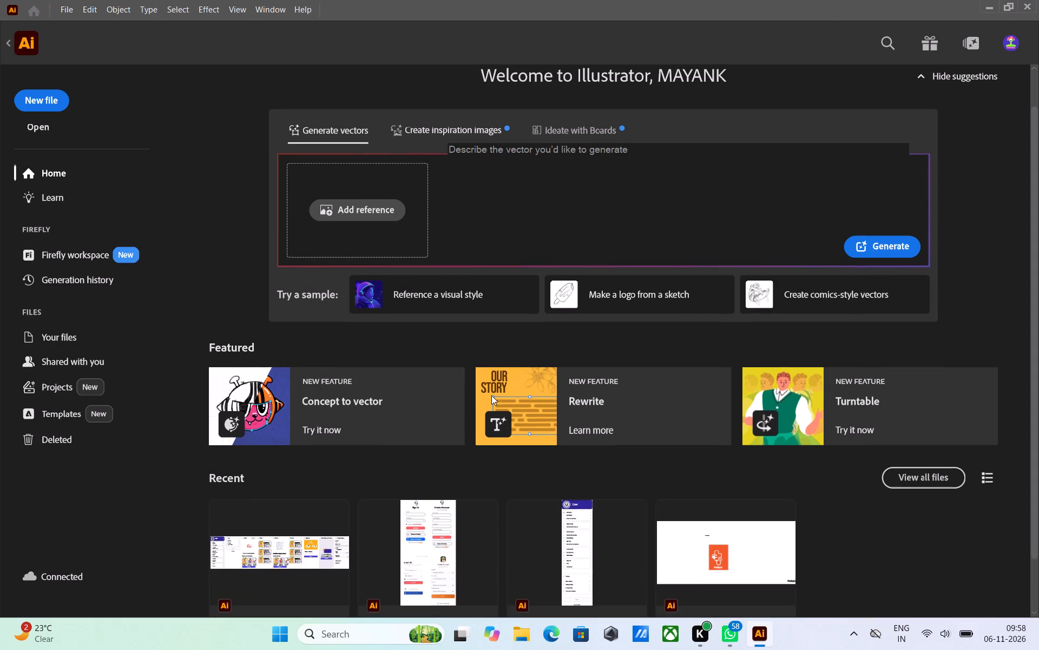
scroll(491, 395, down, 6)
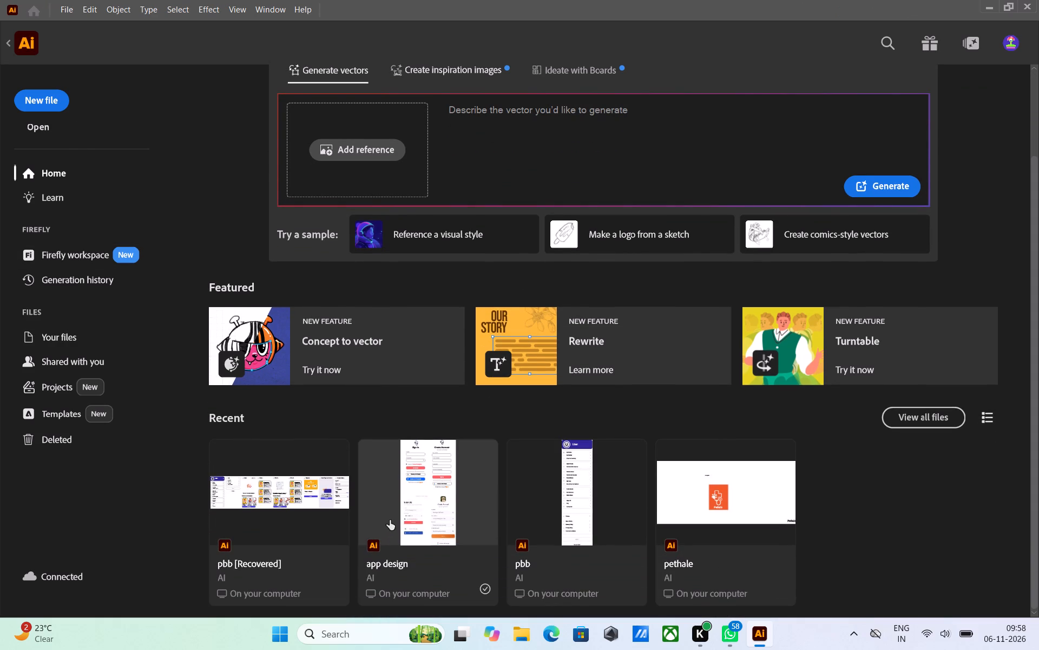
double_click(442, 495)
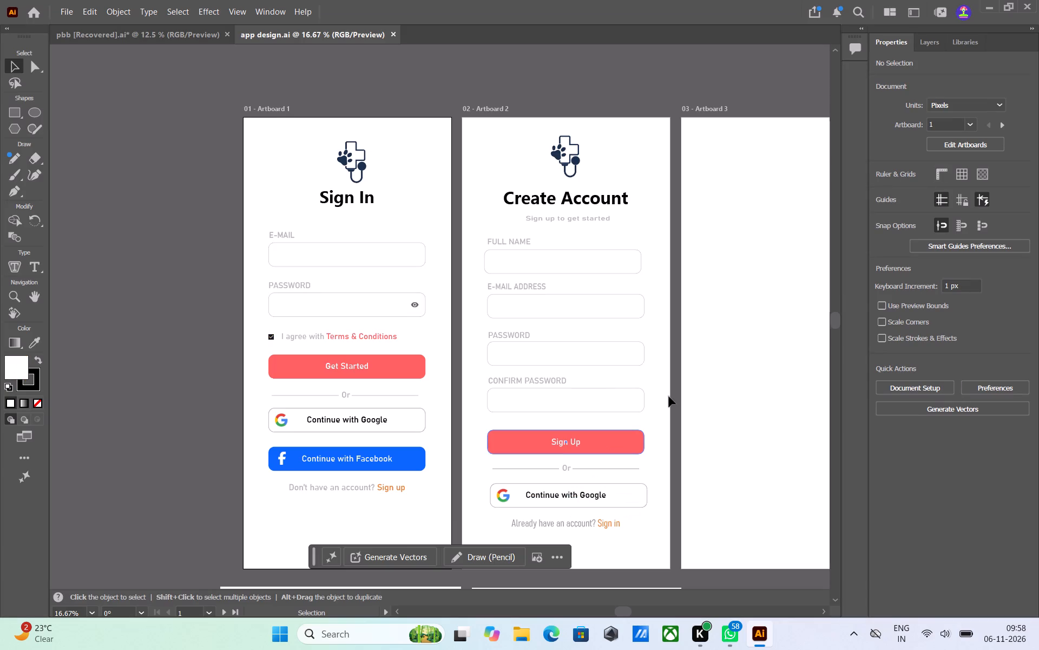
Capture a rectangular screenshot of the Sign In and Create Account screens on Artboards 1 and 2 with Snipping Tool.
middle_drag(749, 333, 644, 335)
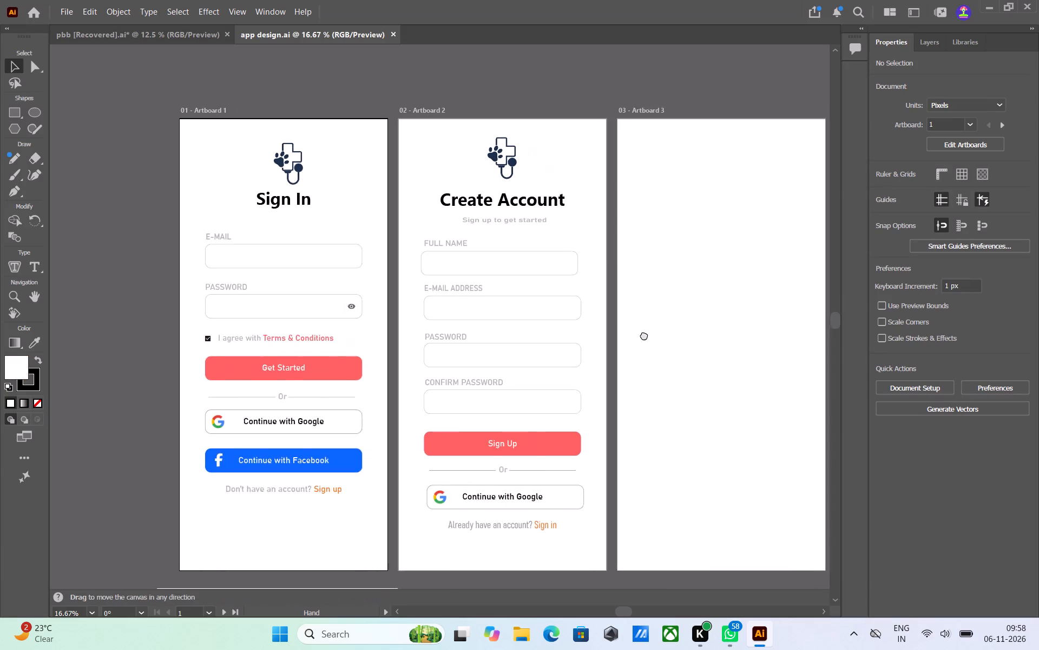
middle_drag(644, 335, 660, 298)
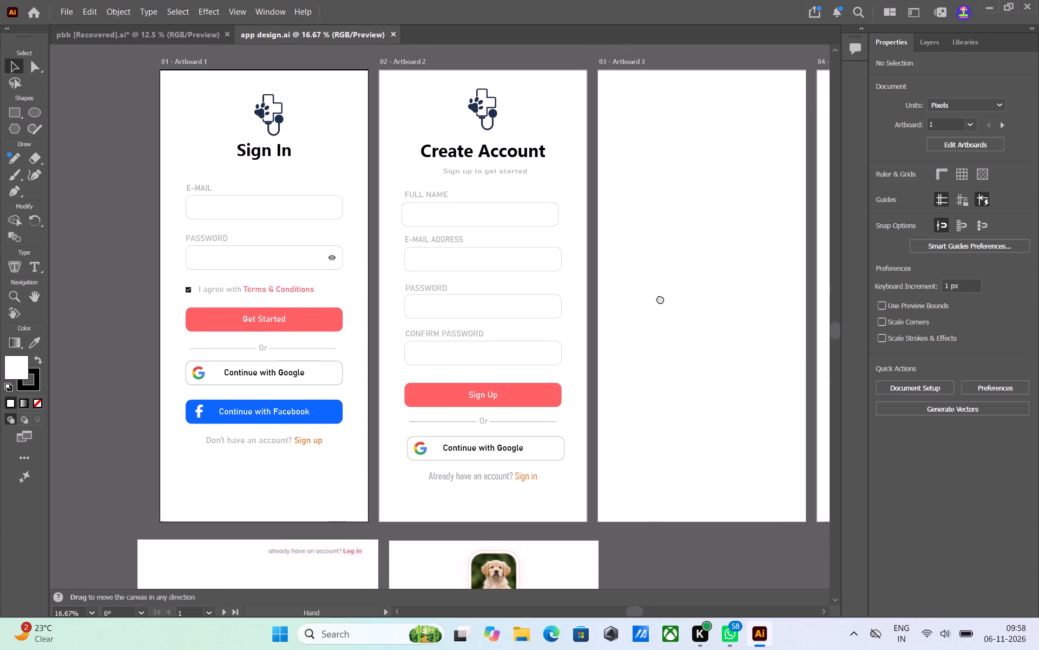
middle_drag(660, 298, 647, 328)
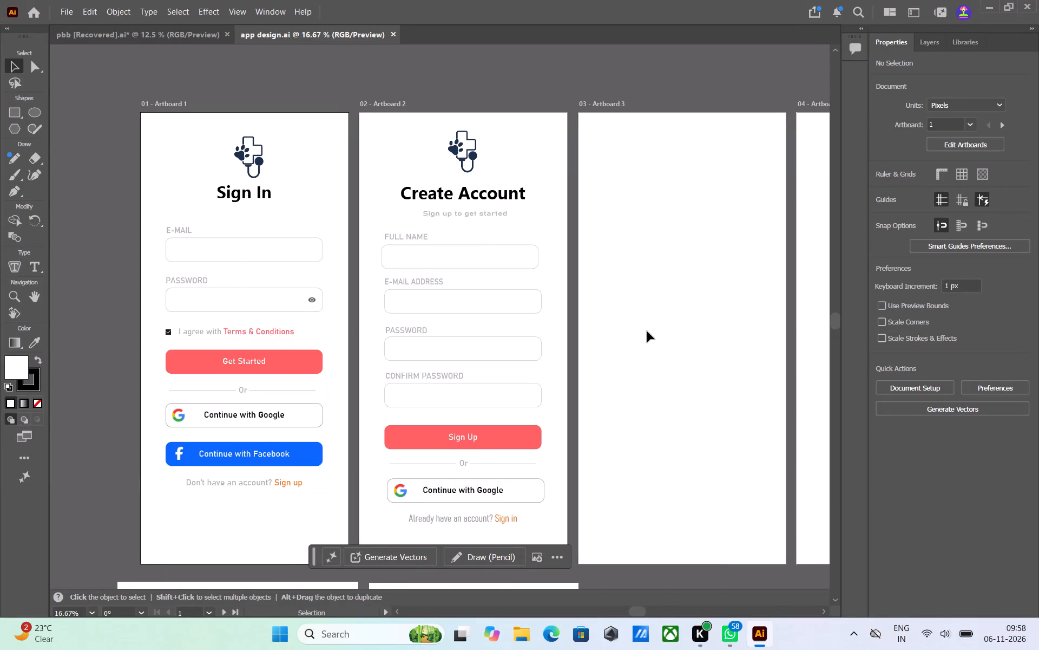
scroll(645, 335, down, 2)
scroll(645, 334, up, 1)
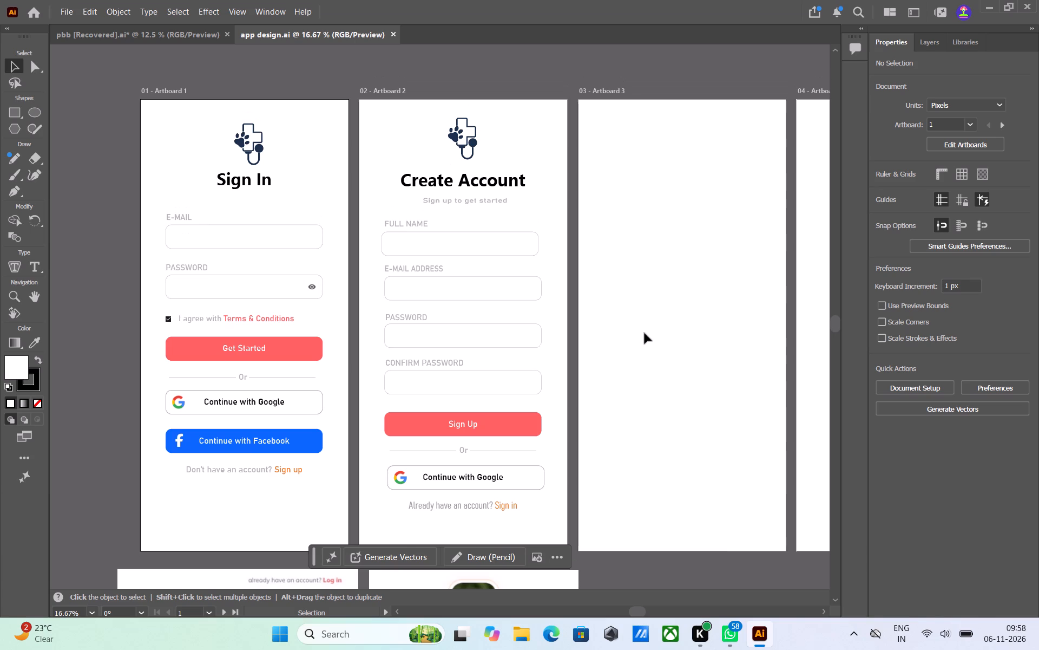
key(shift+super+s)
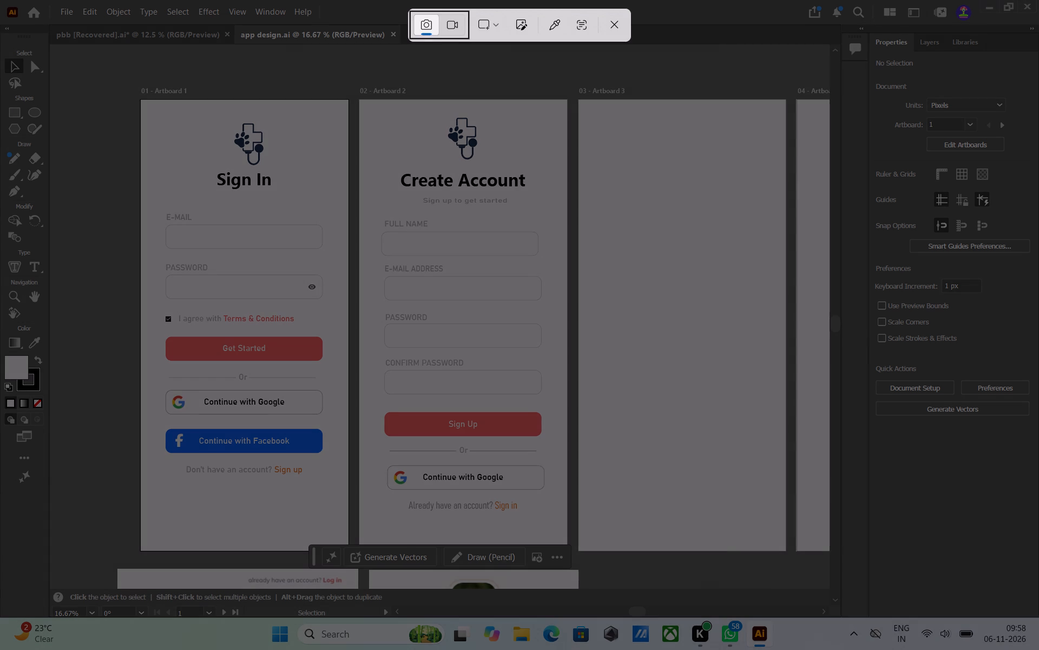
drag(118, 92, 594, 536)
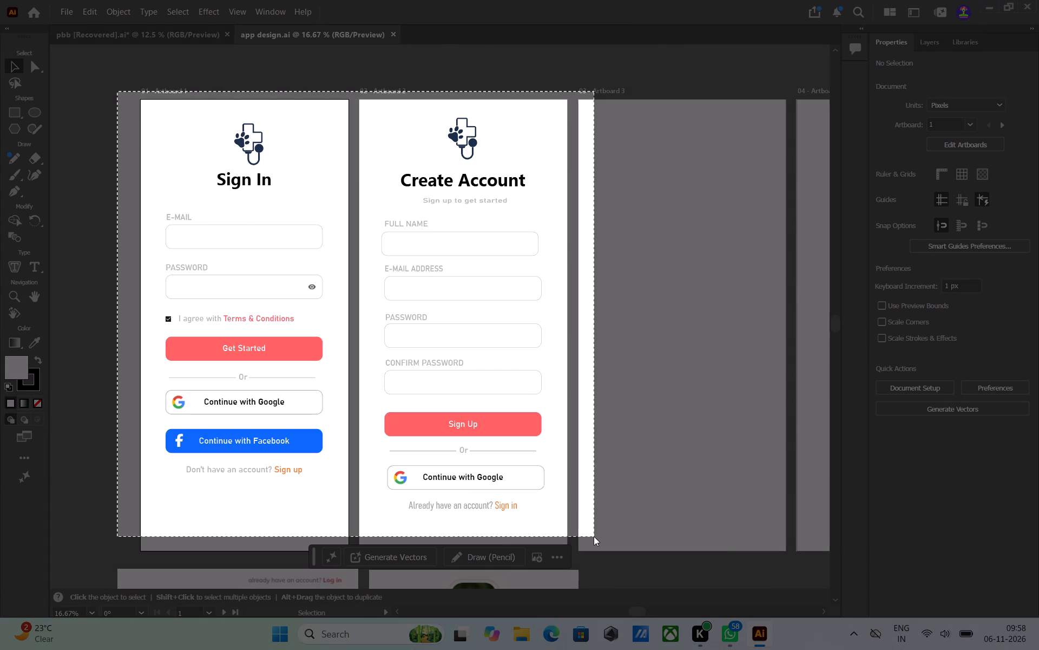
drag(594, 536, 588, 548)
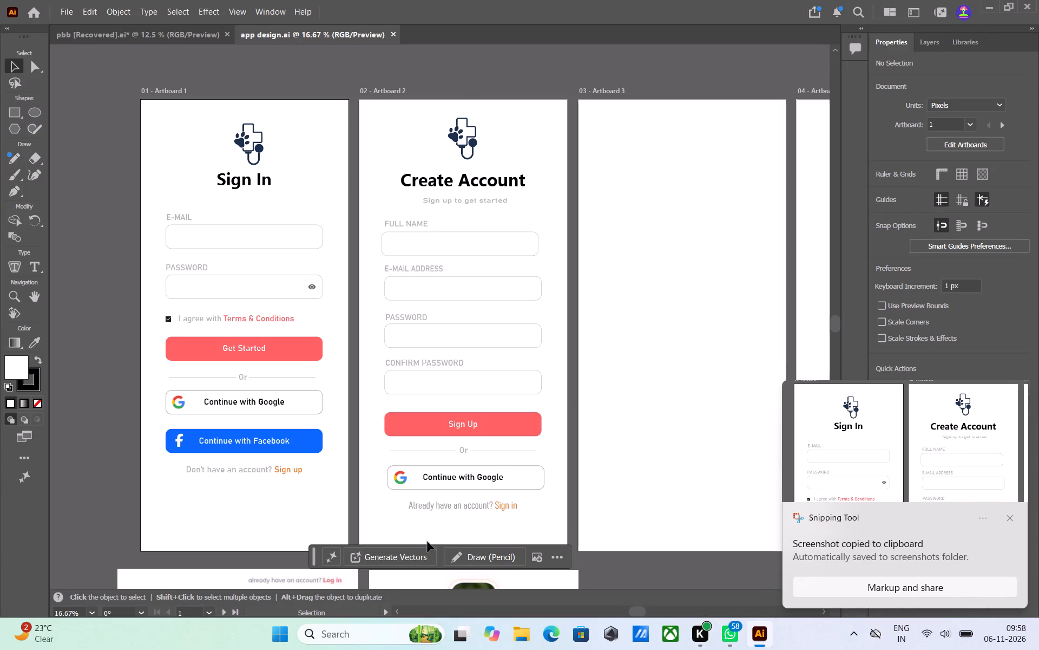
click(282, 639)
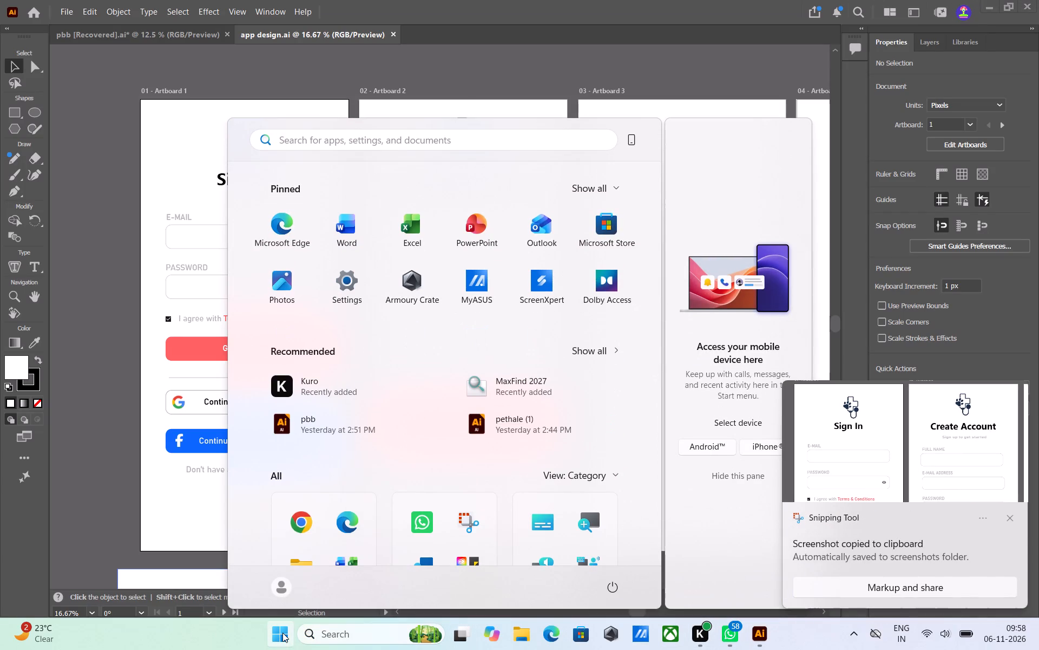
text(ch)
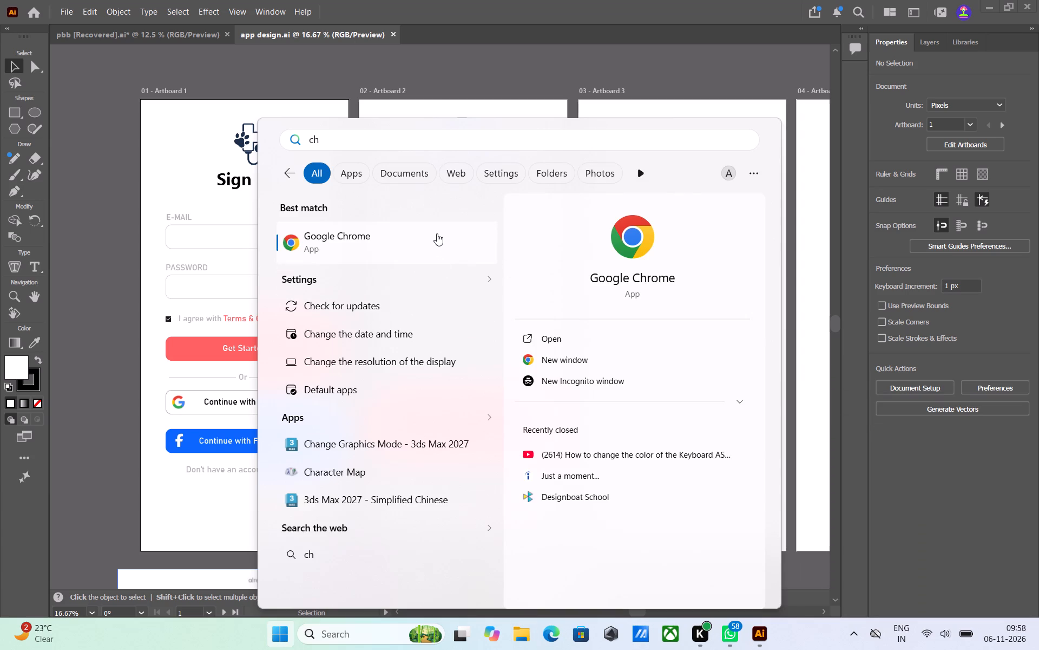
double_click(437, 233)
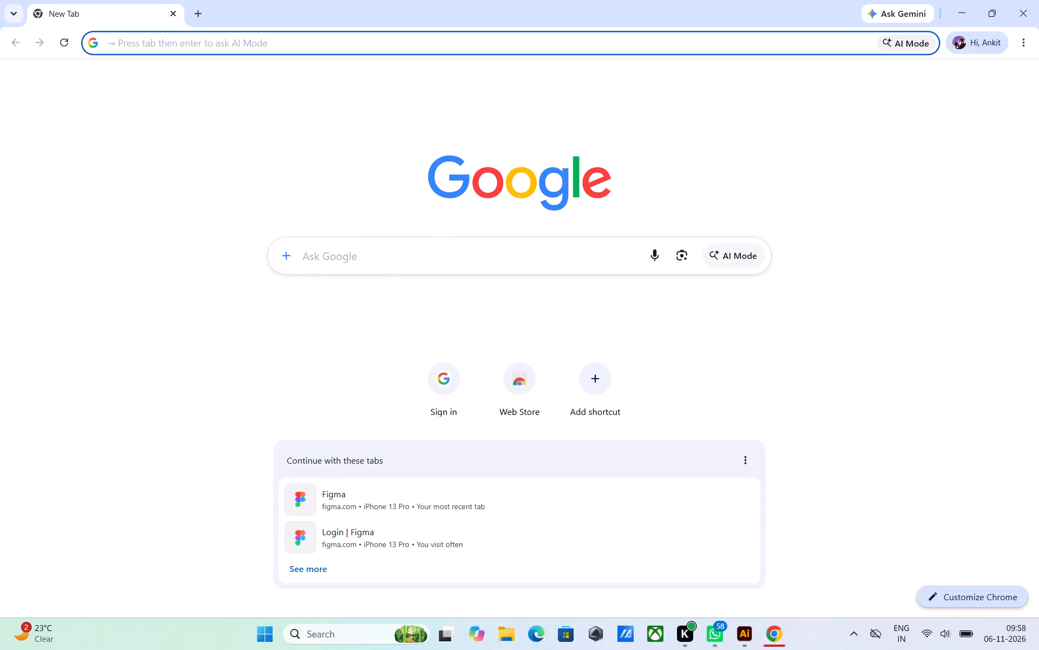
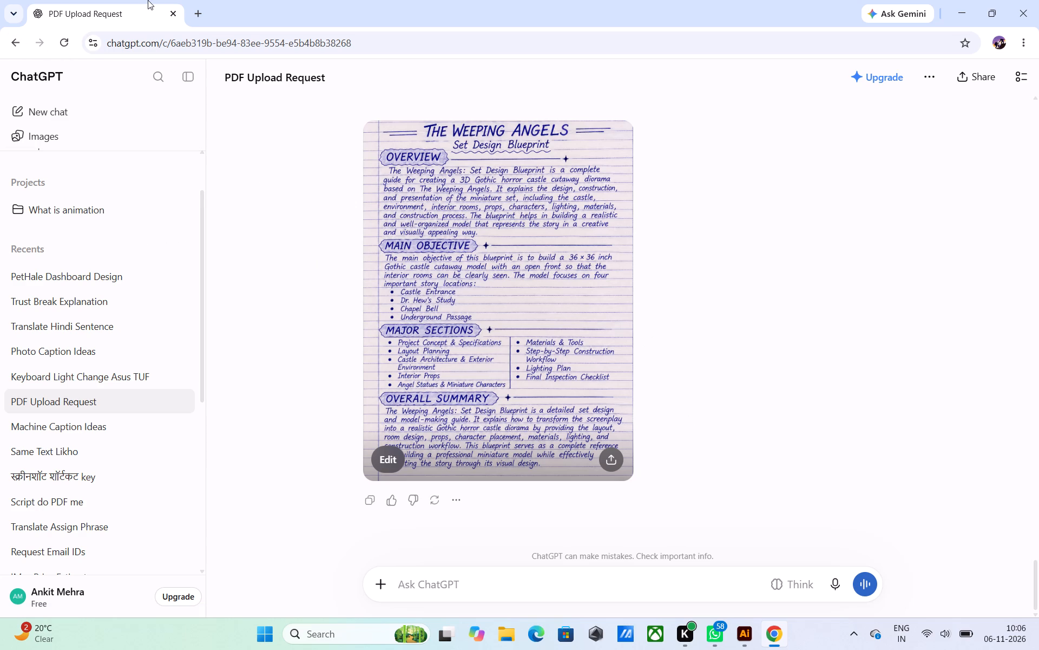
Open the Pinterest home page in a new browser tab.
click(191, 11)
text(pint)
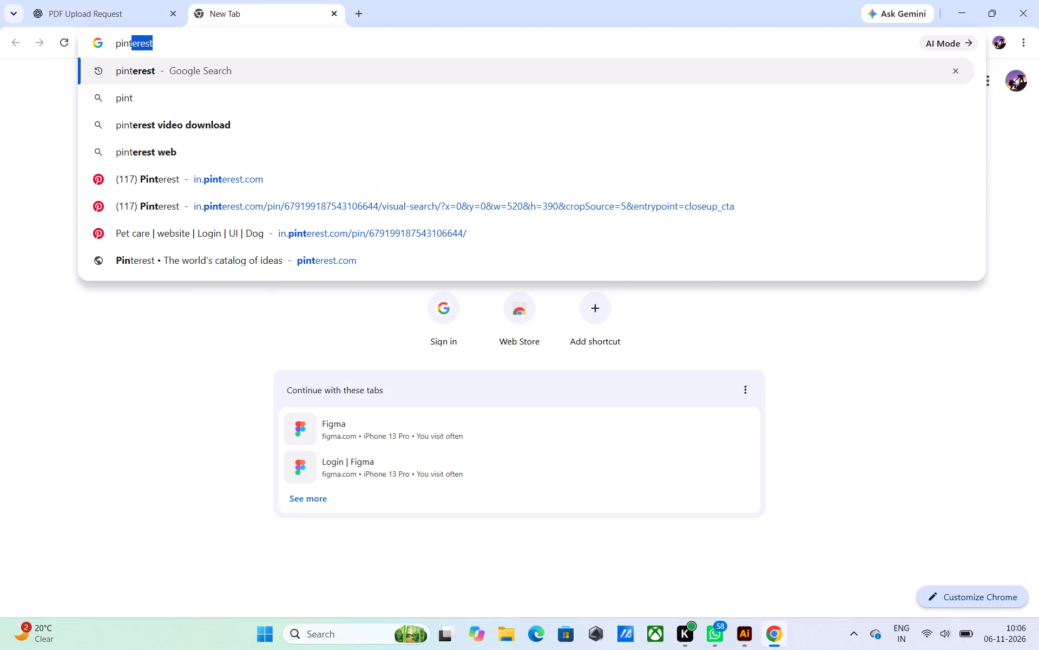
click(173, 183)
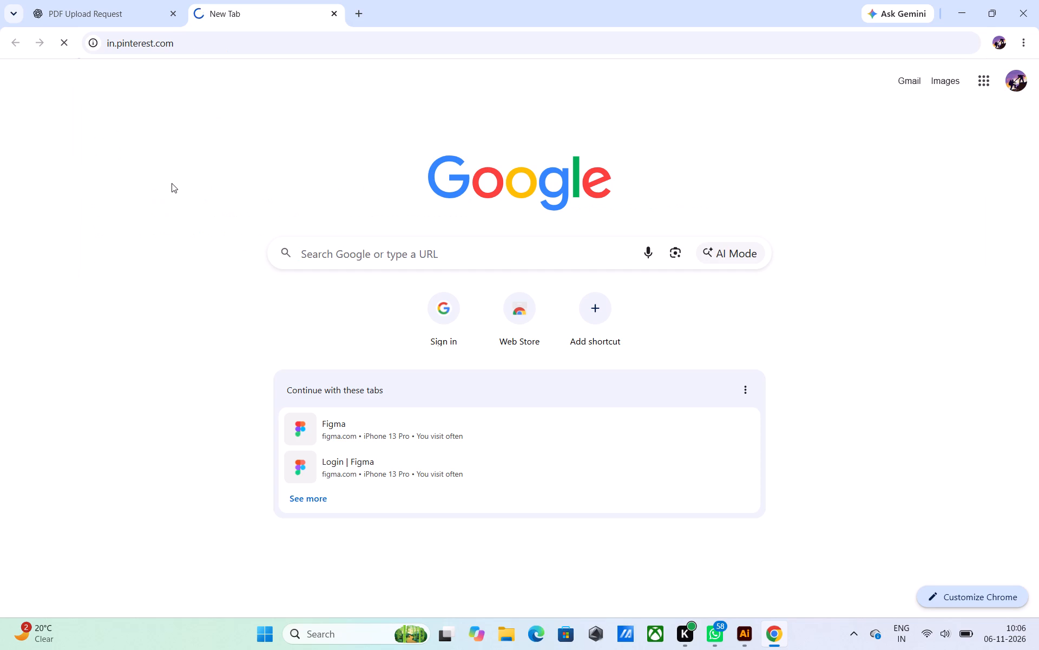
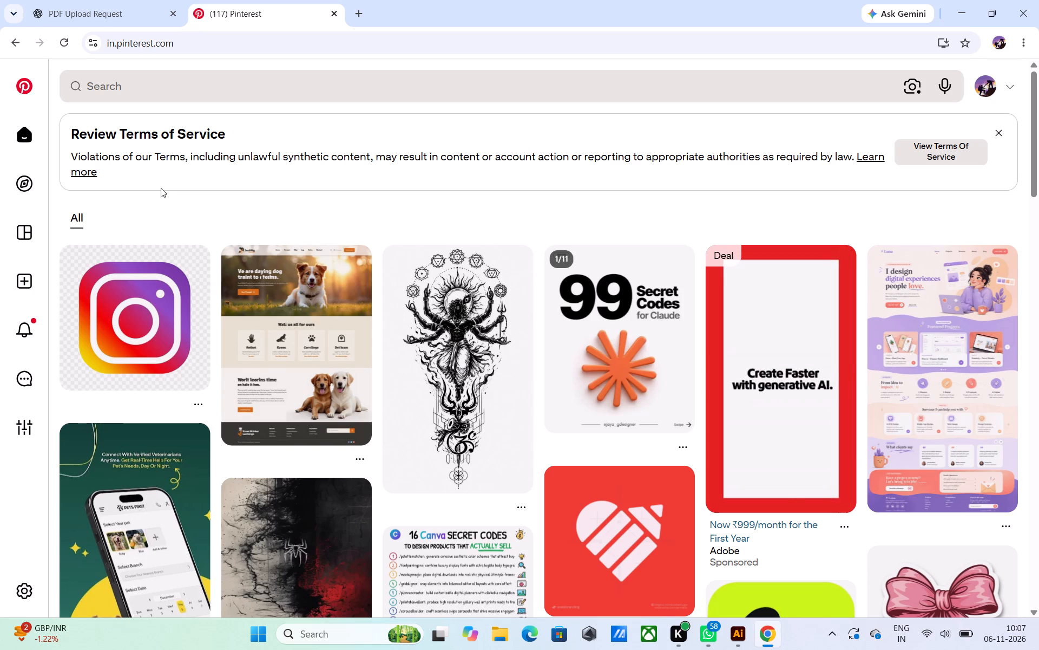
Search Pinterest for "pet hale app design home dashboard page create", adapting the recent profile page search.
click(244, 93)
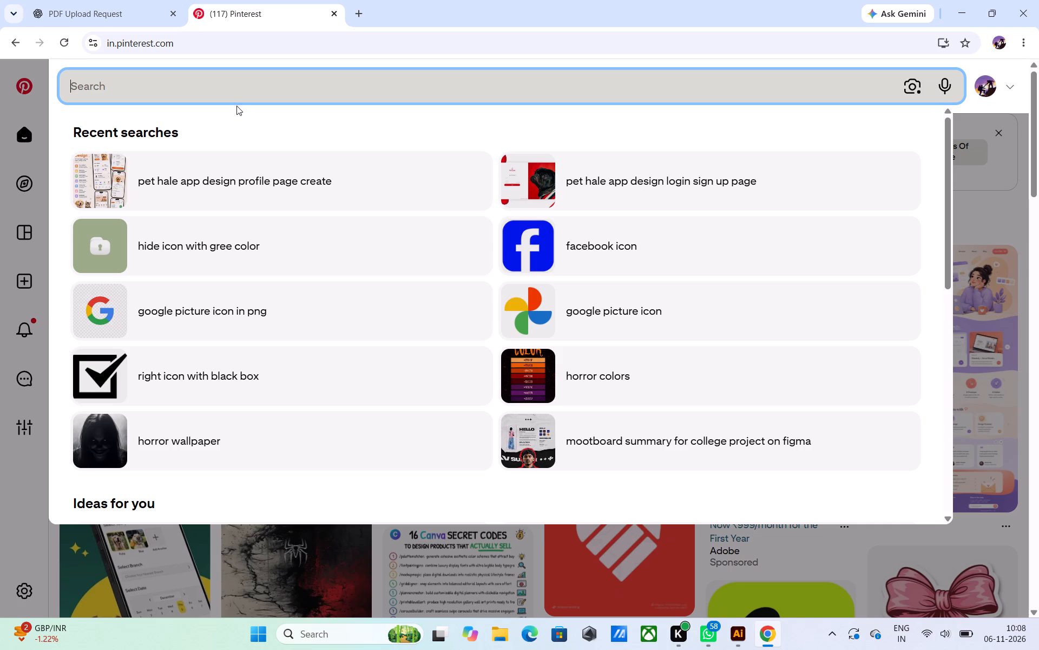
click(233, 186)
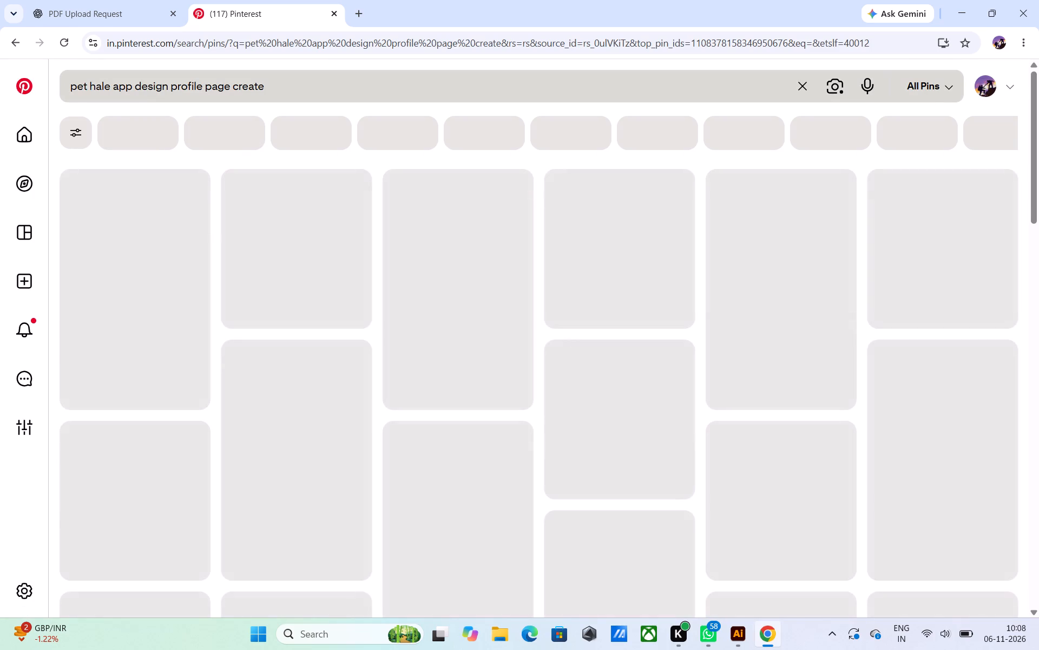
drag(203, 86, 179, 86)
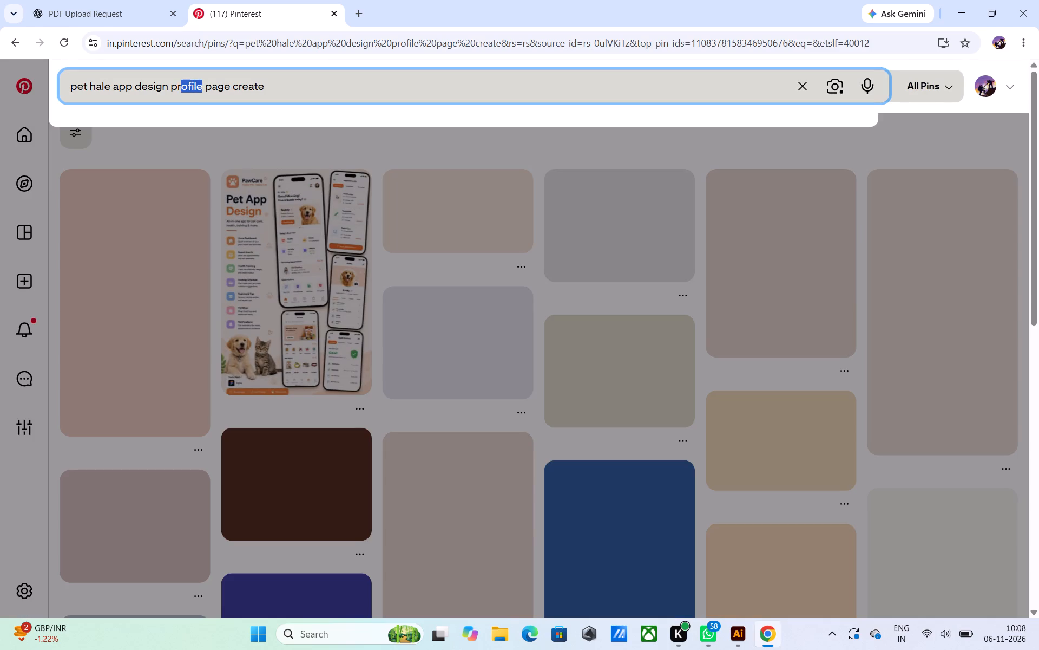
drag(179, 86, 170, 87)
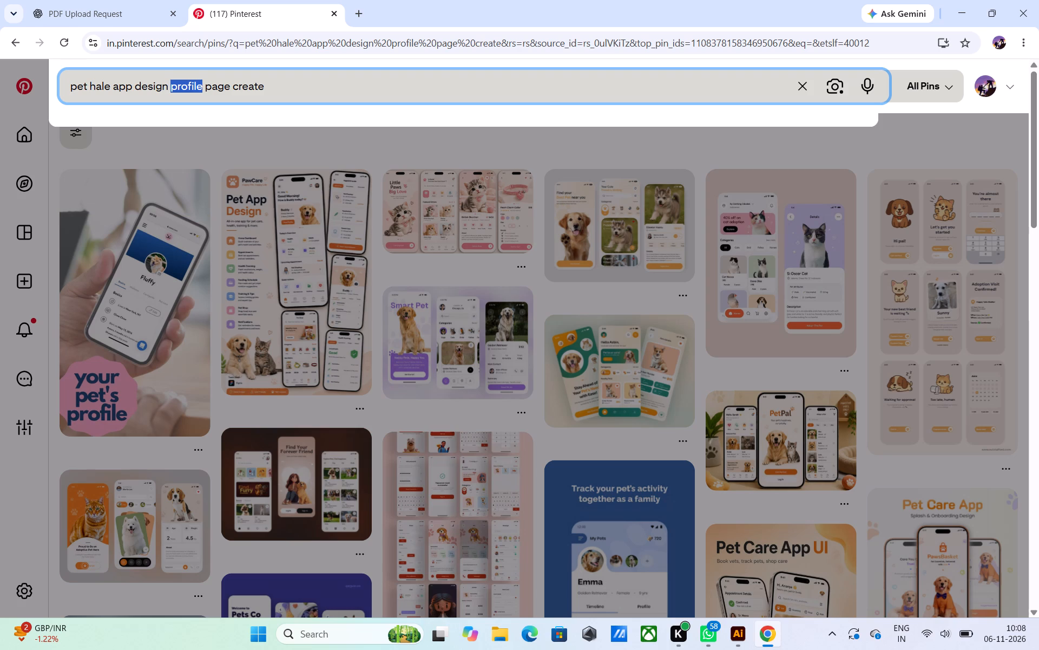
key(BackSpace)
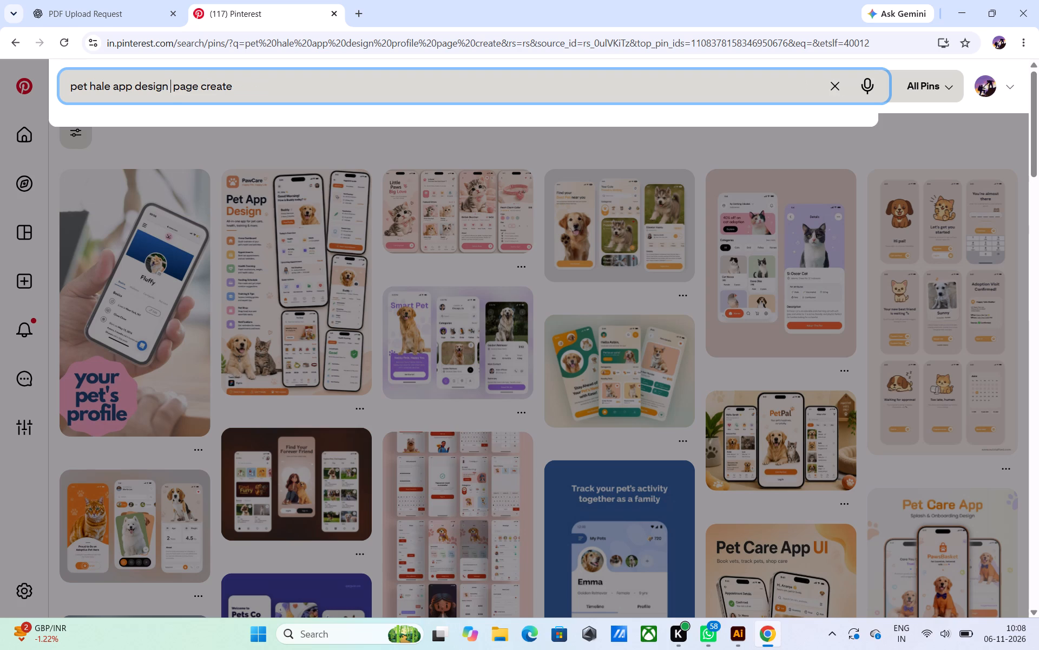
text(home)
key(space)
text(dashboard)
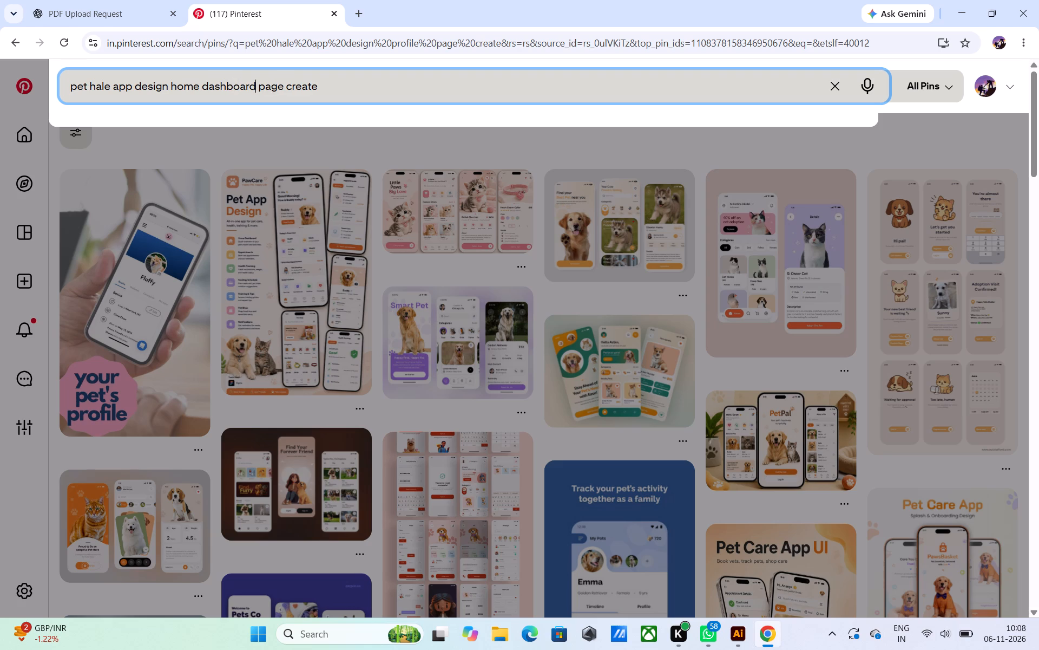
key(Return)
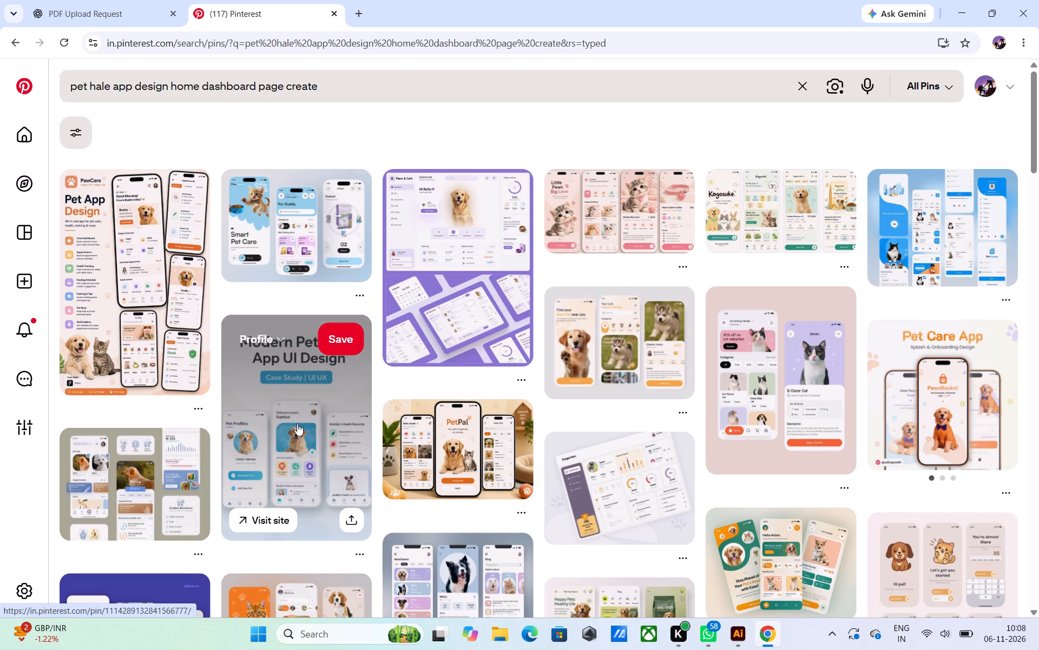
Open the PawCare Pet App Design pin and download its image.
click(159, 278)
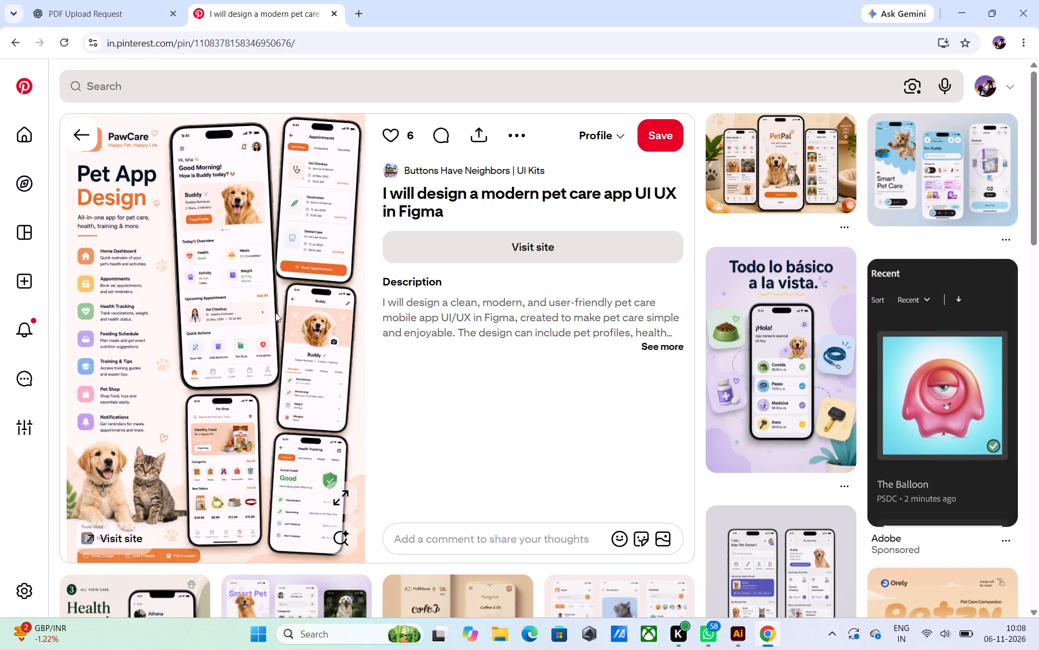
alt+scroll(274, 313, up, 8)
alt+scroll(268, 308, down, 5)
scroll(267, 308, up, 3)
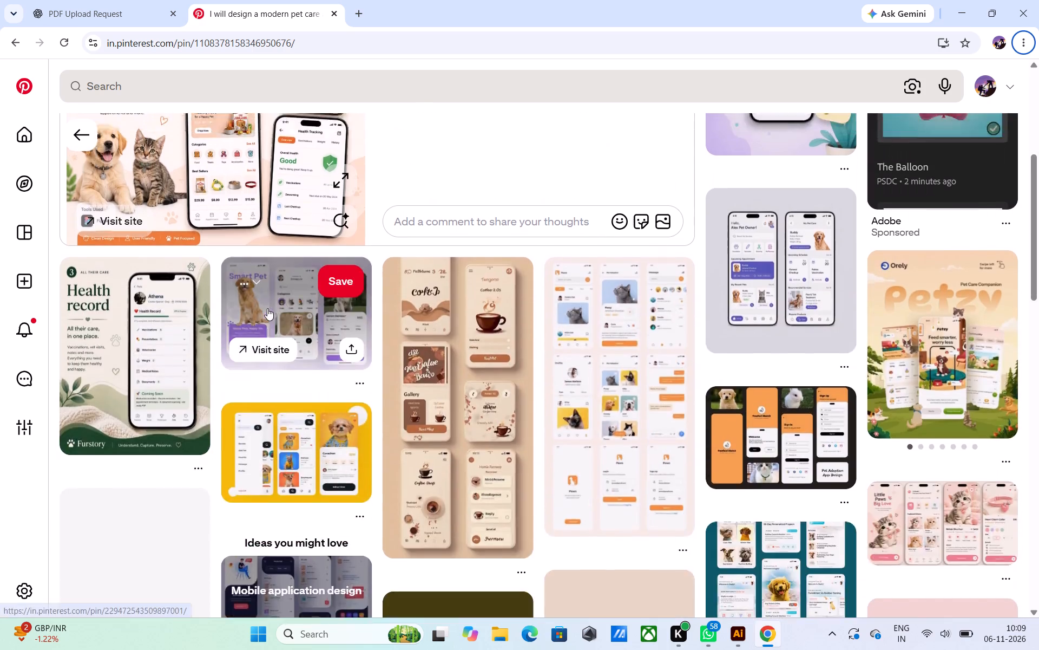
scroll(267, 308, up, 2)
click(273, 305)
click(275, 309)
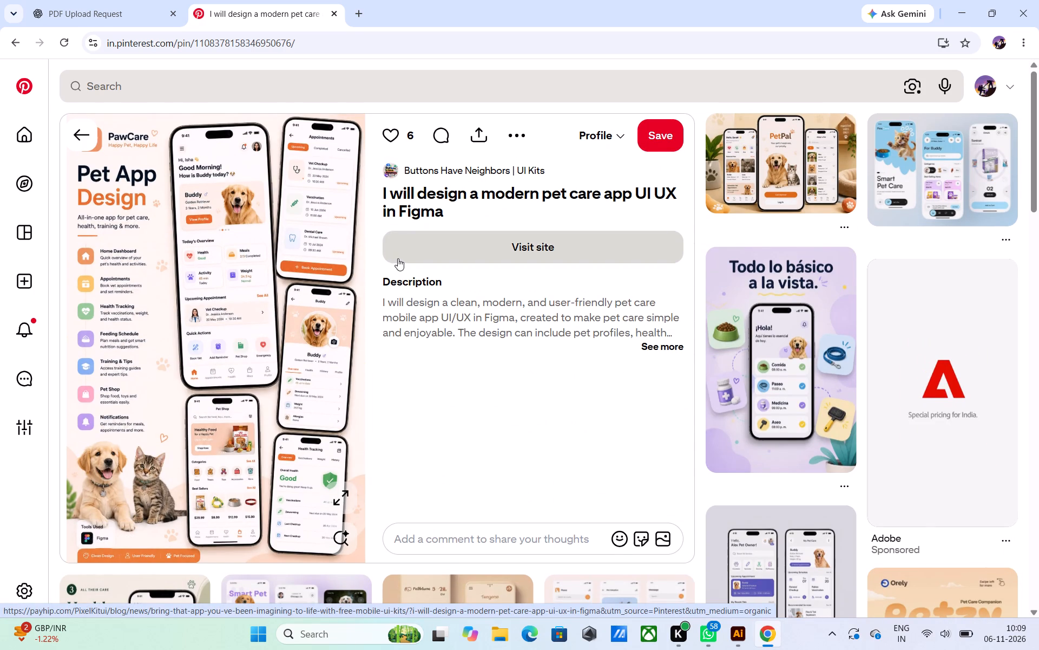
click(181, 317)
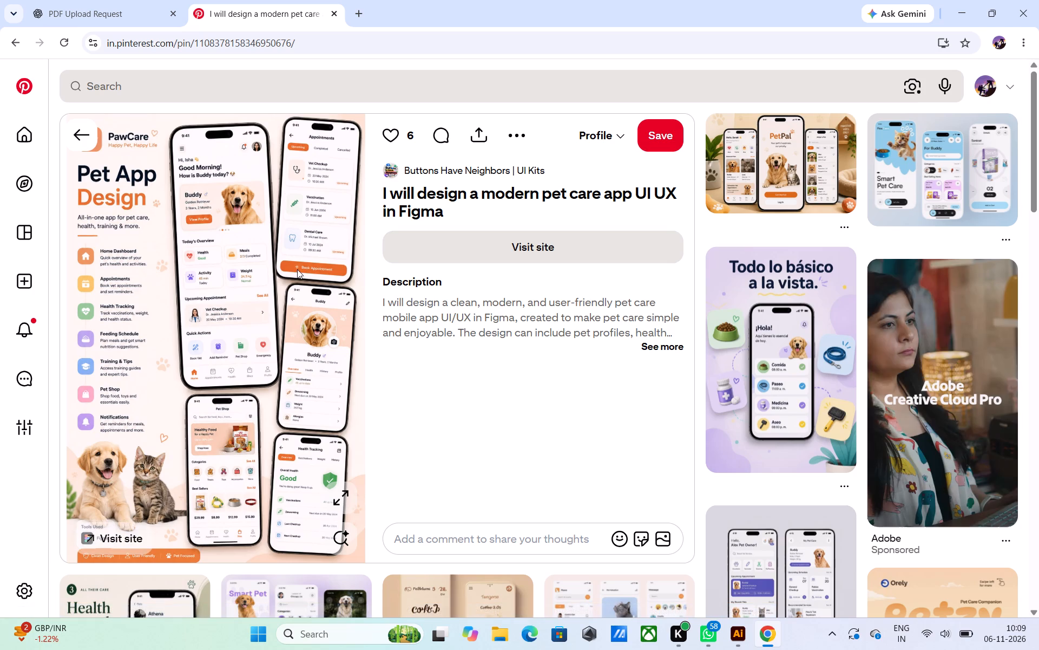
click(517, 138)
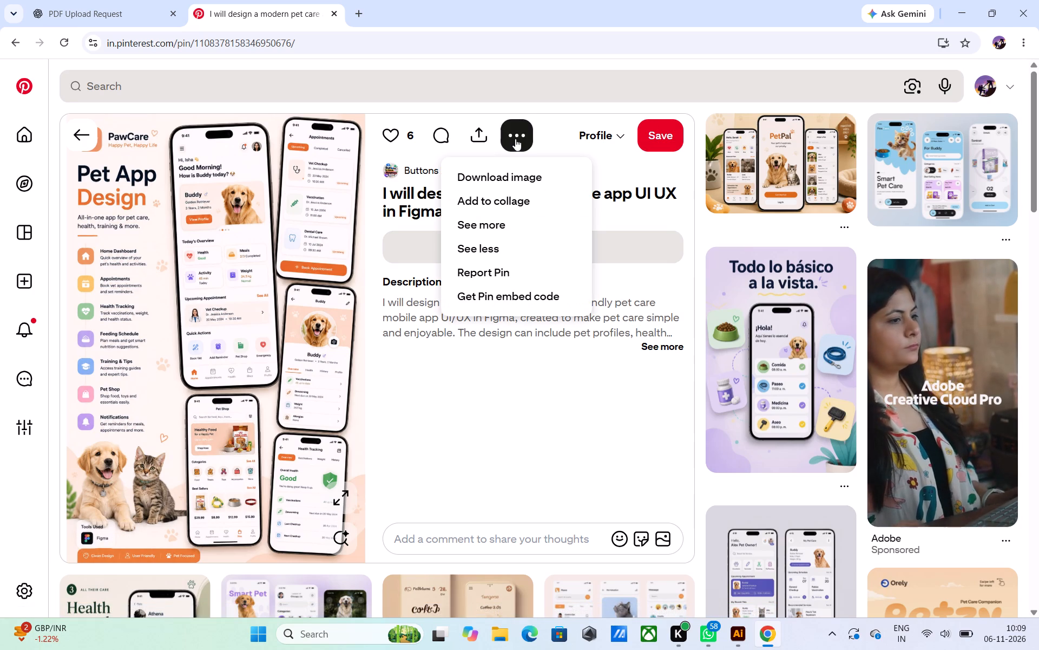
click(511, 178)
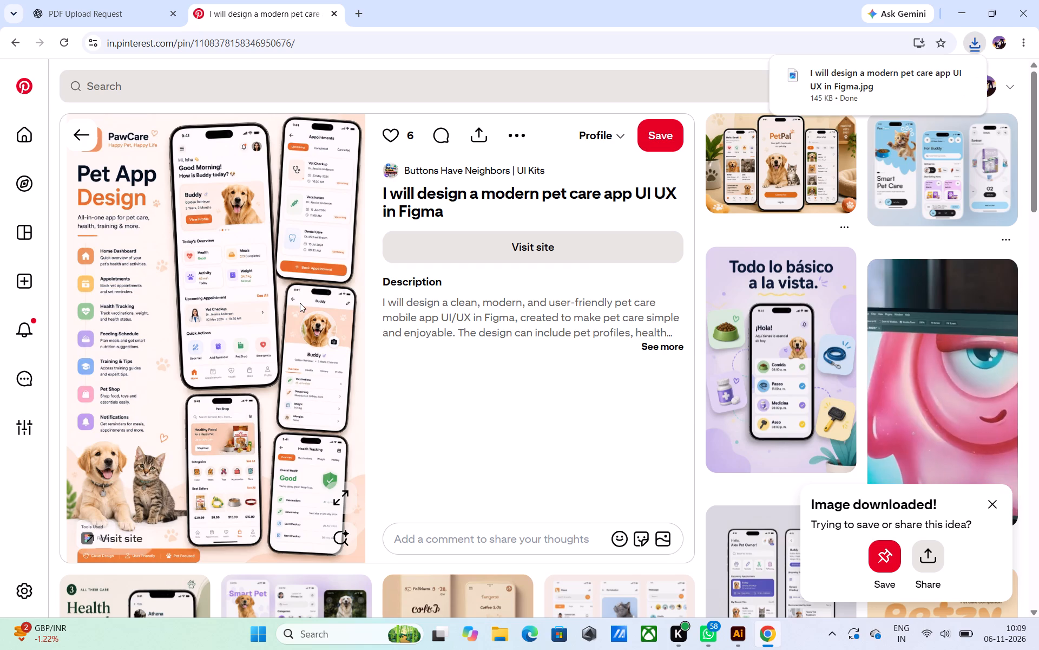
Open the downloaded PawCare image in Photos, examine its home dashboard screen up close, and close the viewer windows.
scroll(300, 303, down, 4)
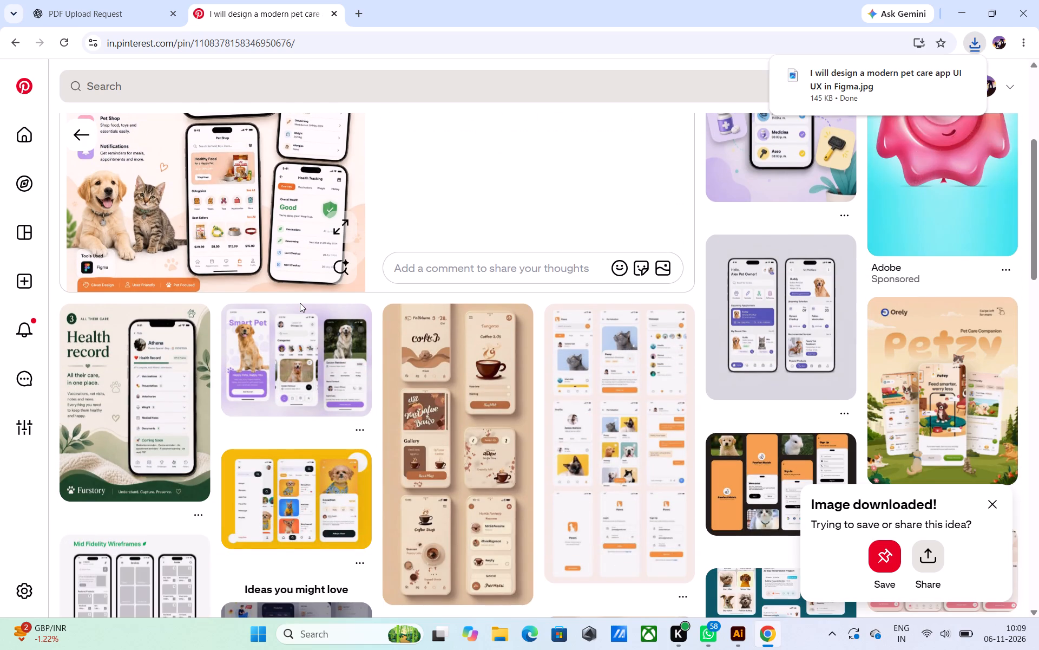
scroll(300, 303, up, 4)
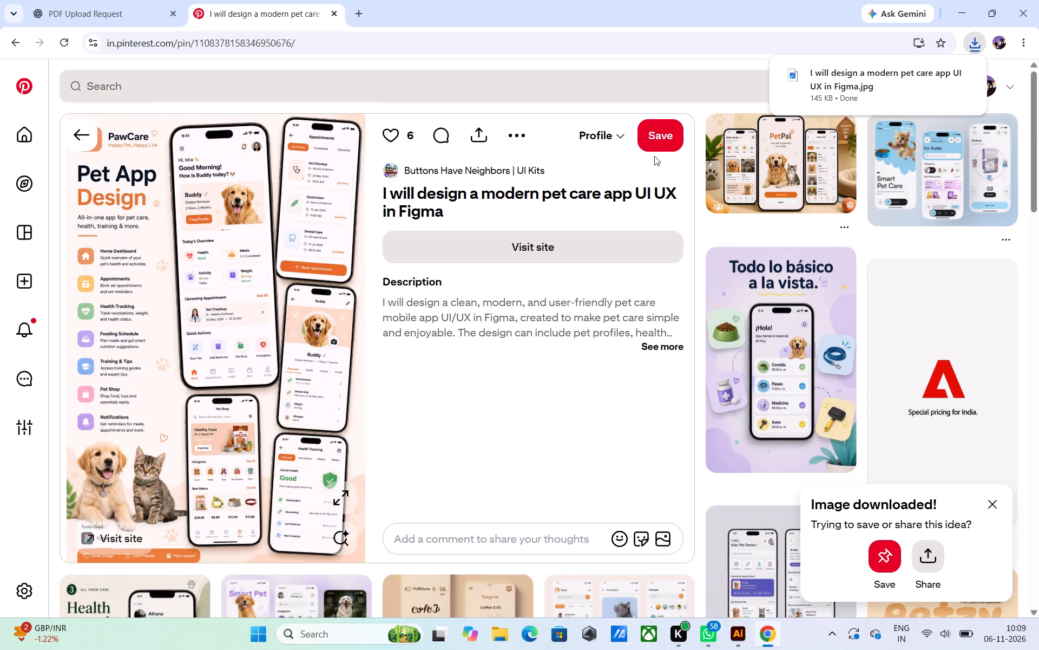
click(974, 47)
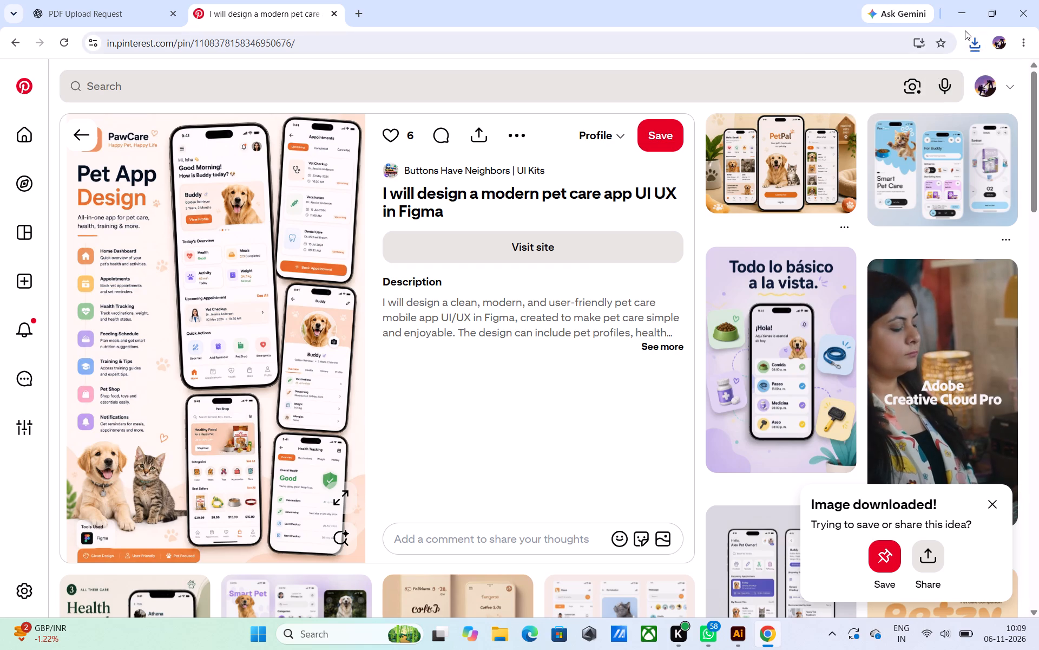
click(970, 44)
click(866, 103)
click(865, 103)
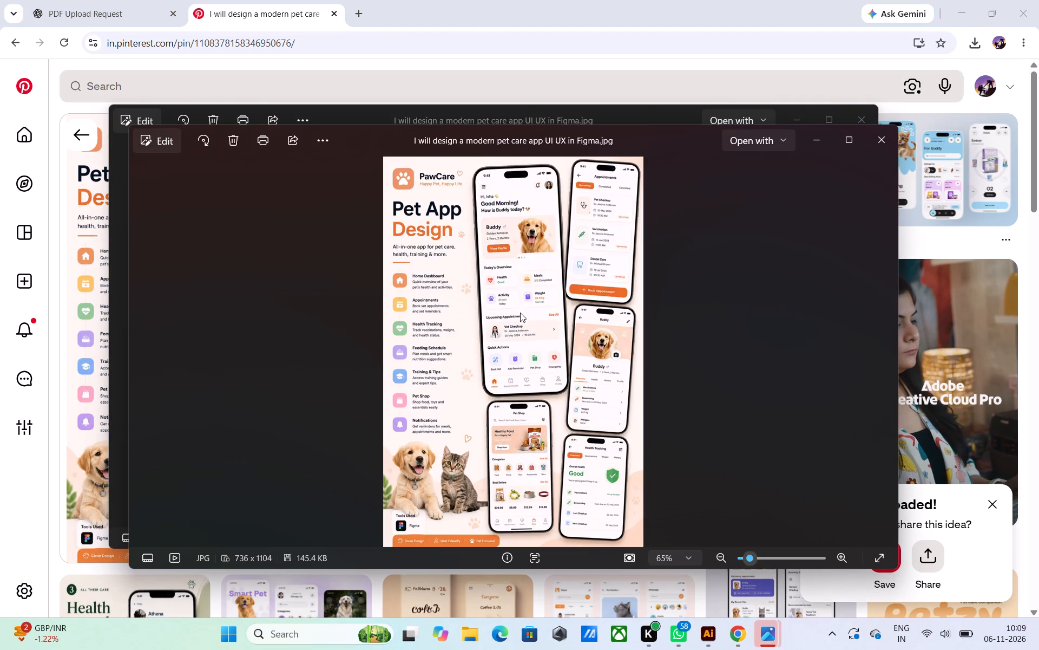
scroll(520, 313, up, 10)
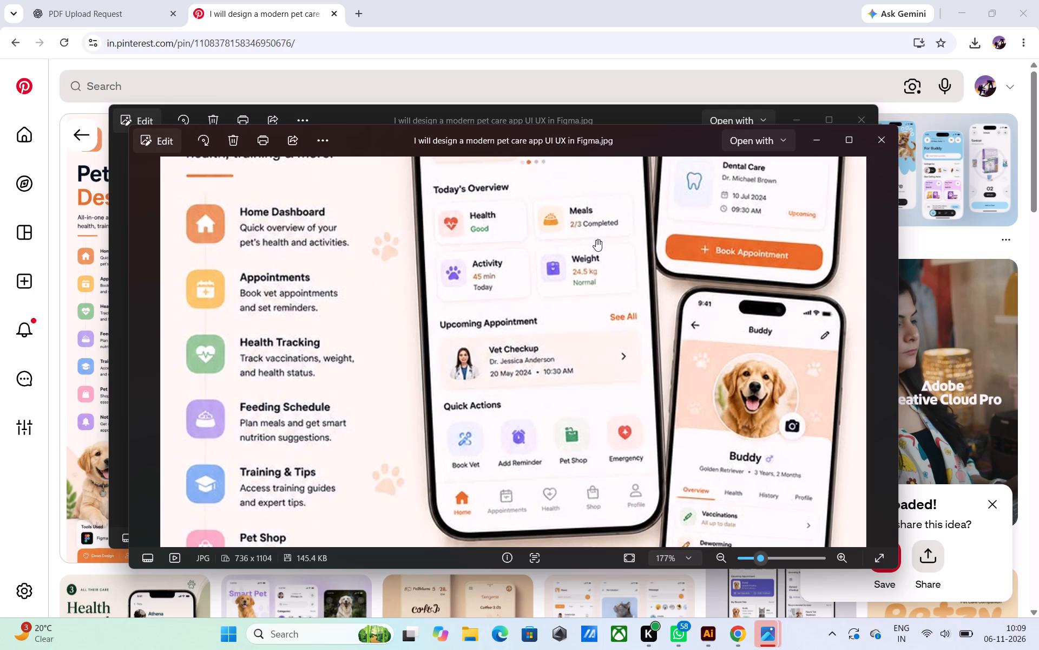
scroll(533, 278, up, 4)
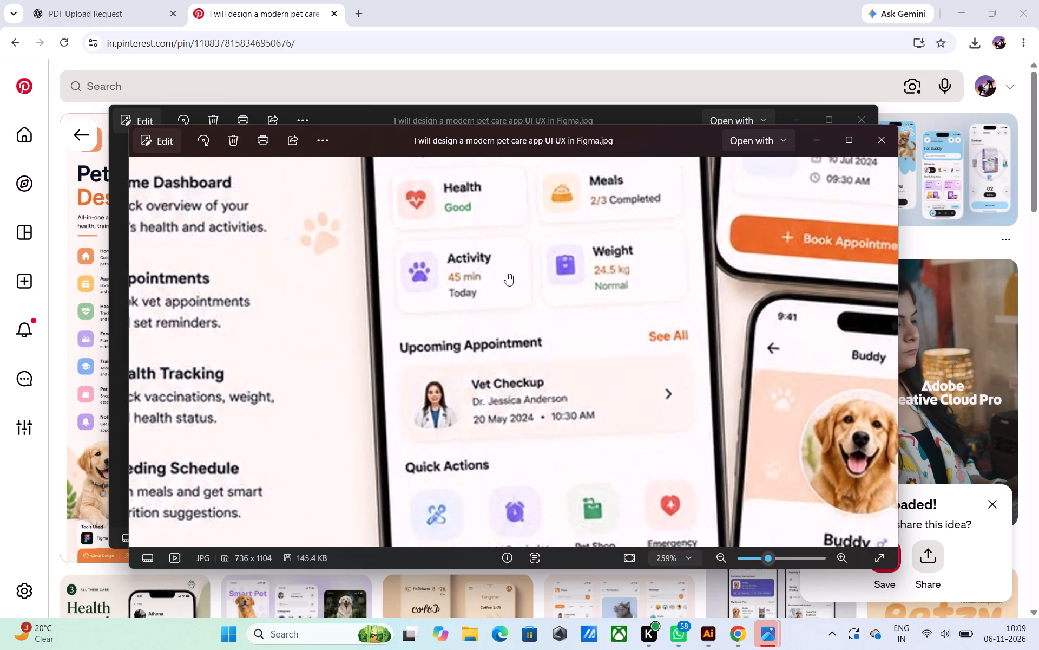
scroll(506, 275, down, 6)
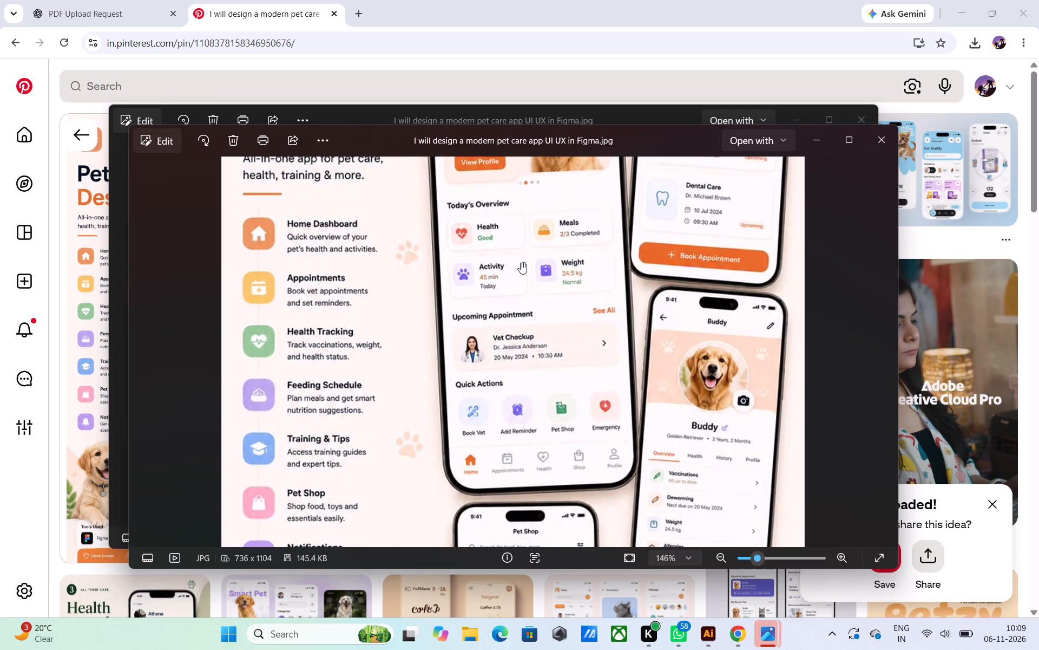
scroll(521, 262, down, 3)
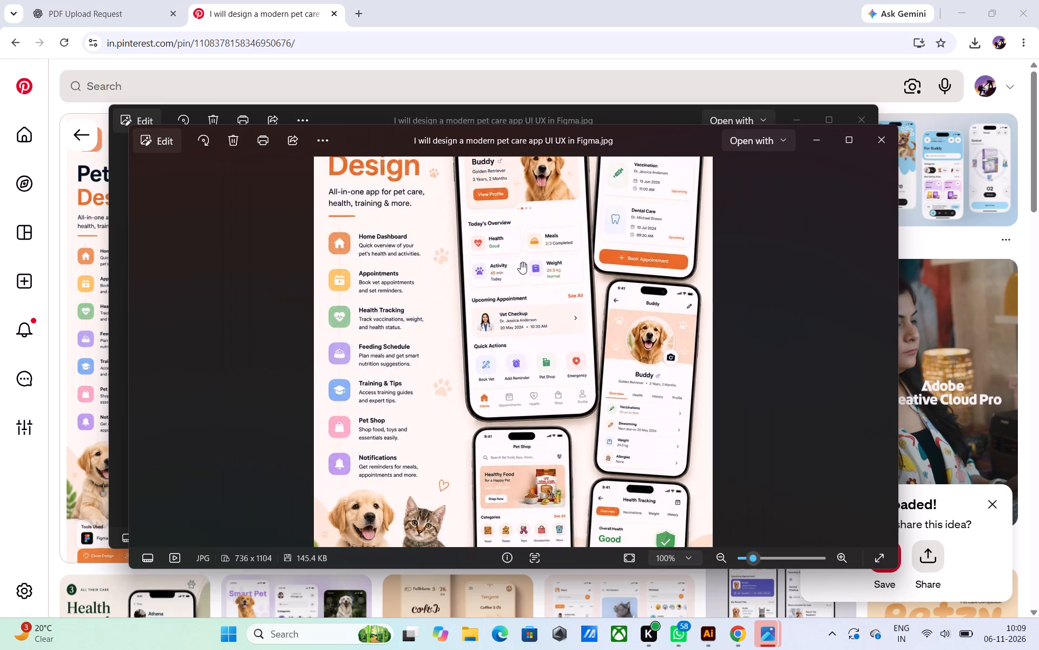
scroll(521, 262, down, 2)
scroll(521, 262, up, 4)
scroll(521, 262, down, 5)
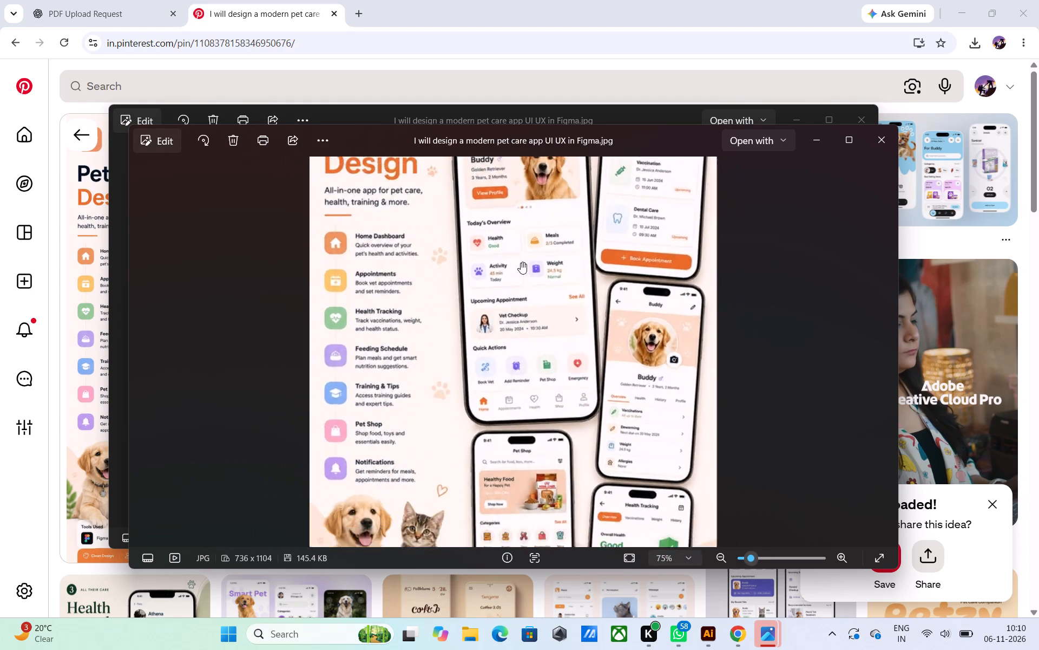
scroll(521, 262, up, 6)
scroll(521, 262, down, 10)
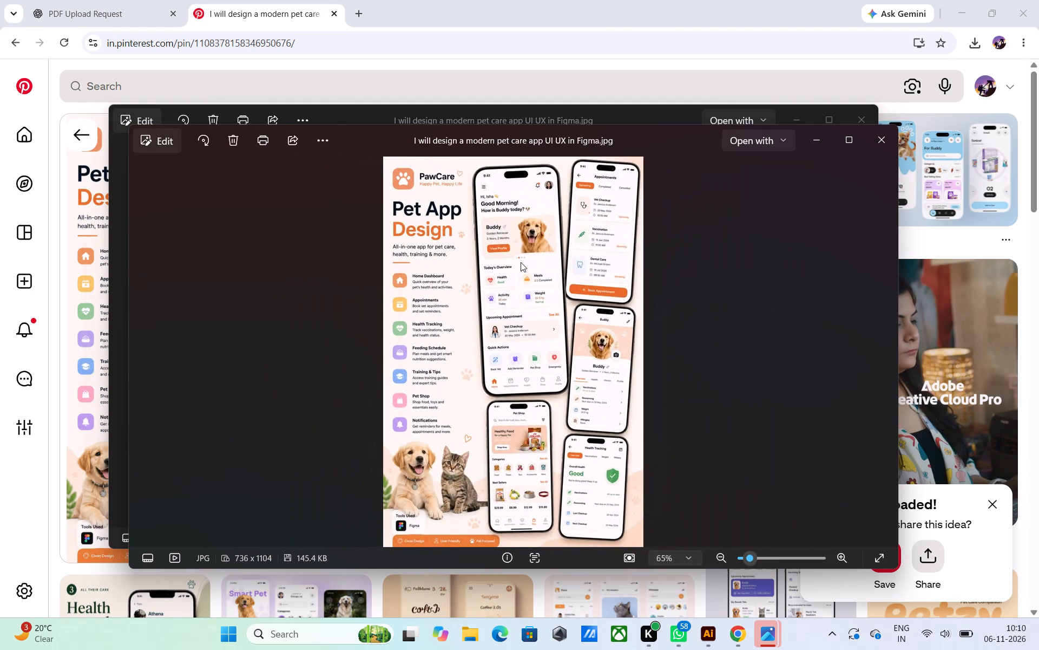
scroll(521, 262, up, 8)
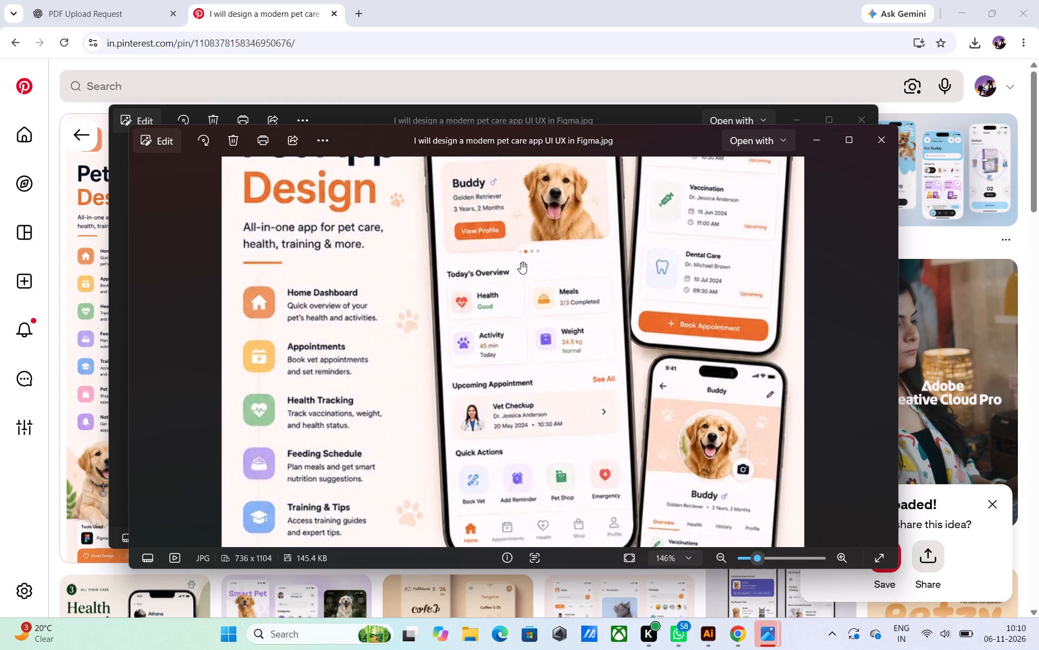
scroll(521, 262, up, 5)
scroll(521, 262, down, 16)
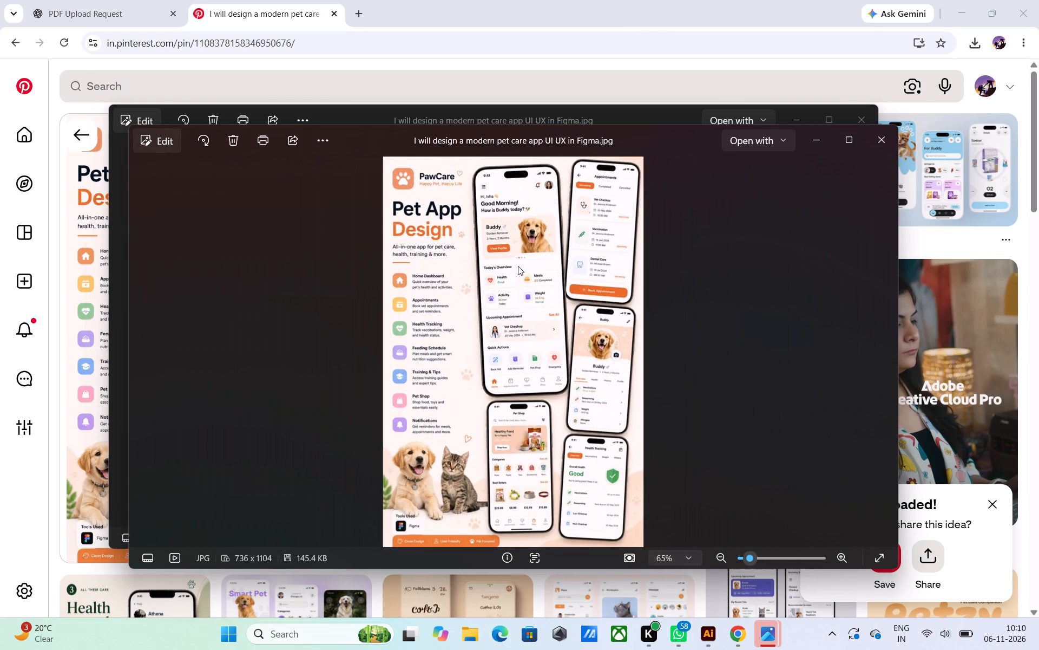
scroll(518, 266, down, 5)
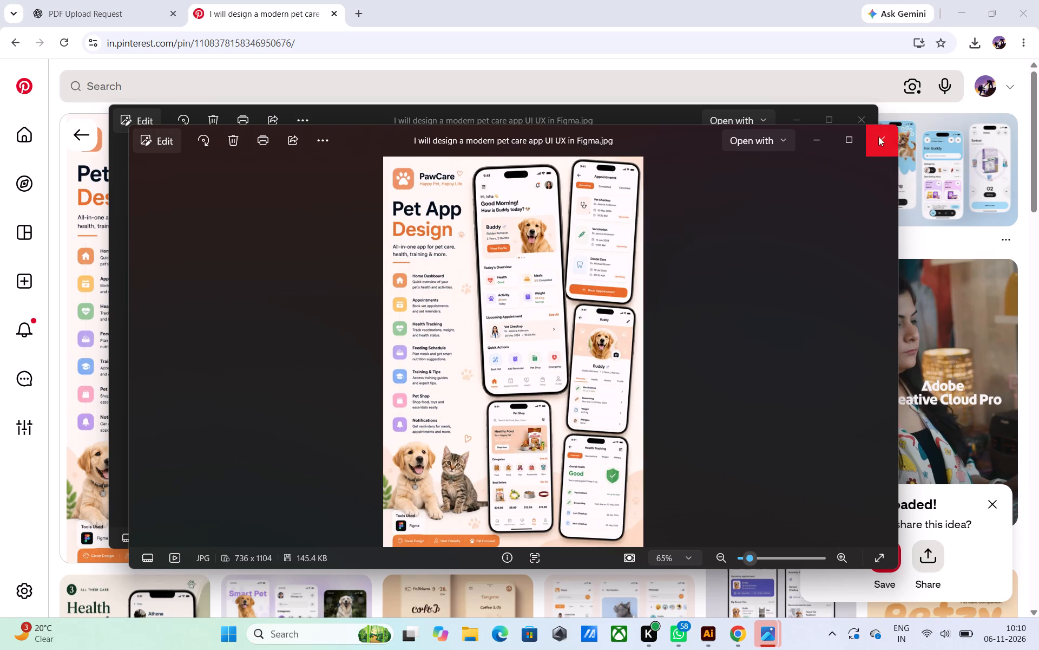
click(879, 136)
click(867, 122)
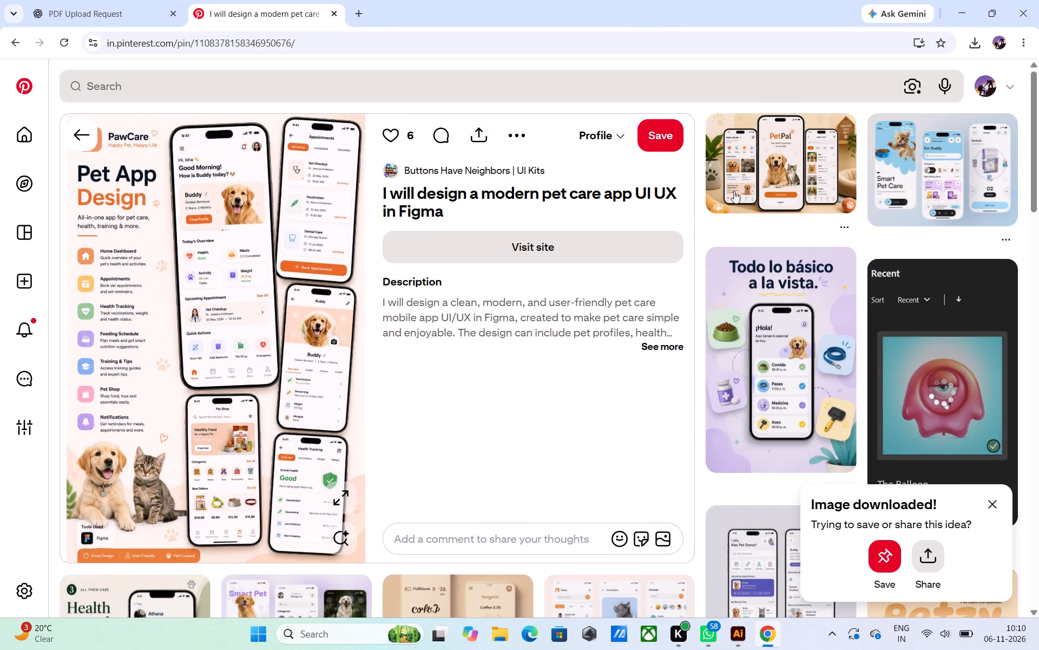
Open the related PetPal app pin and view its image enlarged.
click(800, 172)
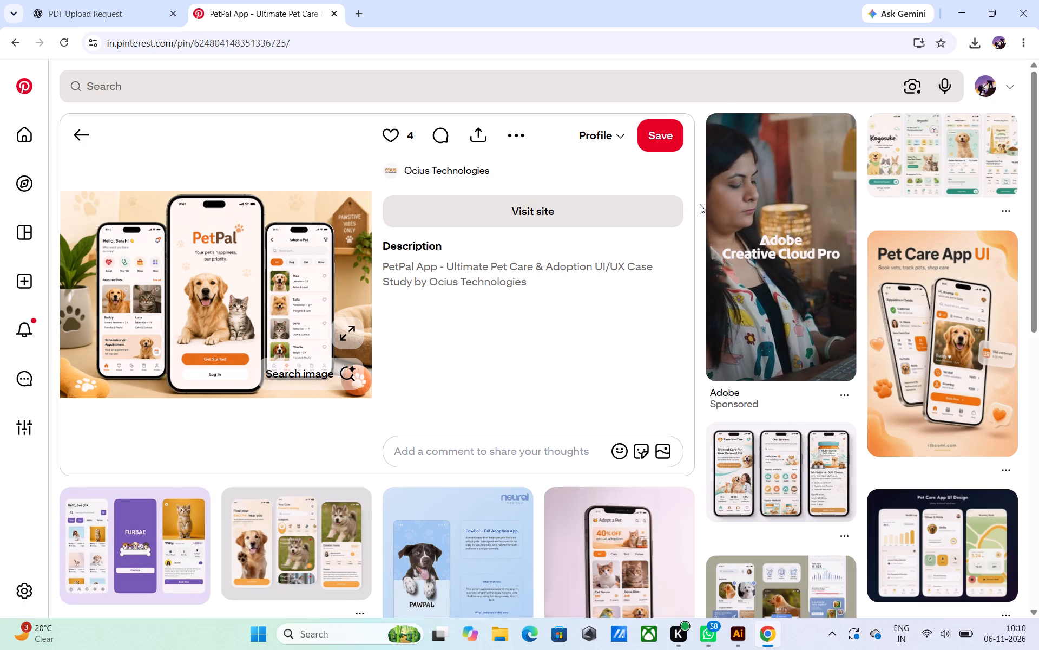
scroll(700, 204, up, 4)
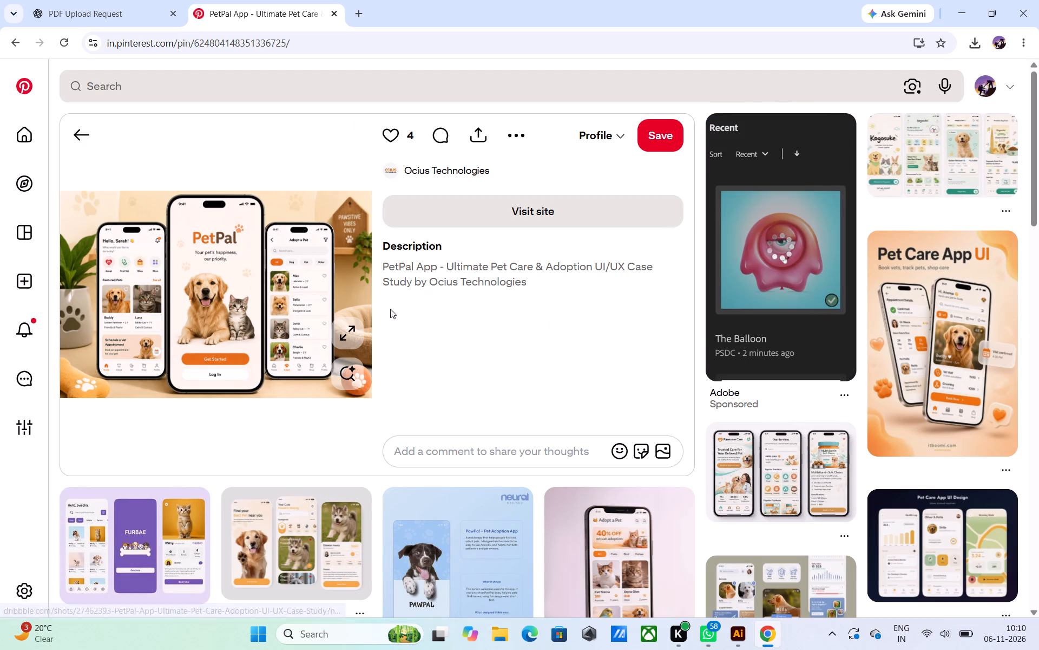
click(341, 325)
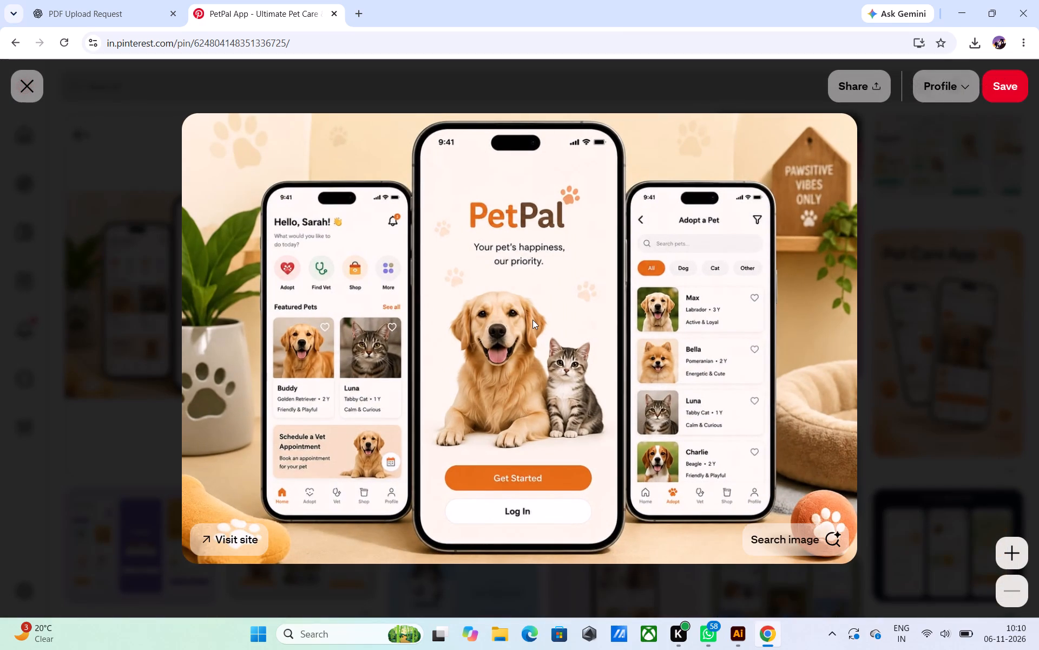
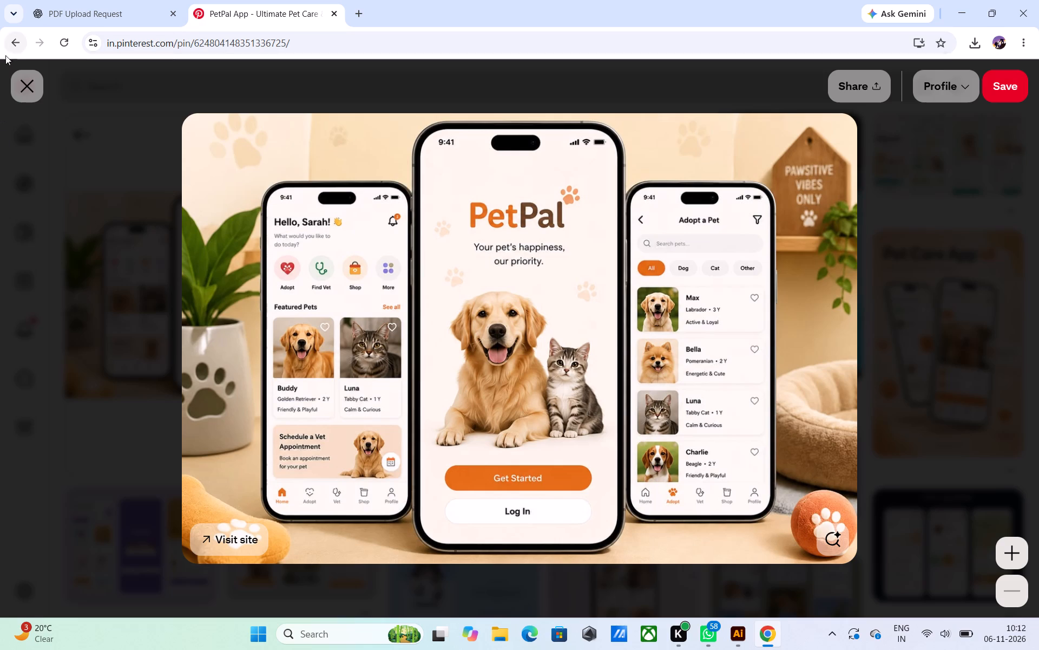
Close the enlarged PetPal image, open the related pet care products company app pin, and view its image enlarged.
click(31, 79)
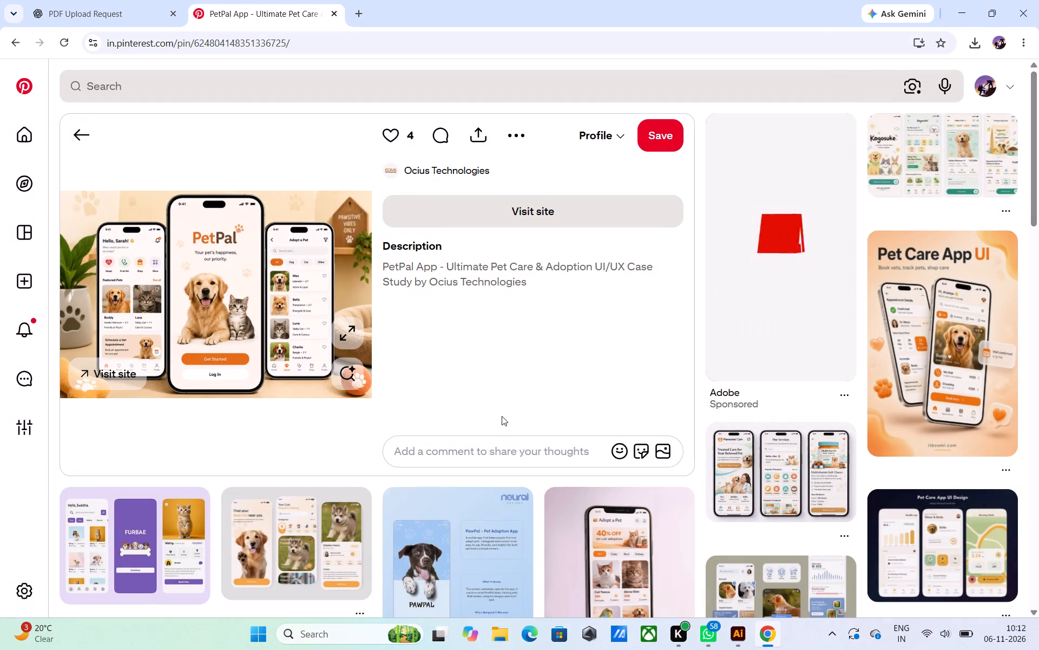
click(807, 484)
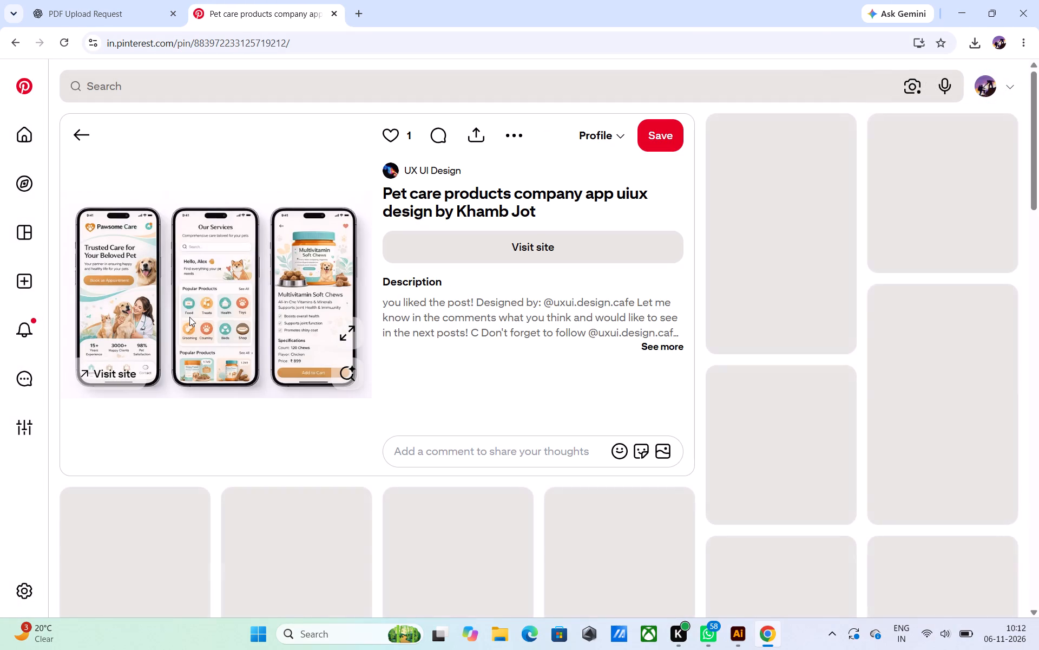
click(345, 333)
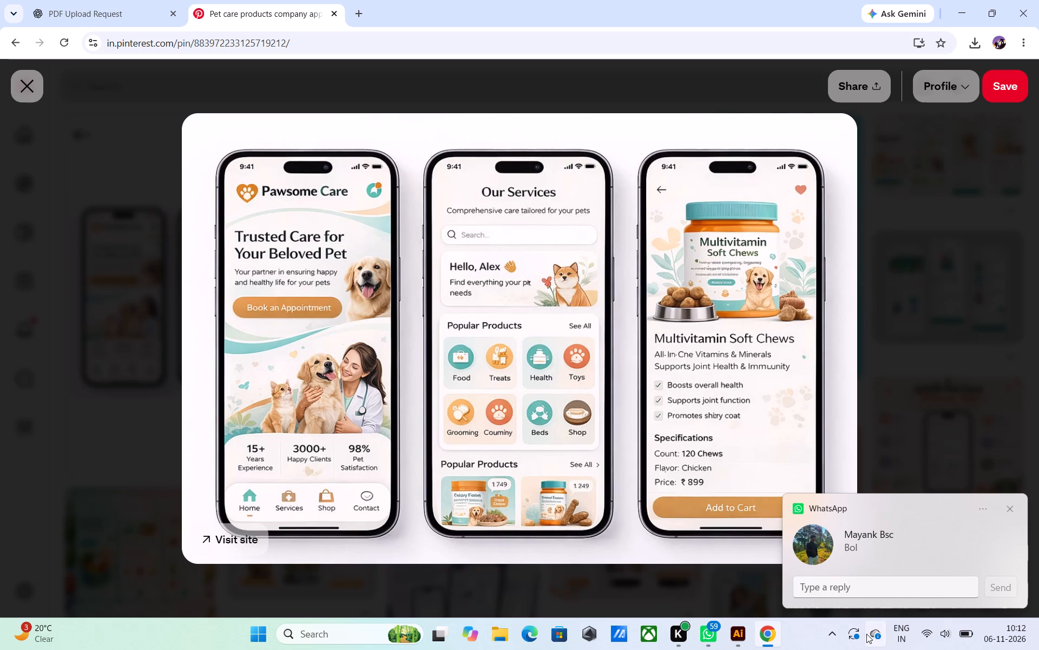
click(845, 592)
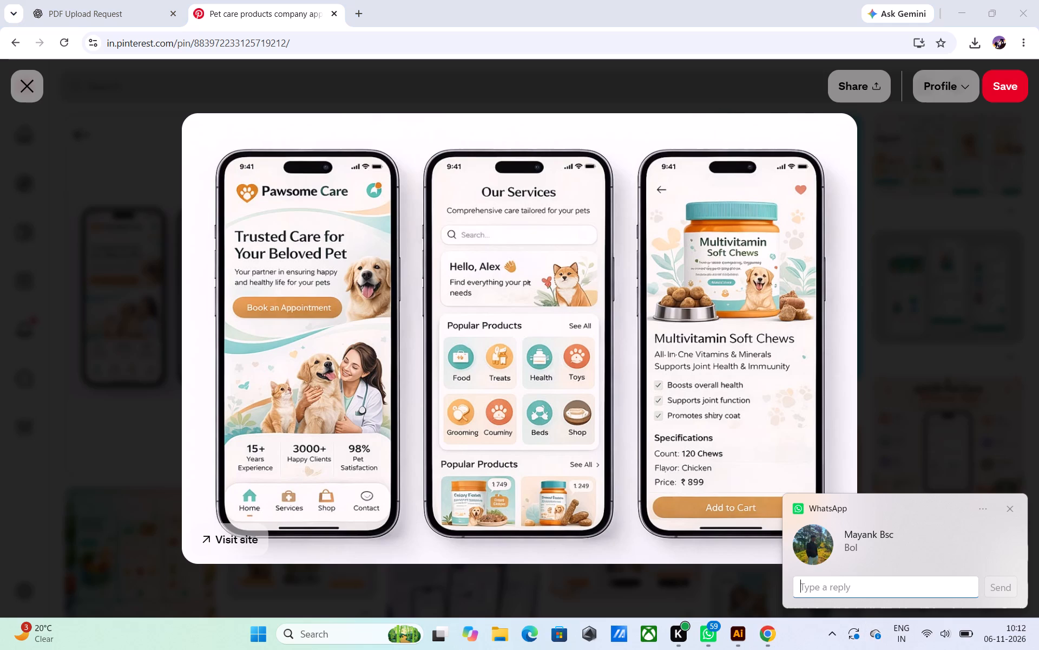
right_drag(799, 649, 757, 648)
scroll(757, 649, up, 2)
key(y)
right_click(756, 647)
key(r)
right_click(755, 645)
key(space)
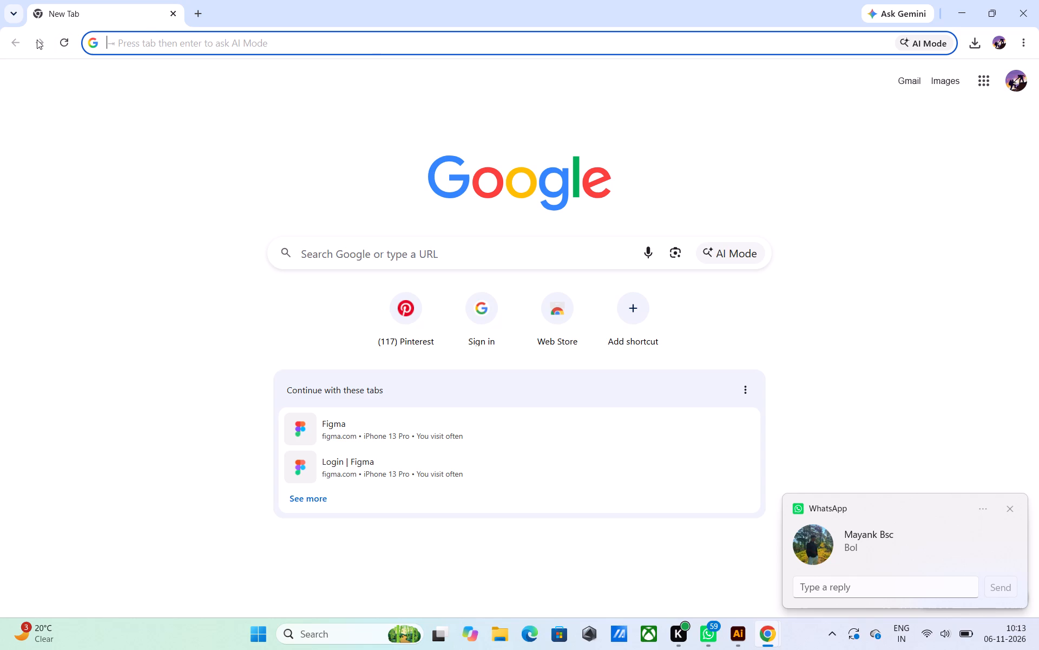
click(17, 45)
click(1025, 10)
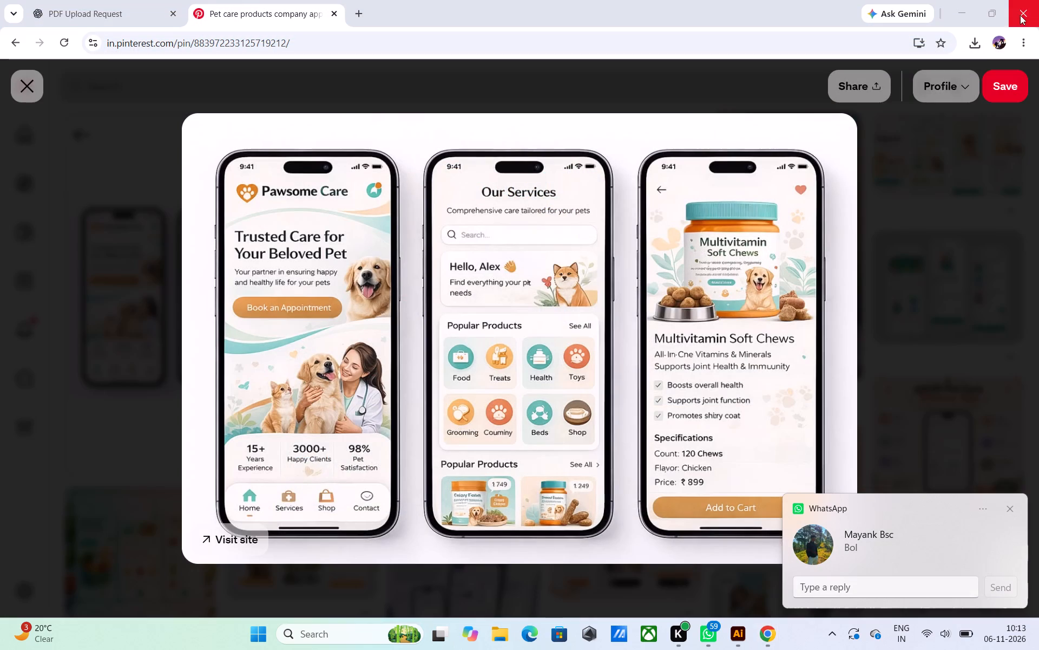
Reply to the incoming WhatsApp message with "yr kam" and, on a new line, "me thoda changes h", and send it.
click(873, 587)
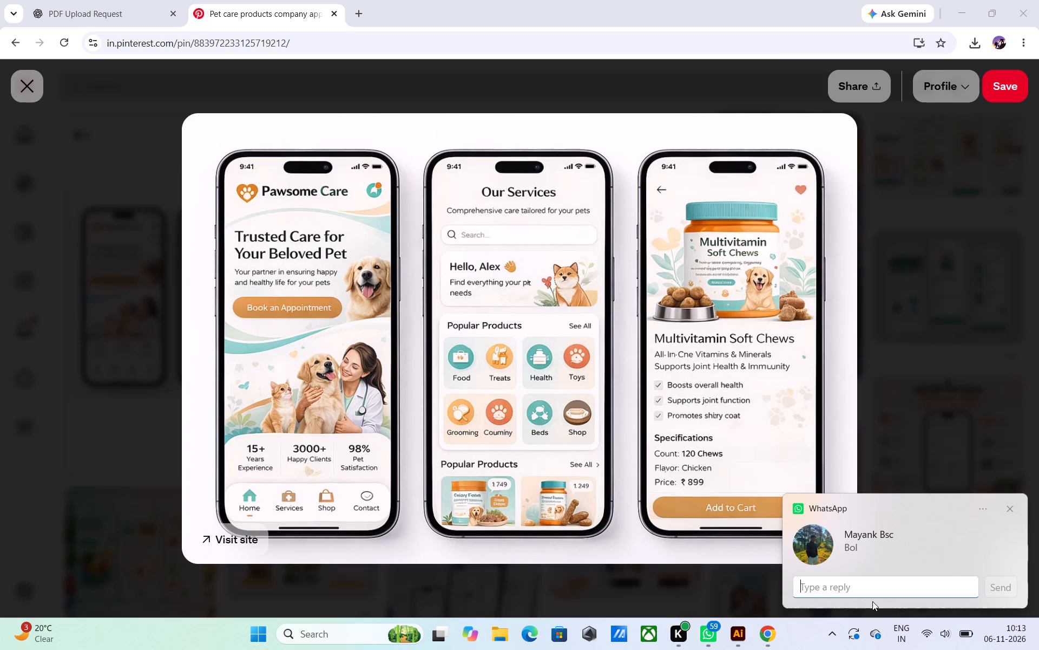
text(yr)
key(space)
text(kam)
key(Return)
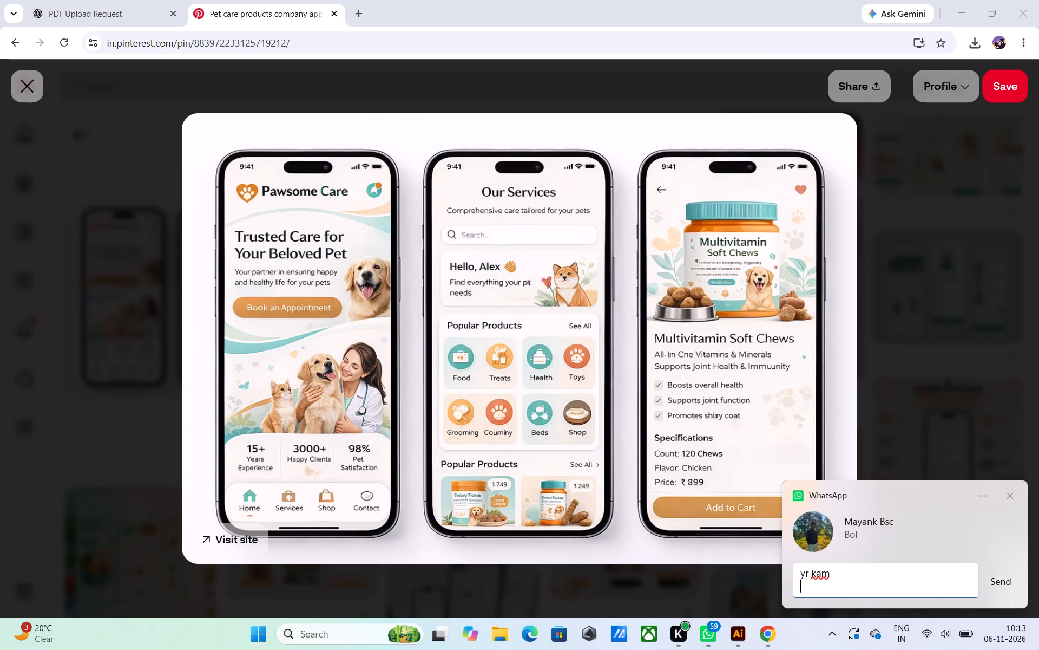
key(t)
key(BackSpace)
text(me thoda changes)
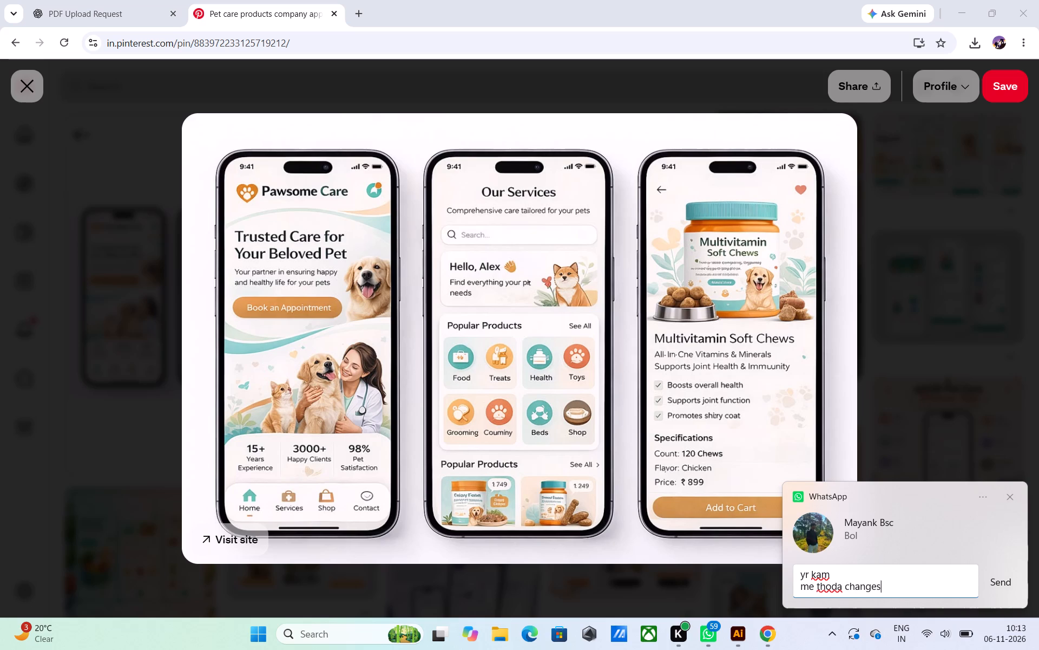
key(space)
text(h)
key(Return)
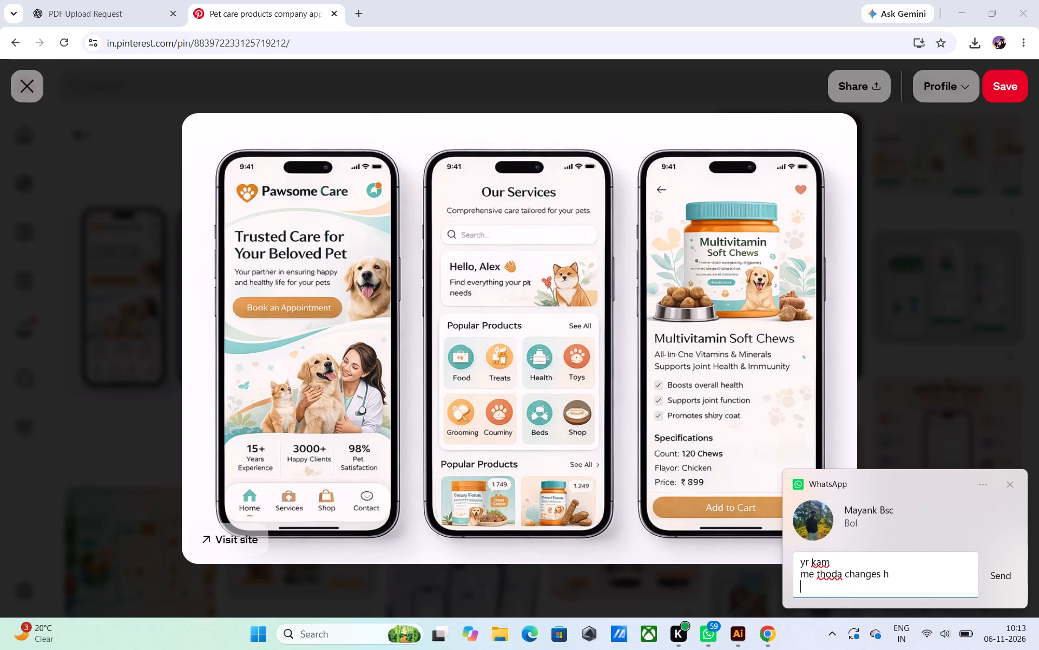
click(999, 581)
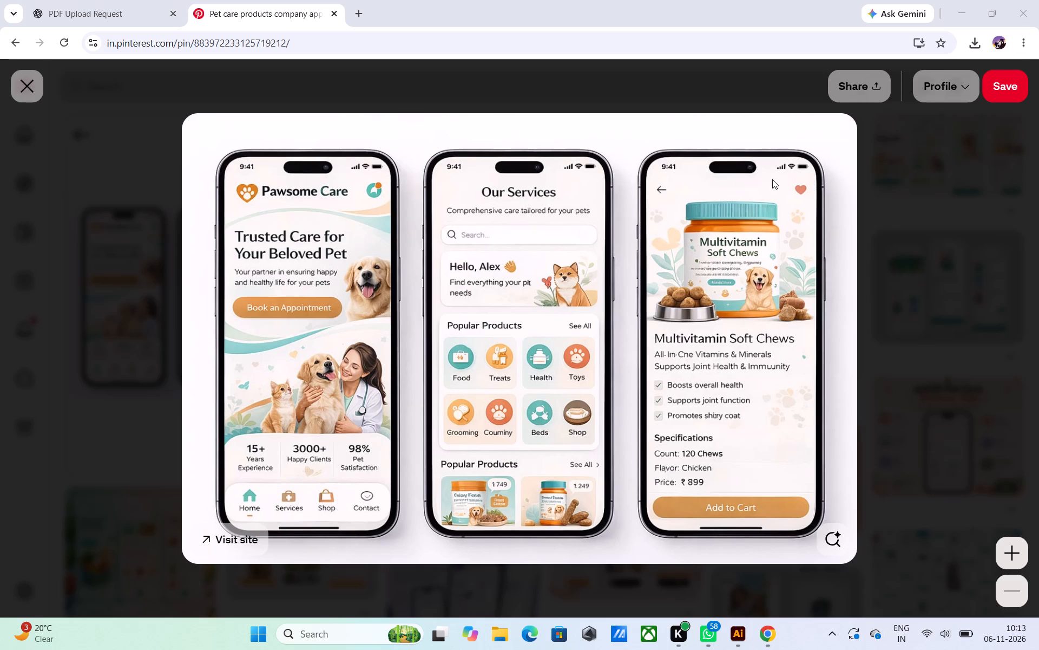
Close the enlarged image of the pet care products company app pin.
click(16, 76)
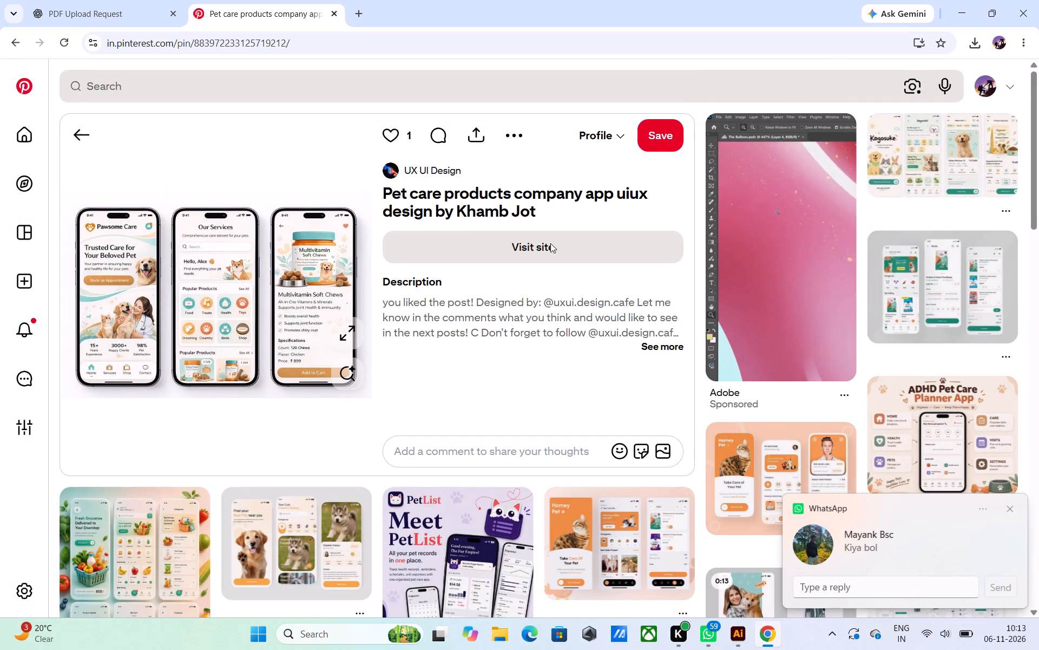
Reply to the contact's new WhatsApp message with "tu kaam krega ?" and send it.
click(844, 591)
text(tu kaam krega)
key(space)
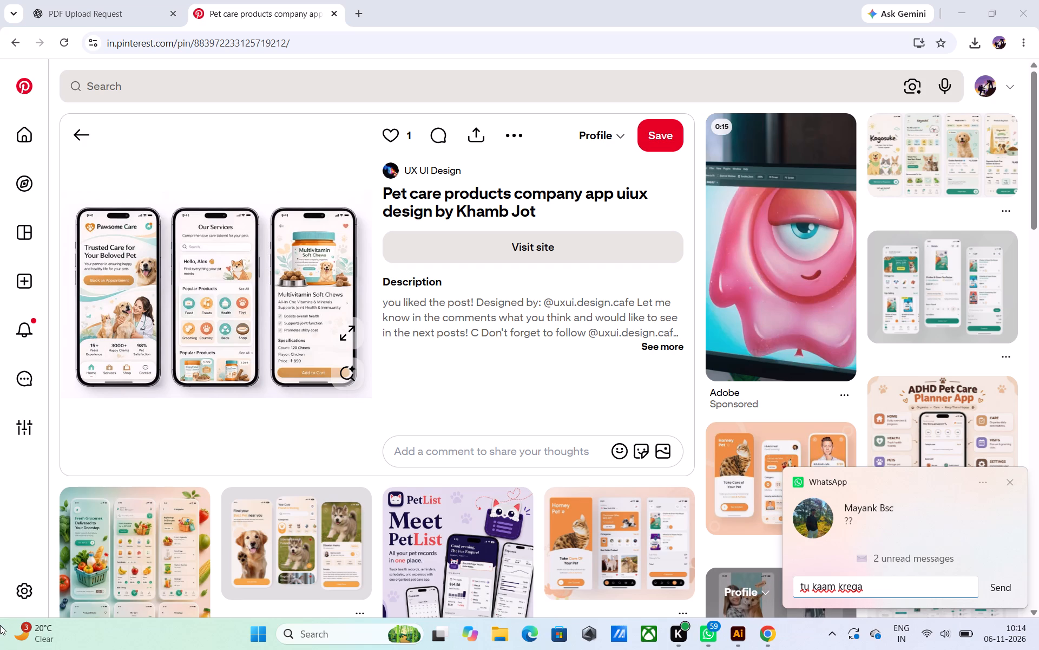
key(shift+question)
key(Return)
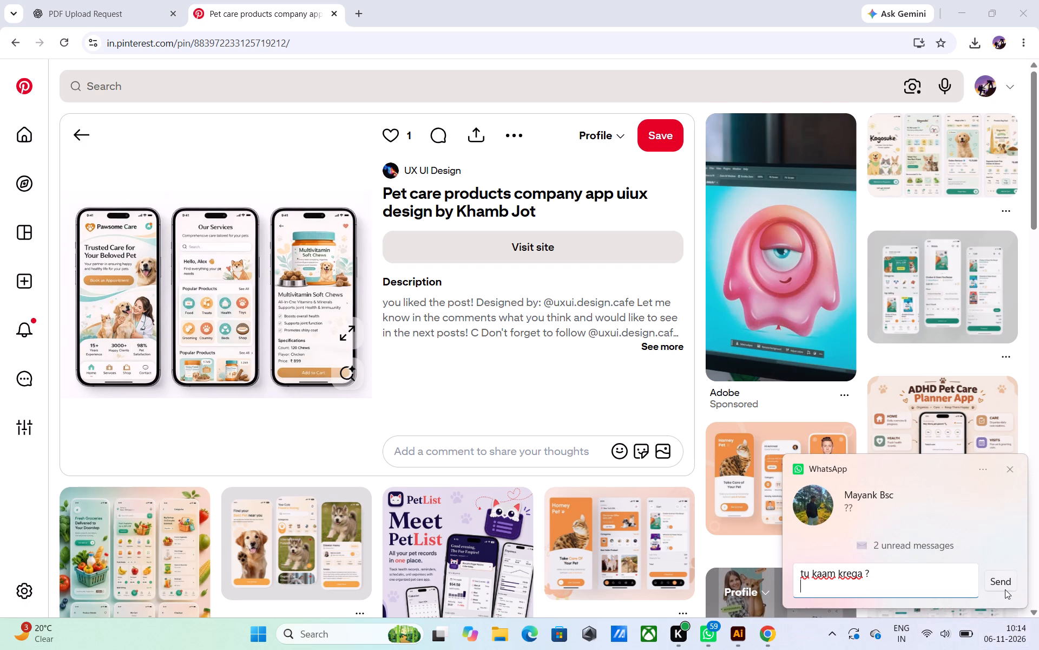
click(1004, 576)
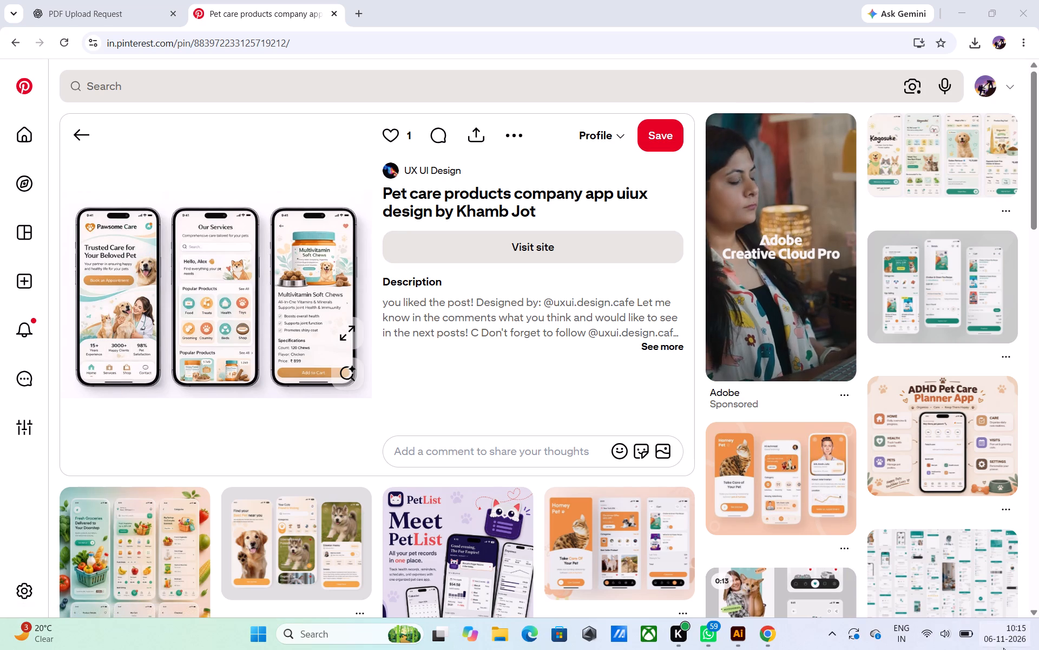
Switch to Illustrator and open the E-MAIL label on the Sign In artboard of app design.ai as editable text.
click(745, 639)
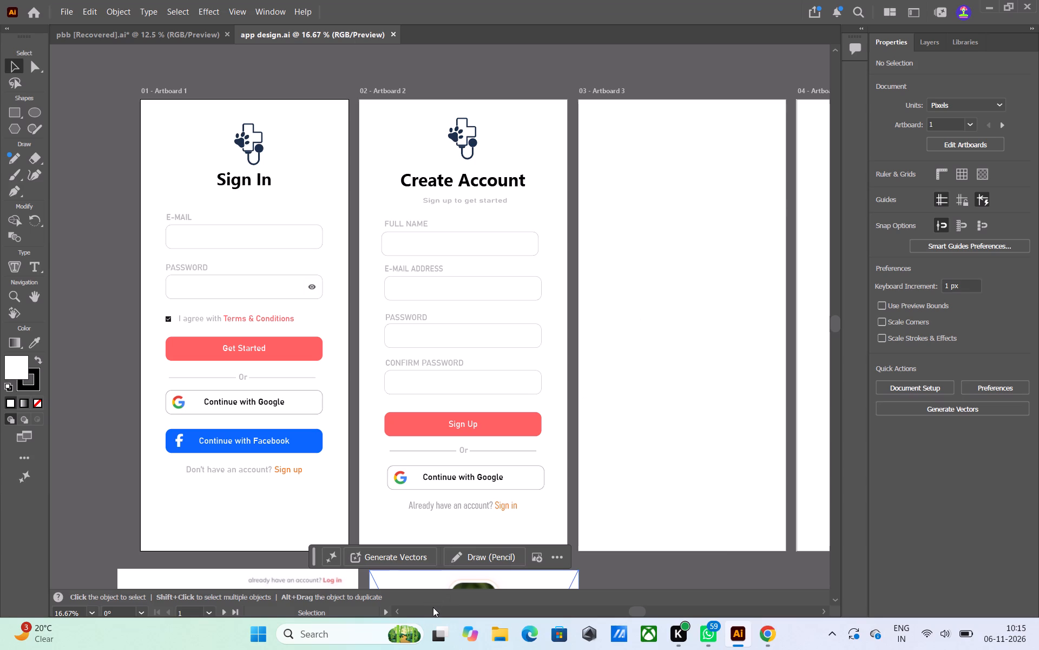
double_click(183, 216)
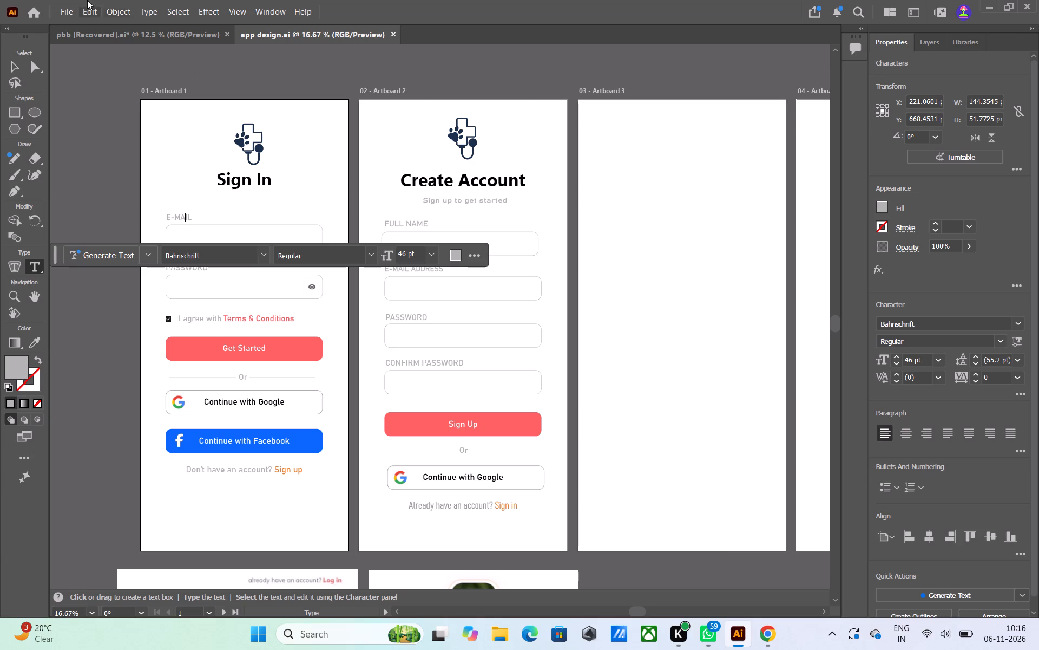
Examine the profile menu, policies, orders and wishlist artboards in the pbb [Recovered].ai document, looking closely at the profile menu items.
click(131, 32)
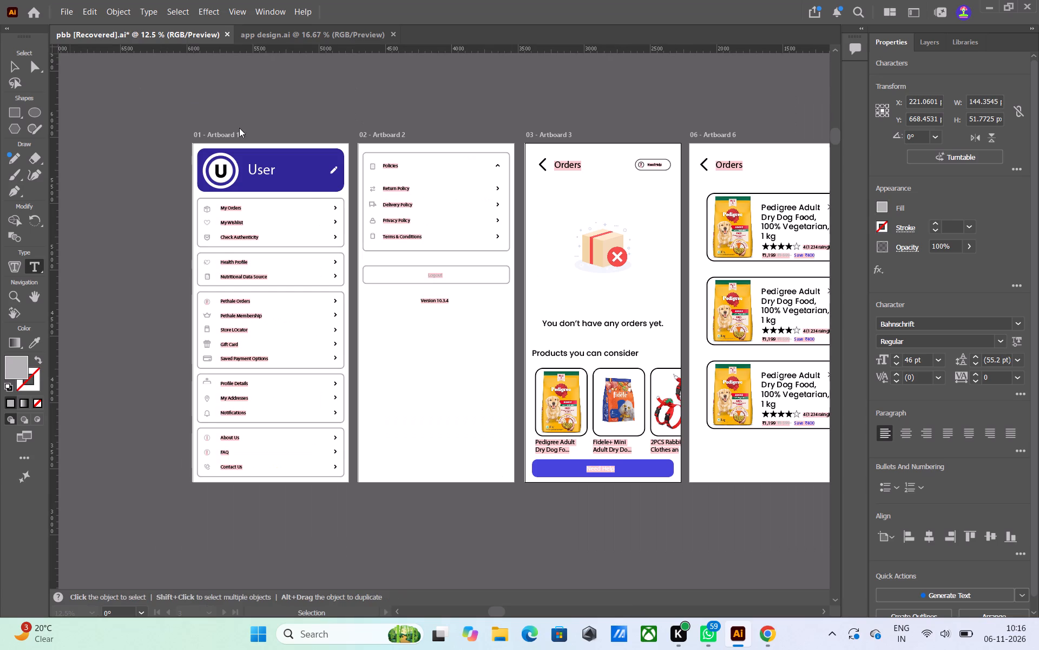
middle_drag(681, 256, 503, 290)
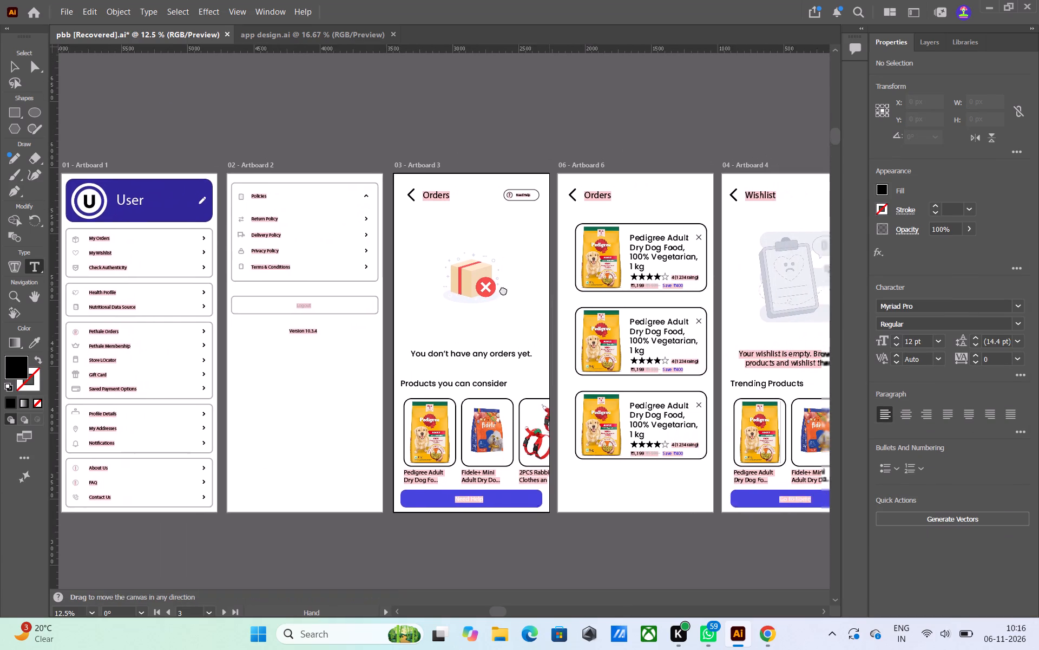
middle_drag(503, 290, 475, 270)
scroll(475, 270, down, 1)
scroll(471, 275, up, 1)
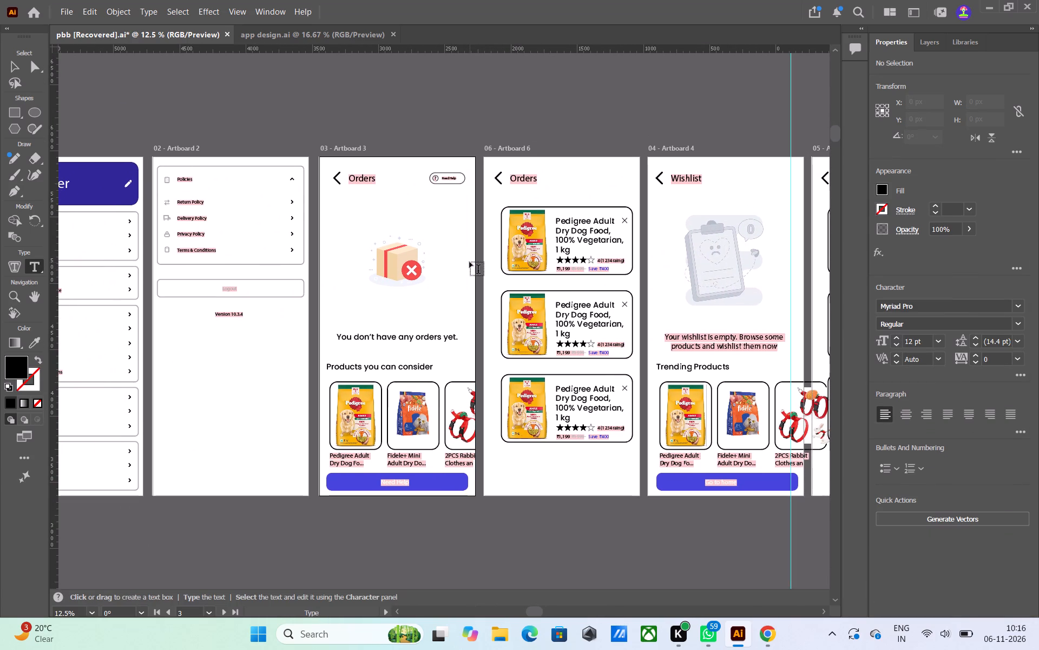
alt+scroll(464, 252, up, 2)
alt+scroll(462, 249, down, 1)
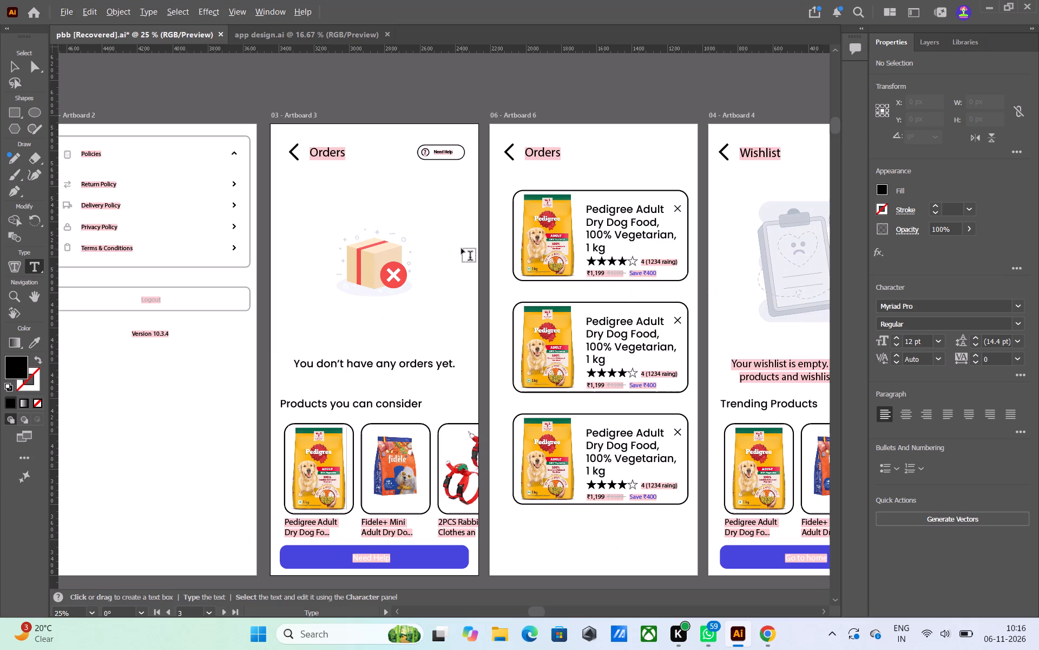
middle_drag(128, 298, 633, 269)
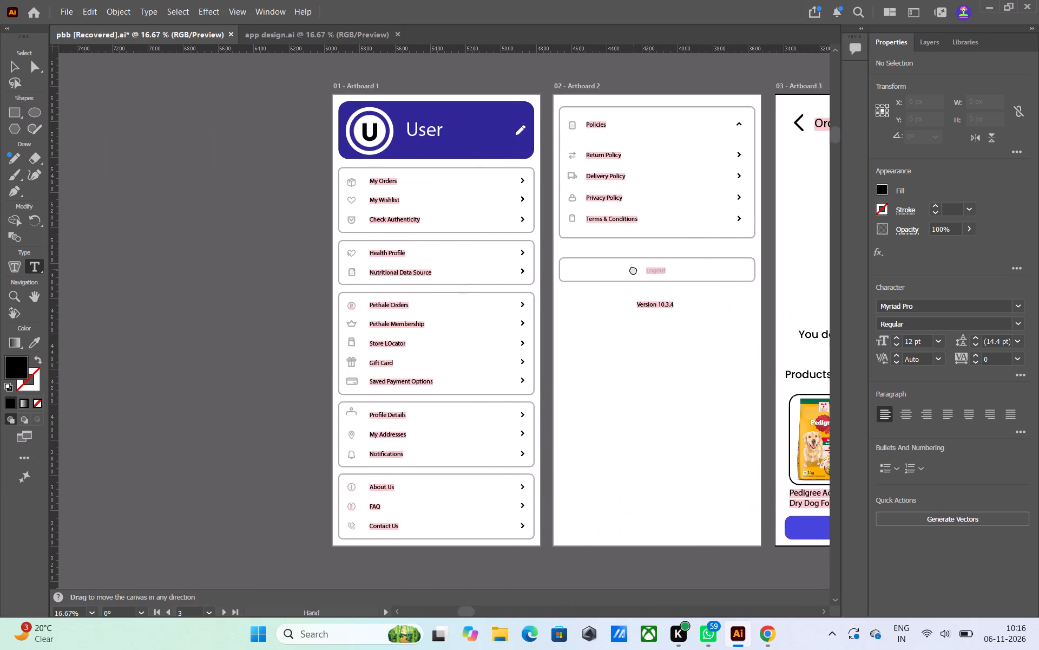
middle_drag(633, 269, 508, 278)
alt+scroll(313, 353, up, 1)
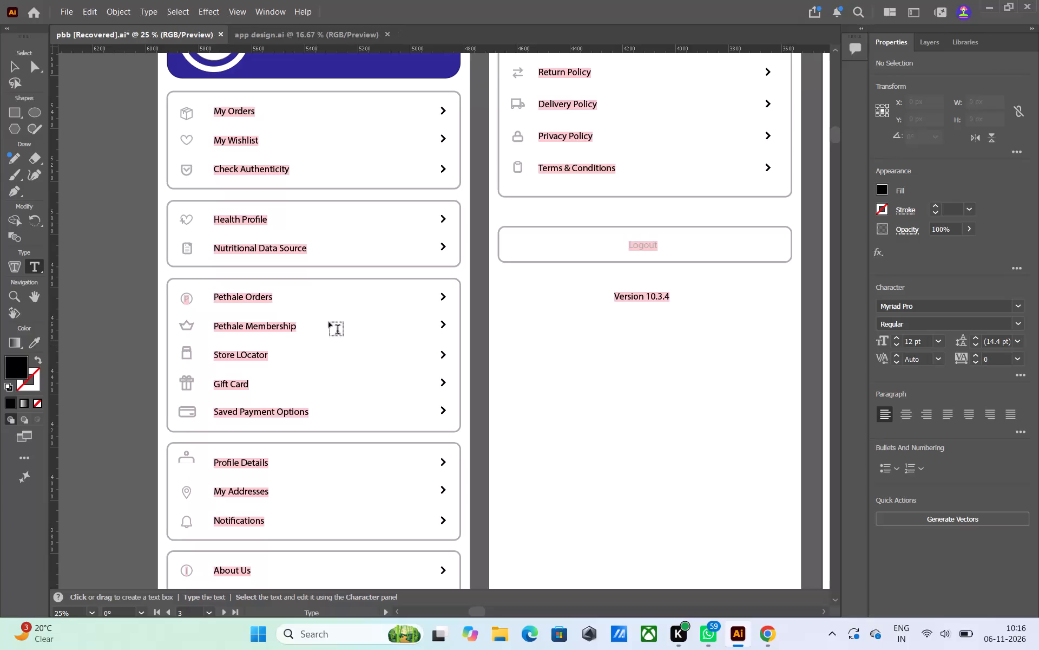
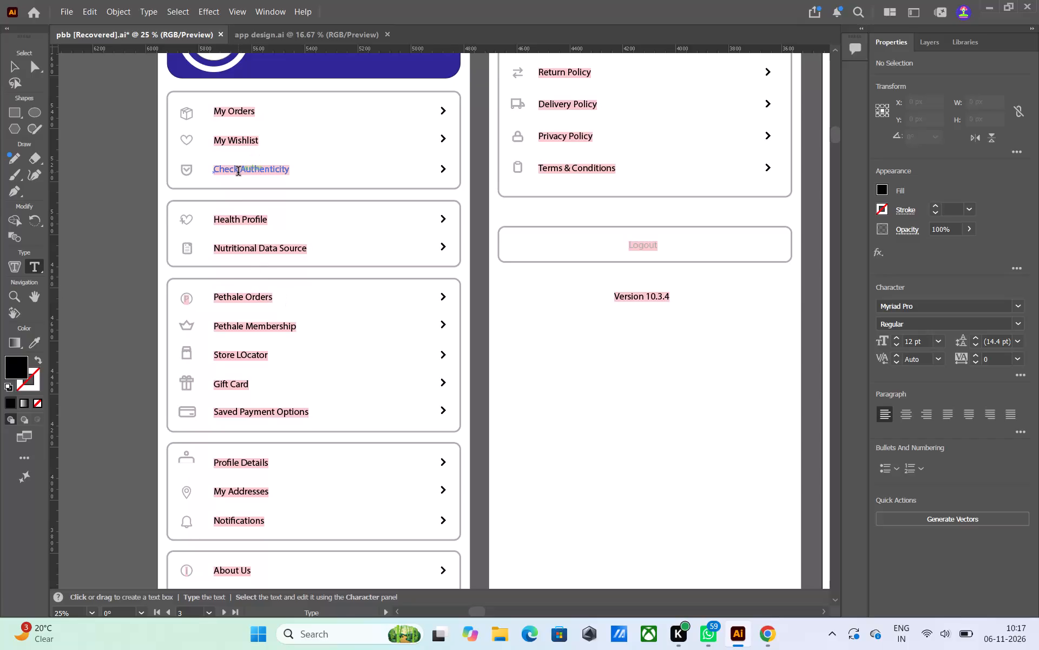
Inspect the font settings of the Check Authenticity item, then look over the profile menu and policies artboards.
double_click(238, 172)
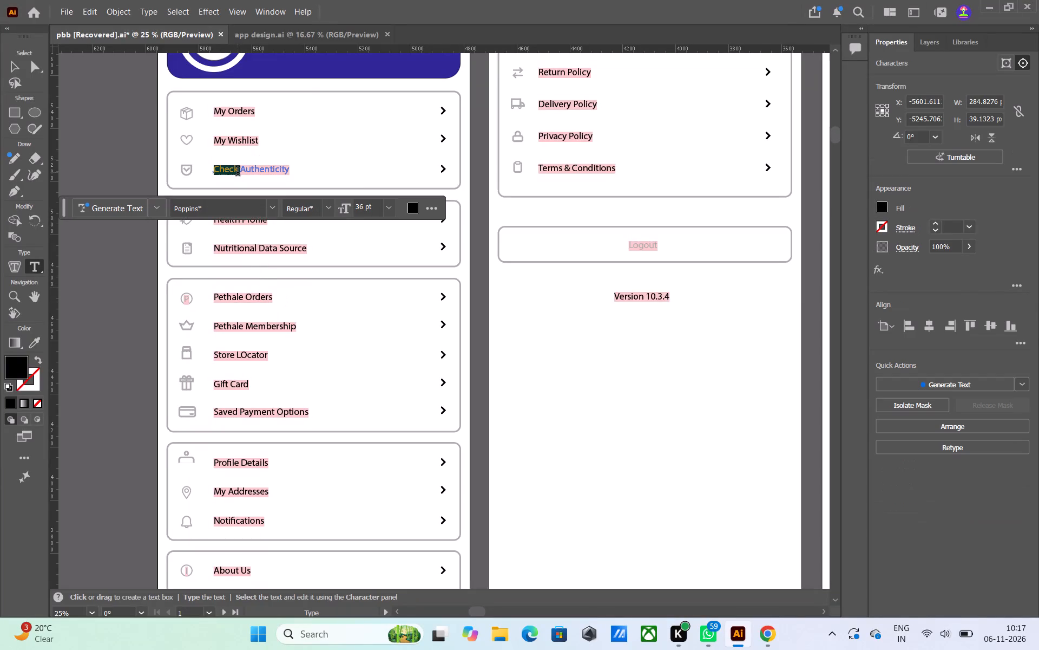
click(115, 266)
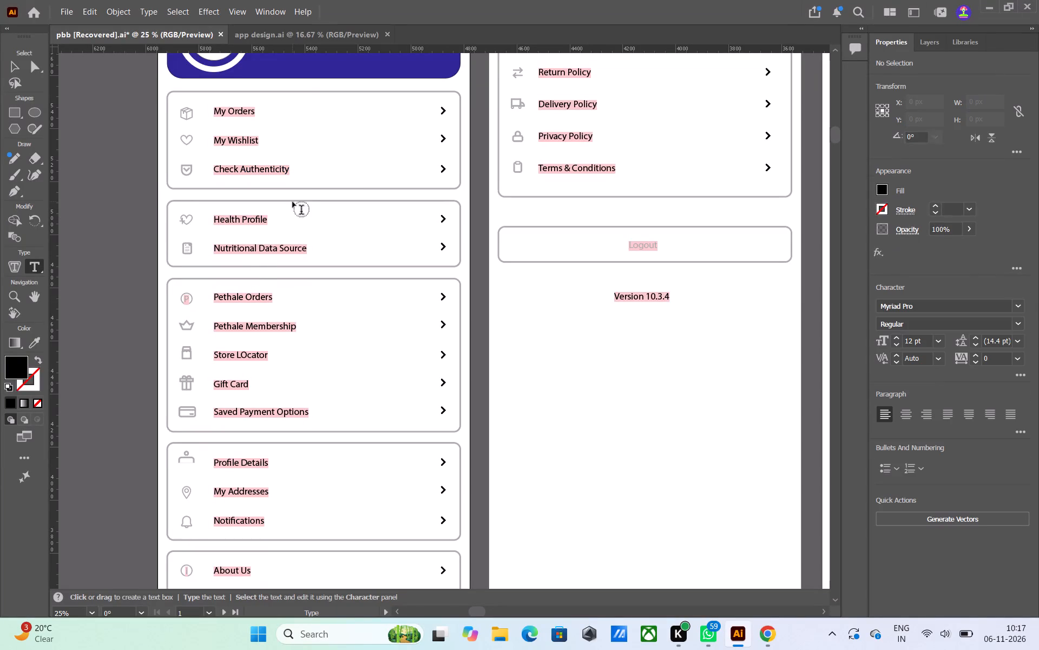
scroll(300, 188, up, 10)
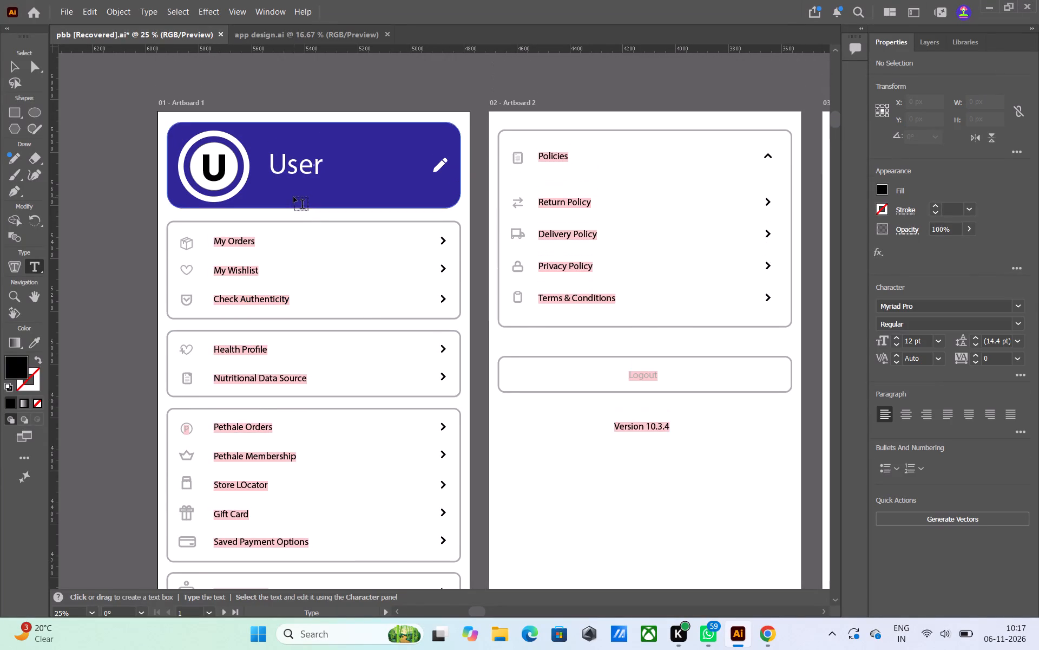
scroll(294, 197, down, 2)
scroll(294, 197, up, 2)
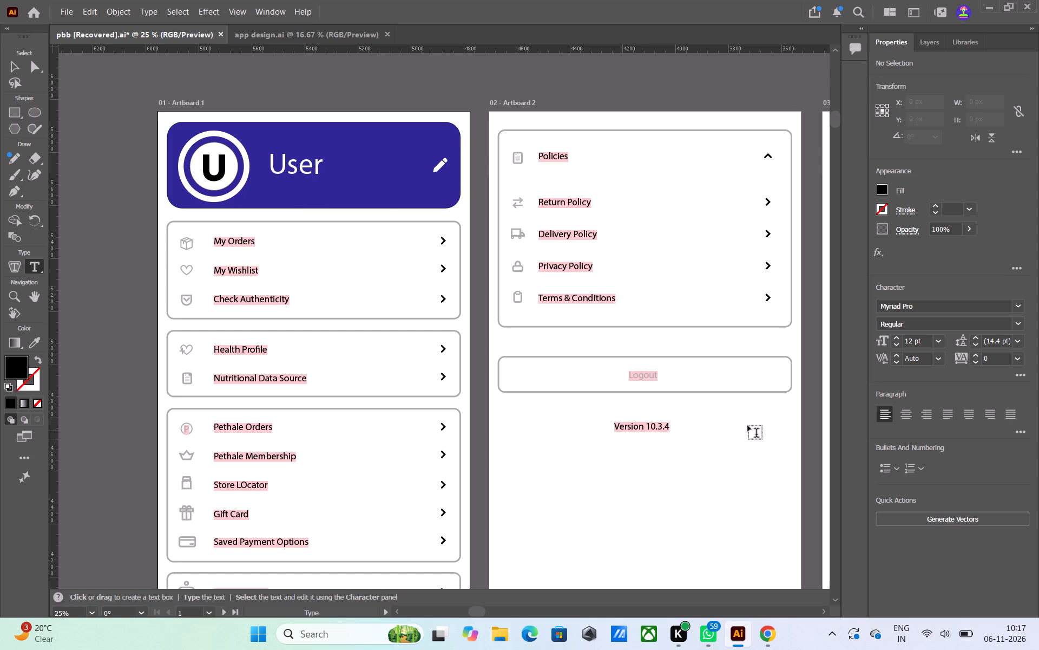
Examine the Orders, Wishlist, Rewards, Saved Payment Options and Personal Details artboards in the pbb [Recovered].ai document.
click(12, 63)
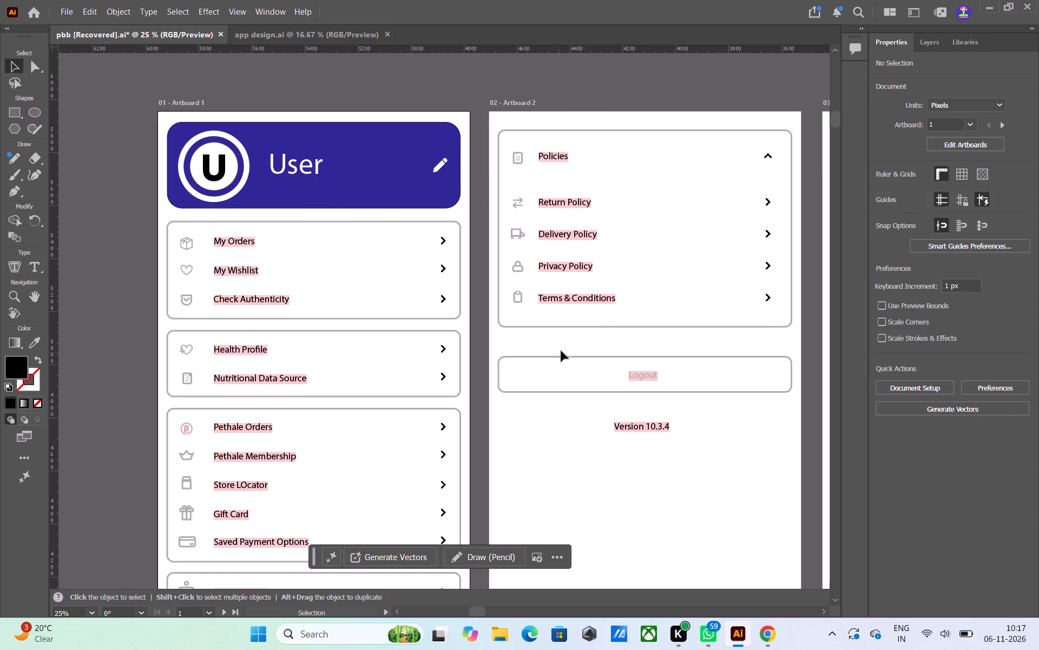
middle_drag(742, 350, 56, 322)
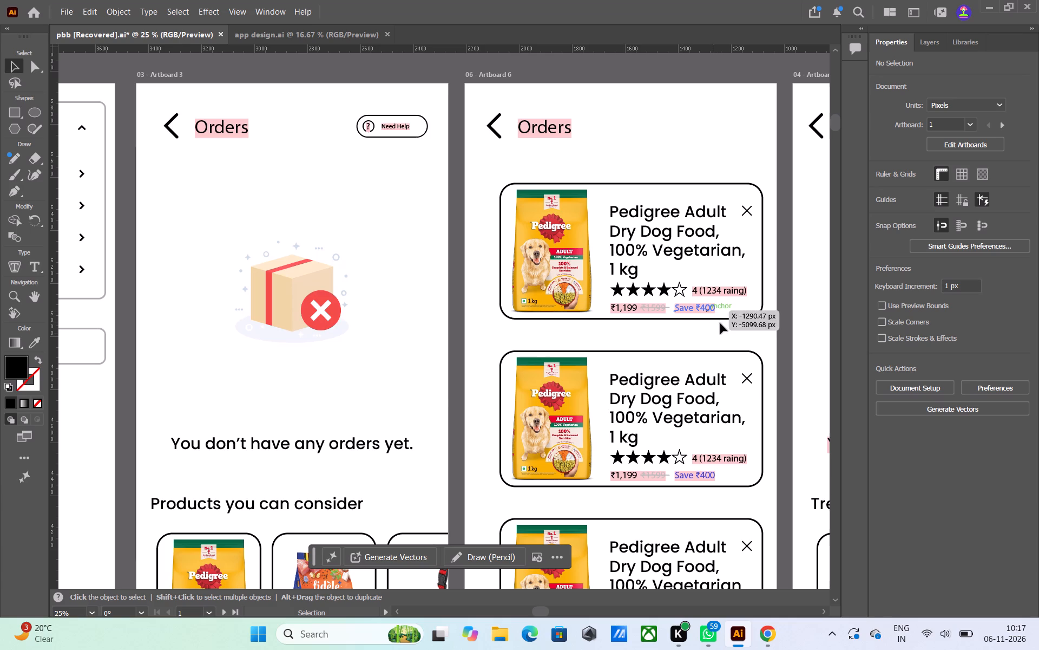
middle_drag(780, 327, 780, 327)
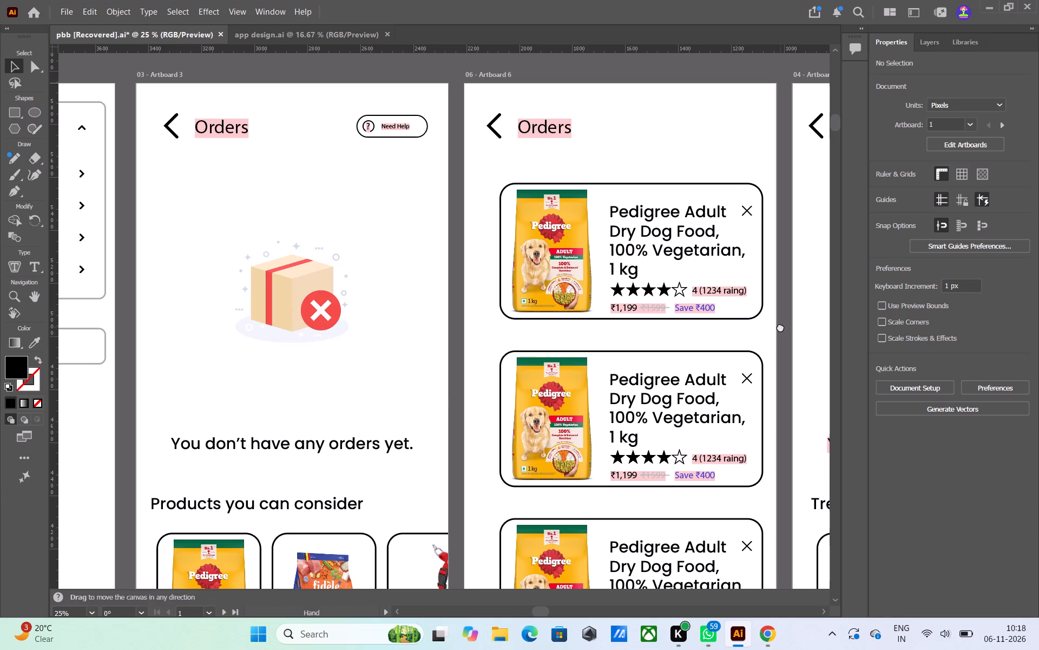
middle_drag(780, 327, 123, 339)
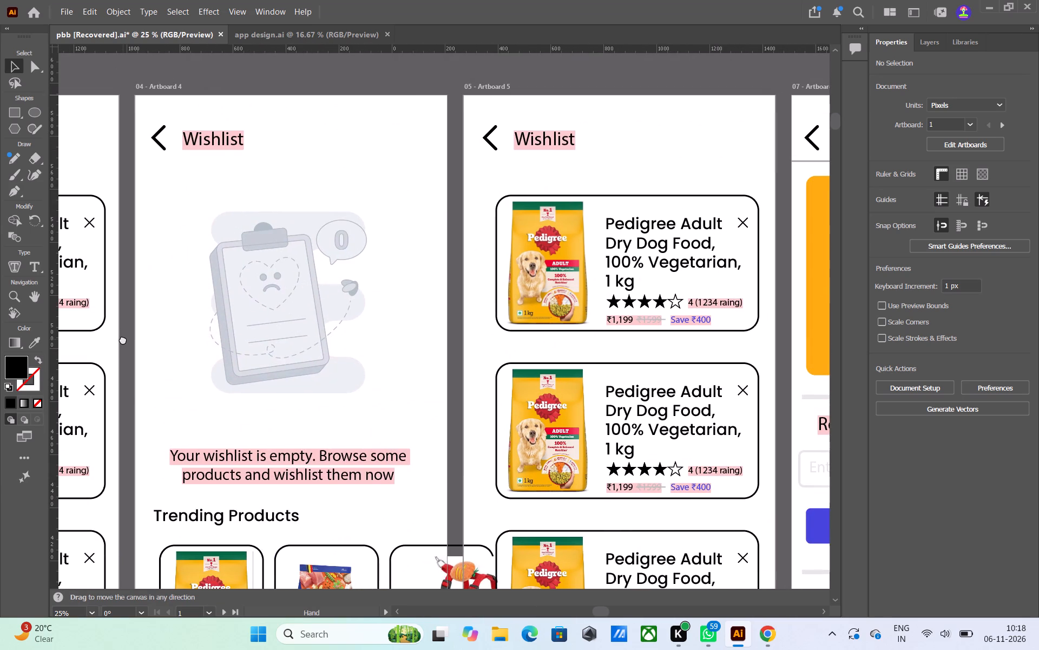
middle_drag(123, 339, 104, 305)
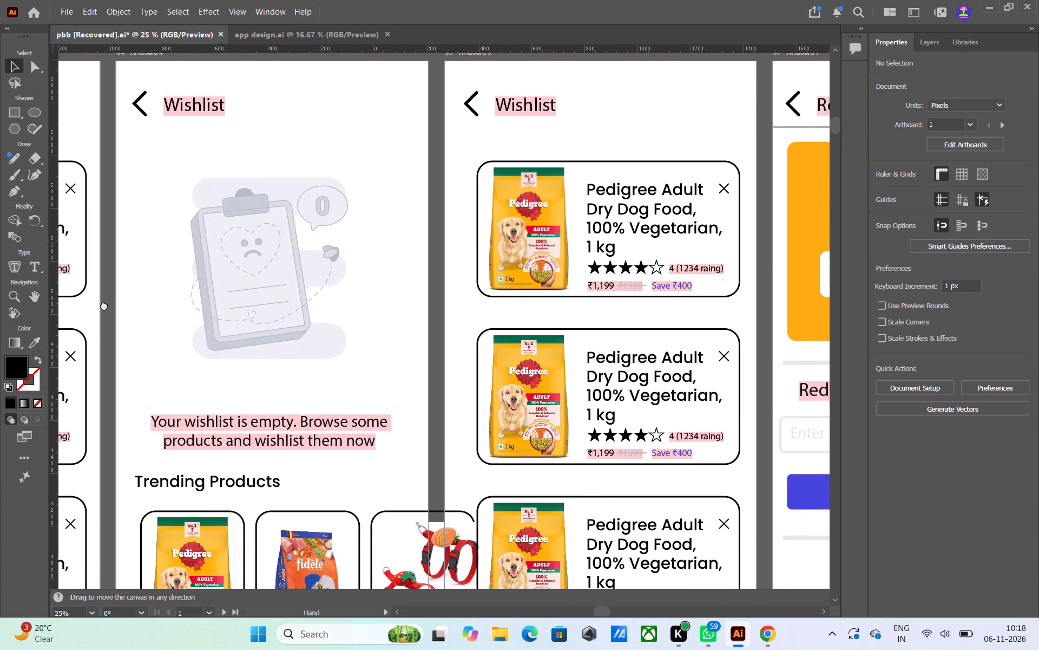
middle_drag(104, 305, 8, 252)
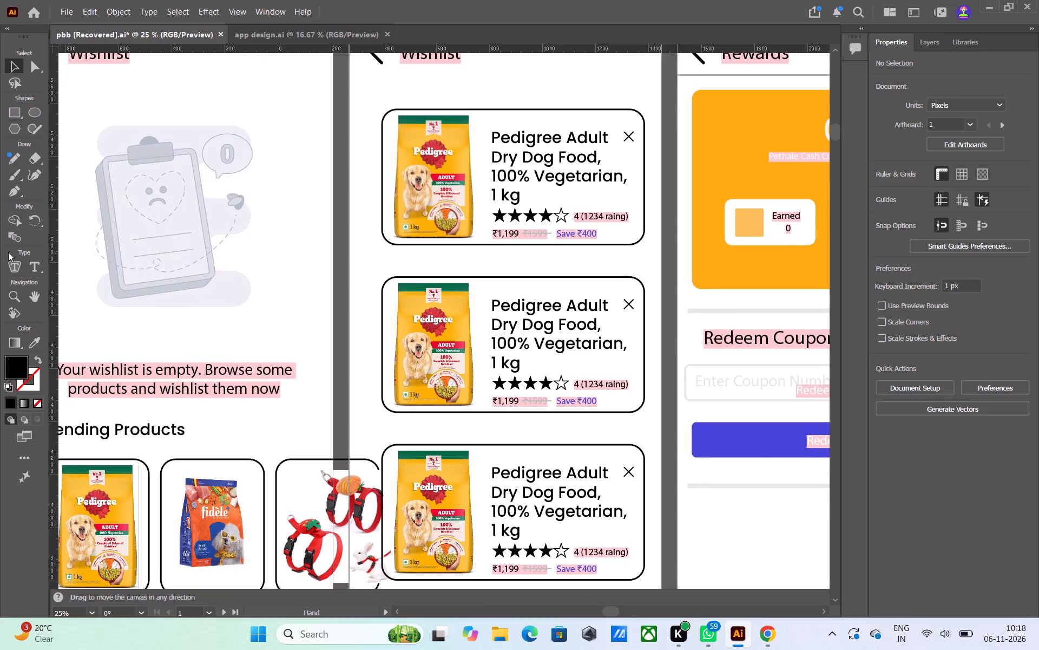
middle_drag(8, 252, 8, 238)
middle_drag(712, 305, 279, 404)
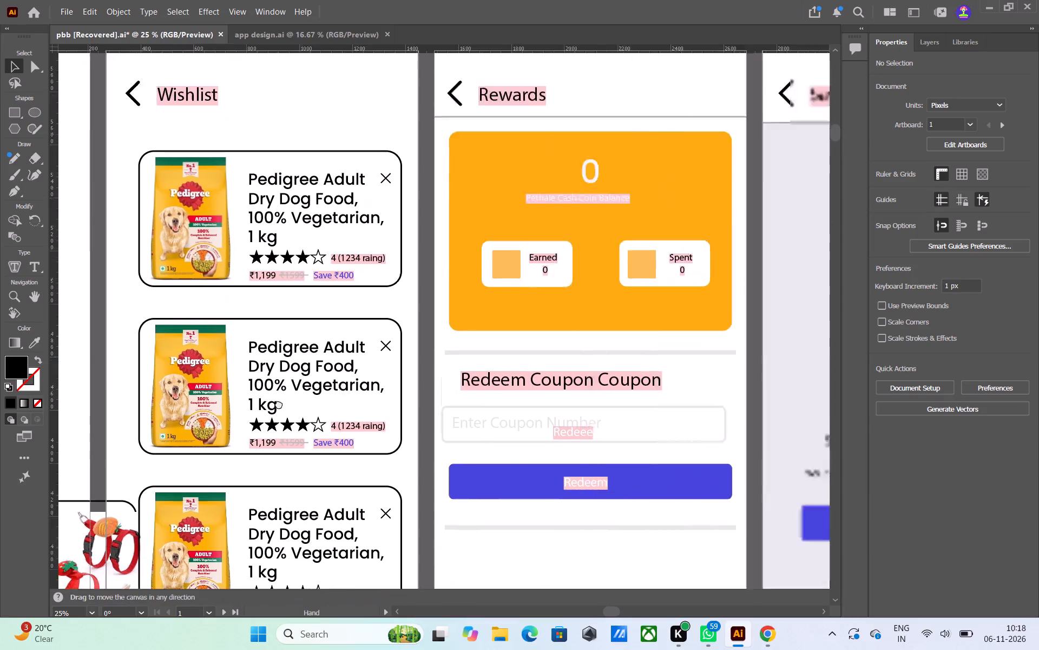
middle_drag(279, 404, 194, 366)
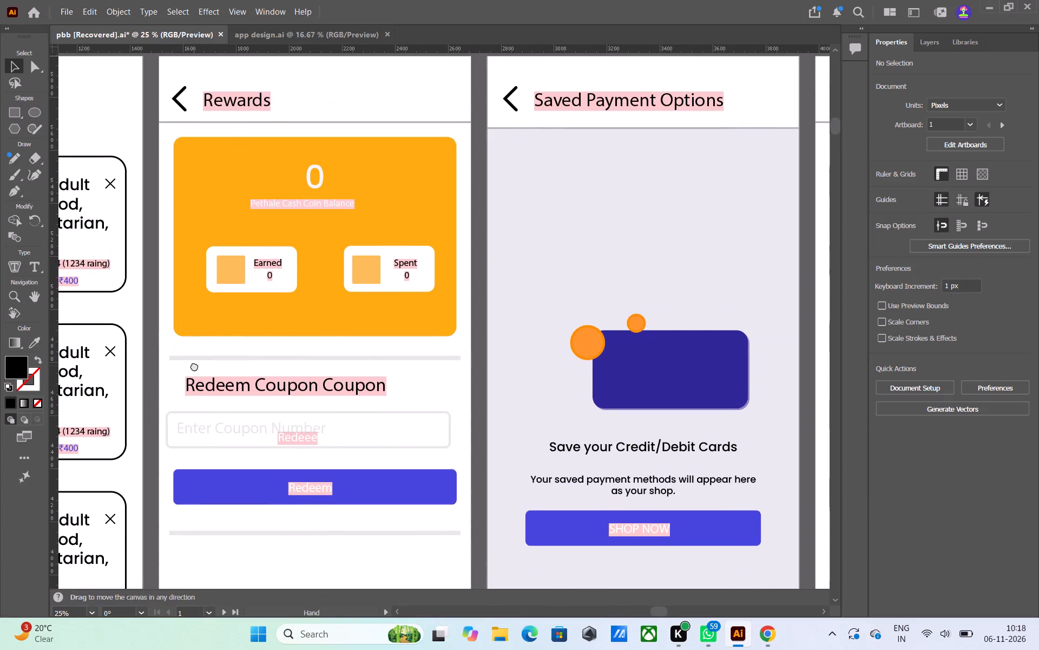
middle_drag(194, 366, 196, 359)
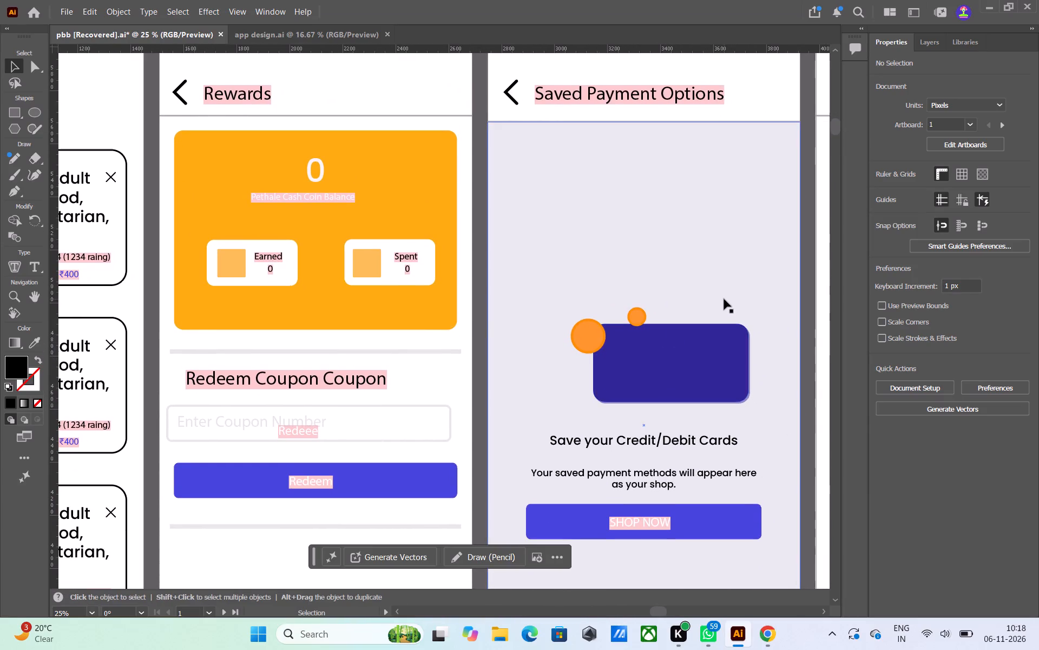
middle_drag(713, 302, 70, 335)
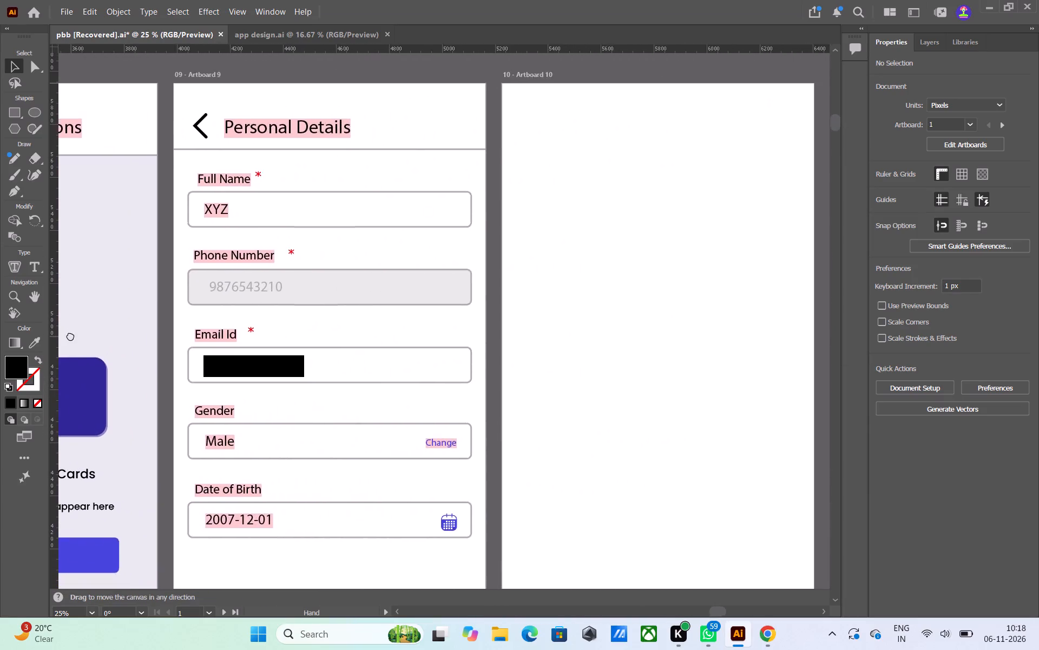
middle_drag(70, 335, 69, 329)
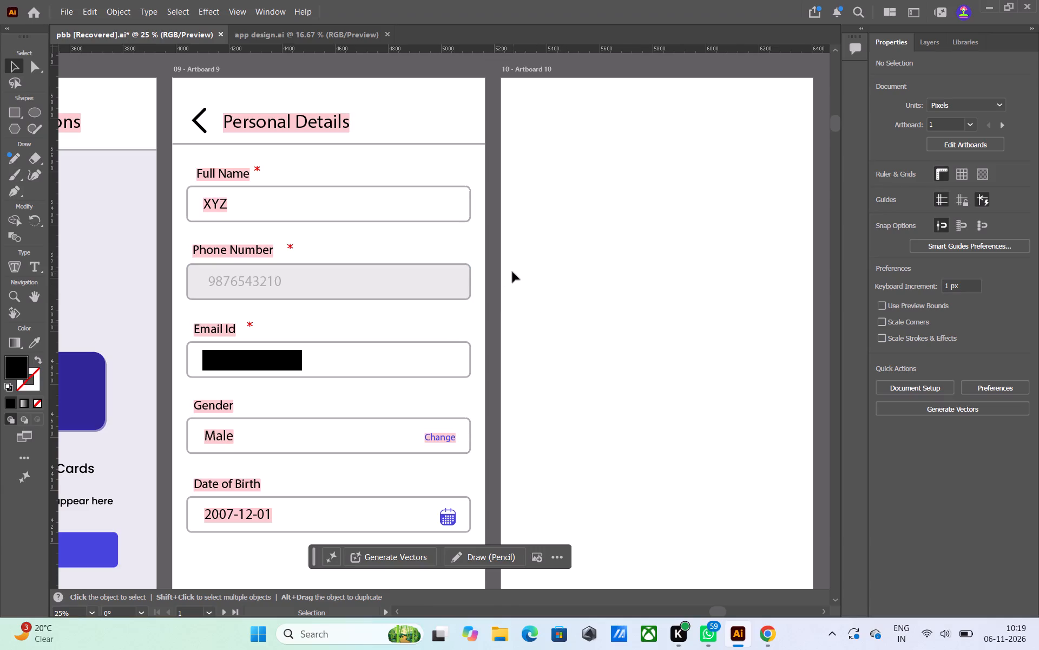
Examine the lower part of the Personal Details artboard, then the whole row of artboards as an overview.
scroll(516, 266, down, 4)
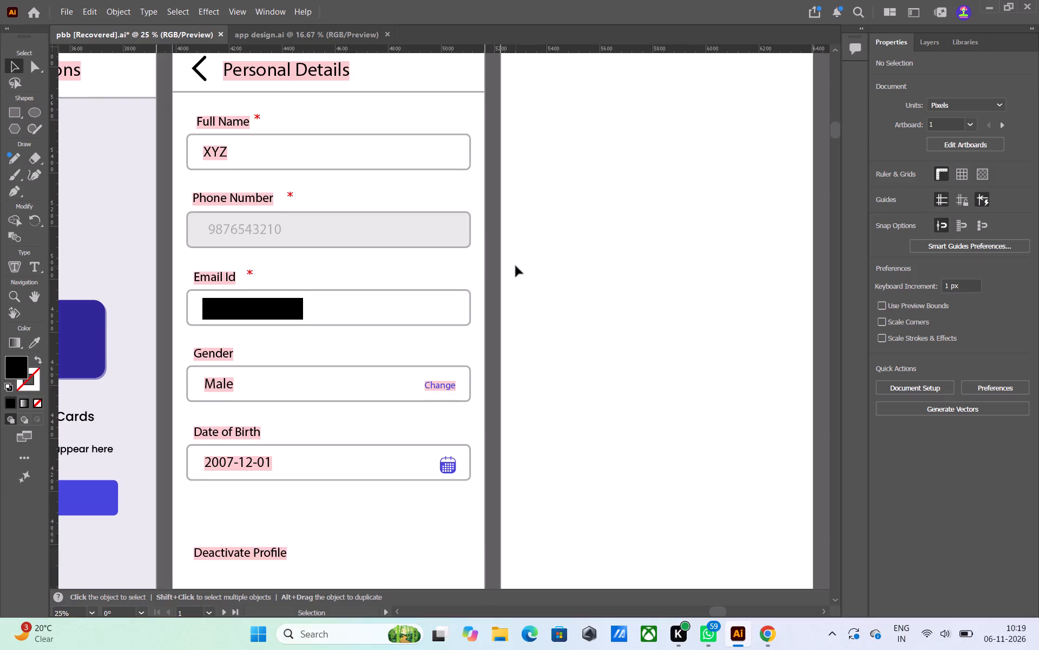
scroll(516, 266, down, 5)
middle_click(515, 303)
scroll(515, 303, up, 2)
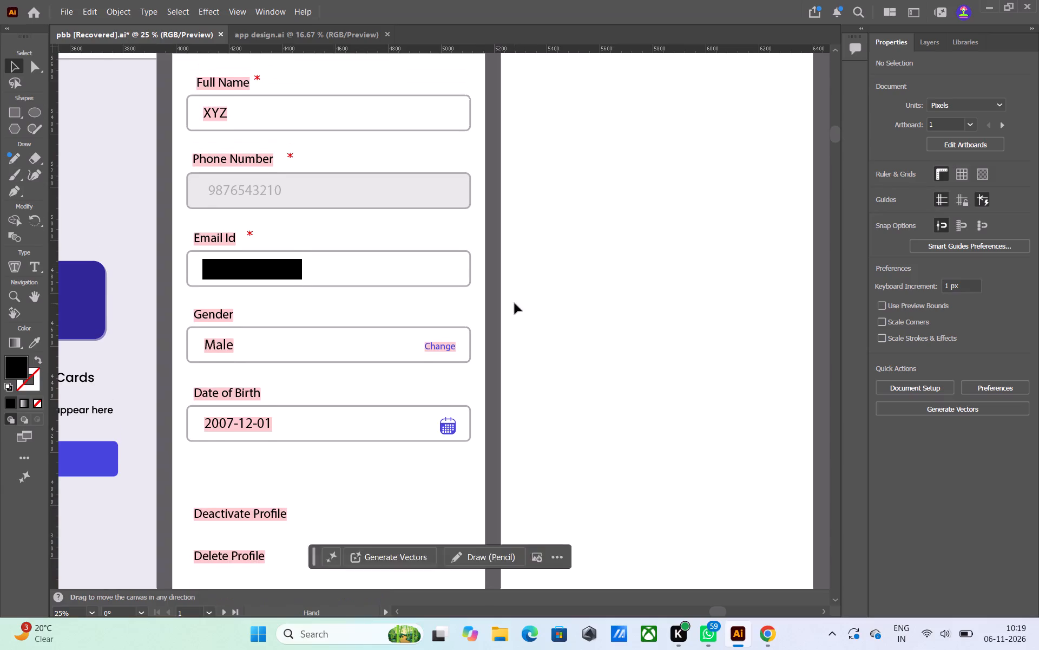
scroll(515, 303, down, 2)
middle_click(515, 303)
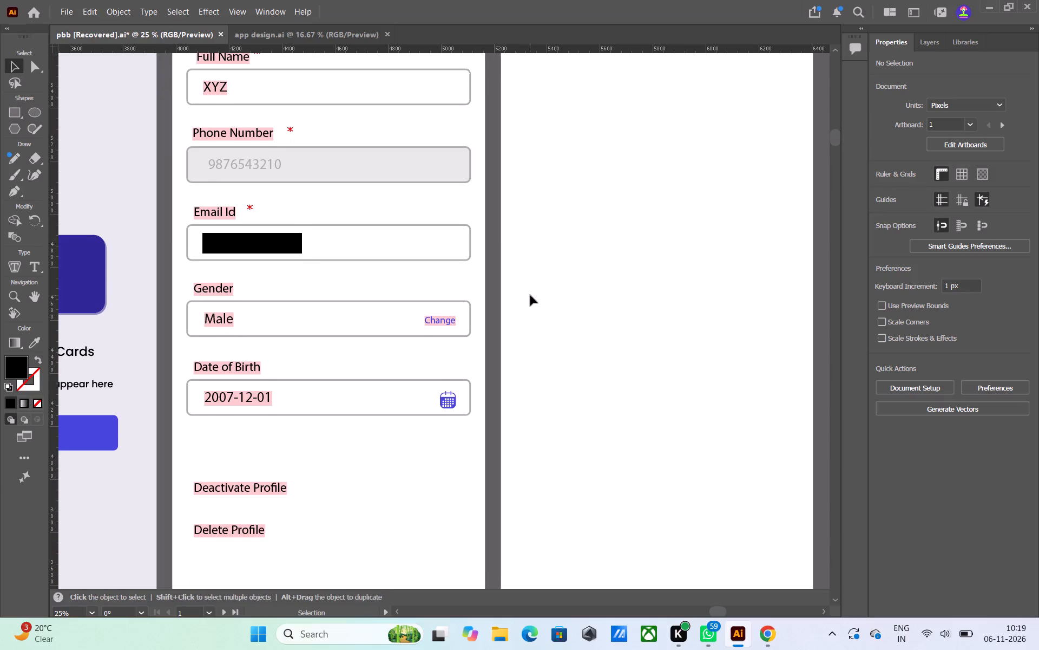
alt+scroll(530, 295, down, 3)
alt+scroll(530, 295, up, 2)
alt+scroll(530, 295, down, 6)
alt+scroll(530, 295, up, 2)
alt+scroll(530, 295, down, 3)
alt+scroll(530, 295, up, 1)
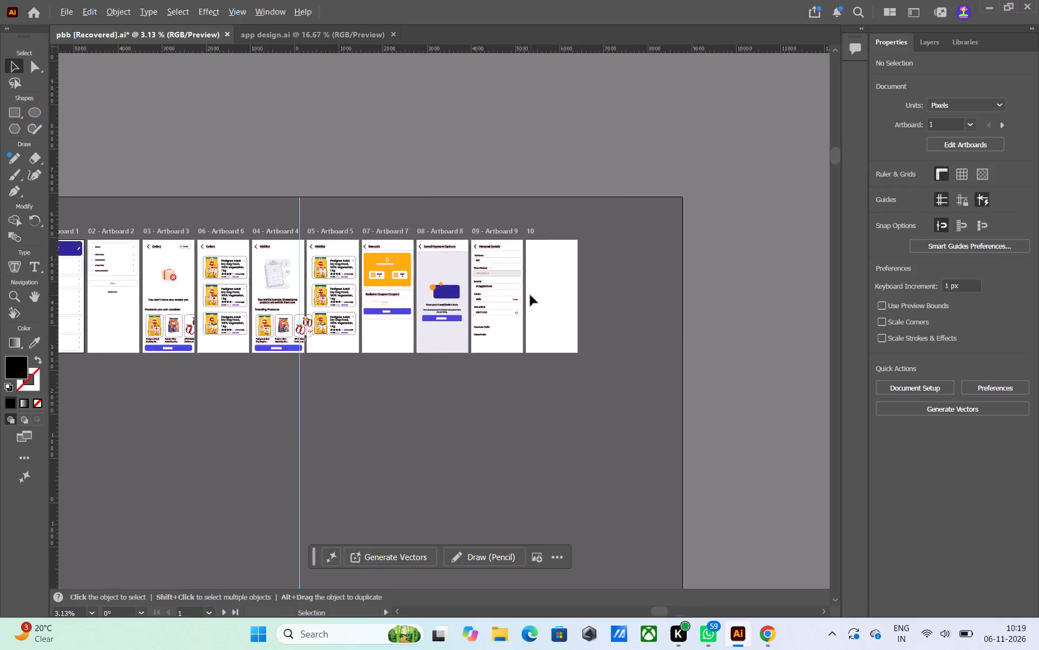
alt+scroll(530, 295, up, 1)
middle_drag(180, 503, 595, 438)
scroll(180, 503, down, 1)
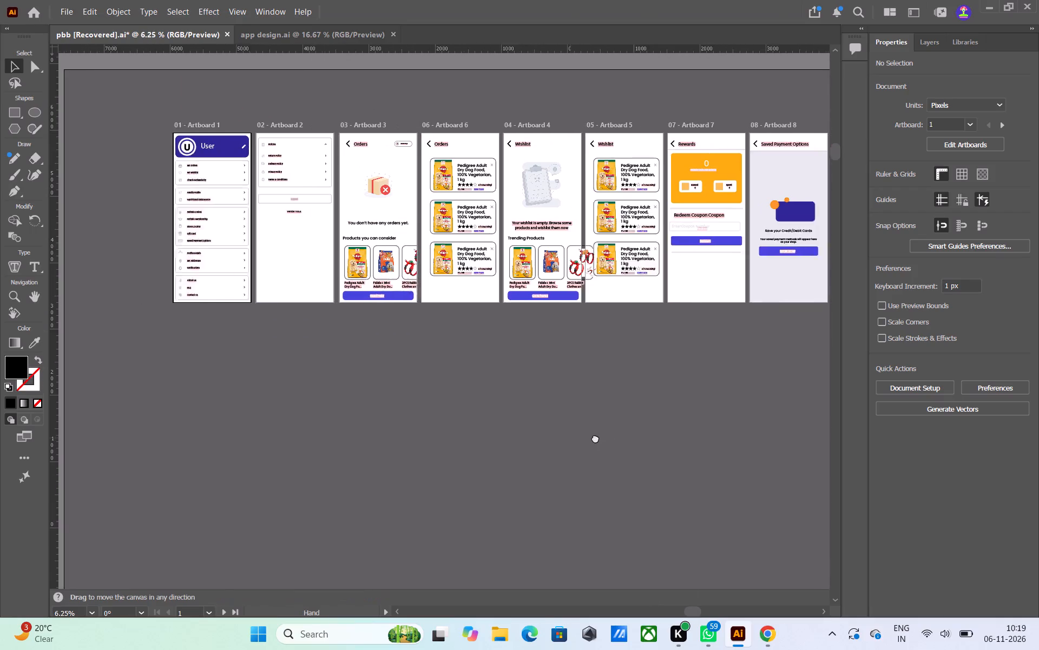
middle_drag(595, 438, 464, 437)
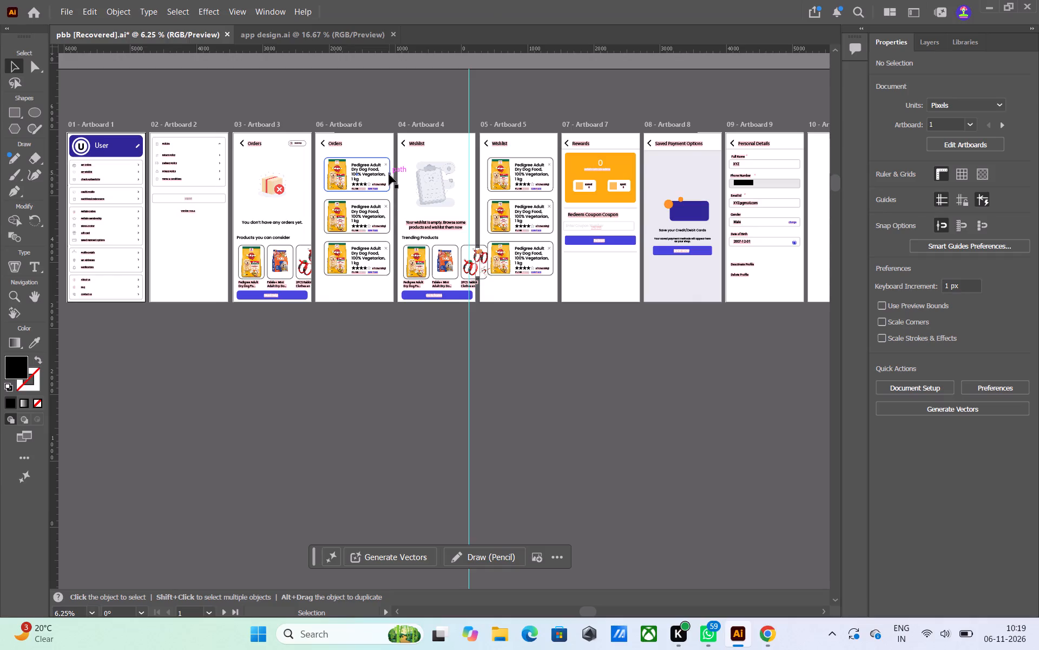
Switch to the app design.ai document, clear the selection, and snip the logo and heading area across the Sign In and Create Account artboards.
click(277, 24)
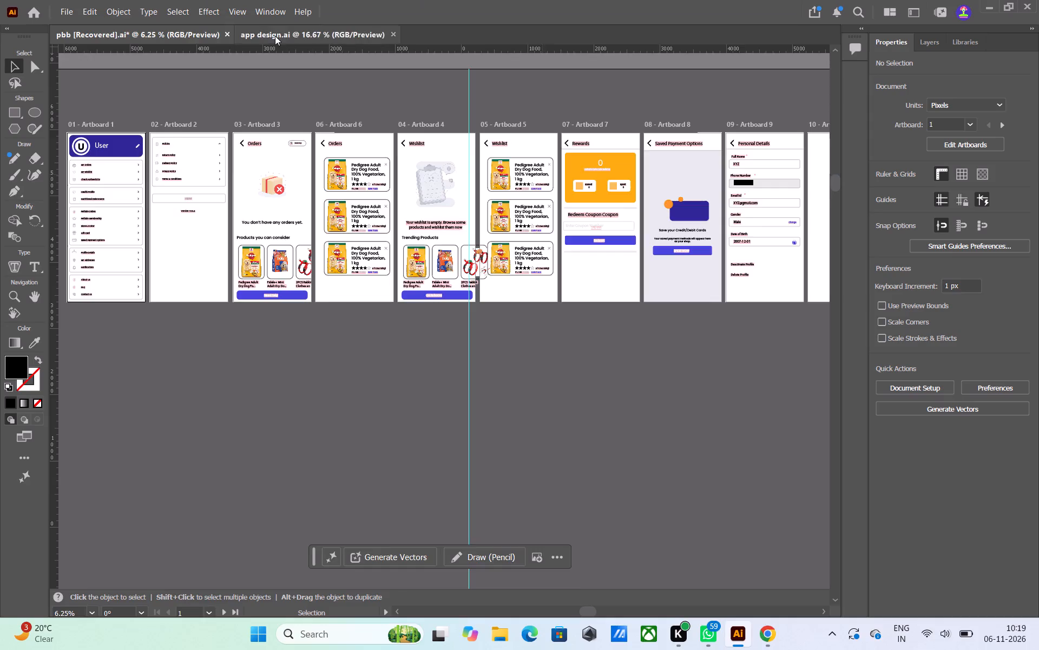
click(275, 36)
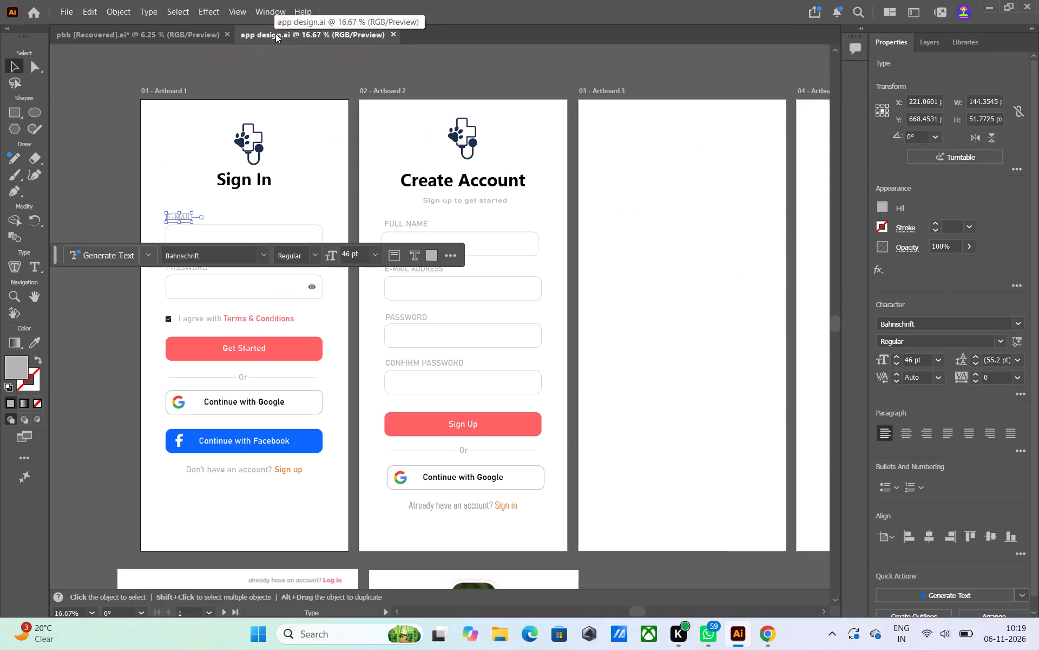
click(399, 57)
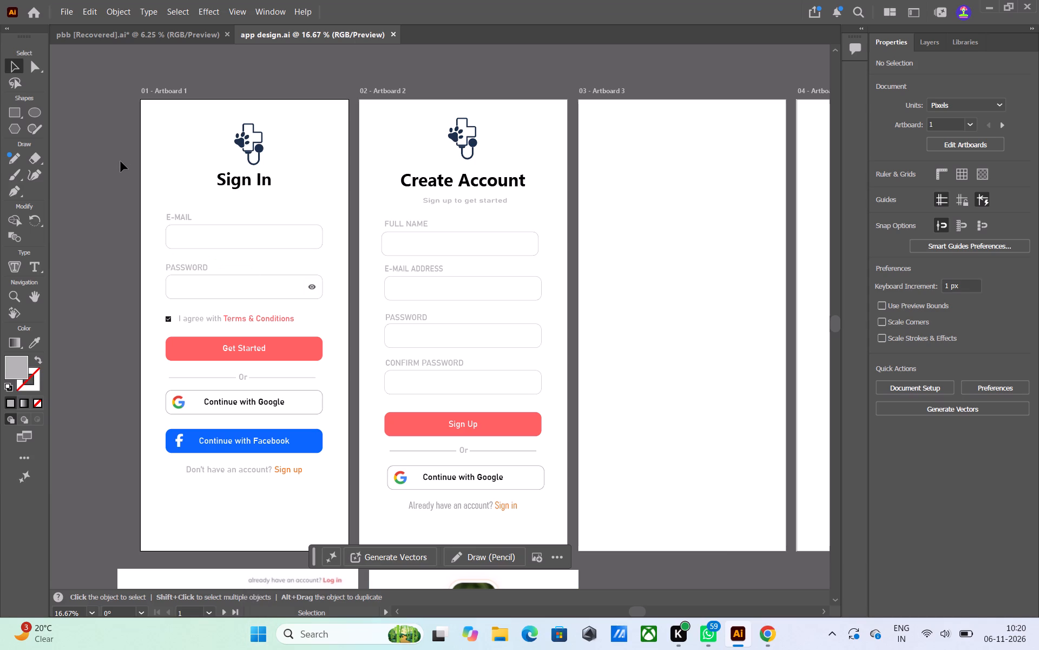
key(shift+super+s)
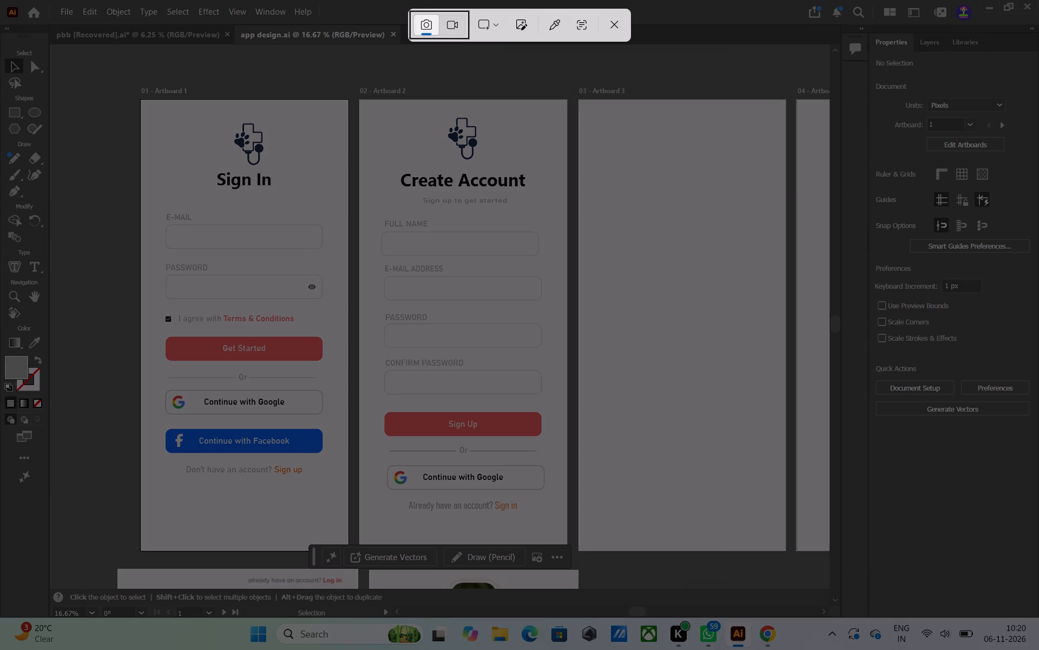
drag(195, 118, 374, 195)
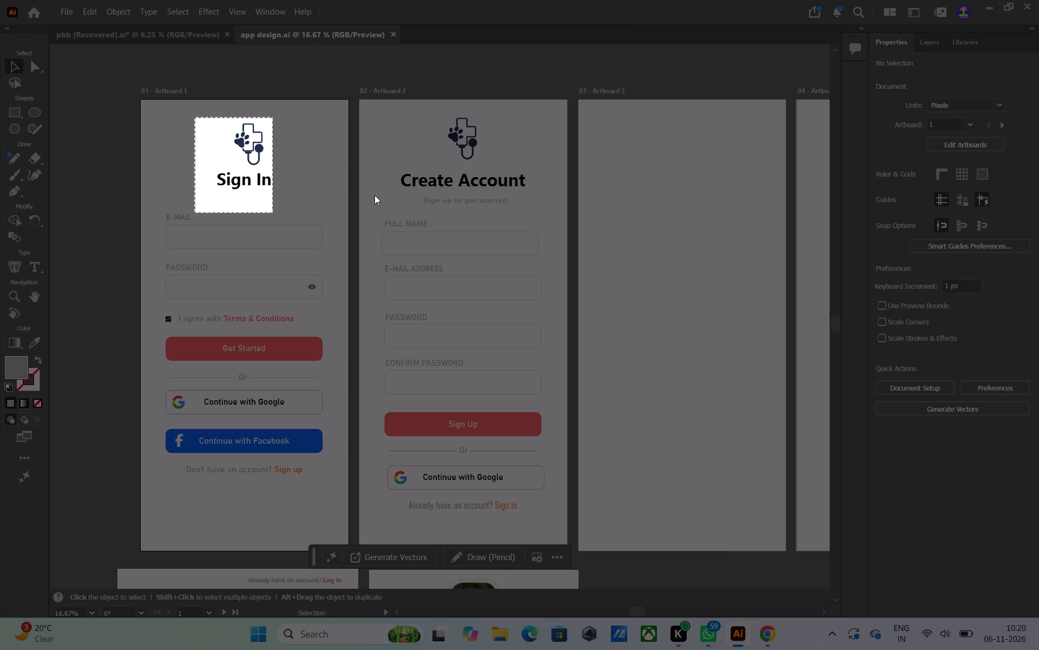
drag(374, 195, 565, 217)
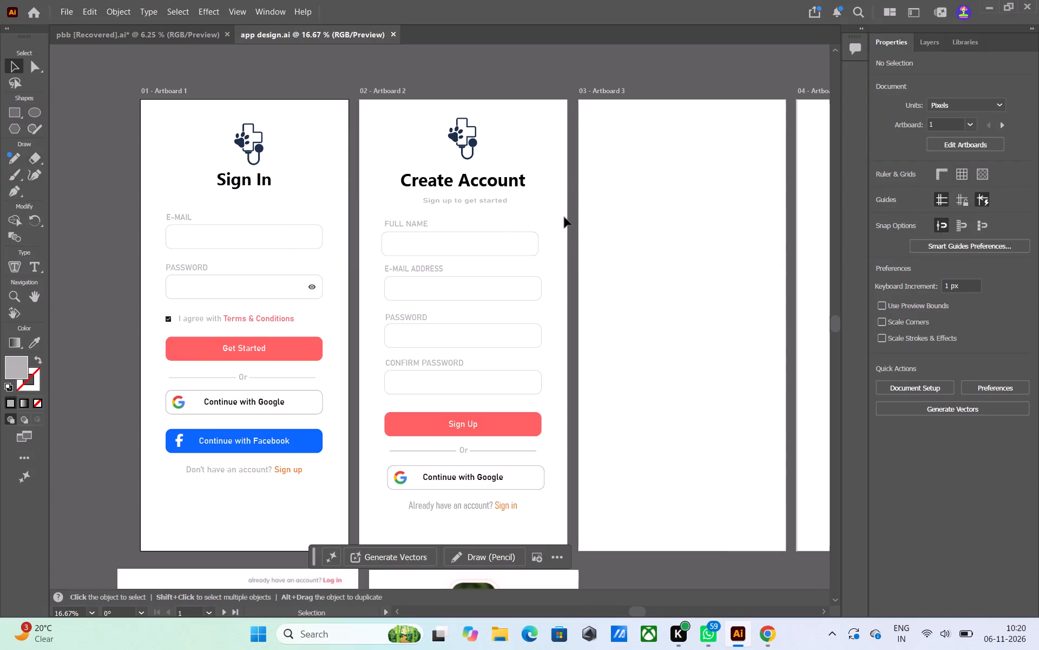
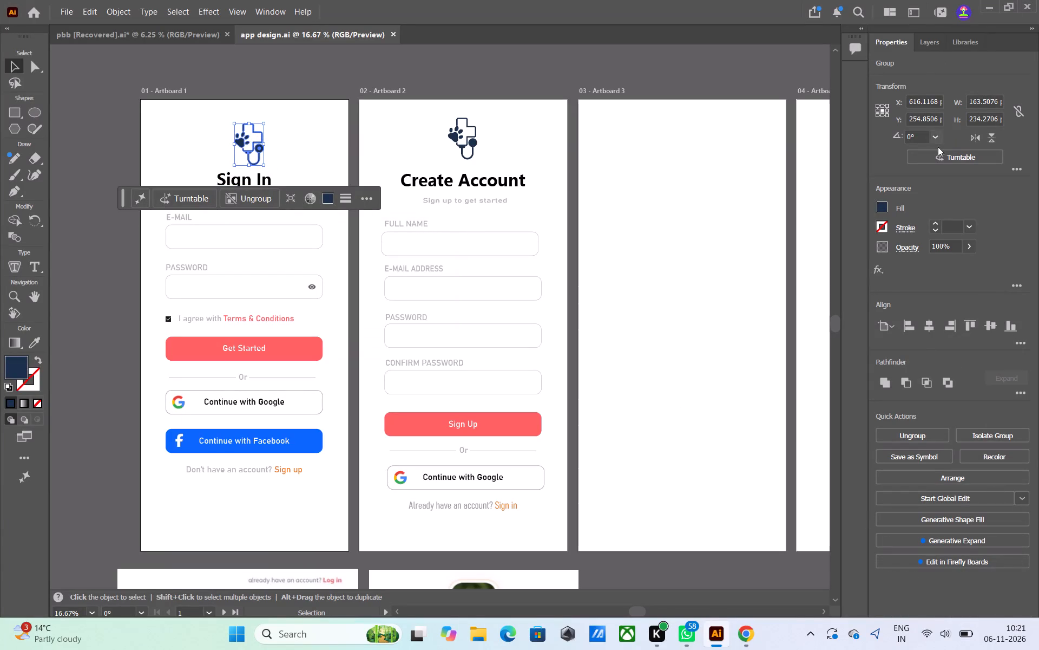
Centre the paw-and-stethoscope logos horizontally on the Sign In and Create Account artboards, one after the other, and clear the selection.
click(927, 323)
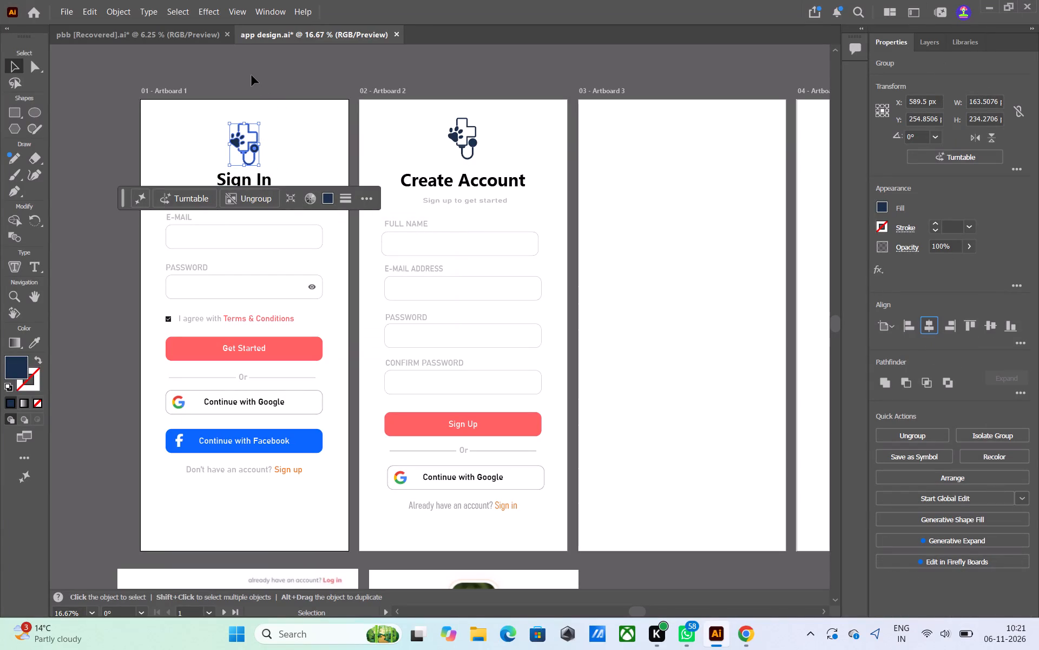
click(245, 70)
click(462, 140)
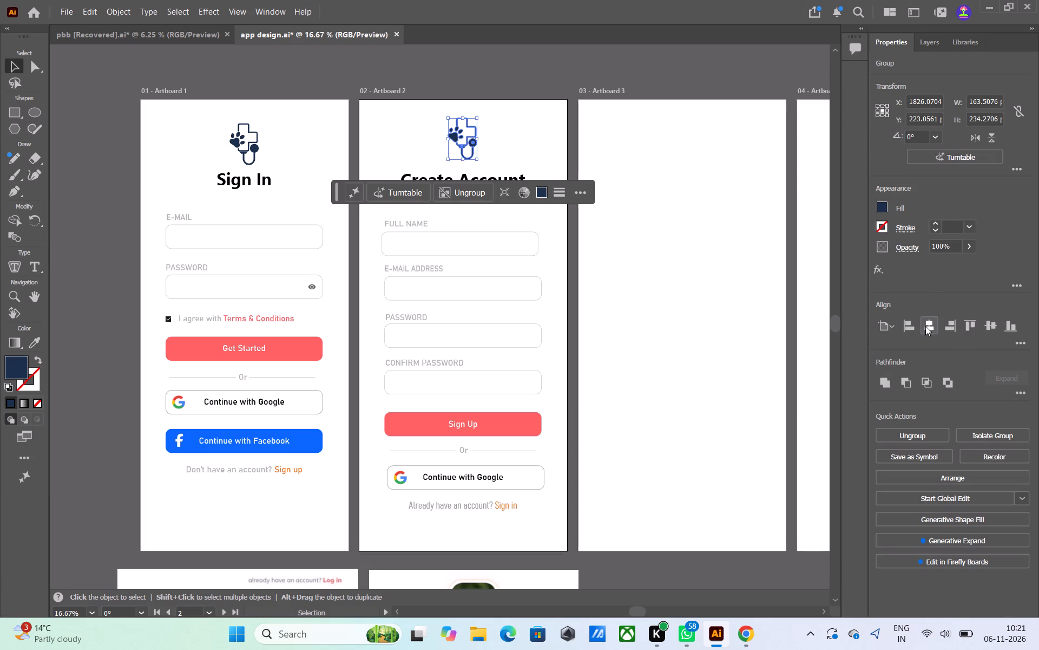
click(925, 326)
click(660, 64)
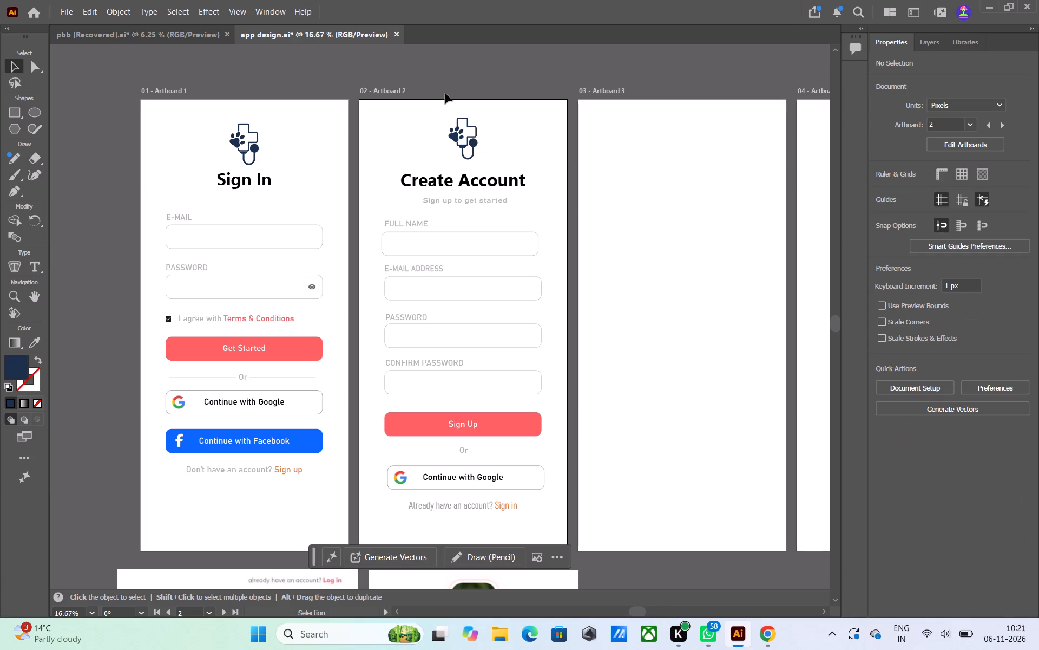
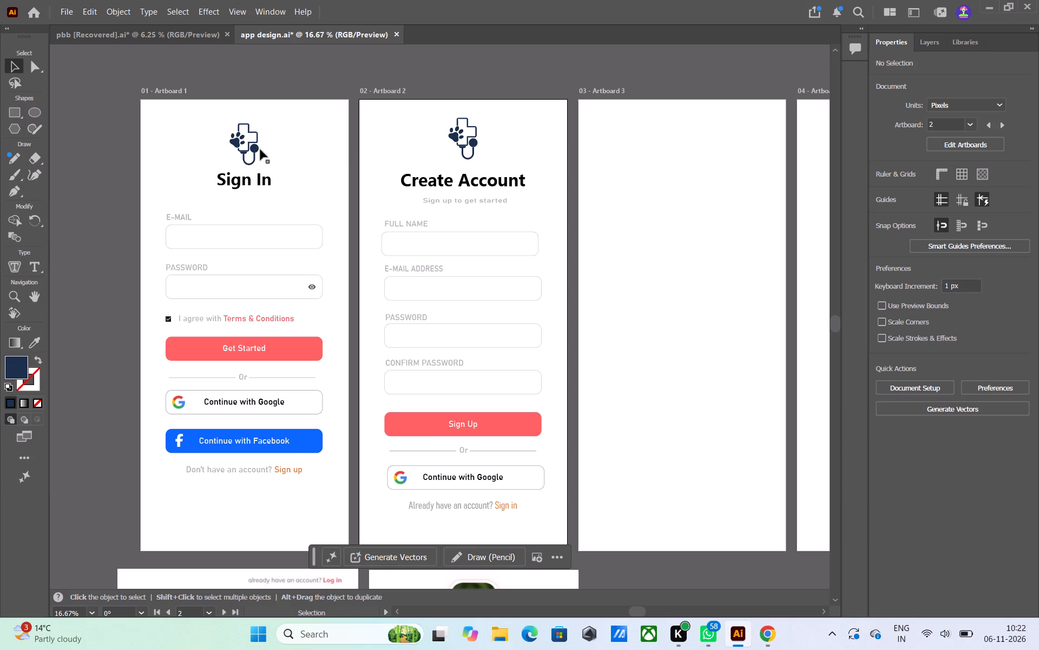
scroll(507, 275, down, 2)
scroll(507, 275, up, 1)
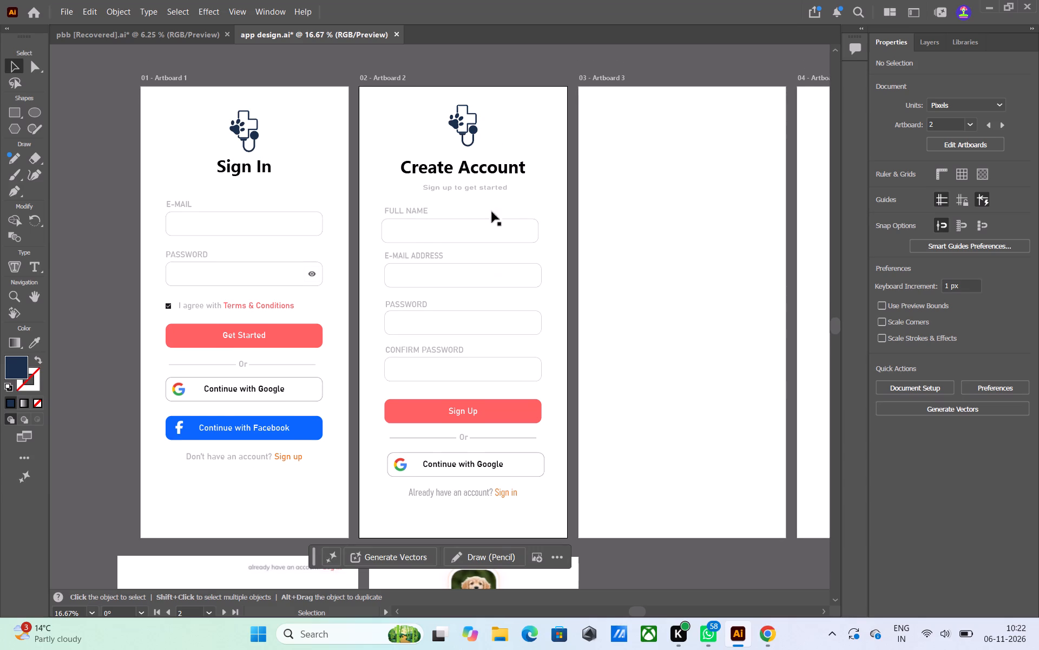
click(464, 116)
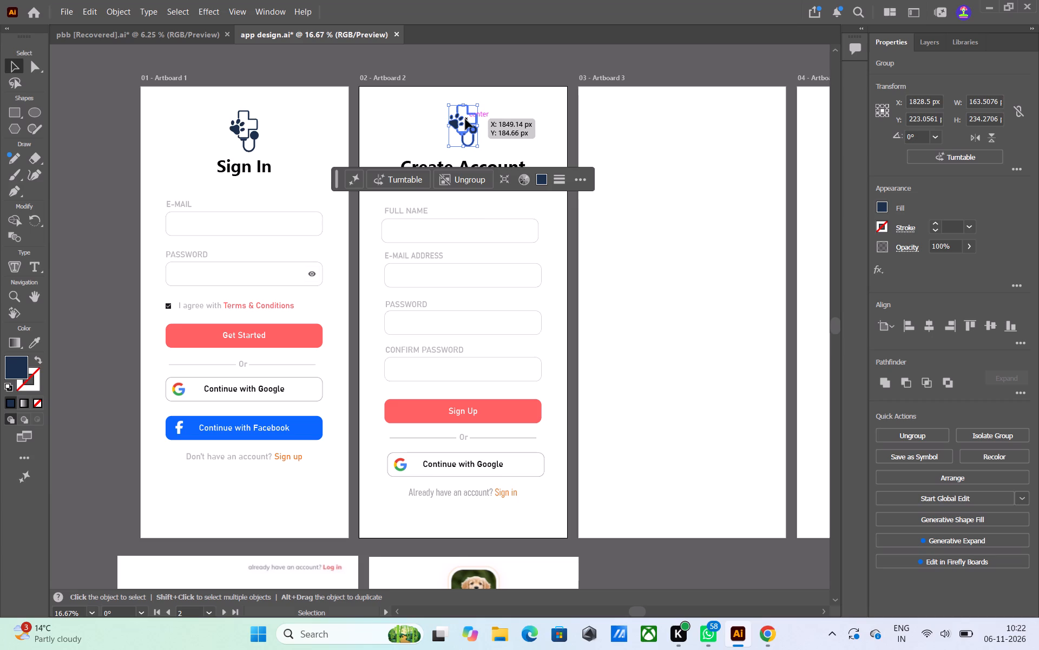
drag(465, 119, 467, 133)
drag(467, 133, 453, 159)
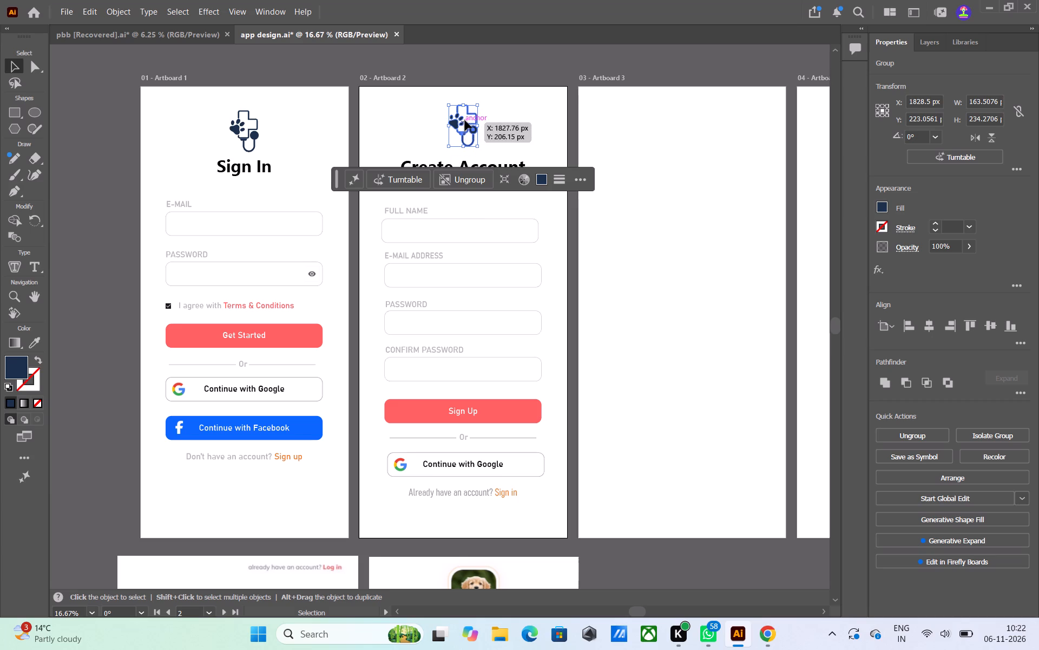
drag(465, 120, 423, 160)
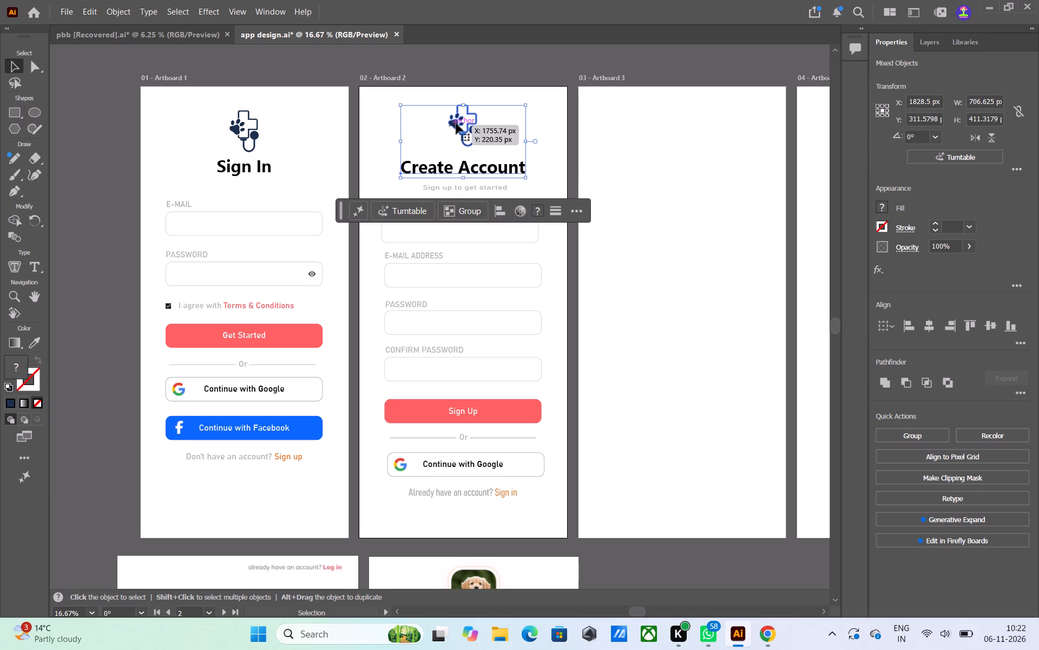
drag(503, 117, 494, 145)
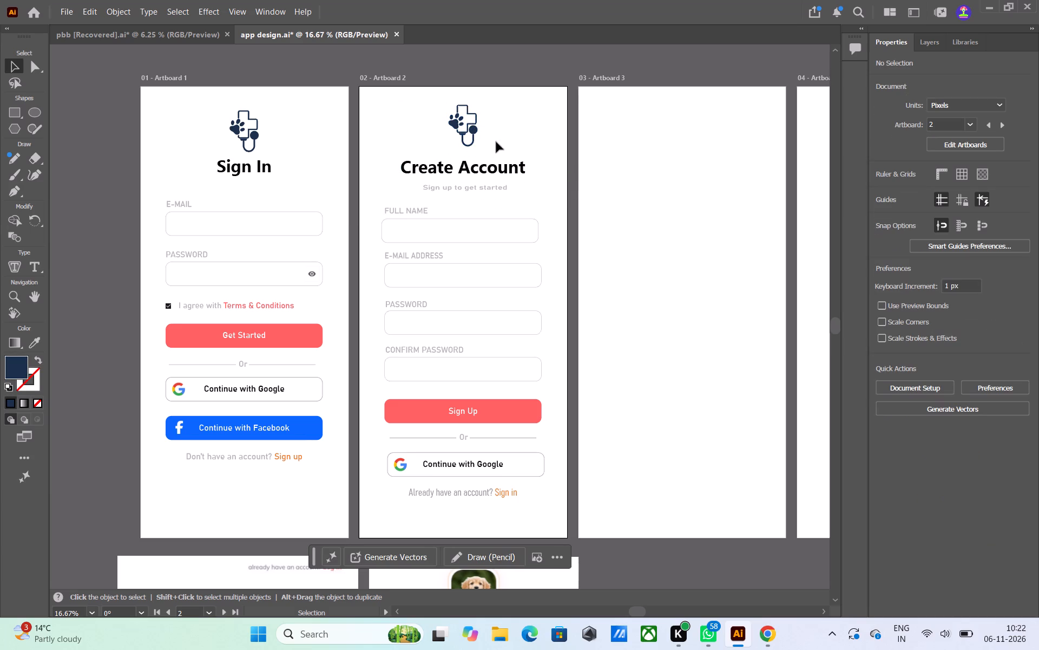
Move the Create Account logo down about 31 px to match the Sign In logo's height, and centre it horizontally on its artboard.
click(466, 124)
drag(464, 116, 469, 130)
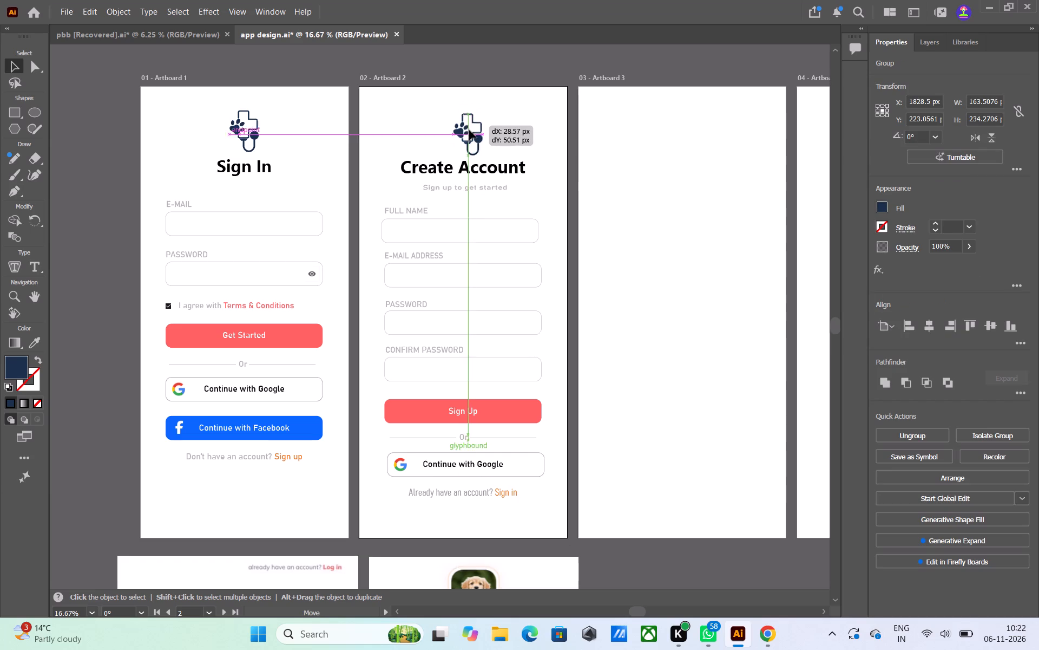
drag(469, 130, 462, 129)
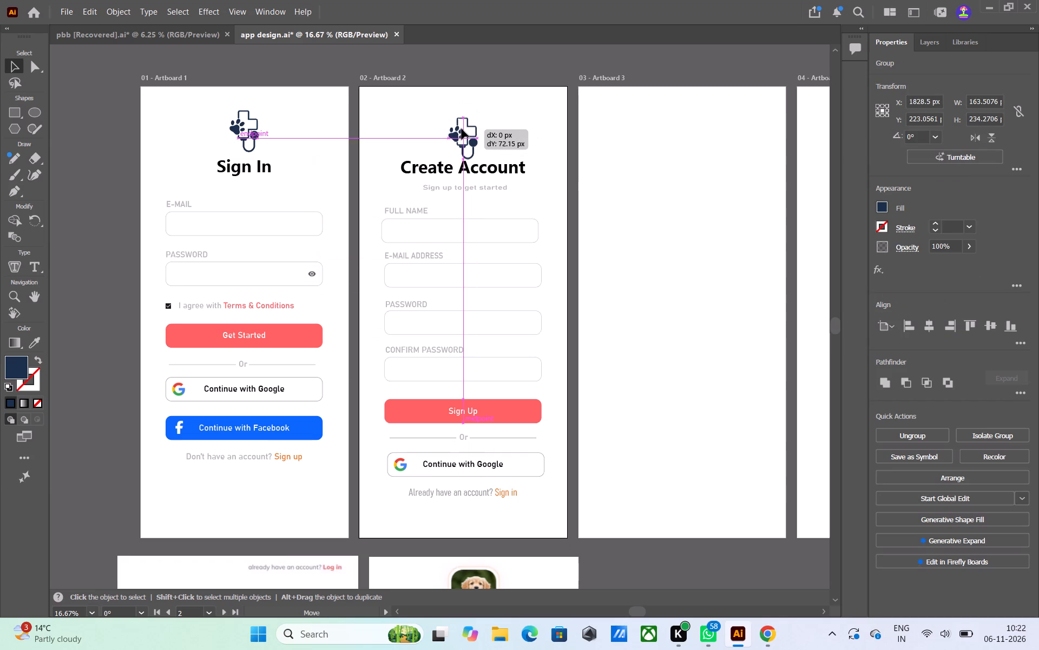
drag(462, 129, 462, 120)
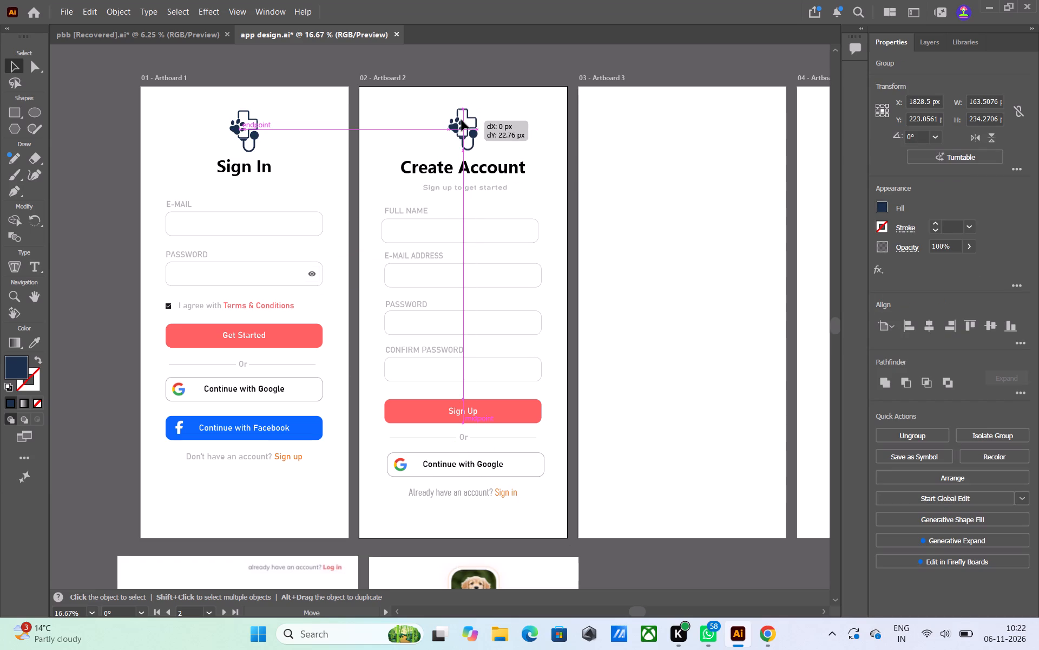
drag(462, 120, 286, 126)
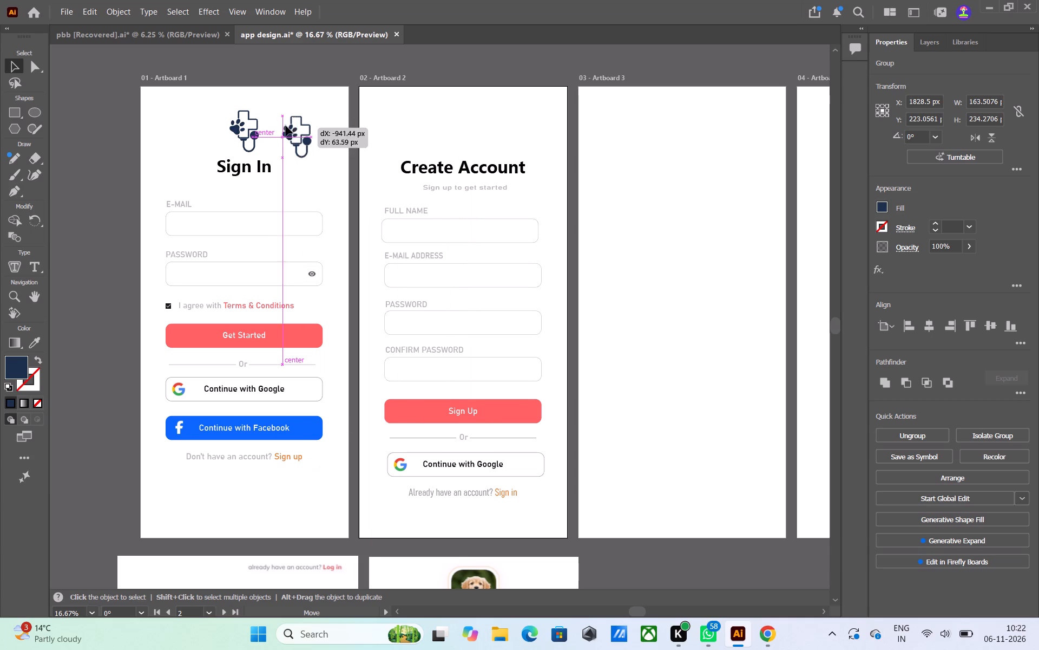
drag(286, 126, 241, 122)
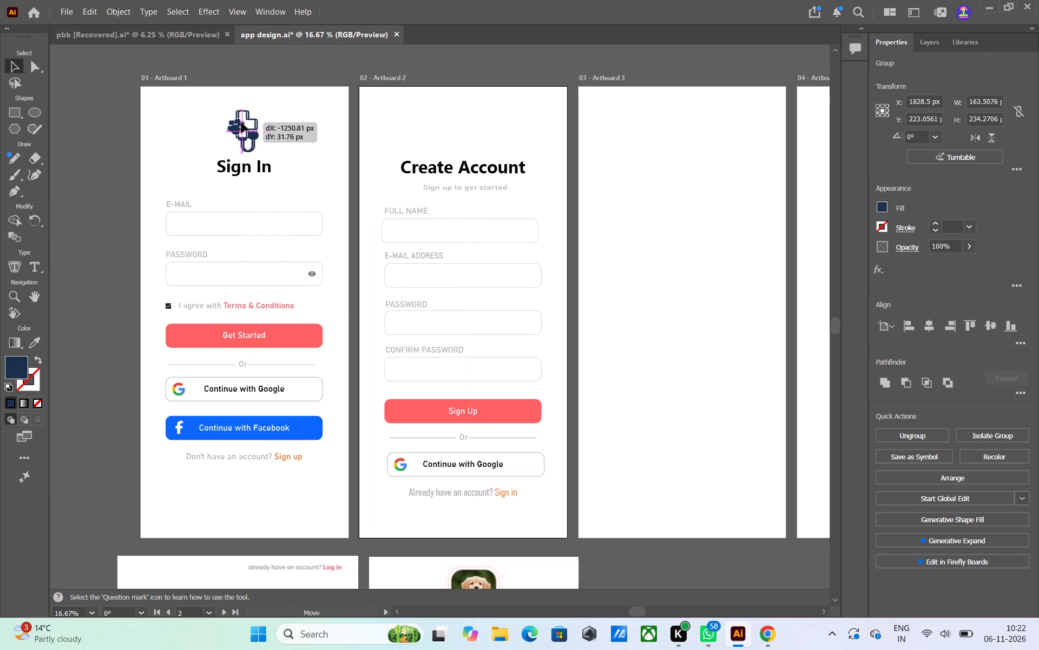
drag(241, 122, 252, 123)
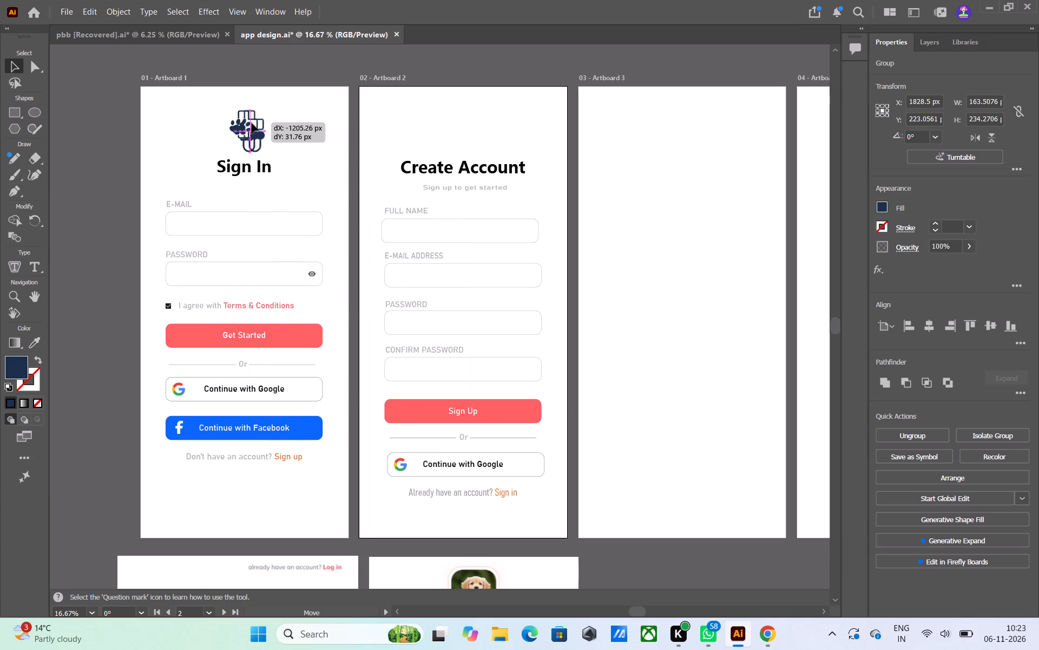
drag(252, 123, 306, 118)
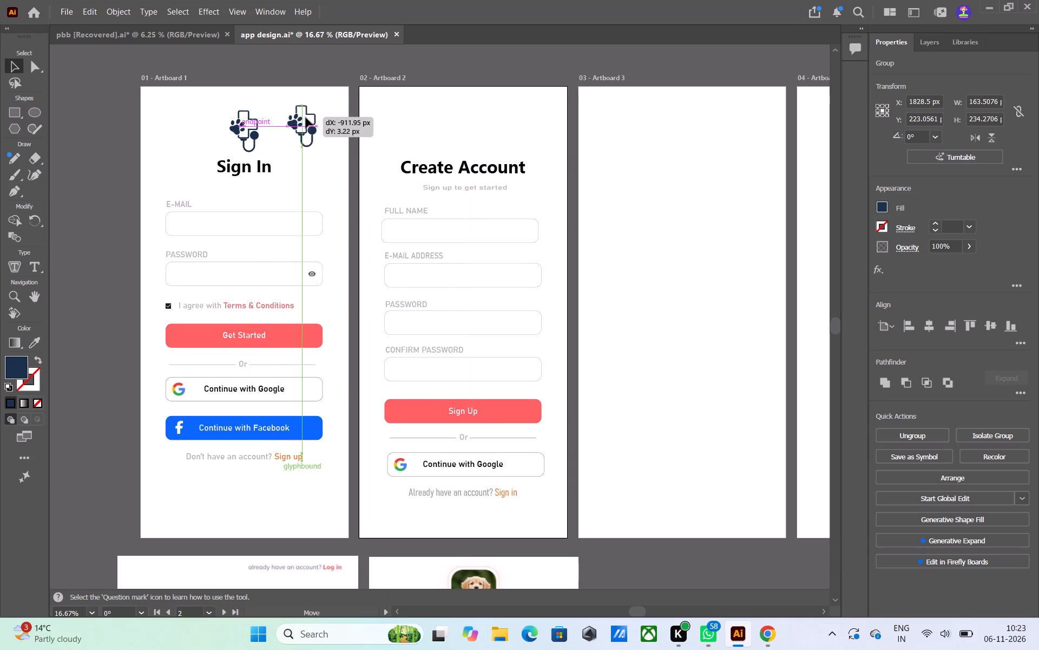
drag(306, 118, 450, 122)
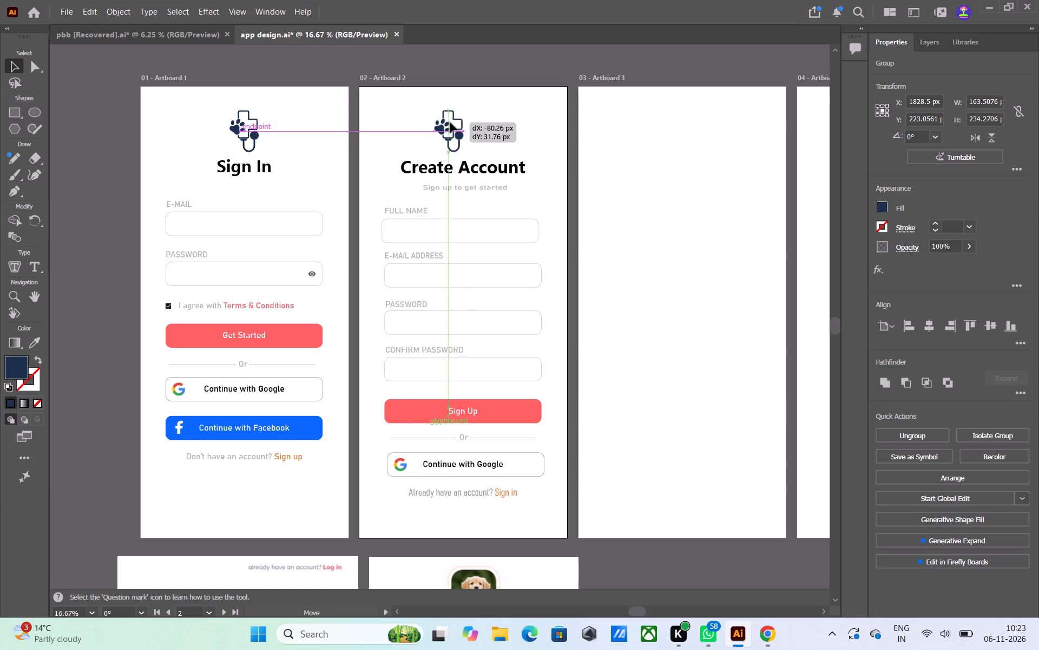
drag(450, 122, 453, 121)
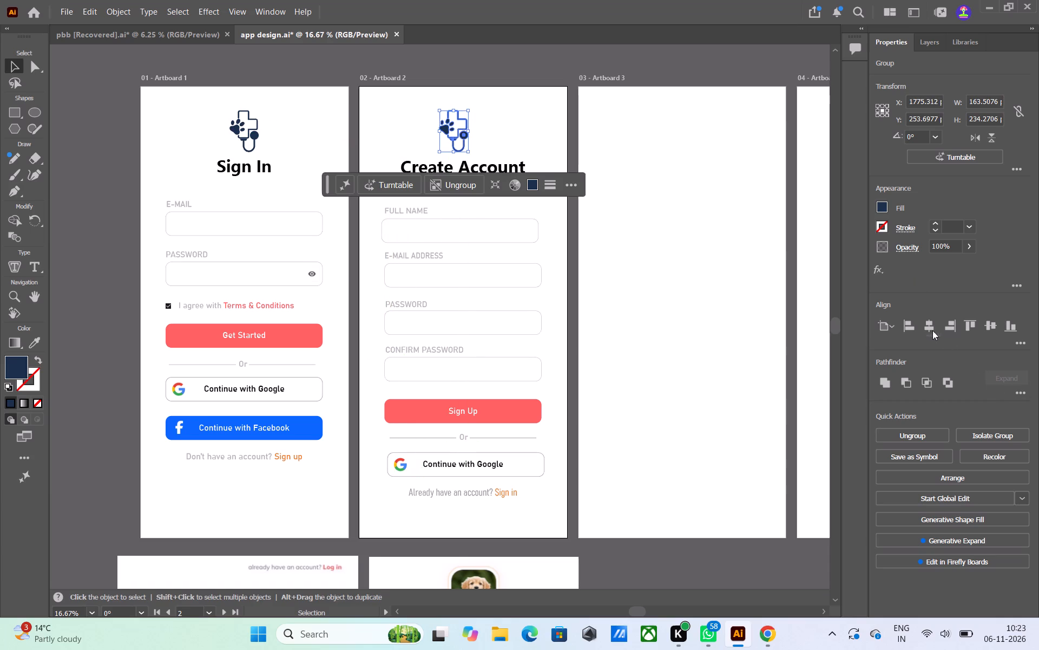
click(926, 327)
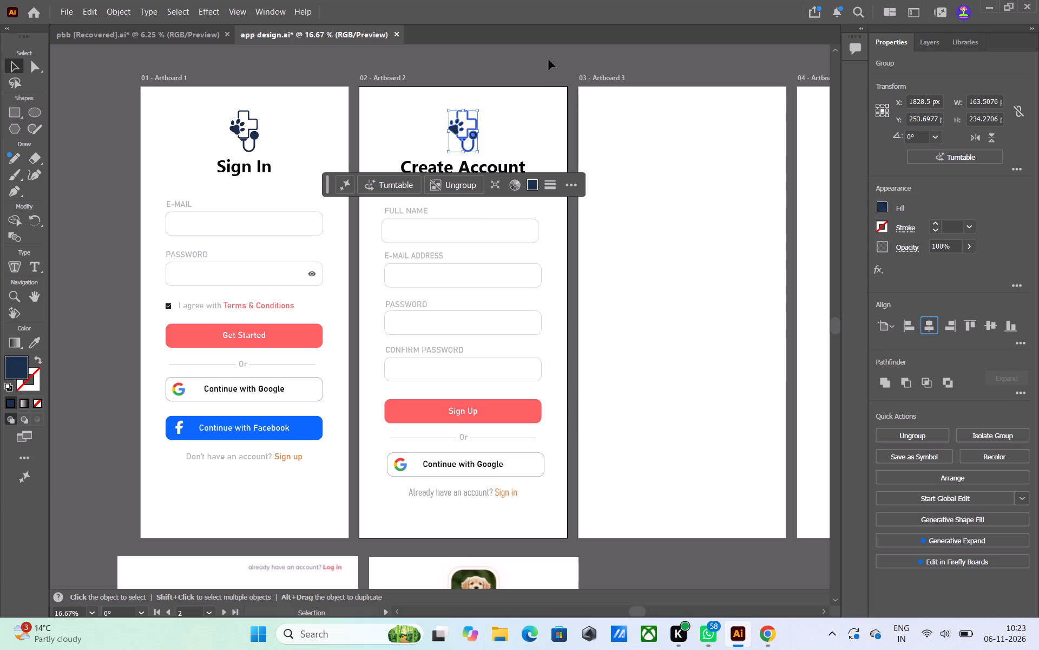
click(549, 60)
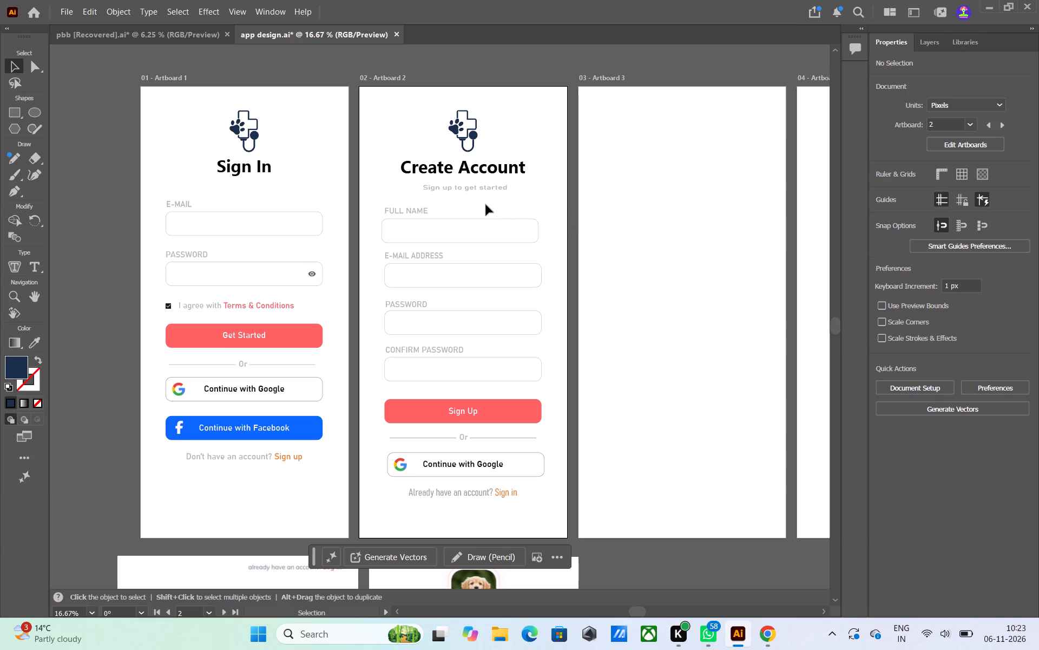
Nudge the "Sign up to get started" subtitle up 11 px and centre it horizontally on the Create Account artboard.
click(461, 189)
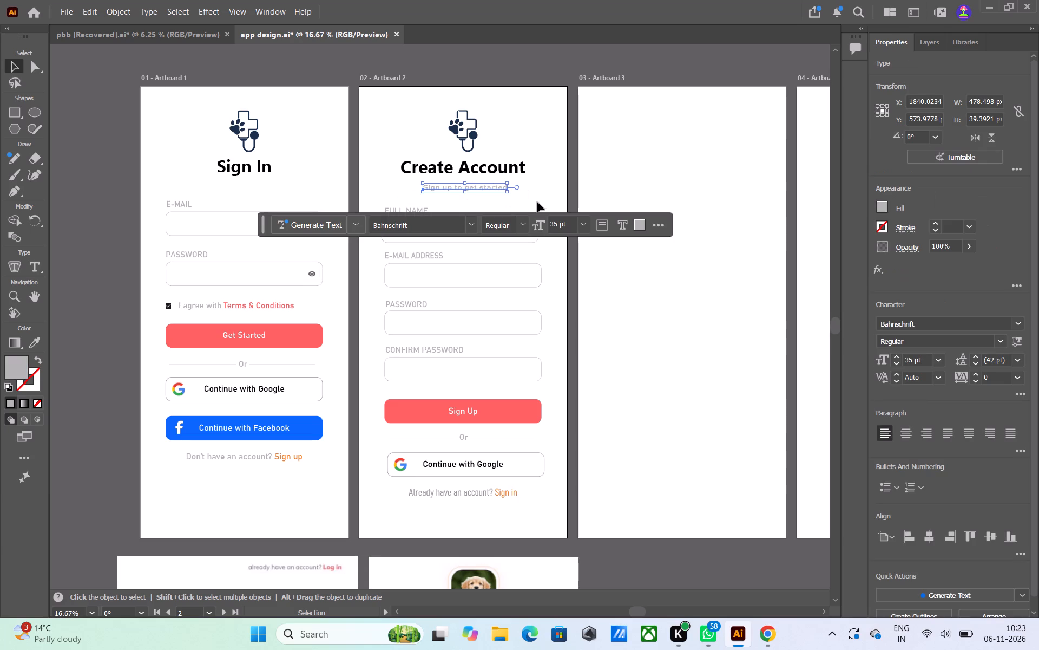
key(Up)
key(Up)
key(Up)
key(Up)
key(Up)
key(Up)
key(Up)
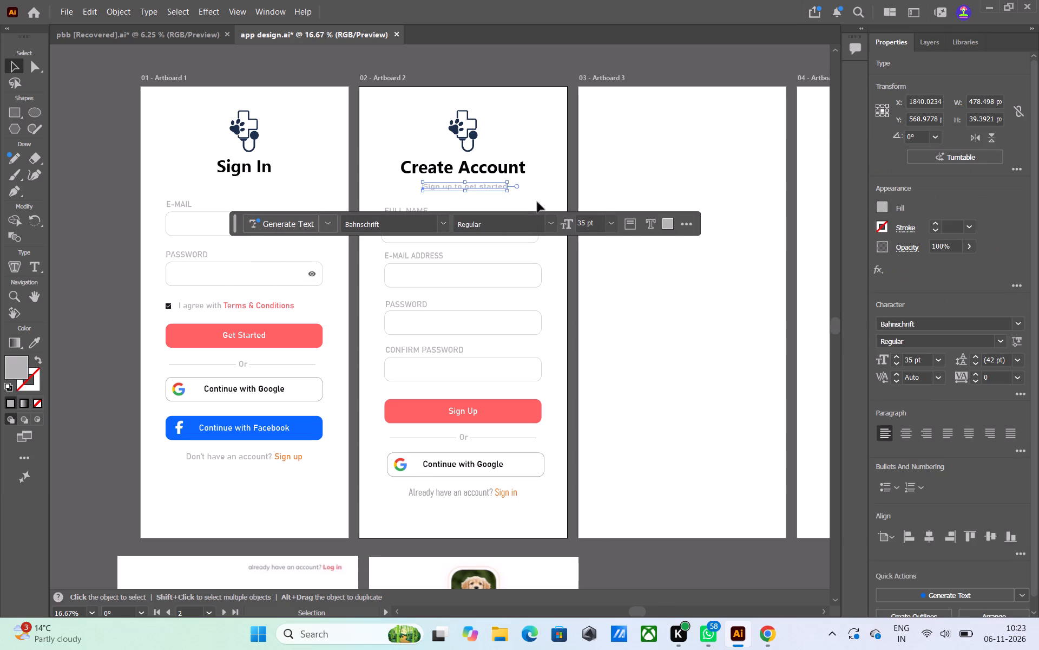
key(Up)
key(Up)
key(Up)
key(Up)
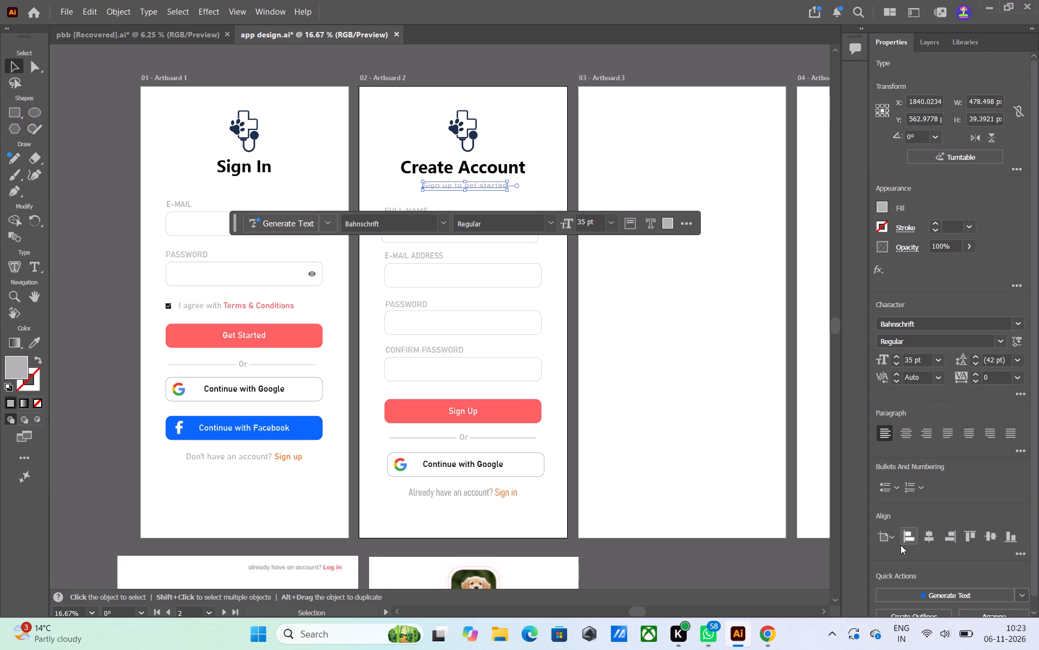
click(929, 537)
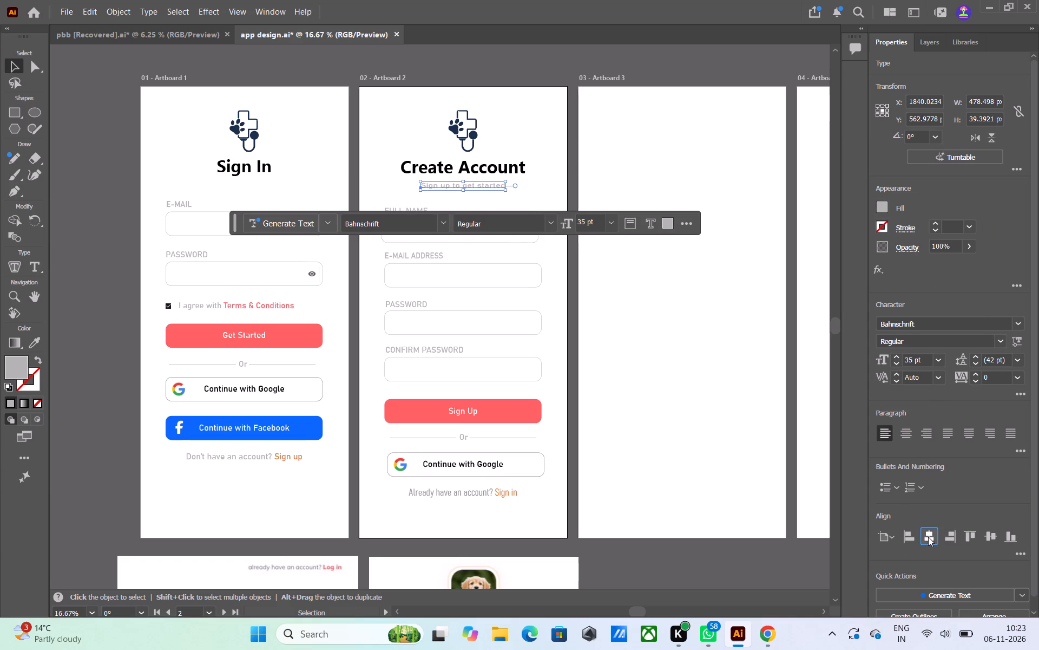
click(666, 66)
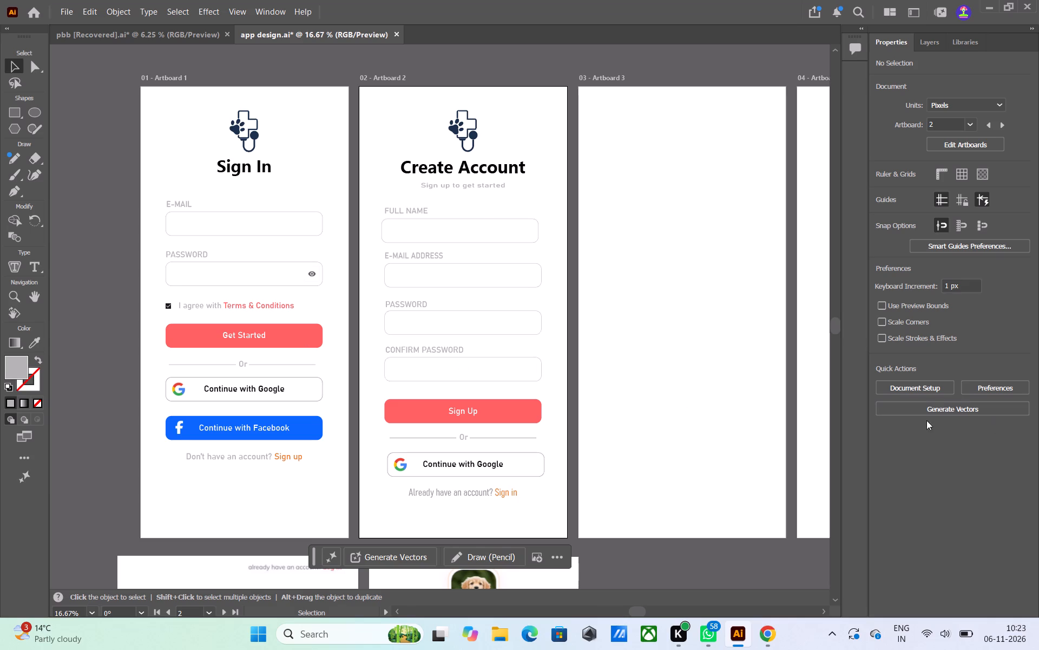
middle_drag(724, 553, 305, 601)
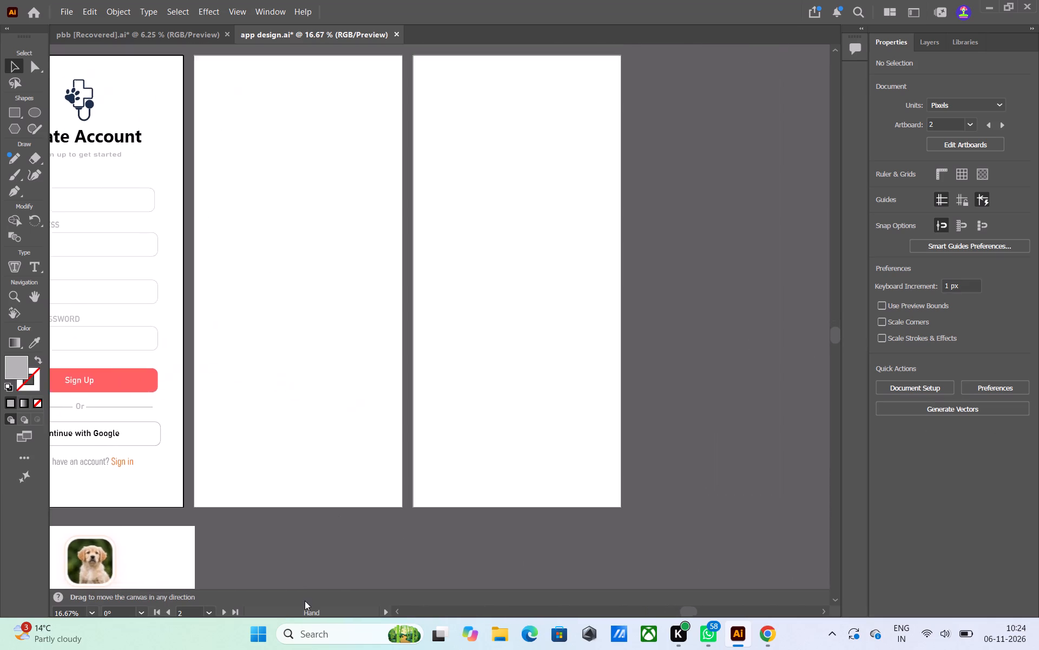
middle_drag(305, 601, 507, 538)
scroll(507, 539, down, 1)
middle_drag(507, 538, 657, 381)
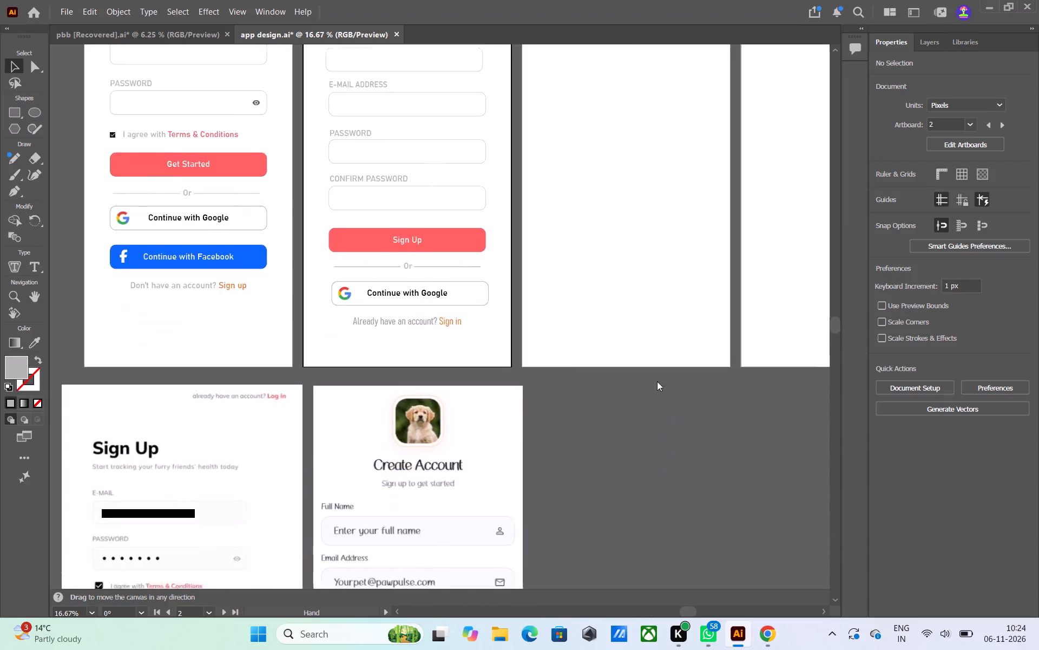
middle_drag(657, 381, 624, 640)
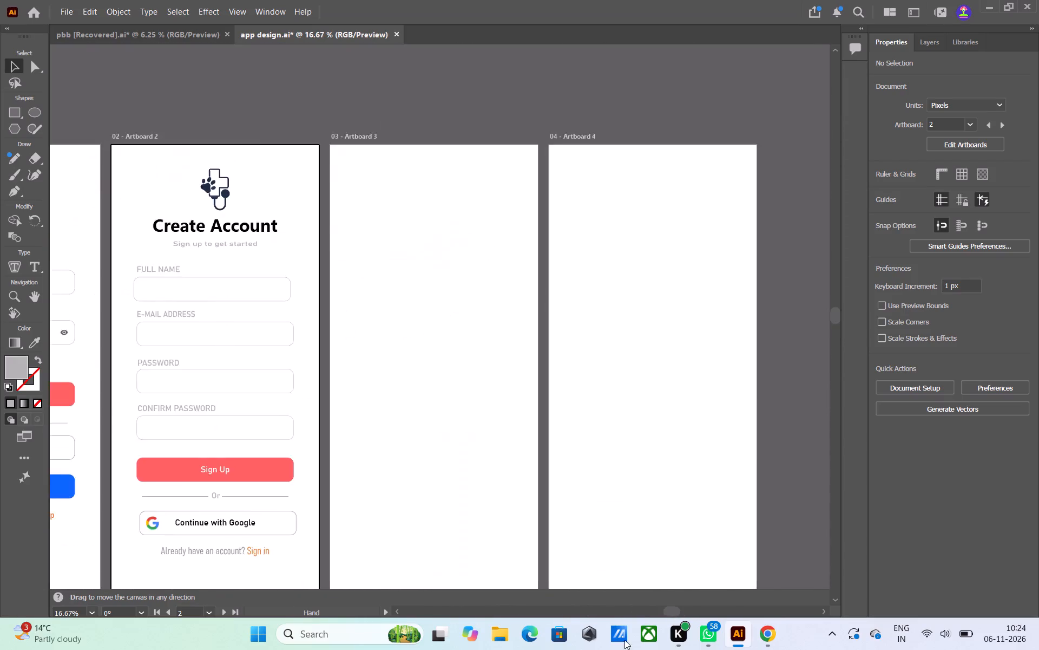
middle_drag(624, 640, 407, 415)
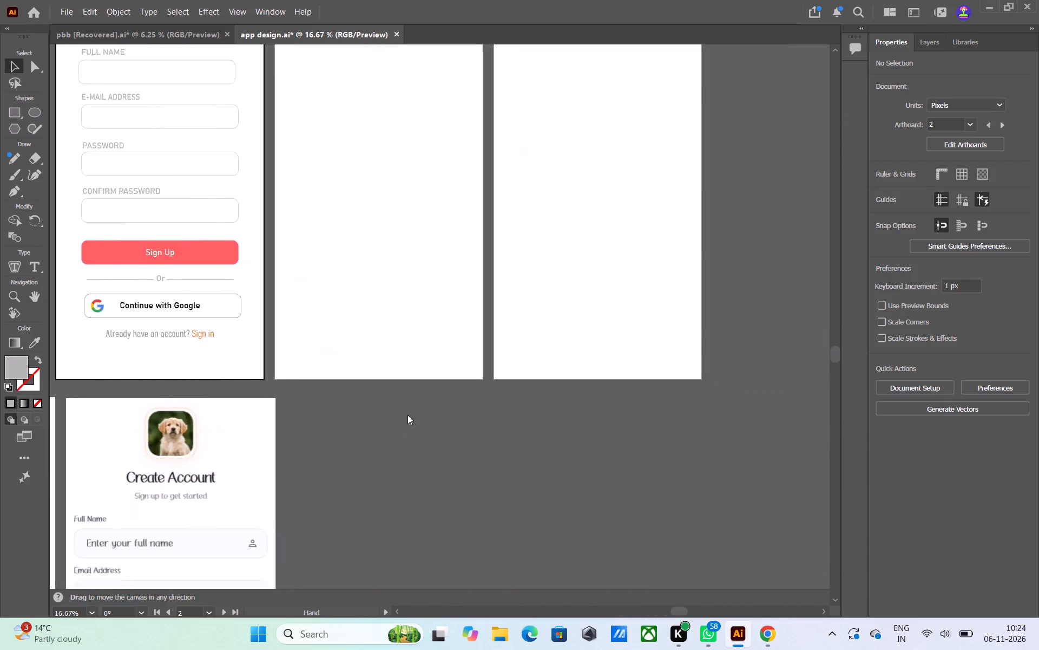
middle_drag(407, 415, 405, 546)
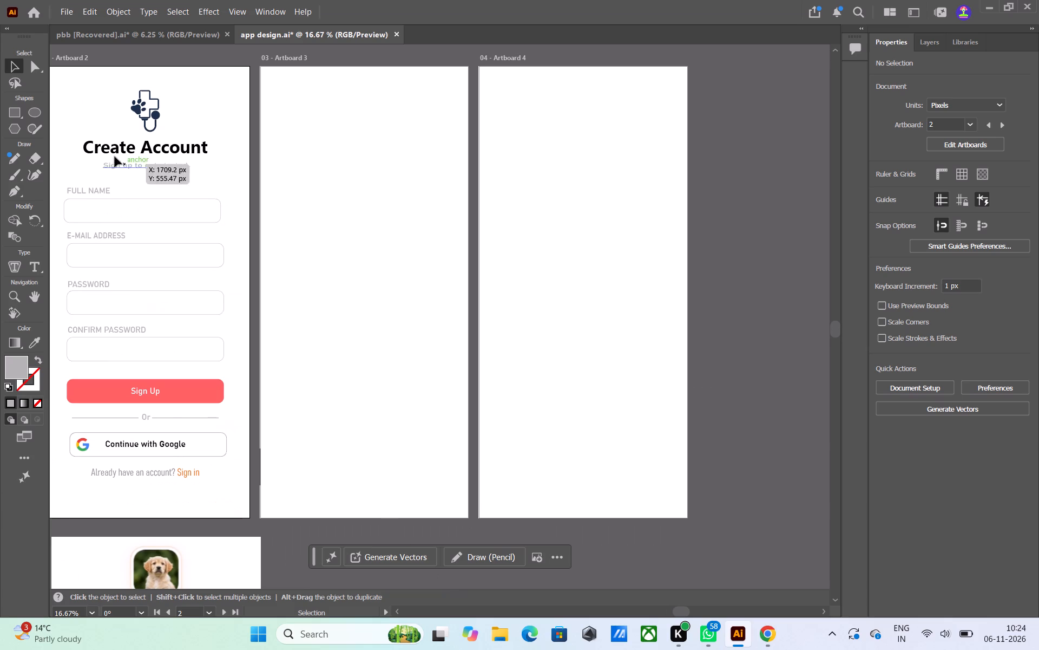
Bring up the file commands for the app design document.
click(67, 10)
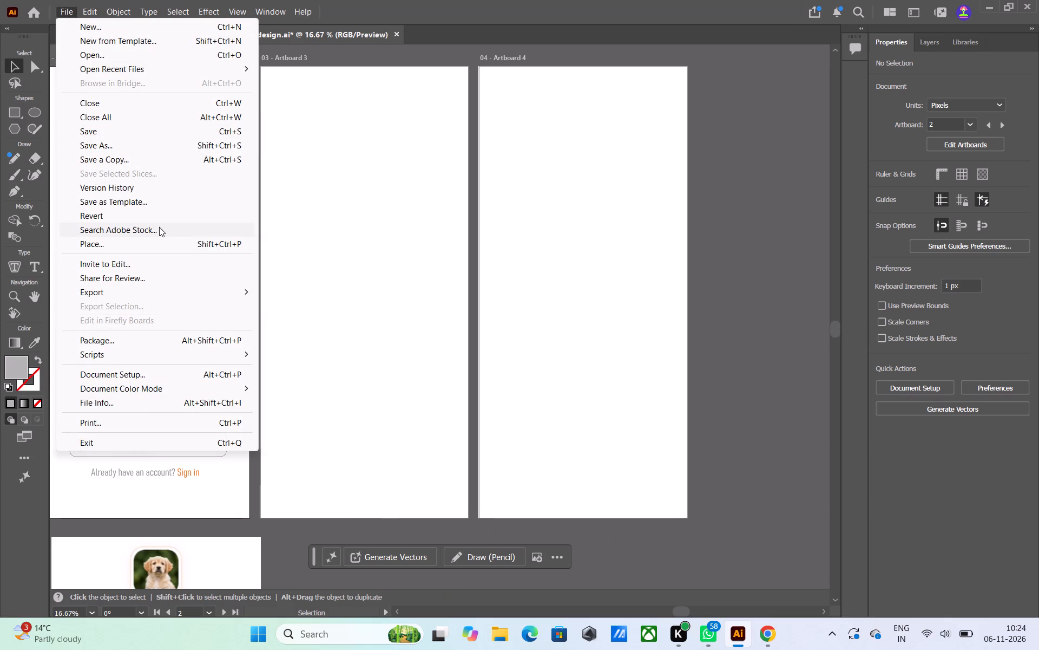
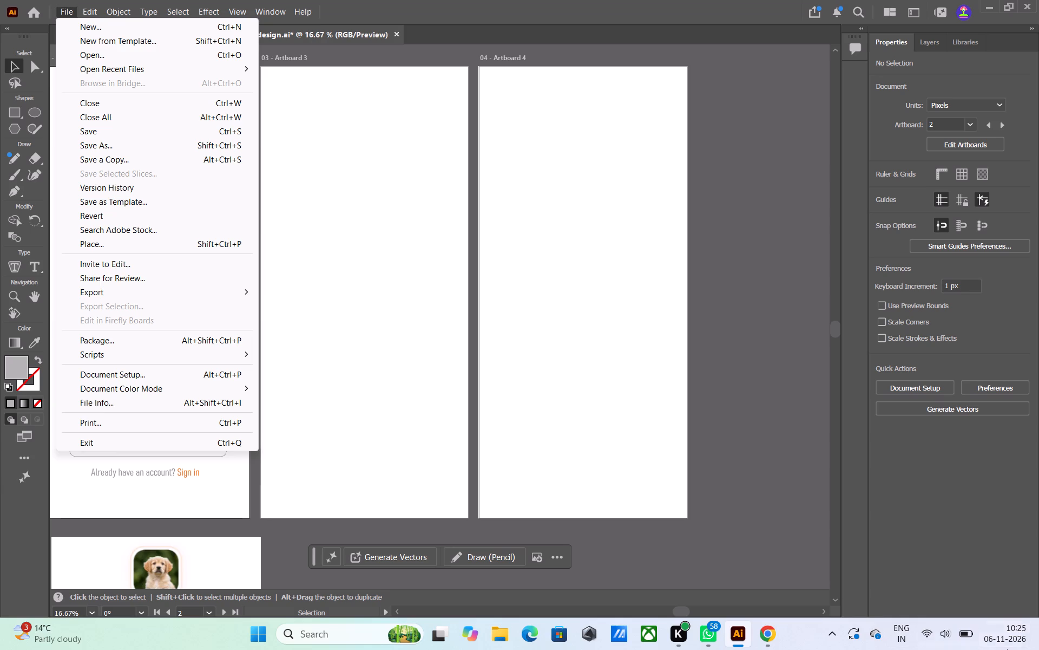
Switch the computer's Wi-Fi connection from the iPhone hotspot to the open "home" network and return to the app design document.
click(928, 636)
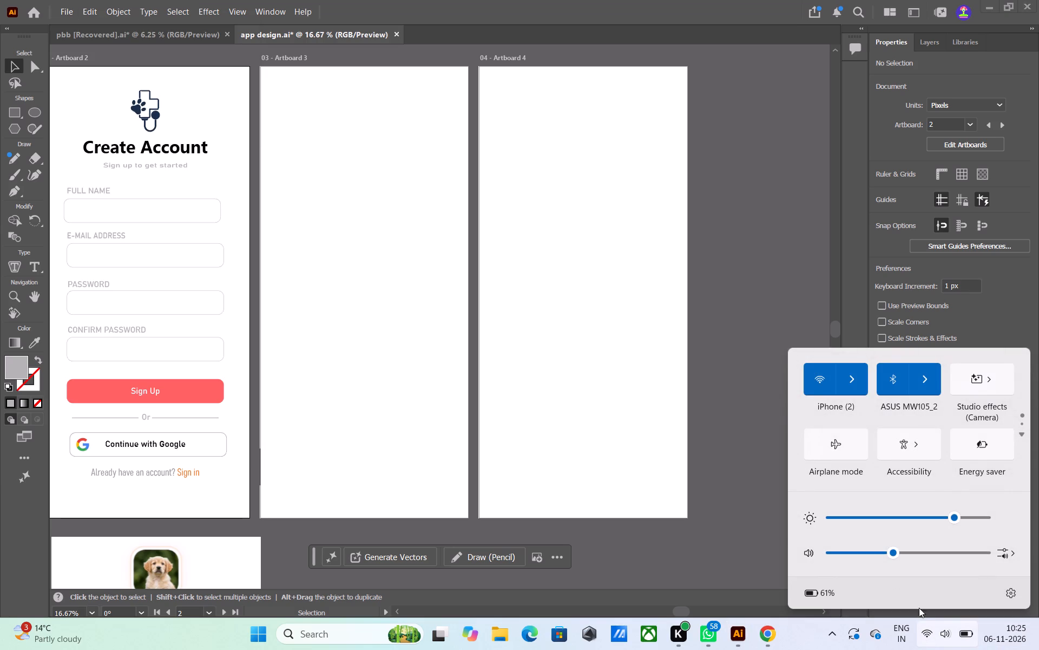
click(858, 383)
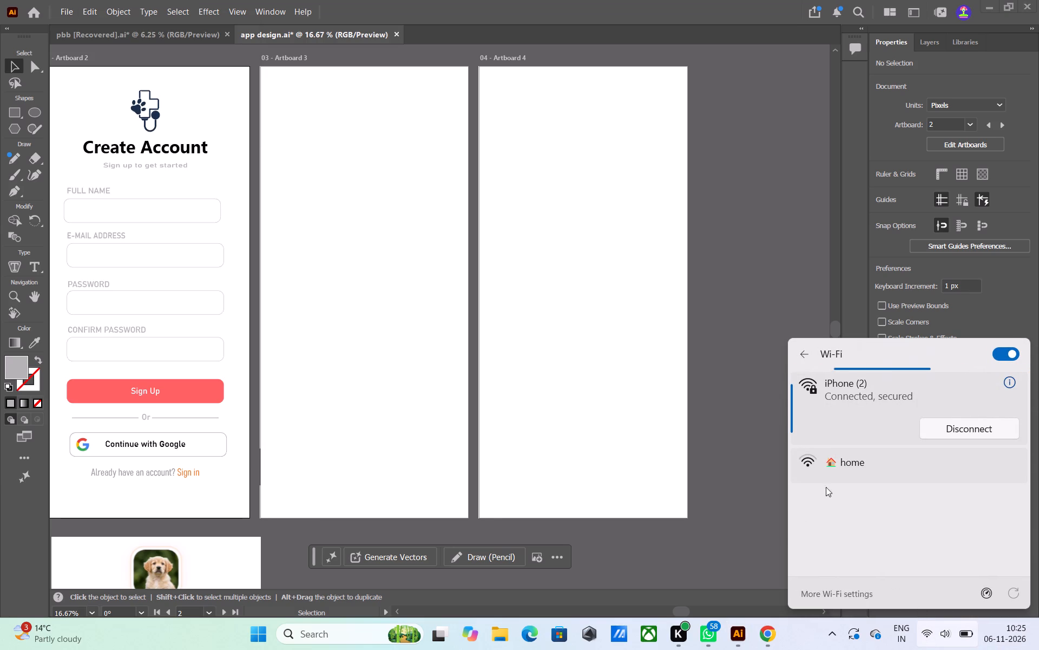
click(841, 469)
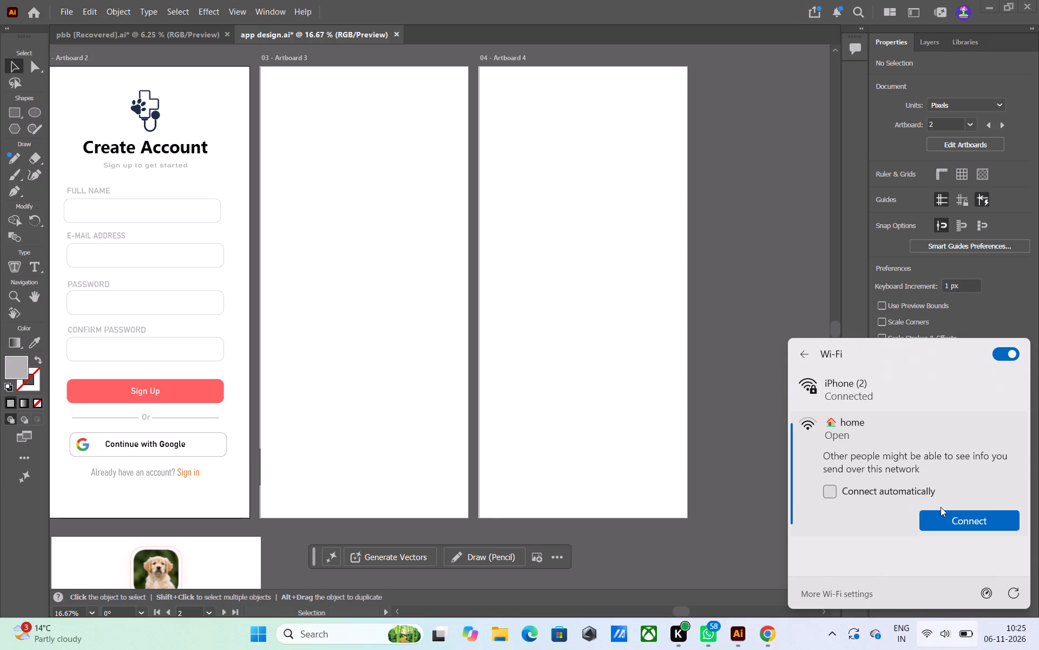
click(968, 521)
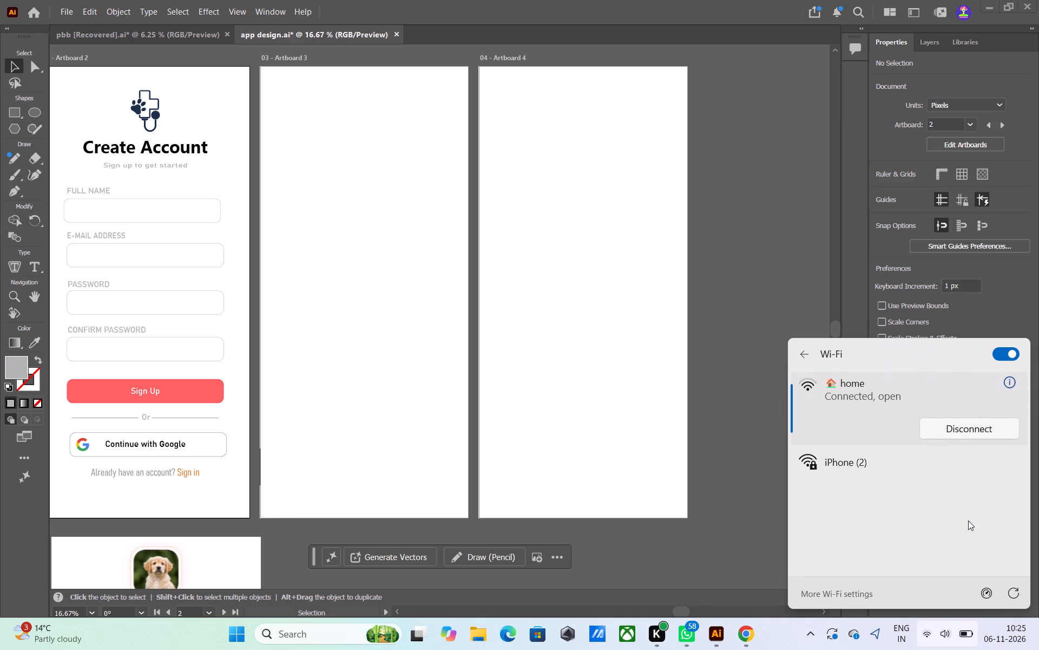
click(772, 538)
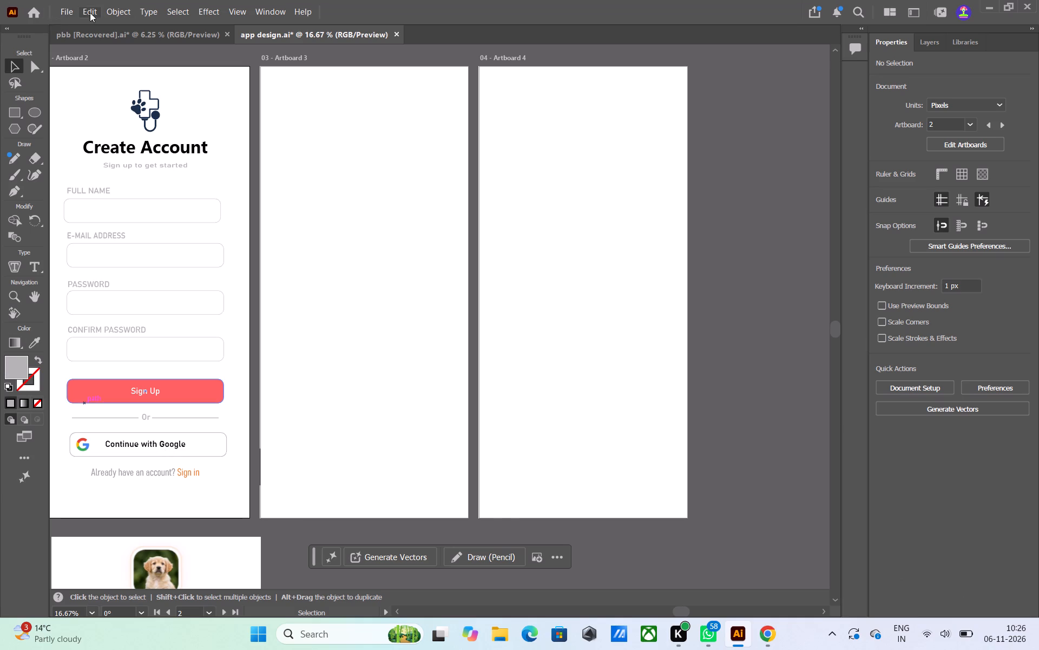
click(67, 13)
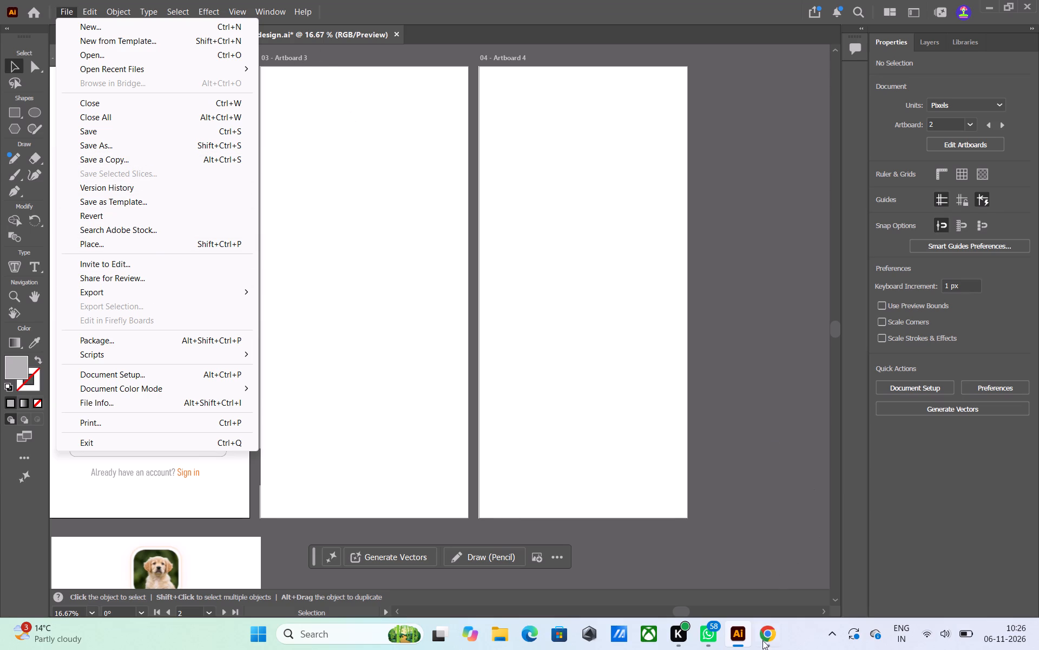
Switch to Chrome and open the Spotify web player in a new tab.
click(746, 640)
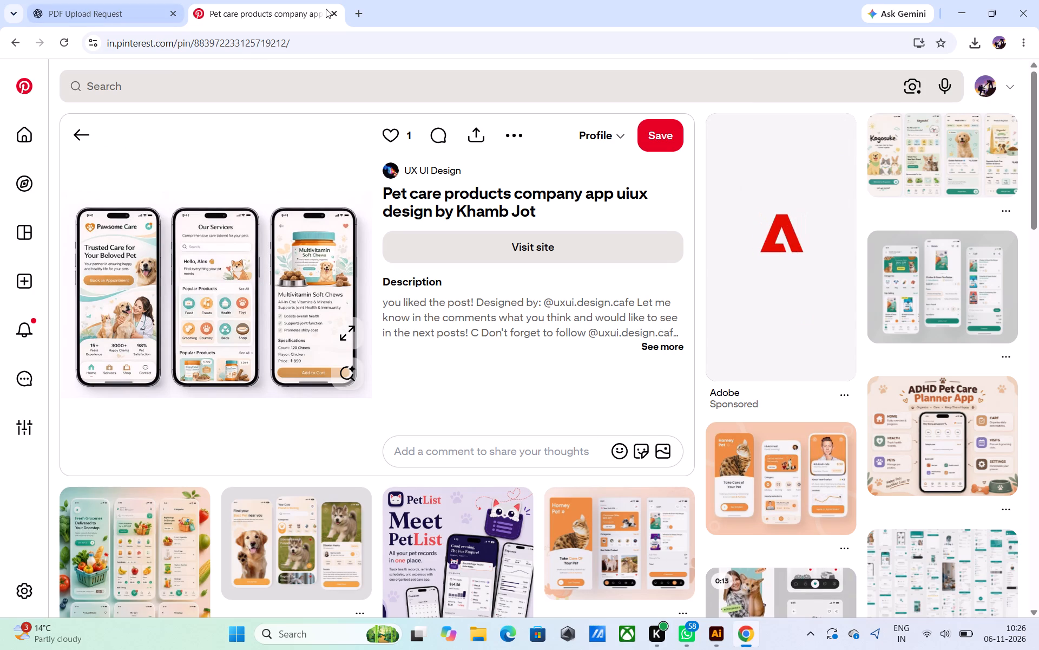
click(359, 13)
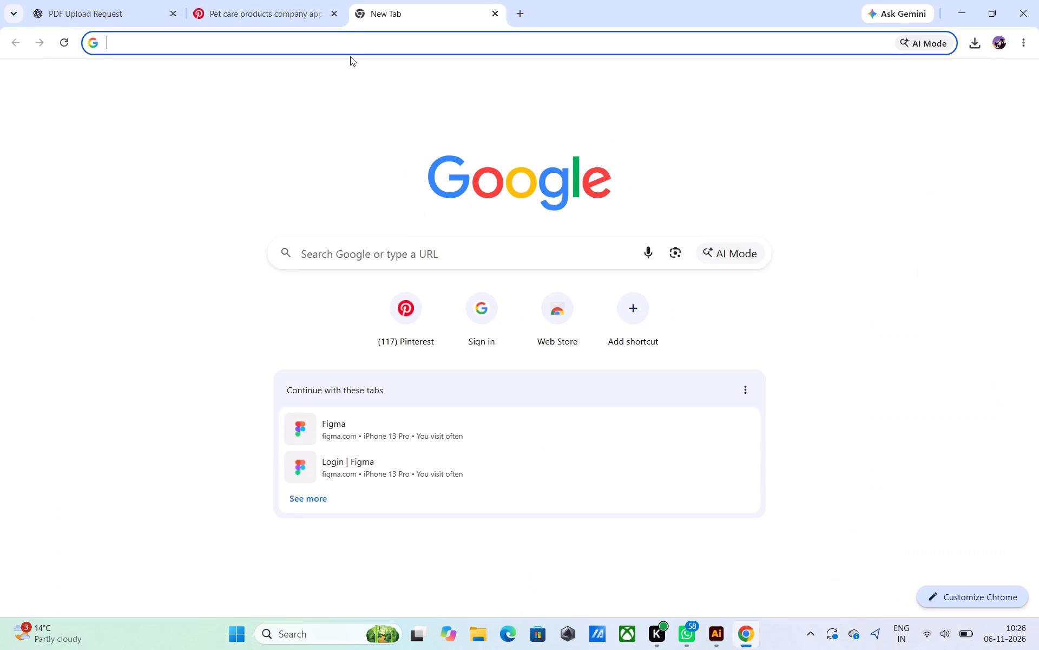
click(382, 257)
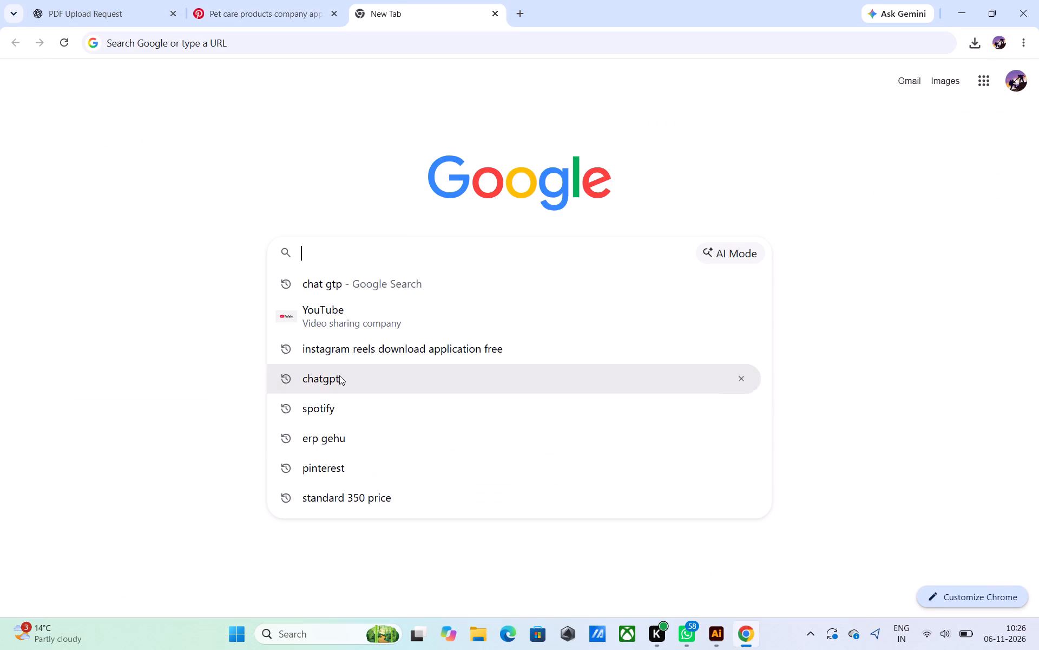
click(337, 406)
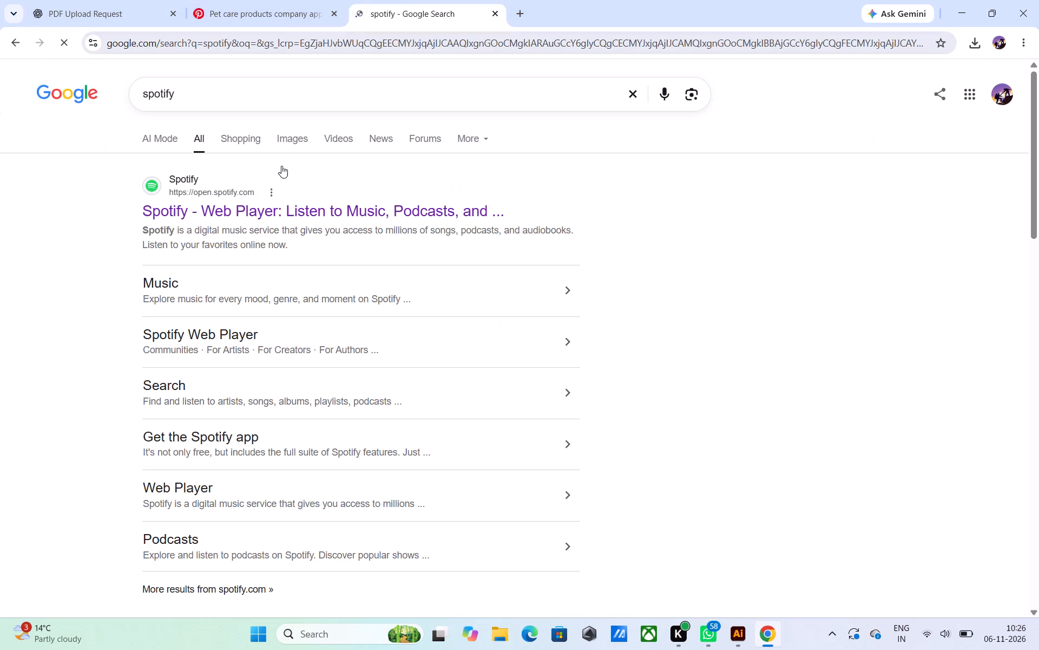
click(258, 213)
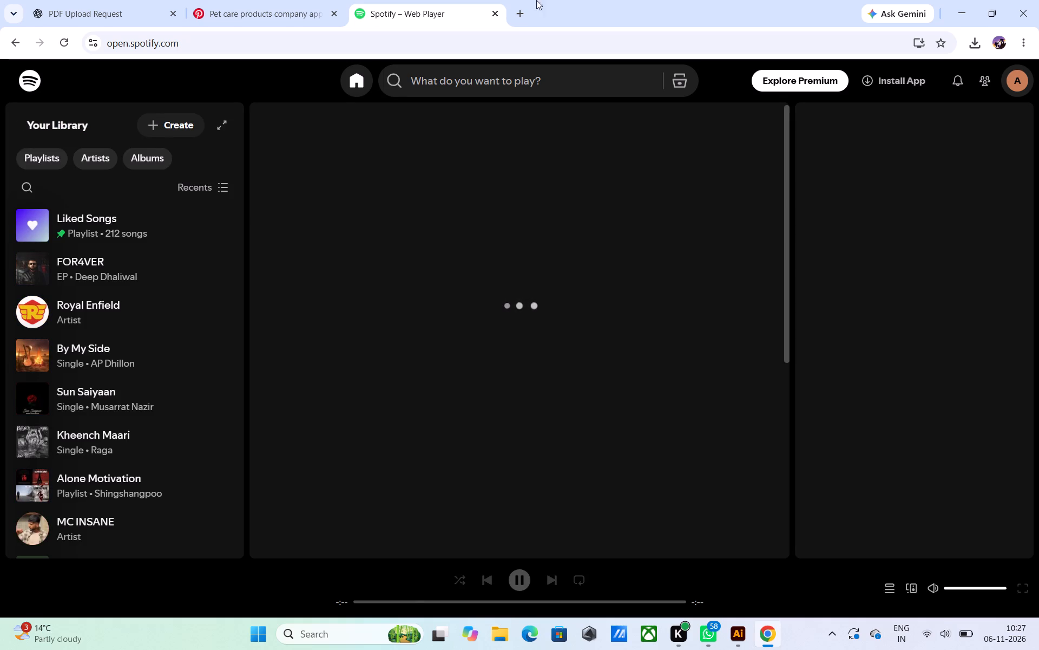
Find the Shankar Mahadevan song Tere Naina among Spotify's recent searches and start music playback from its page.
click(523, 77)
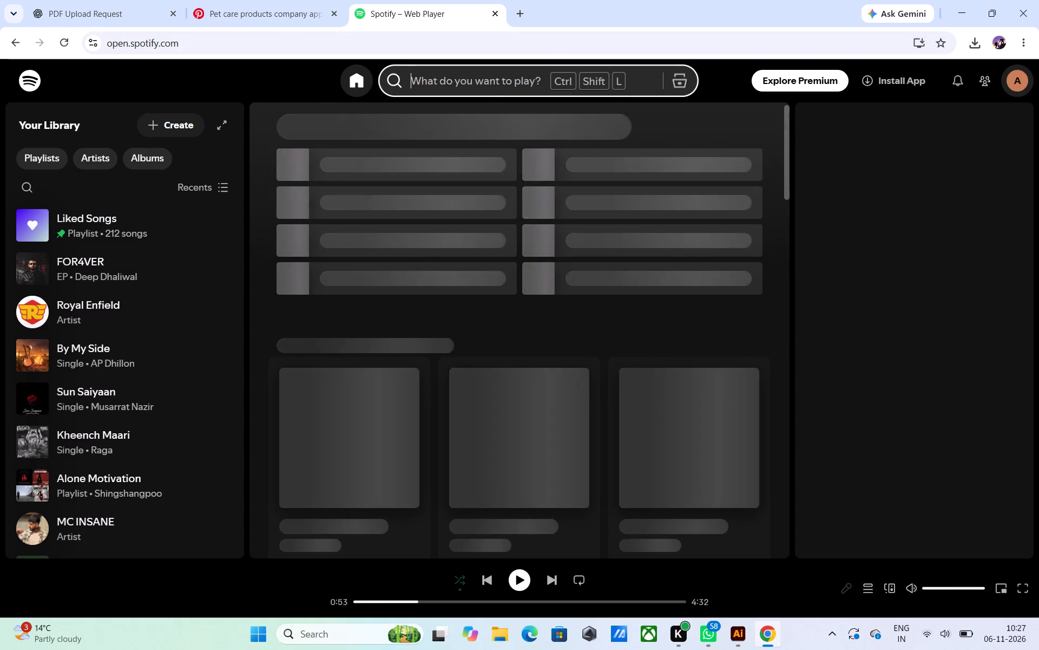
click(467, 77)
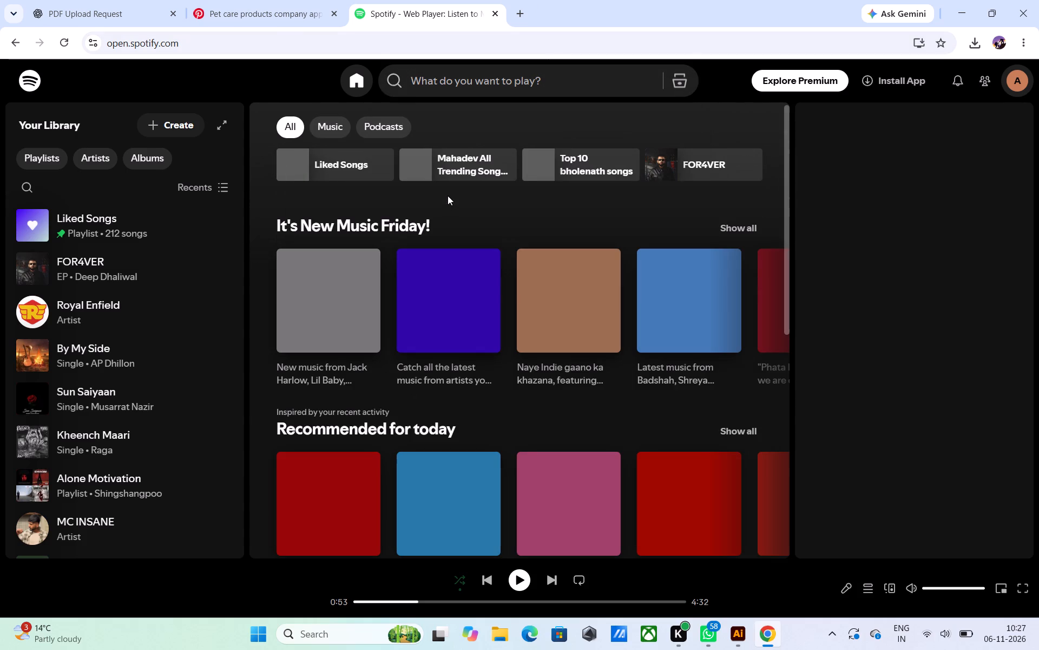
click(416, 81)
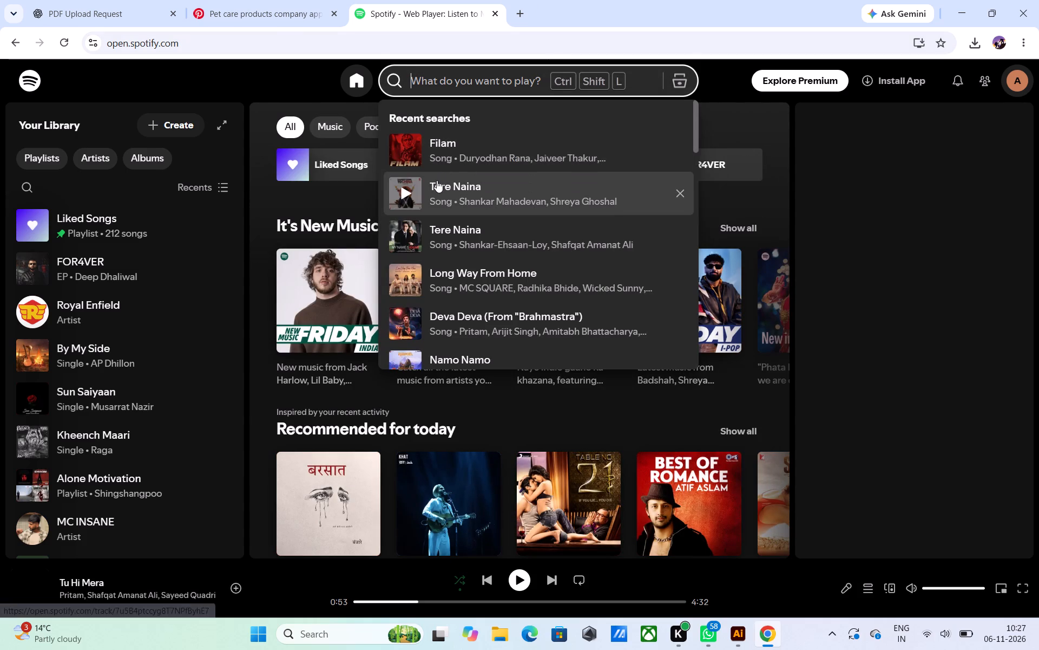
click(402, 191)
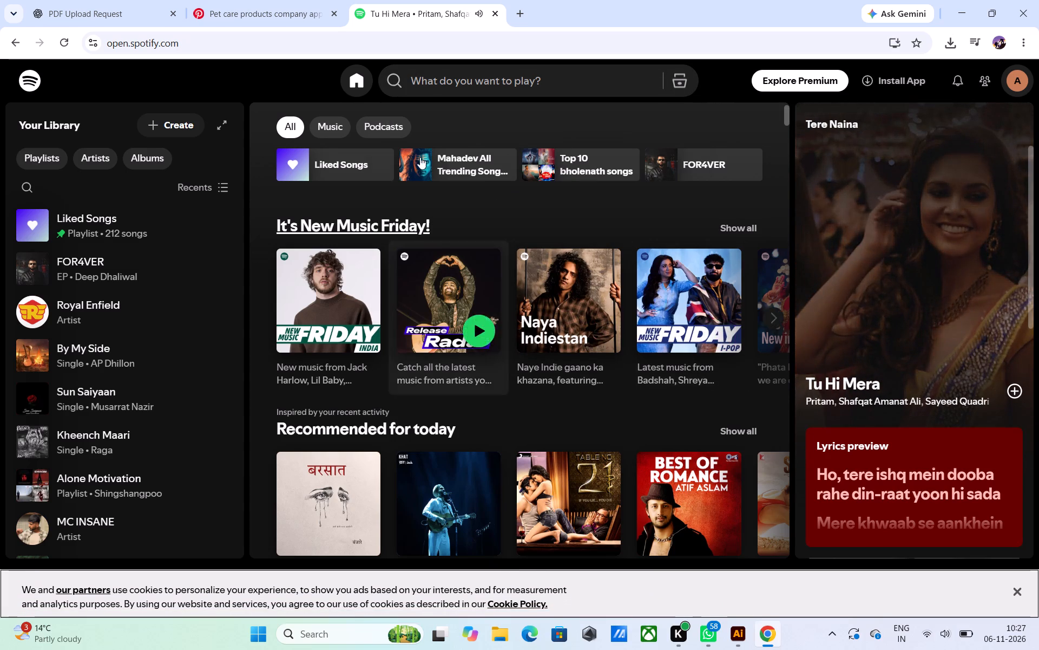
click(449, 82)
double_click(435, 190)
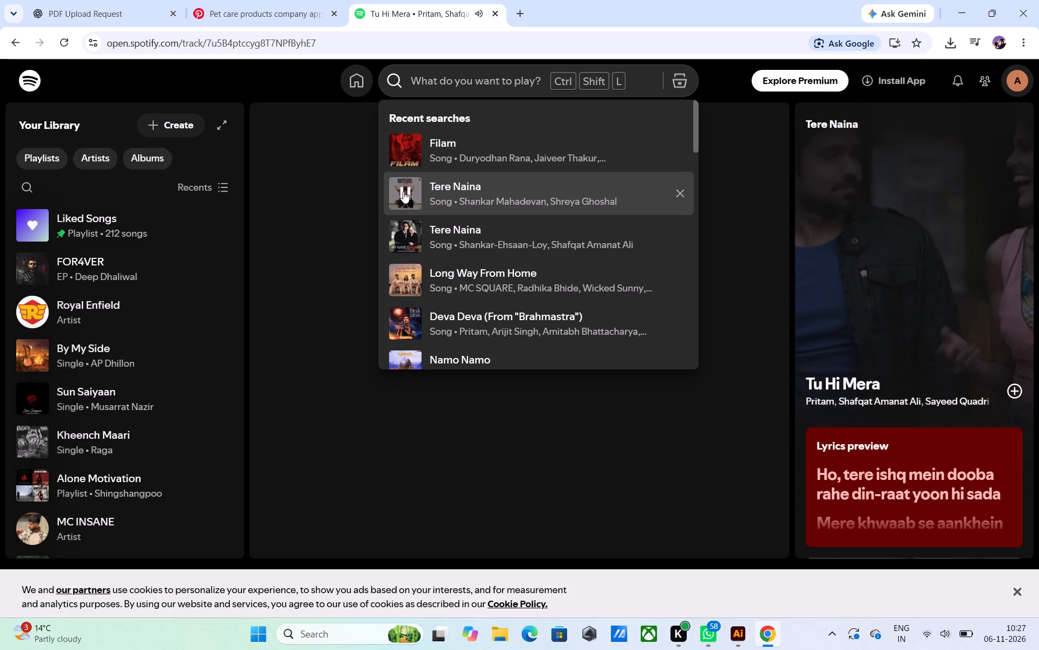
click(403, 191)
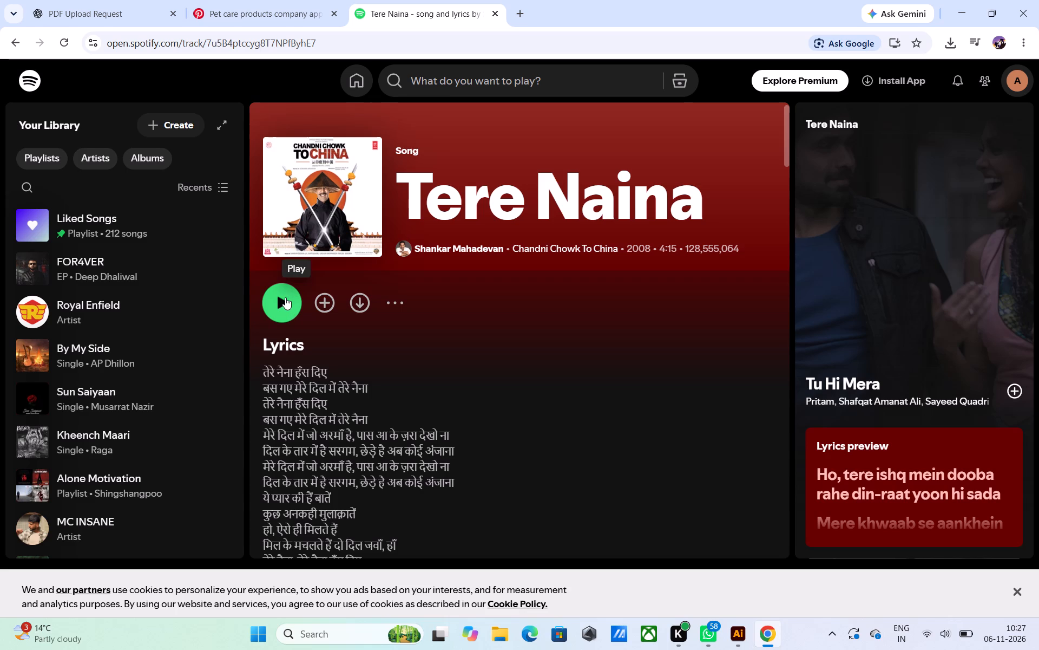
double_click(285, 297)
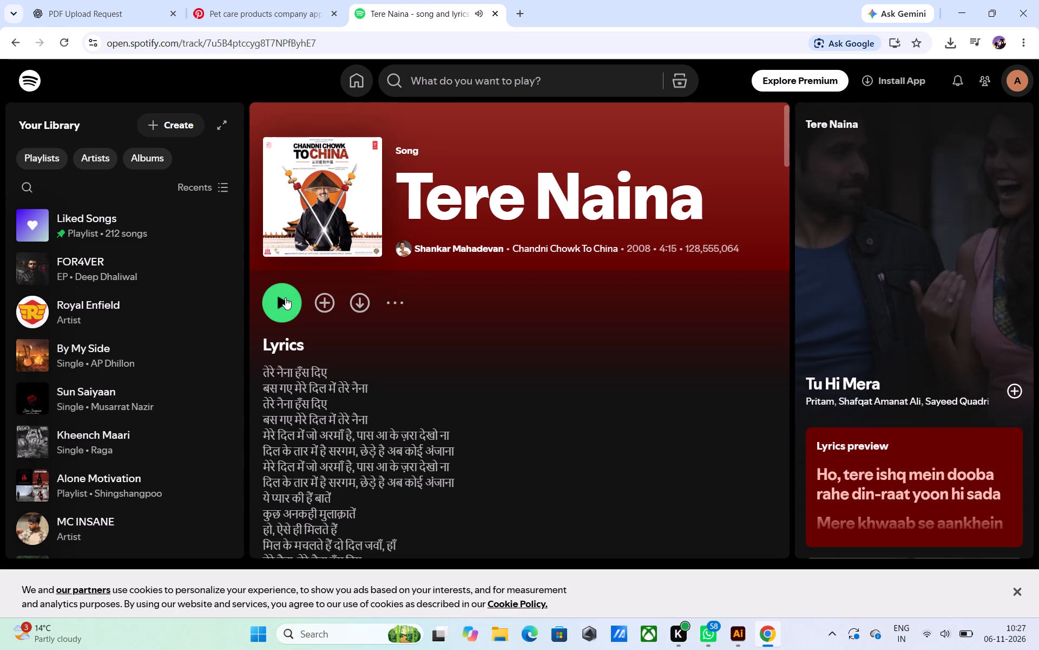
click(285, 297)
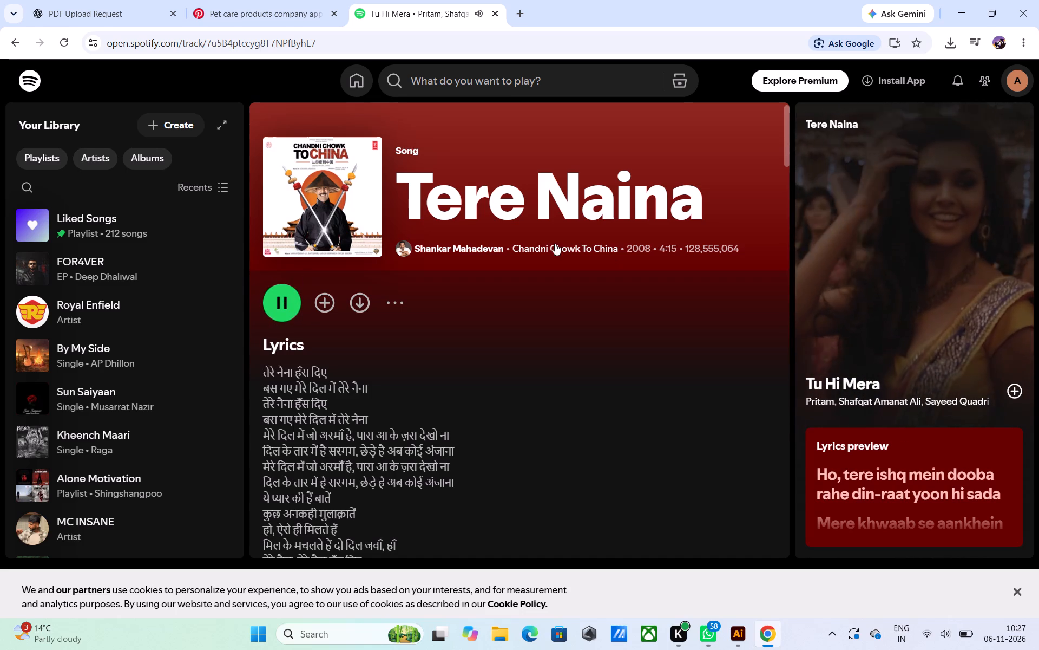
click(739, 637)
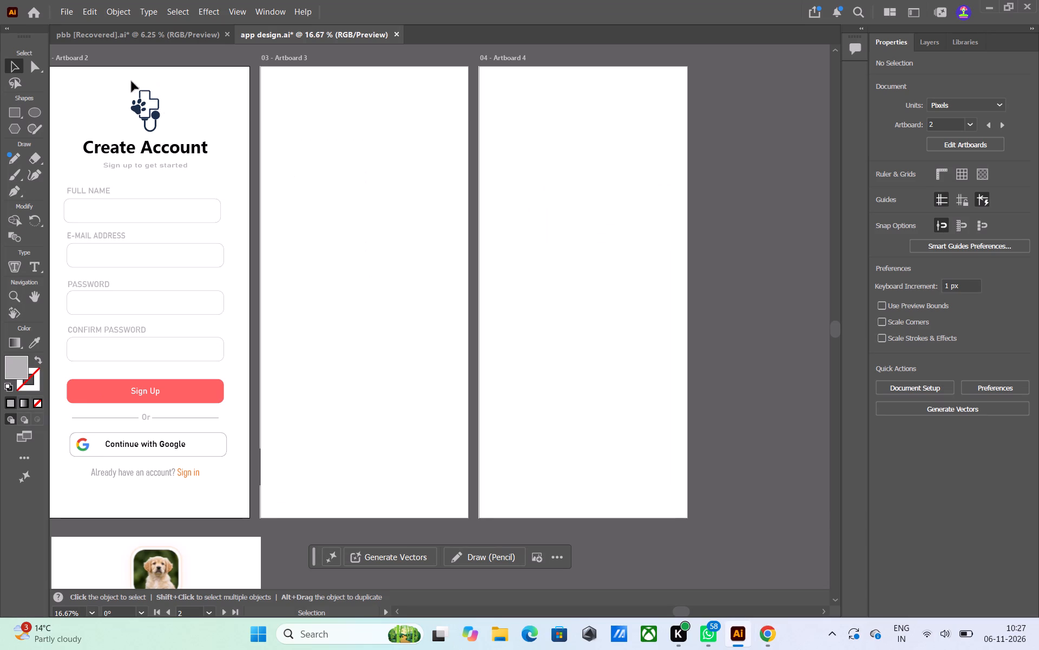
click(62, 8)
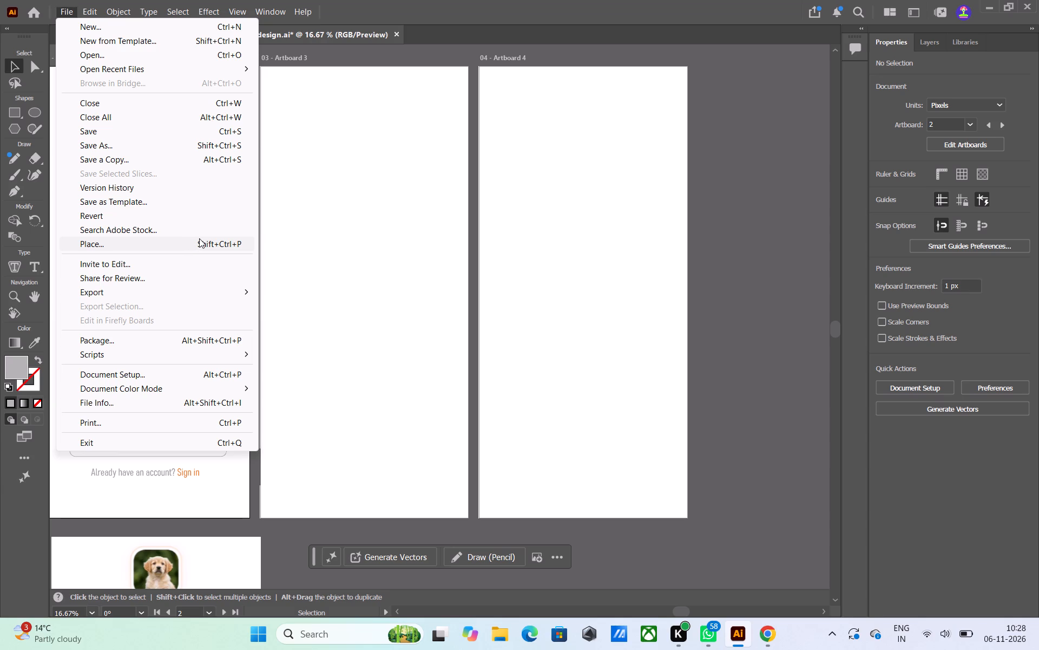
key(ctrl+shift+p)
key(ctrl+shift+minus)
click(765, 409)
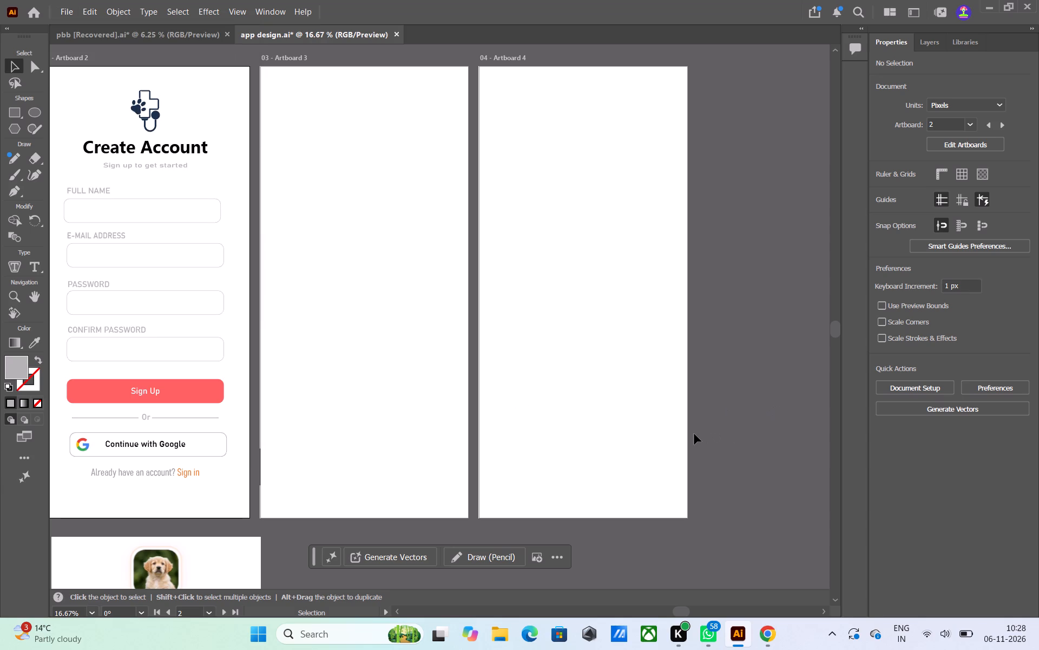
key(ctrl+shift+p)
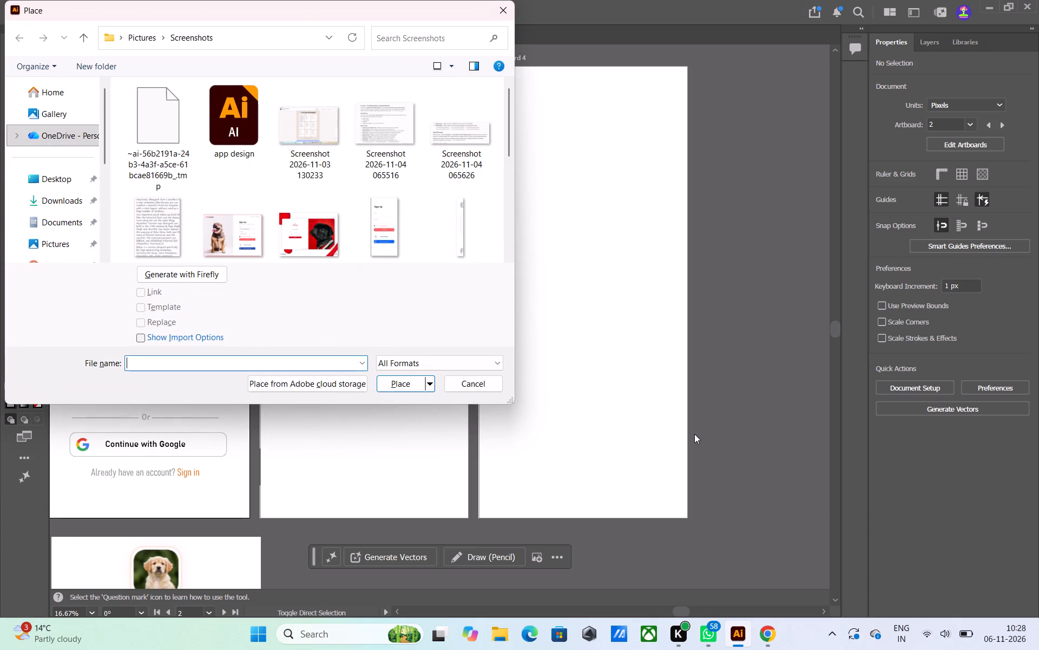
click(60, 110)
click(244, 121)
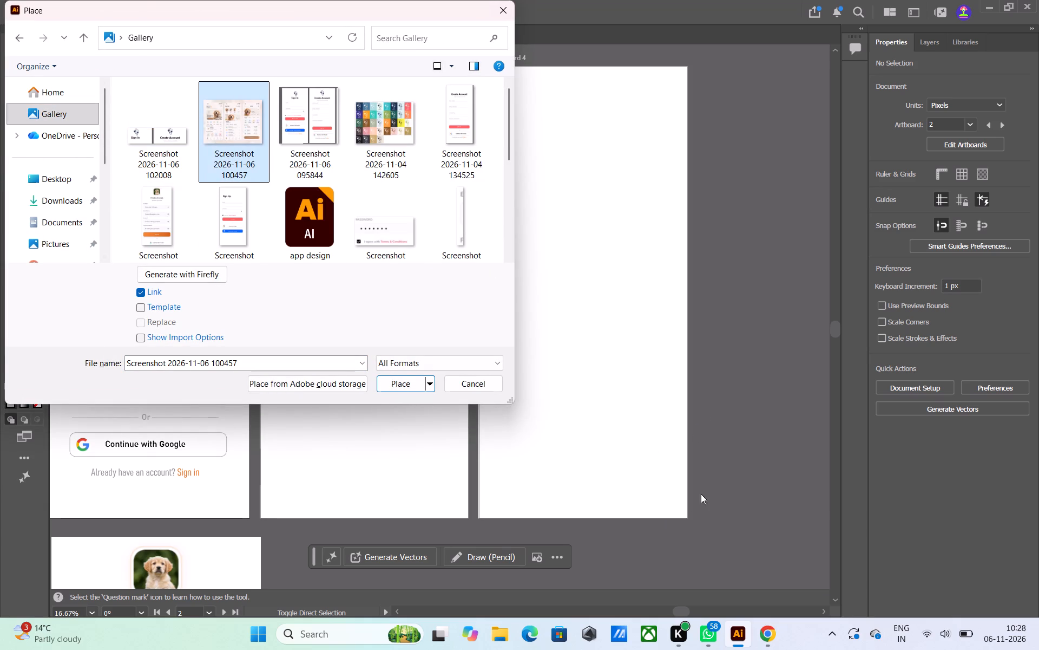
click(407, 384)
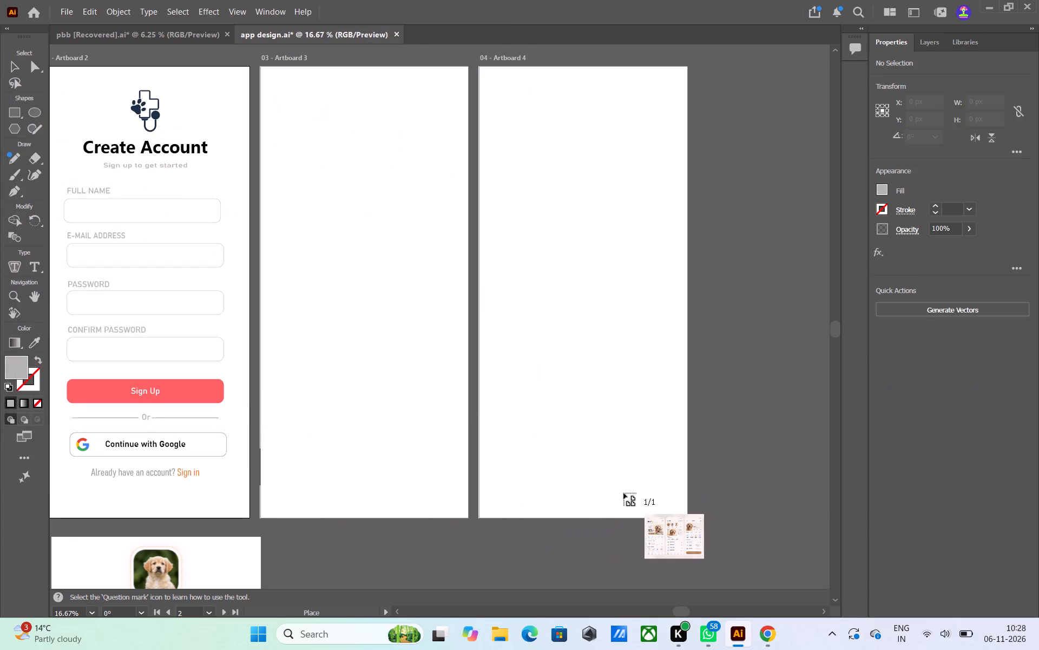
click(623, 492)
Move the placed pet app reference to Artboard 4's upper-left corner and enlarge it to match the artboard's height.
scroll(728, 274, down, 4)
scroll(728, 274, up, 3)
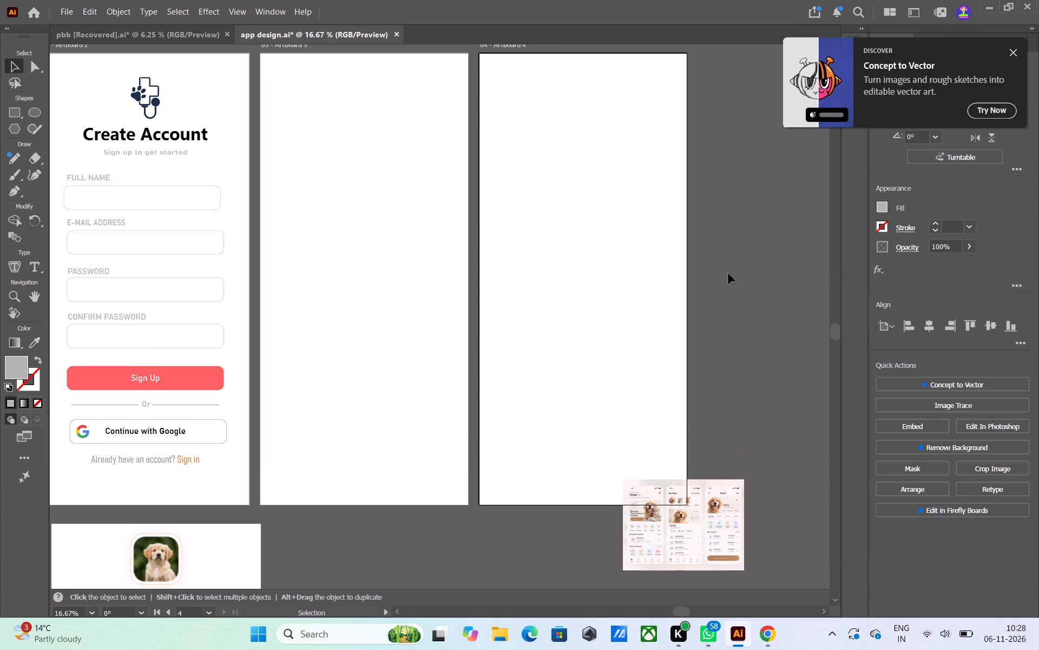
drag(699, 549, 562, 180)
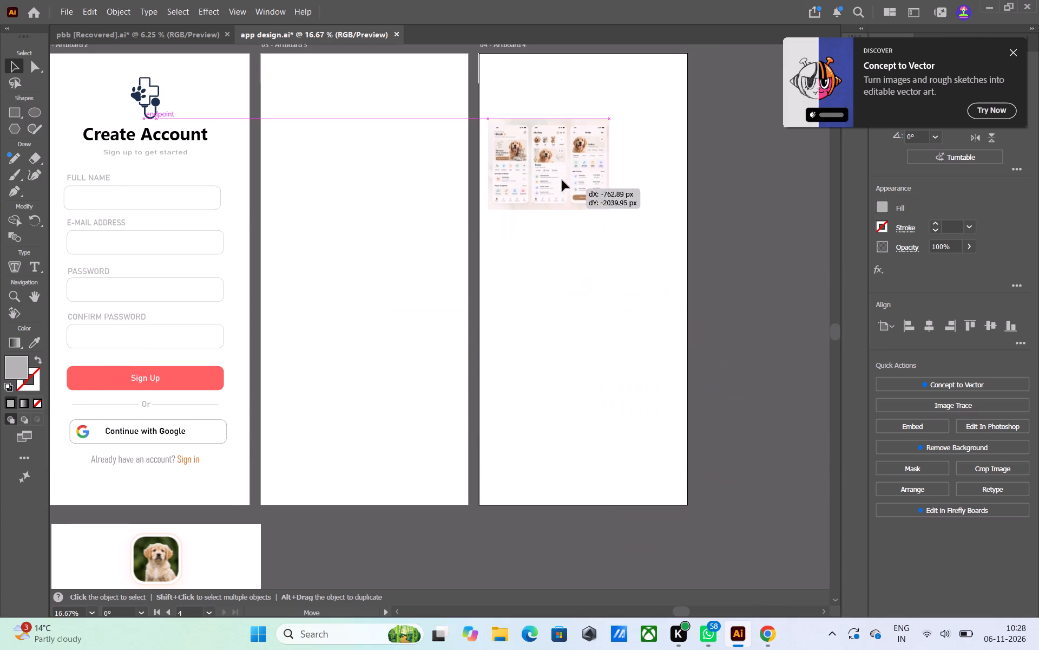
drag(562, 180, 553, 129)
drag(601, 151, 795, 538)
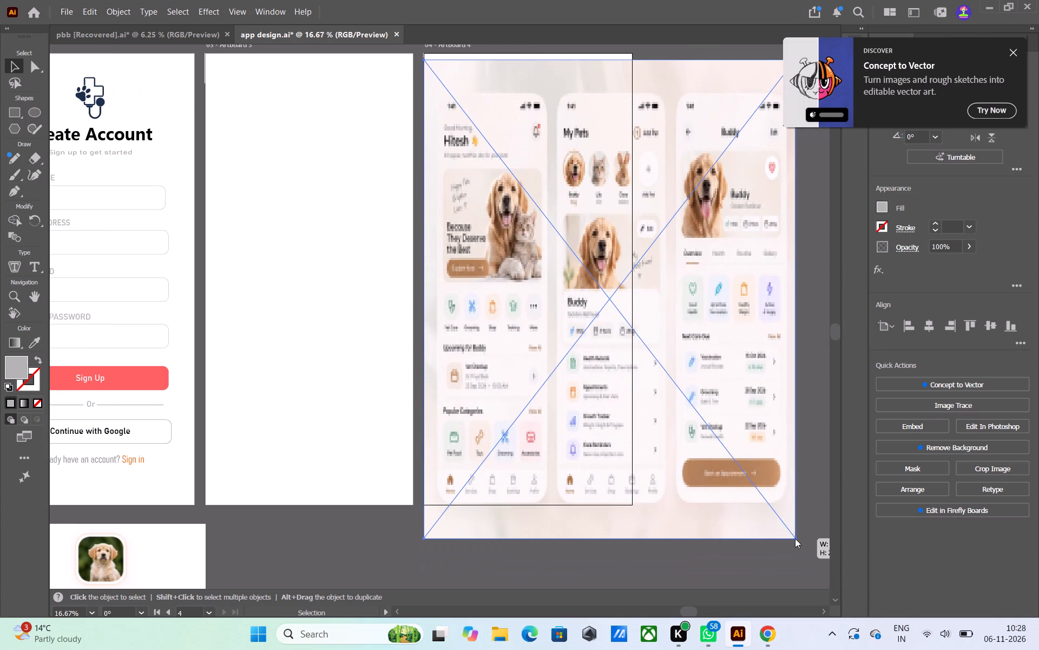
drag(795, 538, 841, 566)
click(744, 524)
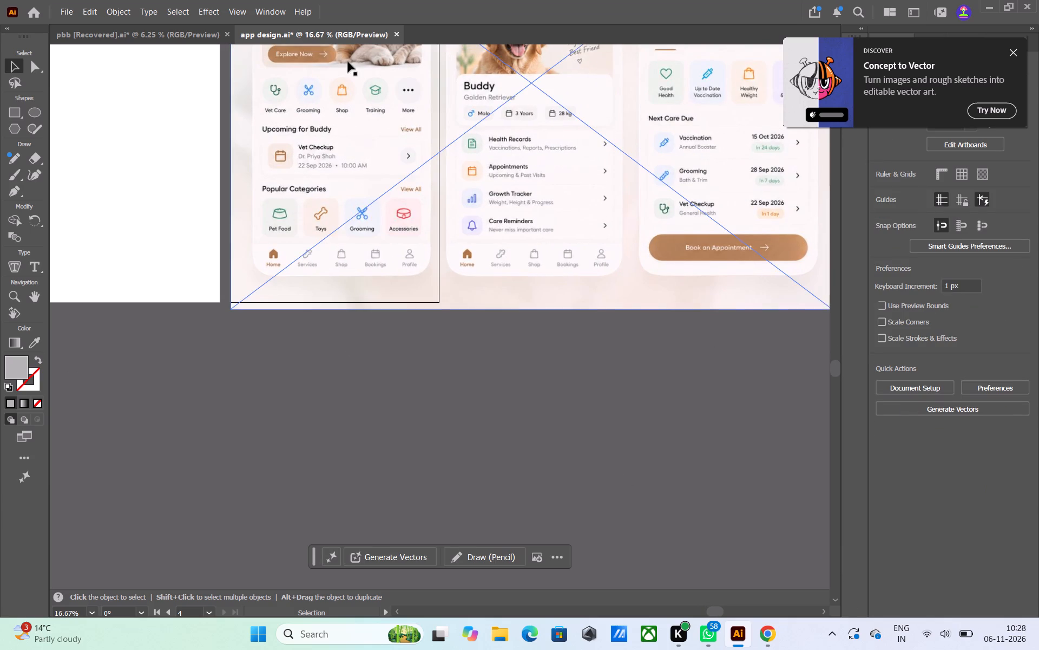
middle_drag(348, 61, 504, 357)
scroll(394, 195, down, 1)
drag(521, 356, 514, 350)
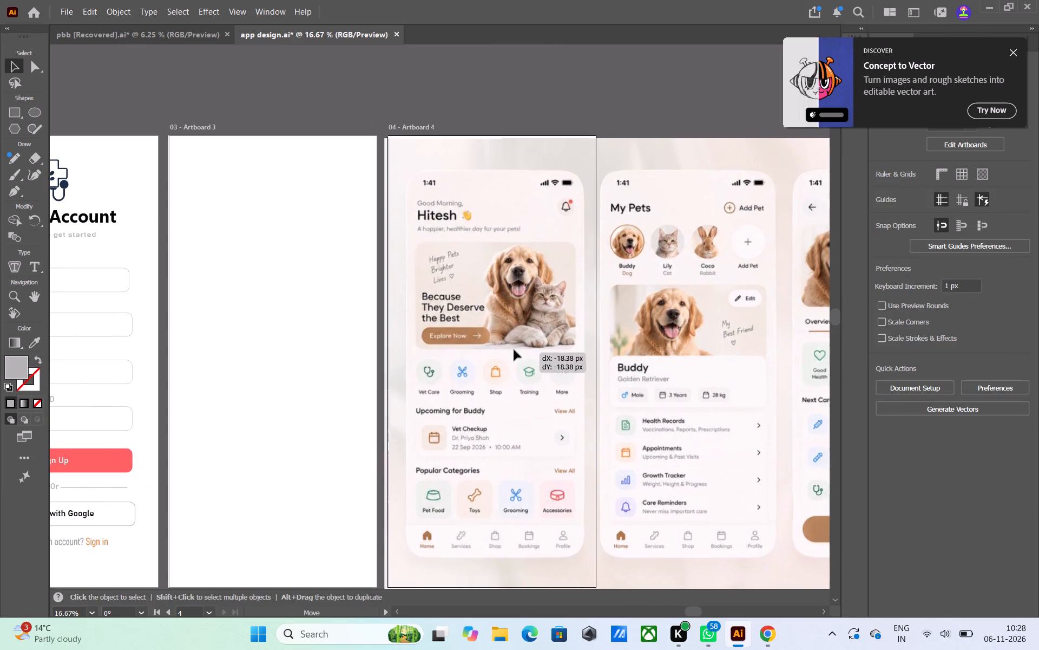
drag(514, 350, 523, 347)
click(307, 89)
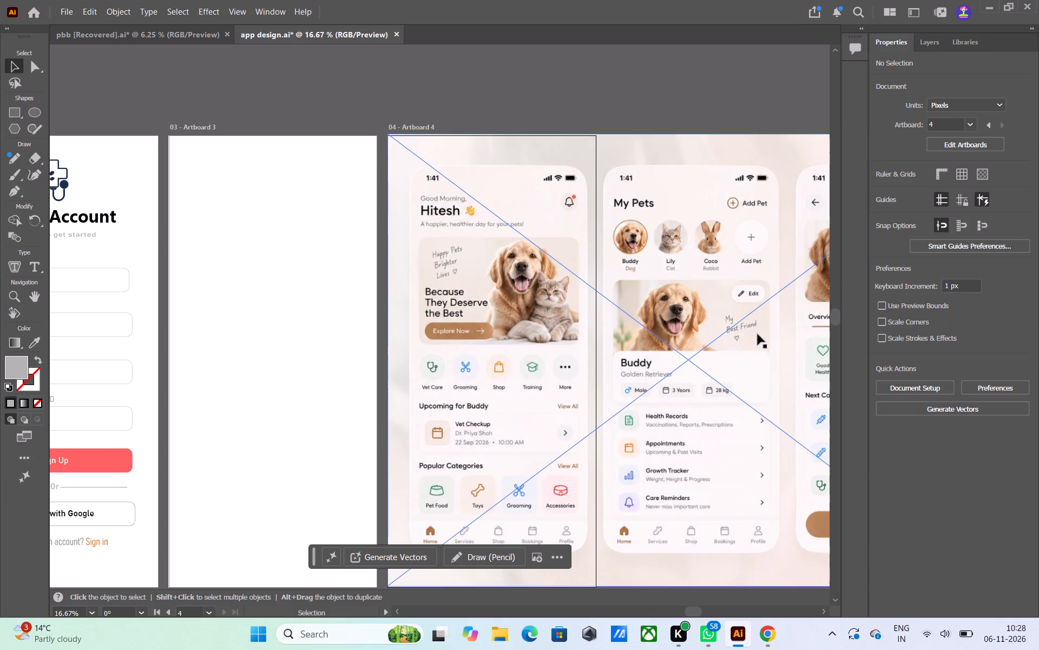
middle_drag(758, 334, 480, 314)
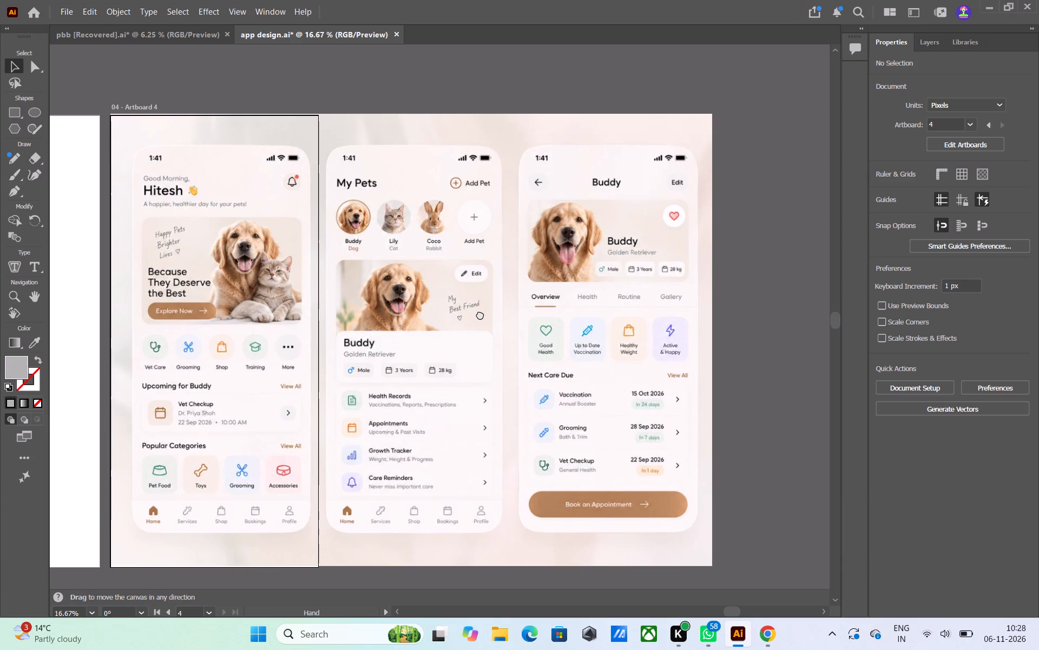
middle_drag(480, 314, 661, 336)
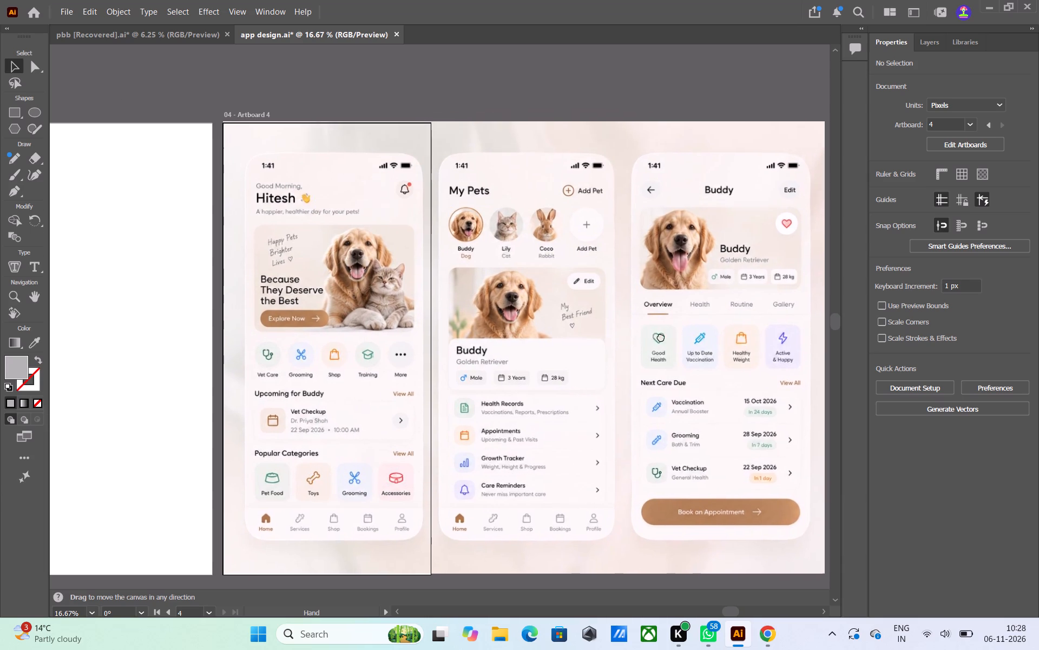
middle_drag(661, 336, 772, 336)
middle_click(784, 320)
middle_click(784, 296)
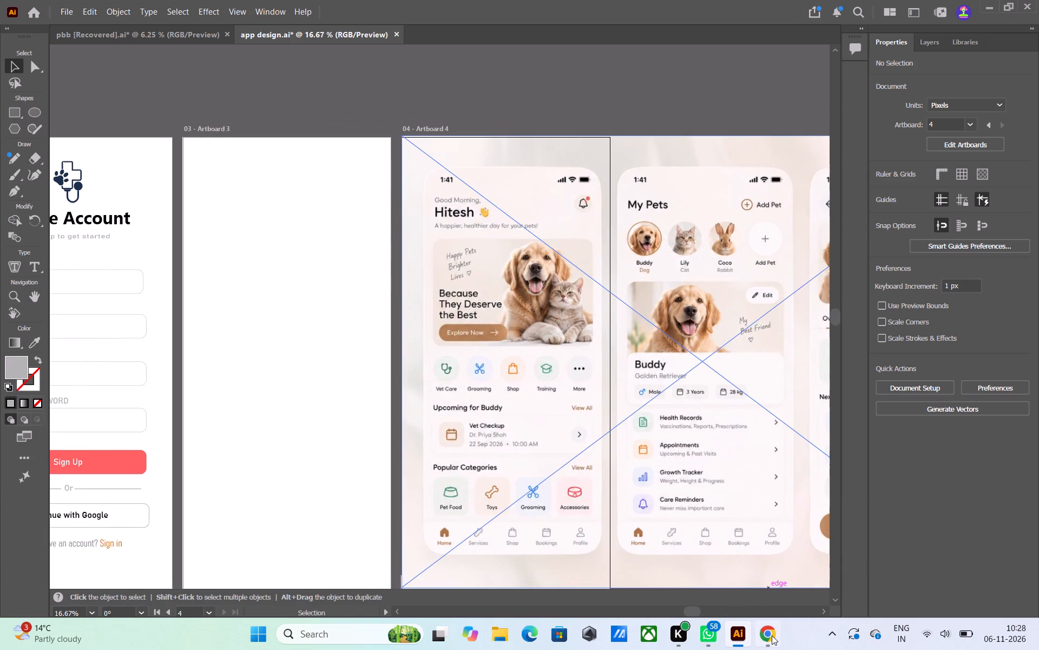
Switch to Pinterest in Chrome, go back to the PawCare pet app design pin and enlarge its image.
click(768, 635)
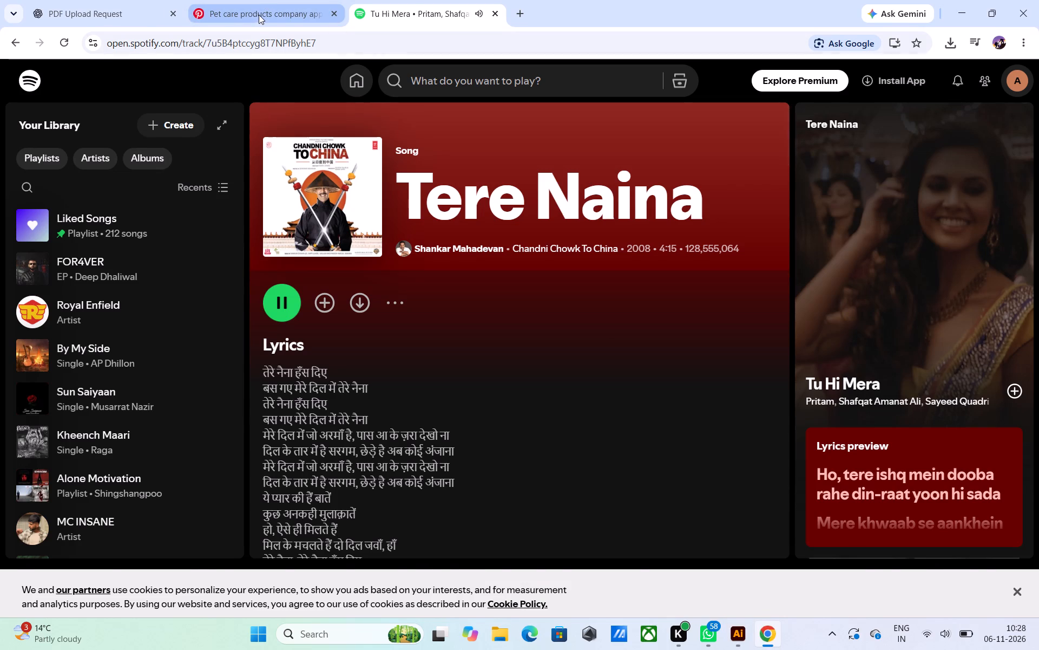
click(259, 14)
click(83, 134)
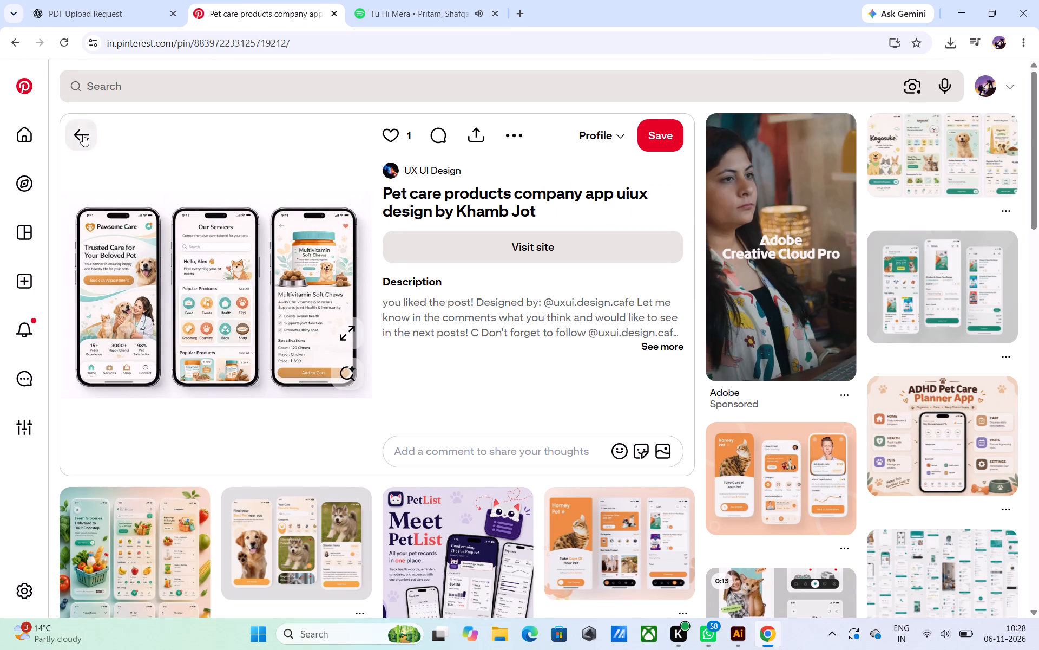
click(83, 134)
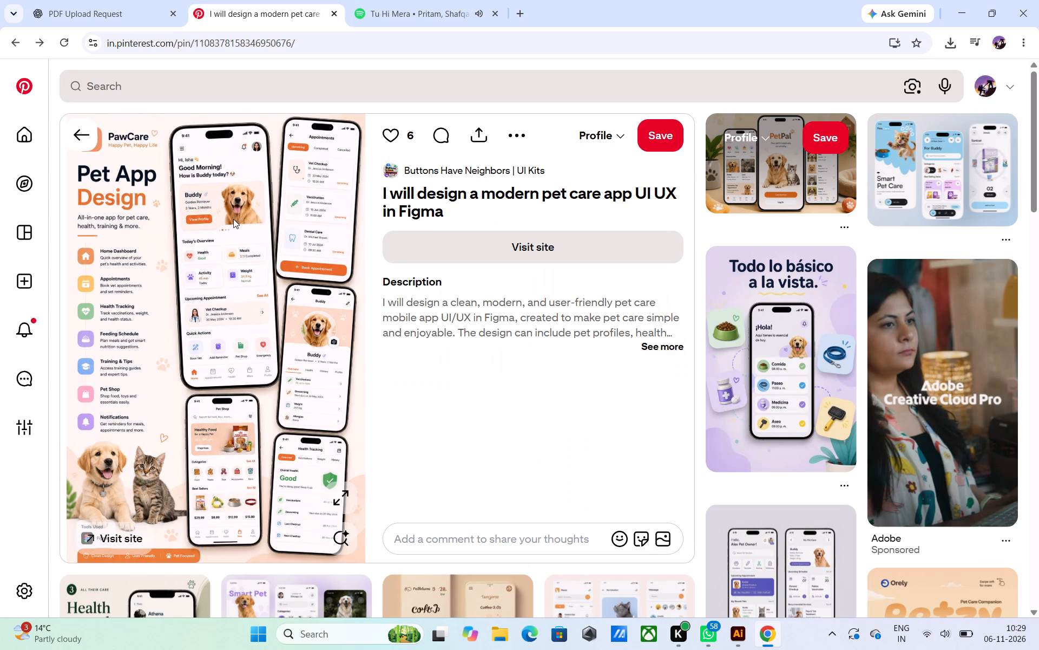
click(346, 501)
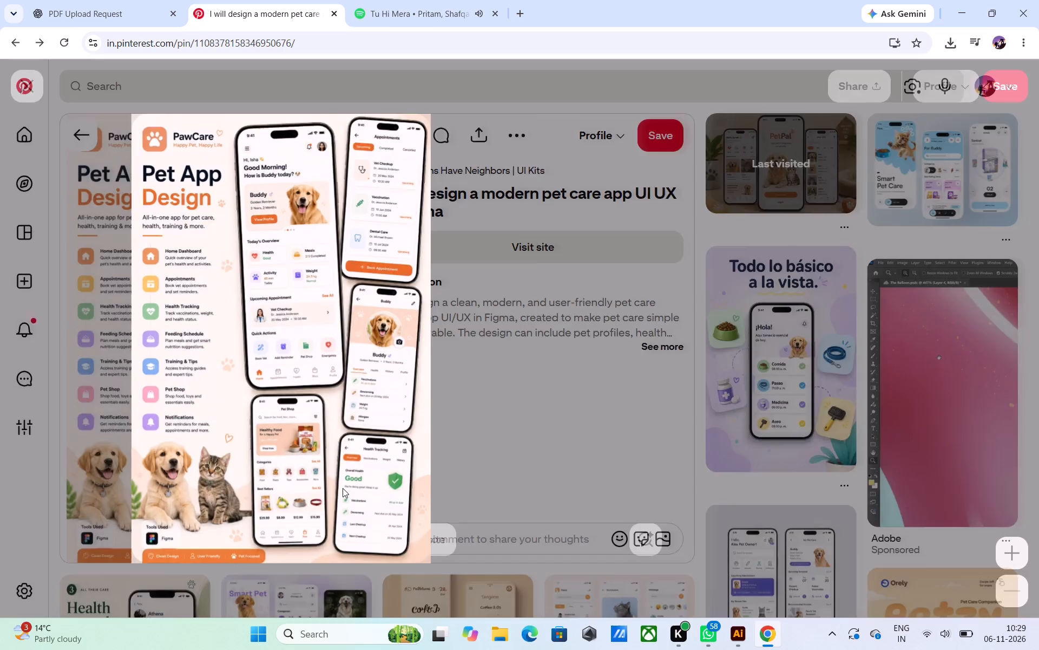
Magnify the PawCare design image and examine the home dashboard's greeting header, Buddy profile card and Today's Overview cards.
scroll(540, 323, up, 14)
middle_drag(541, 322, 543, 313)
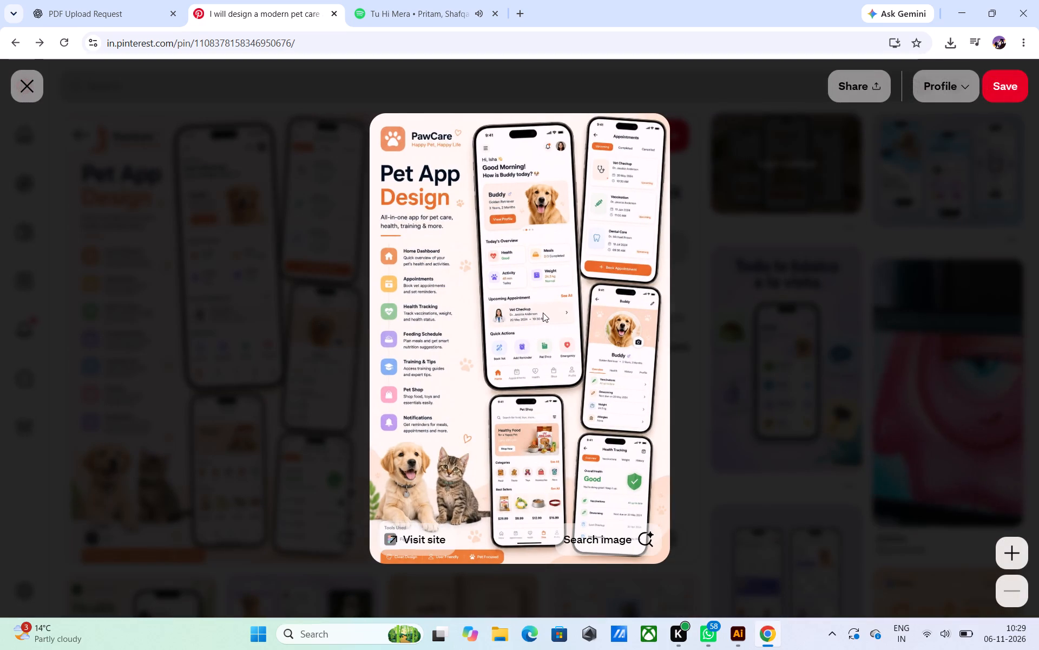
middle_drag(543, 313, 543, 311)
middle_click(545, 311)
scroll(545, 310, up, 5)
scroll(545, 310, down, 6)
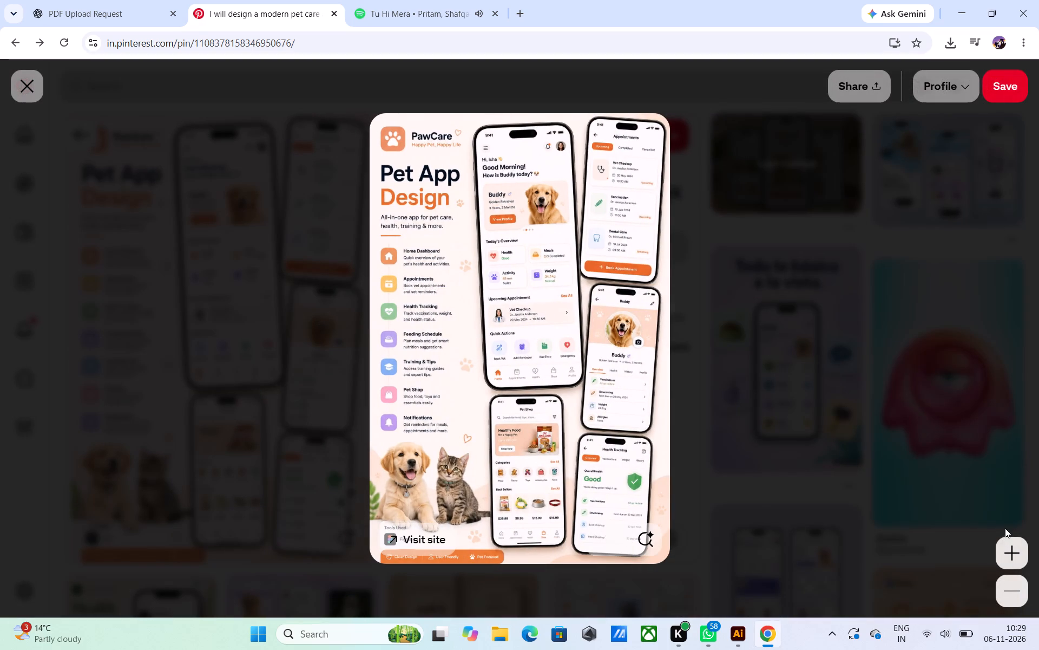
click(1008, 541)
middle_drag(582, 297, 532, 621)
scroll(582, 297, down, 1)
middle_drag(489, 187, 488, 221)
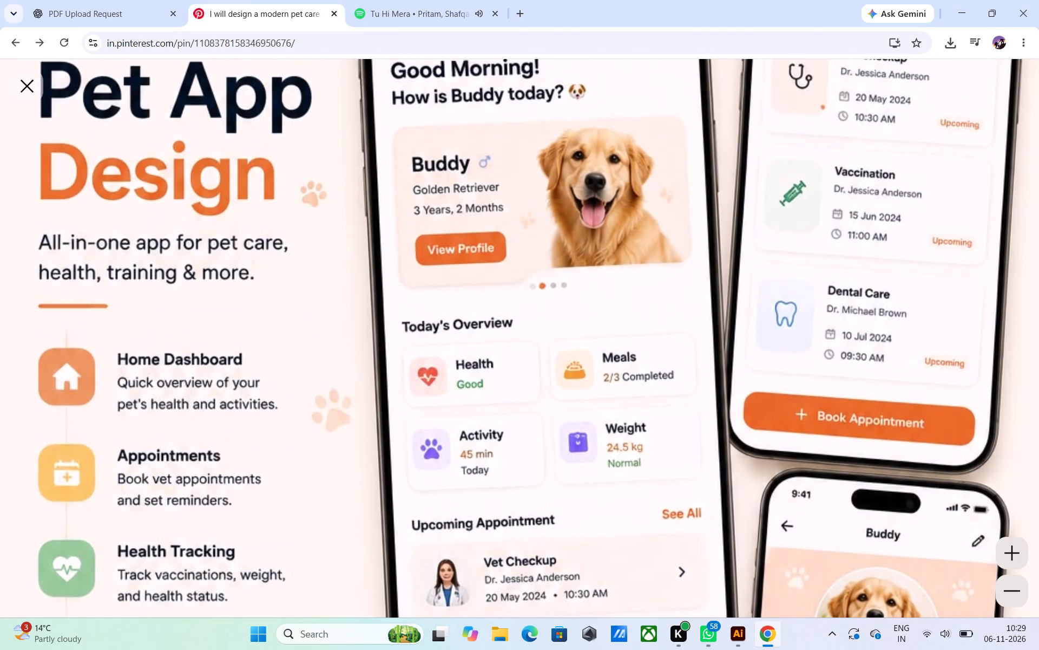
middle_drag(488, 221, 473, 373)
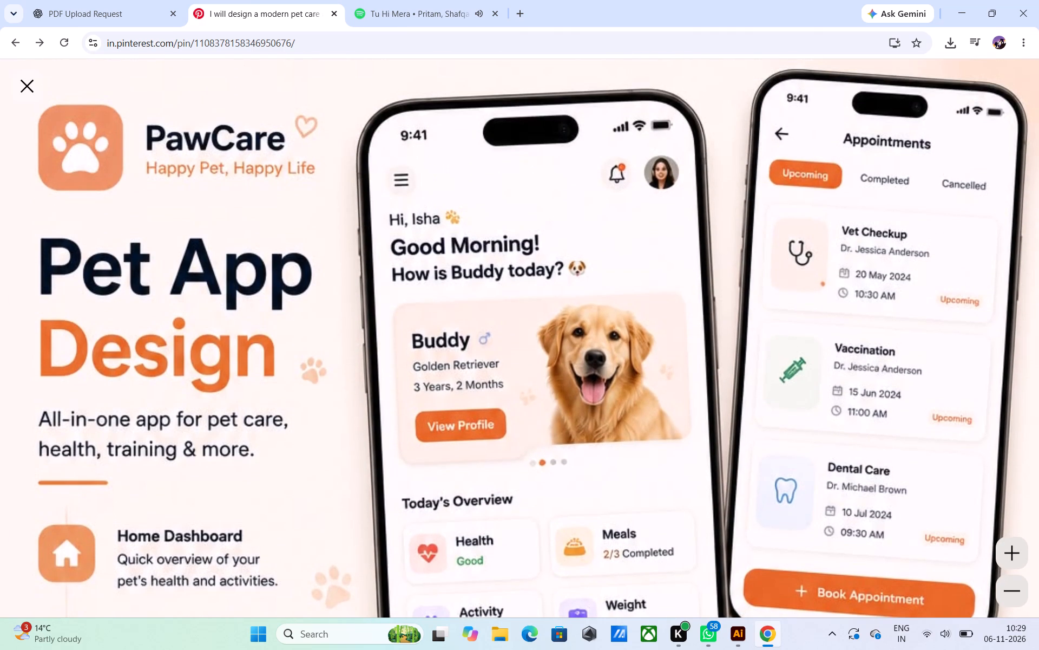
middle_drag(473, 373, 470, 343)
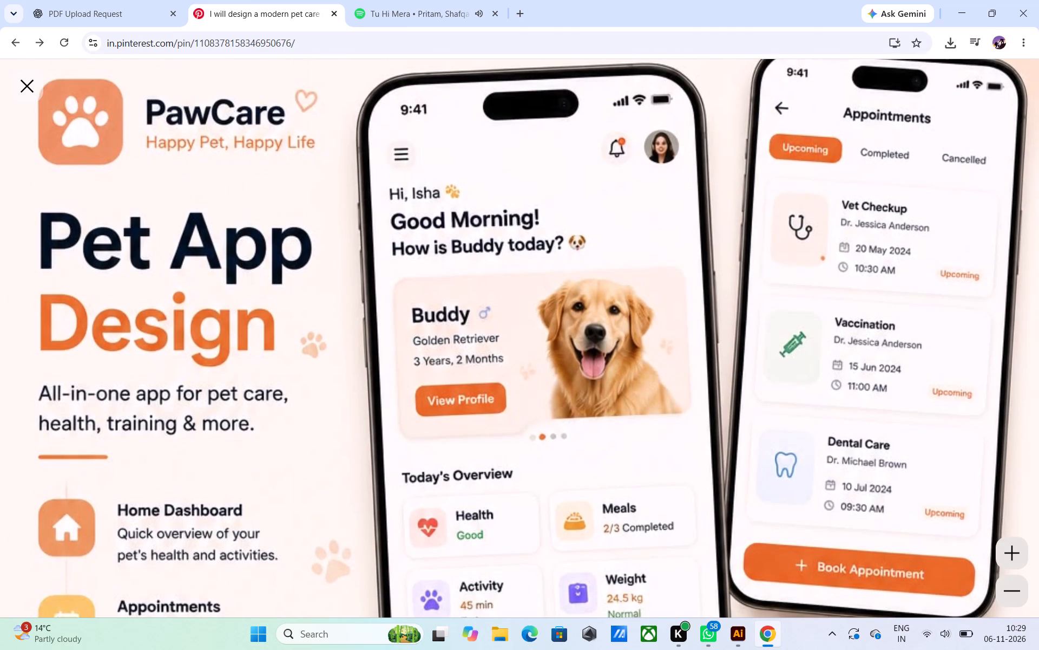
middle_drag(470, 343, 466, 158)
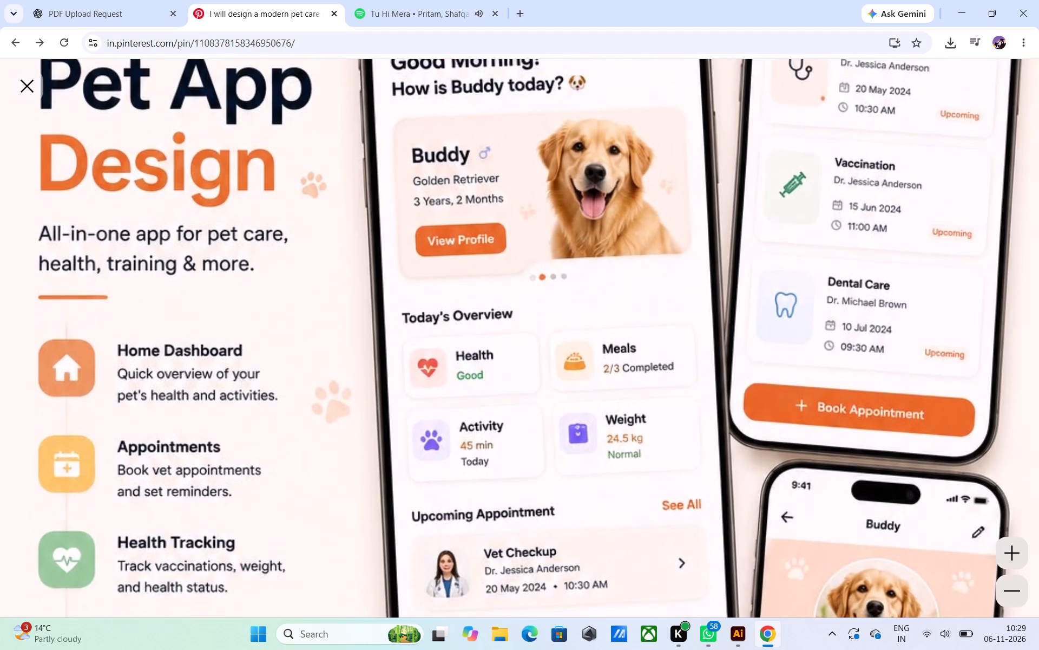
middle_drag(466, 158, 465, 258)
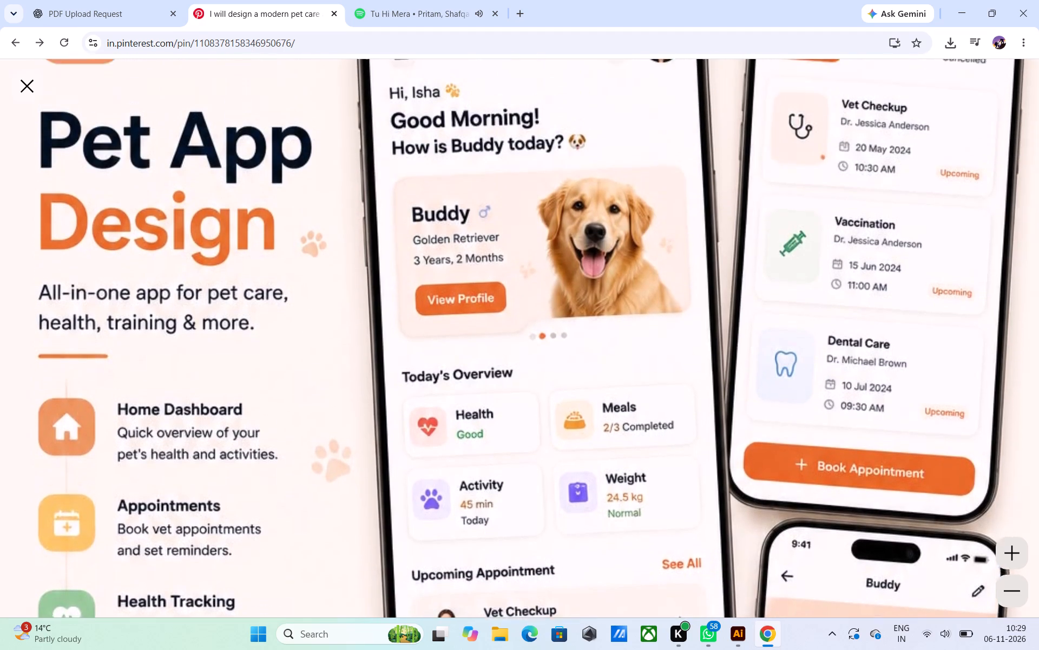
middle_drag(465, 258, 451, 321)
Examine the PawCare dashboard's Upcoming Appointment, Quick Actions and bottom navigation, plus the Pet Shop screen, and close the enlarged image.
scroll(452, 335, down, 1)
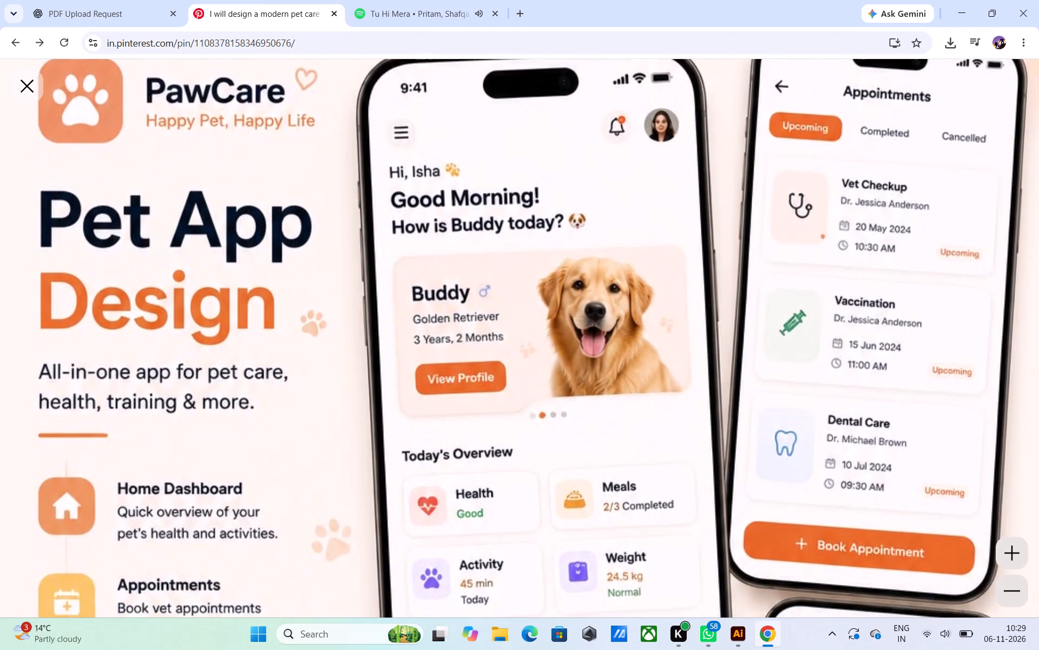
scroll(531, 453, down, 1)
middle_drag(531, 453, 509, 223)
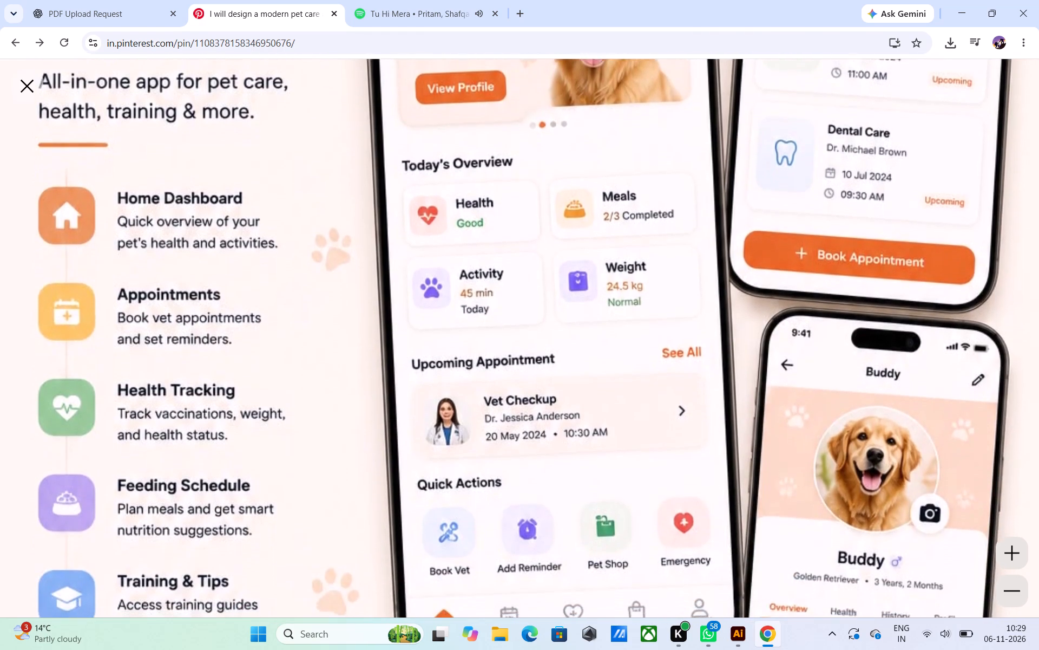
middle_drag(509, 223, 502, 191)
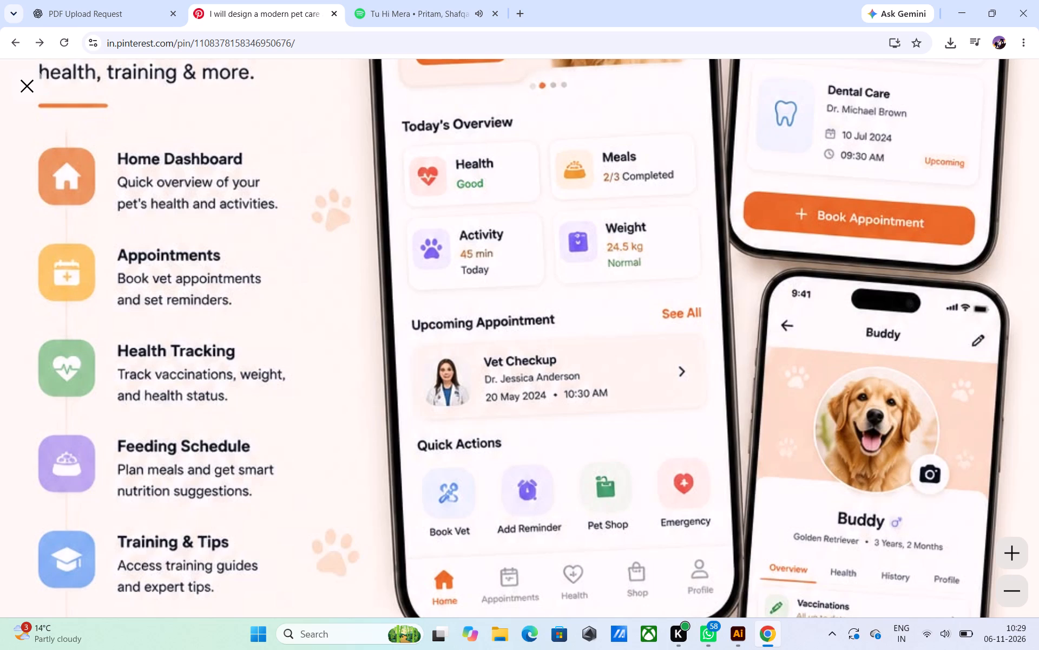
middle_drag(571, 433, 559, 393)
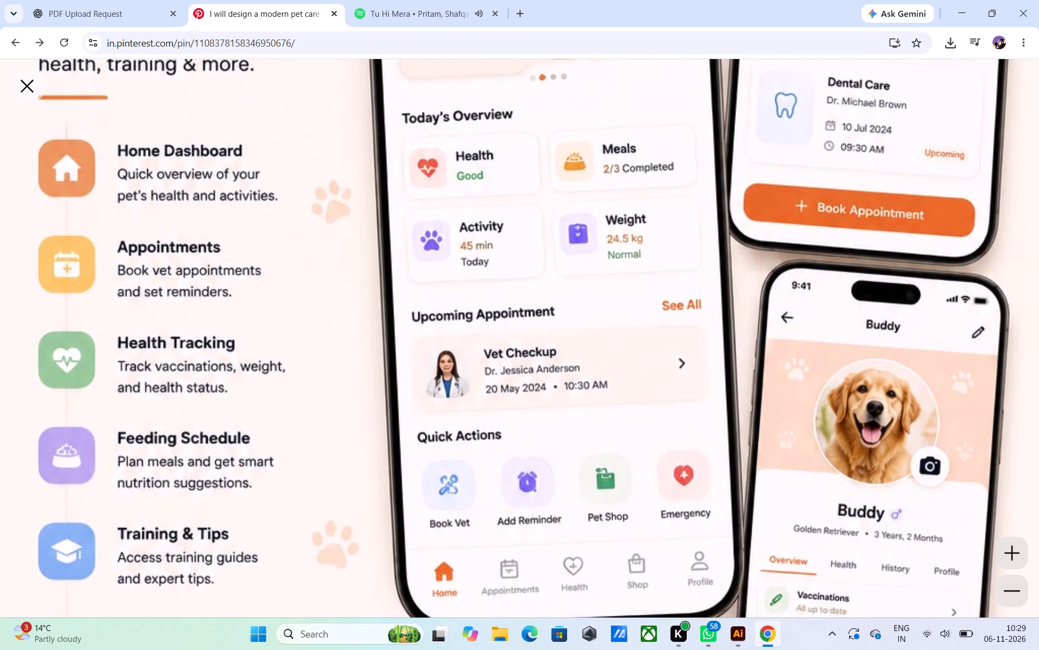
middle_drag(559, 393, 536, 294)
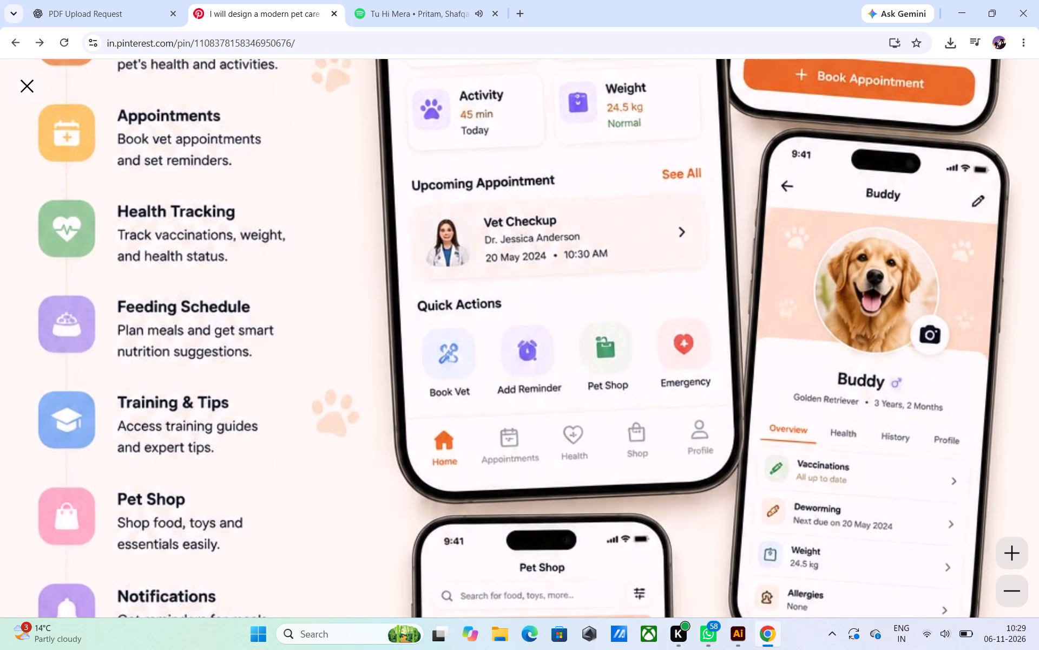
scroll(554, 365, down, 1)
middle_drag(554, 363, 507, 147)
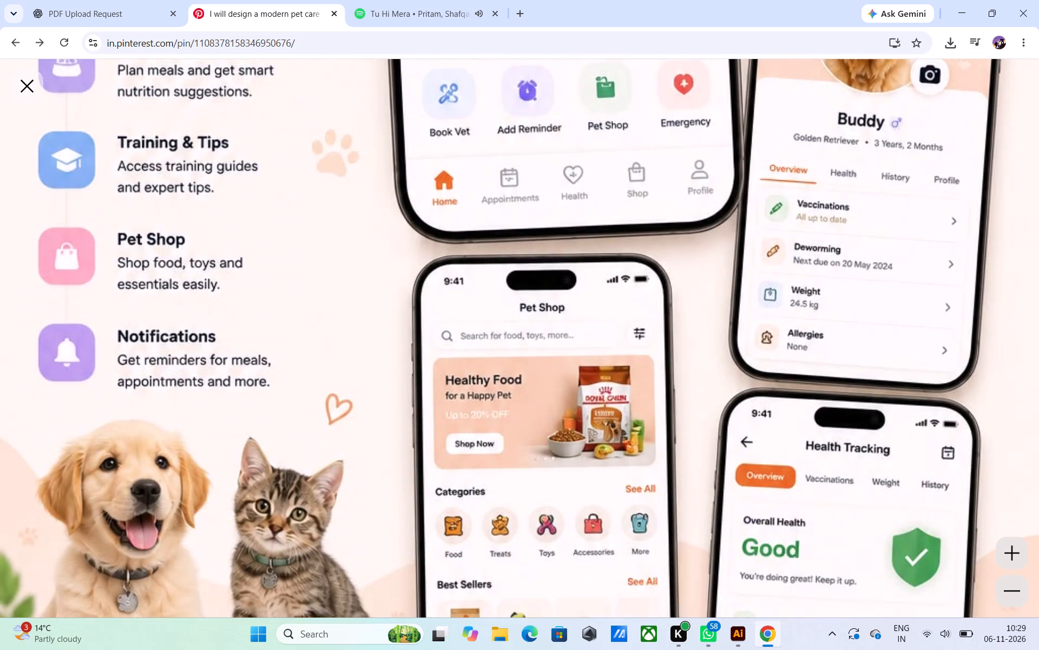
middle_drag(507, 147, 529, 584)
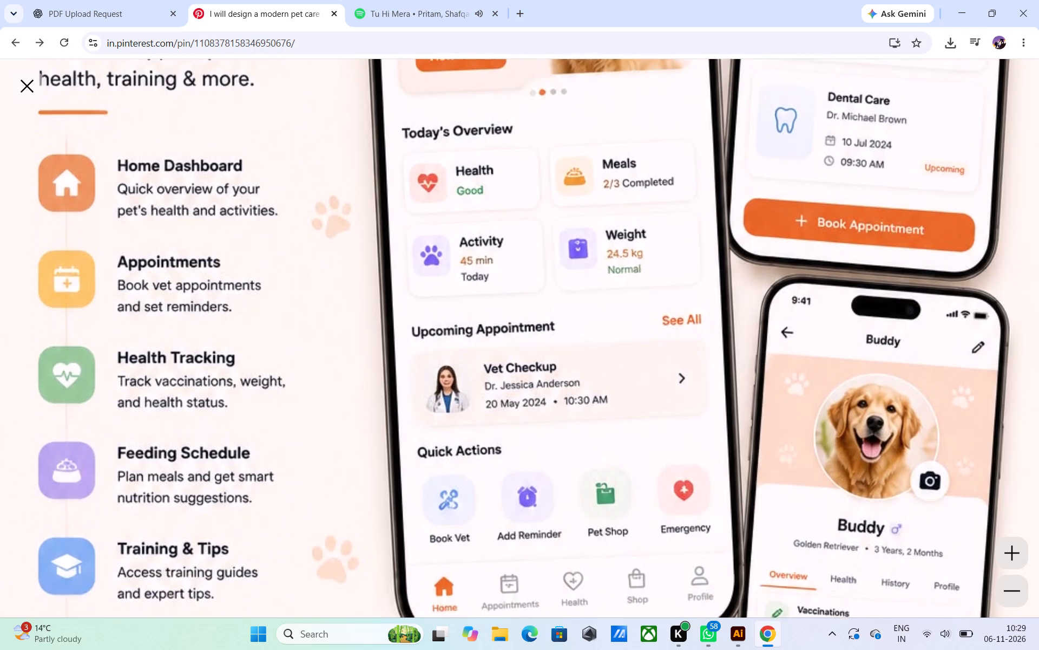
middle_drag(529, 584, 529, 578)
scroll(523, 486, up, 4)
scroll(521, 471, down, 1)
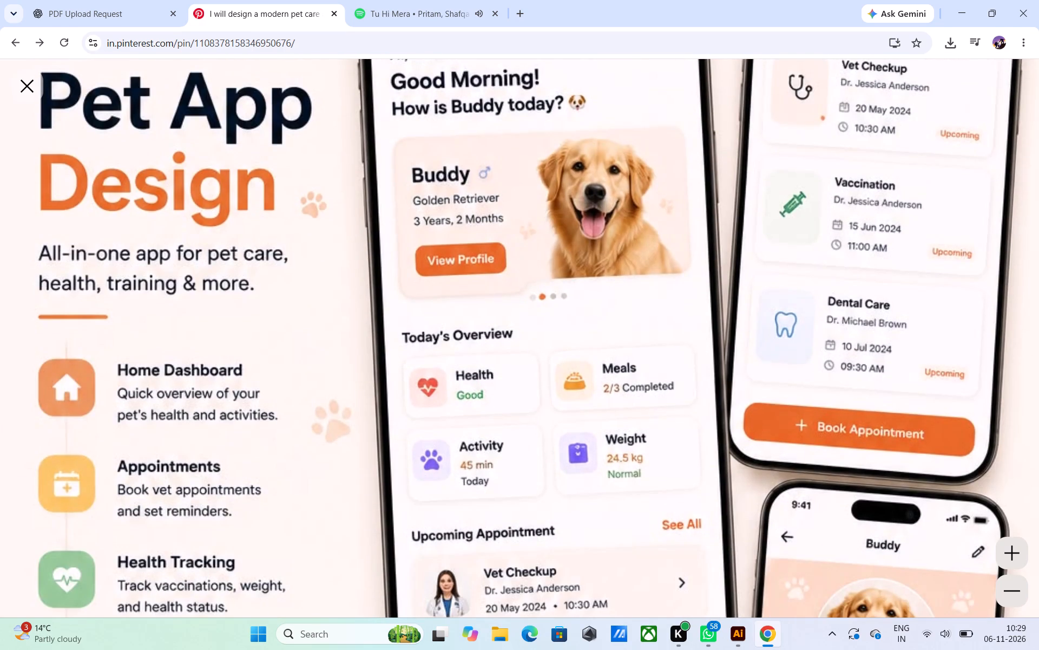
scroll(520, 469, up, 1)
click(20, 84)
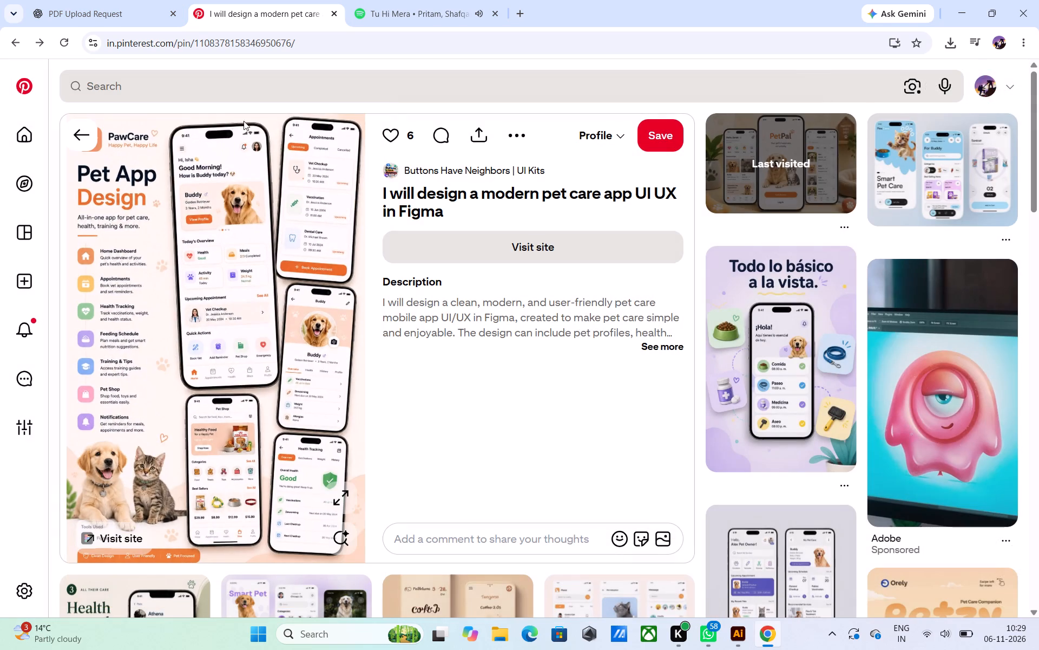
Browse the related pins below, open the pin "this is about a pet app!" and enlarge its image.
scroll(654, 271, down, 6)
scroll(495, 447, down, 10)
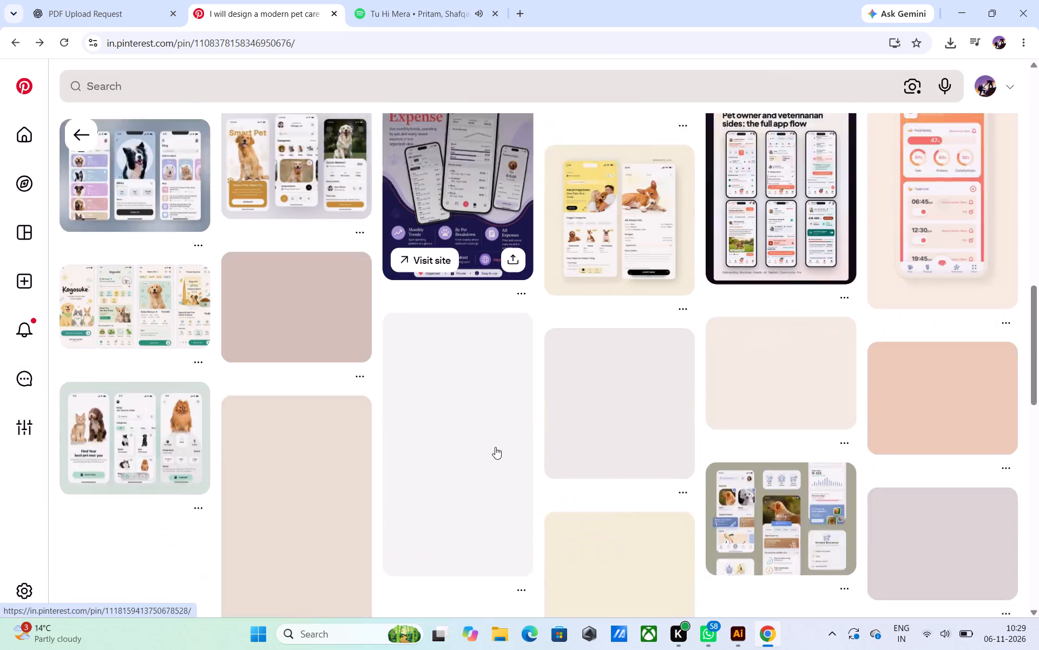
click(163, 232)
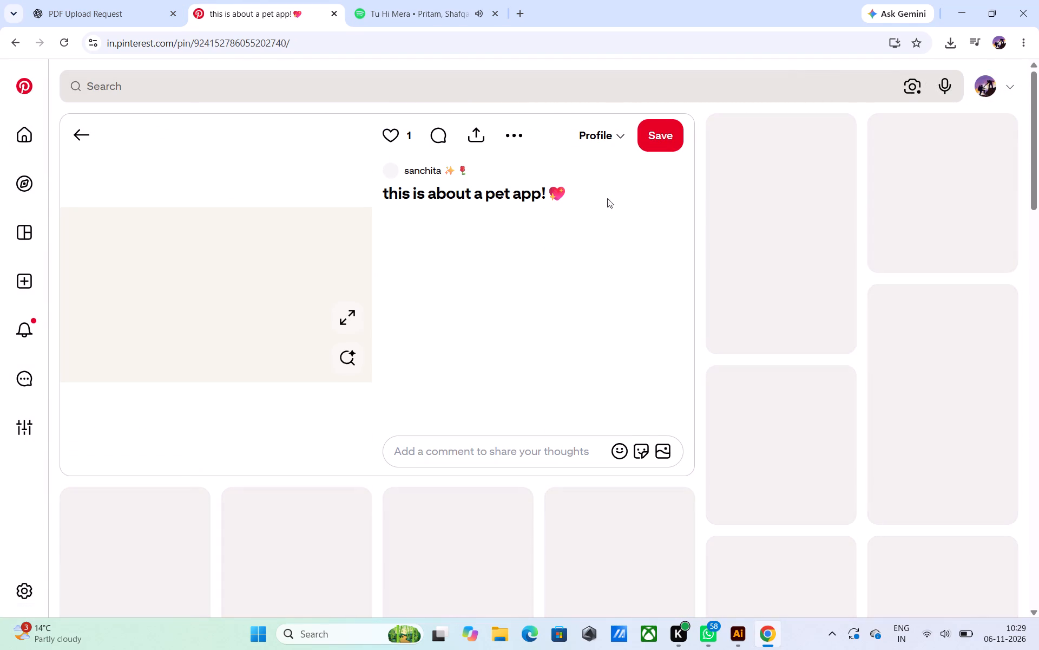
click(347, 315)
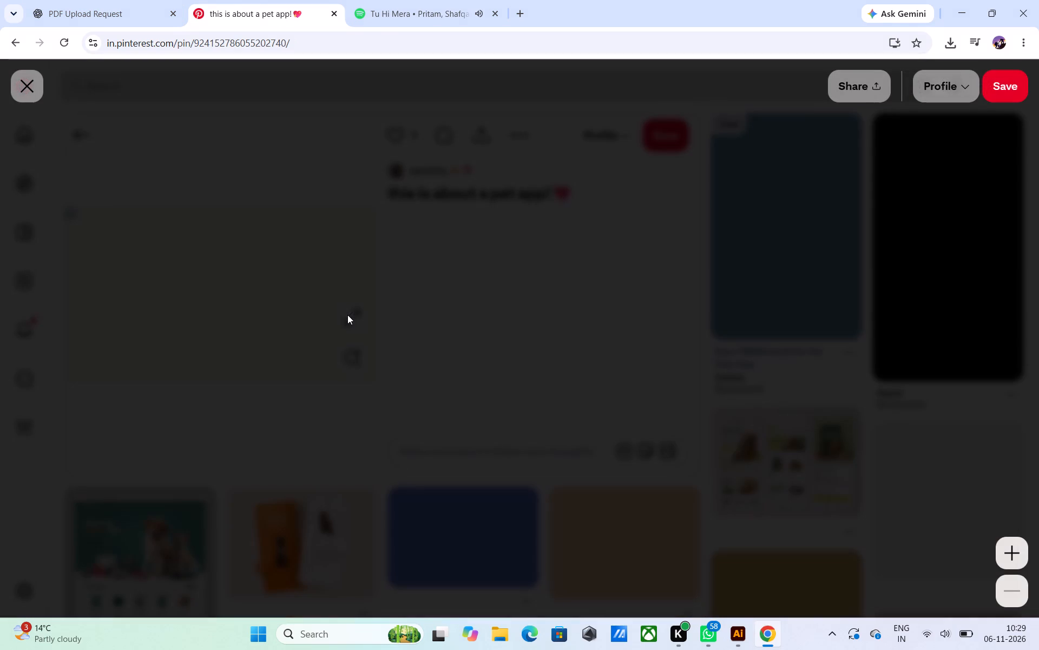
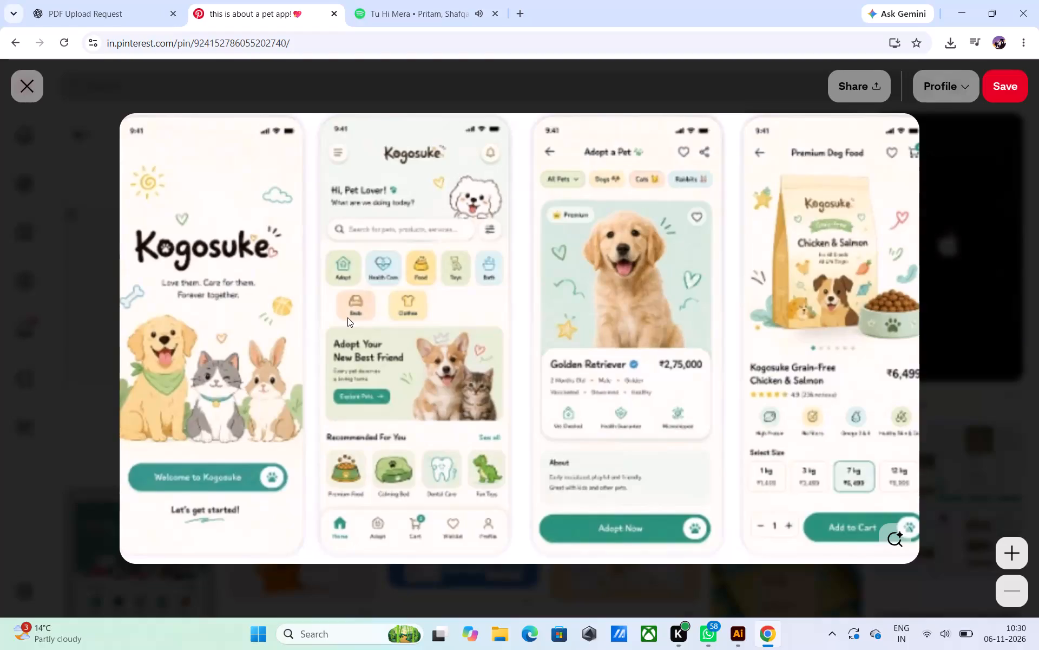
Close the Chrome window with the pet app references, return to Illustrator and start closing the app design.ai document.
click(1038, 15)
right_drag(1038, 15, 1038, 0)
scroll(1038, 15, down, 4)
right_click(1038, 0)
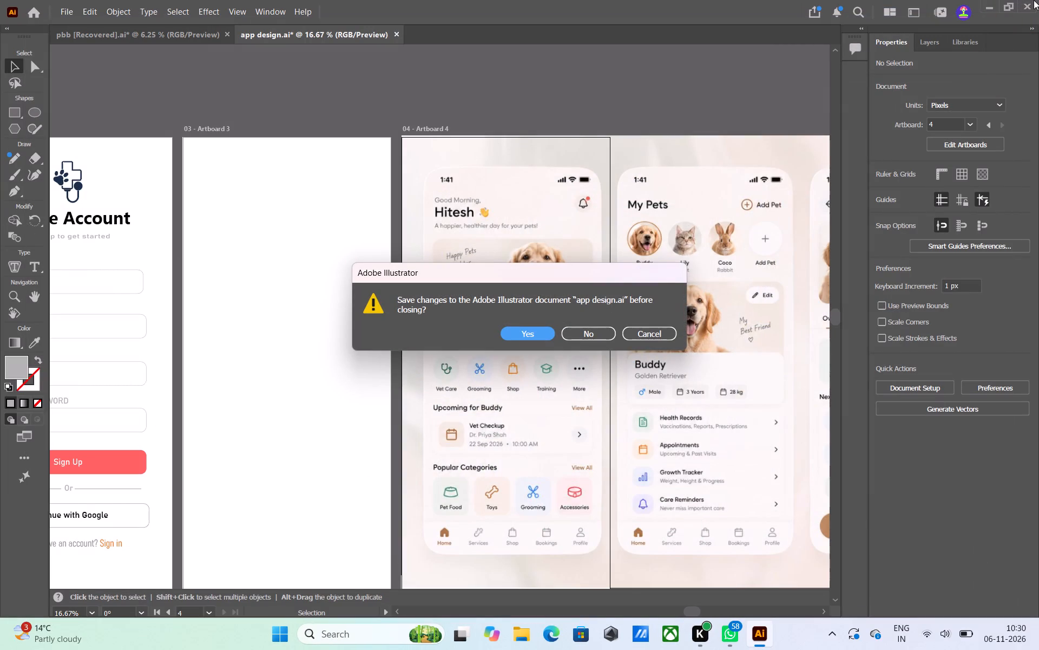
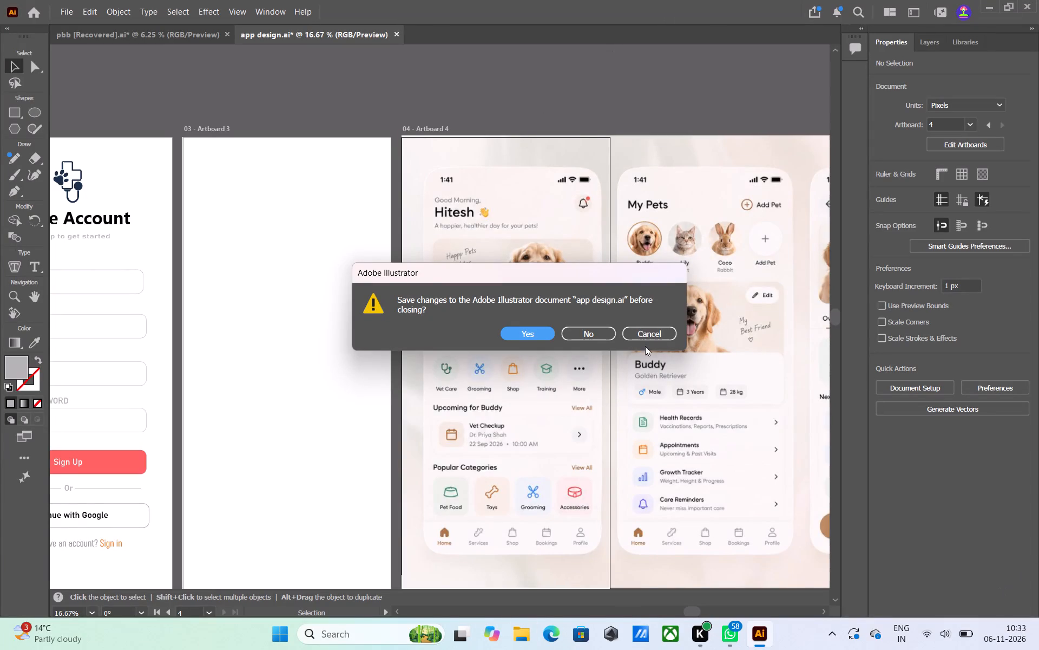
Cancel closing the app design.ai document and keep it open for further work.
click(654, 328)
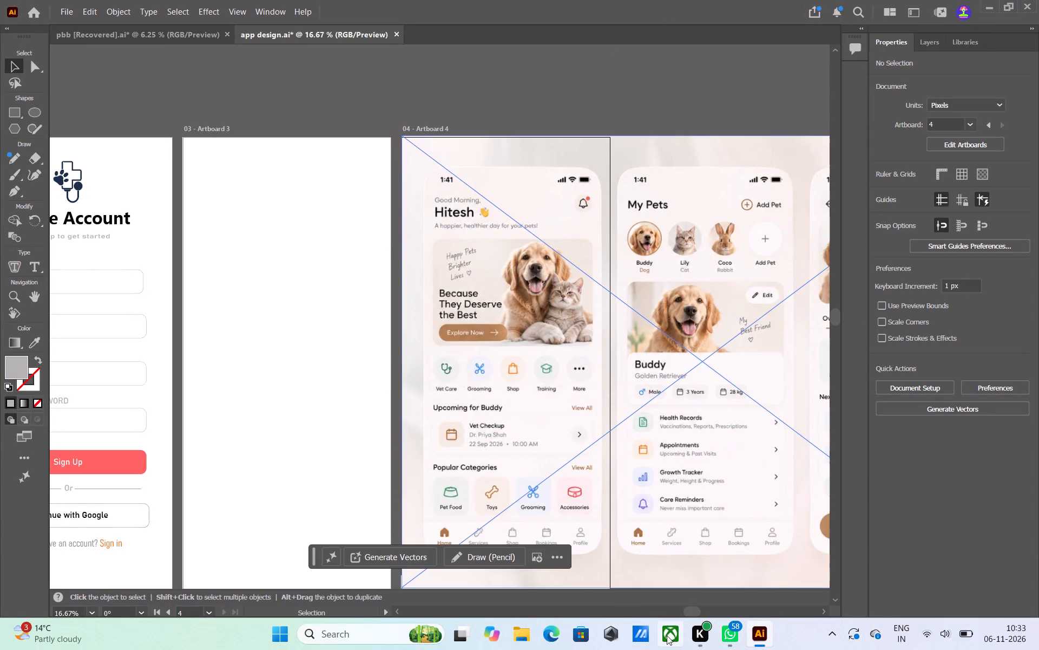
Switch from Illustrator to a new Chrome window.
click(345, 634)
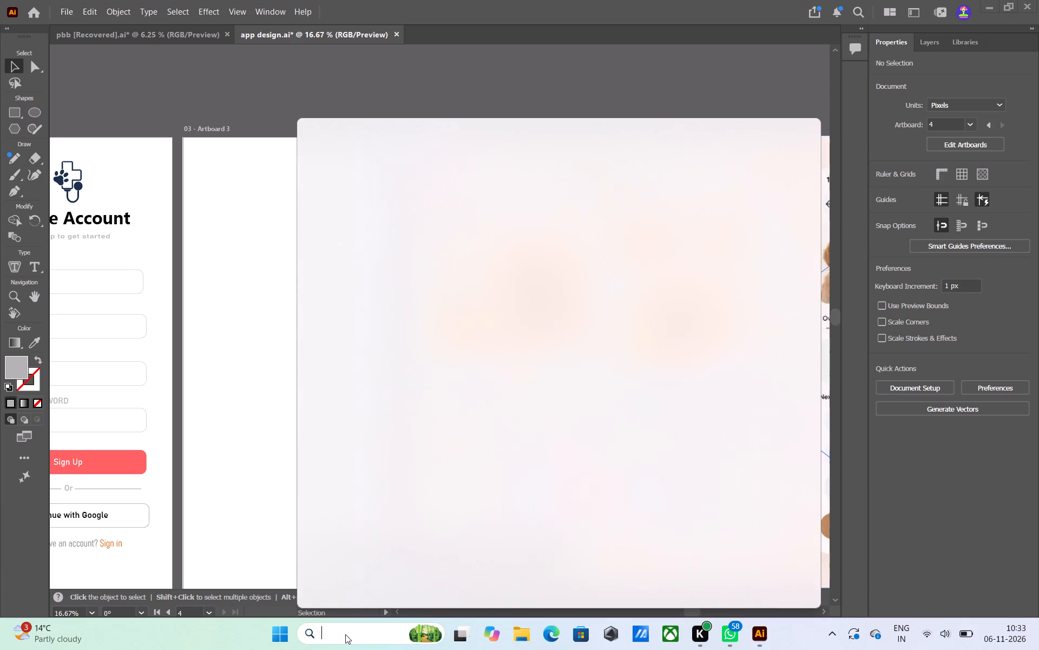
click(609, 436)
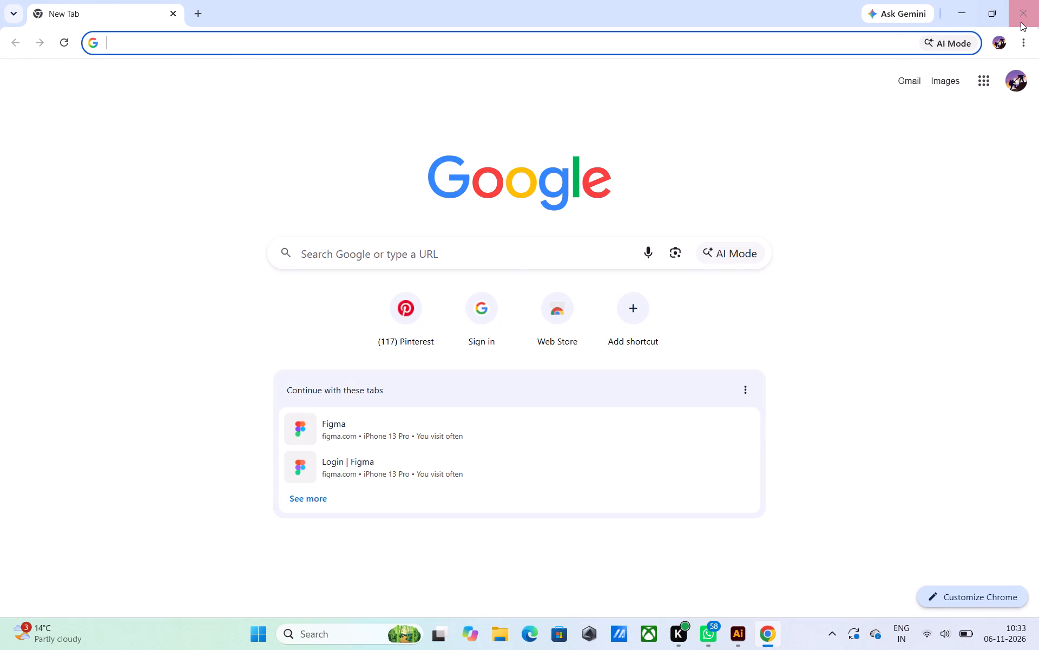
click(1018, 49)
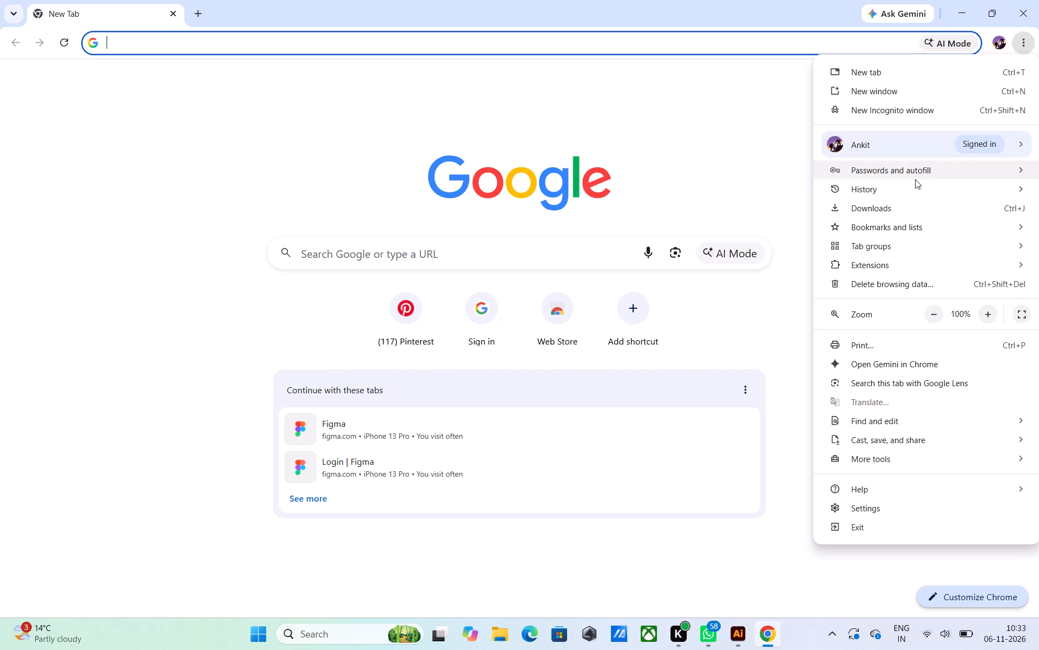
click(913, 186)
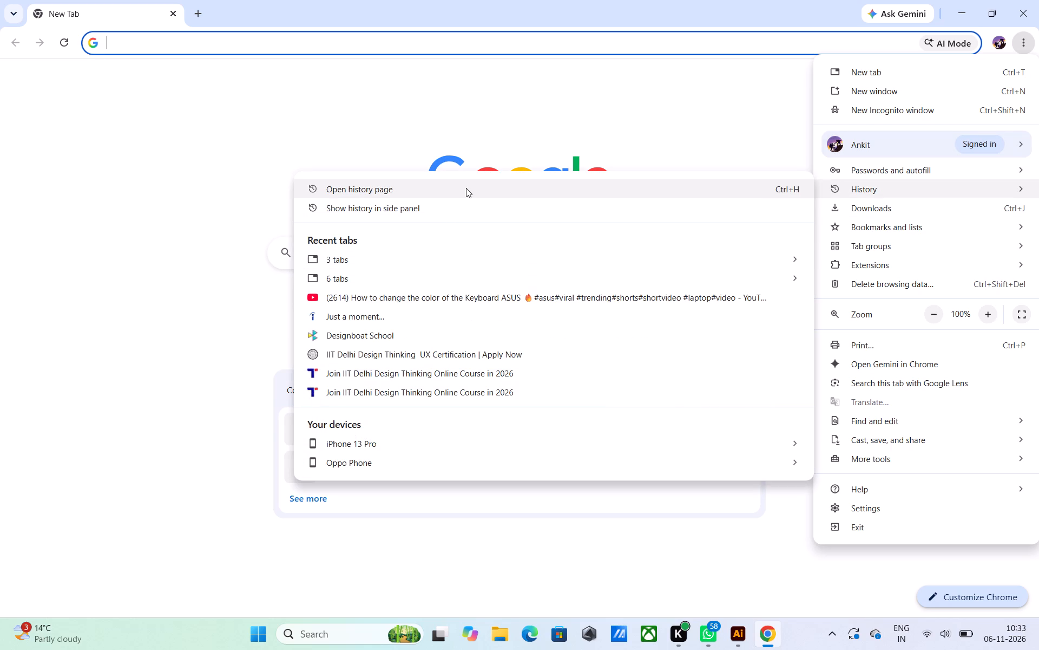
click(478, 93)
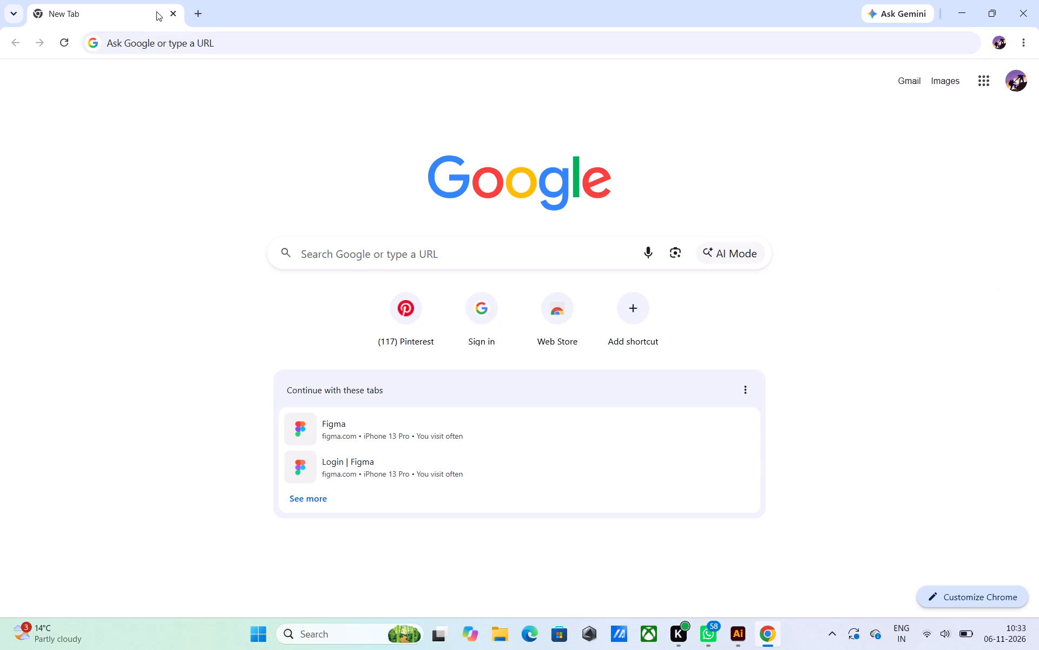
Search Google for spotify, open the Spotify Web Player and play Barsaat from Recommended for today.
click(318, 264)
click(332, 282)
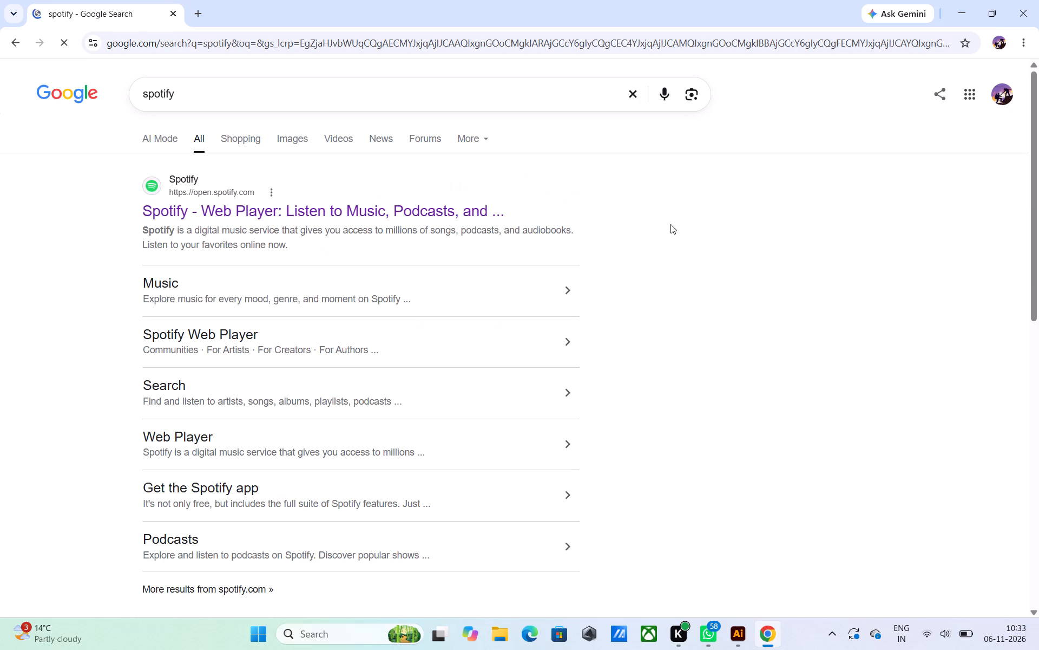
click(234, 209)
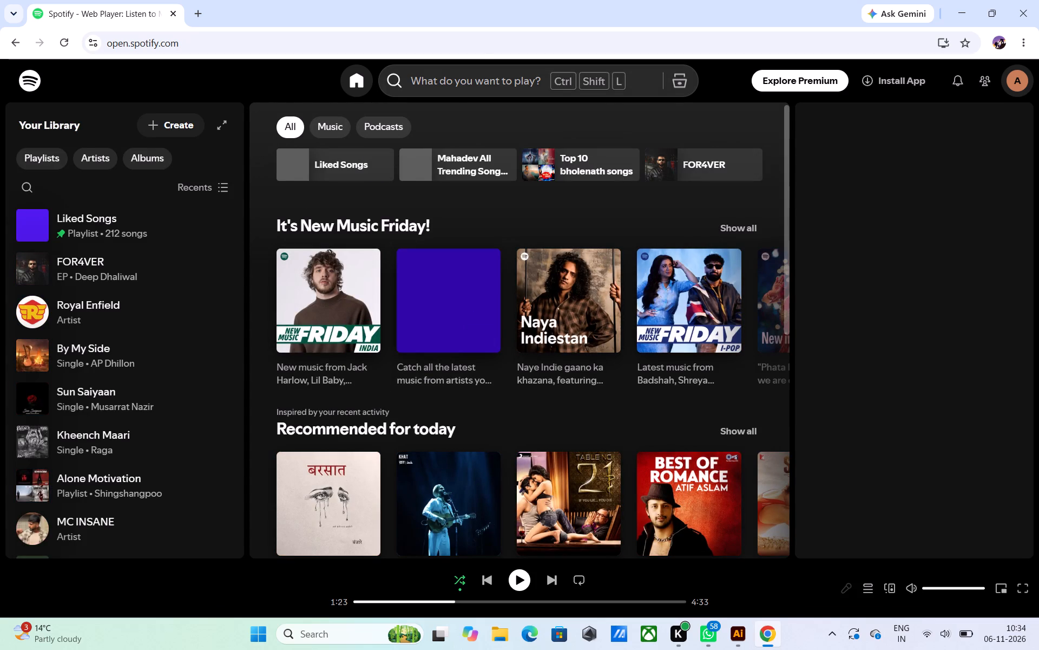
click(483, 77)
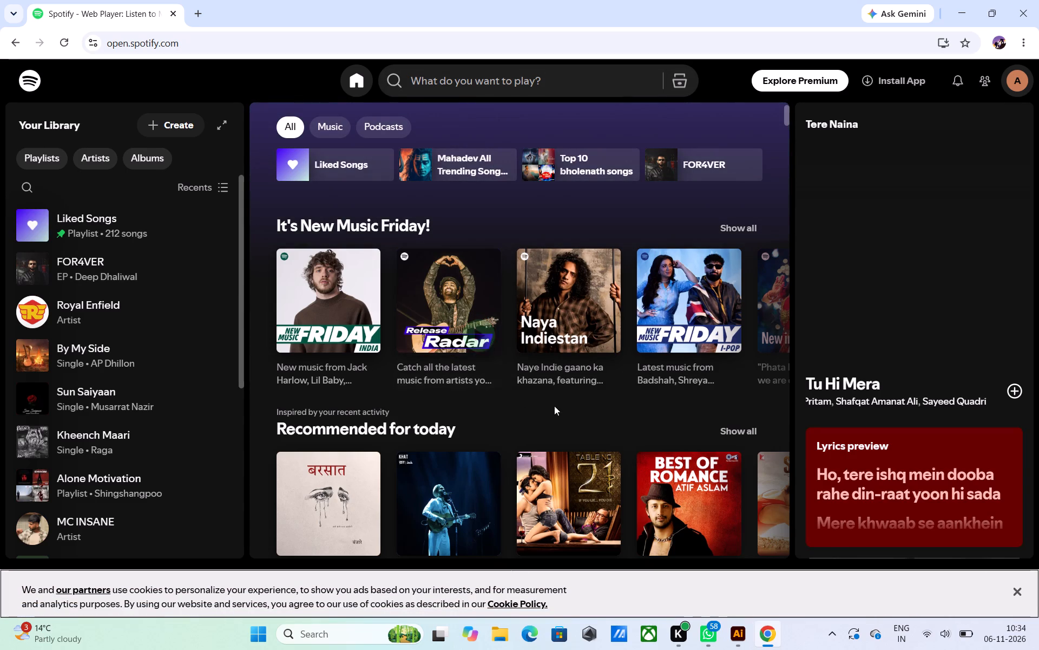
scroll(543, 401, down, 4)
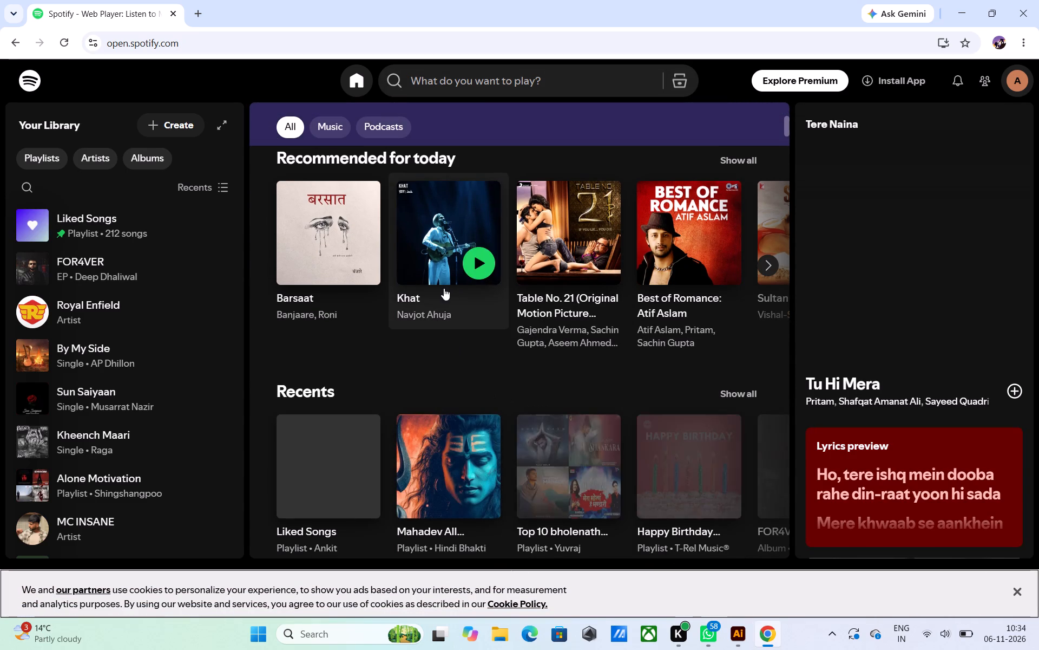
click(363, 259)
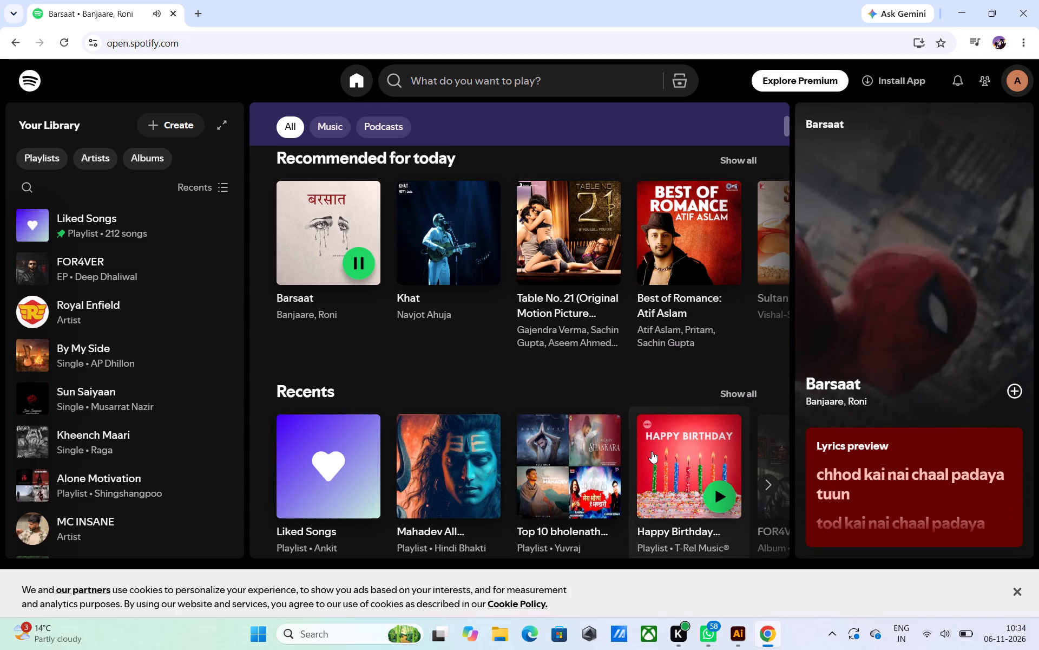
Open Pinterest in a new Chrome tab and search for "pet hale app design home dashboard page create".
click(739, 629)
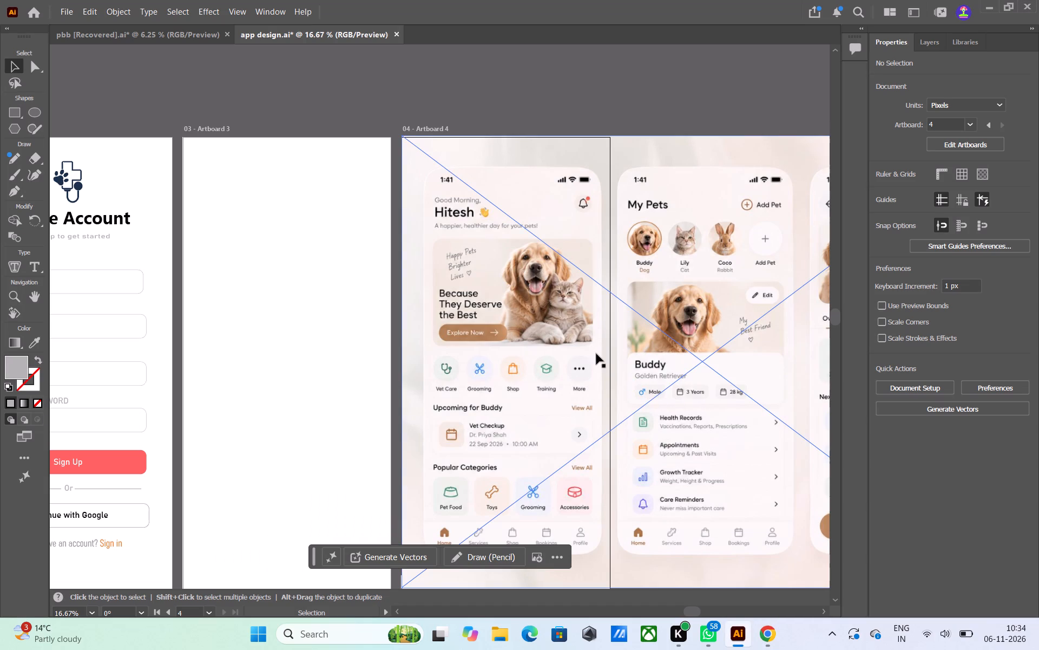
click(764, 632)
click(200, 12)
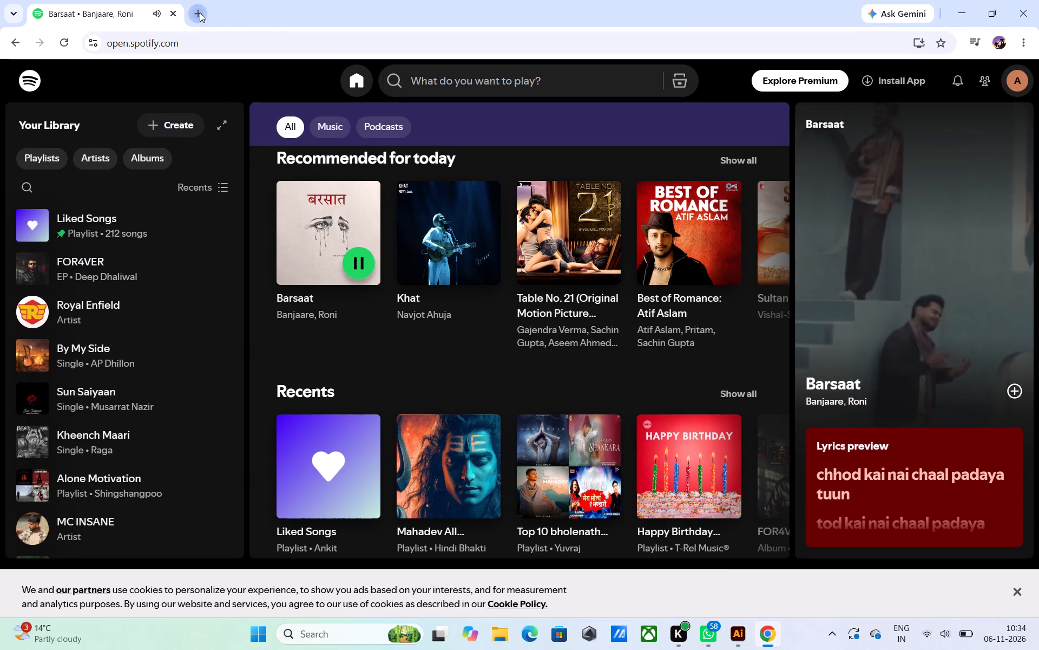
text(pin)
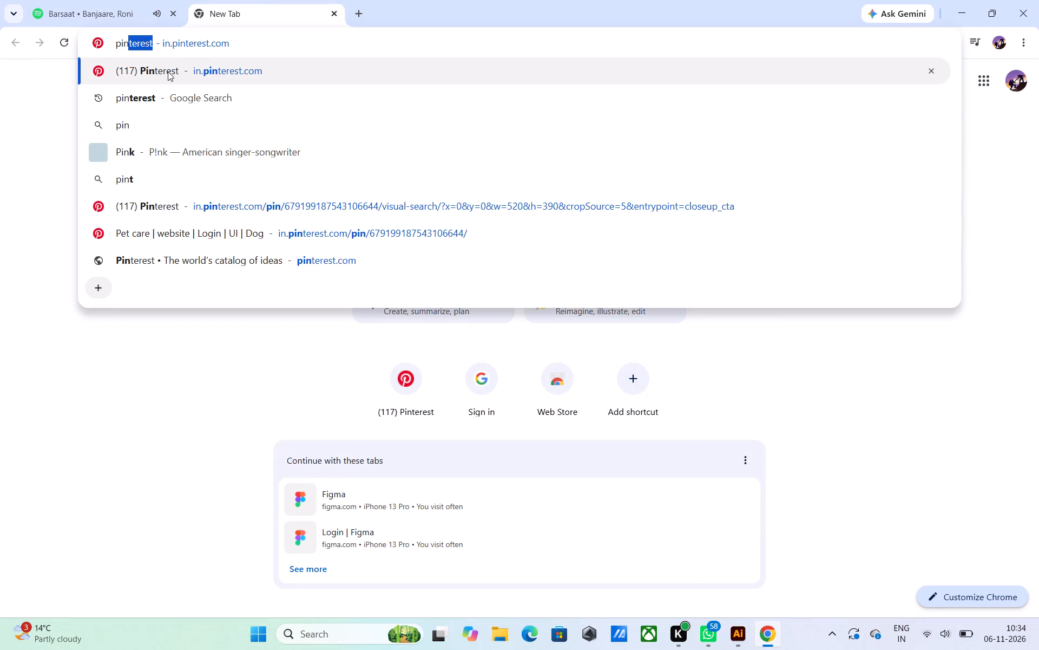
click(168, 71)
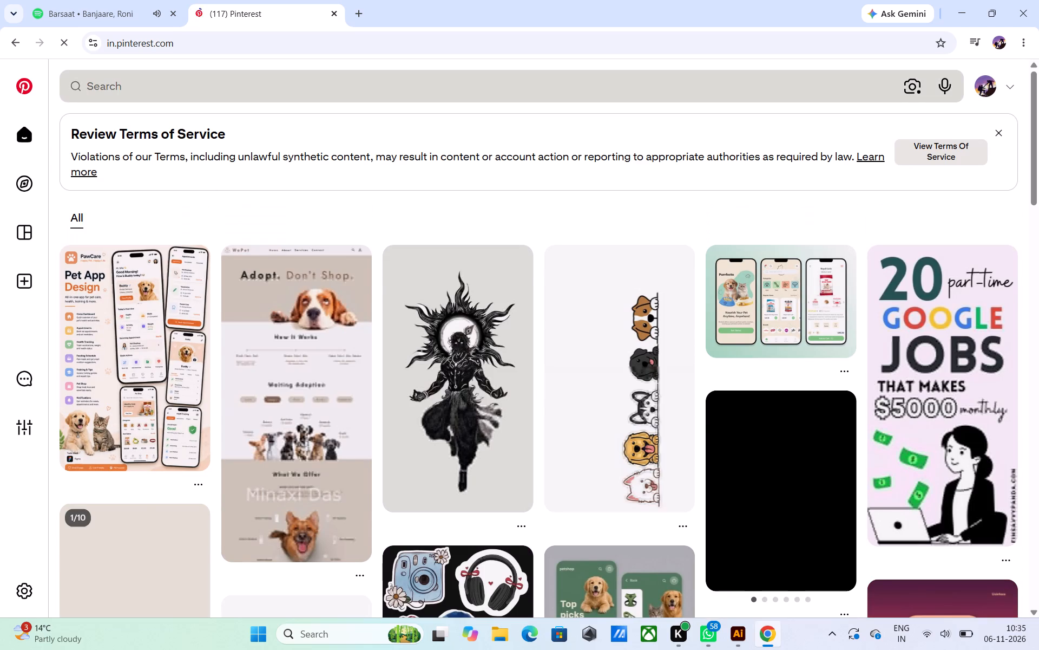
click(193, 88)
click(343, 187)
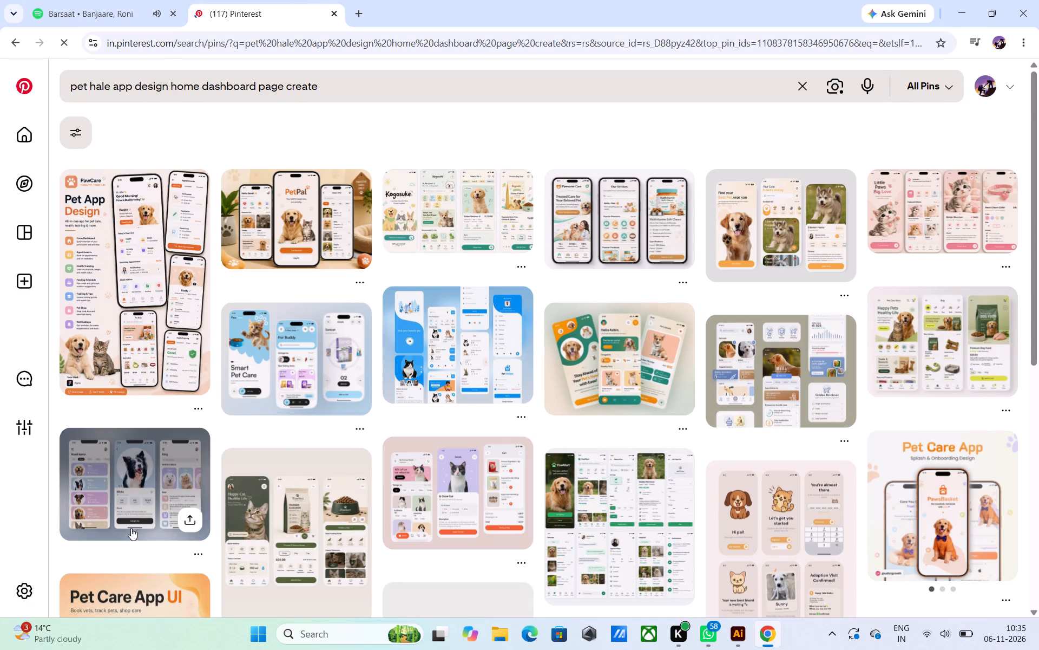
Open the green PawMart pet app pin from the search results and examine its screen layouts as a dashboard reference.
click(611, 512)
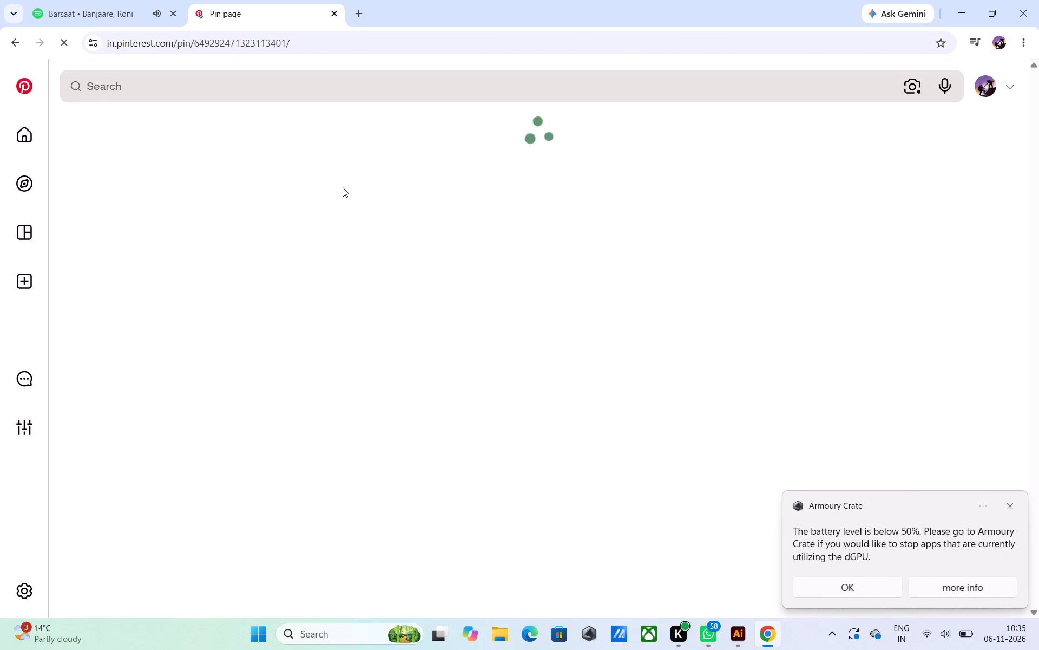
click(1006, 508)
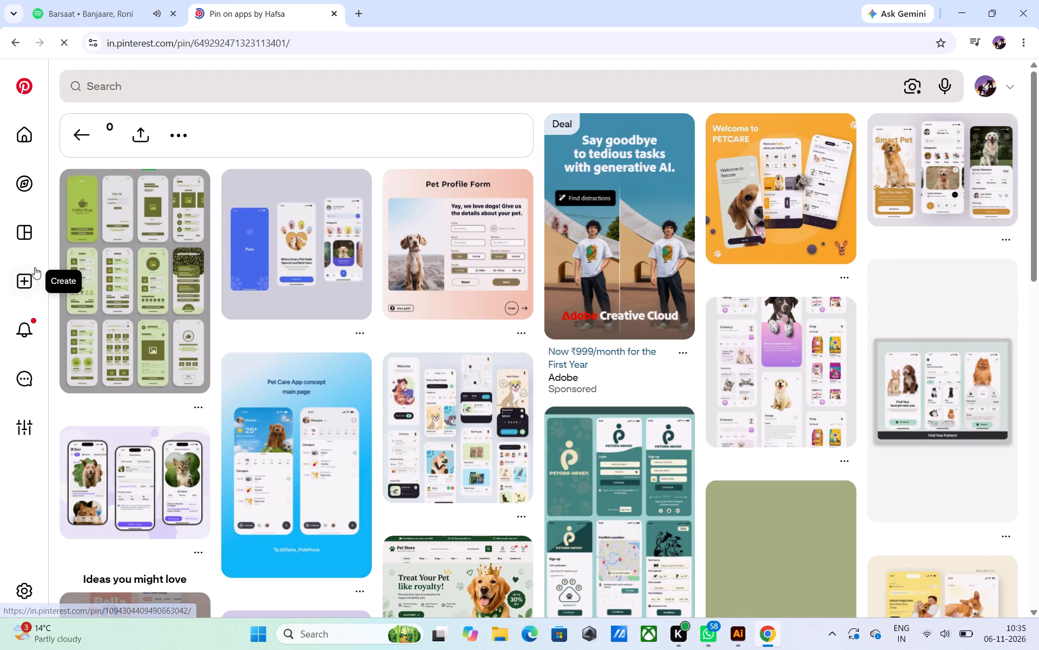
click(74, 135)
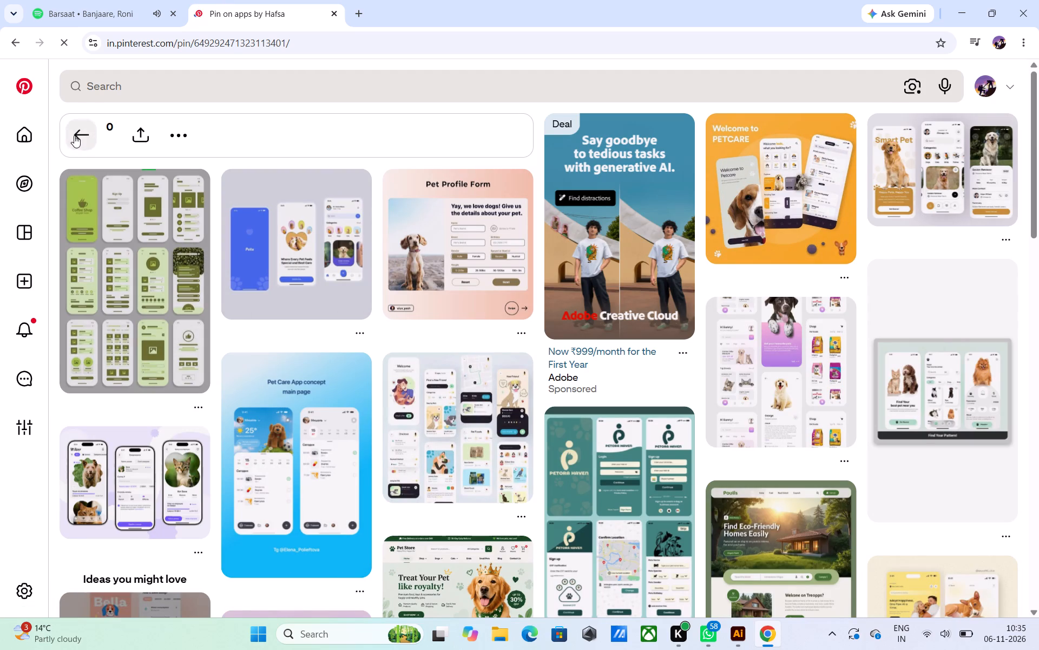
click(596, 263)
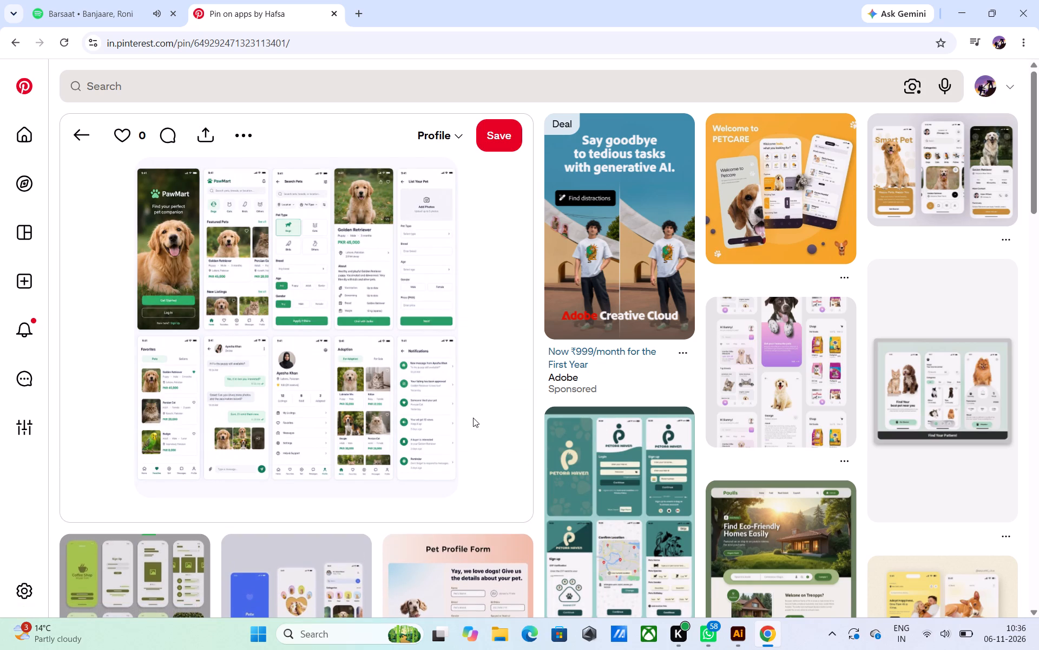
click(446, 368)
scroll(271, 269, up, 1)
scroll(275, 277, down, 1)
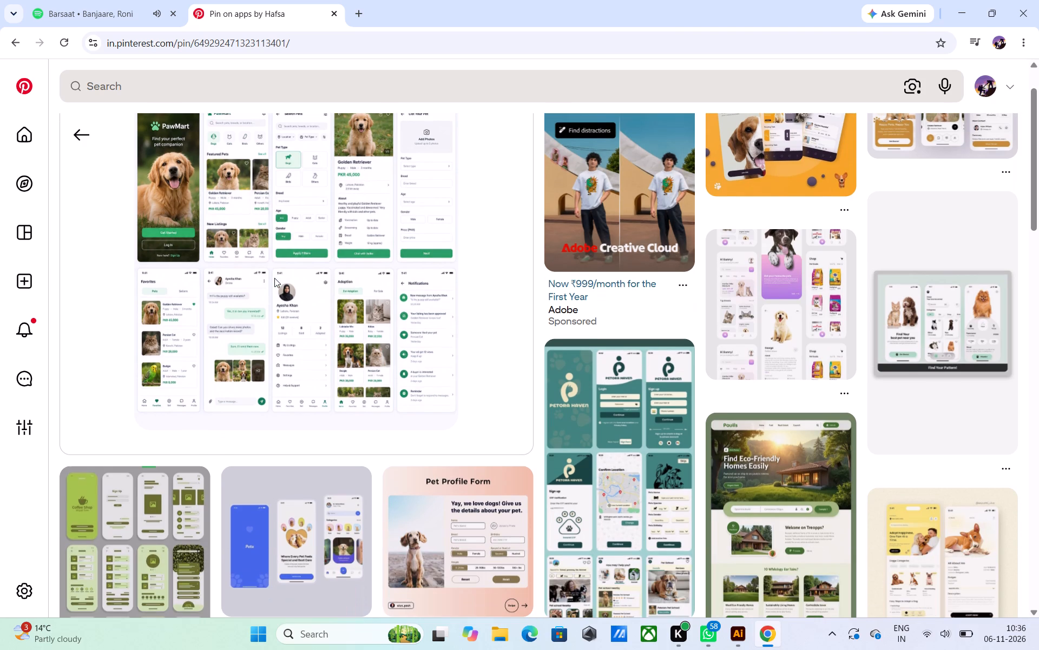
scroll(378, 348, up, 2)
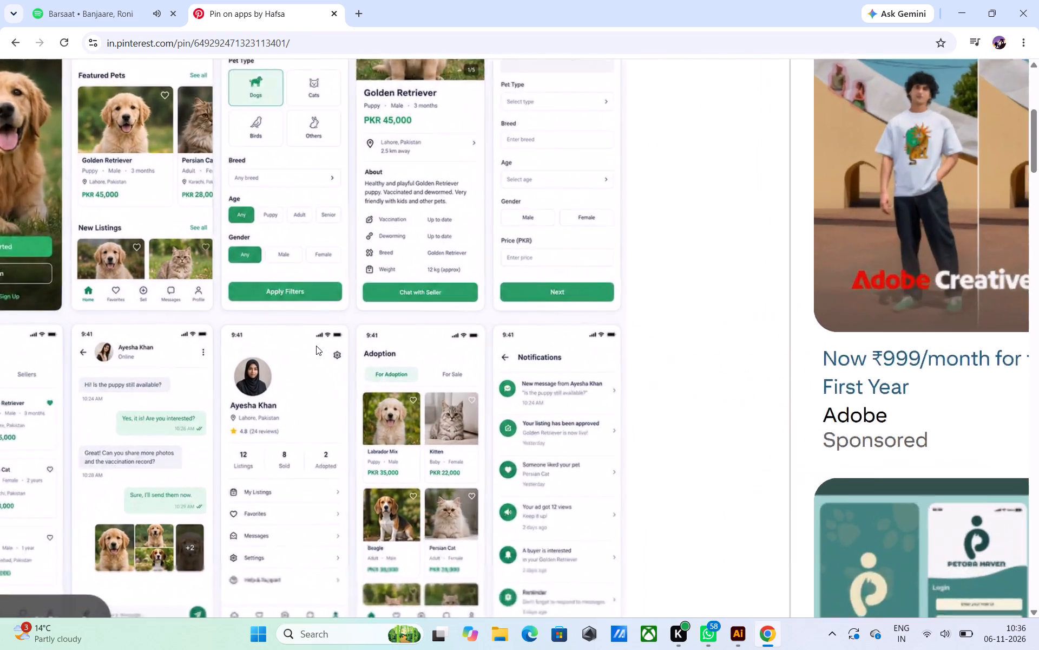
middle_drag(260, 139, 276, 176)
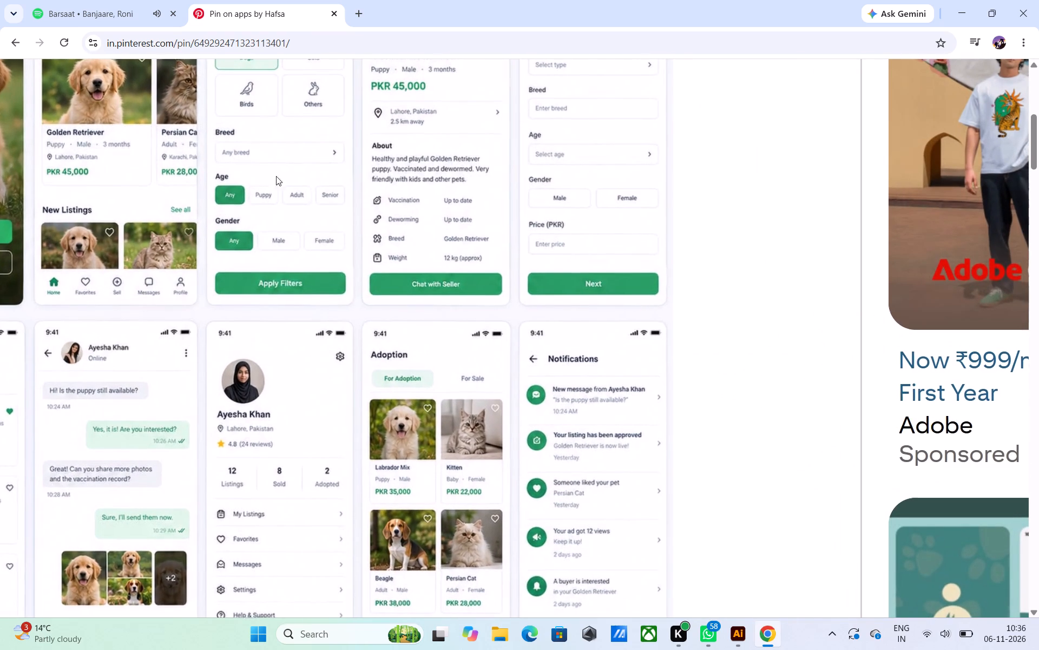
middle_drag(276, 176, 149, 76)
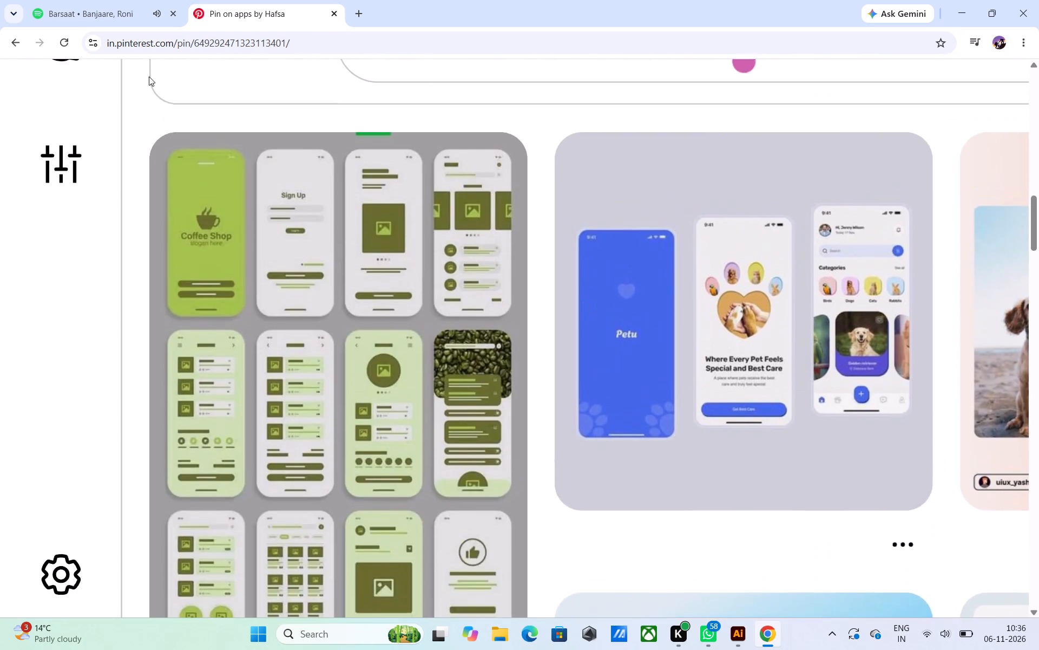
middle_drag(149, 76, 108, 158)
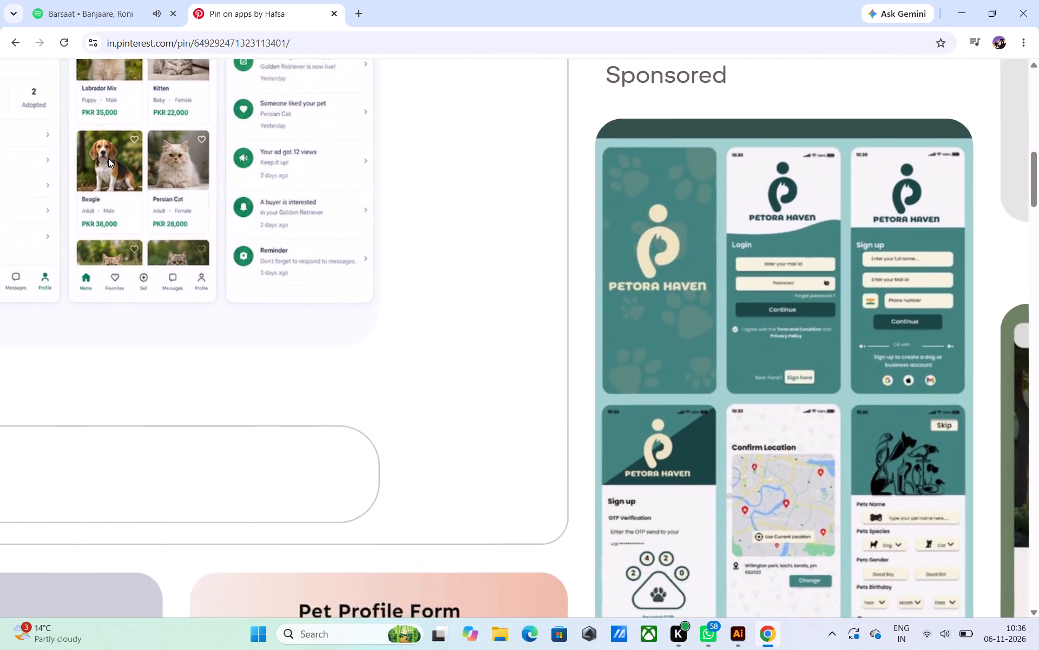
middle_drag(108, 158, 203, 126)
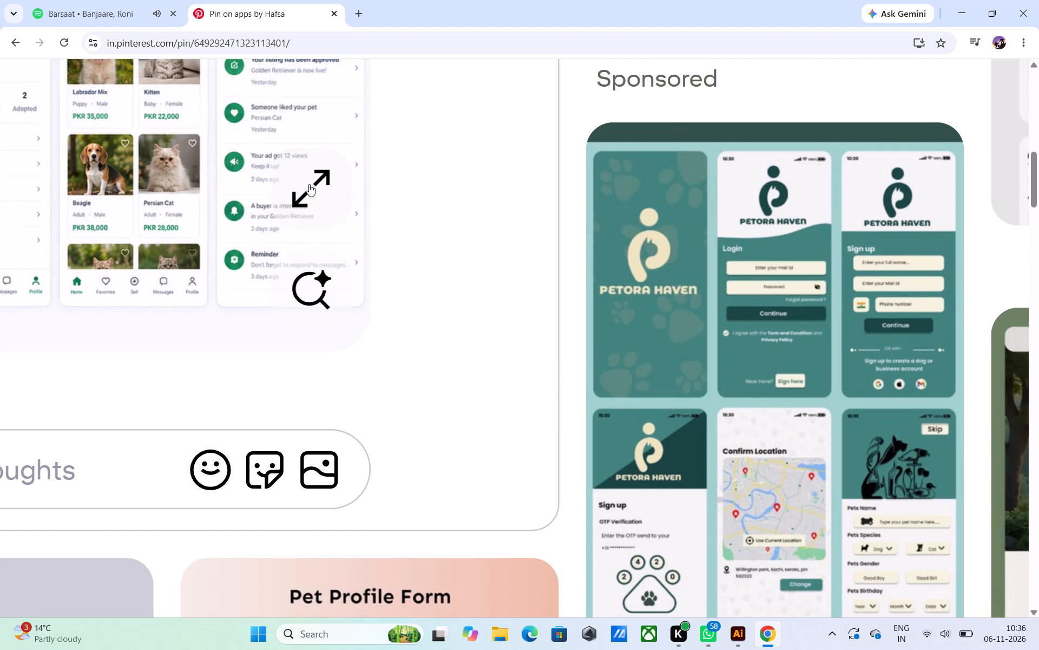
Enlarge the PawMart pin image, examine its welcome, home, search, pet detail and listing screens, and close the enlarged view.
click(309, 182)
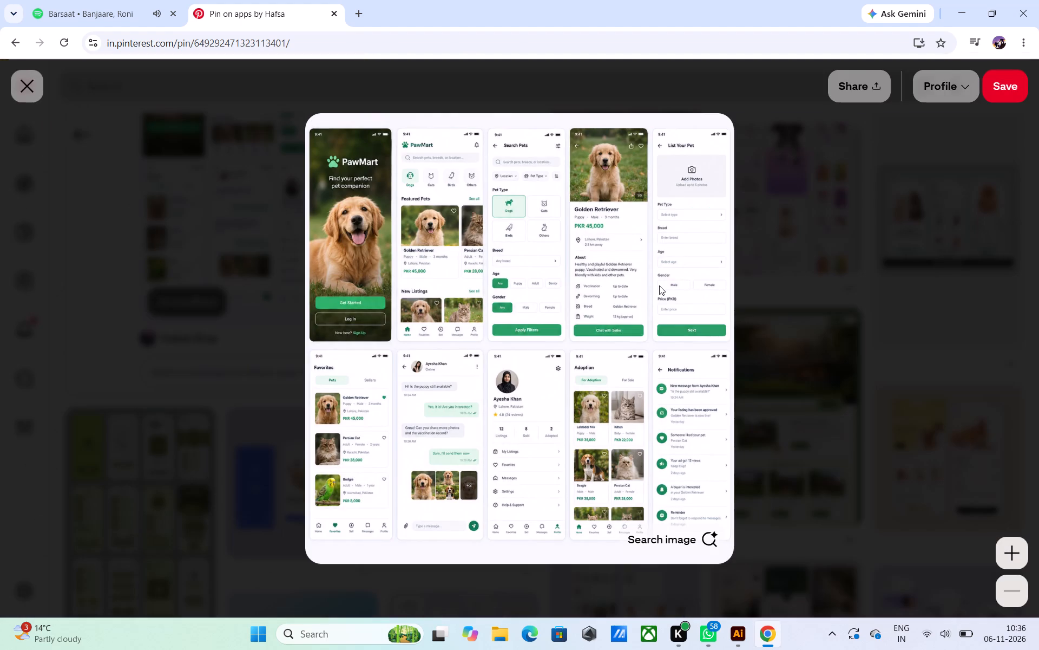
scroll(620, 220, up, 1)
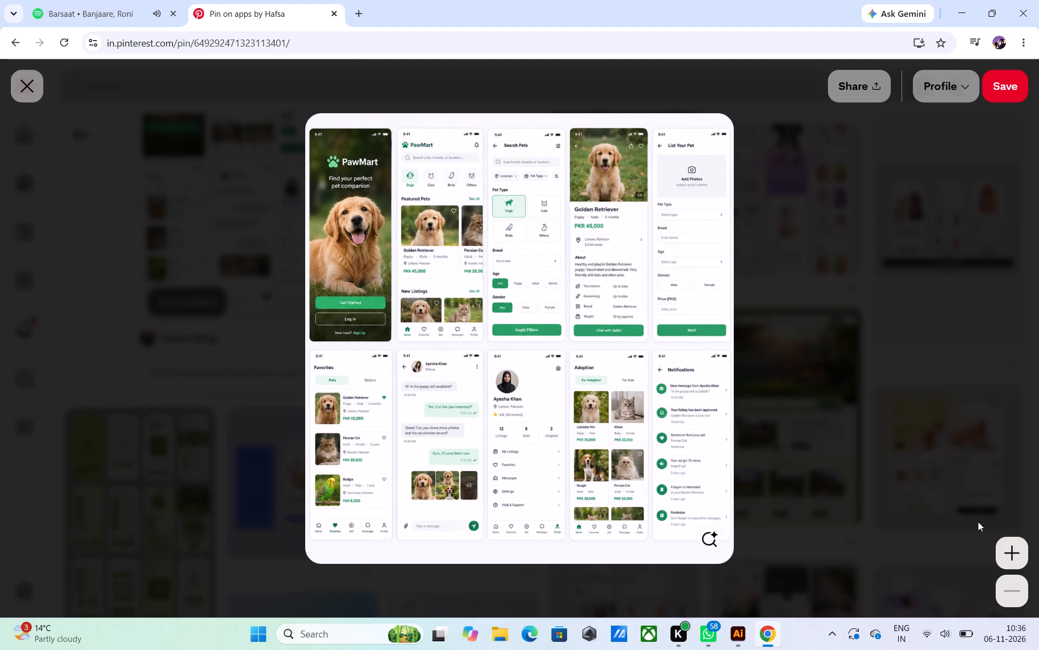
click(1009, 550)
middle_drag(507, 239, 542, 523)
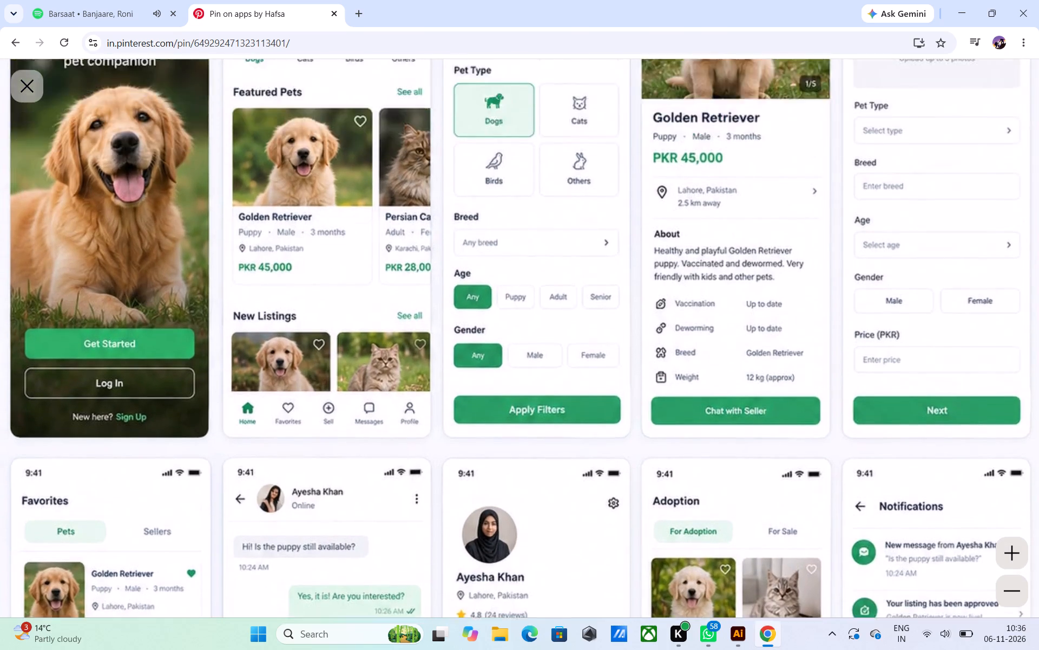
middle_drag(542, 523, 571, 496)
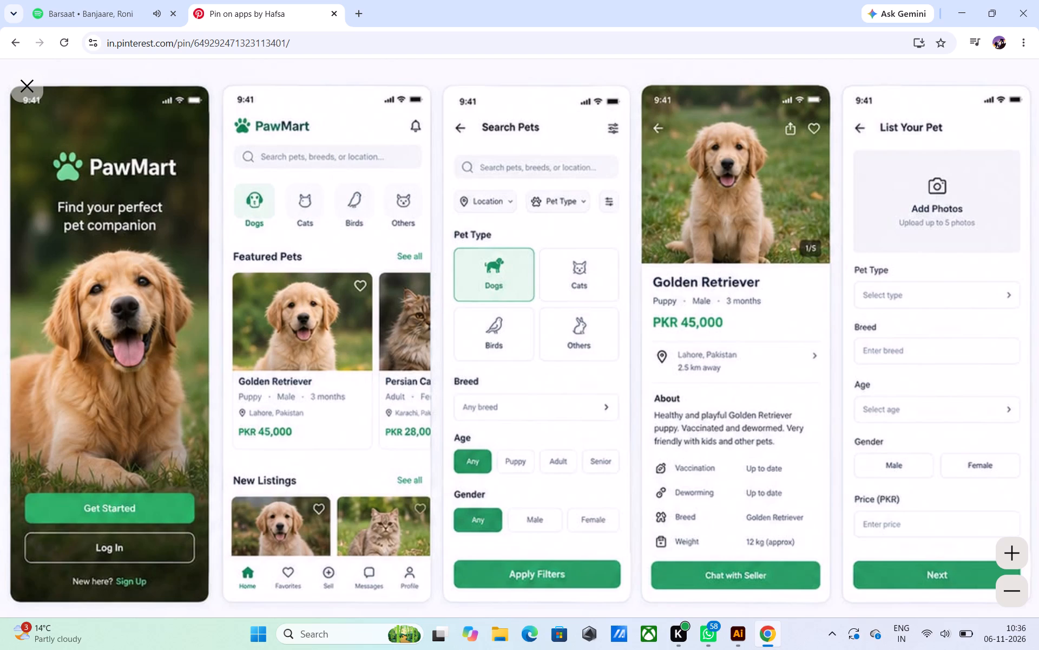
scroll(350, 411, down, 1)
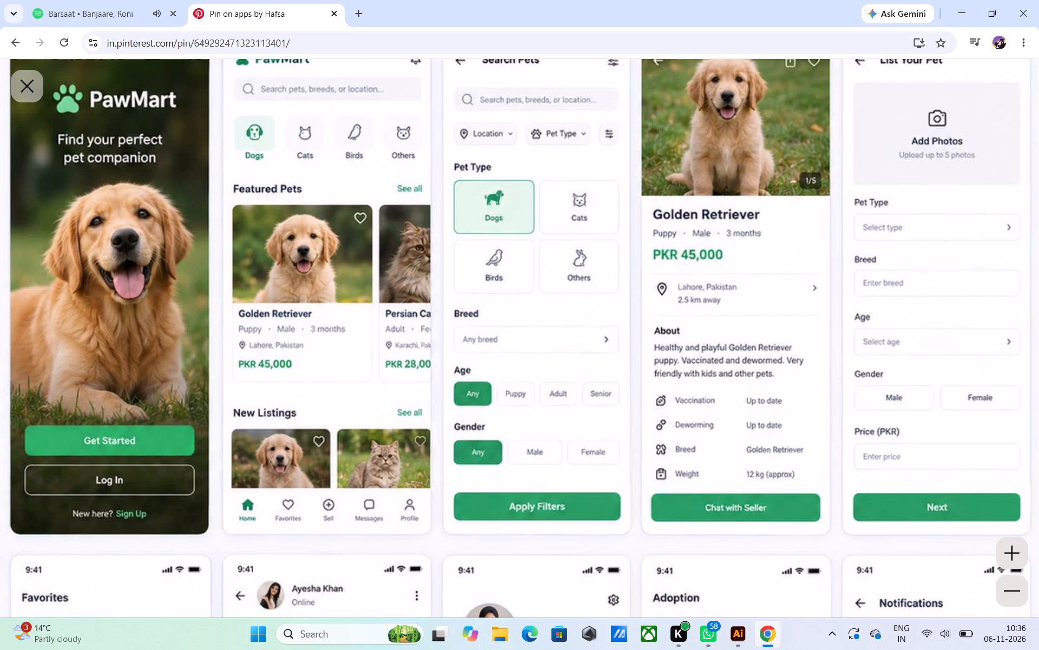
scroll(358, 434, up, 3)
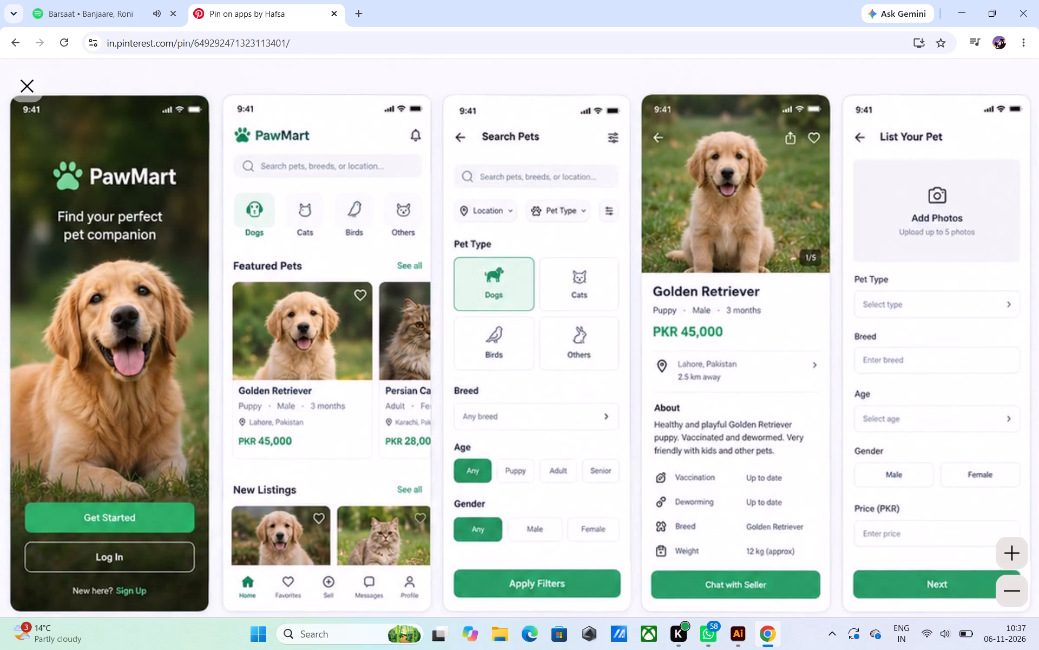
scroll(358, 427, up, 1)
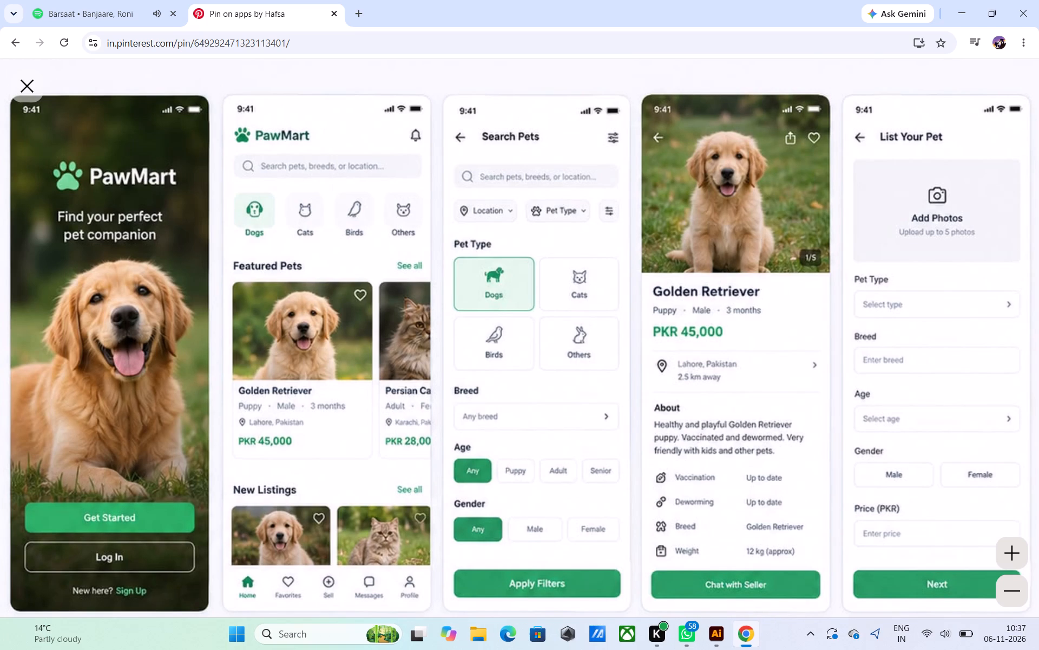
scroll(315, 346, up, 1)
click(17, 98)
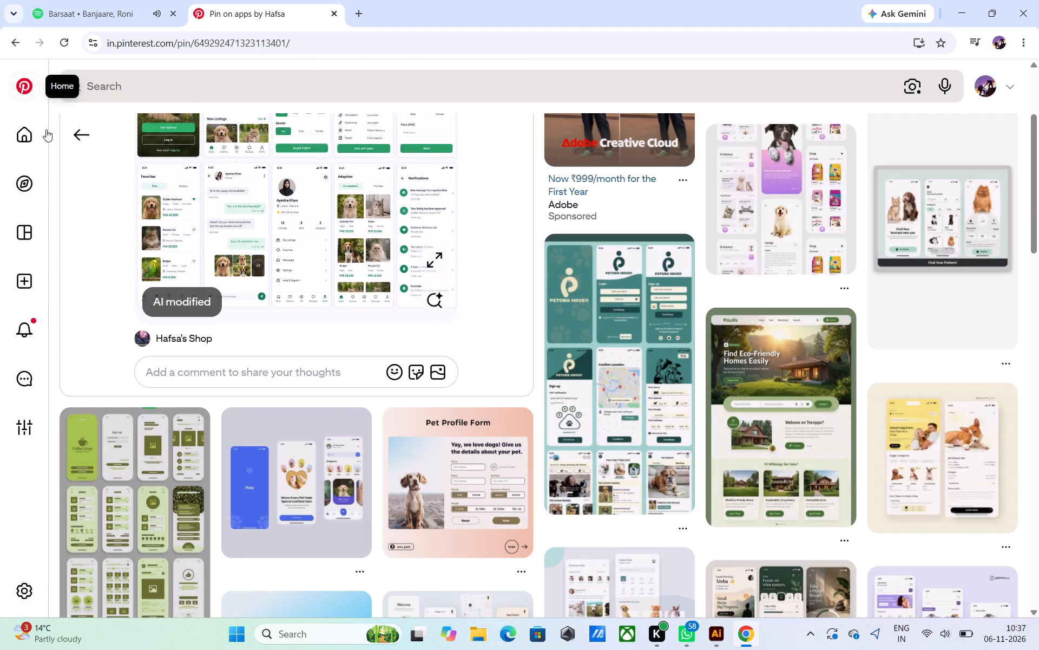
Browse the related pins below the PawMart pin for more pet app home screen references.
scroll(343, 441, down, 12)
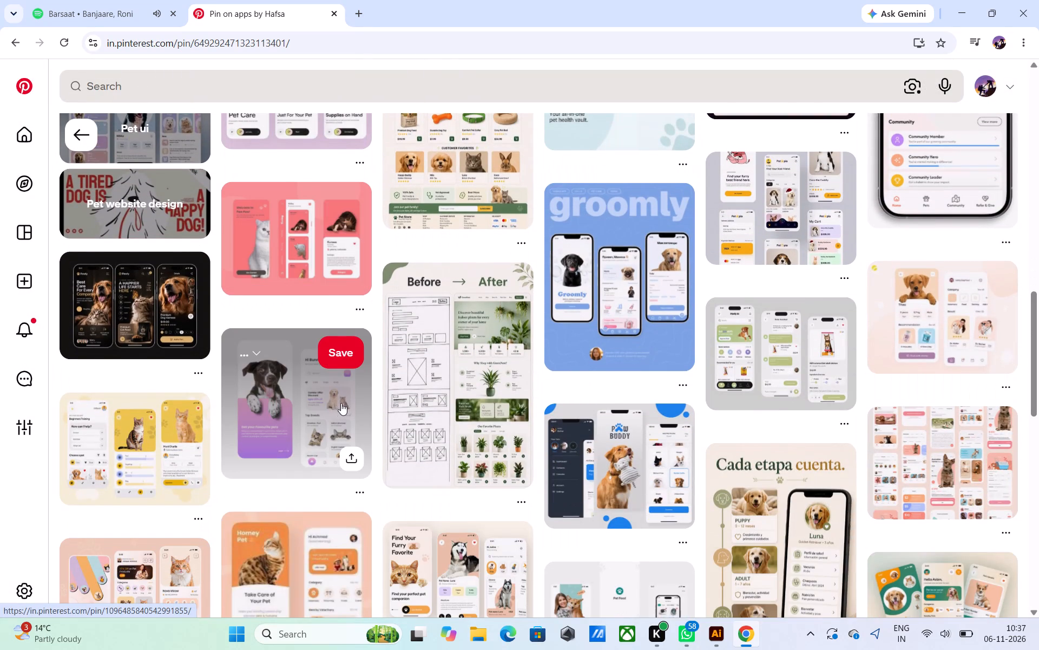
scroll(630, 442, down, 4)
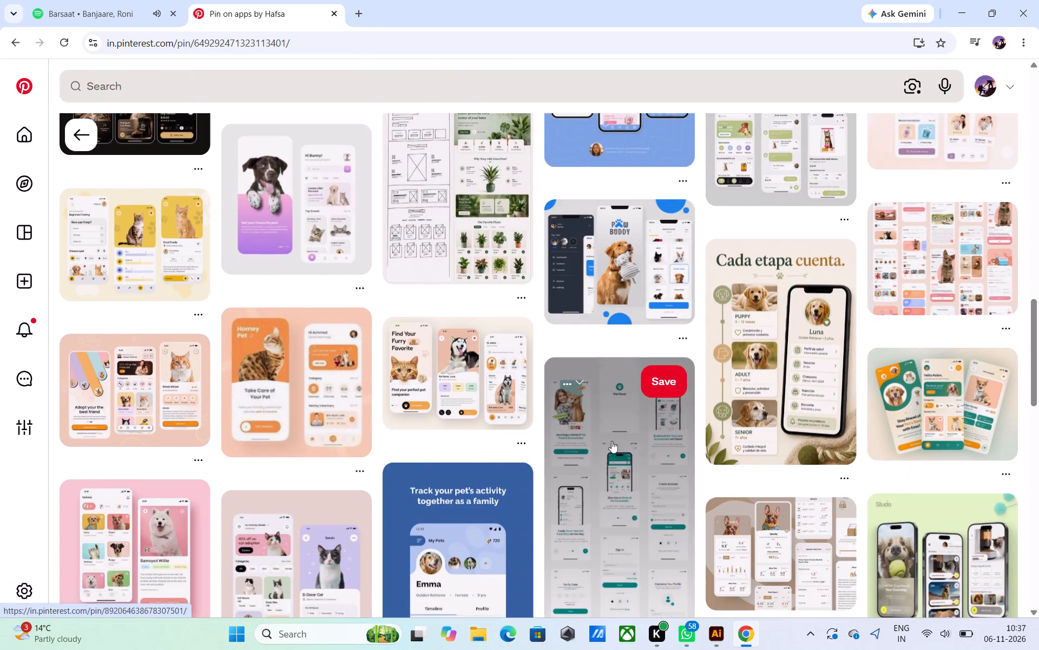
scroll(611, 441, down, 1)
scroll(573, 419, down, 8)
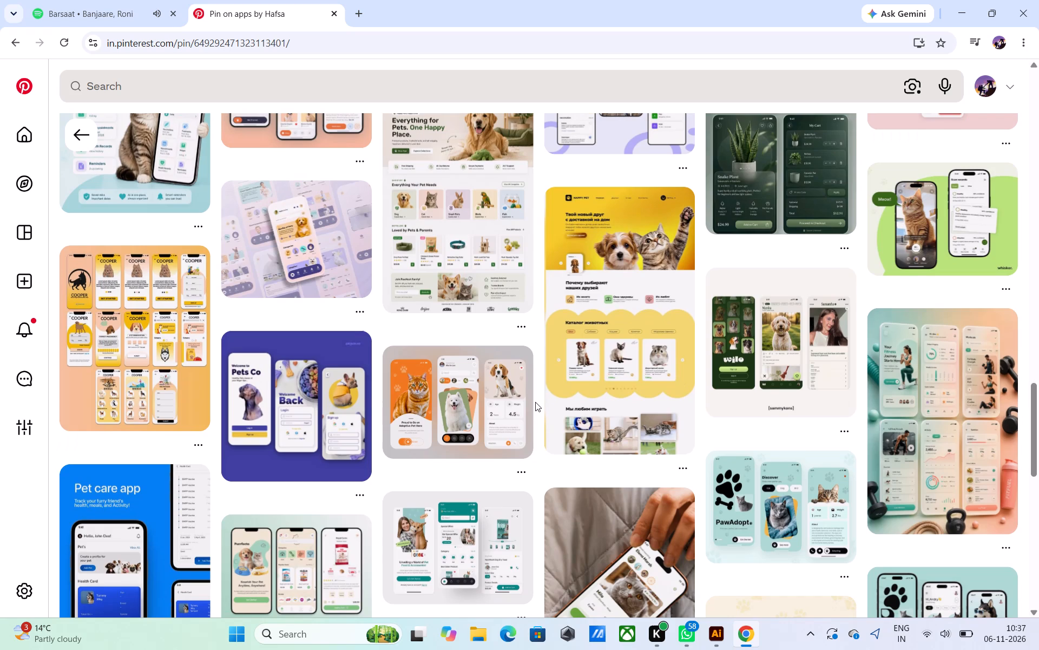
scroll(534, 402, down, 1)
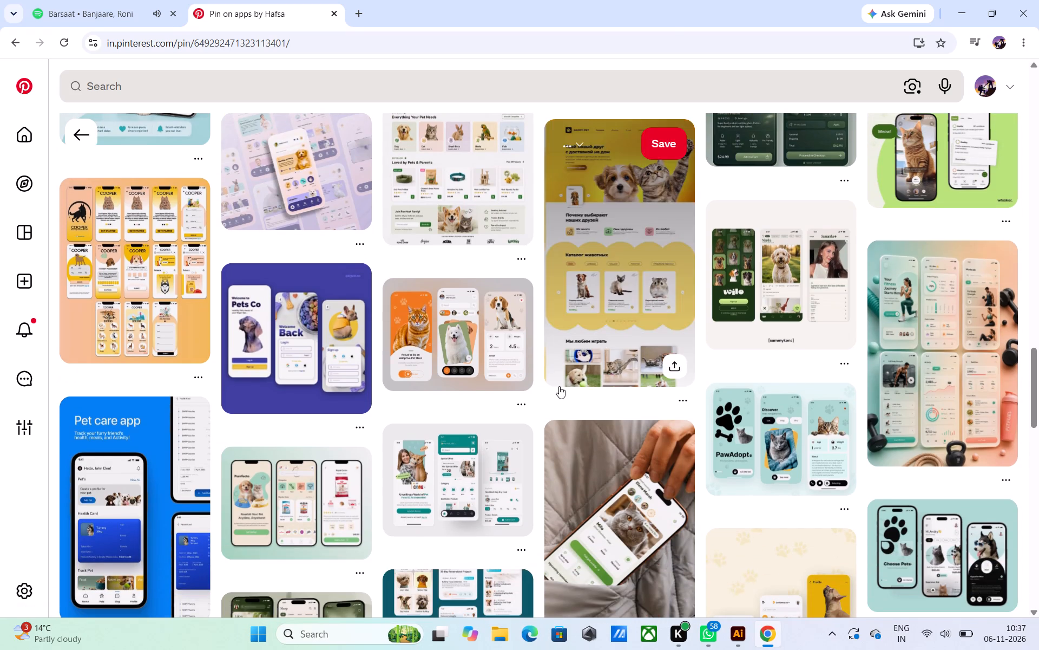
scroll(479, 400, down, 8)
scroll(471, 399, up, 2)
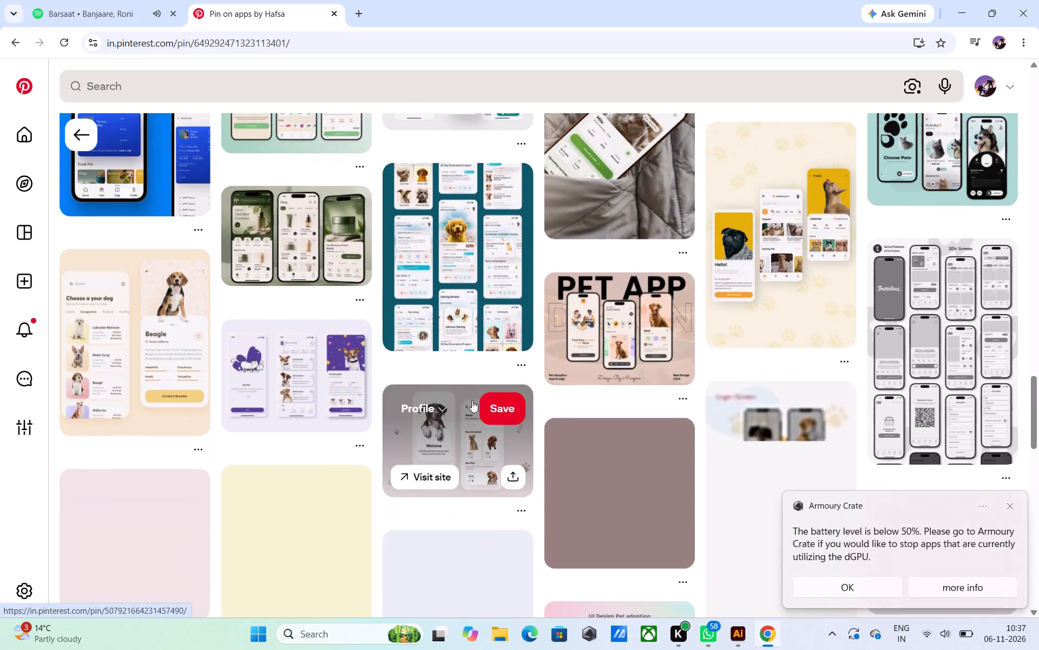
scroll(471, 400, up, 10)
scroll(294, 291, up, 20)
scroll(294, 291, up, 5)
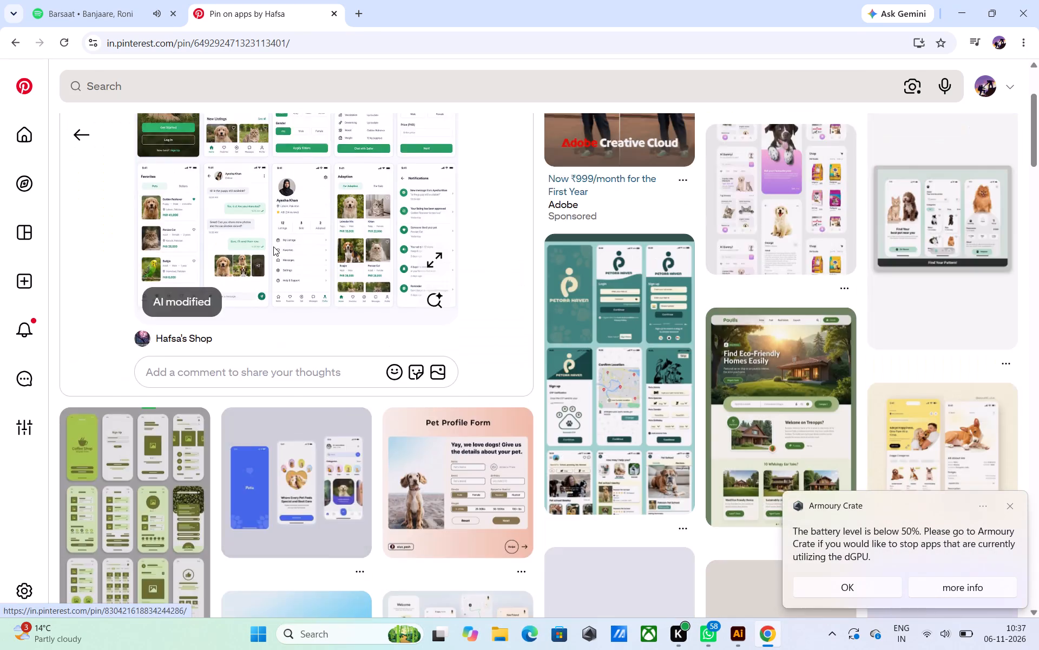
Return from the PawMart pin to the search results and browse further pet app designs for dashboard references.
scroll(273, 246, up, 8)
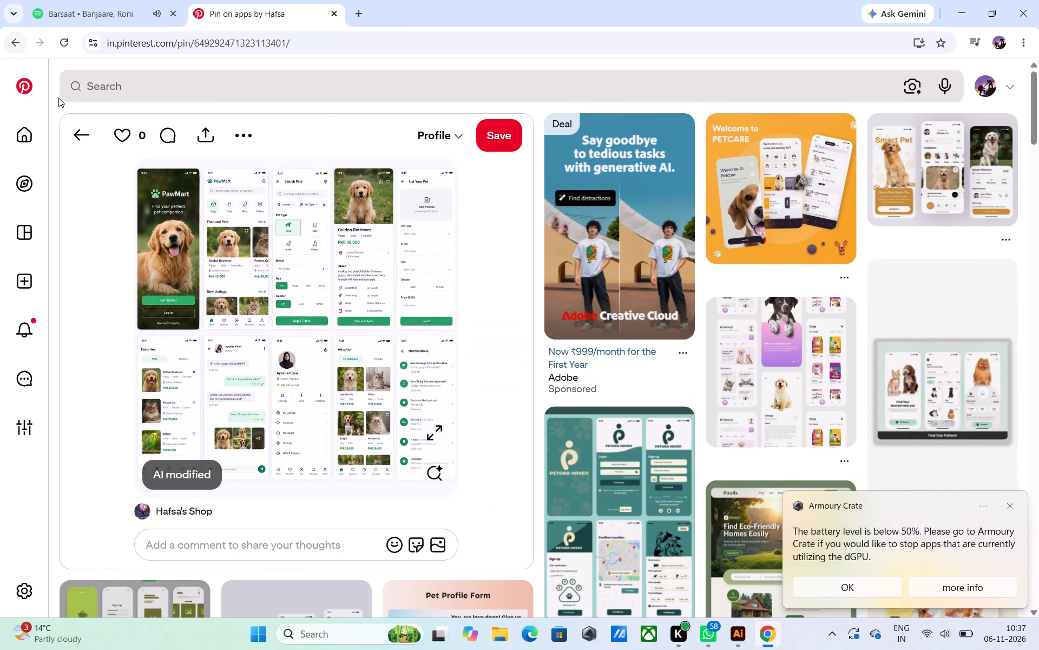
click(84, 138)
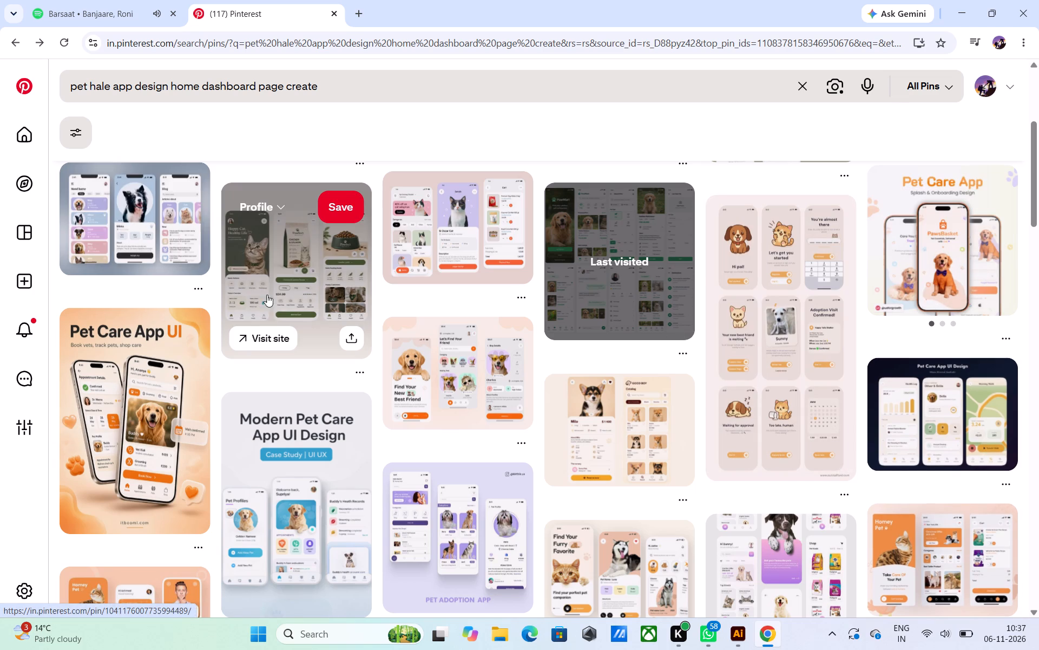
scroll(273, 305, down, 3)
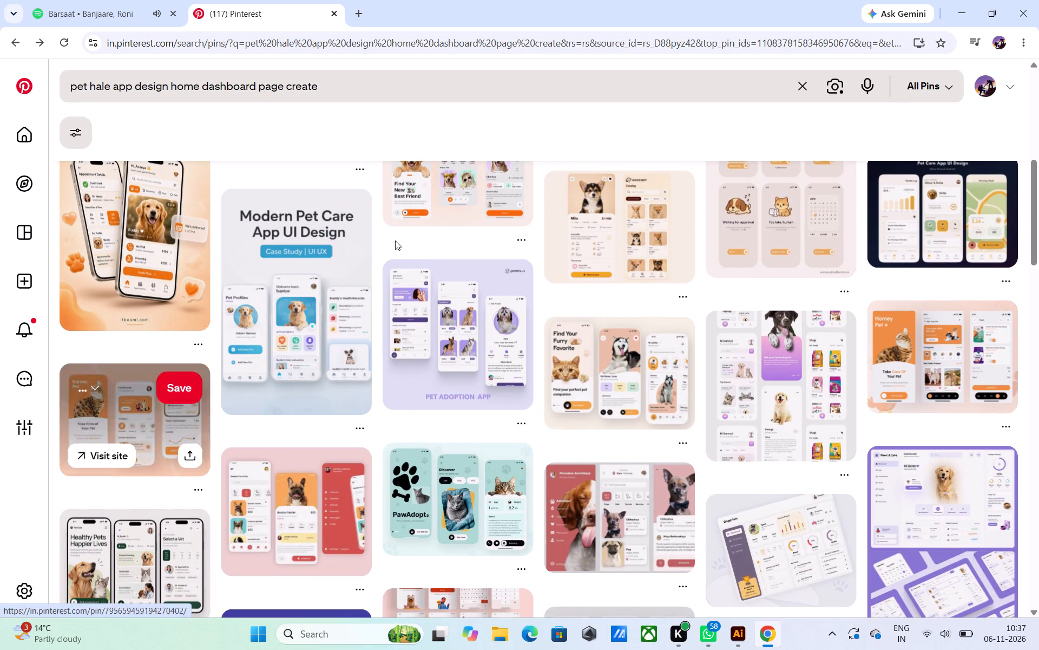
scroll(288, 362, down, 4)
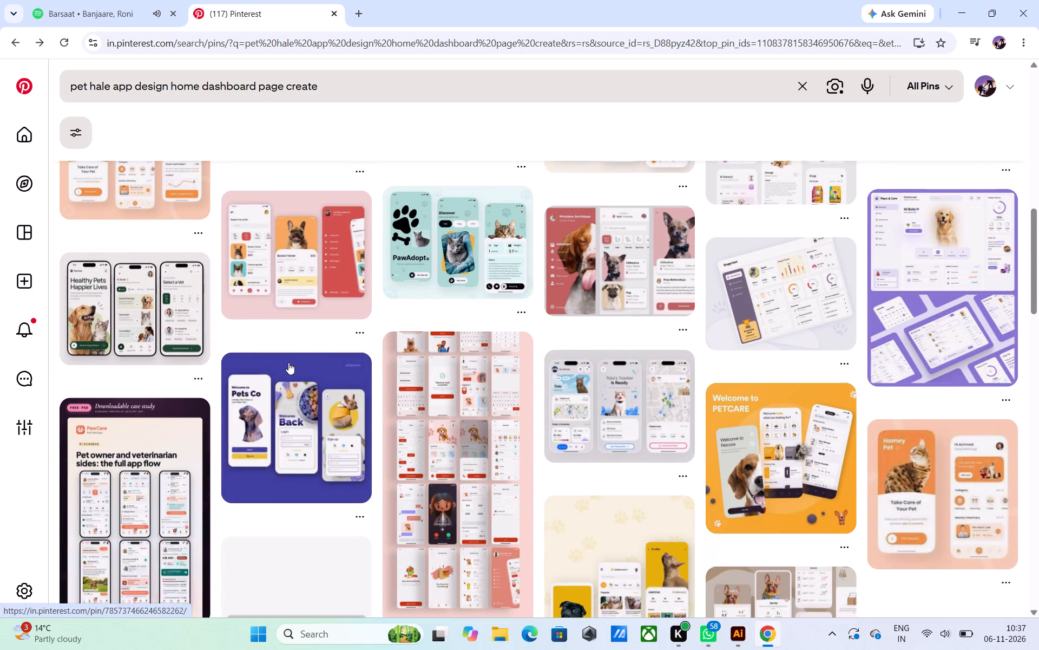
Open the PawCare "Healthy Pets Happier Lives" pin from the results and examine its welcome, home and vet selection screens enlarged.
click(128, 323)
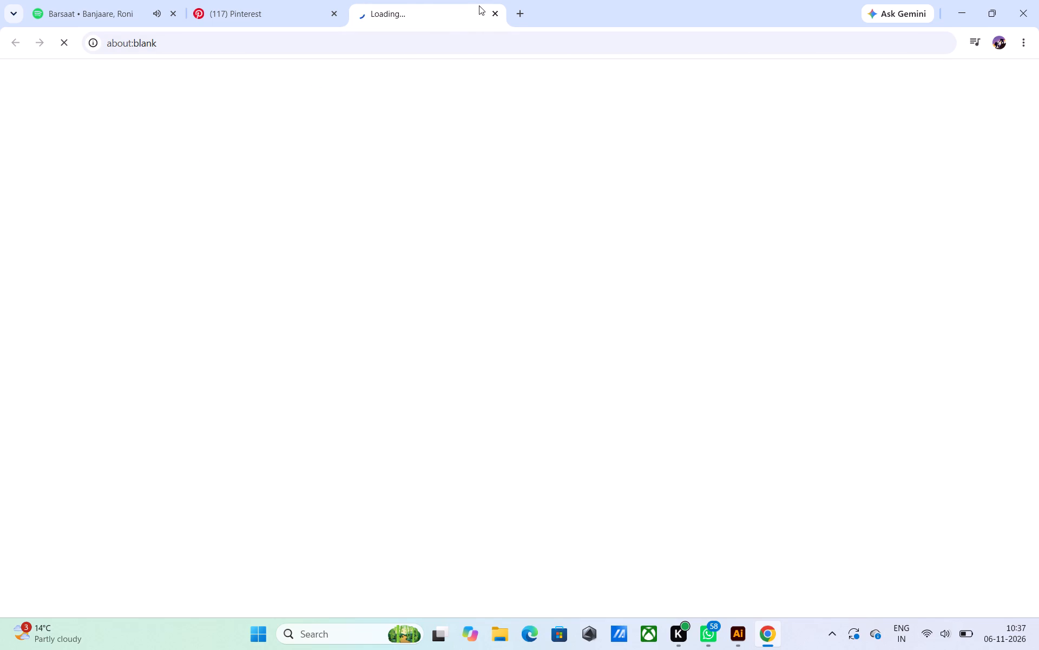
click(495, 13)
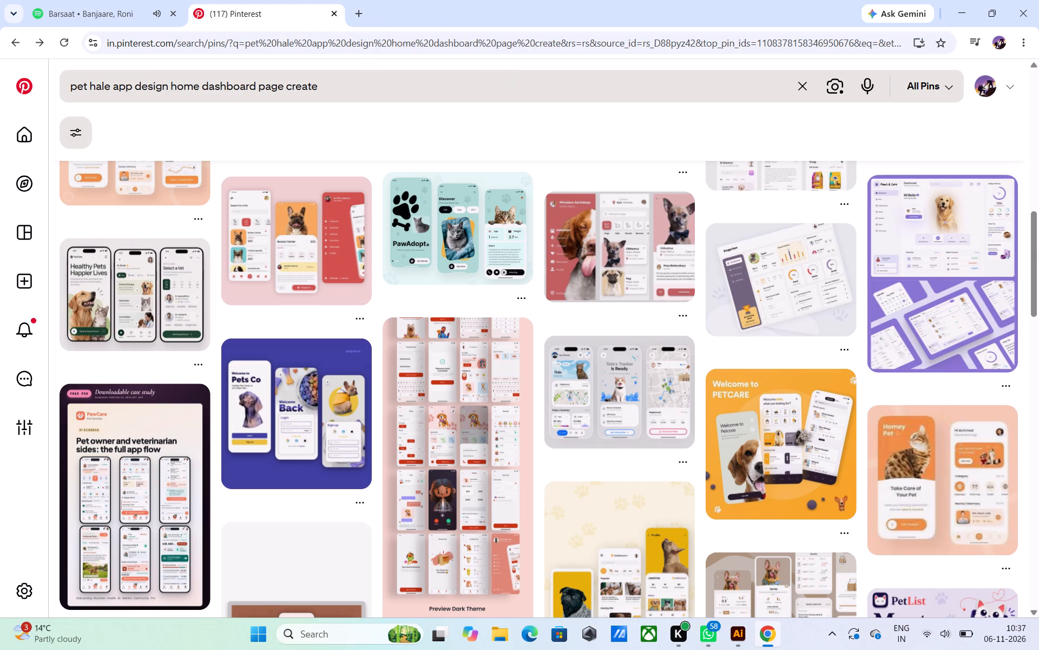
click(156, 303)
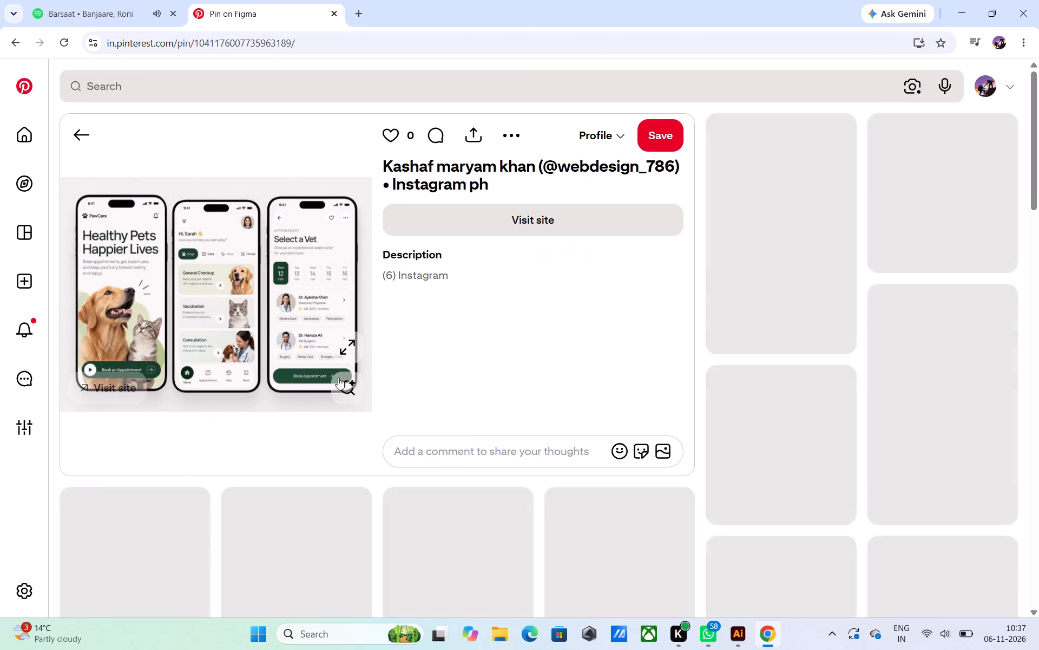
click(352, 346)
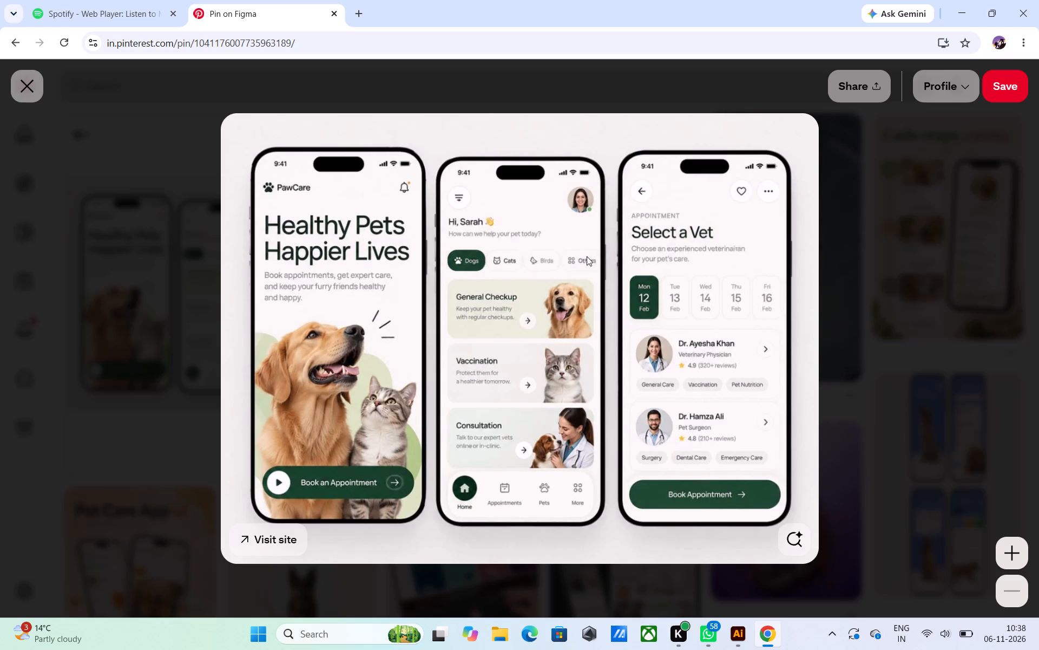
scroll(510, 314, down, 1)
scroll(501, 322, up, 1)
Enlarge the PawCare pin image and examine its welcome, home and Select a Vet screens.
click(969, 133)
click(136, 336)
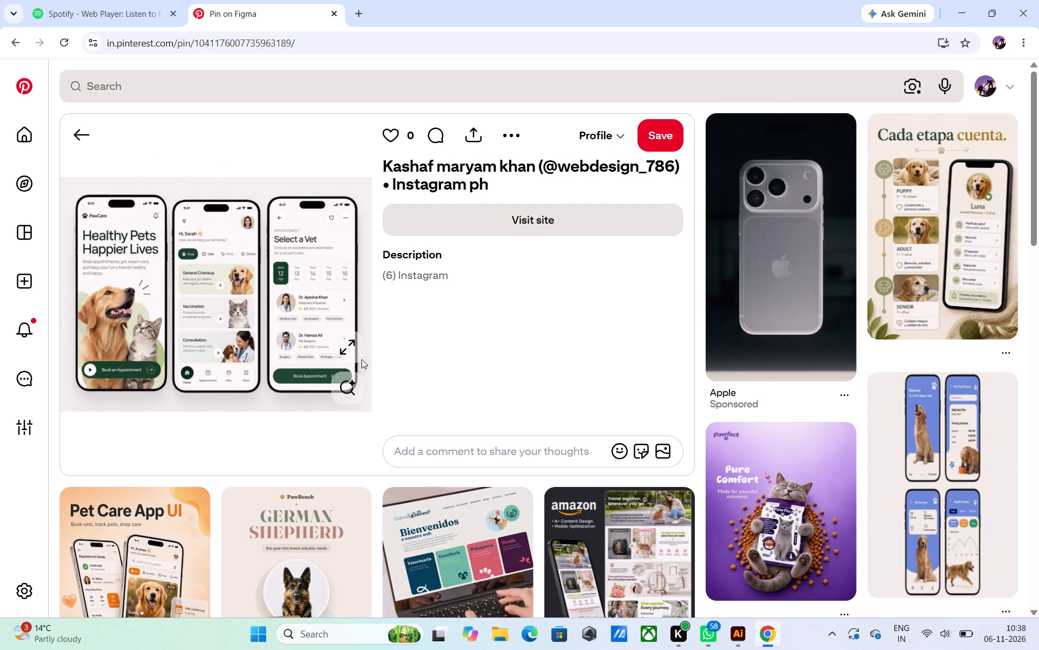
click(347, 338)
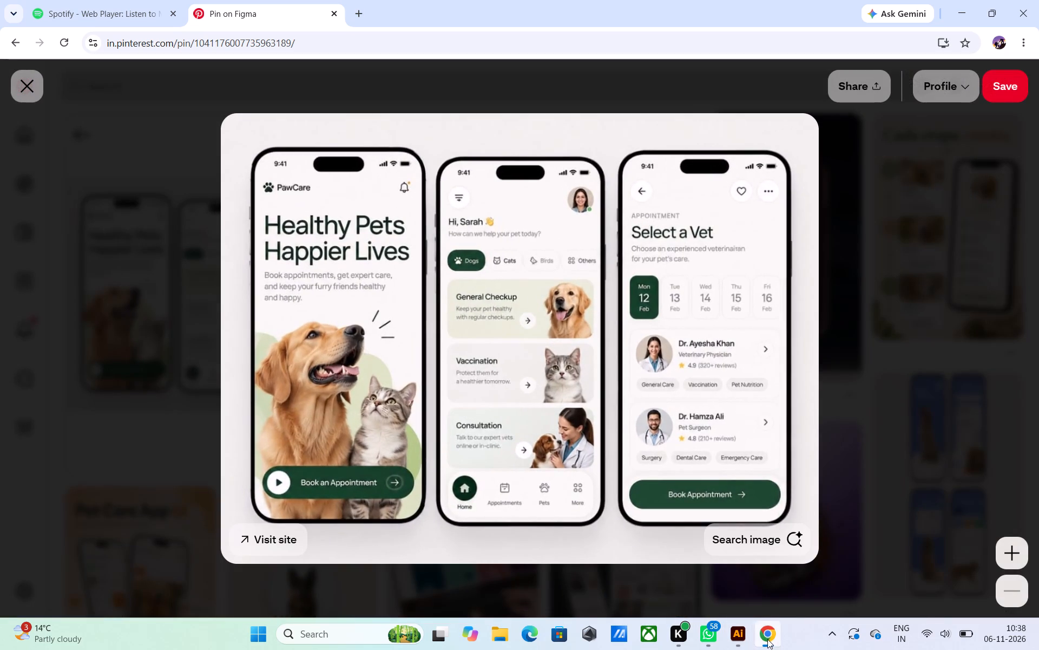
Switch to the Spotify tab in Chrome and play Khat from Recommended for today.
click(768, 639)
click(764, 632)
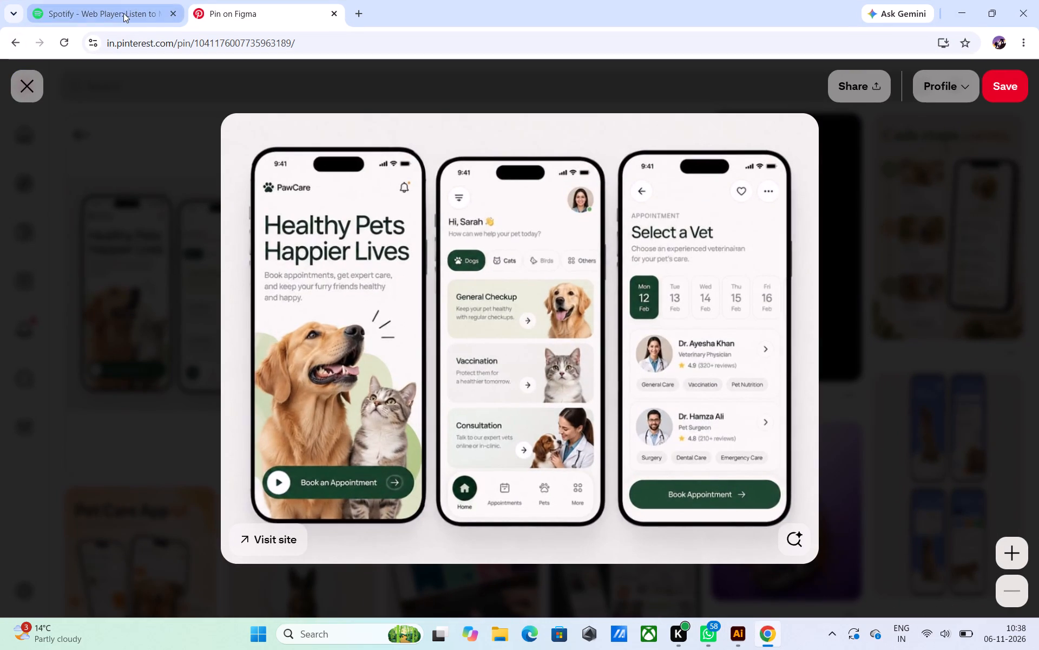
click(122, 12)
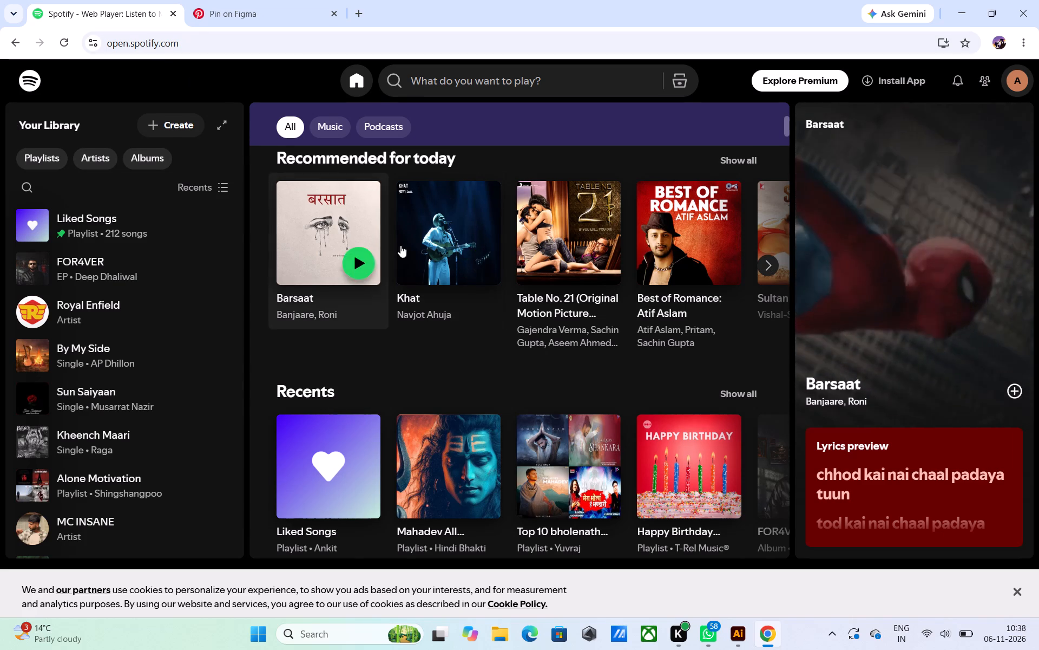
click(480, 264)
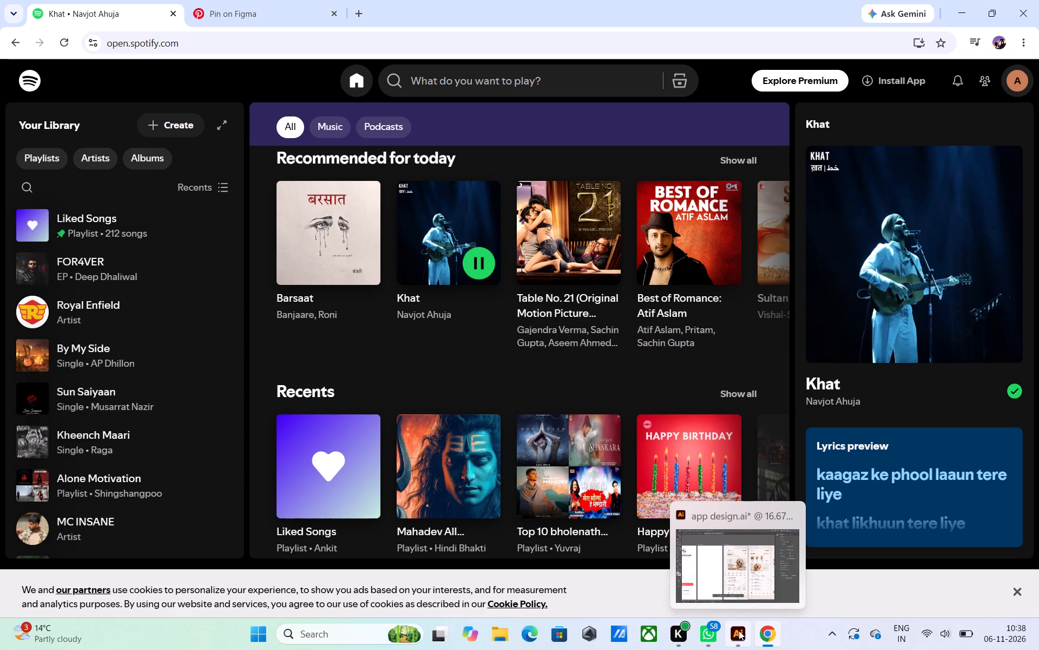
Glance at Artboard 4 in Illustrator, return to Pinterest to study the enlarged PawCare screens, and browse the related pins below.
click(739, 630)
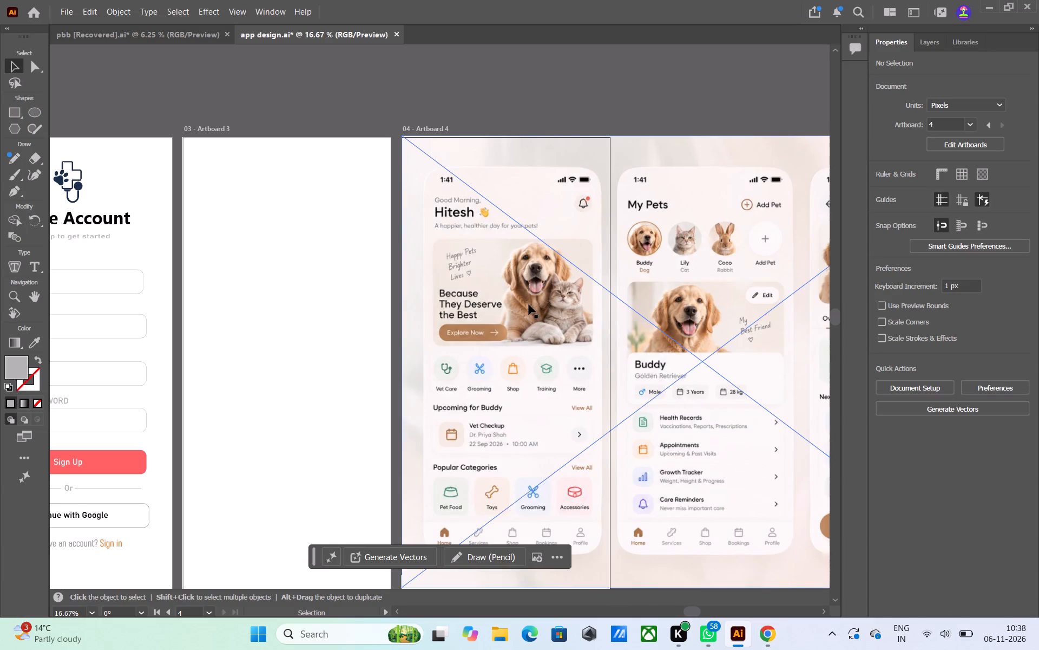
click(753, 630)
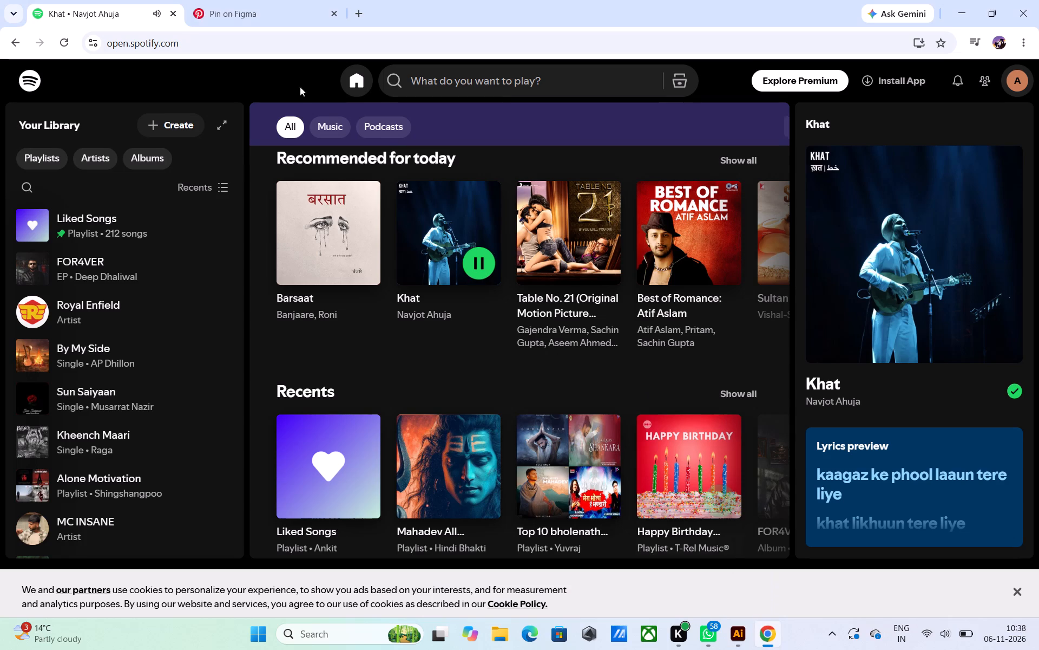
click(225, 14)
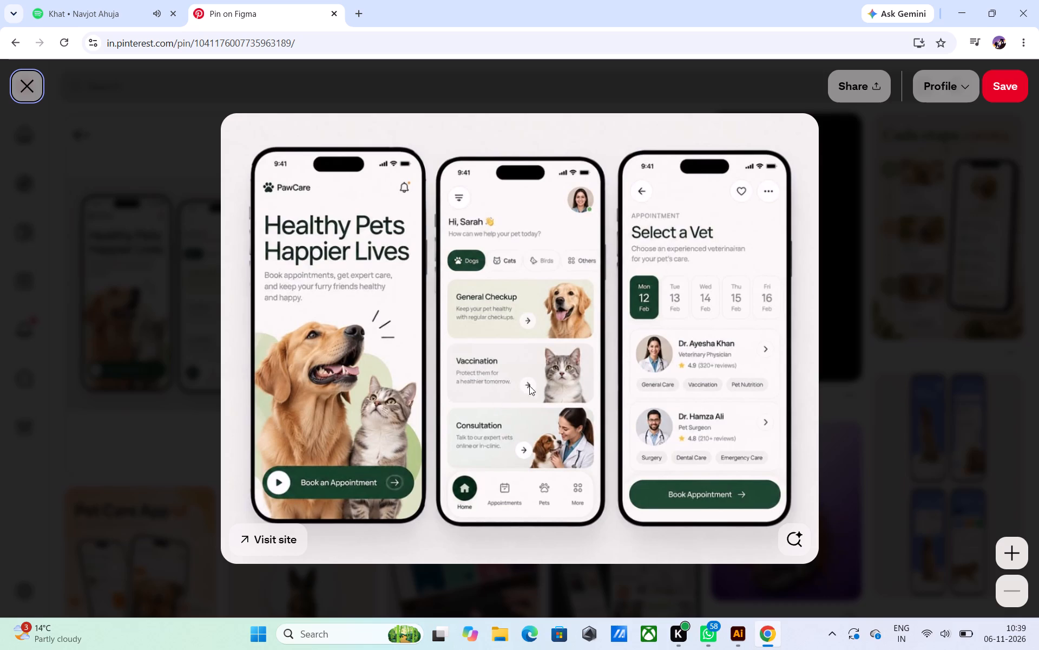
click(36, 76)
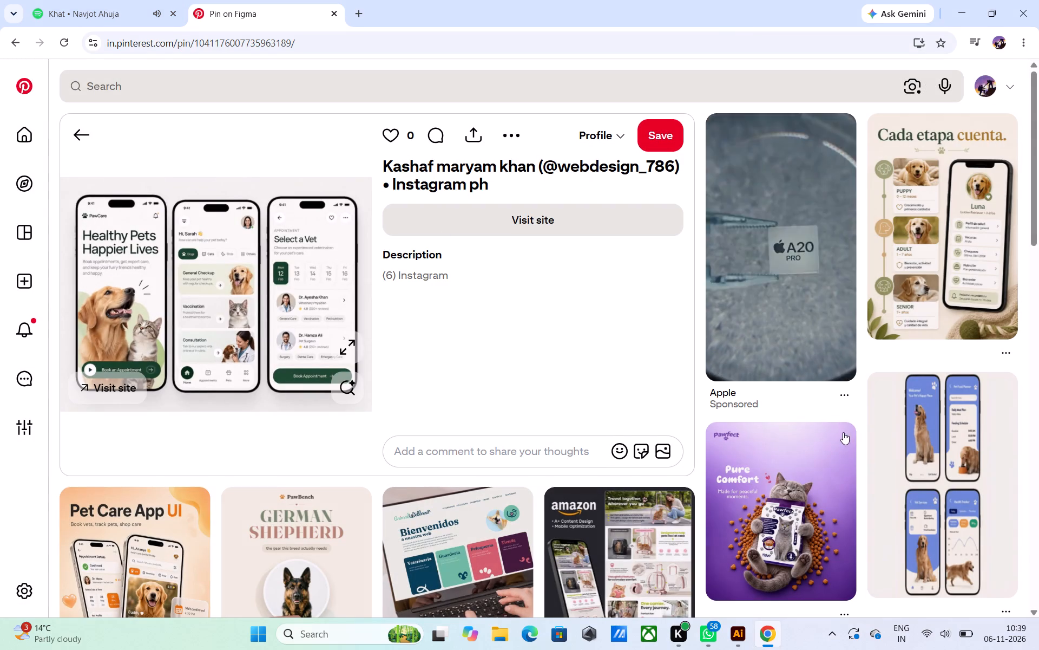
scroll(843, 435, down, 3)
scroll(293, 360, down, 3)
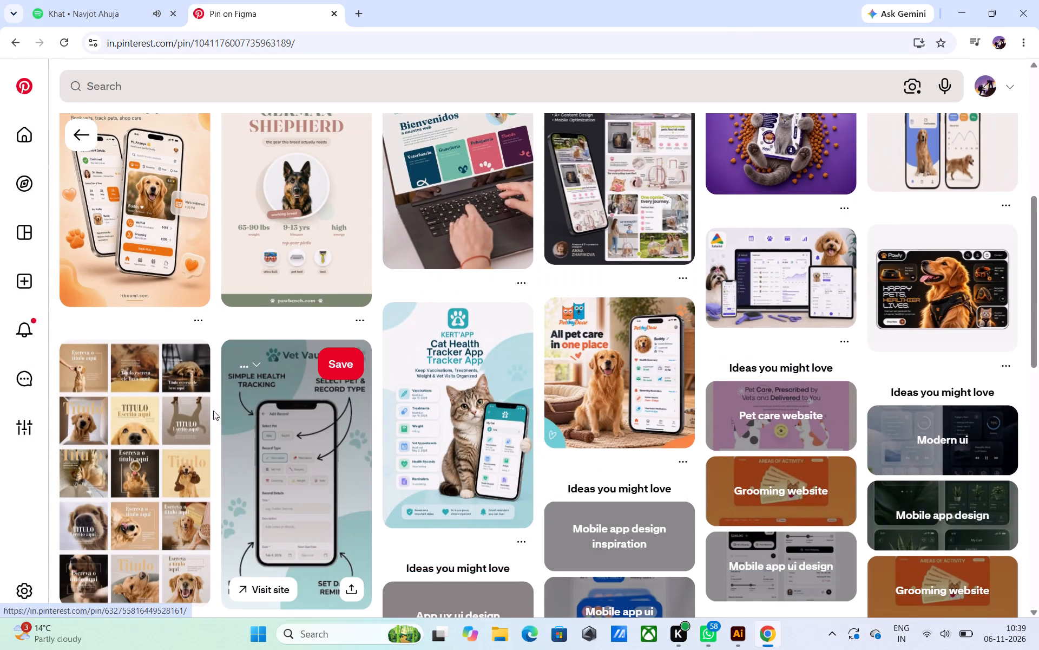
scroll(295, 440, down, 2)
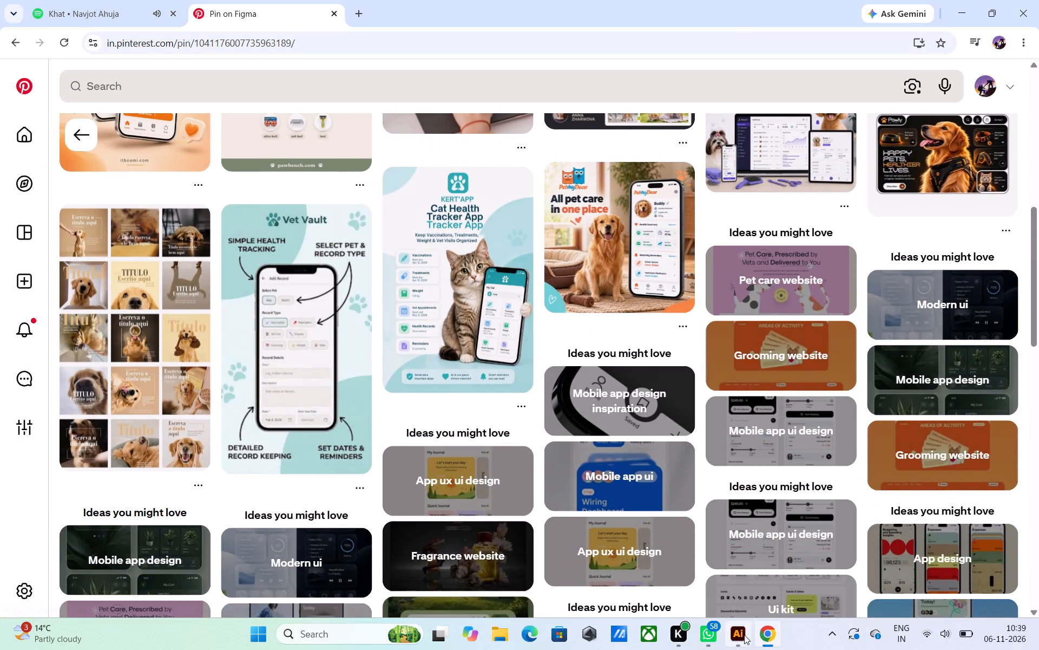
Switch to Illustrator and examine the home screen reference on Artboard 4 up close, beside the empty Artboard 3.
click(745, 635)
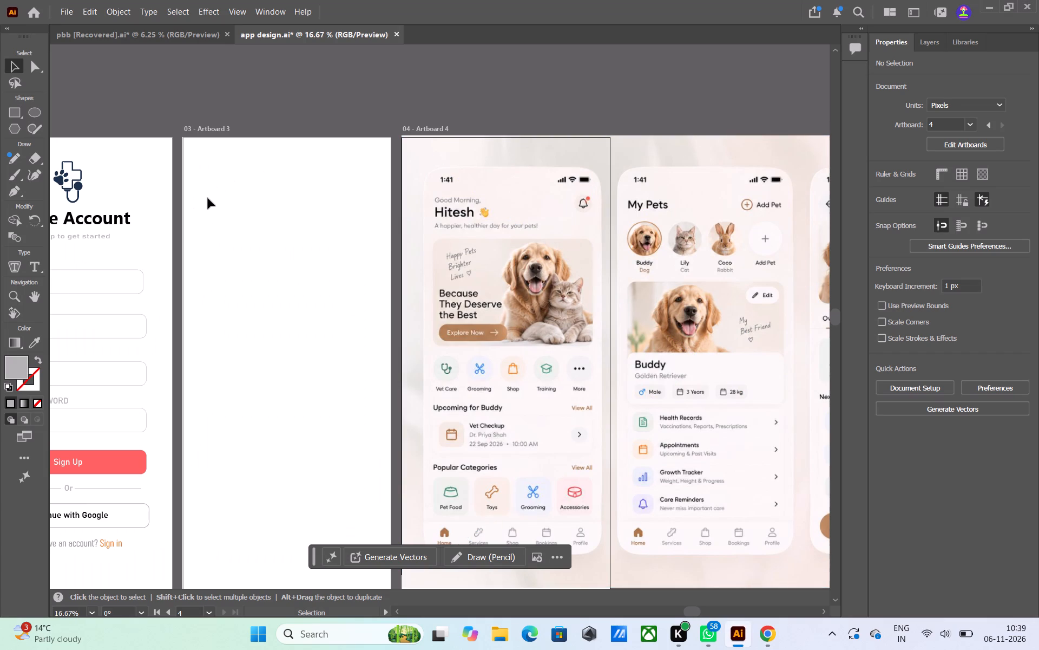
alt+scroll(242, 196, up, 4)
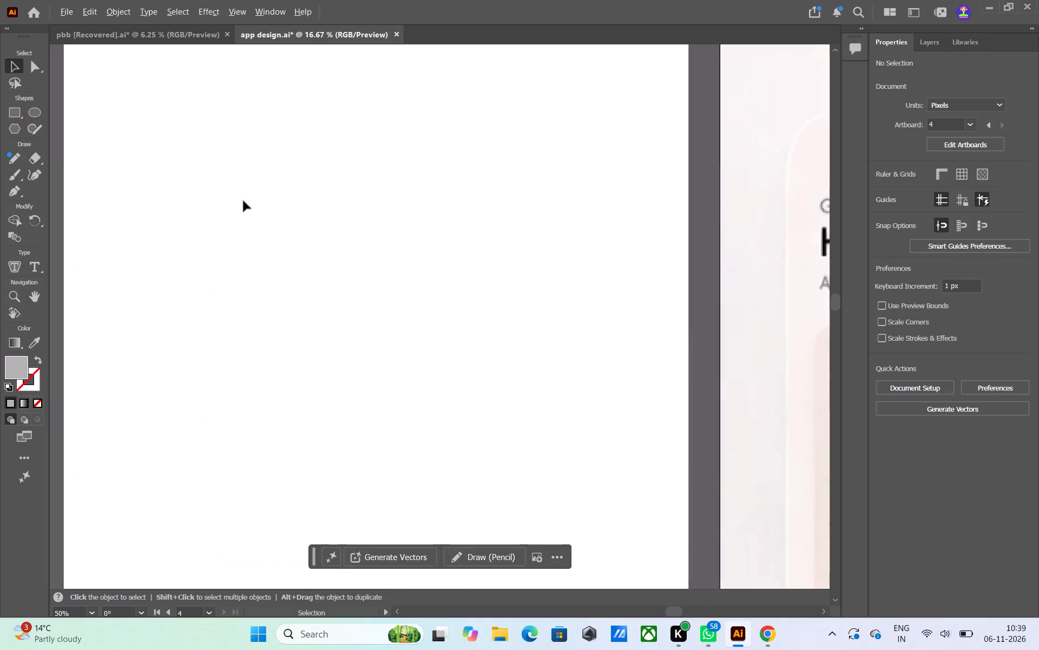
alt+scroll(244, 201, down, 2)
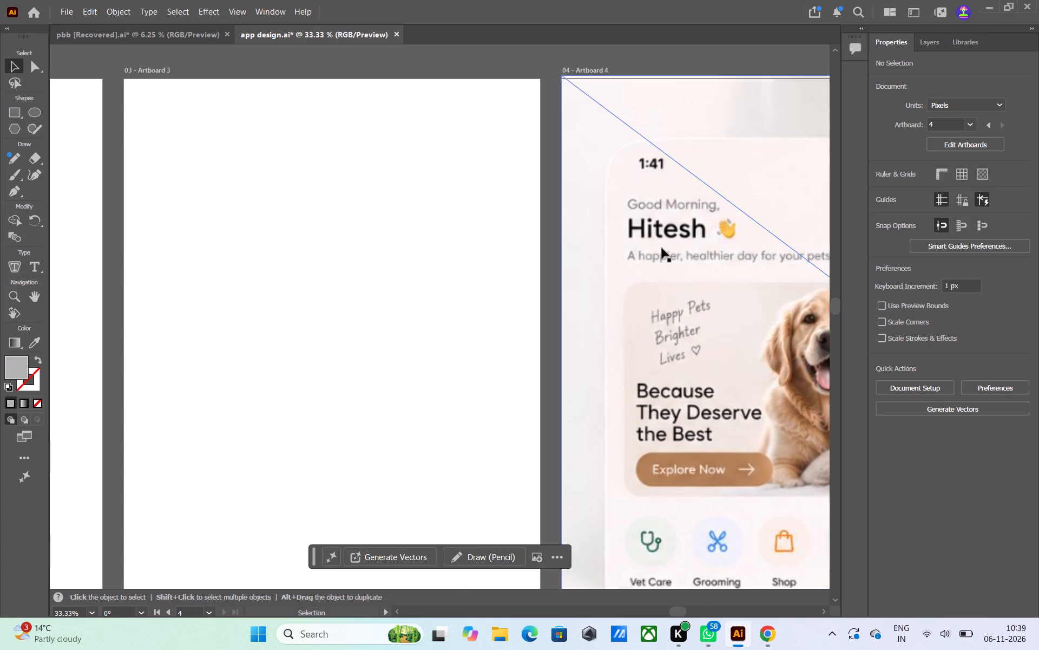
middle_drag(662, 247, 363, 219)
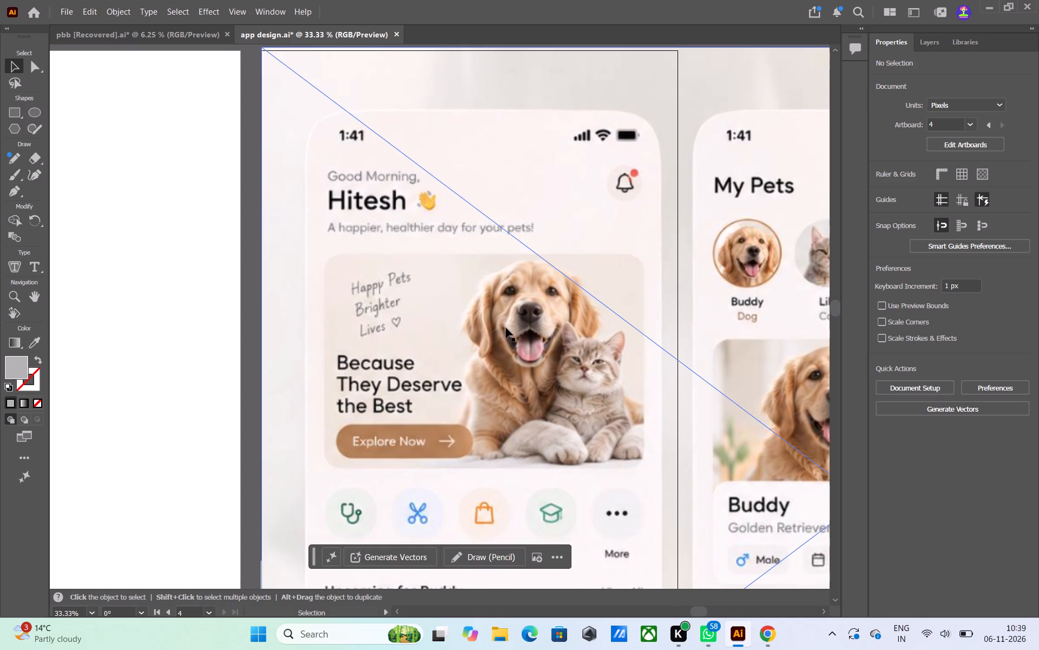
scroll(506, 323, down, 1)
scroll(506, 309, up, 1)
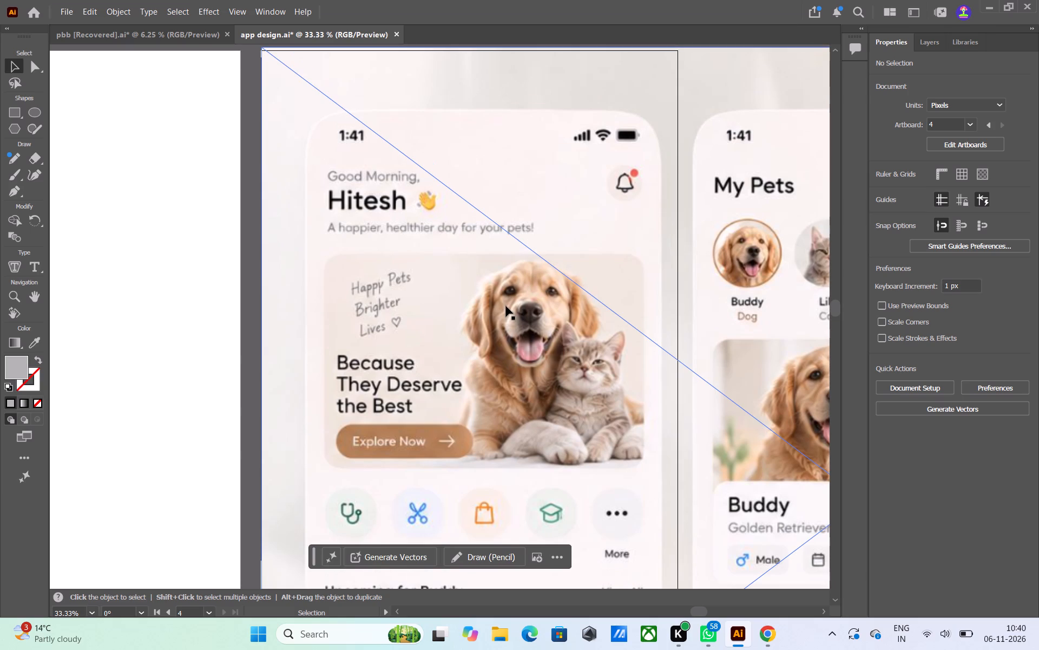
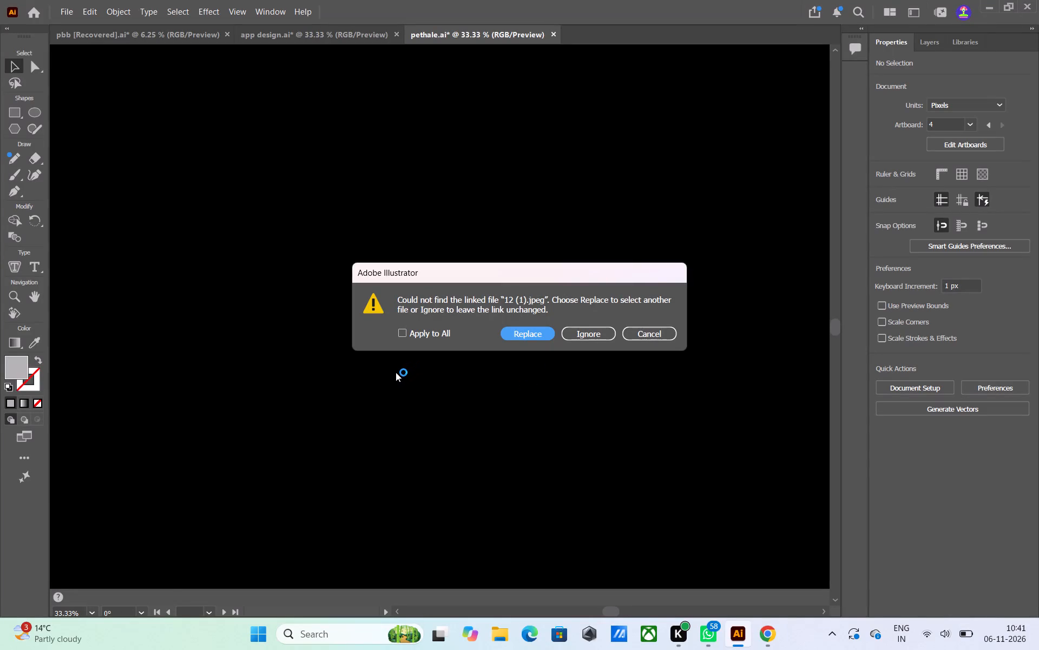
Cancel opening pethale.ai with its missing linked file "12 (1).jpeg" and return to the empty Artboard 3 in app design.ai.
click(665, 333)
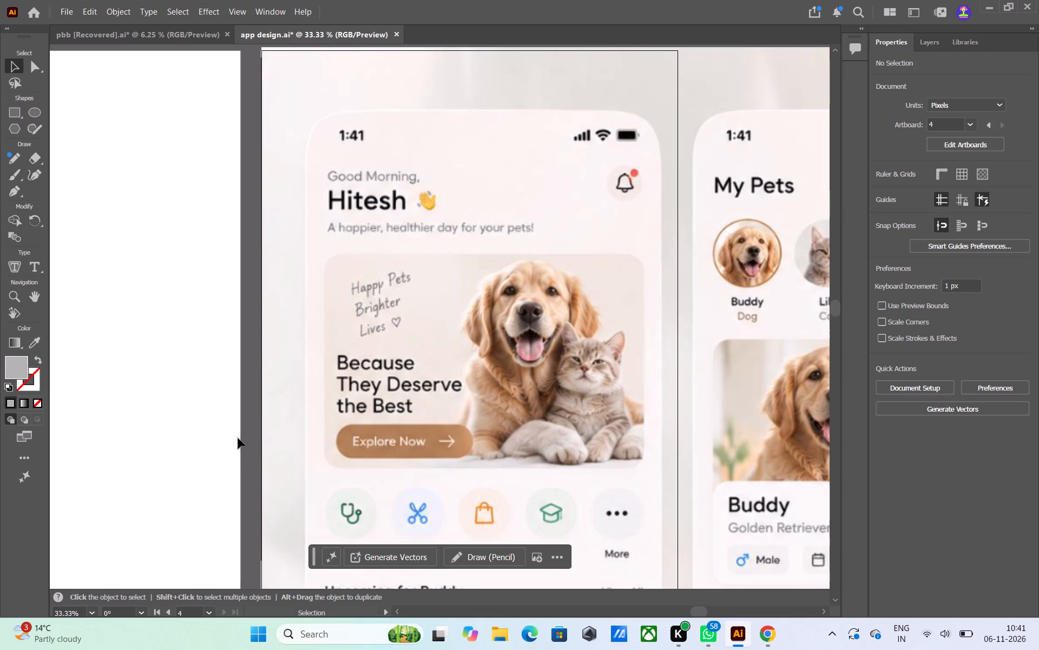
middle_drag(240, 432, 668, 515)
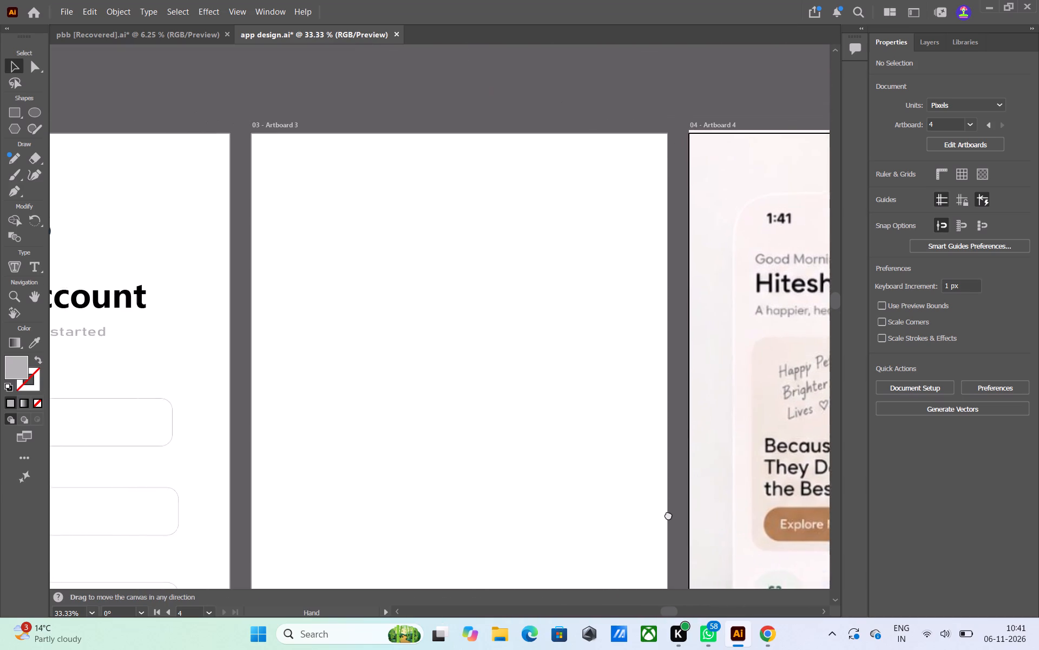
middle_drag(668, 515, 645, 476)
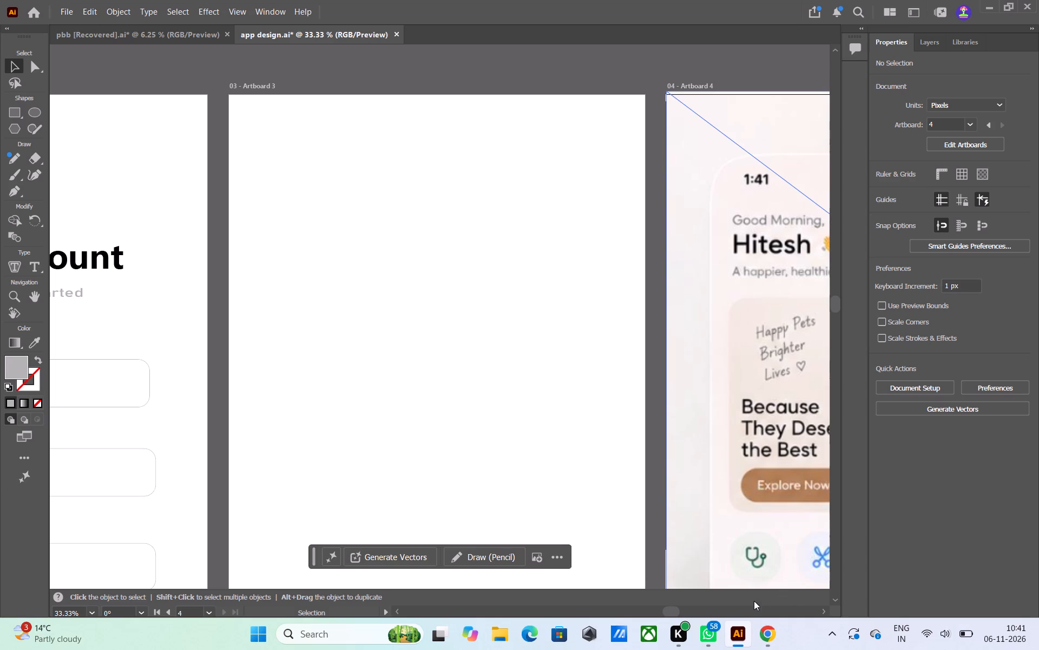
Switch to Pinterest in Chrome and search for "search icon".
click(768, 631)
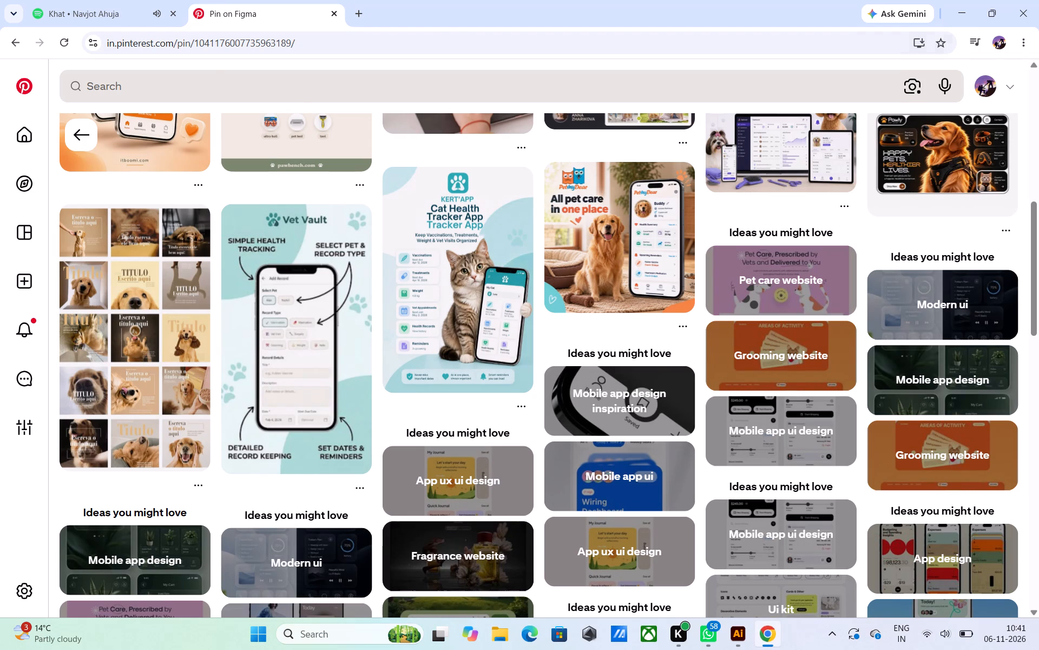
click(206, 81)
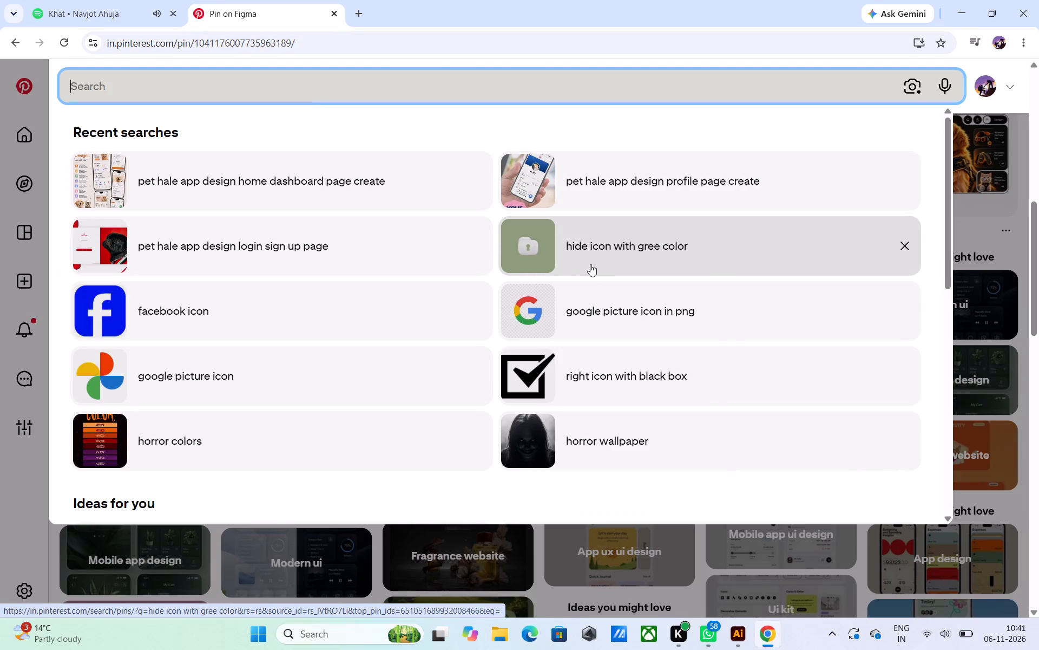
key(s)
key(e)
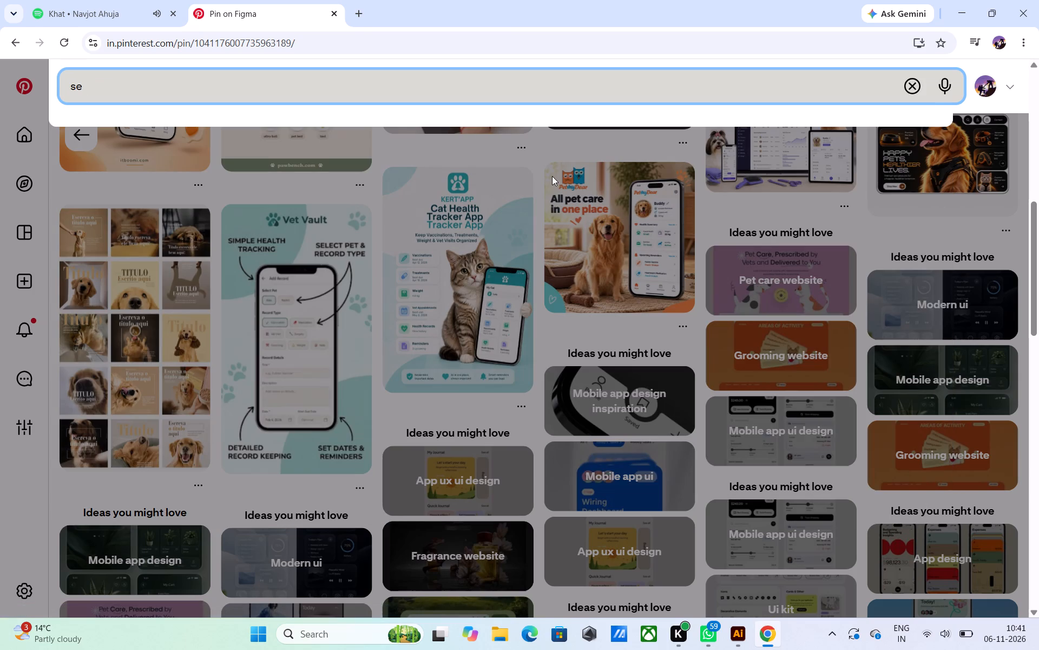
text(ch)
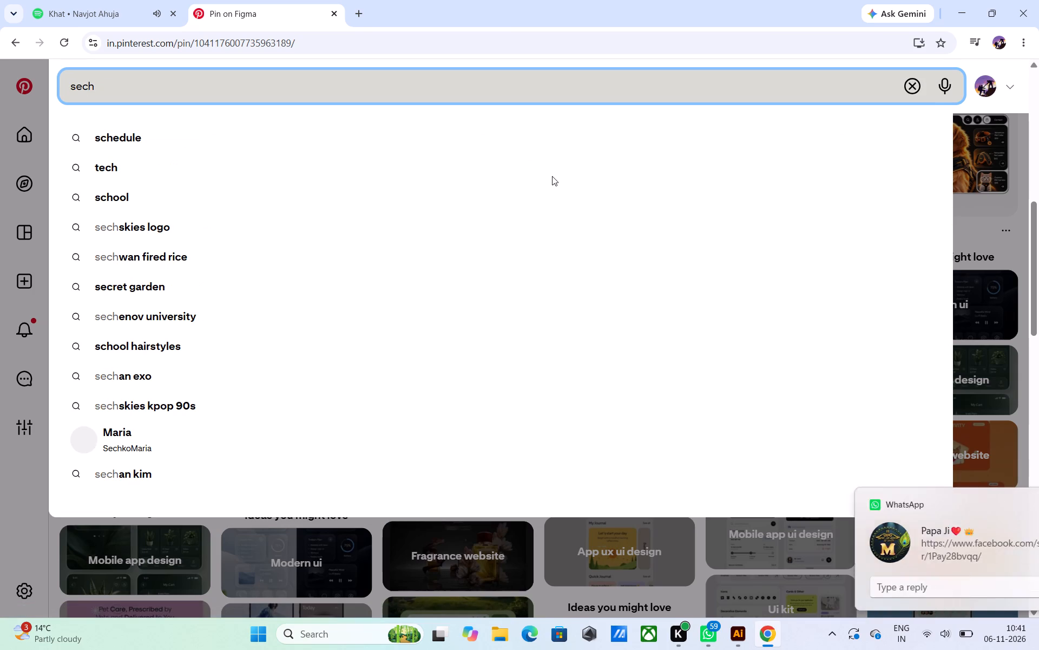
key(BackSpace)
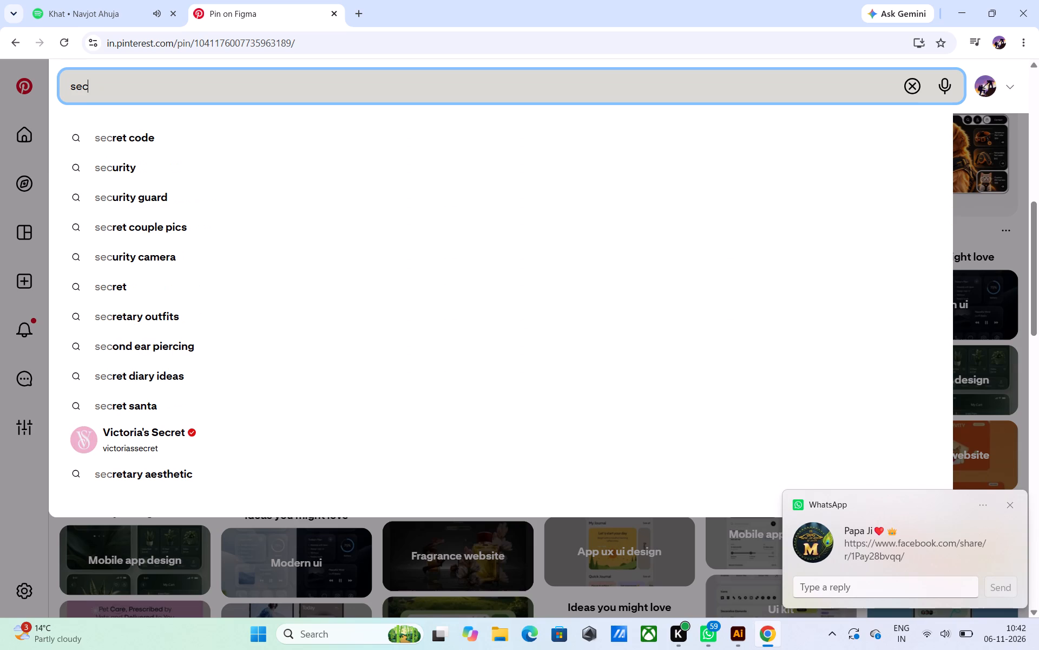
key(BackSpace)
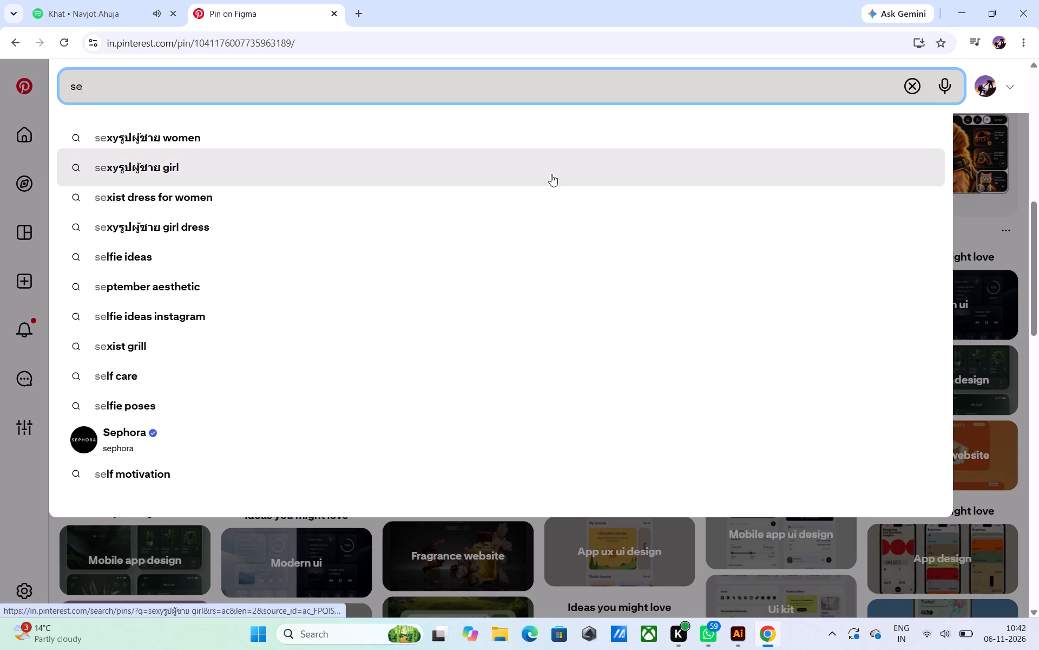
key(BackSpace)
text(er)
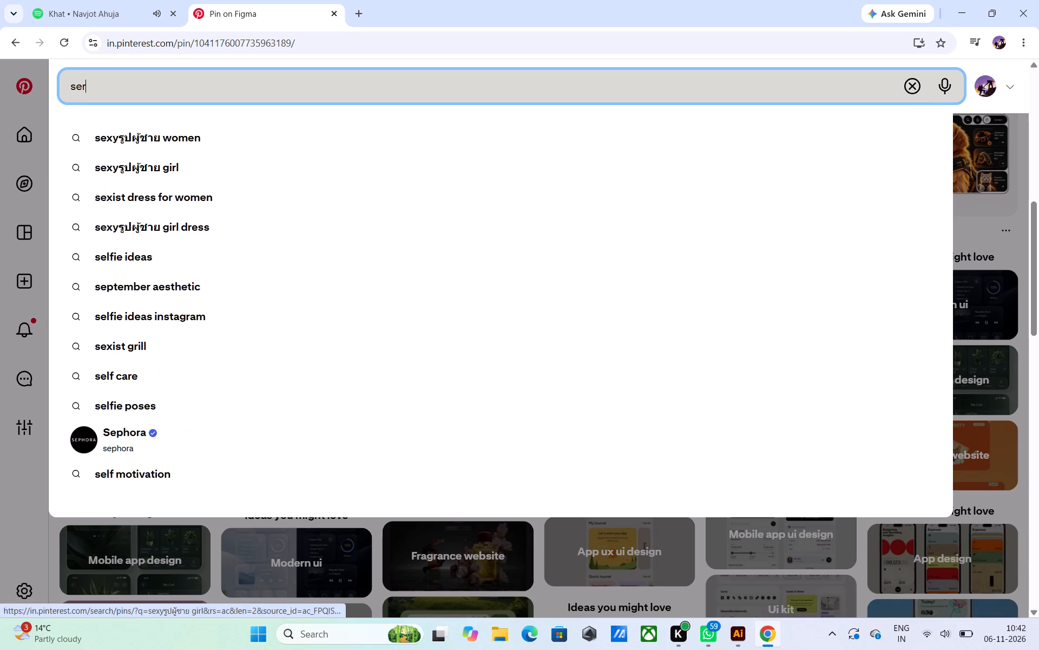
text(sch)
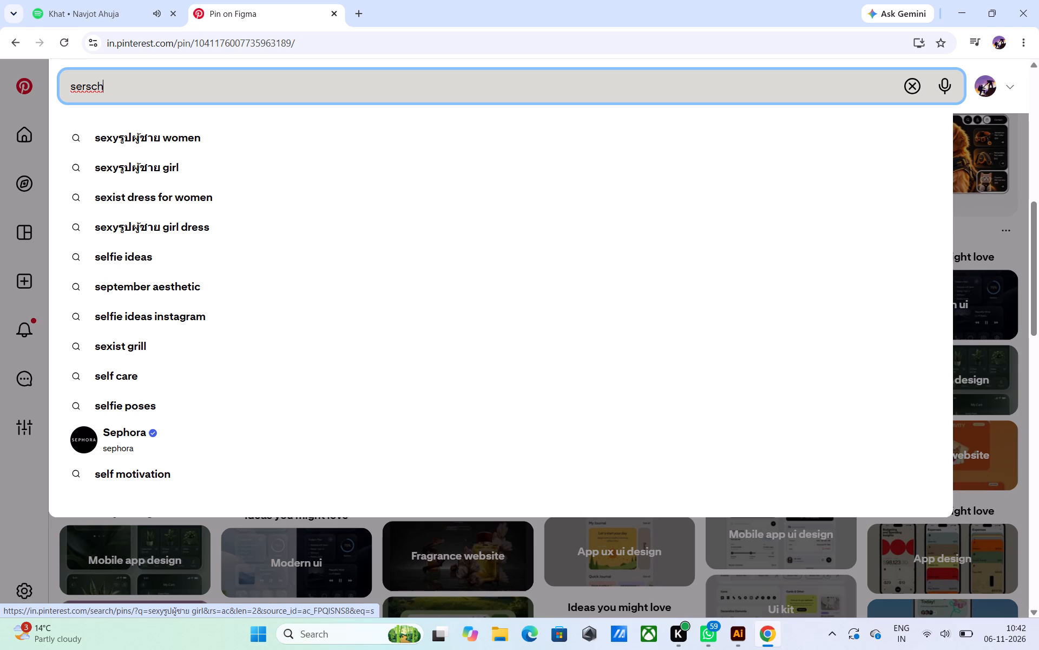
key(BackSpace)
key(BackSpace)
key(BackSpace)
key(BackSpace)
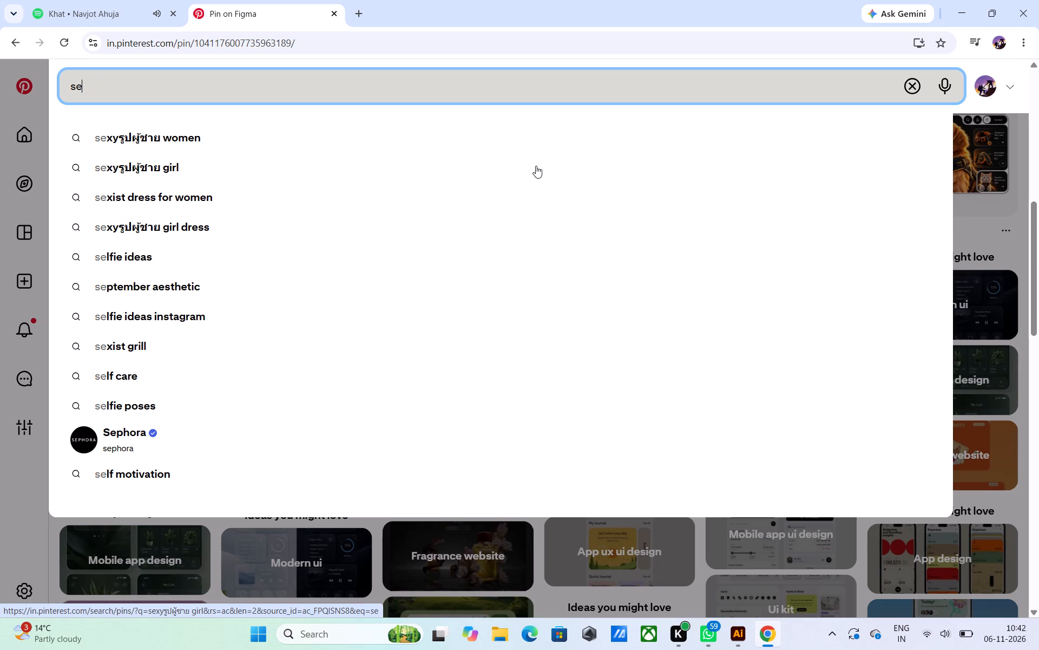
click(356, 10)
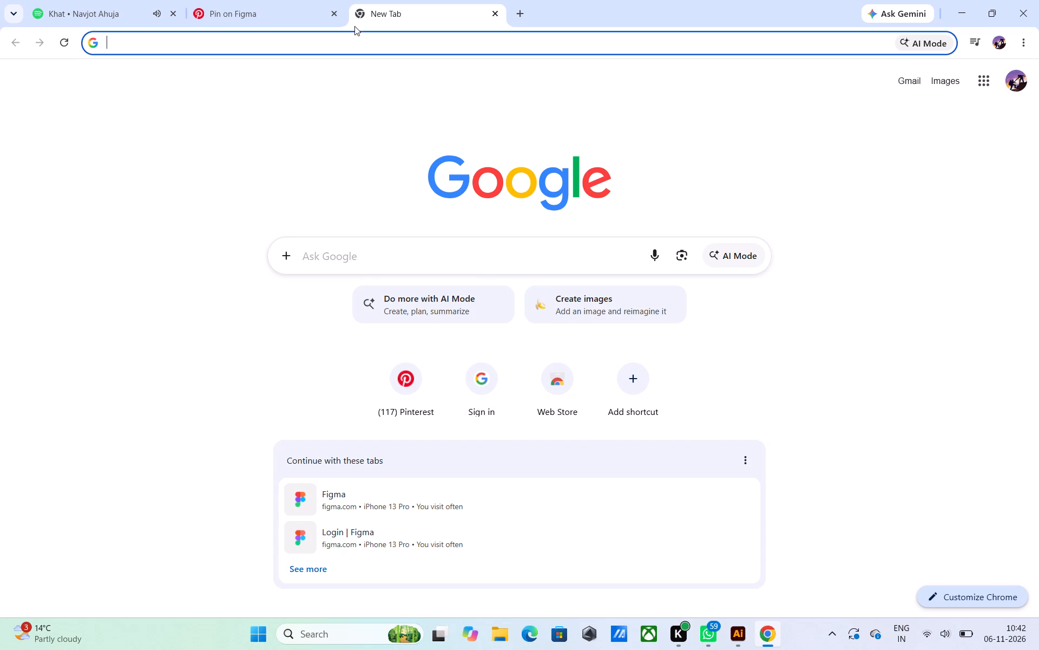
click(303, 11)
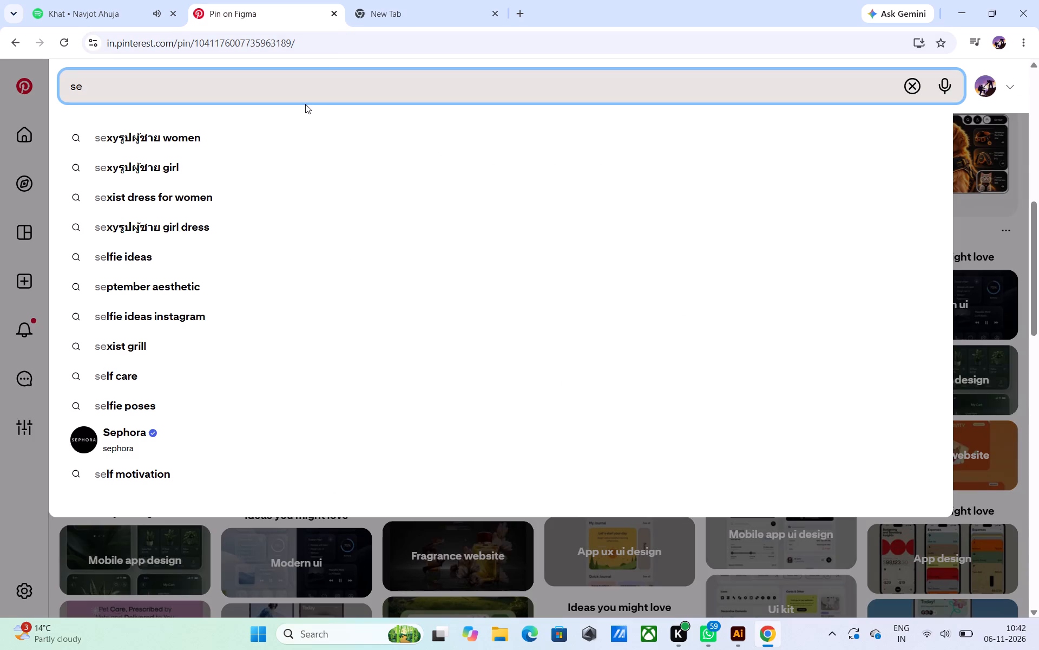
key(BackSpace)
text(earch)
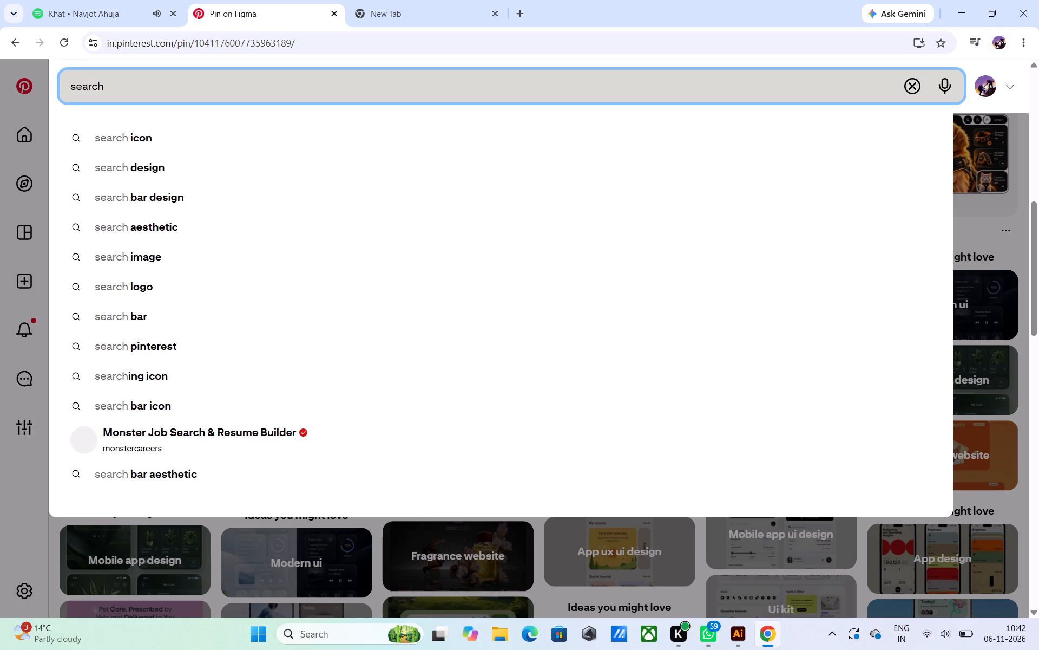
click(184, 134)
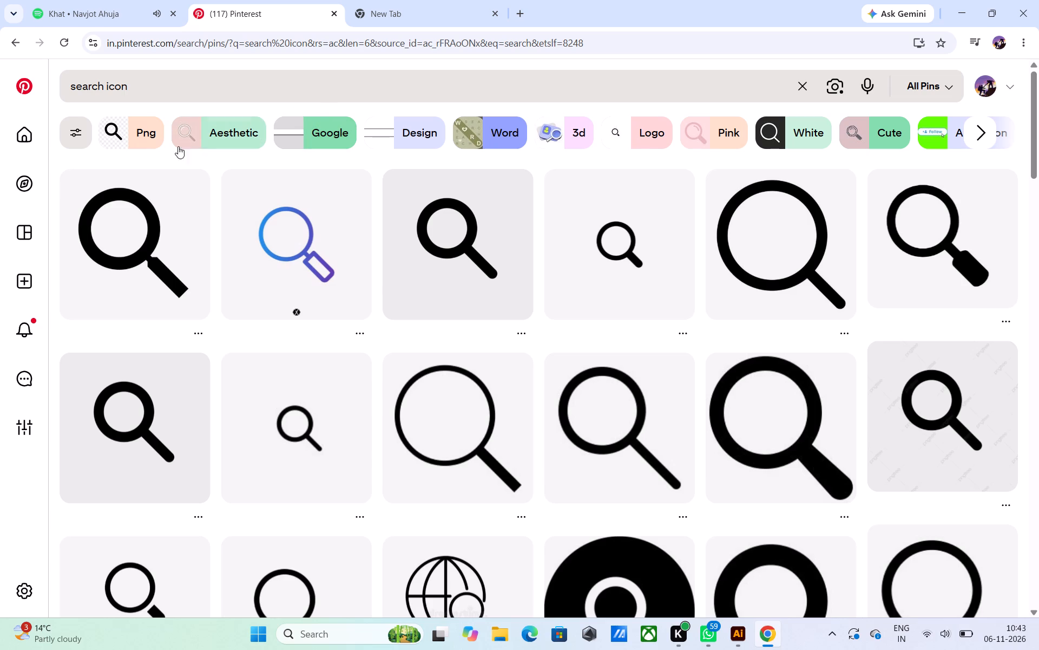
Browse the search icon results for a magnifying glass reference.
scroll(411, 368, down, 4)
scroll(399, 311, down, 2)
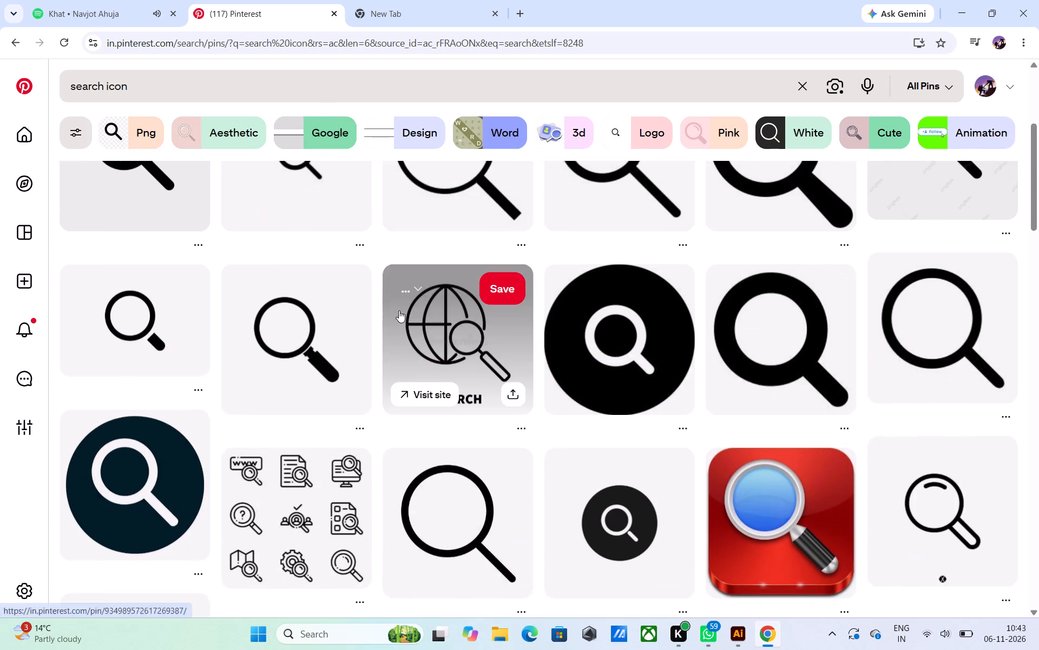
scroll(399, 310, down, 4)
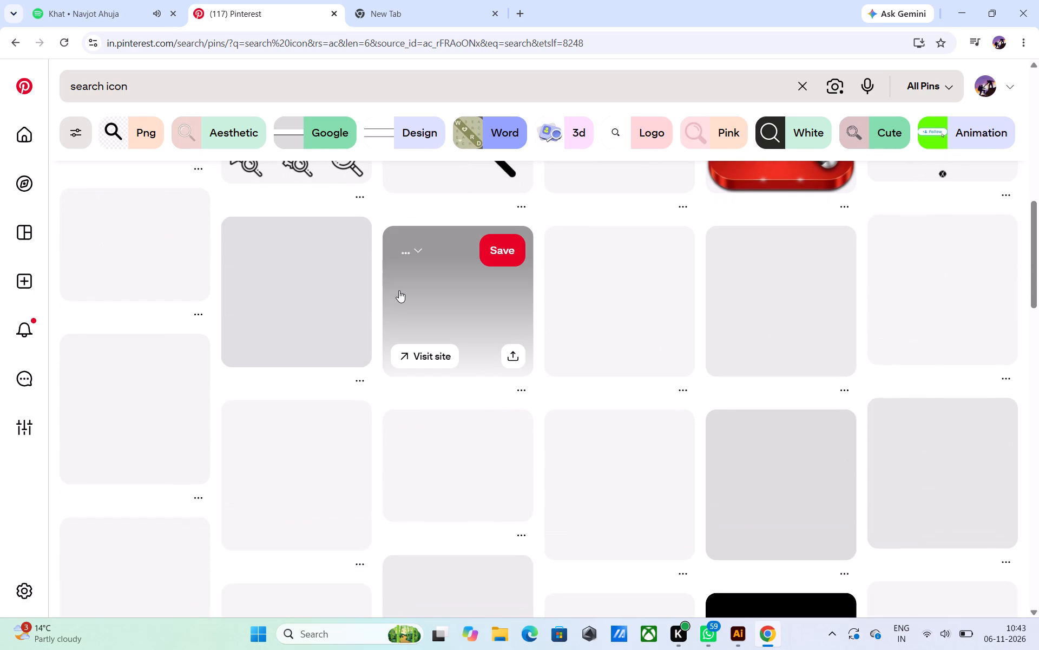
scroll(400, 287, up, 7)
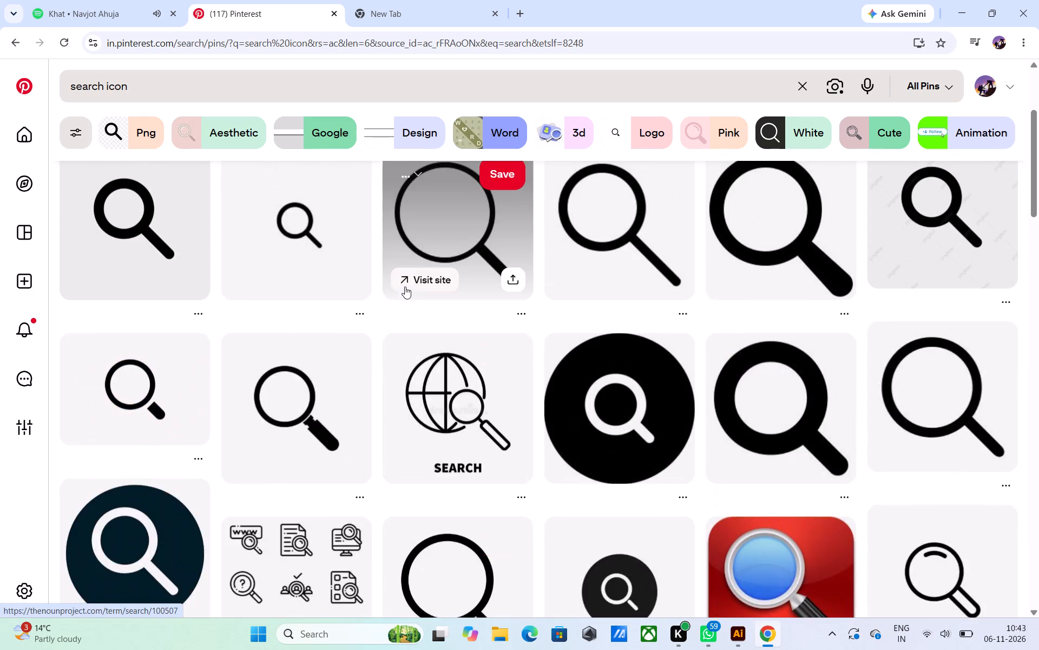
scroll(405, 287, up, 7)
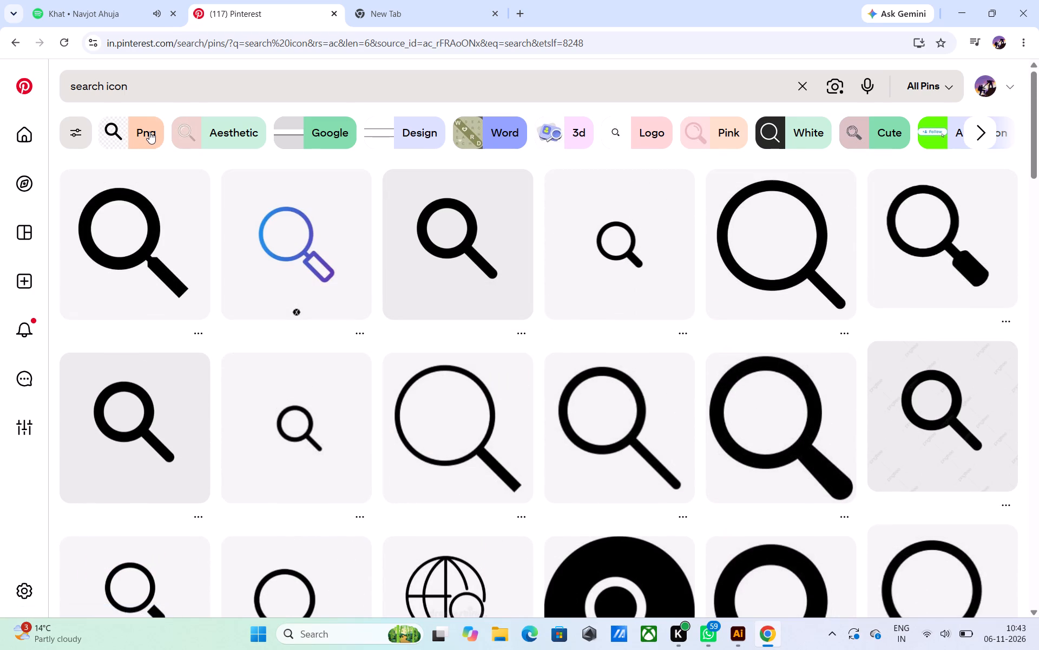
Narrow the Pinterest search to "search icon png" and look through the results.
click(147, 86)
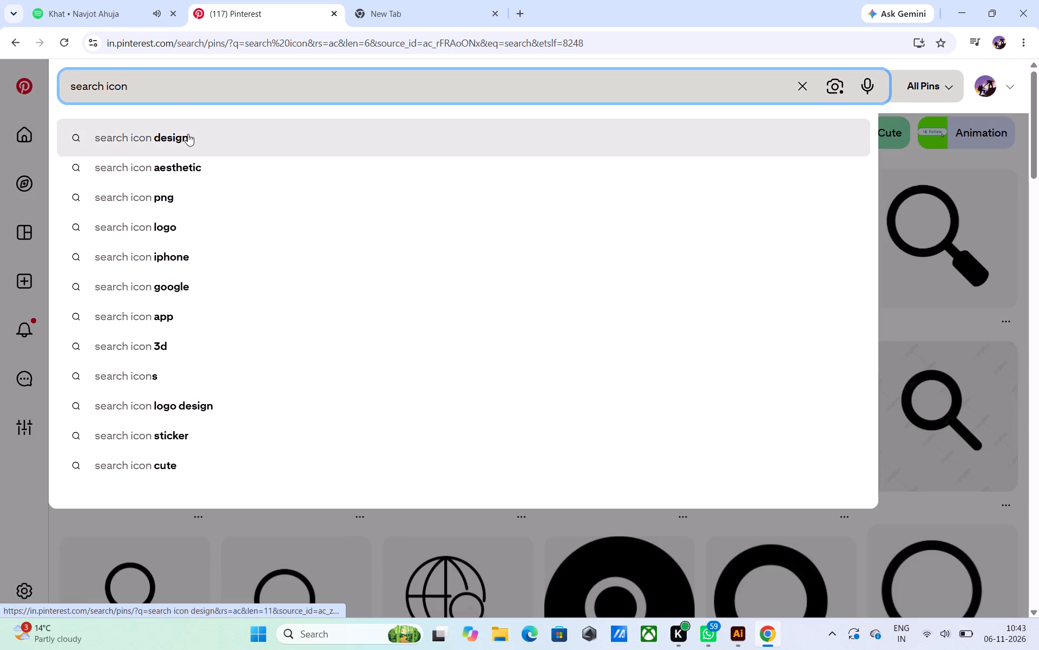
click(183, 192)
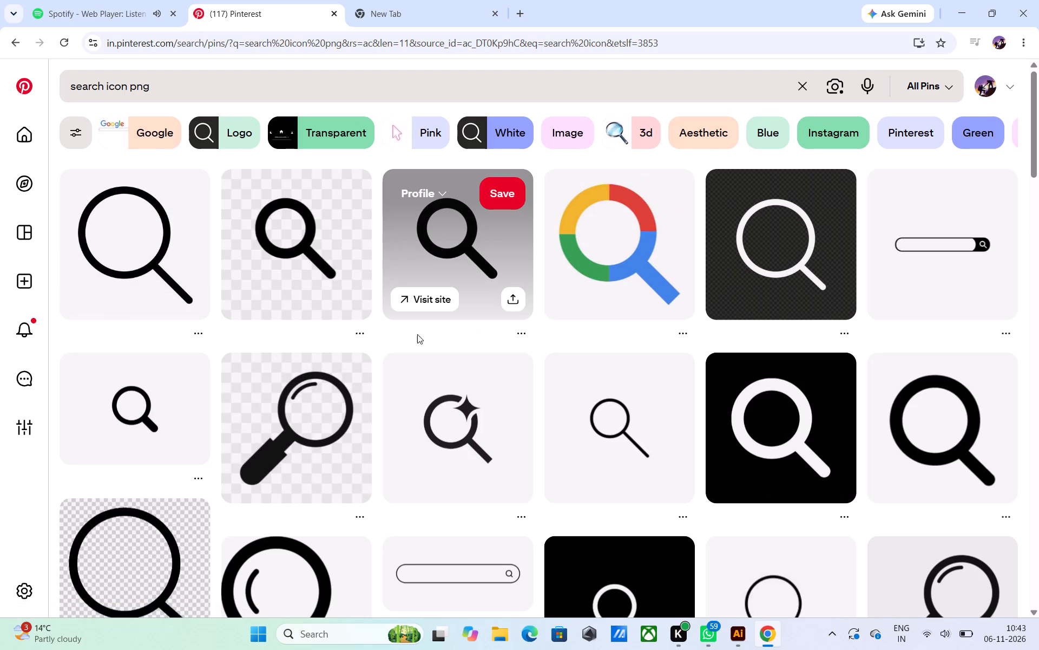
scroll(176, 517, down, 3)
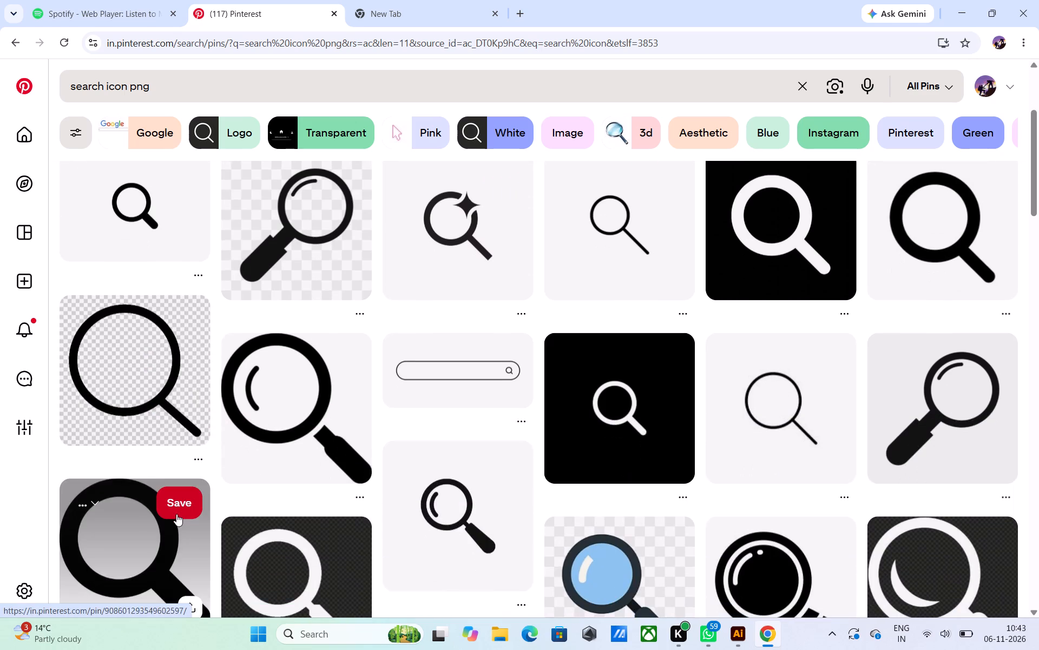
scroll(176, 514, down, 6)
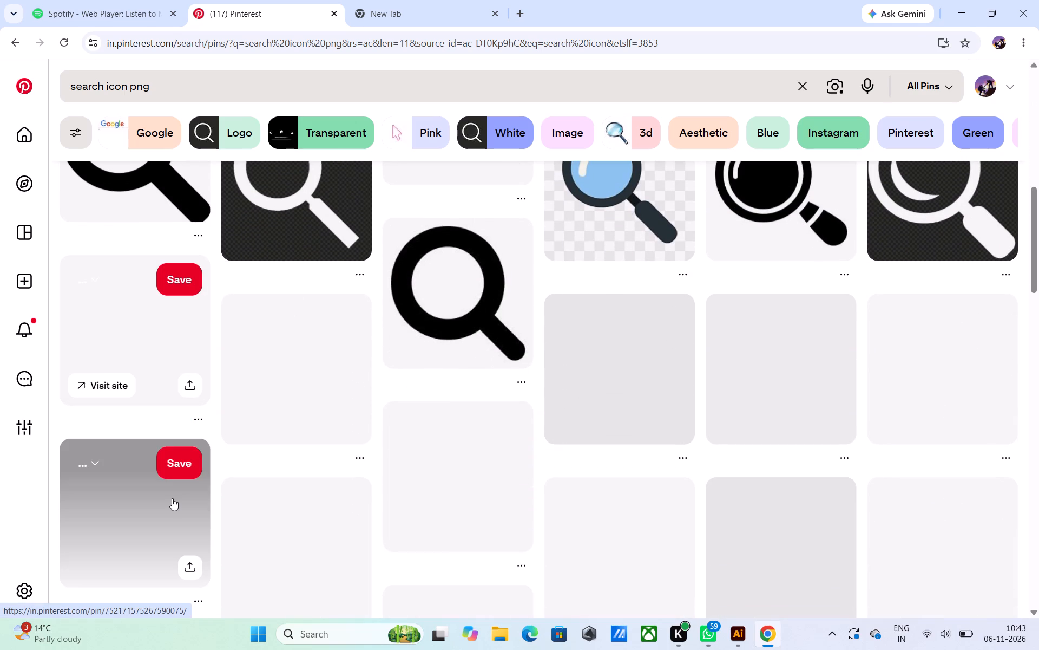
scroll(206, 491, up, 5)
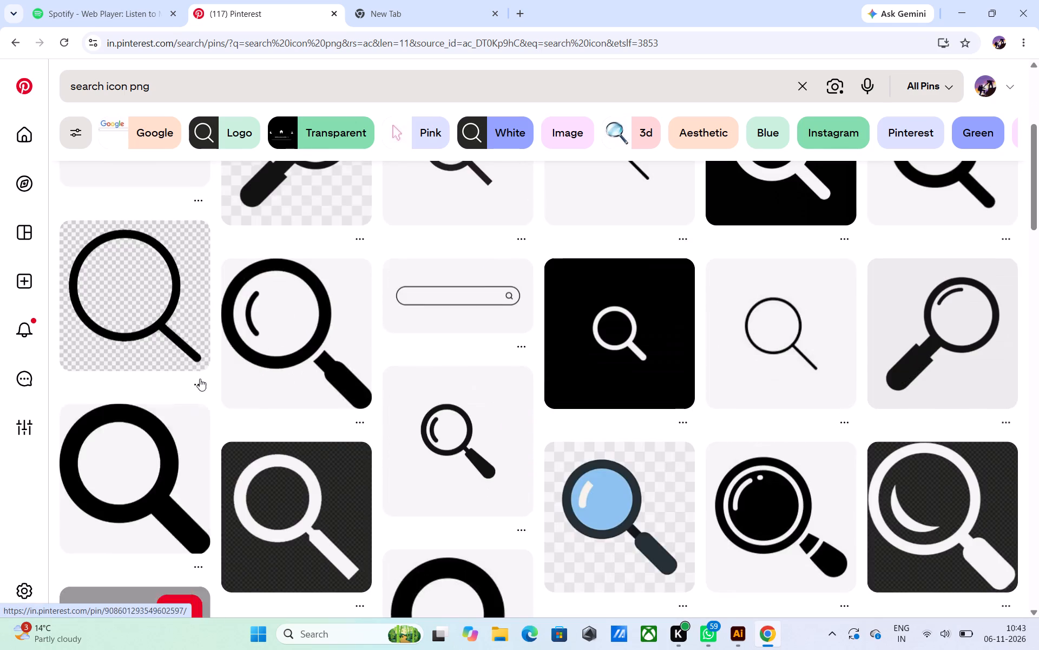
scroll(320, 302, up, 4)
scroll(816, 387, up, 3)
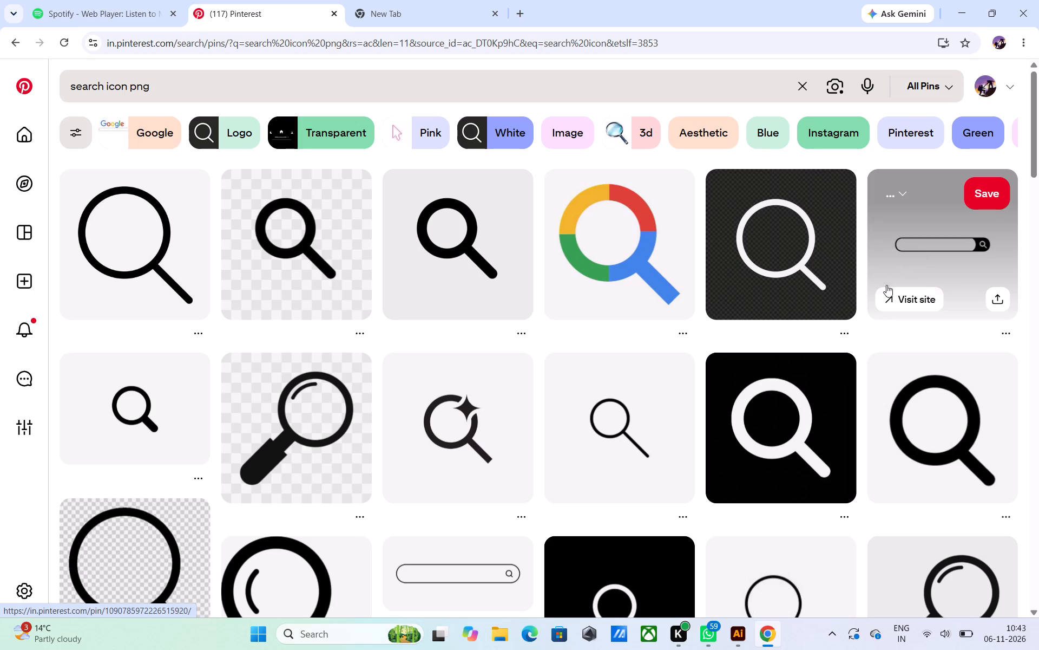
Examine the Noun Project search bar pin enlarged, and open the related white search bar pin with a dark shadow.
click(933, 235)
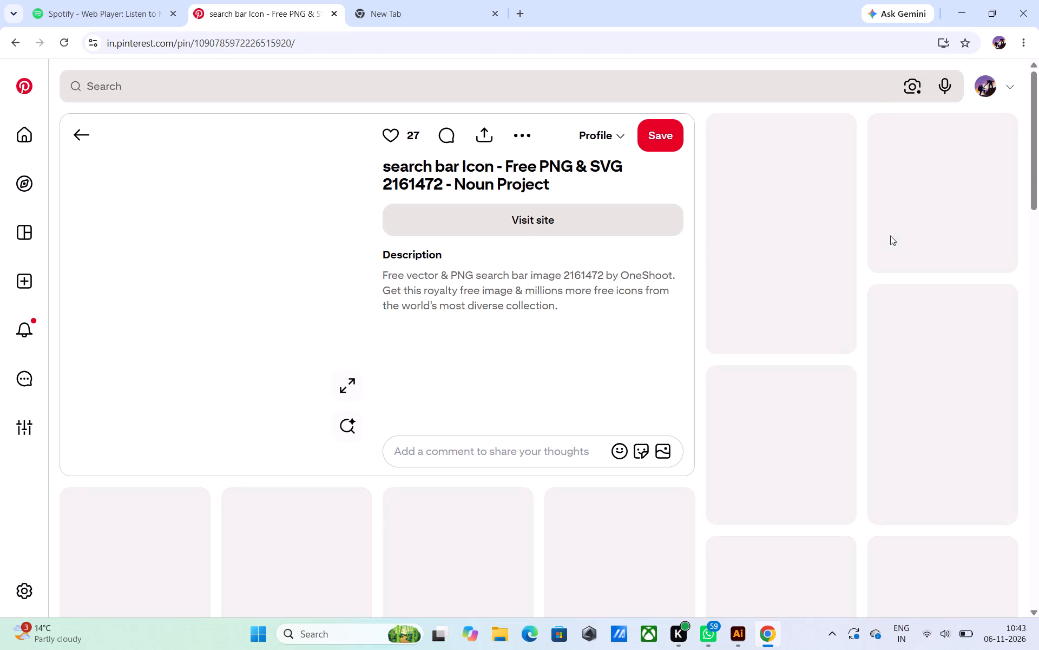
click(351, 381)
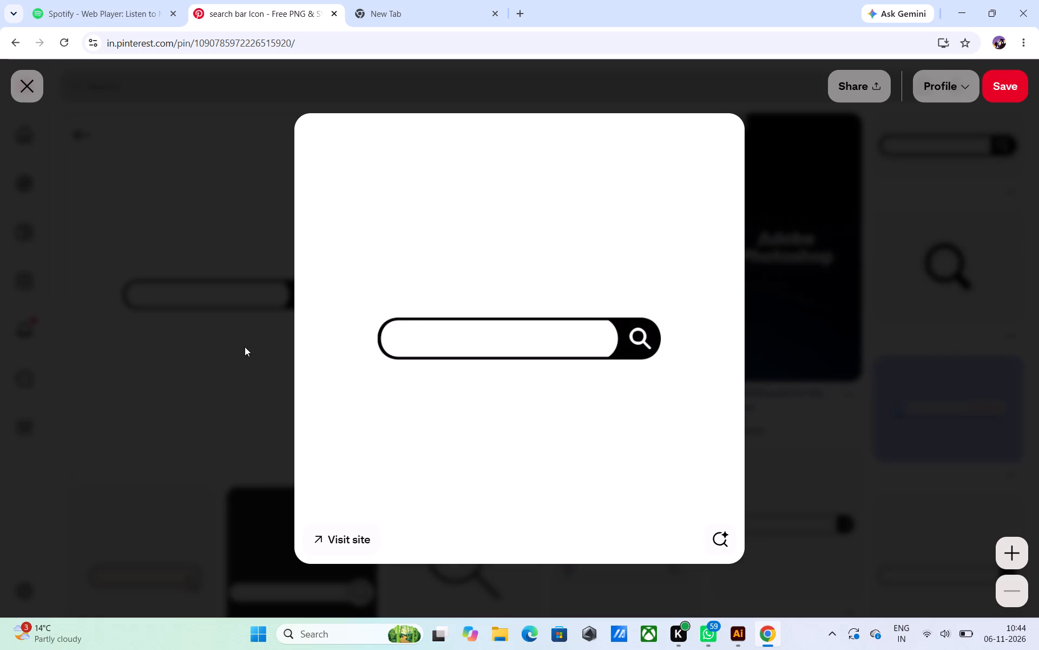
click(938, 381)
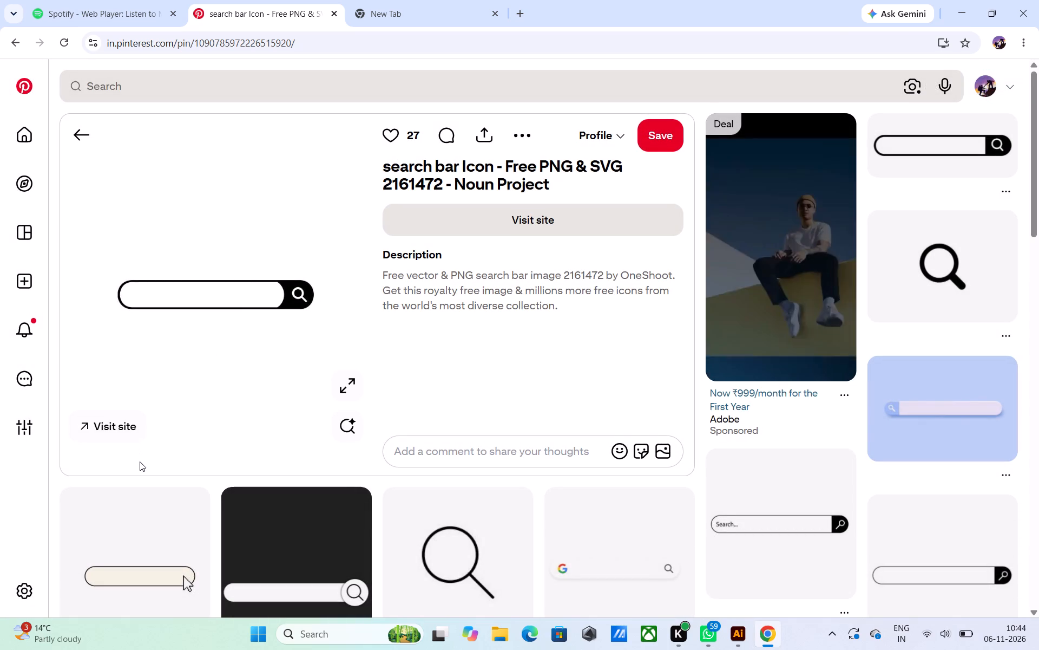
scroll(140, 461, up, 1)
scroll(140, 460, down, 3)
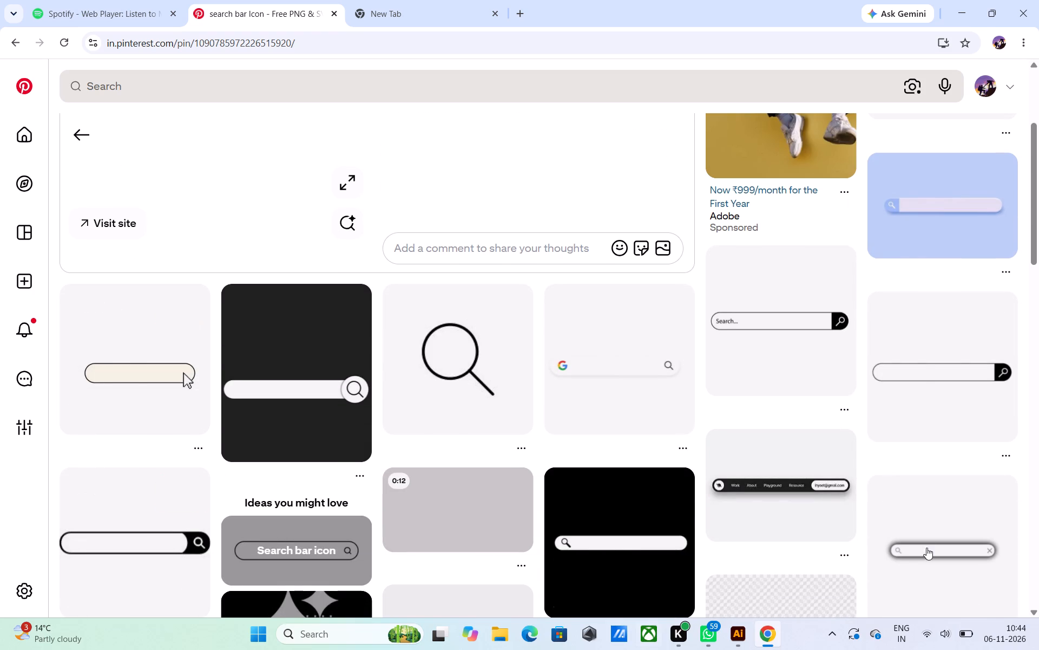
click(923, 533)
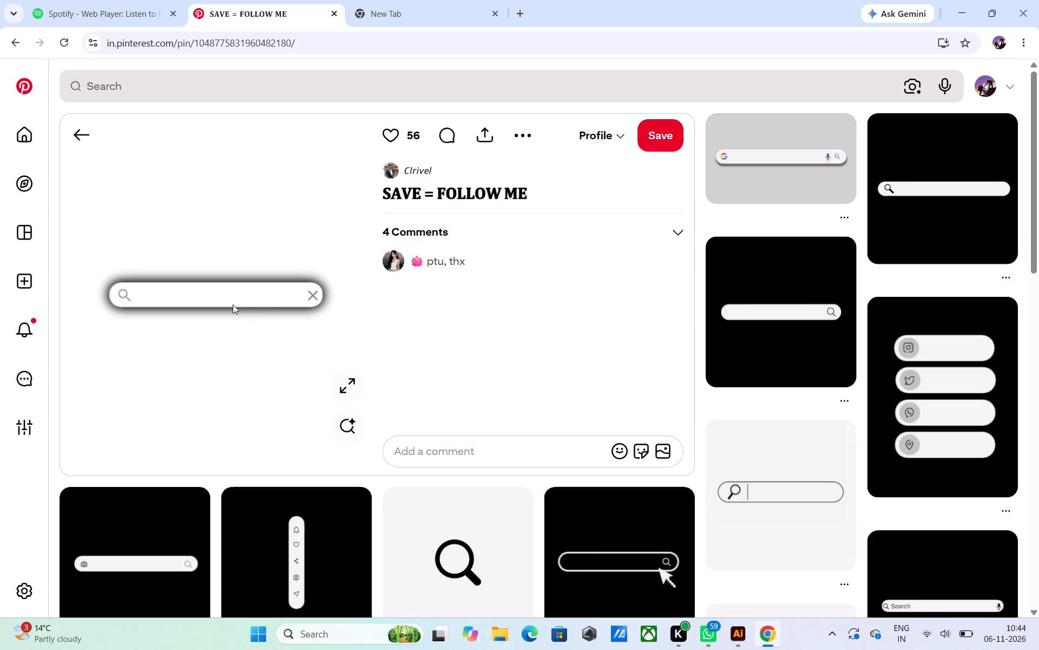
Return to Illustrator and draw a grey rectangle about 930 by 103 px near the top of Artboard 3.
click(743, 631)
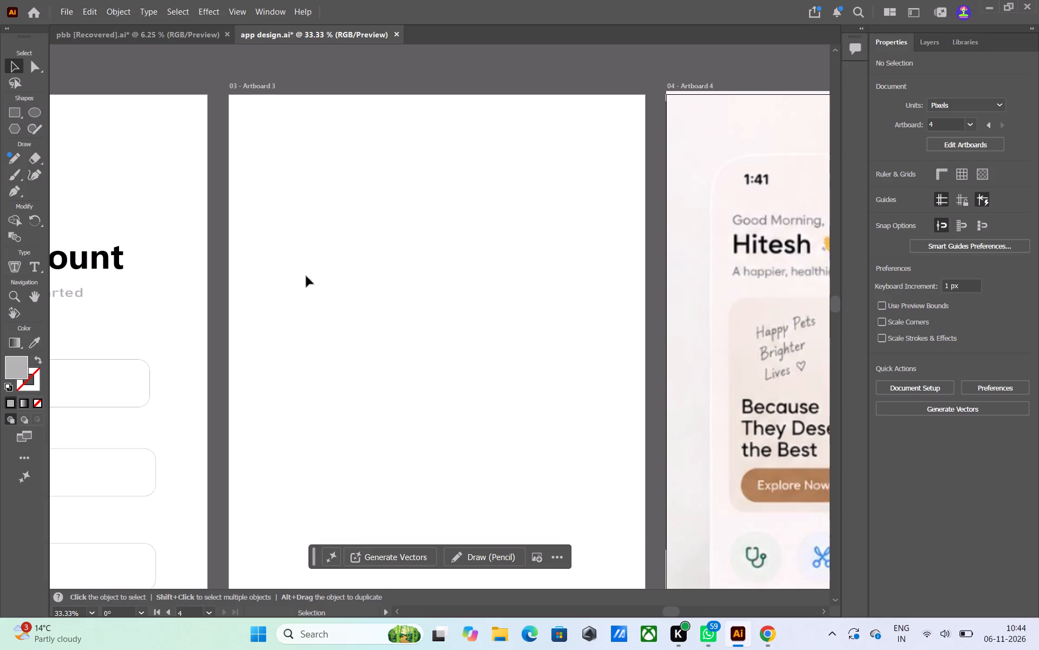
click(16, 108)
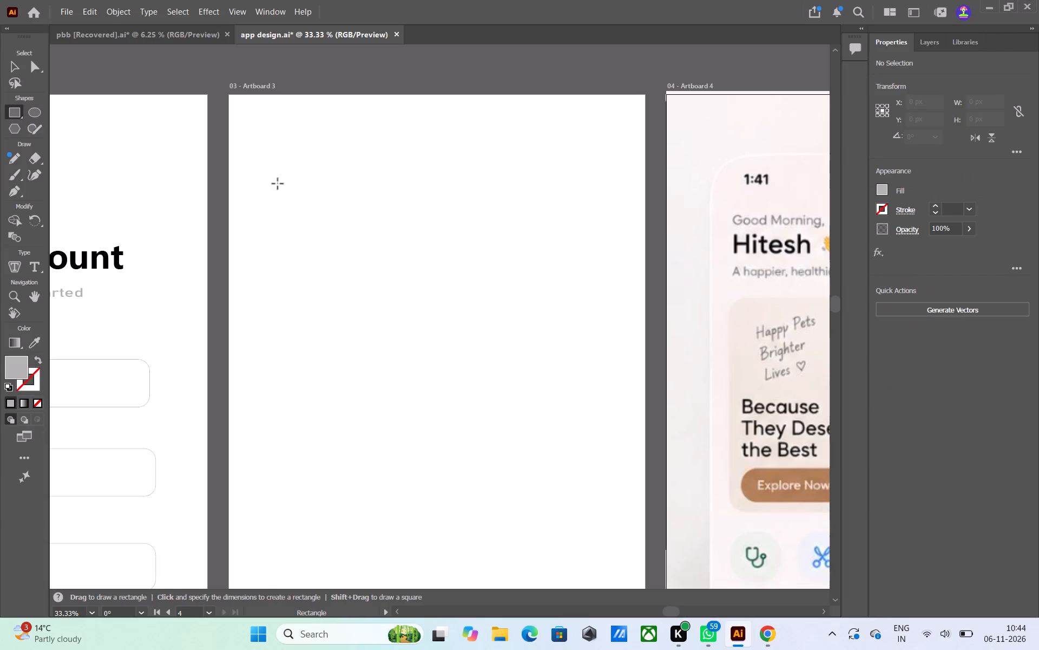
drag(262, 167, 419, 192)
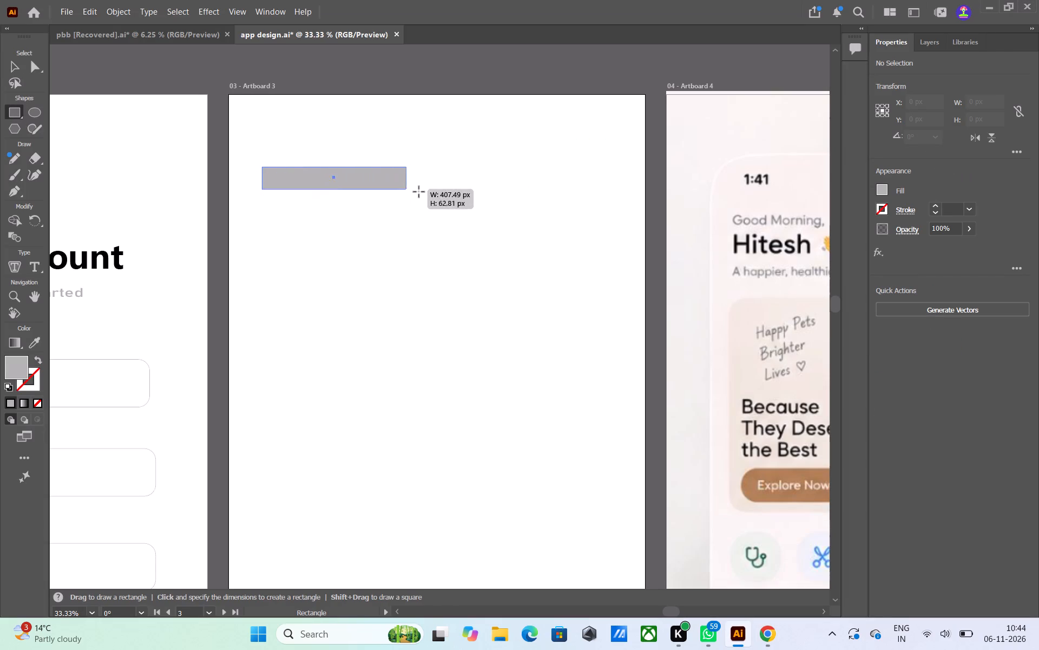
drag(419, 192, 509, 194)
click(510, 194)
click(511, 195)
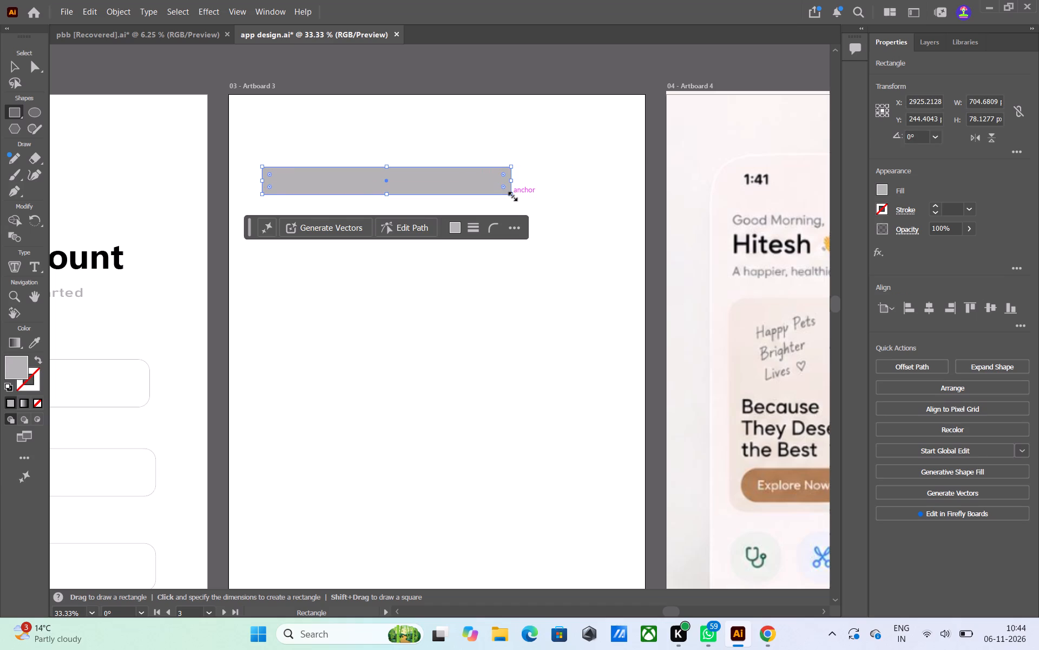
drag(511, 195, 543, 229)
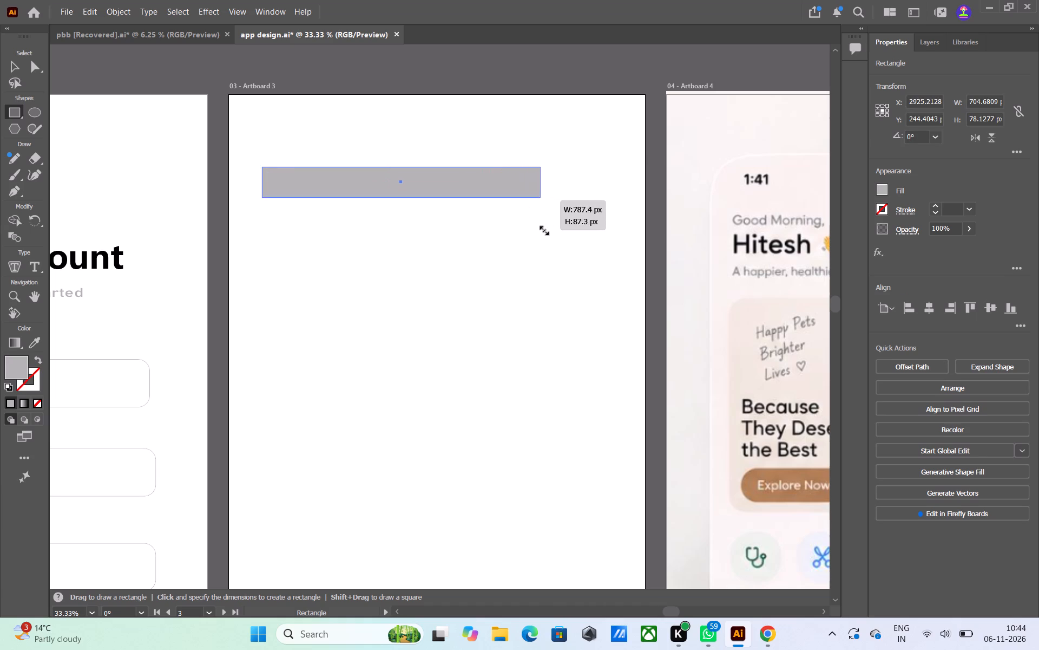
drag(543, 229, 589, 225)
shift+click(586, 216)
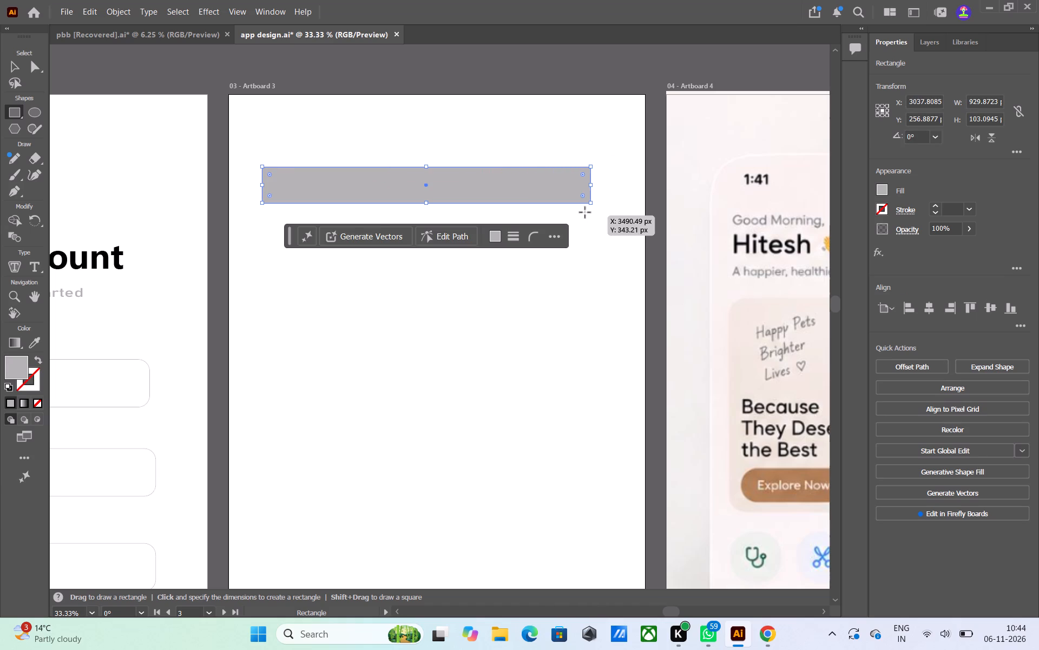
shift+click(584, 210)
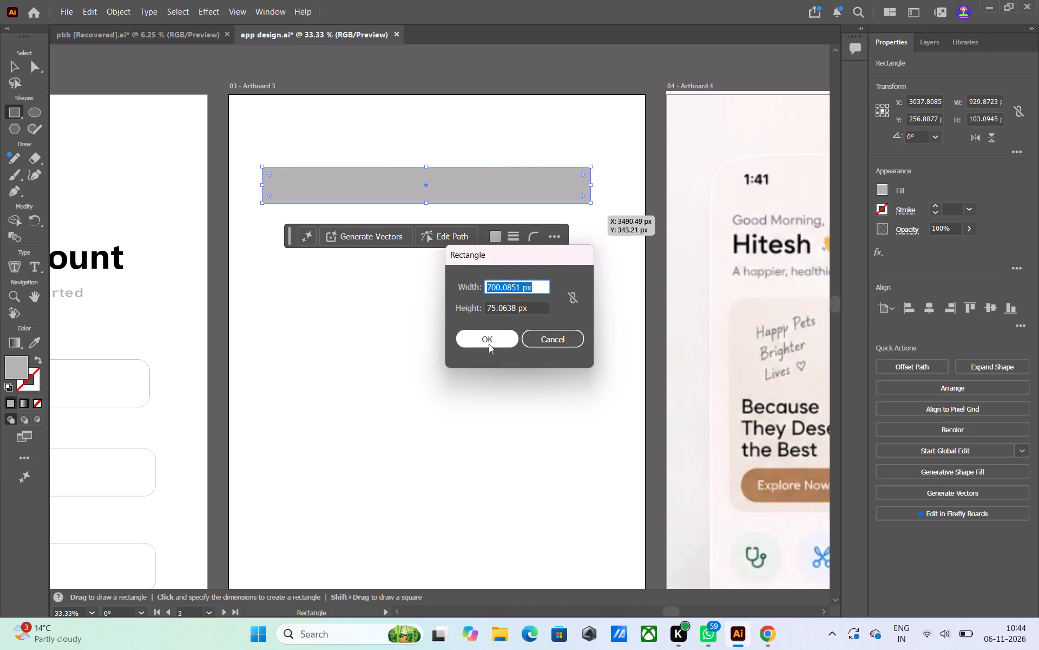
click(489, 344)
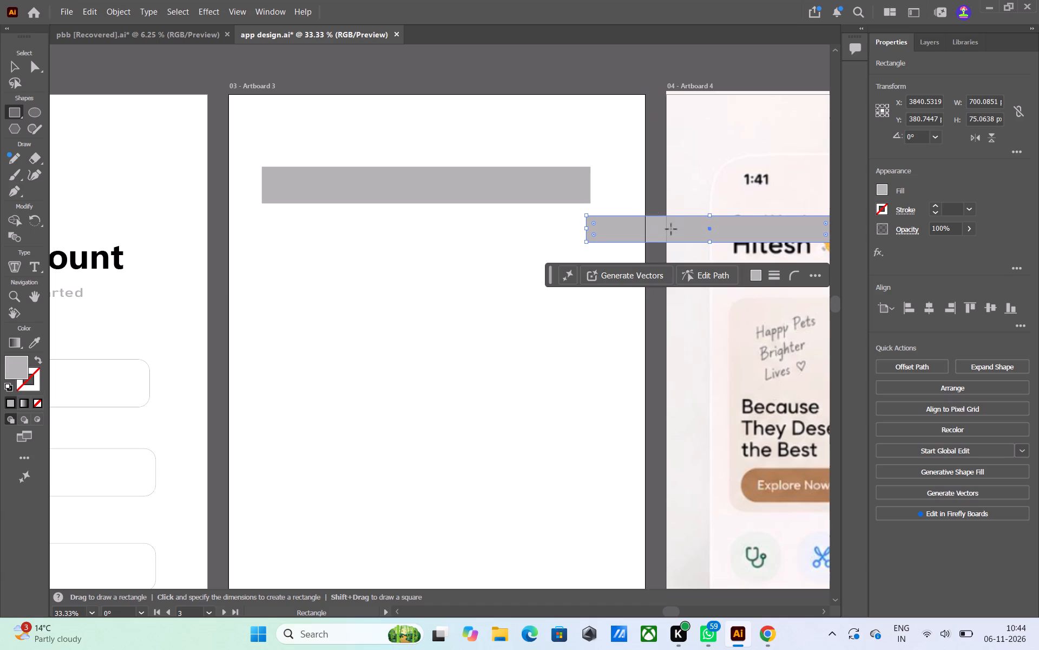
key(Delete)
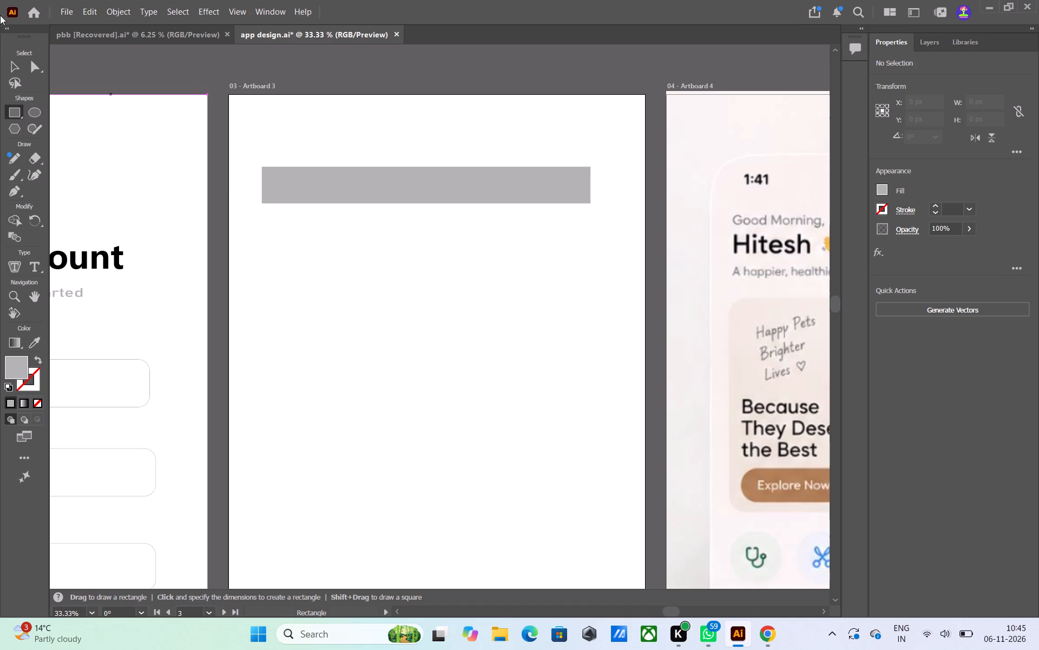
Fully round the corners of the grey rectangle on Artboard 3 to make a pill-shaped search bar.
click(11, 66)
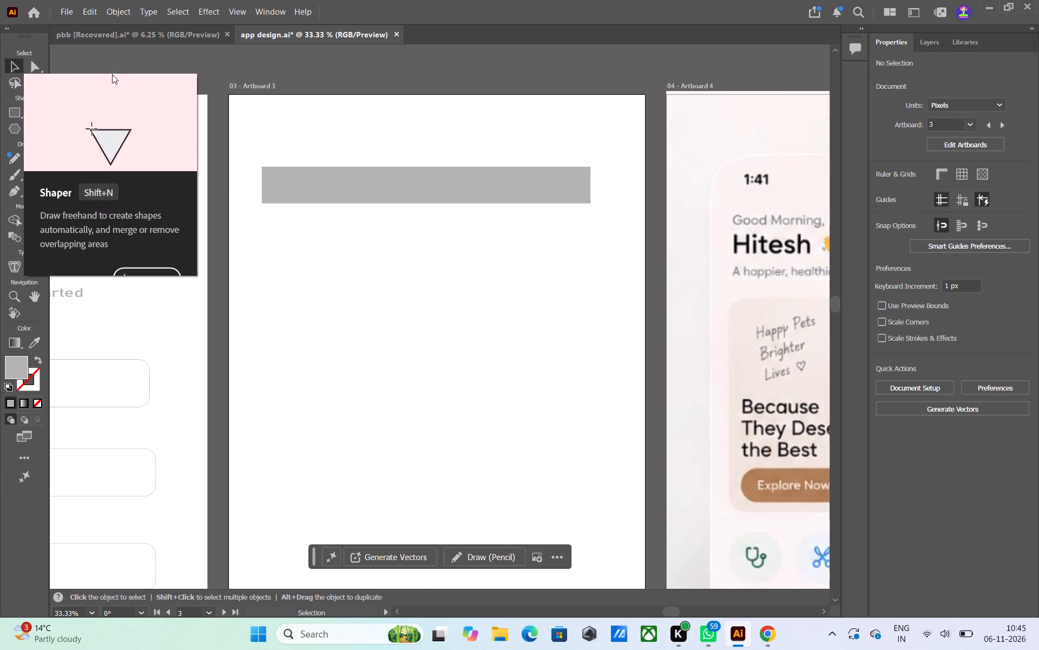
click(370, 184)
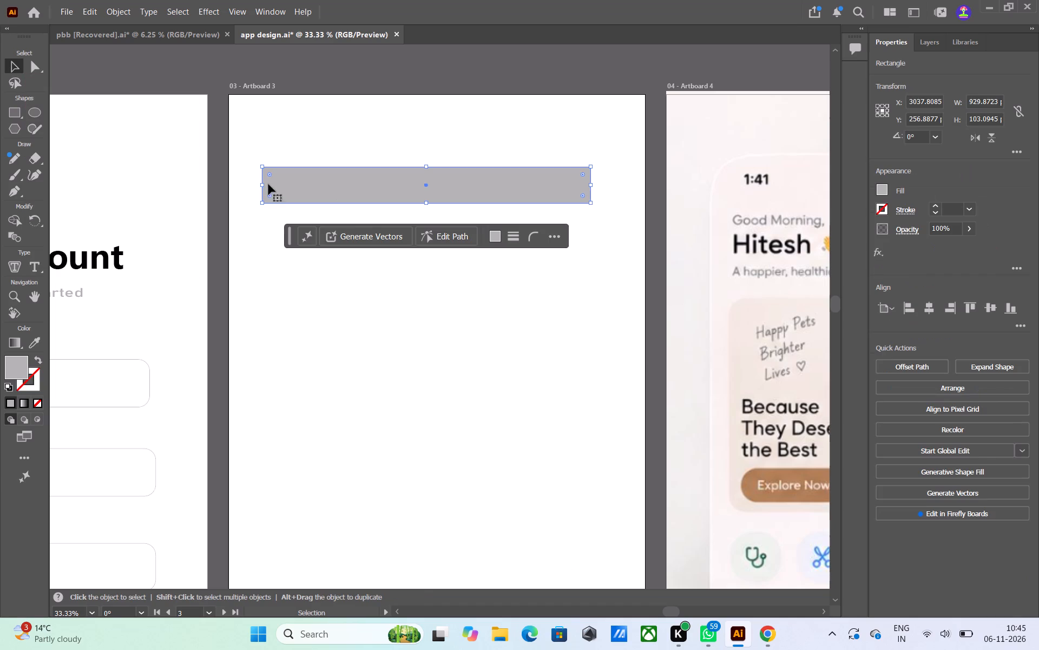
drag(269, 175, 274, 178)
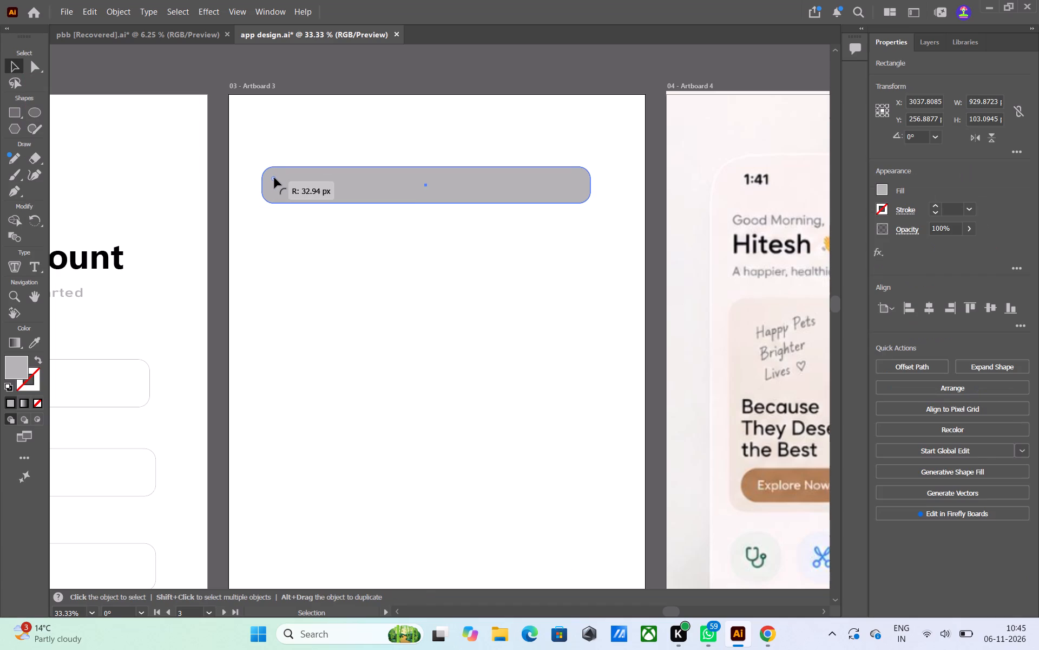
drag(274, 178, 282, 180)
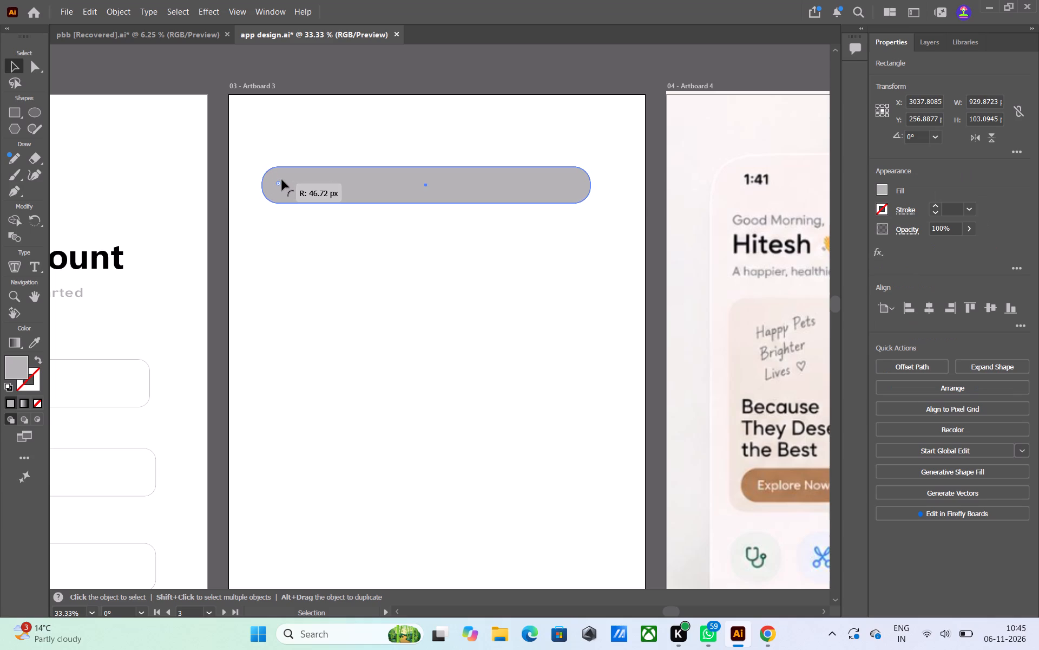
drag(282, 180, 310, 188)
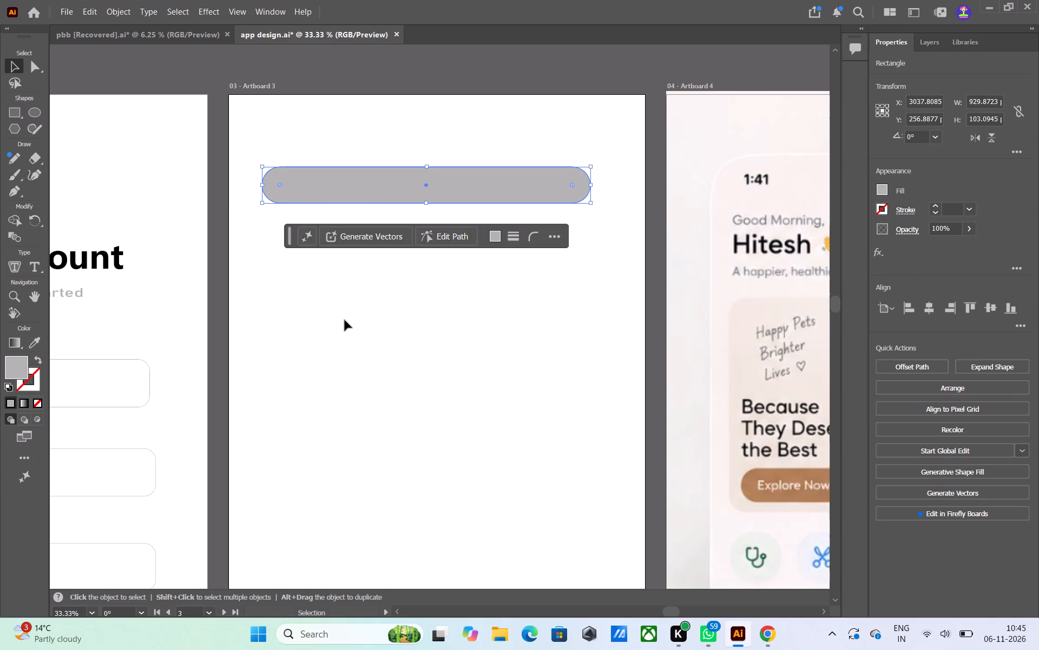
click(345, 321)
Reposition the pill-shaped bar near the top of Artboard 3, centred horizontally at about X 3067.5 px, Y 245 px.
drag(408, 184, 461, 205)
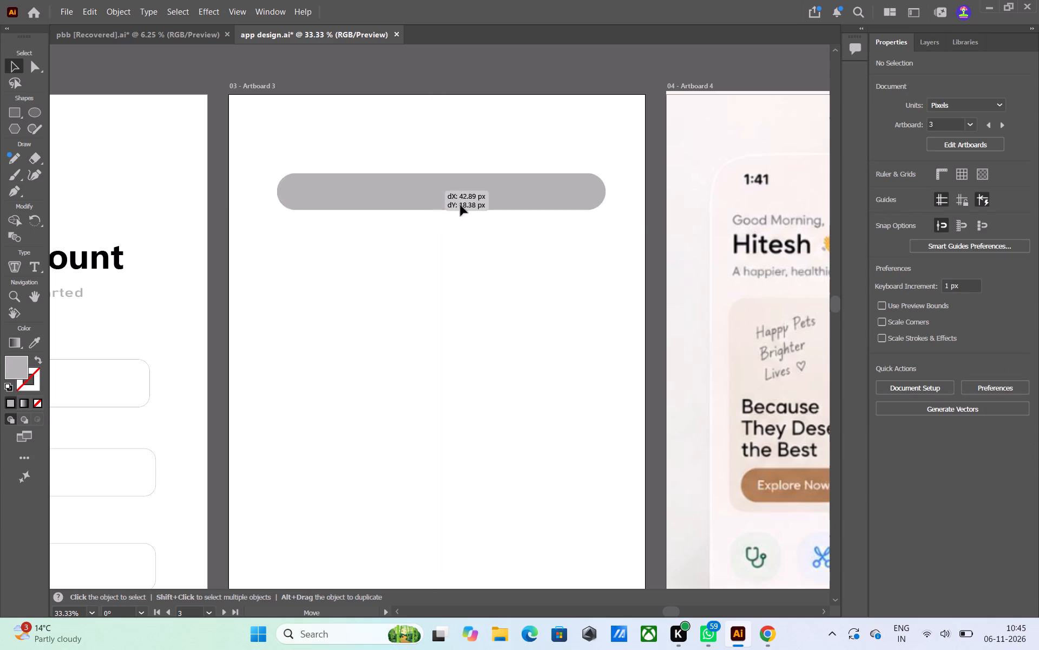
drag(461, 205, 433, 243)
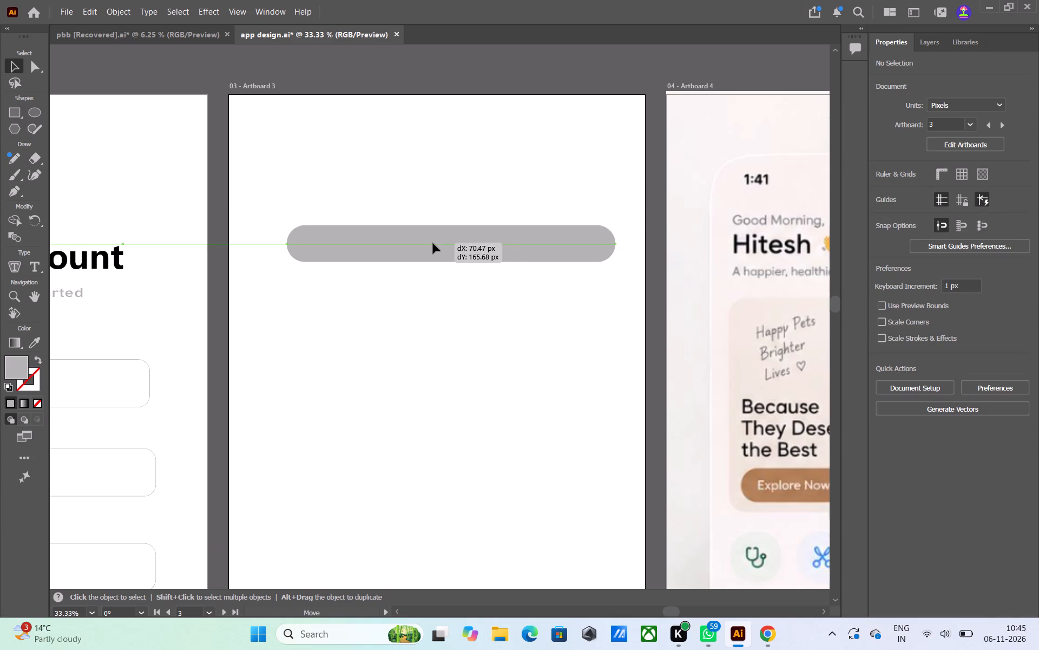
drag(433, 243, 429, 177)
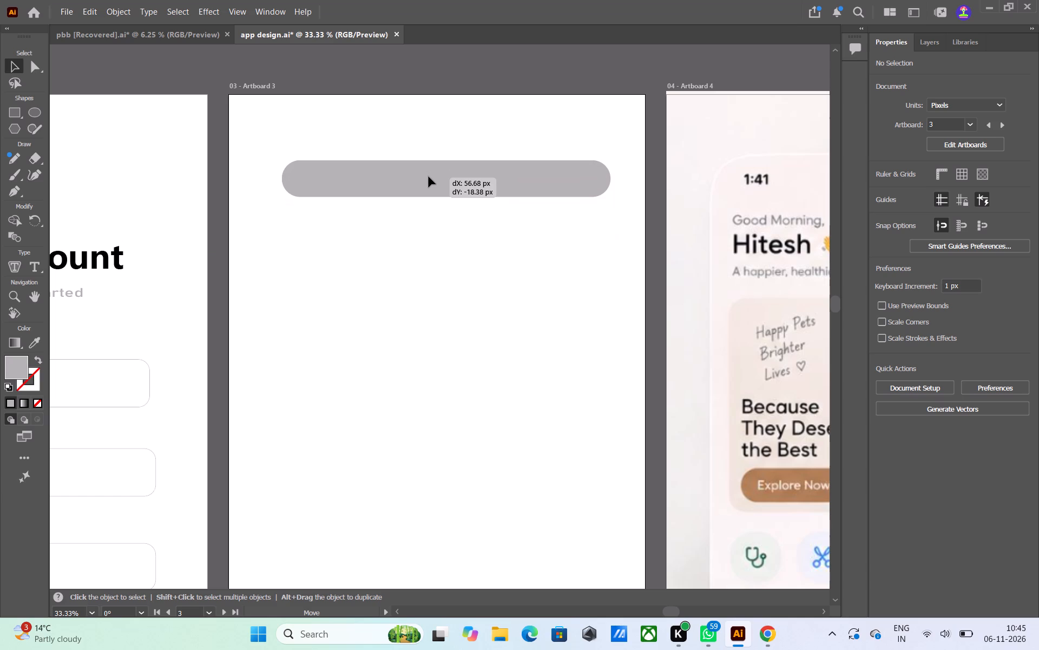
drag(429, 177, 424, 162)
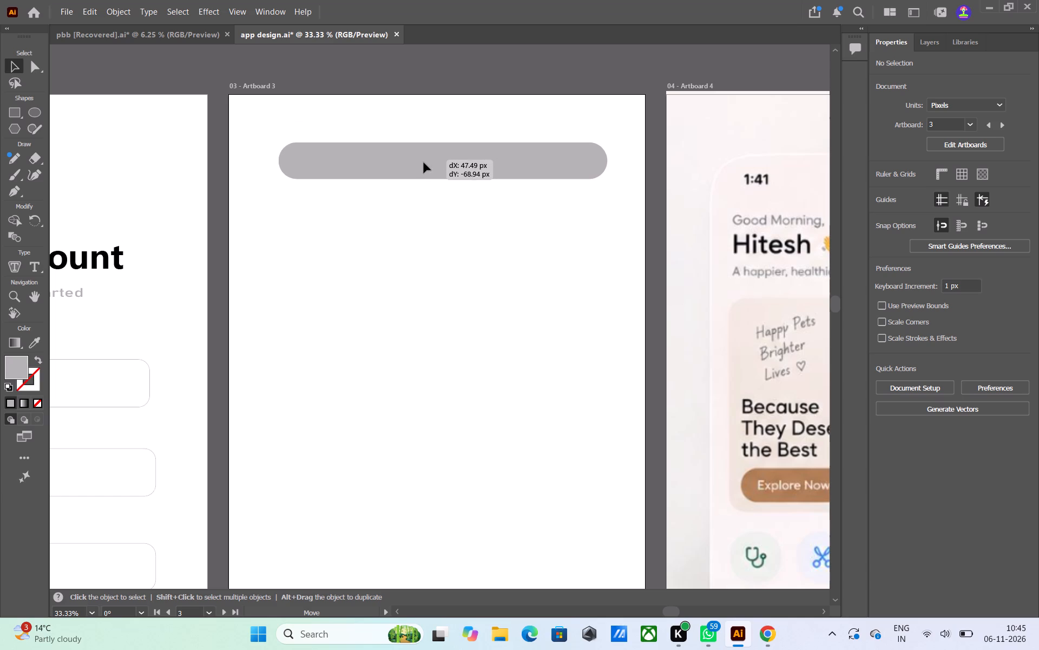
drag(424, 162, 429, 181)
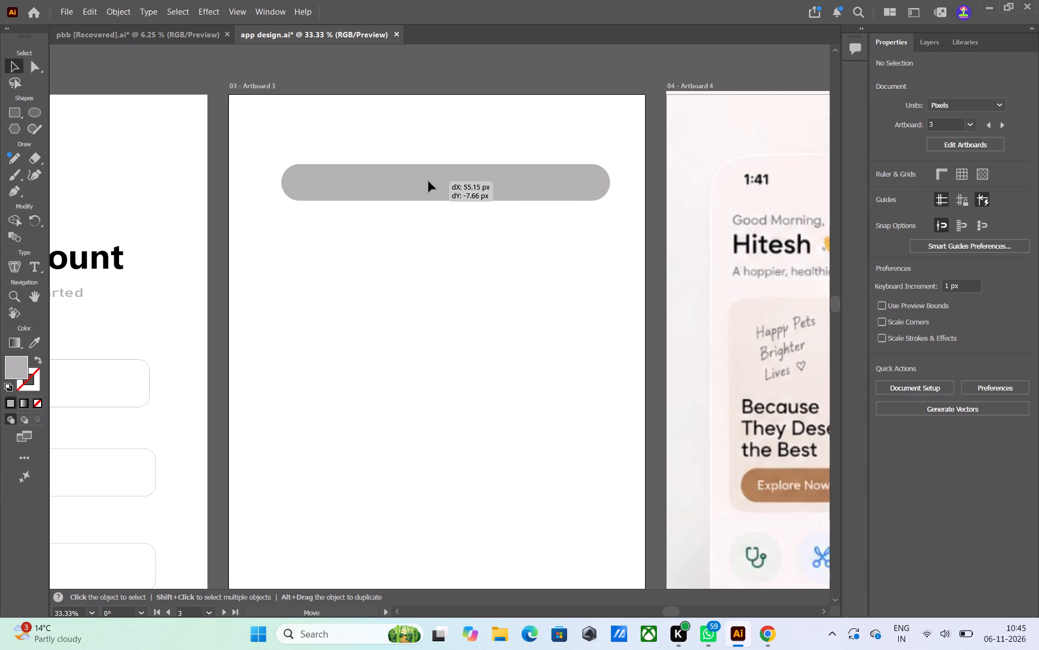
drag(429, 181, 418, 180)
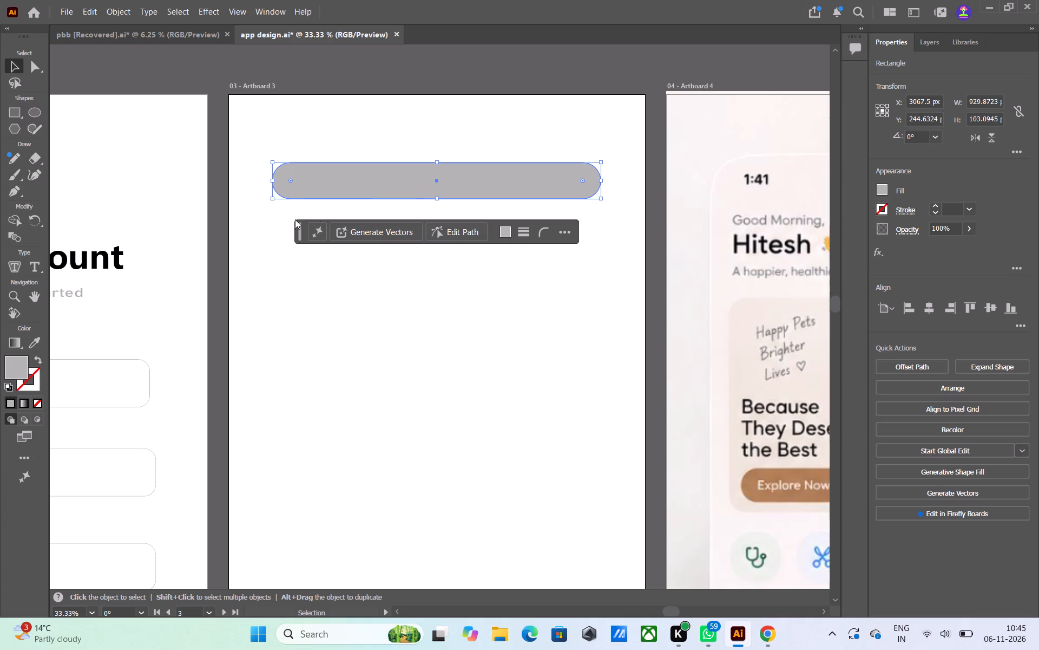
click(936, 309)
click(465, 72)
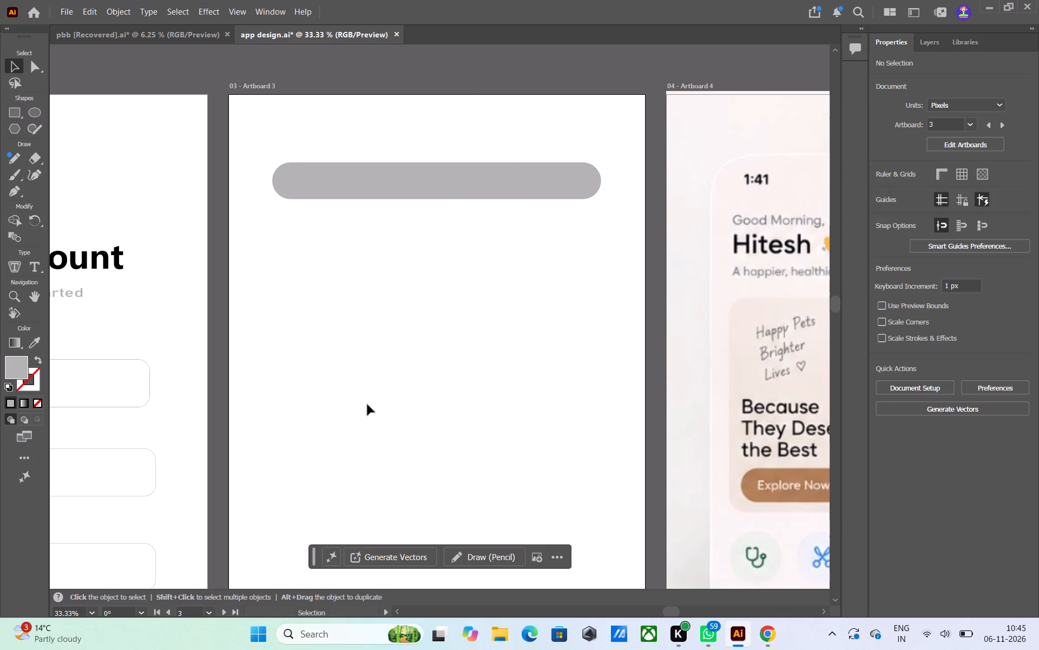
Change the search bar's fill colour to white, ffffff.
click(531, 179)
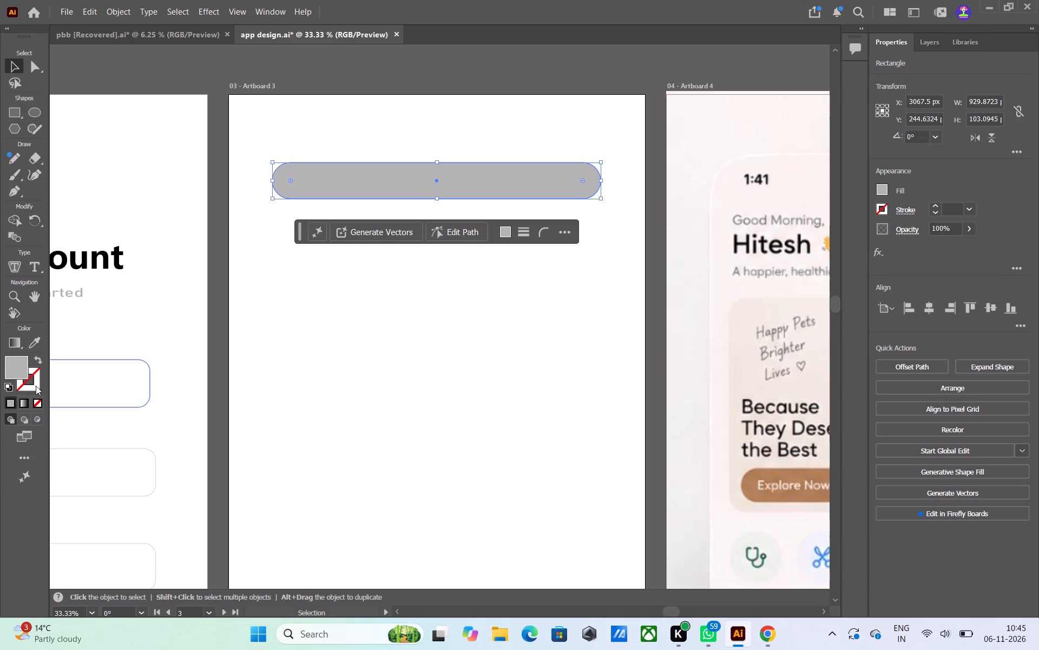
double_click(16, 358)
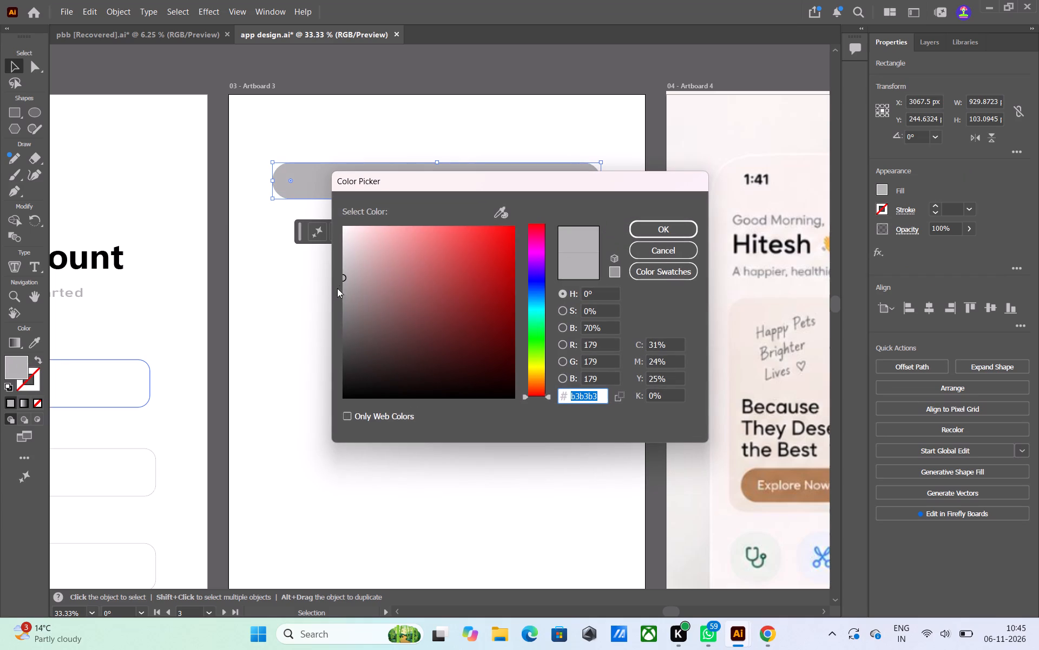
drag(344, 278, 348, 259)
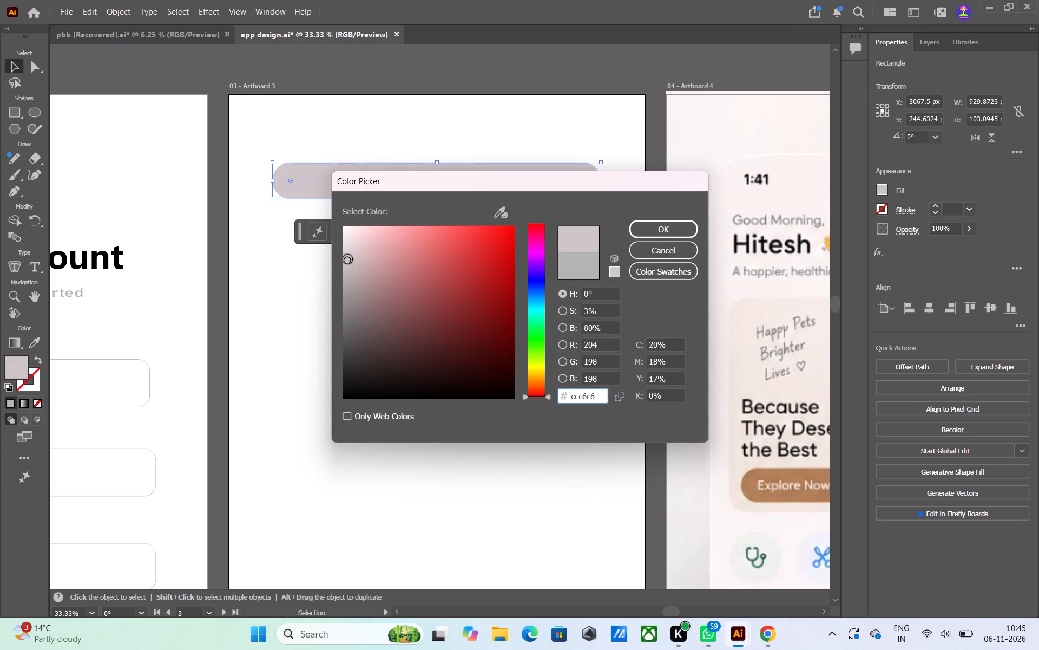
drag(348, 259, 350, 245)
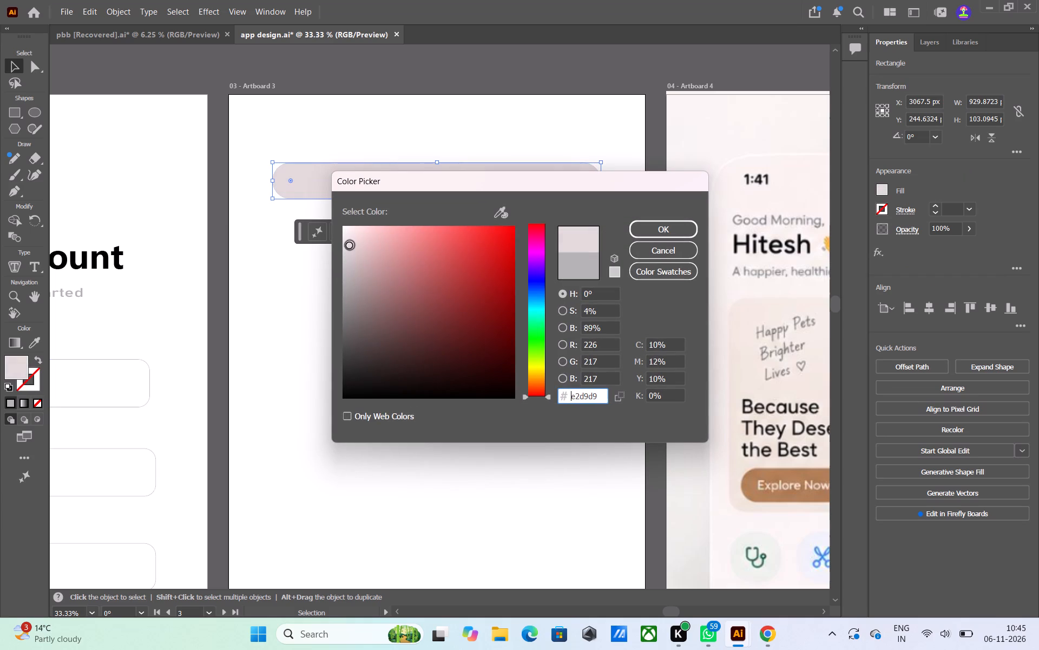
click(219, 222)
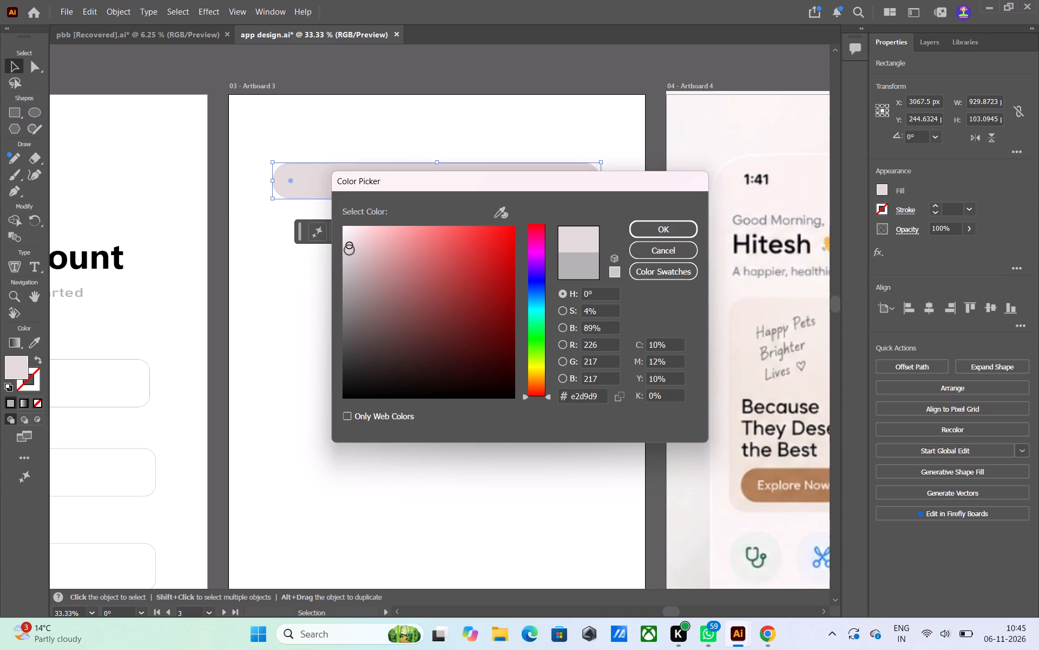
drag(350, 249, 344, 246)
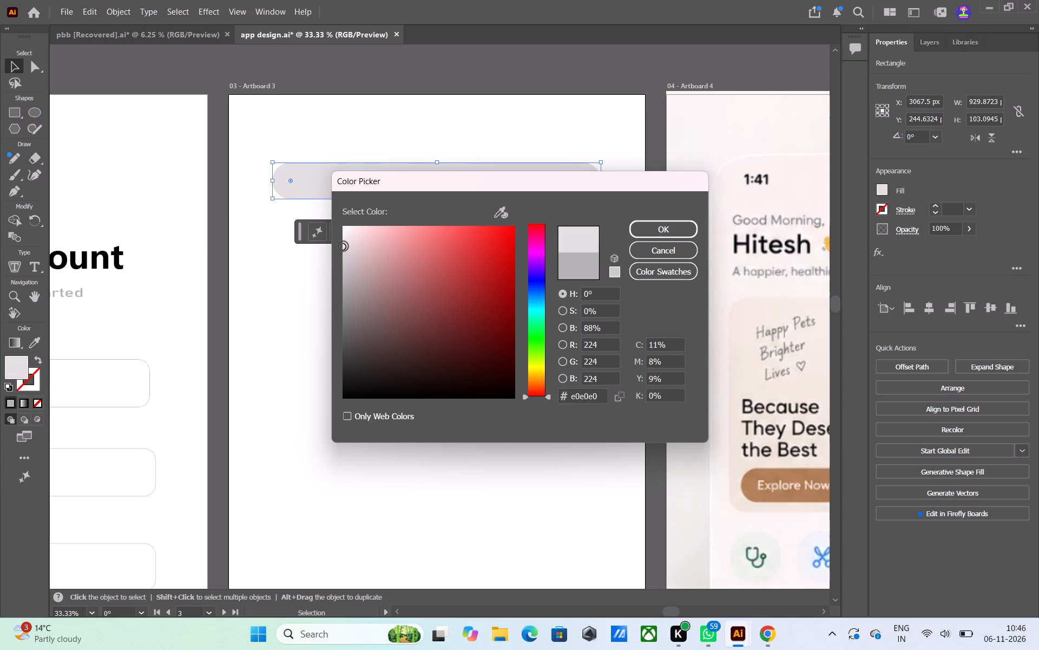
drag(344, 246, 347, 232)
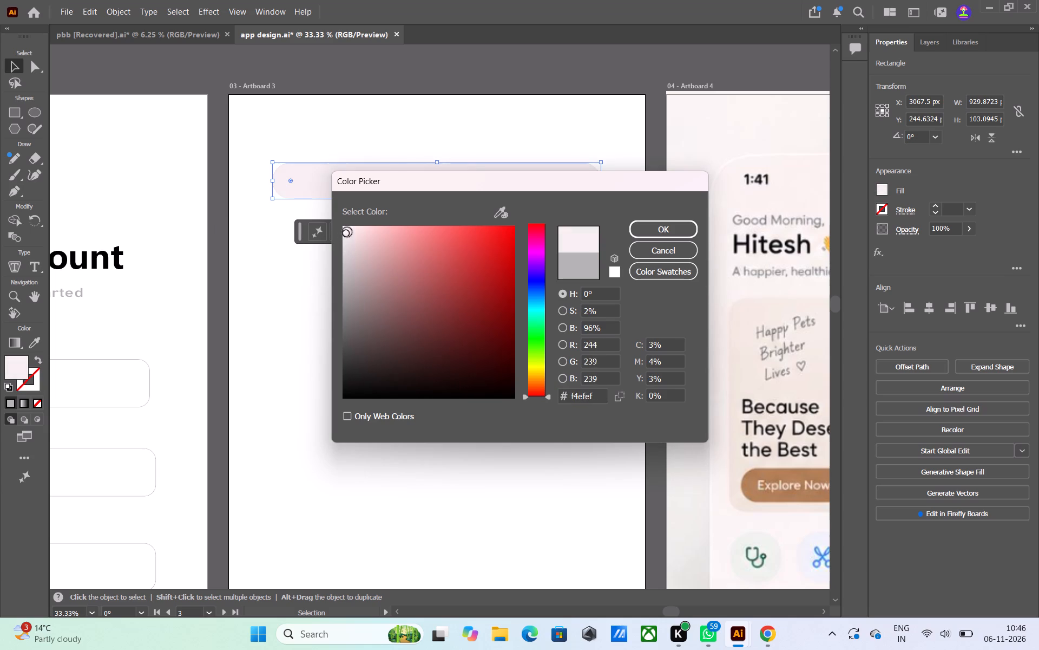
drag(347, 232, 373, 308)
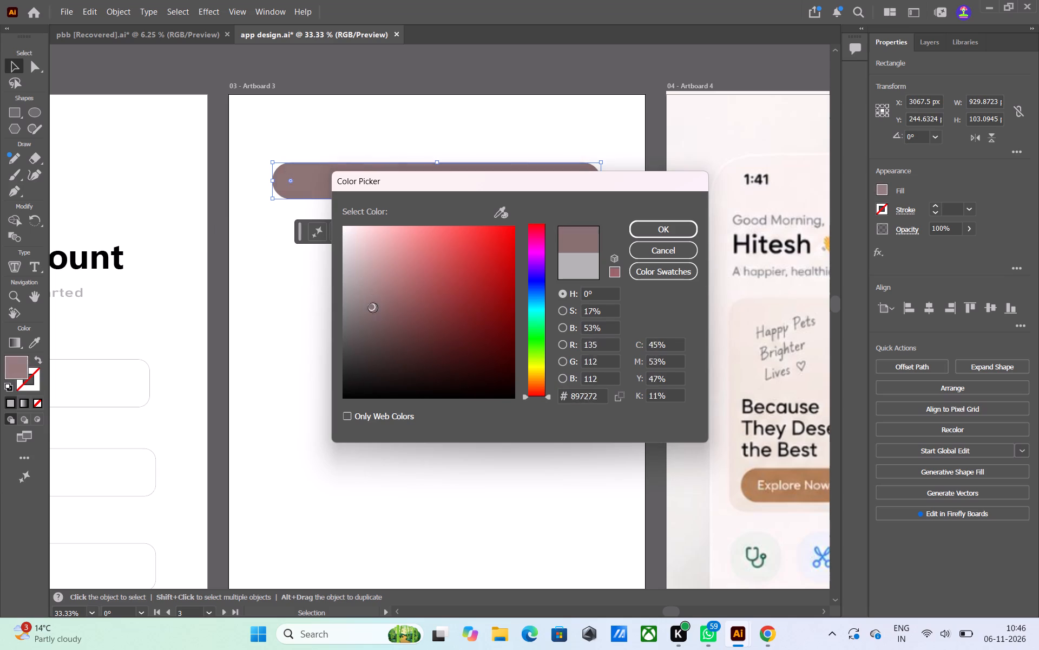
drag(373, 308, 343, 204)
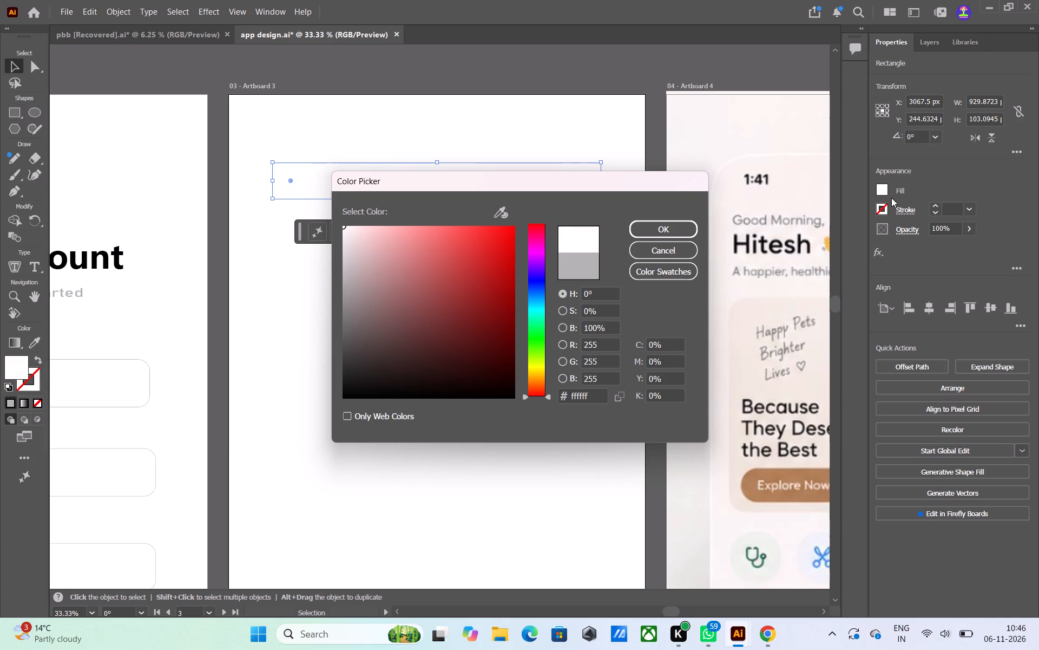
click(937, 204)
double_click(936, 203)
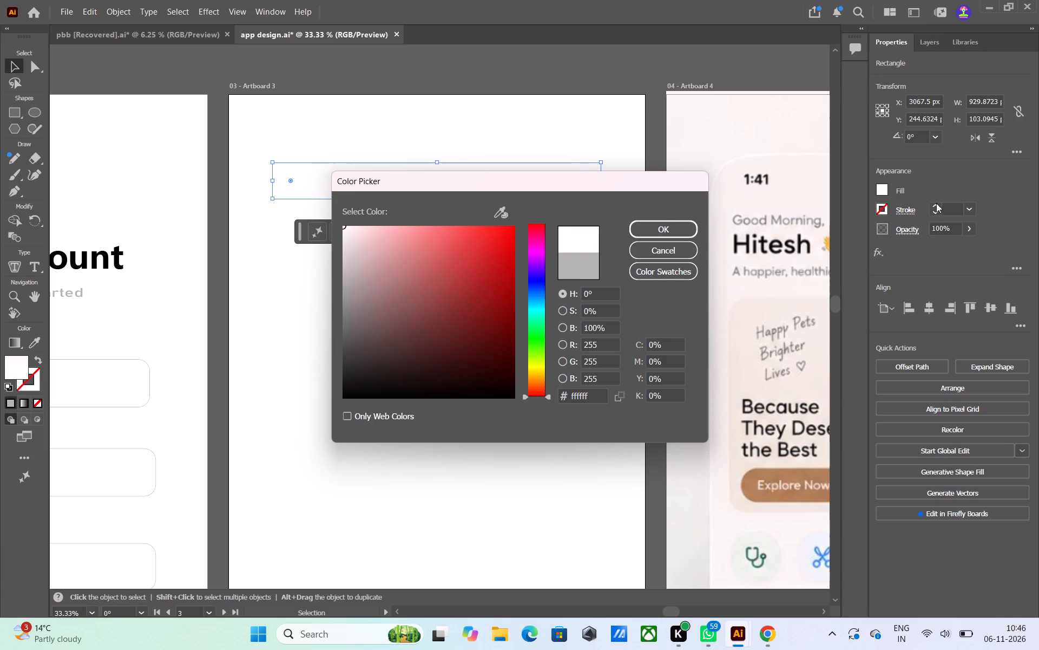
click(661, 224)
Add a black outline to the white search bar and set its stroke weight to 3 pt.
click(932, 205)
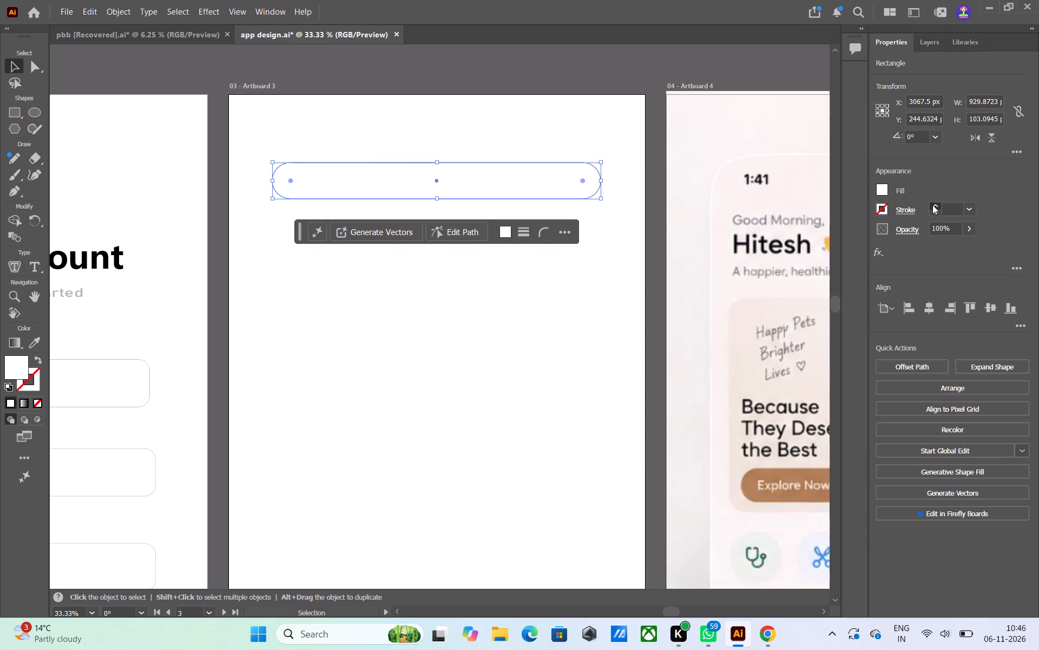
click(932, 205)
click(932, 205)
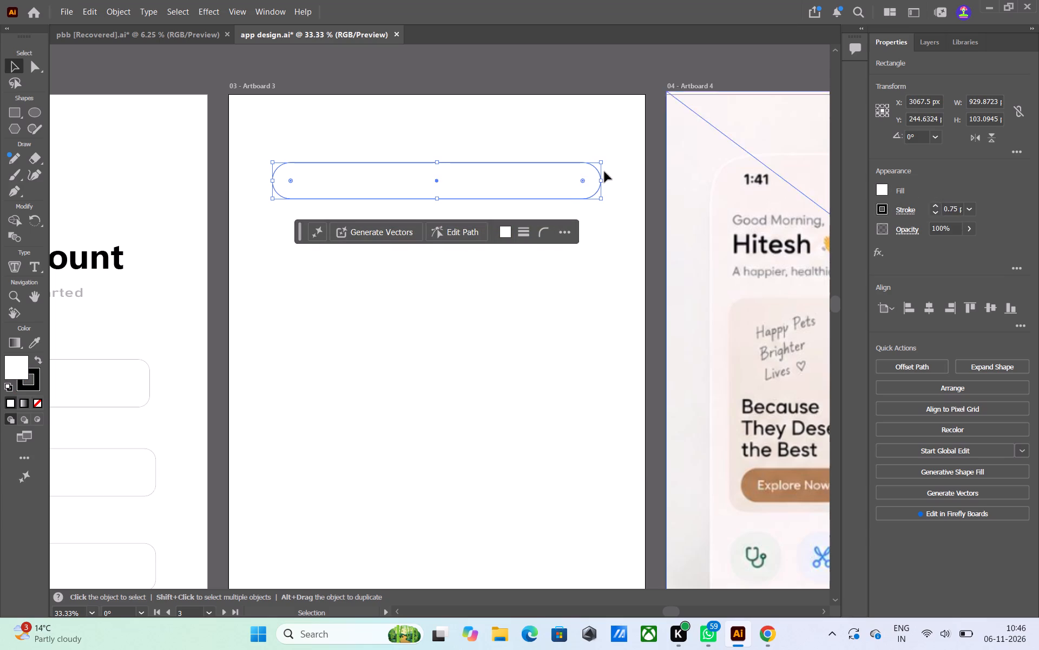
click(561, 77)
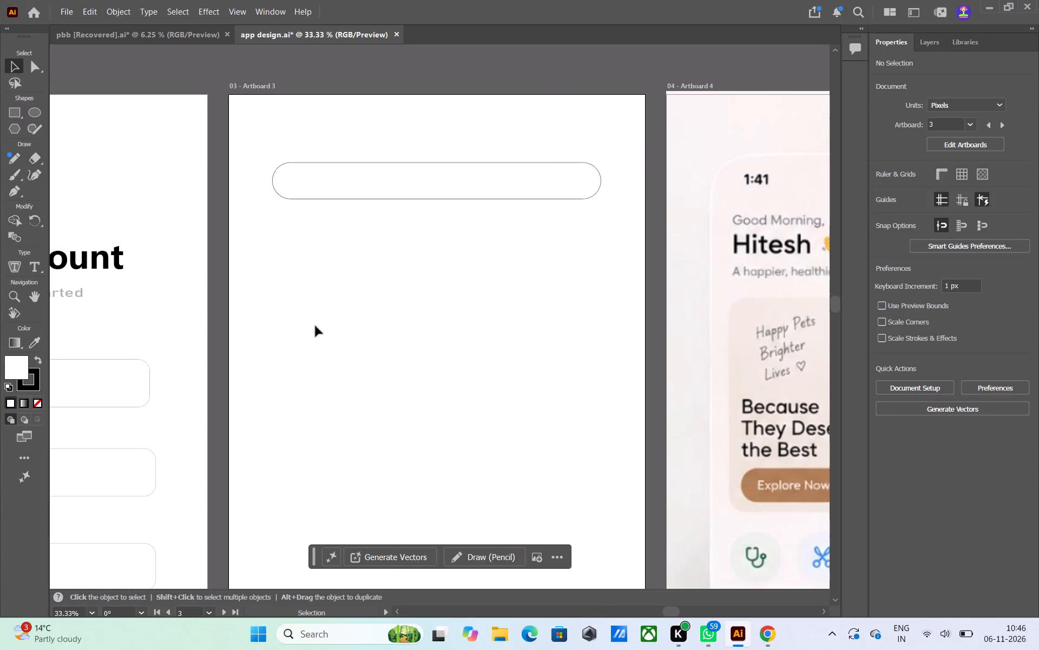
click(523, 175)
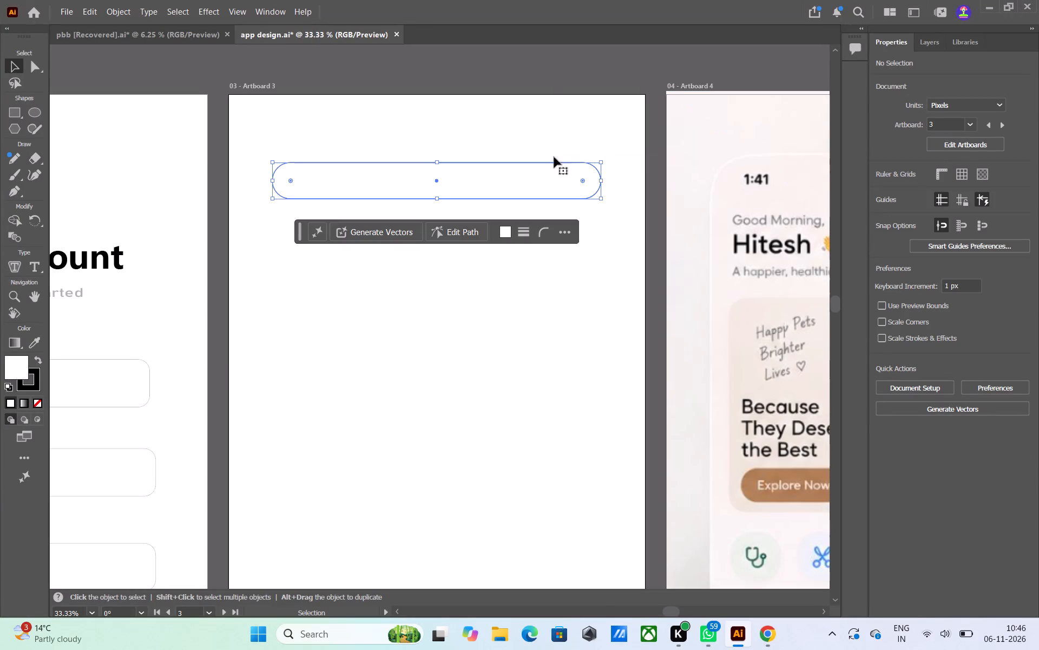
triple_click(937, 206)
click(937, 206)
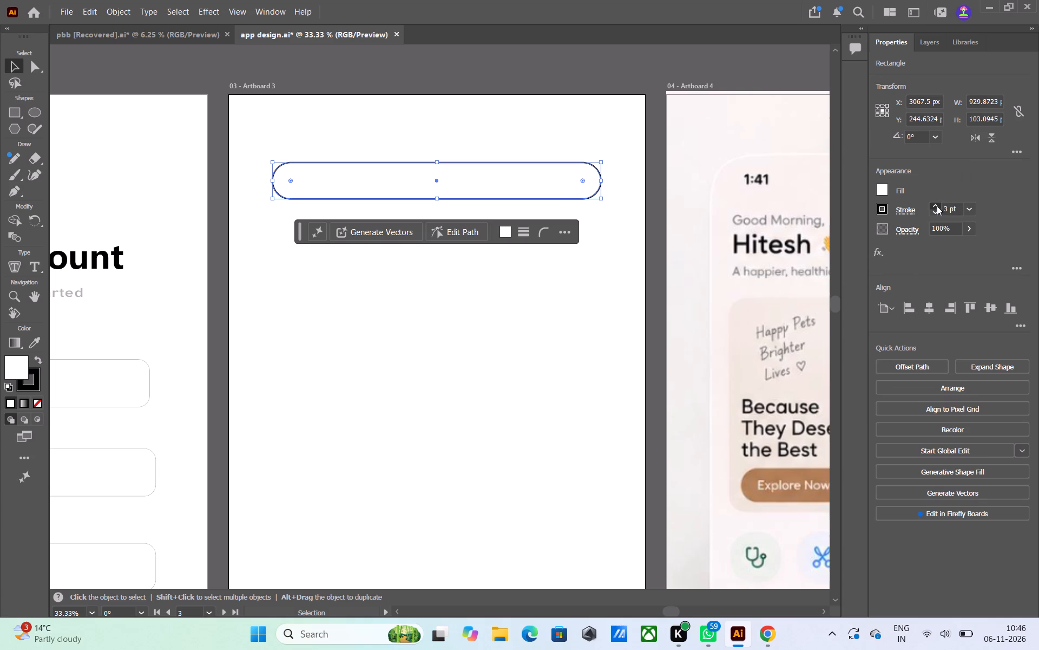
click(664, 61)
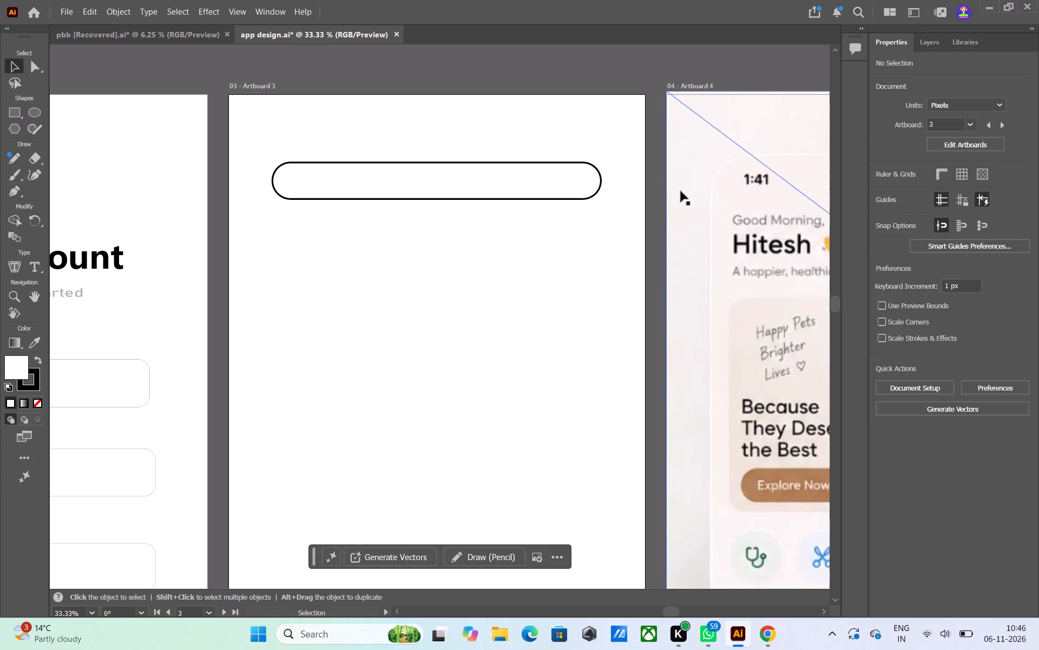
click(577, 179)
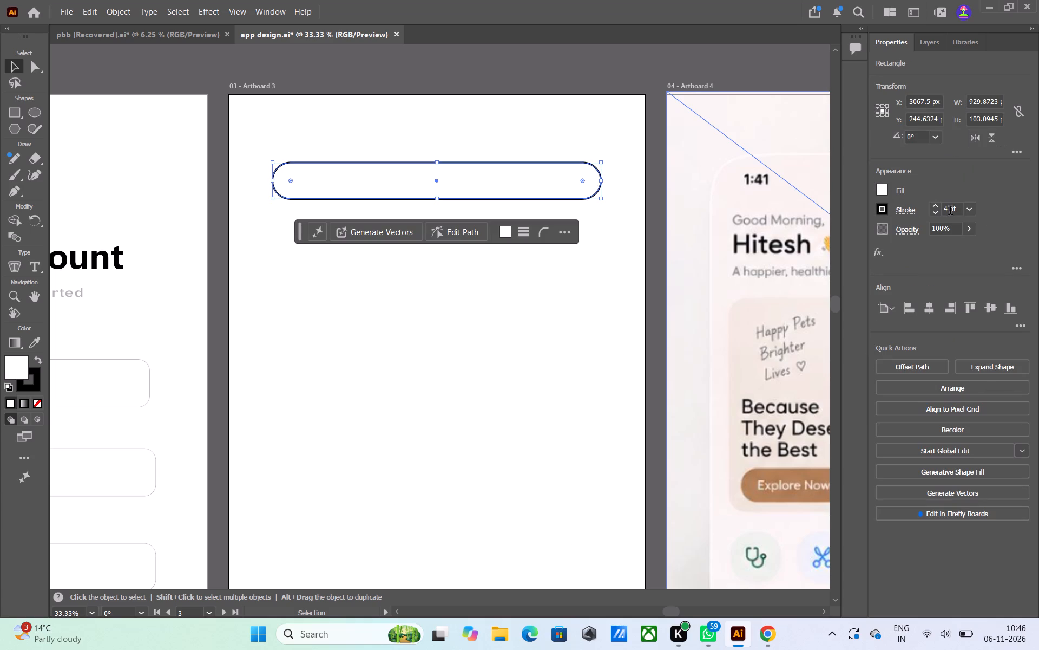
click(936, 213)
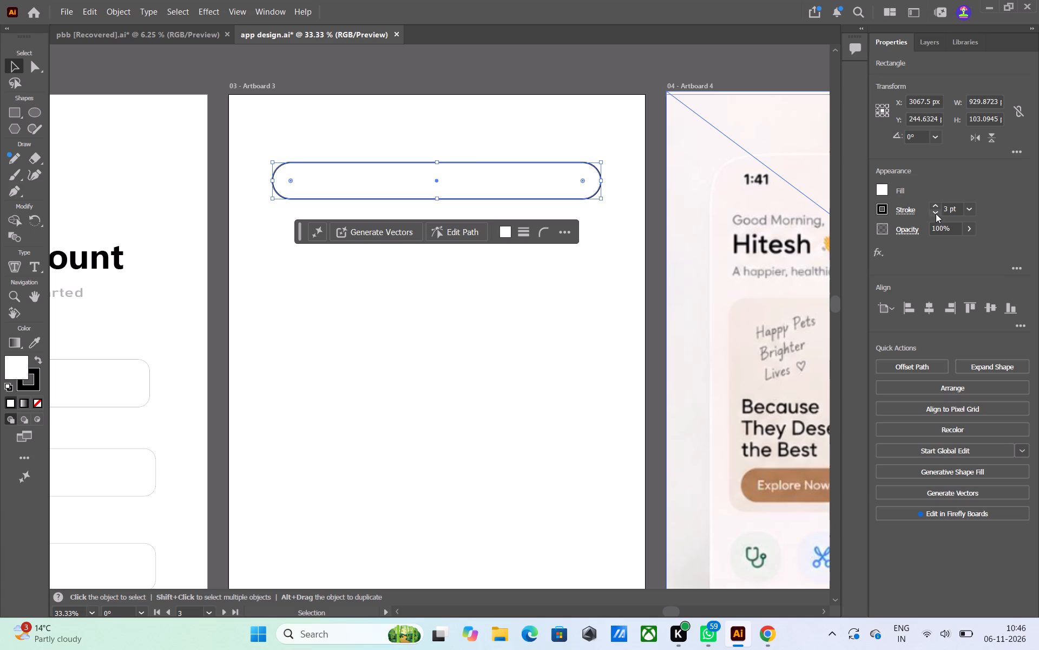
click(670, 64)
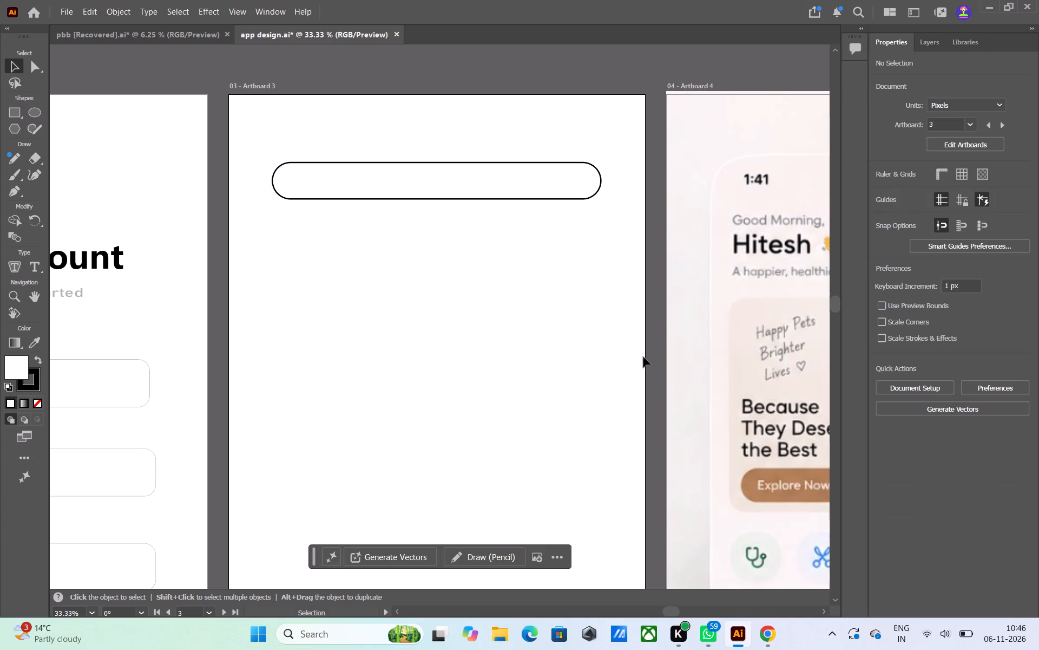
Change the search bar's fill on Artboard 3 from white to the very light grey swatch, f2f2f2.
click(487, 187)
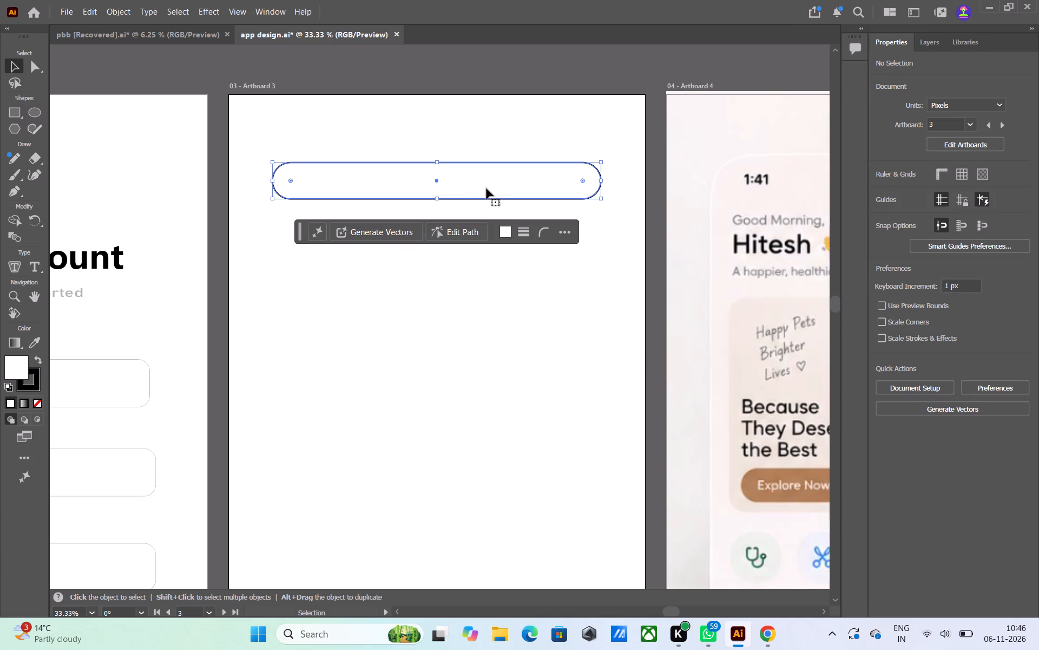
click(513, 227)
double_click(509, 230)
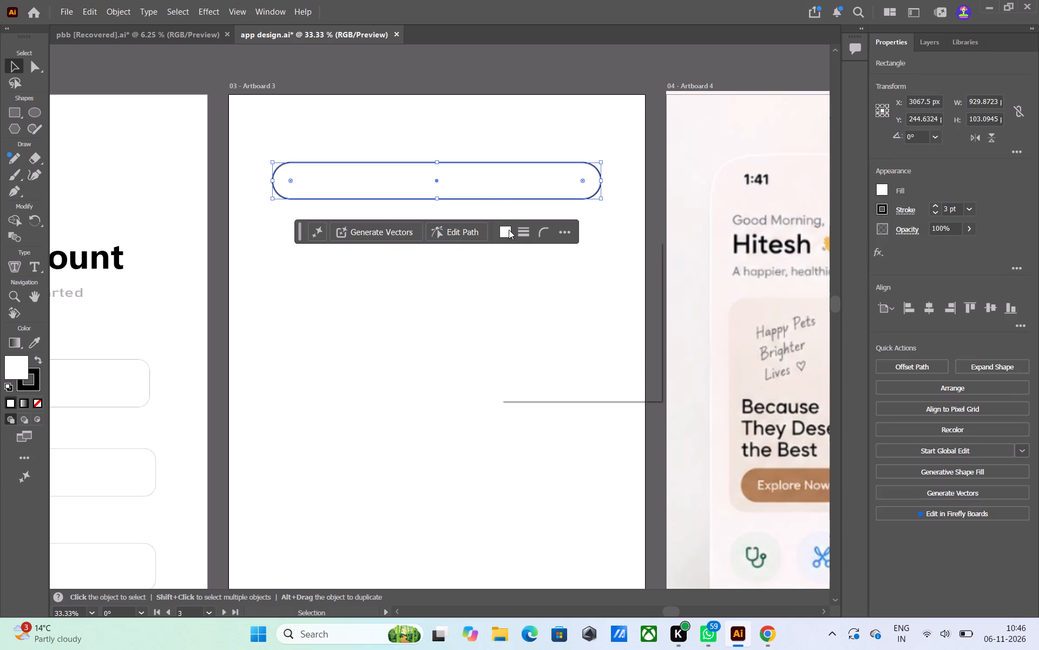
click(536, 297)
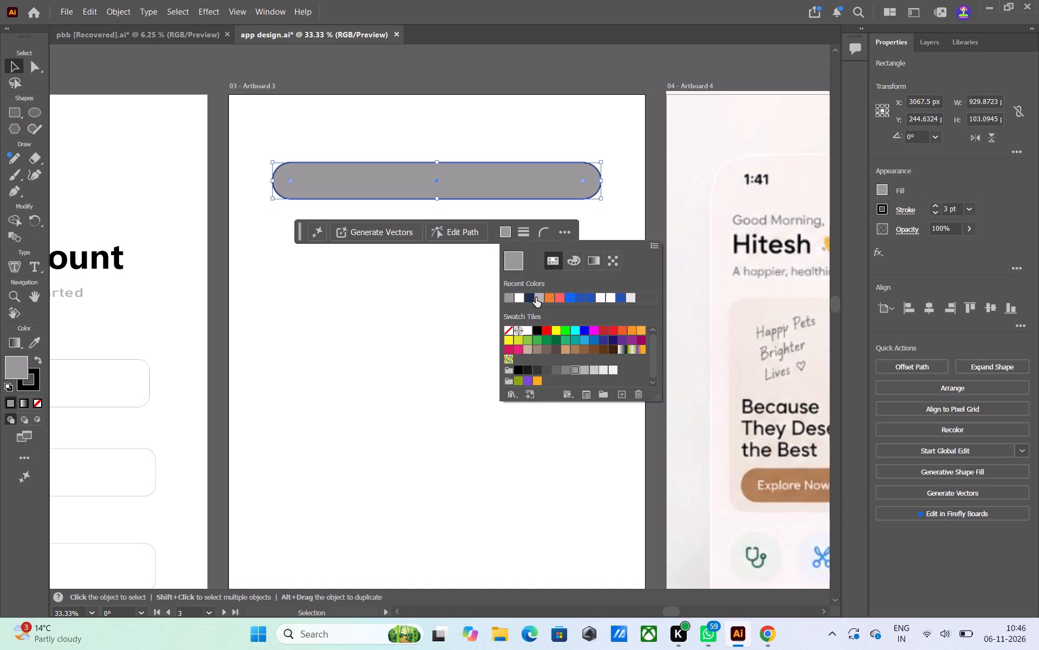
click(540, 302)
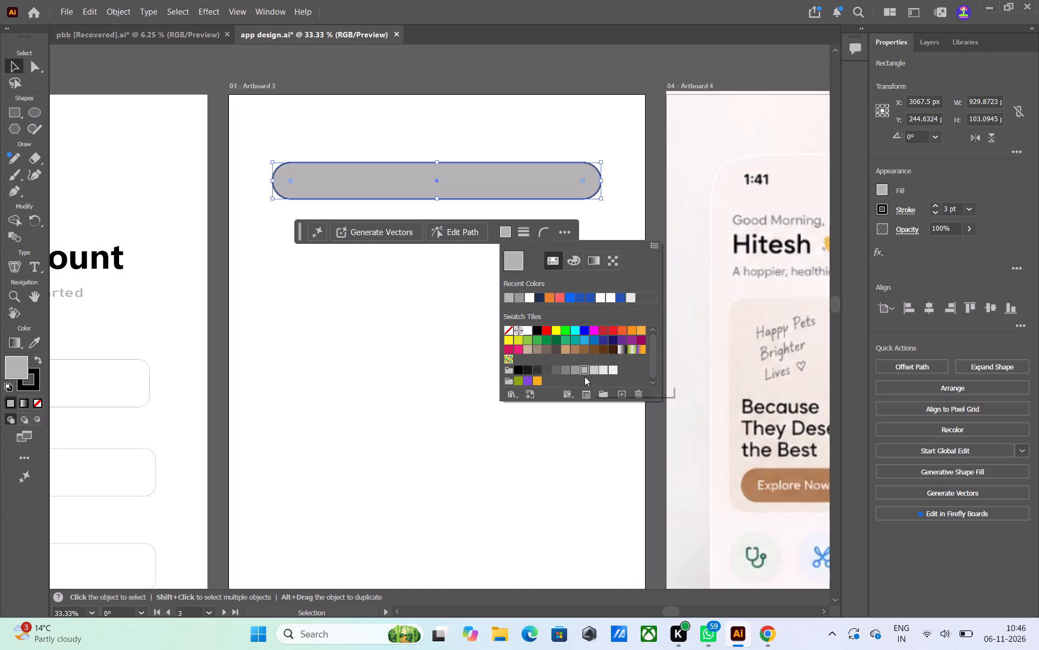
click(574, 369)
click(563, 375)
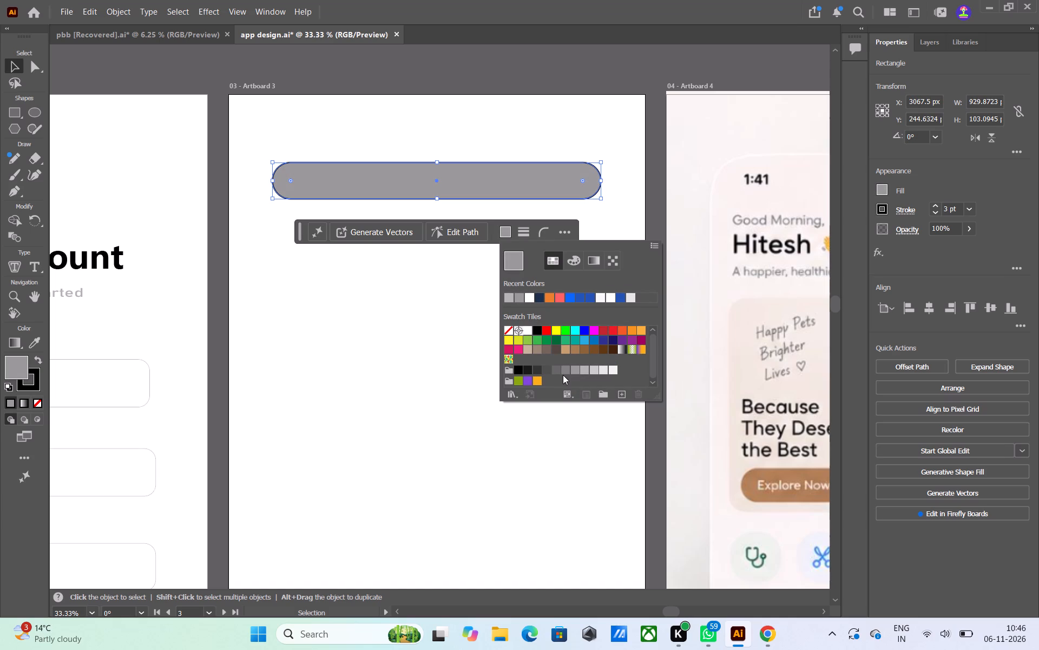
click(596, 368)
click(611, 370)
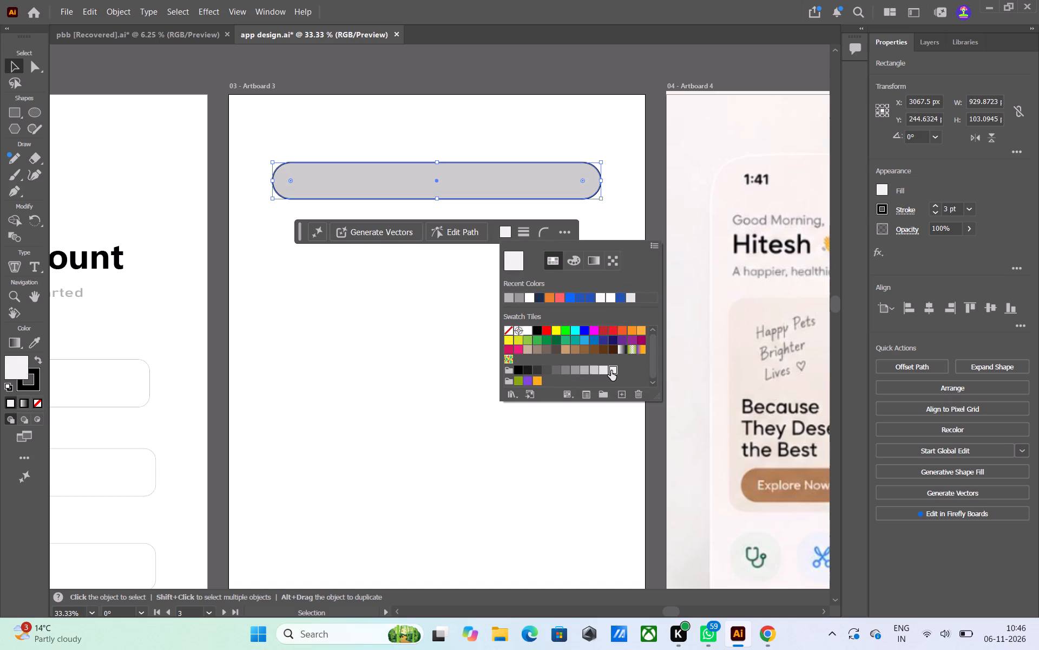
click(453, 77)
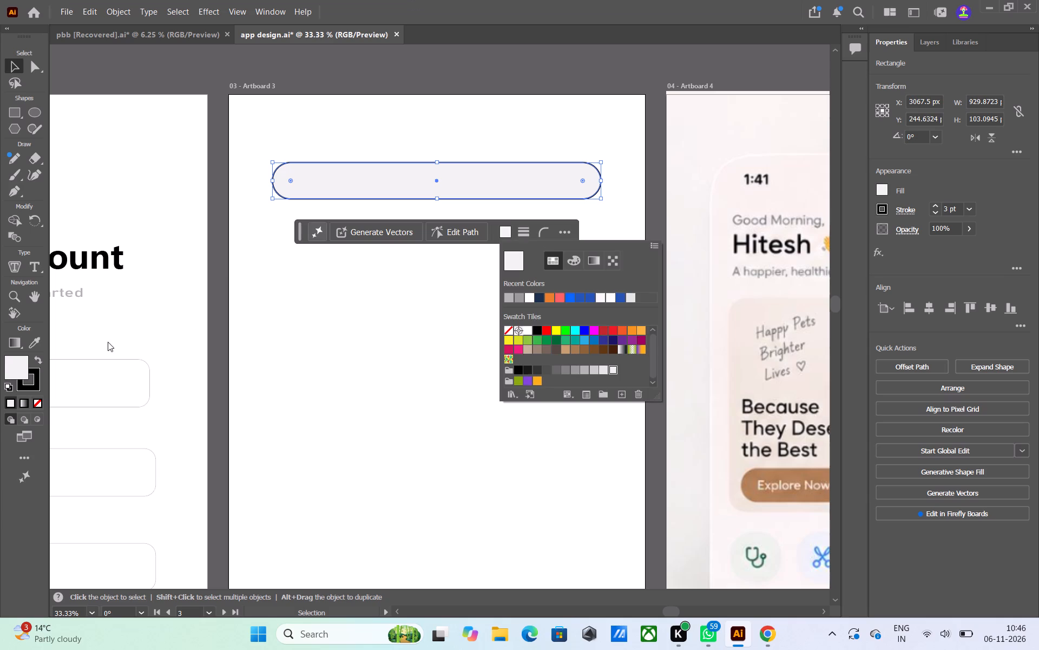
click(189, 55)
click(222, 265)
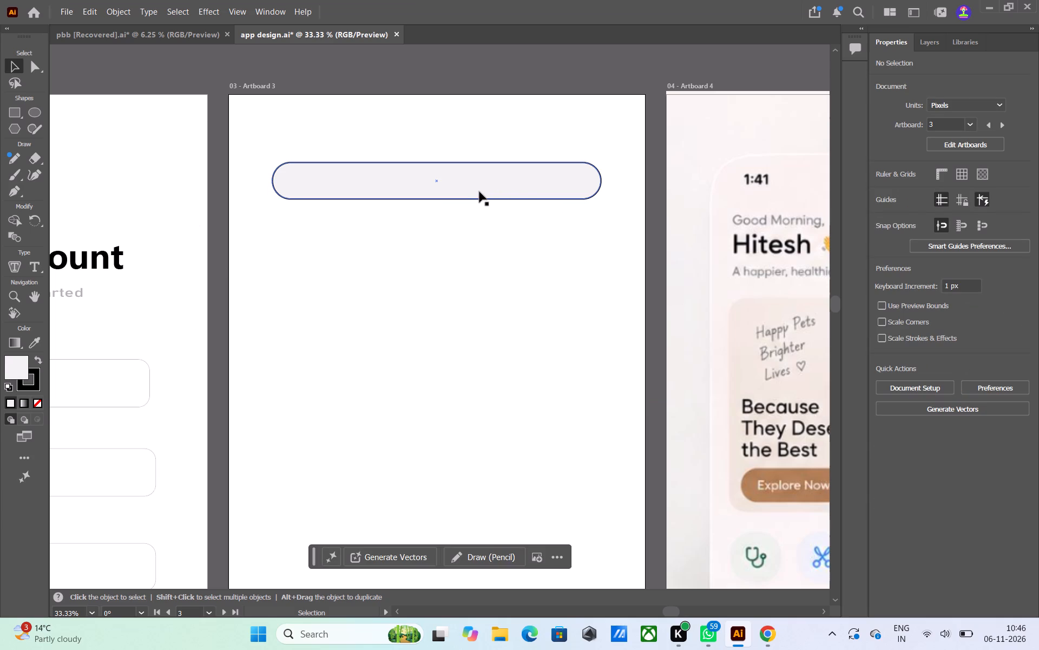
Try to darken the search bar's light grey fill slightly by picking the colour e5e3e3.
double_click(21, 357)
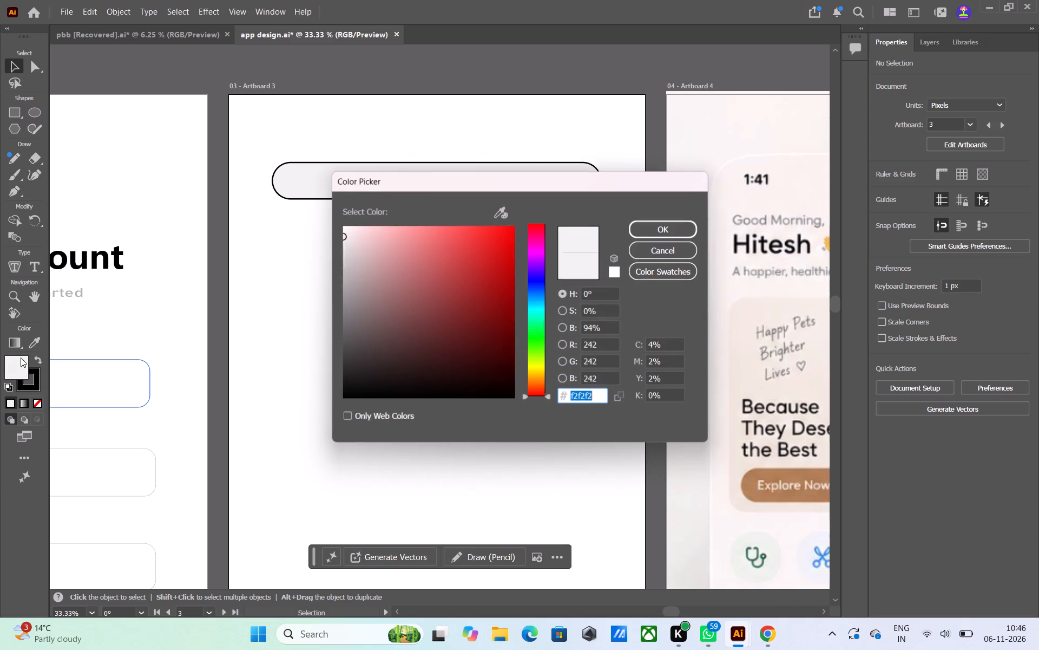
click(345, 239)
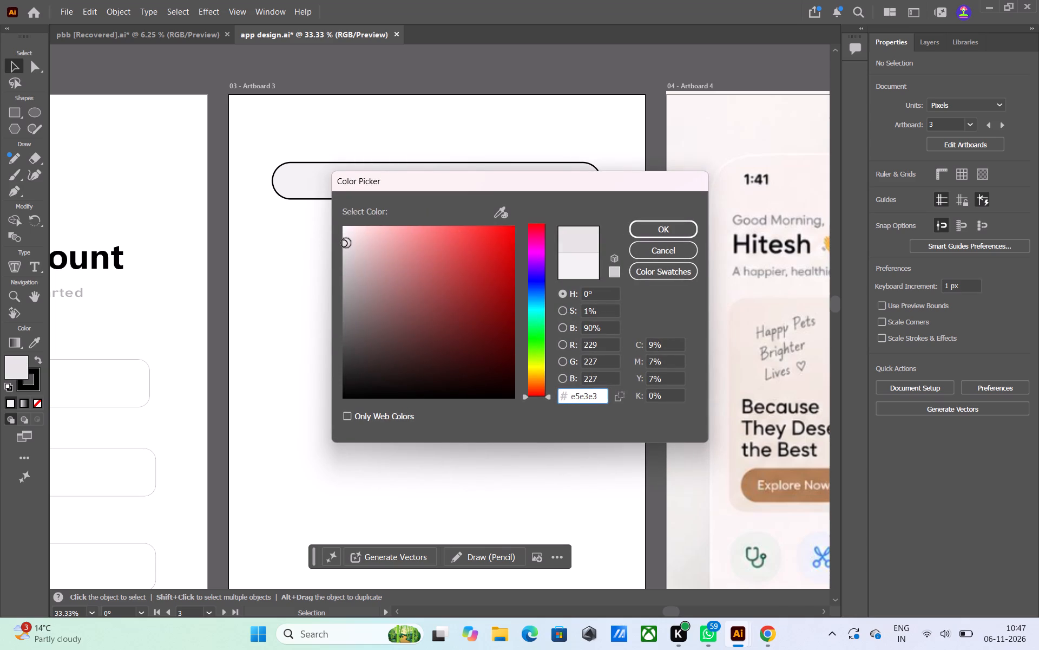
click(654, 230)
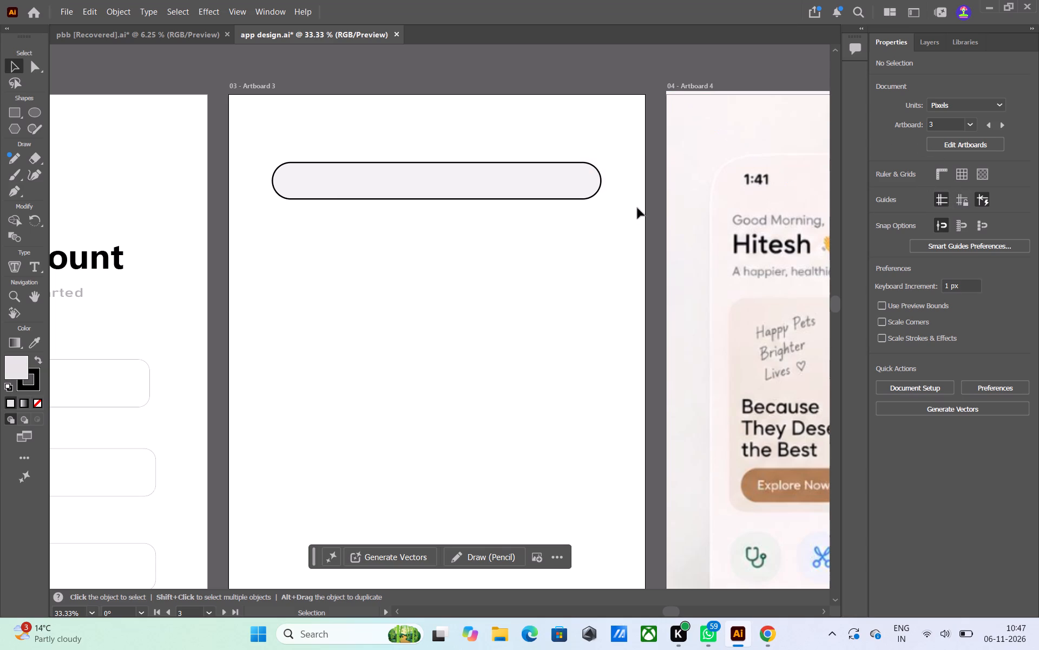
Thin the search bar's black outline by lowering its stroke weight two increments, and deselect the bar.
click(564, 191)
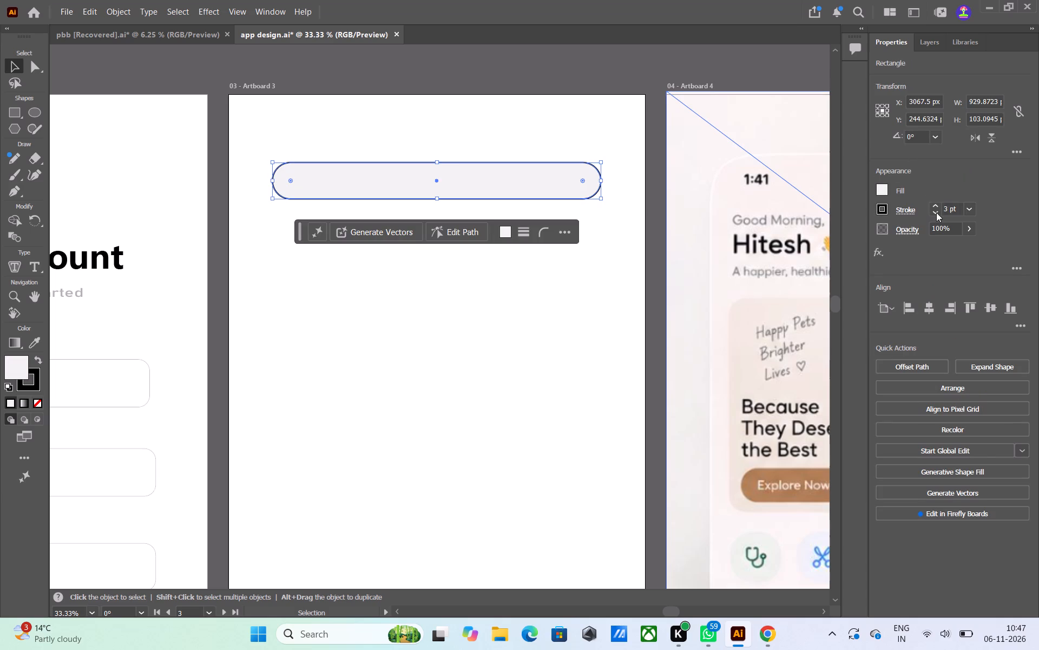
double_click(936, 212)
click(560, 62)
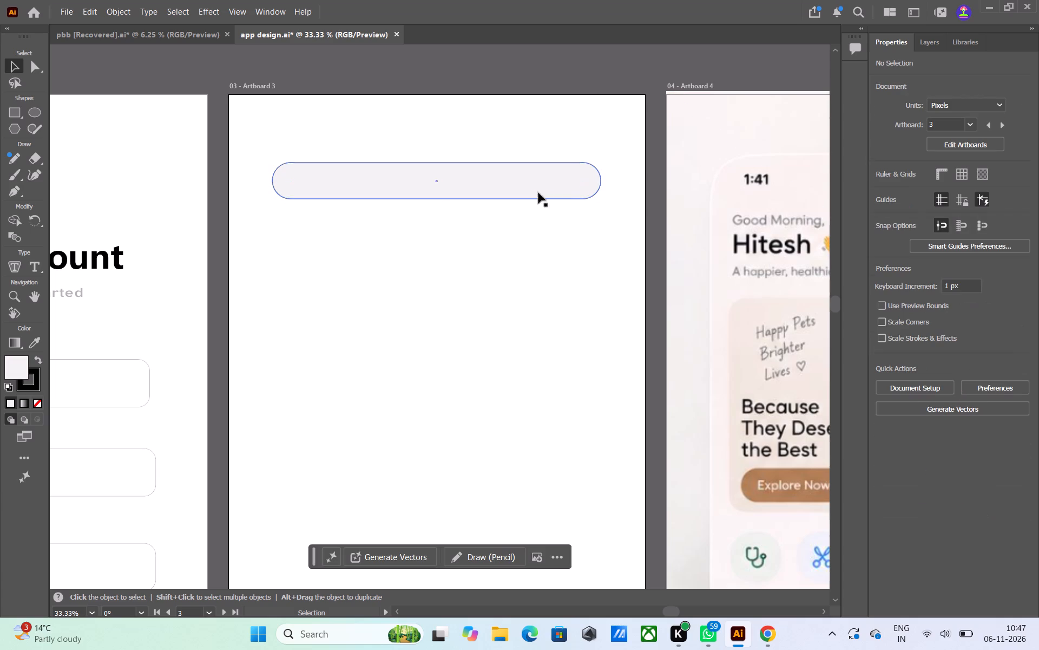
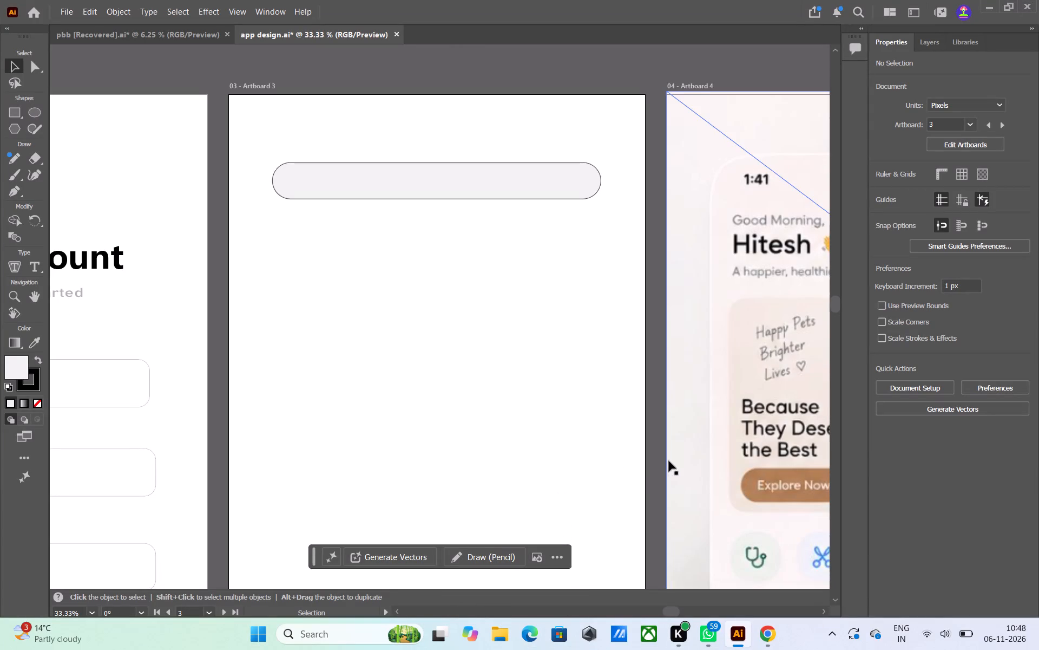
Delete the duplicate search bar stacked over the other one near the top of Artboard 3.
click(647, 477)
click(216, 504)
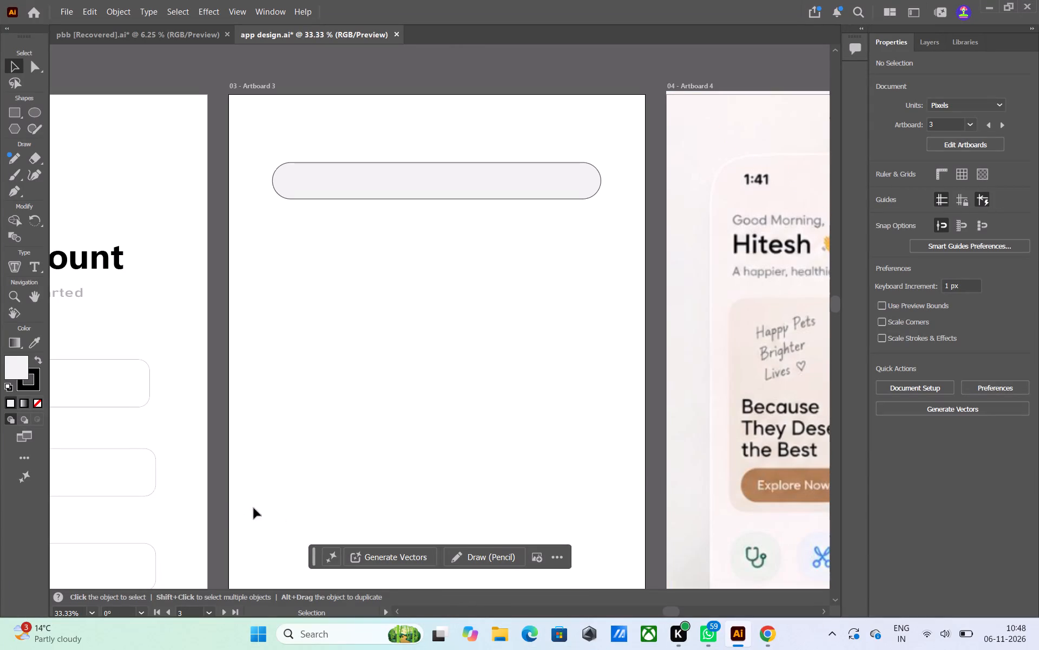
scroll(439, 435, down, 5)
scroll(439, 440, up, 5)
alt+scroll(494, 386, up, 1)
alt+scroll(494, 386, down, 4)
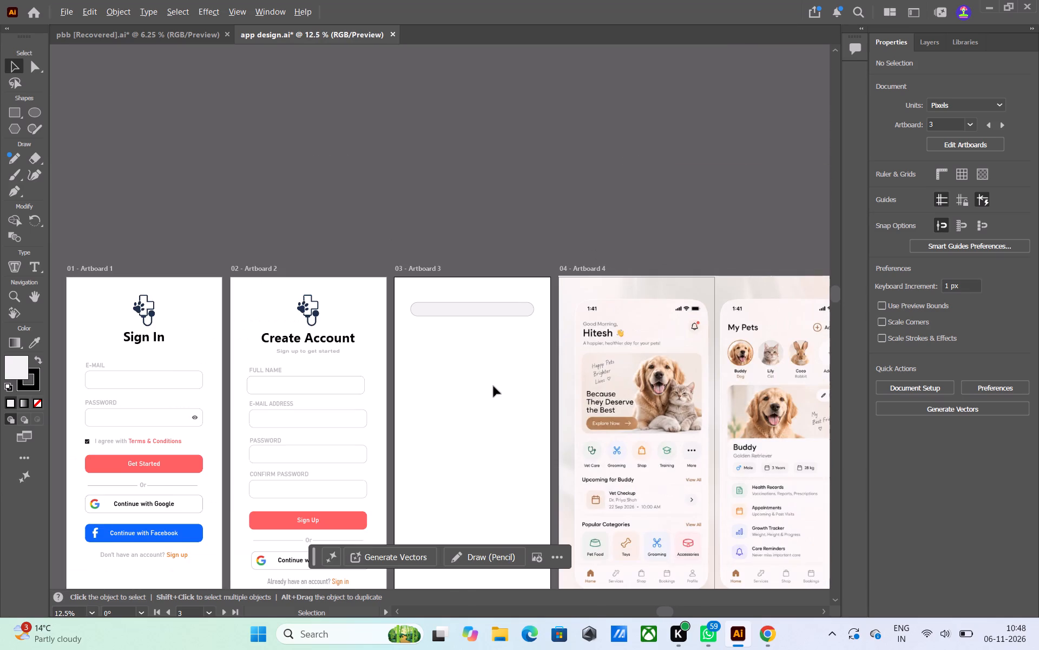
scroll(482, 465, down, 1)
middle_drag(482, 465, 480, 360)
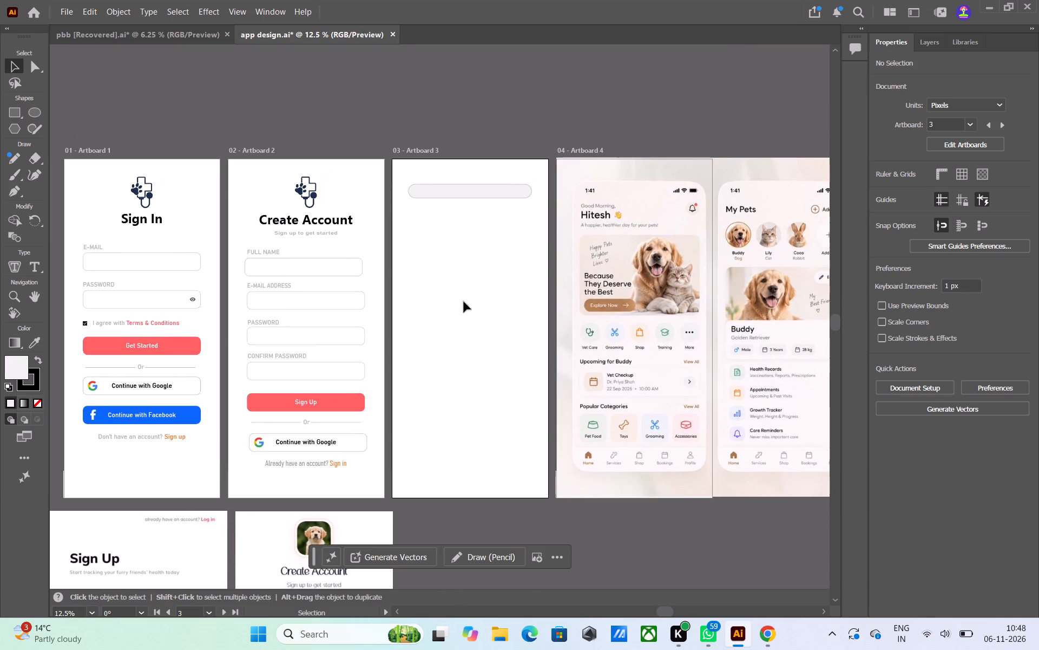
alt+drag(474, 192, 474, 192)
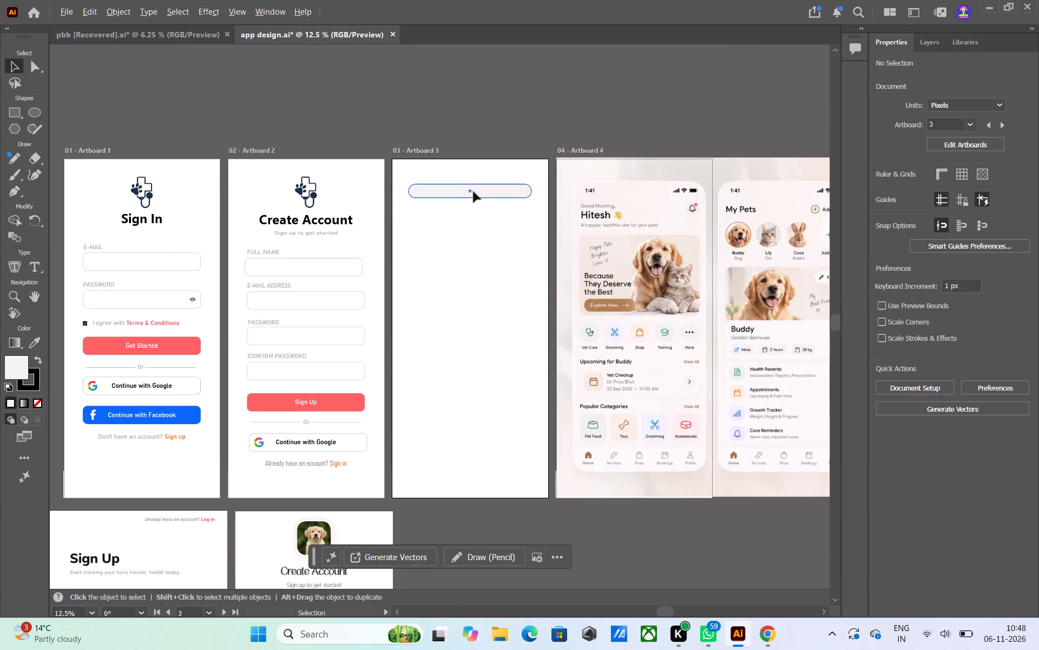
alt+drag(474, 192, 475, 201)
key(Delete)
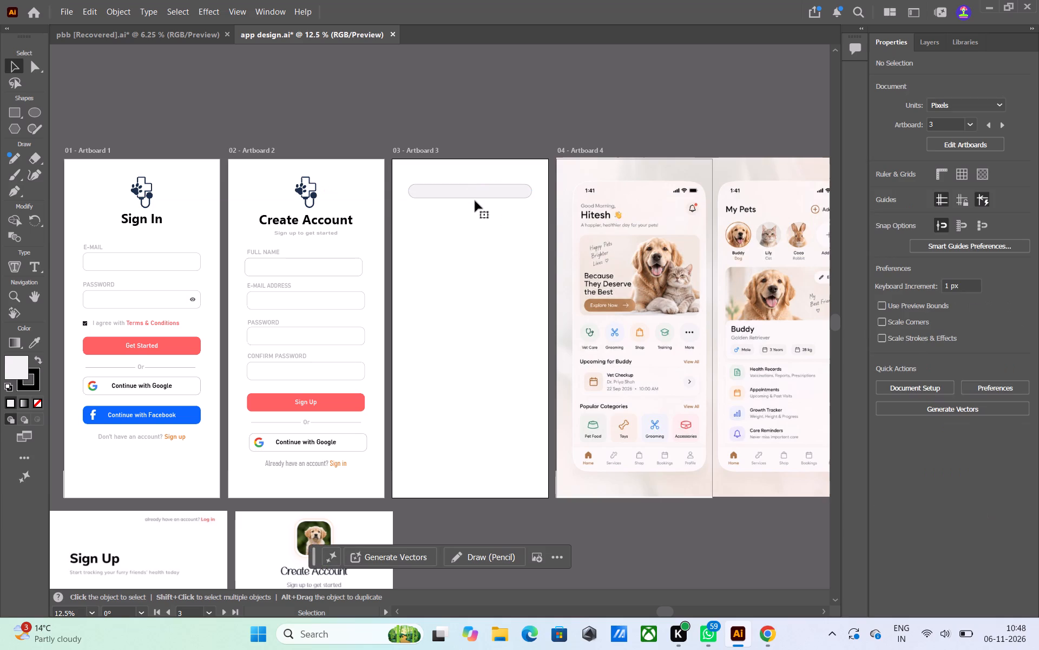
Adjust the remaining search bar's vertical position on Artboard 3 to about Y 236 px, keeping it horizontally centred, and deselect it.
drag(471, 189, 471, 200)
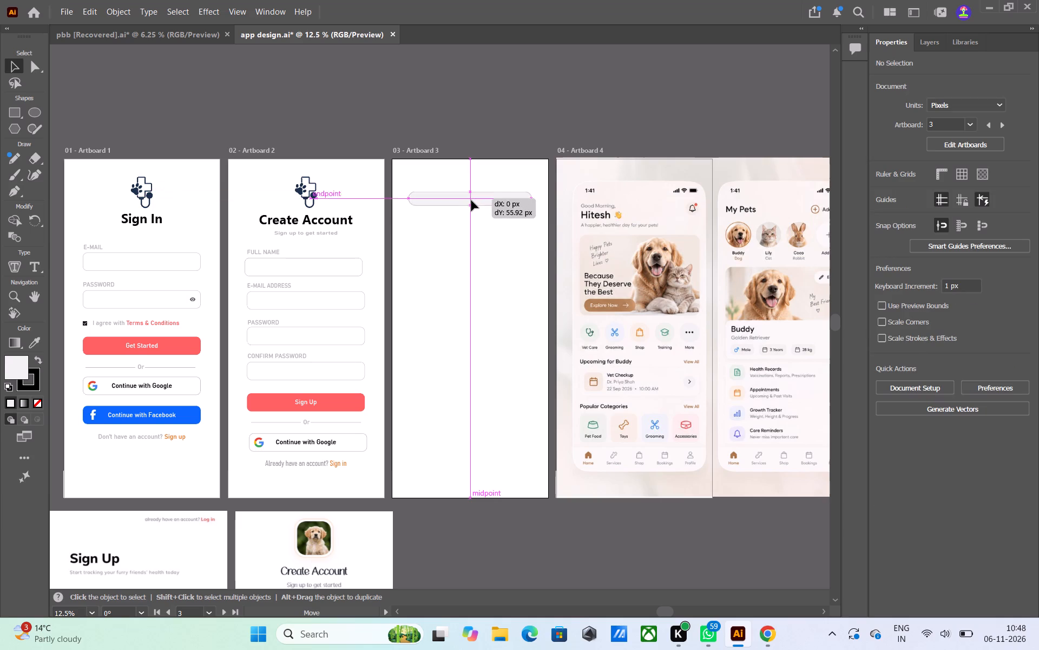
drag(471, 200, 472, 197)
drag(472, 197, 472, 195)
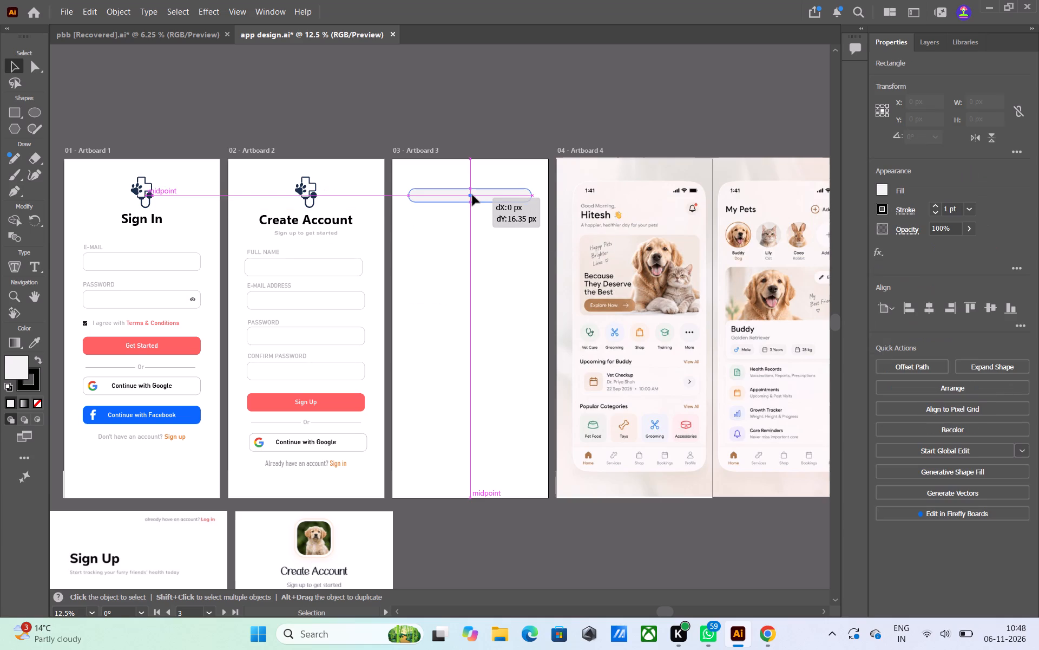
drag(472, 195, 472, 189)
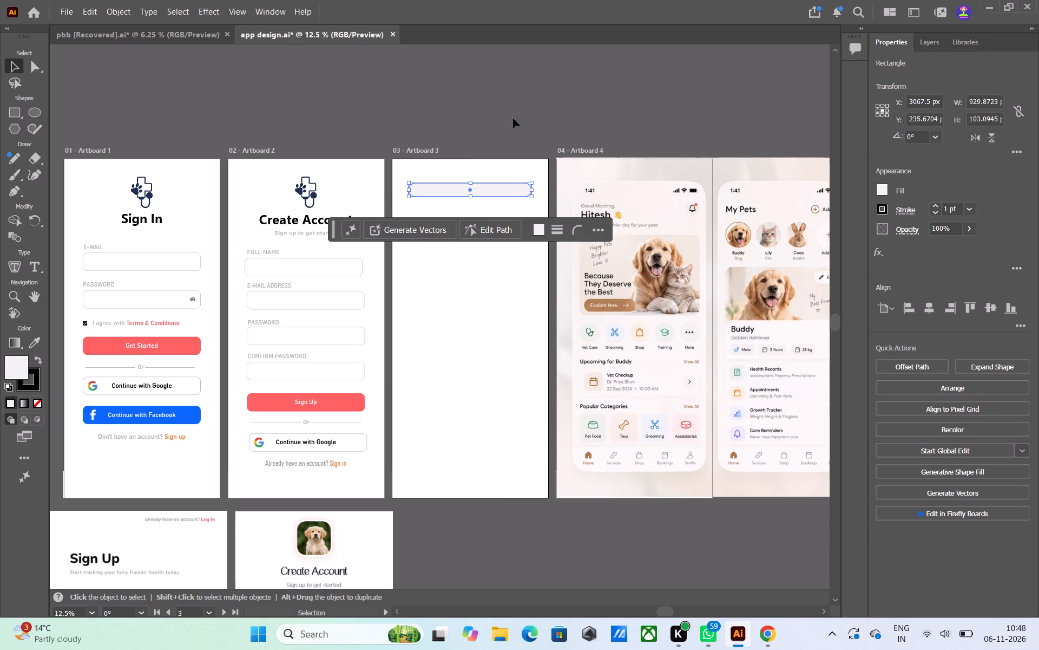
click(513, 117)
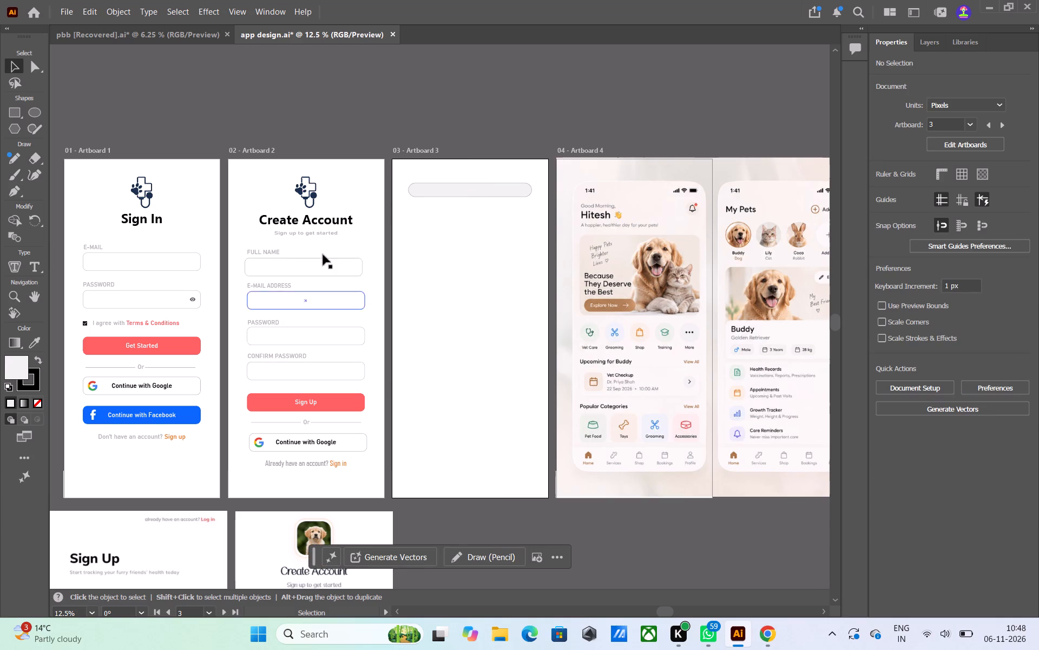
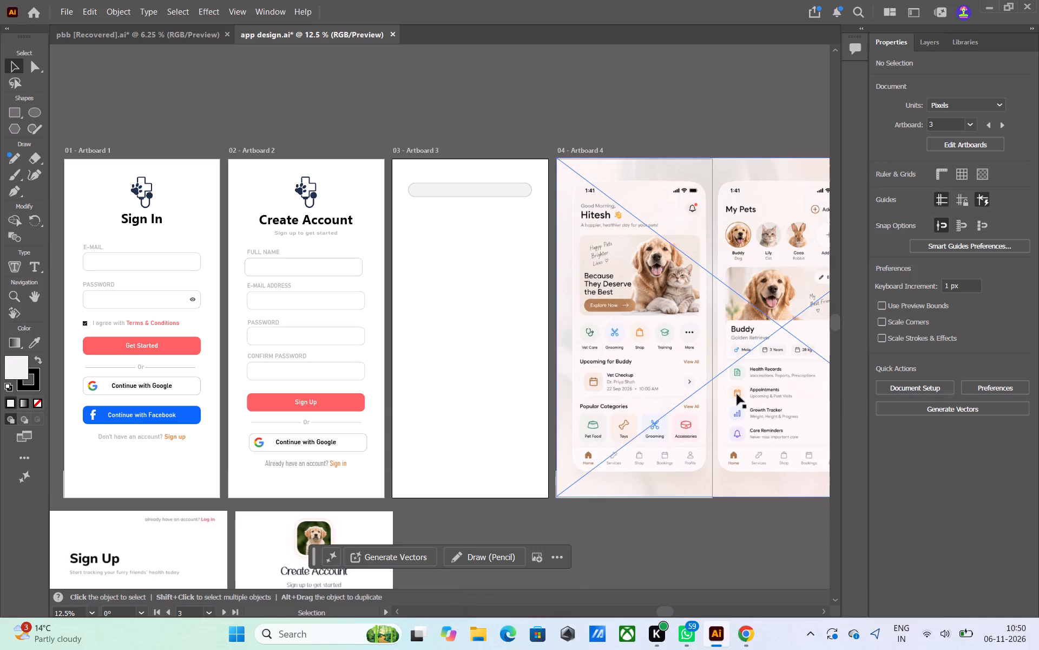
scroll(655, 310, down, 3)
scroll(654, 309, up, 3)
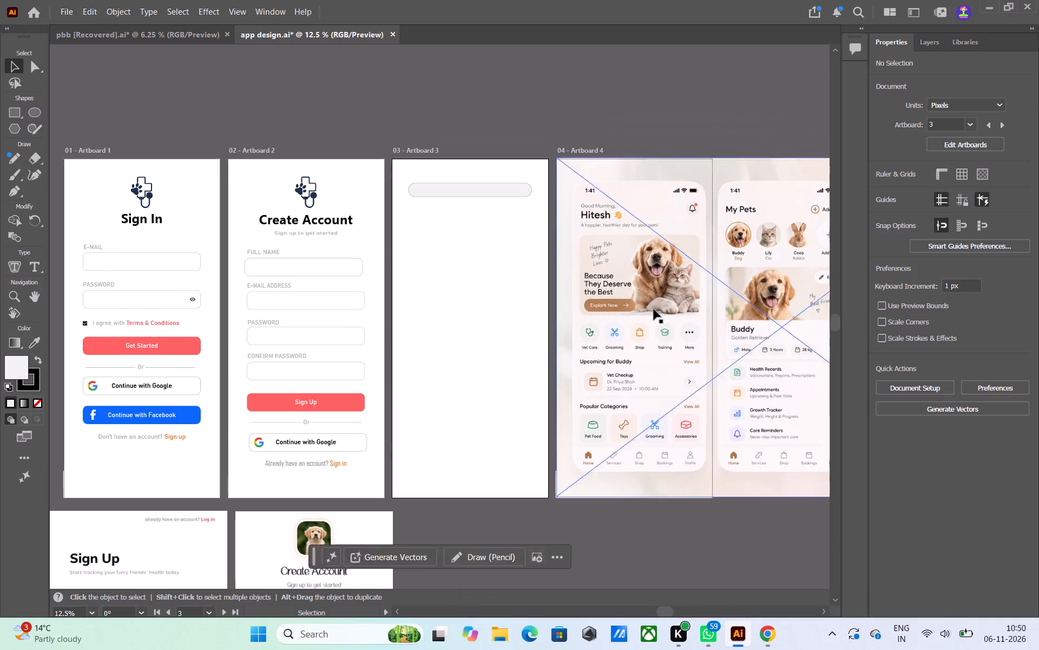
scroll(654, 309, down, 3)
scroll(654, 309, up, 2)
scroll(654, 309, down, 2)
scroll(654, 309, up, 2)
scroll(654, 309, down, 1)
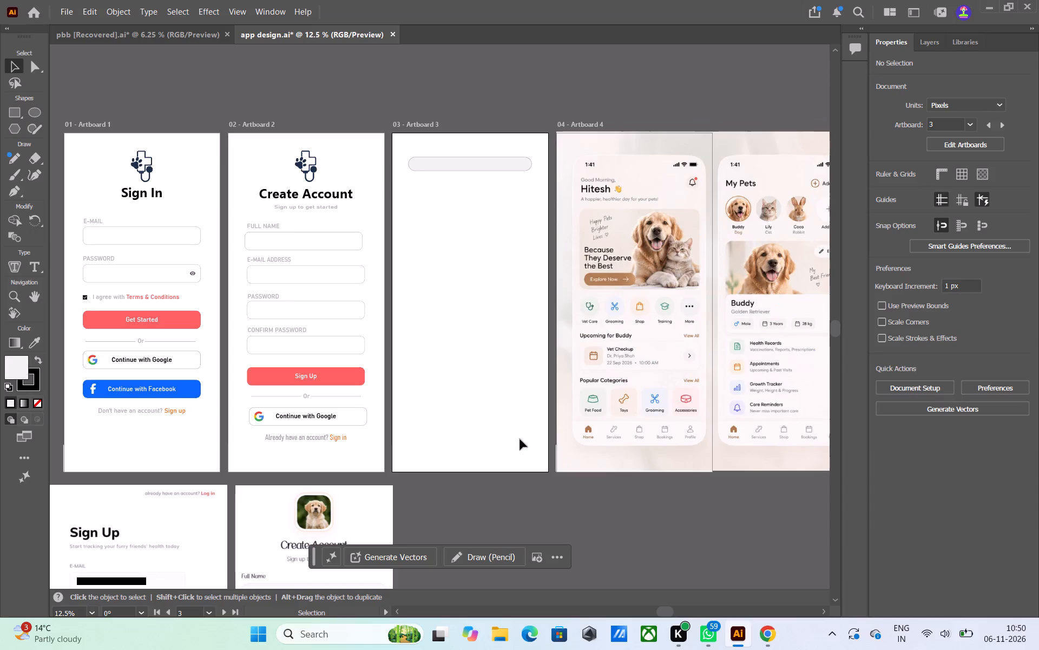
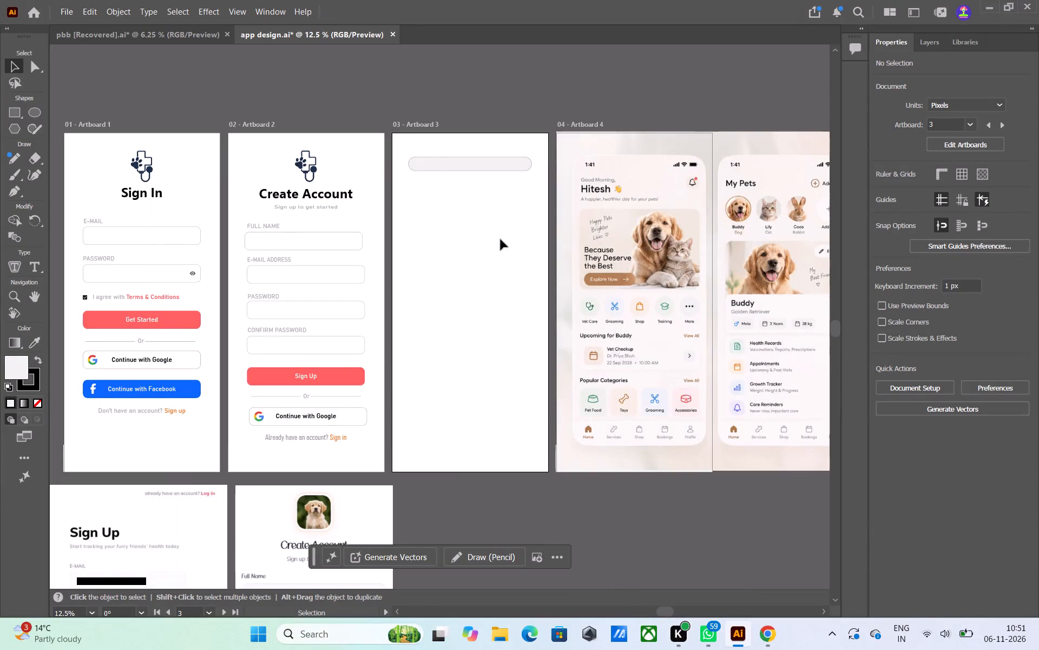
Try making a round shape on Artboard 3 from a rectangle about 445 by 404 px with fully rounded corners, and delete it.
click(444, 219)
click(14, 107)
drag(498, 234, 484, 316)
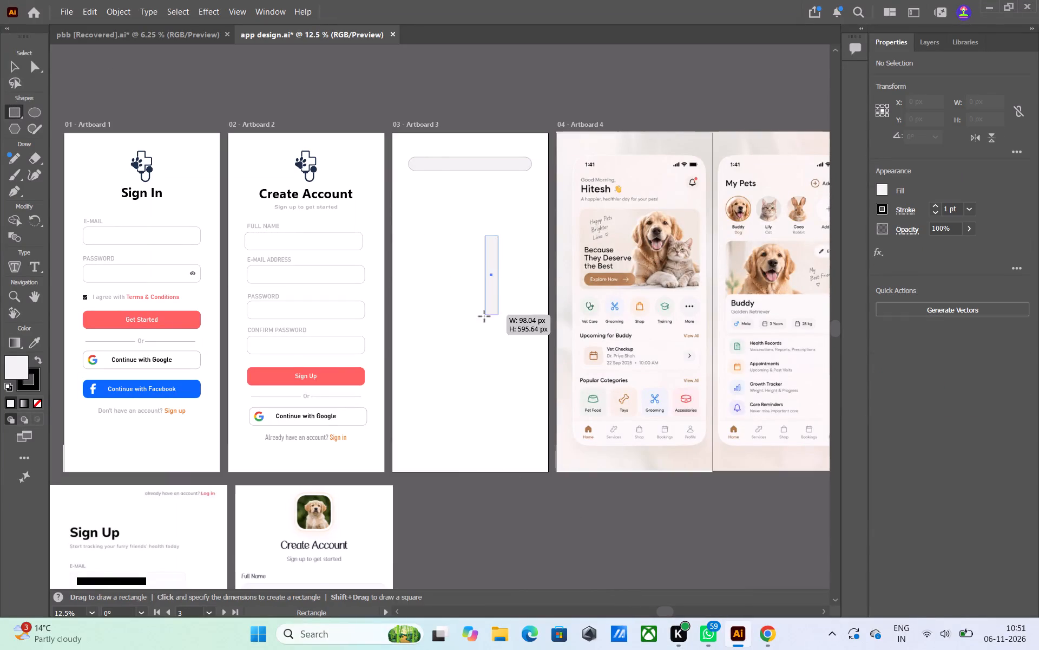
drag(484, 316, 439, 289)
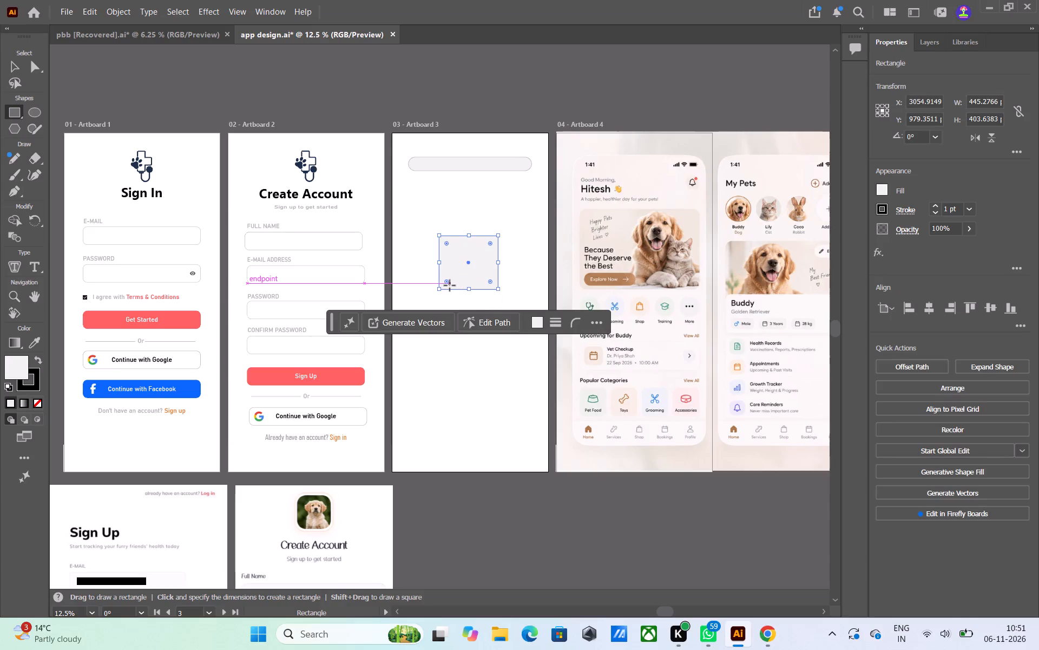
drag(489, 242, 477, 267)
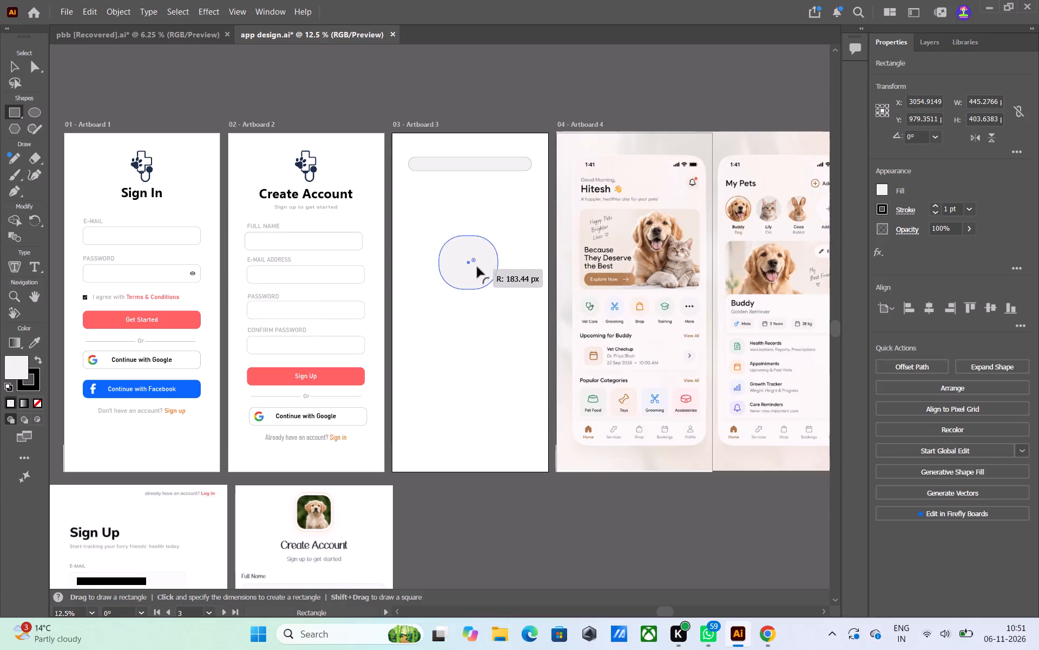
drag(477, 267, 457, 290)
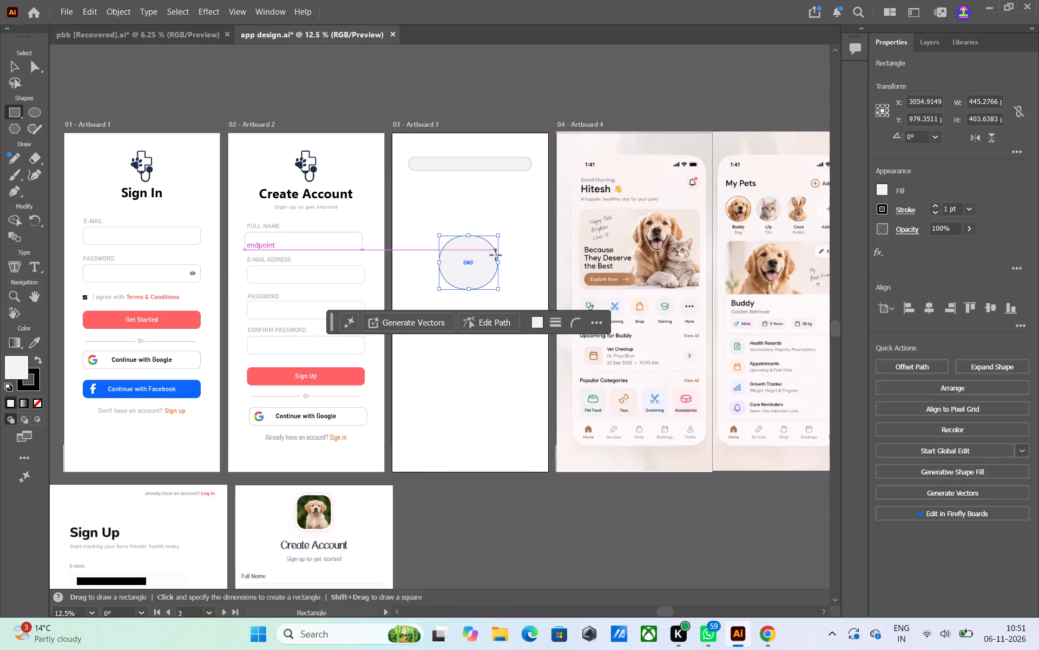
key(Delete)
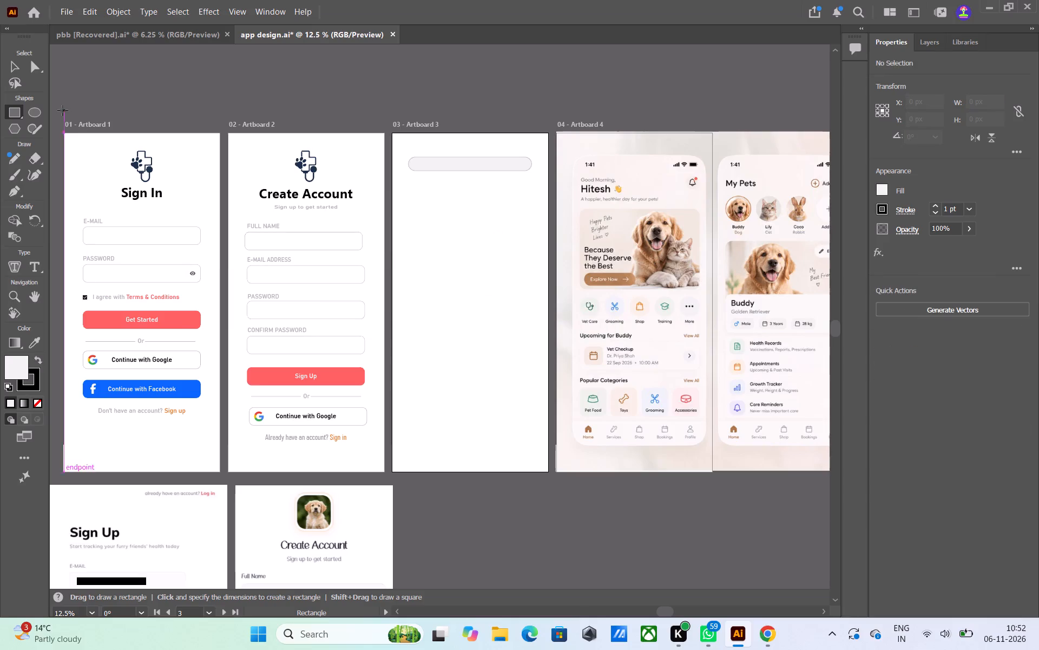
Draw a circle about 167 px in diameter with the Ellipse tool, below the search bar on Artboard 3.
right_click(21, 118)
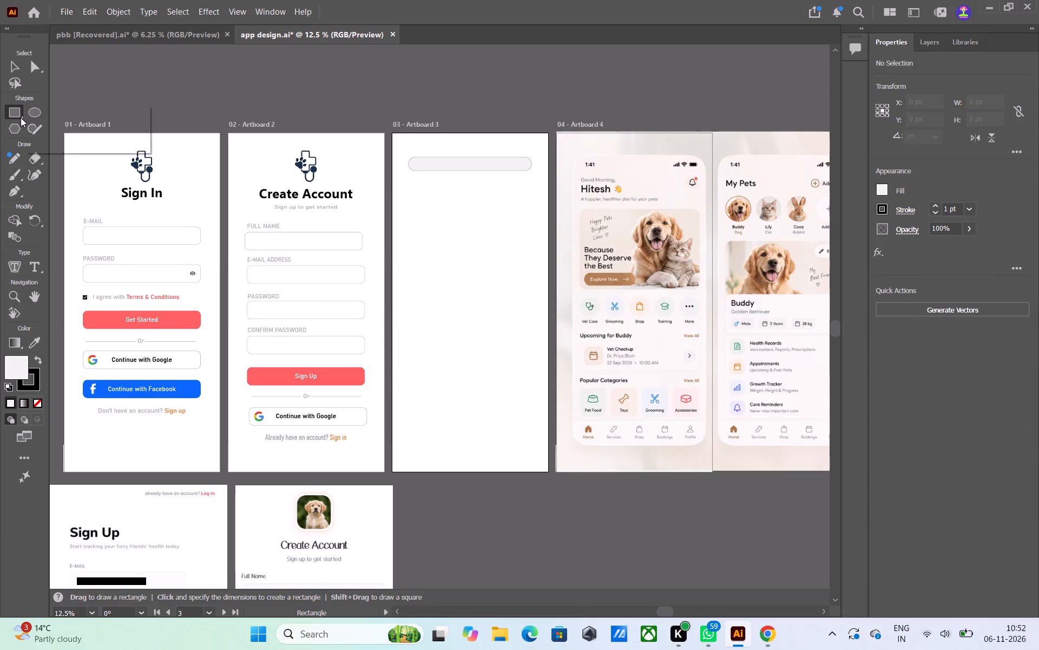
click(22, 118)
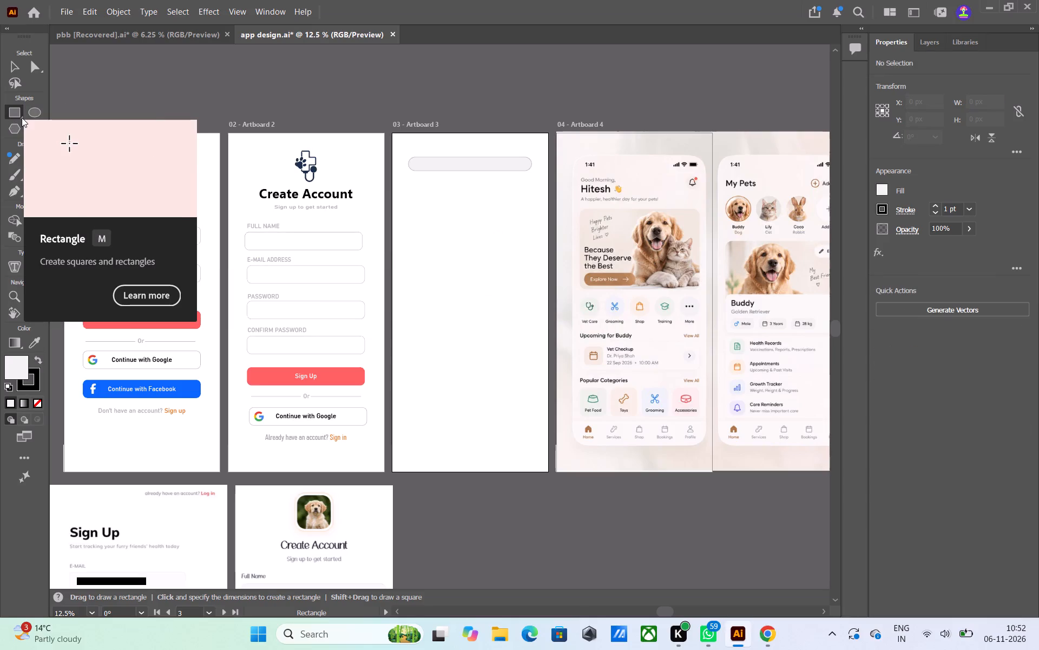
click(22, 118)
click(29, 114)
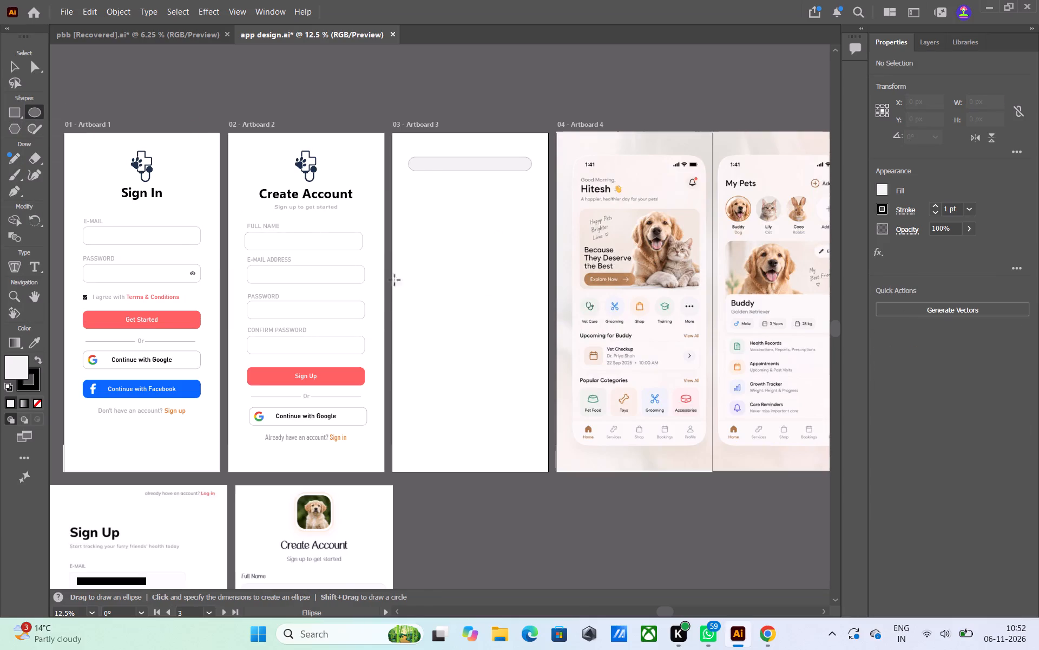
drag(481, 238, 453, 274)
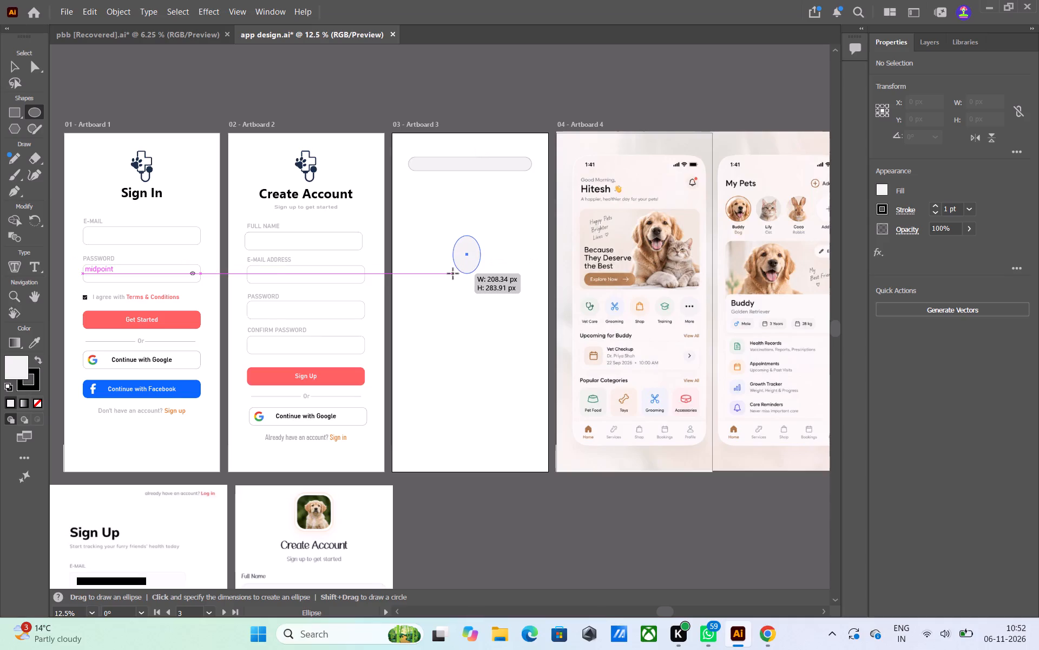
drag(453, 274, 453, 242)
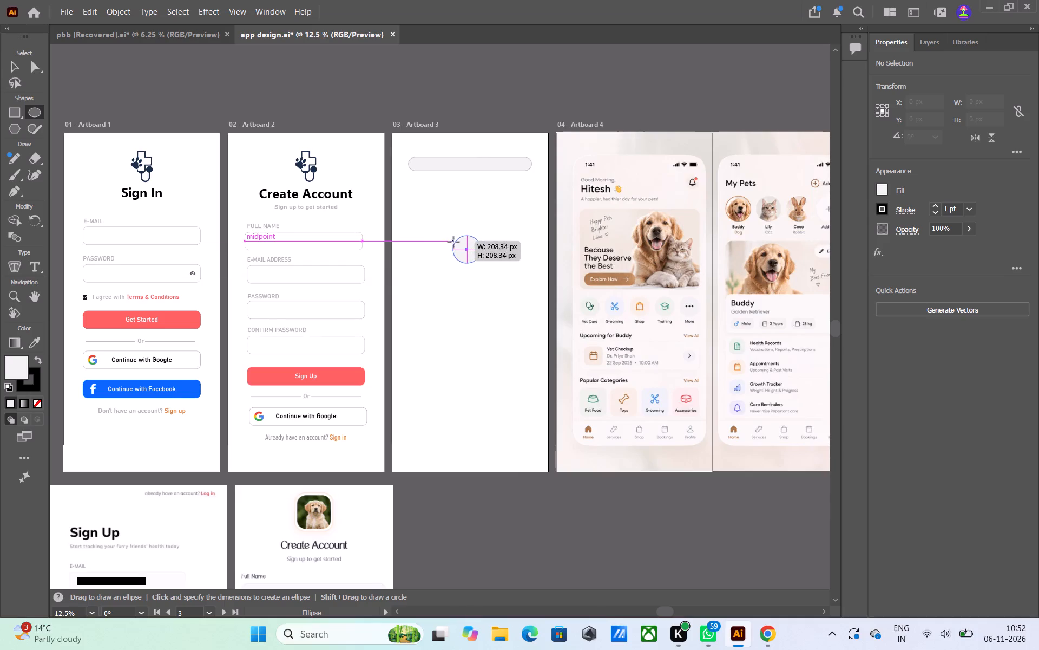
drag(453, 242, 458, 248)
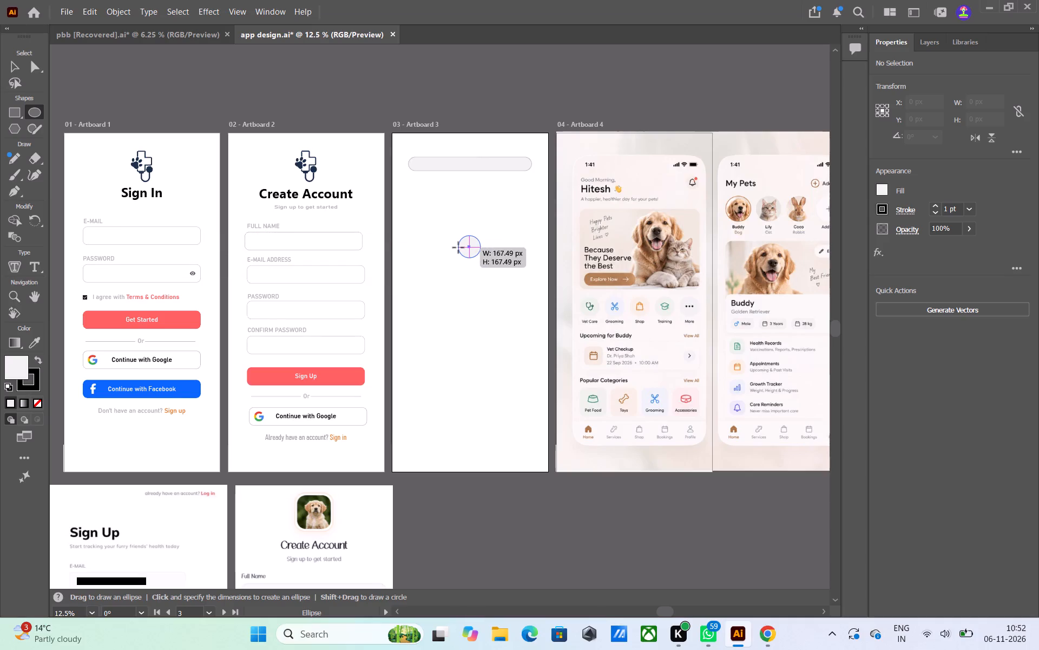
drag(458, 248, 458, 245)
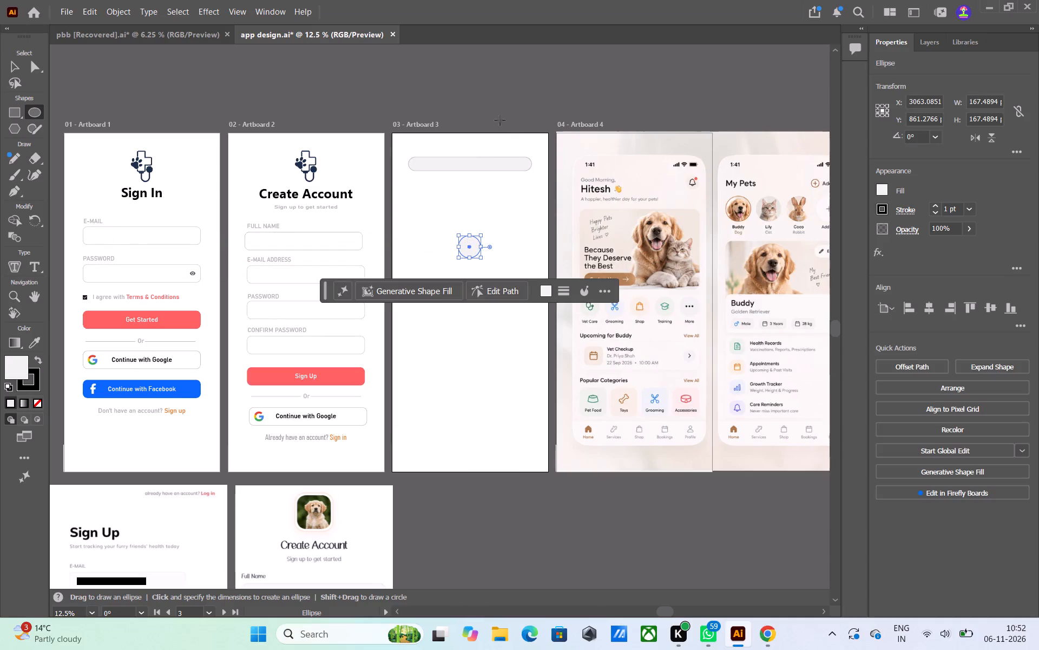
Move the circle into Artboard 3's top-right corner, centred at about X 3573, Y 137 px.
click(21, 66)
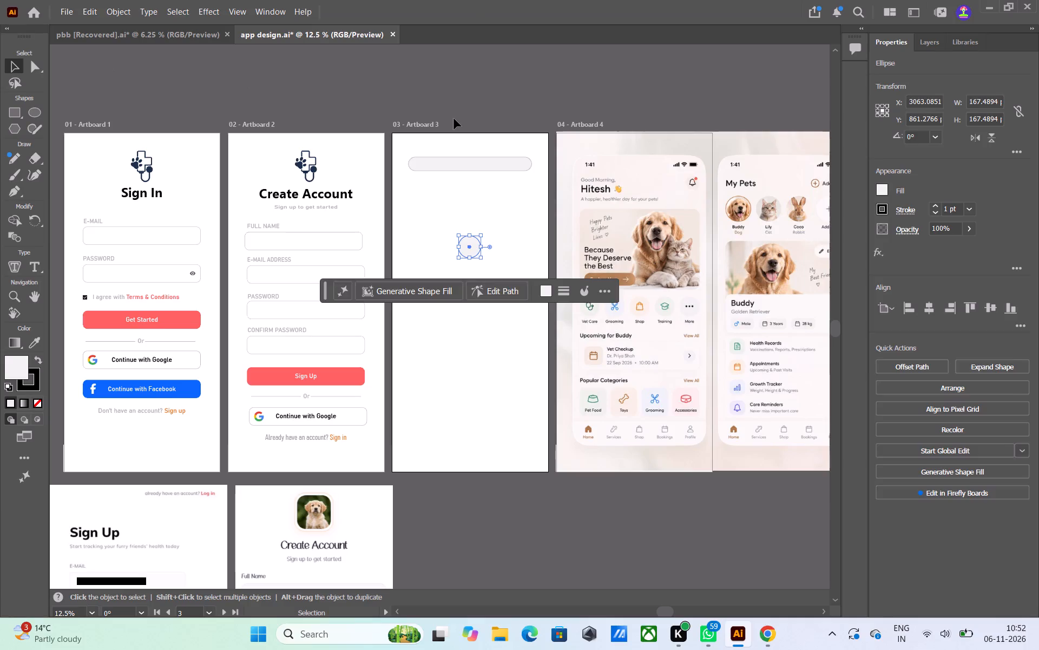
click(454, 118)
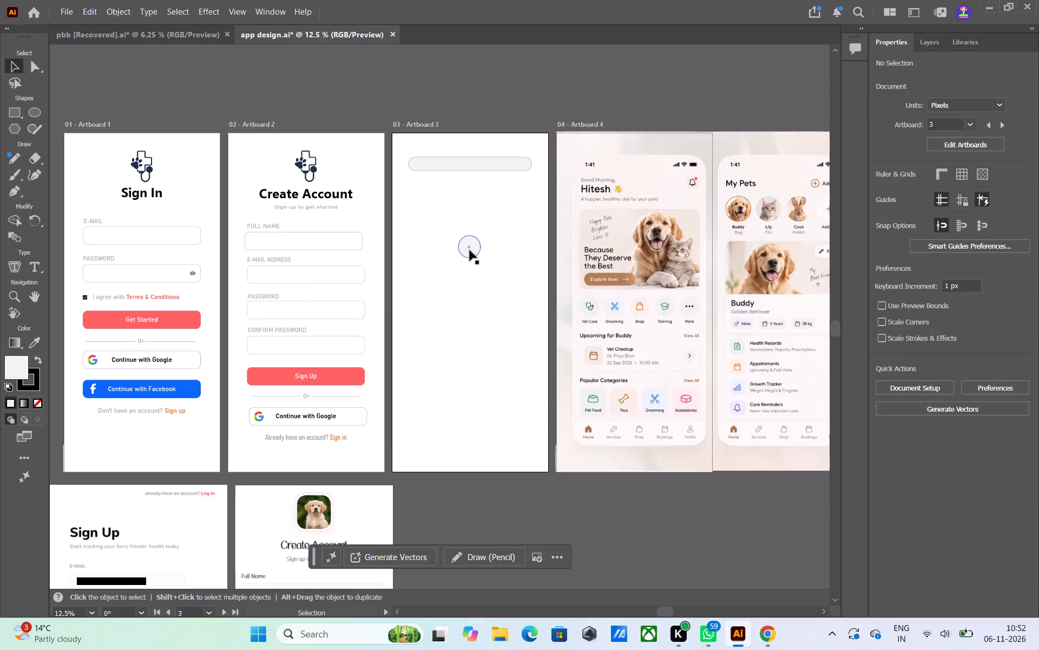
drag(470, 250, 535, 149)
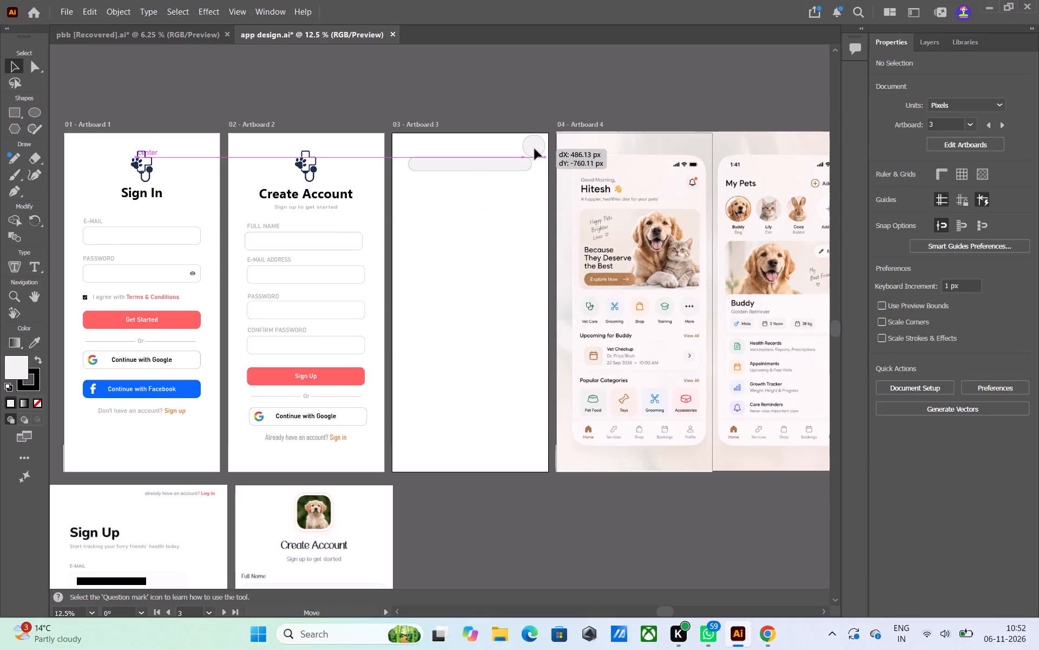
drag(535, 149, 538, 153)
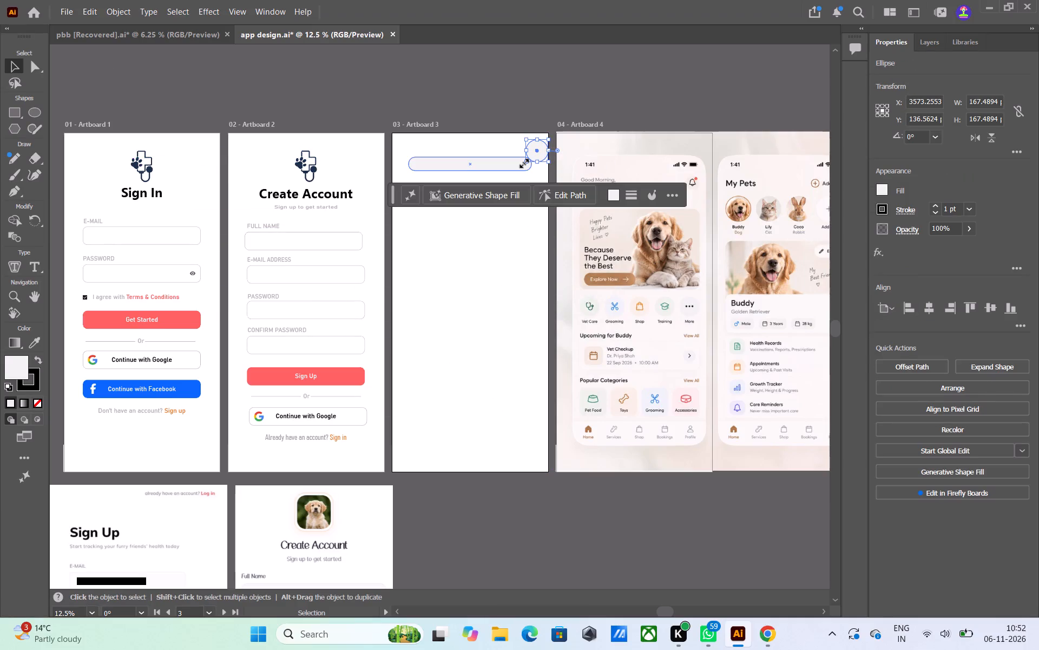
Move the search bar down to about Y 435 px, clear of the circle.
alt+scroll(523, 162, up, 5)
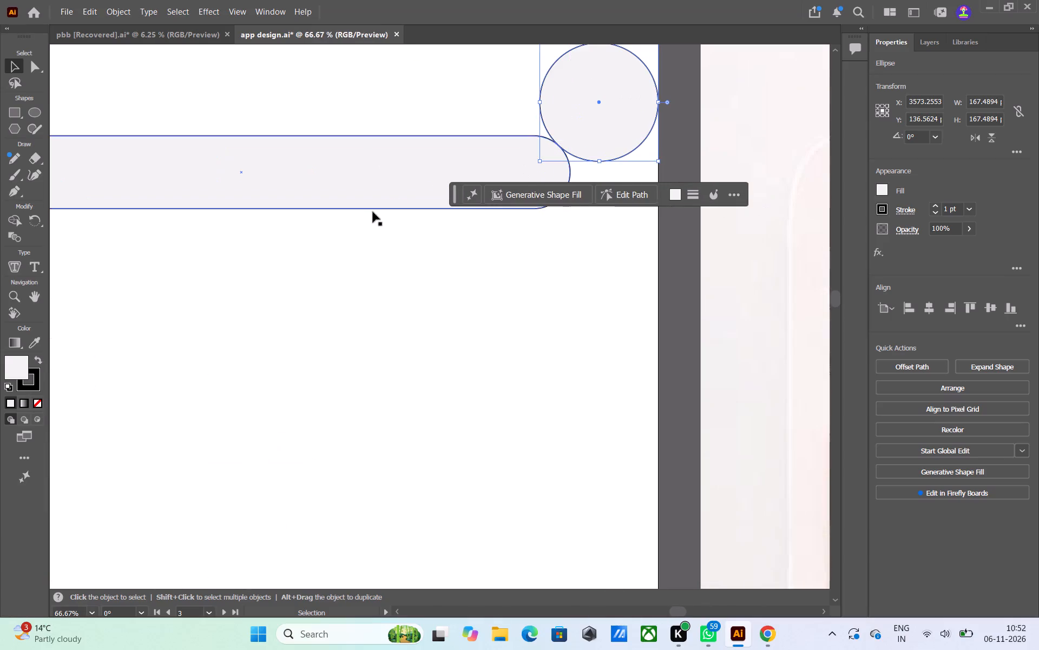
drag(389, 172, 383, 312)
Shrink the circle to about 116 px in diameter and place it above the search bar's right end, near X 3525, Y 178 px.
middle_drag(573, 177, 571, 196)
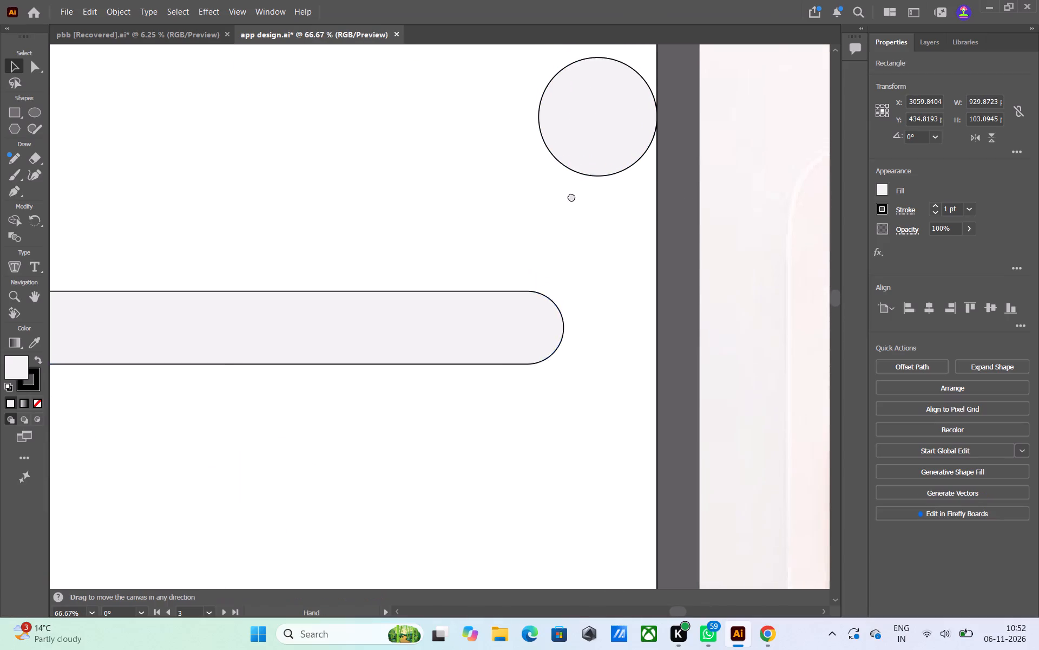
middle_drag(571, 196, 548, 267)
drag(565, 206, 511, 234)
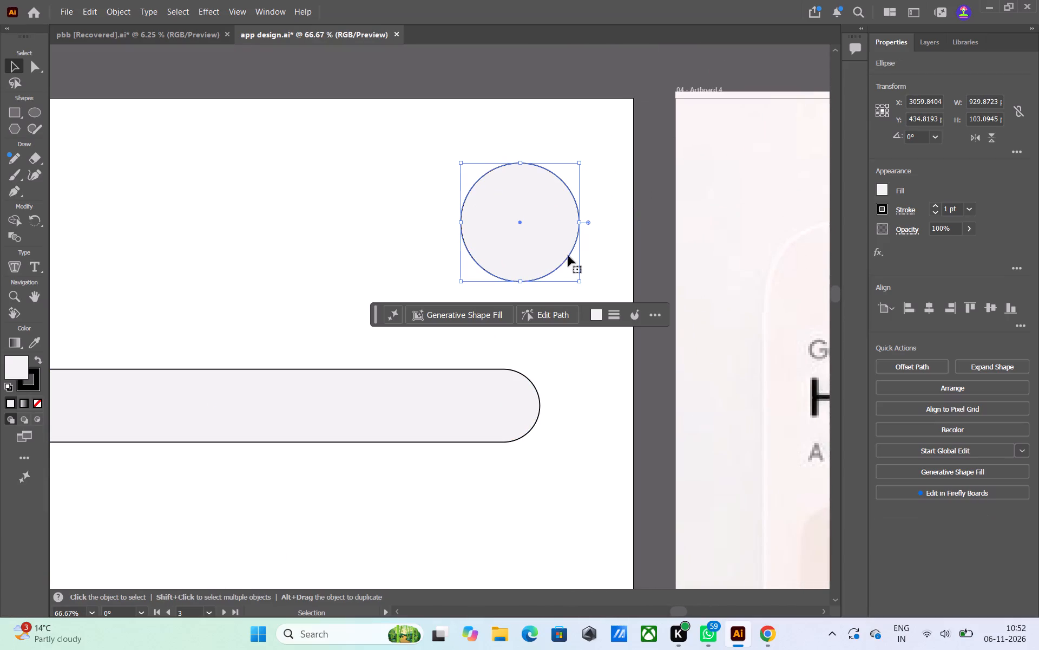
drag(578, 280, 574, 268)
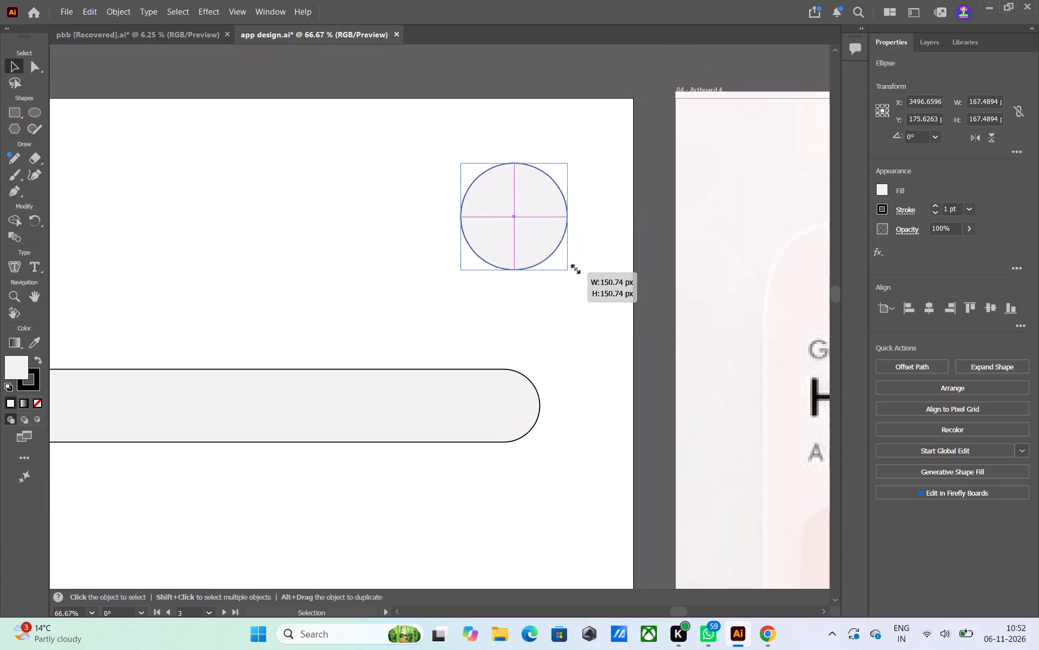
drag(574, 268, 553, 245)
drag(496, 215, 561, 245)
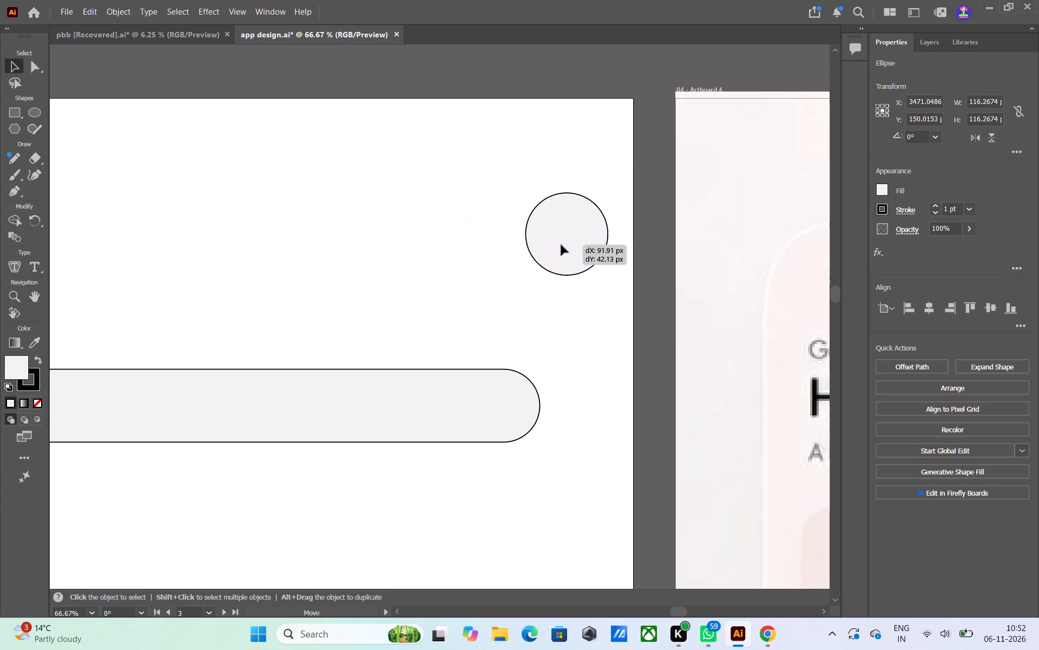
drag(561, 245, 534, 238)
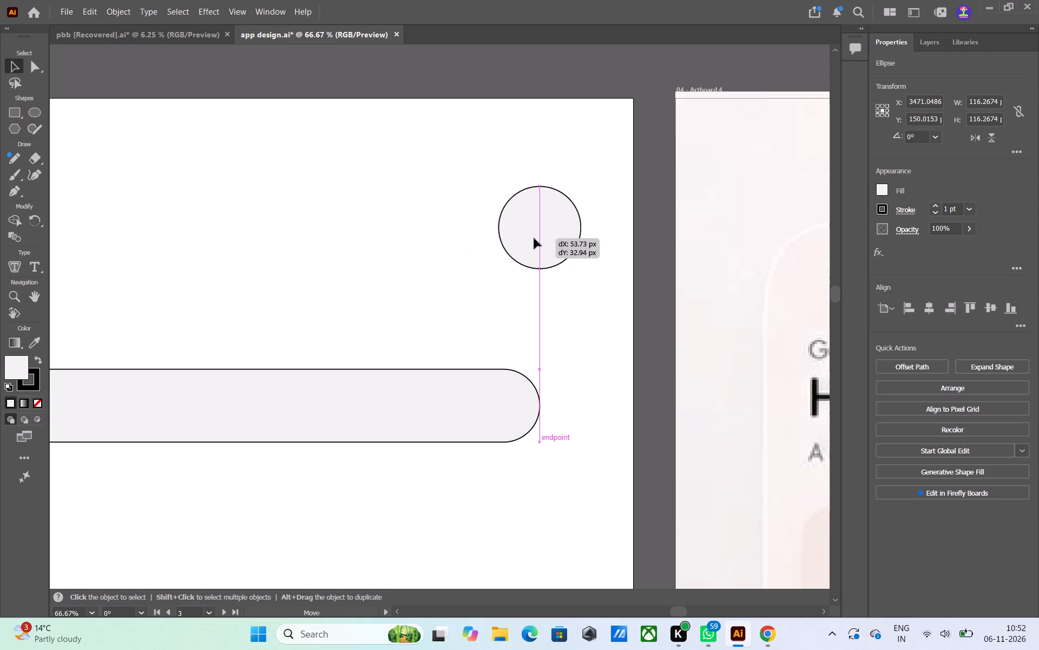
drag(534, 238, 535, 235)
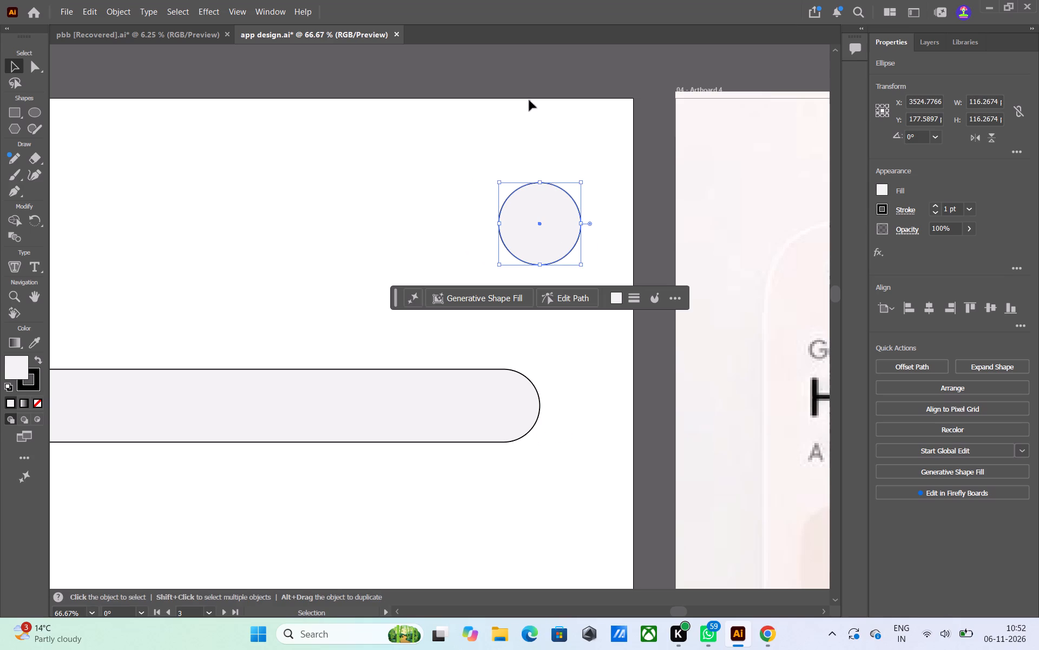
click(517, 69)
Move the search bar up beneath the circle to about Y 313 px and centre it horizontally on Artboard 3.
alt+scroll(444, 418, down, 4)
drag(428, 415, 429, 414)
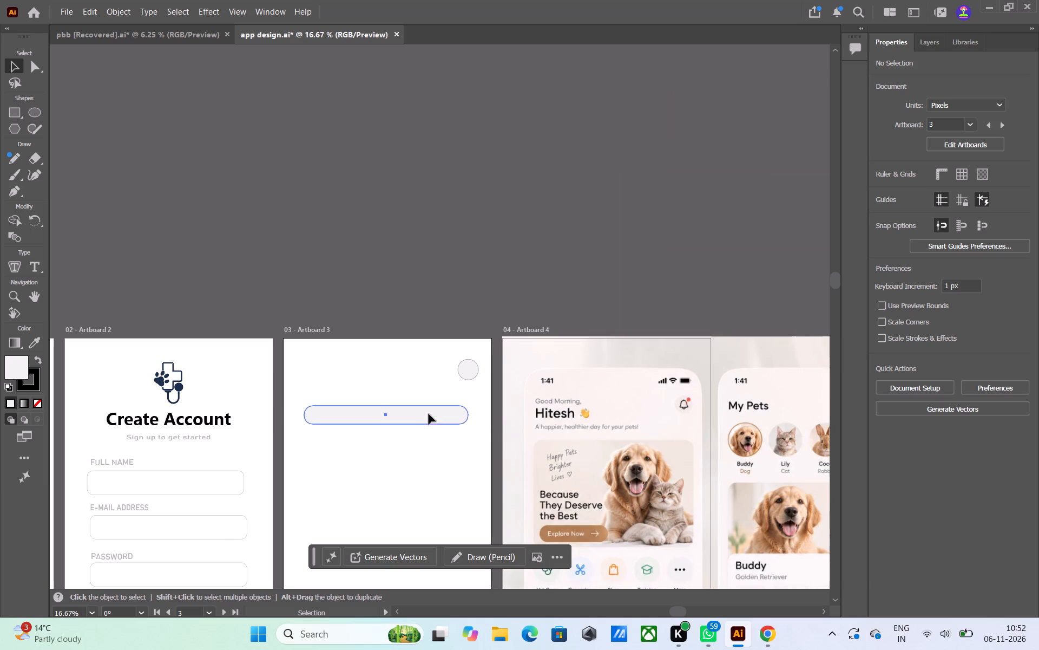
drag(429, 414, 432, 398)
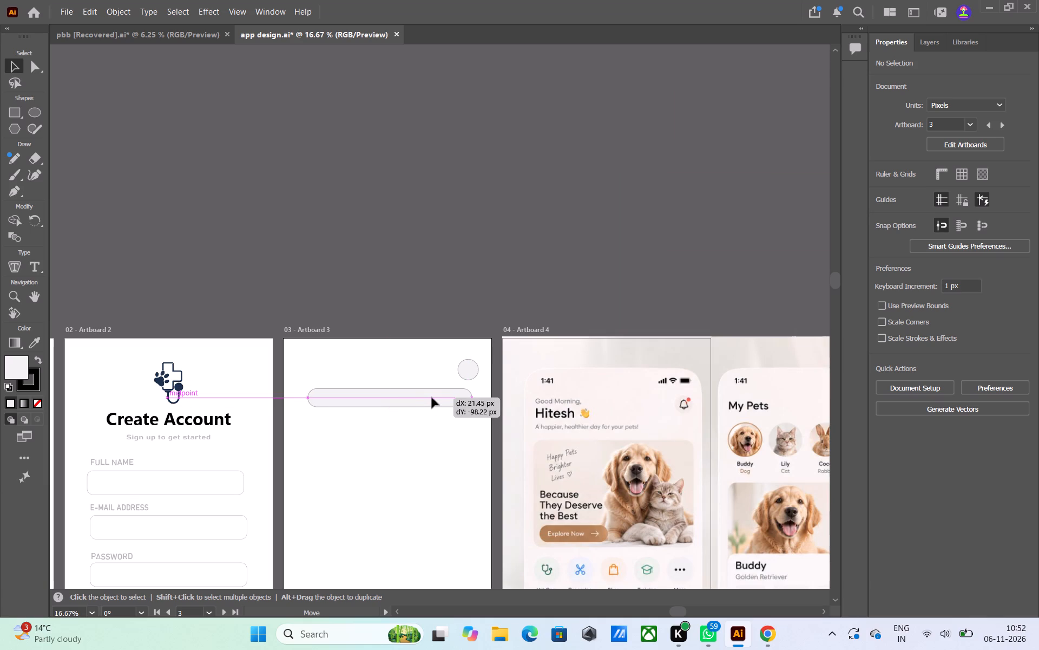
drag(432, 398, 428, 398)
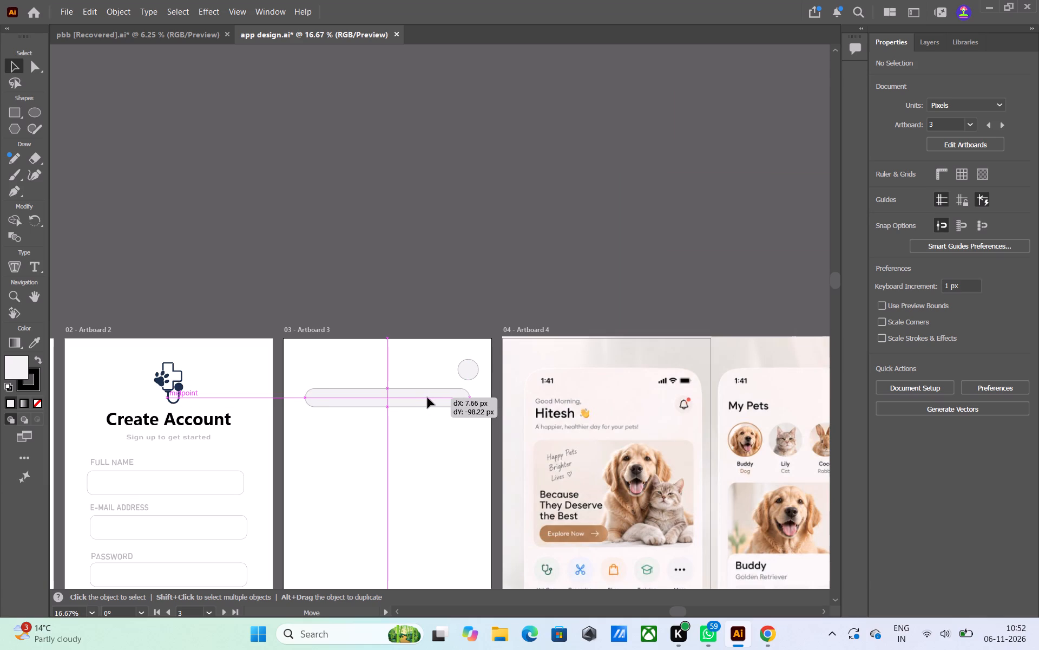
drag(428, 398, 429, 393)
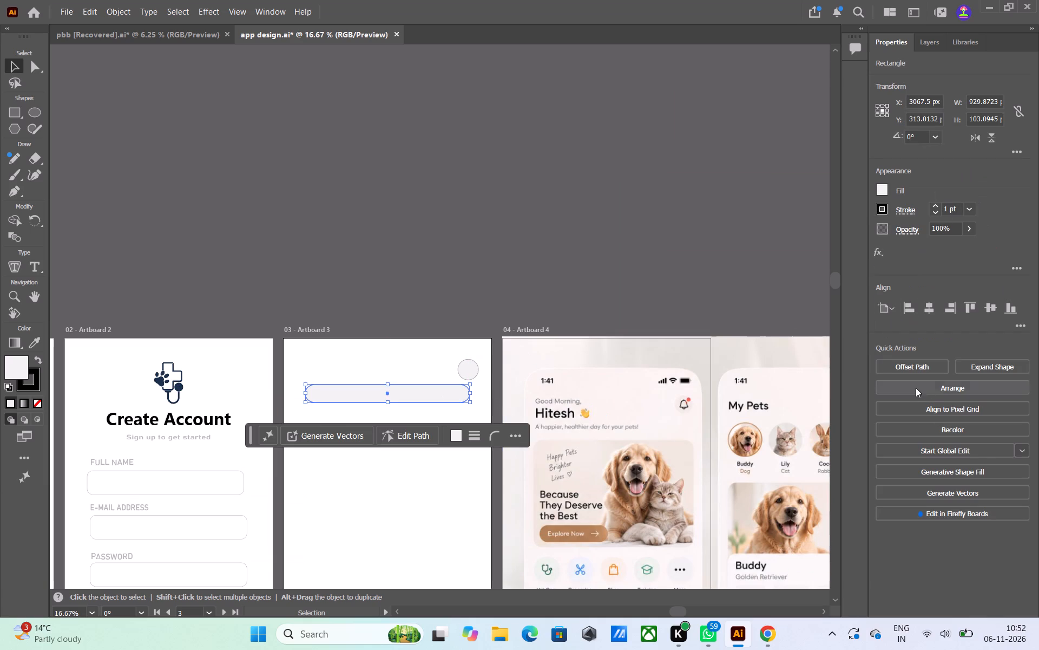
click(931, 308)
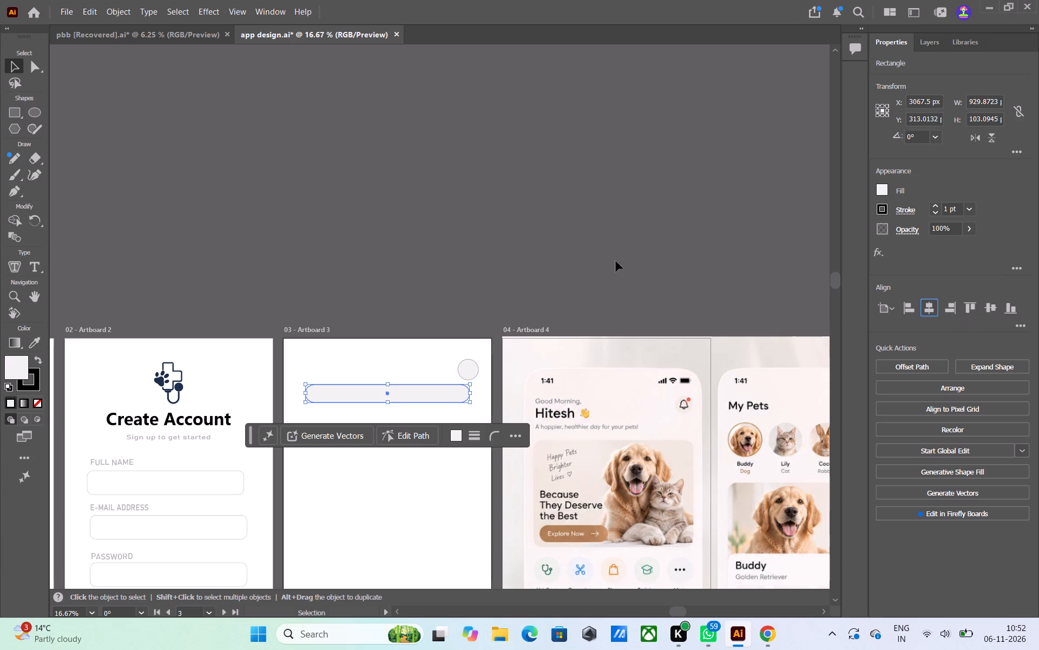
click(615, 261)
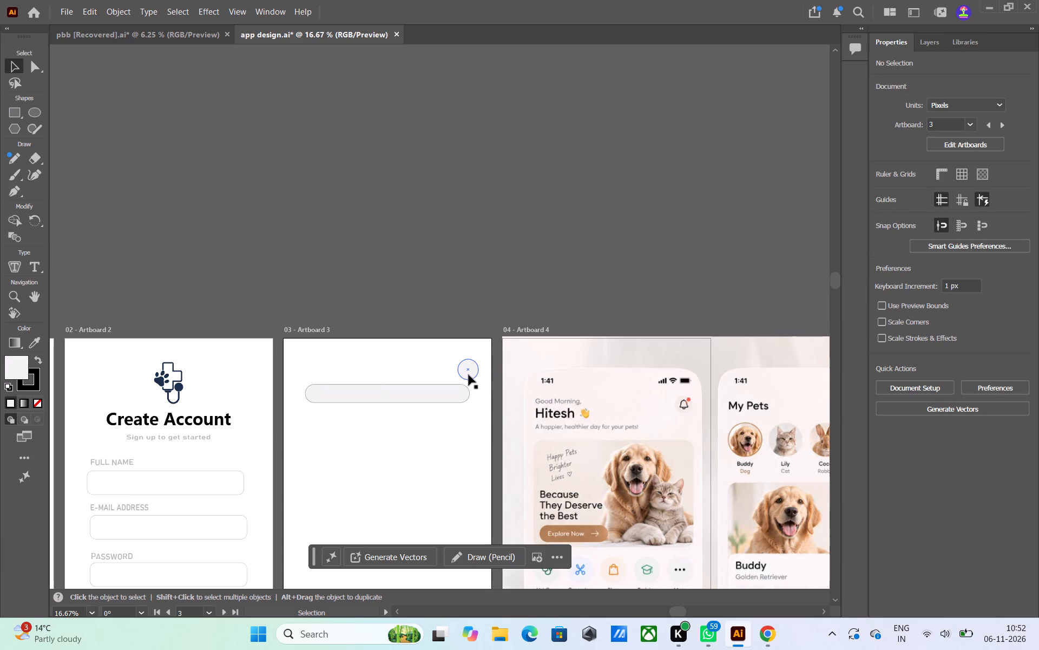
Nudge the circle slightly upward and line up its centre with the search bar's right end.
drag(469, 373, 472, 369)
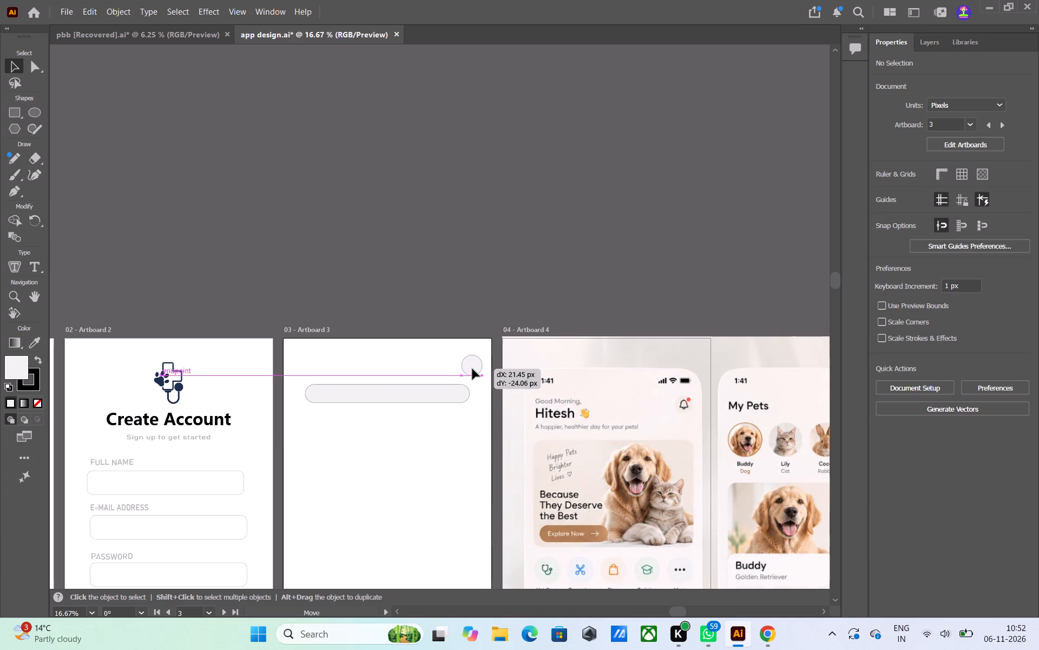
drag(472, 369, 466, 369)
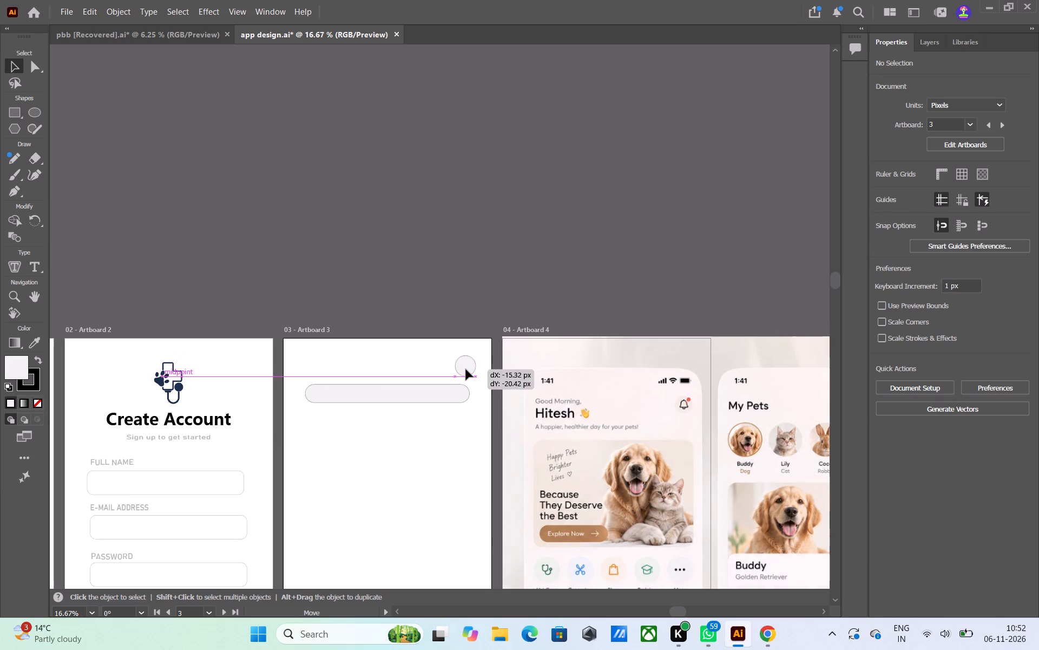
drag(466, 369, 459, 370)
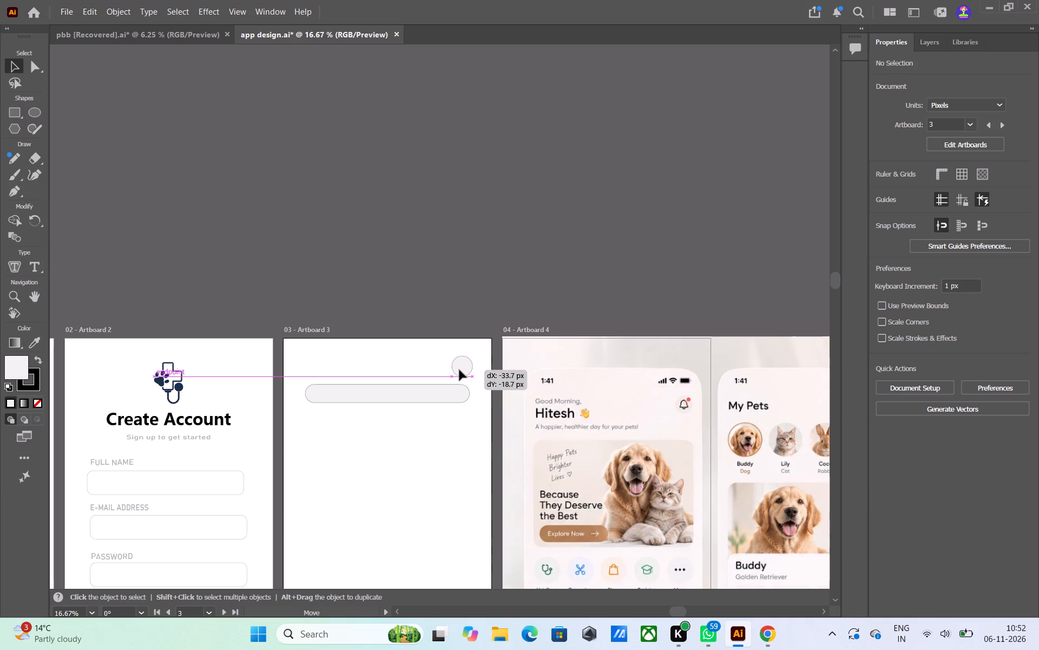
drag(459, 370, 470, 368)
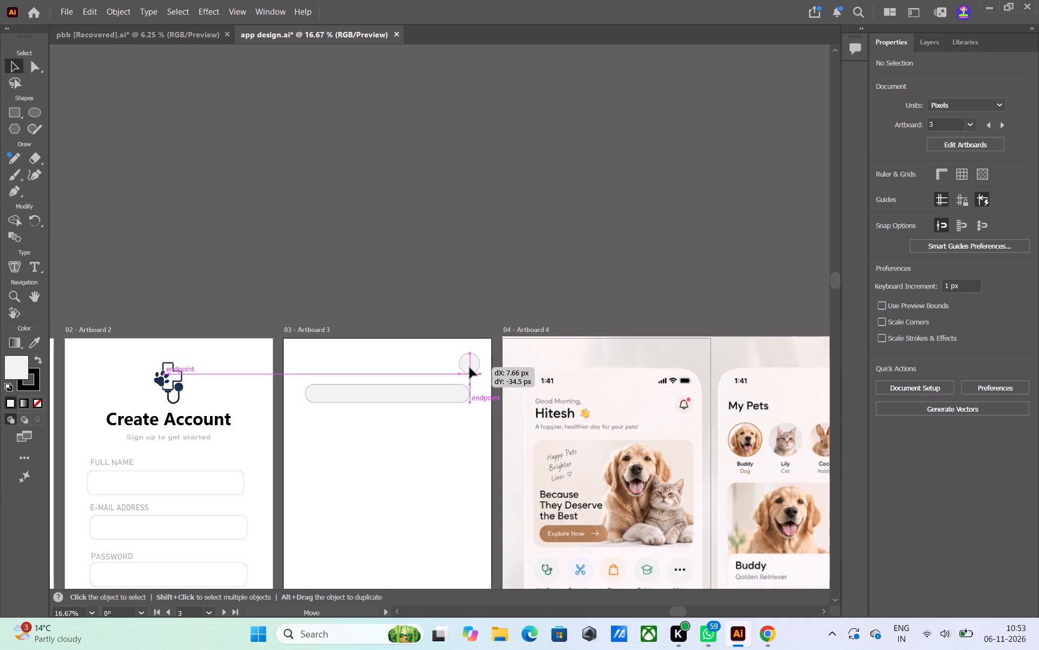
drag(470, 368, 470, 368)
click(538, 276)
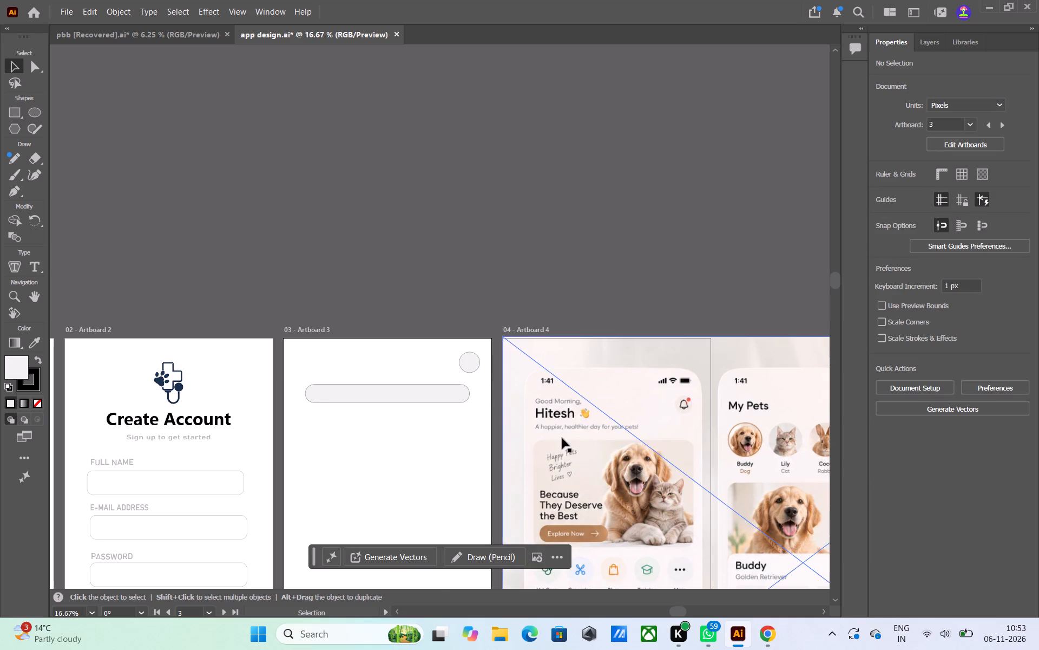
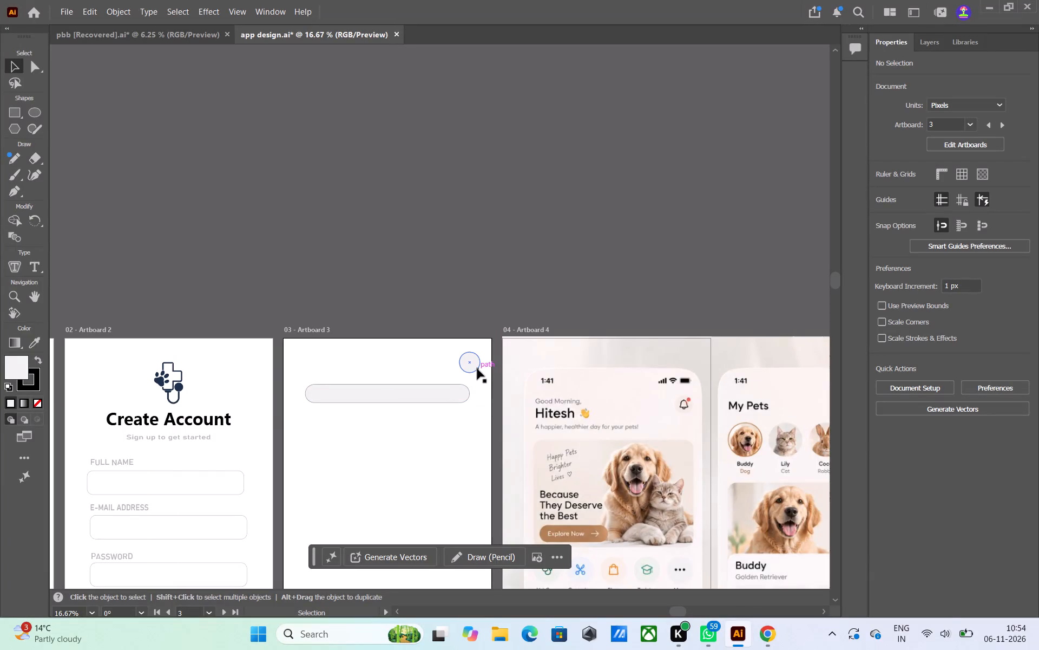
Switch to Pinterest in Chrome and search for "search icon png".
click(768, 630)
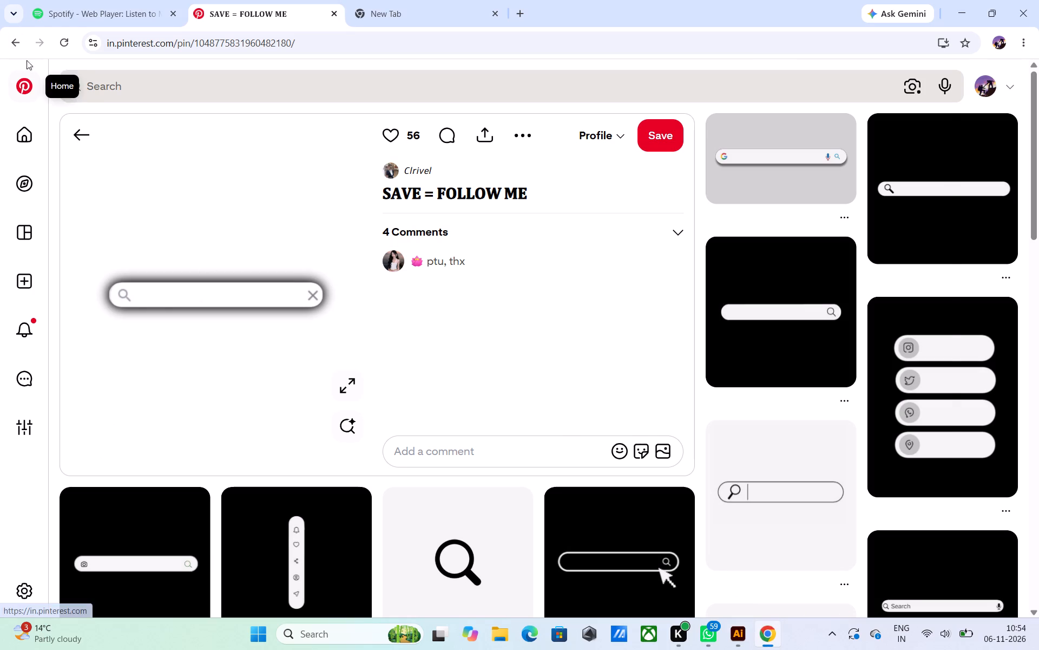
click(124, 81)
click(163, 172)
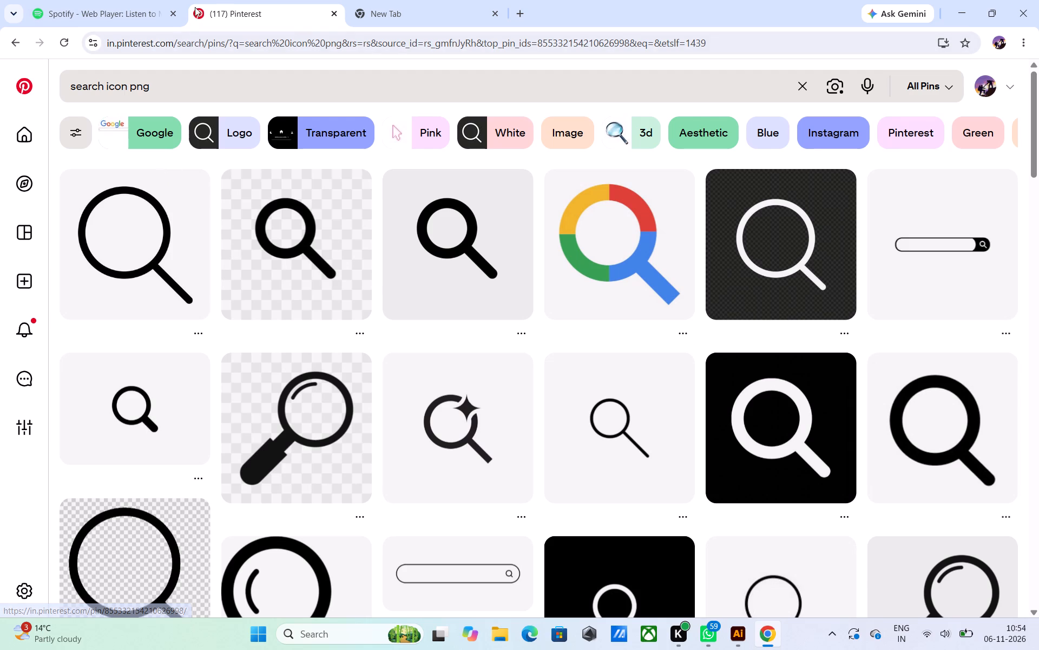
Switch to Spotify and play the song Tere Naina by Shankar Mahadevan and Shreya Ghoshal from the recent searches.
click(157, 10)
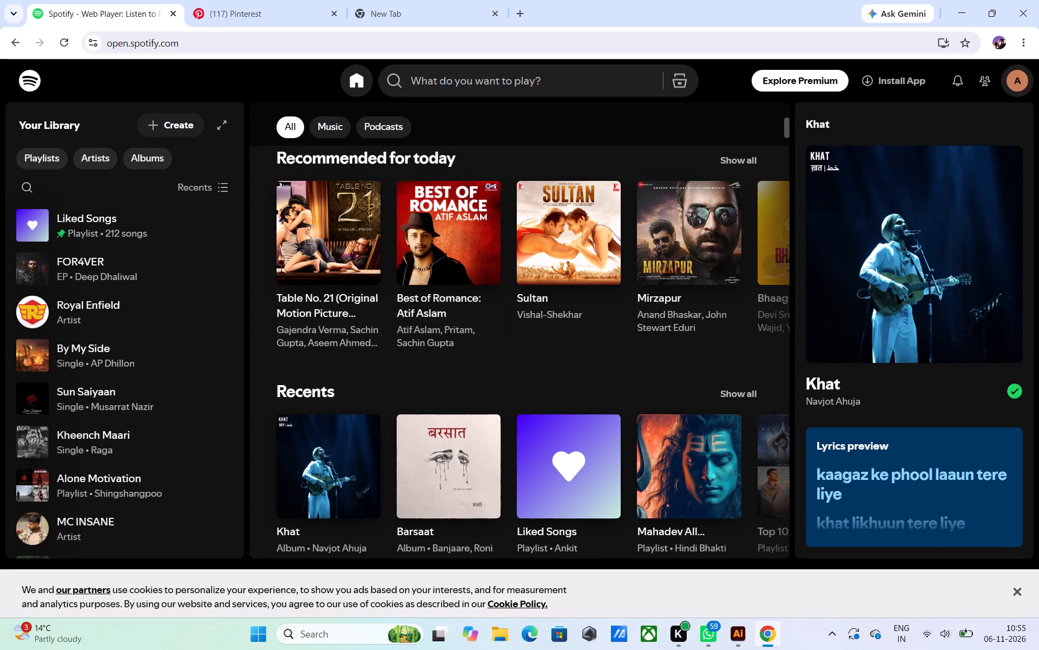
click(458, 77)
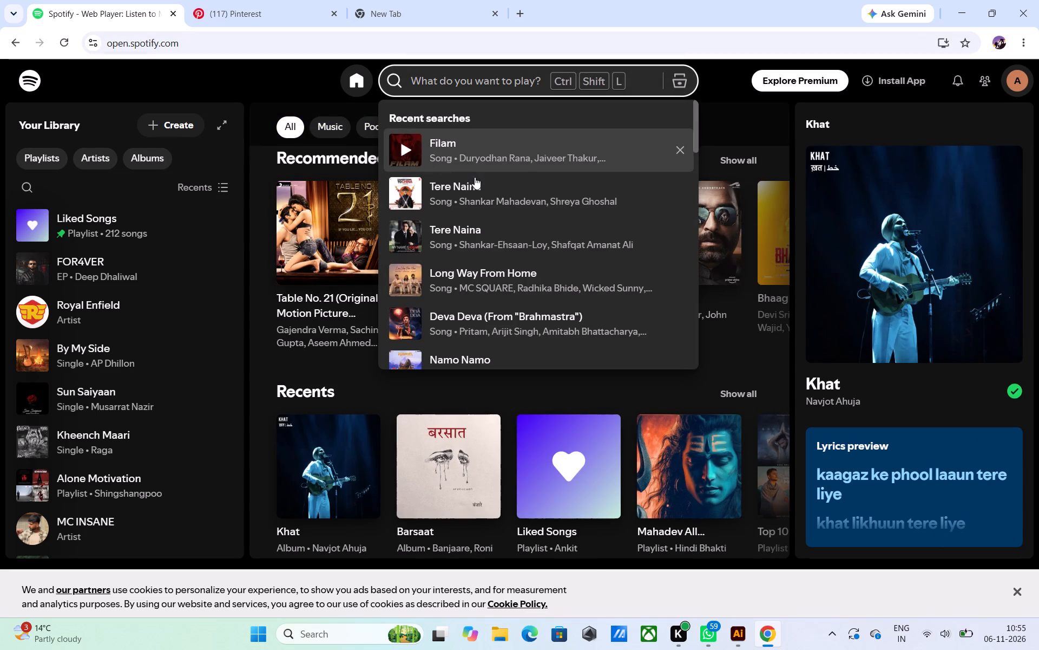
double_click(475, 181)
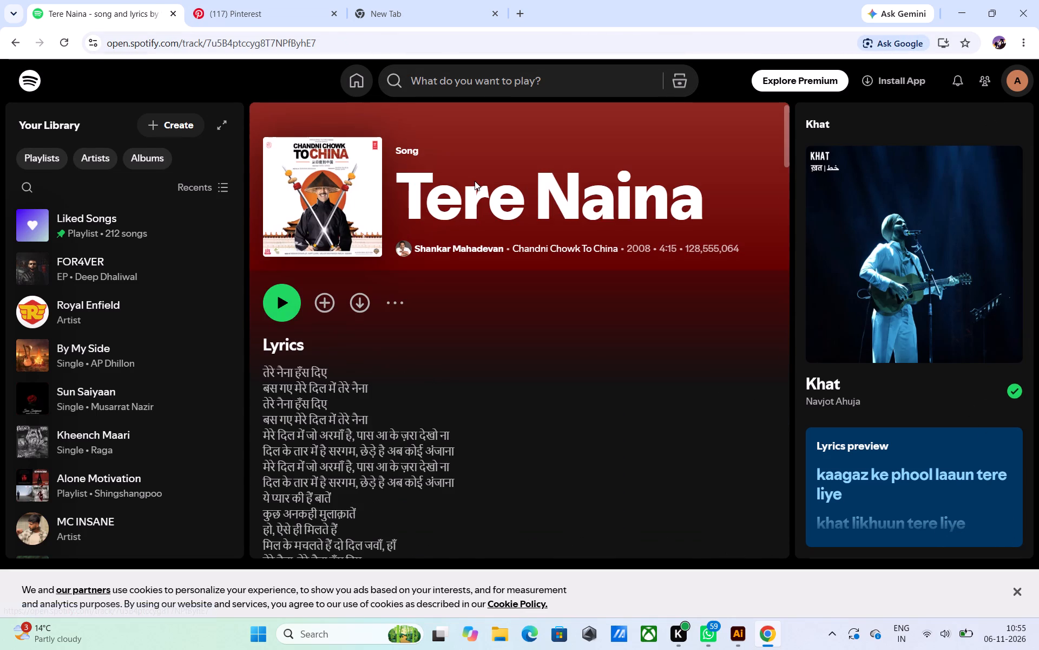
click(282, 303)
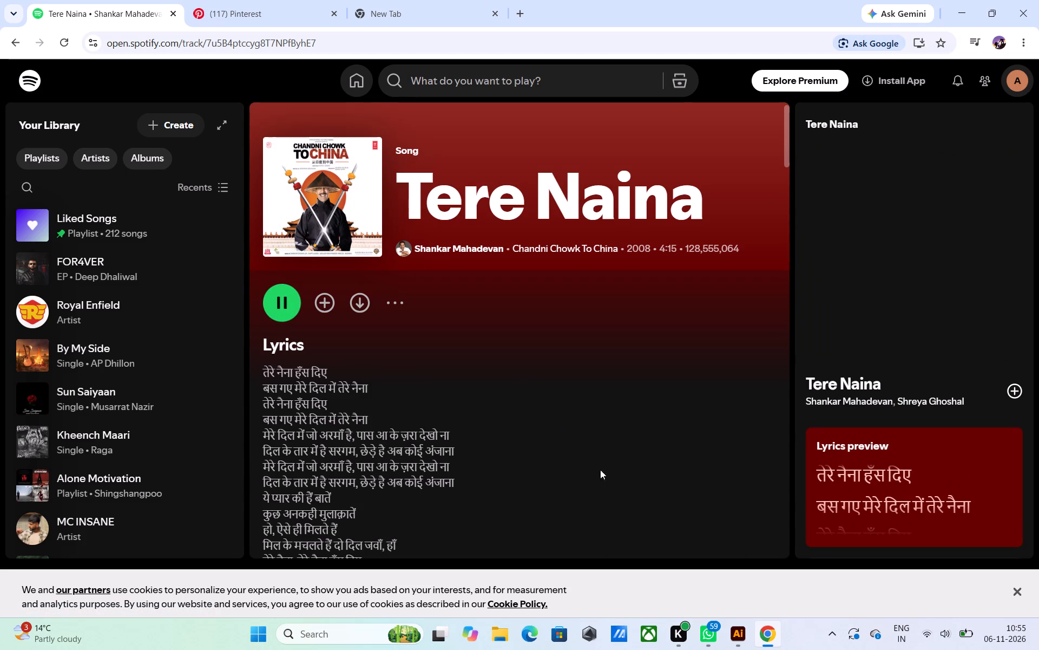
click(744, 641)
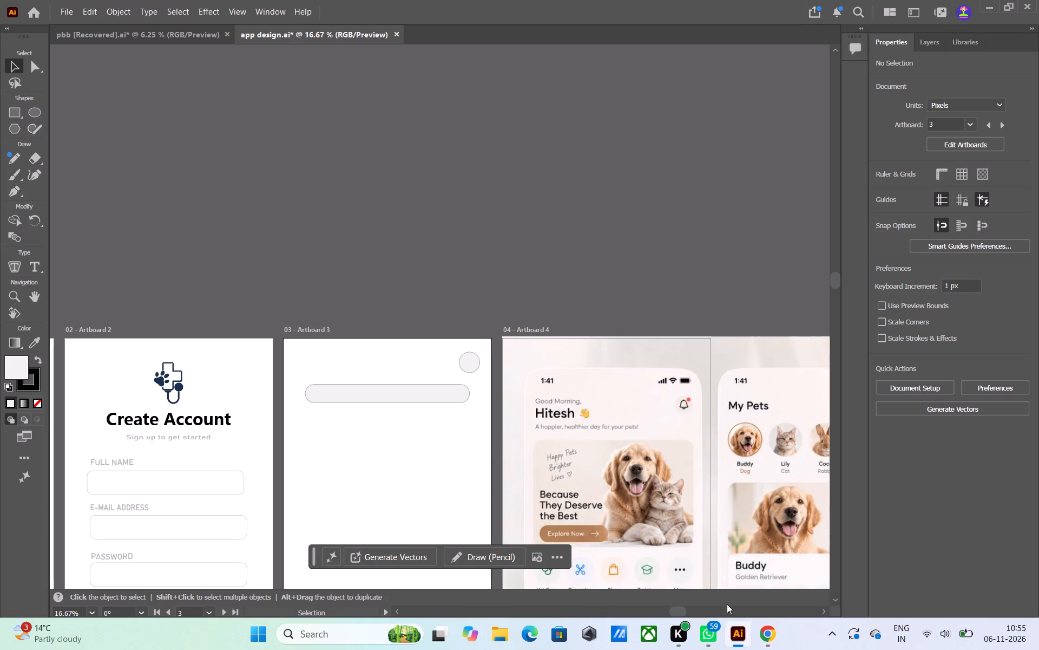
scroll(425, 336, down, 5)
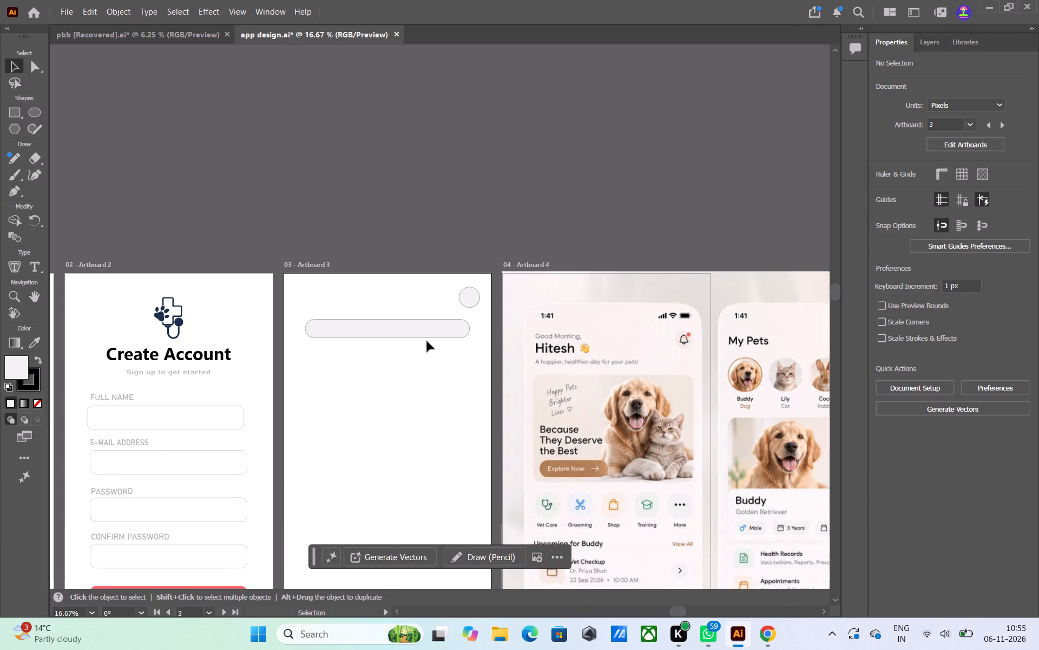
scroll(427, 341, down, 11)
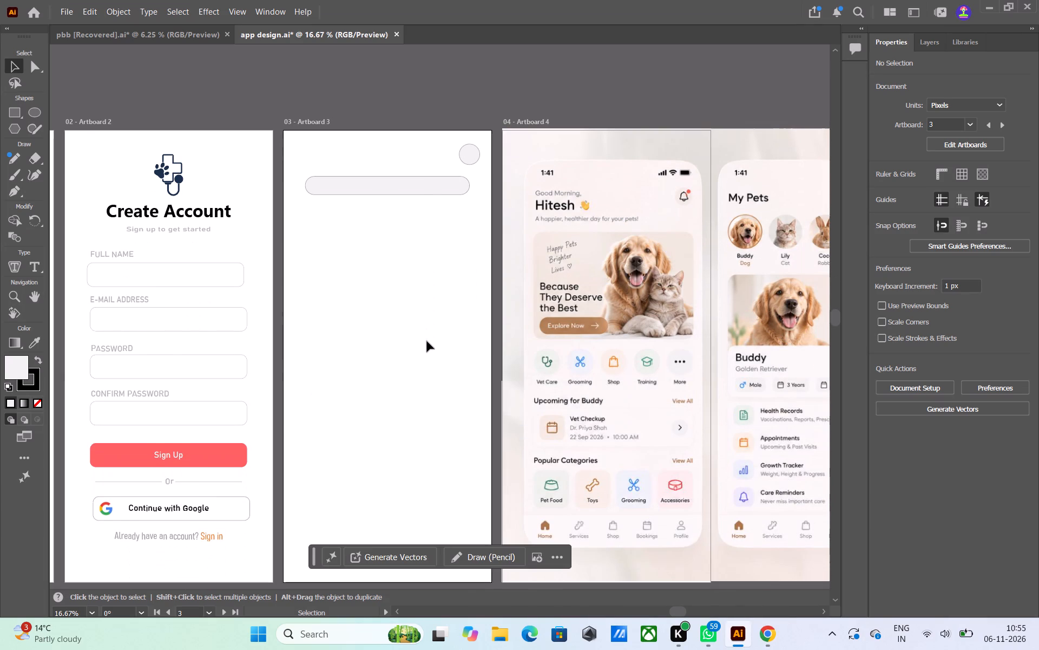
Return to the Pinterest results in Chrome and look through the magnifying-glass icons for one that suits the search bar.
click(779, 640)
click(247, 10)
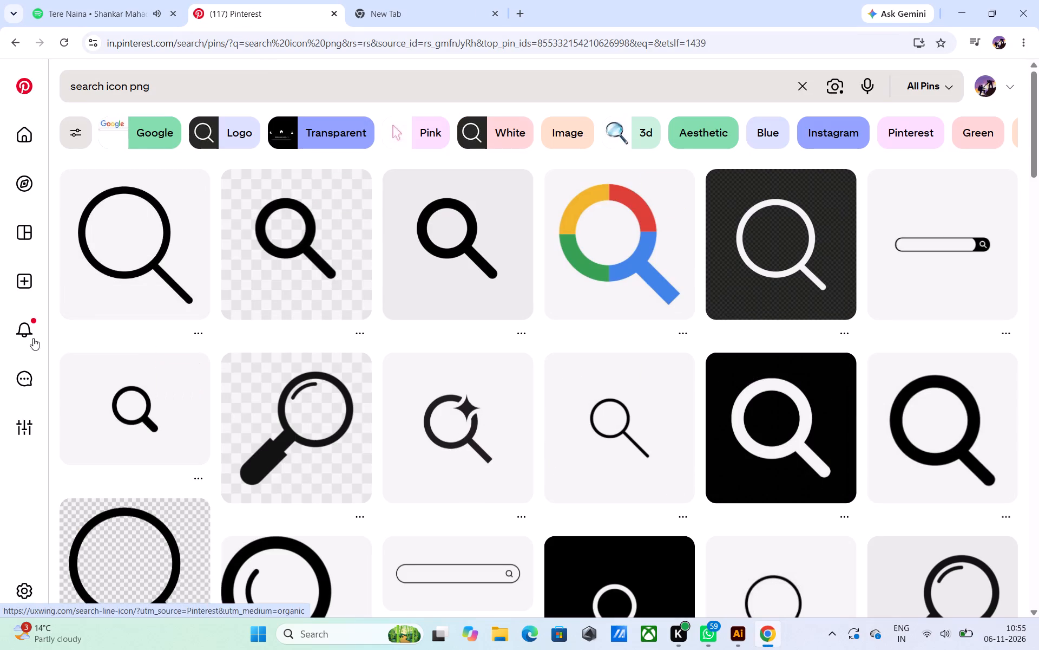
drag(91, 245, 106, 282)
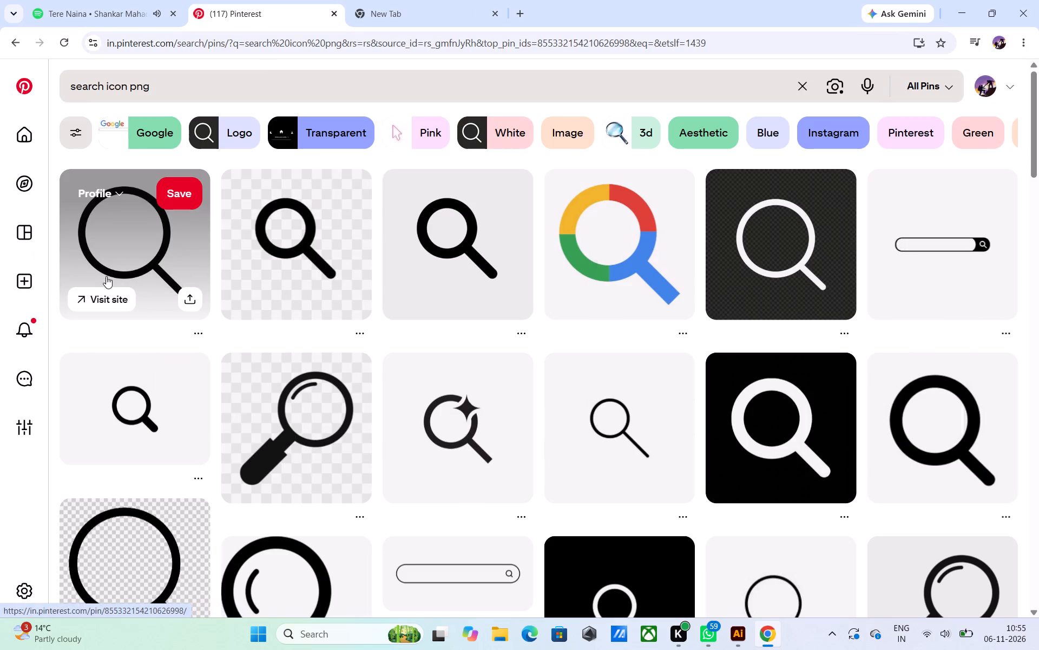
scroll(264, 307, down, 4)
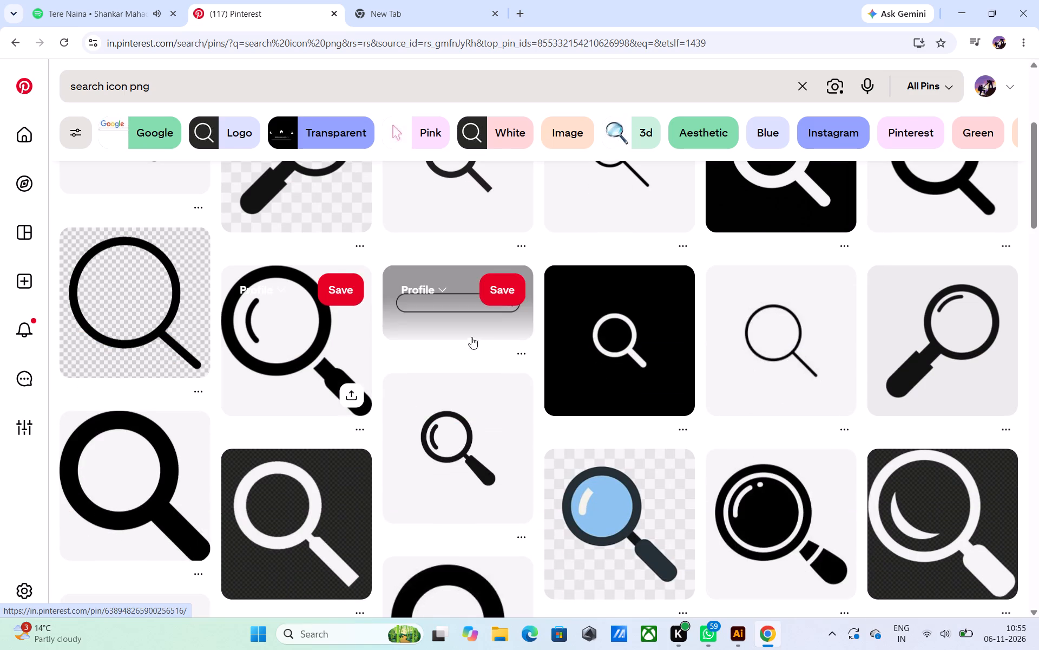
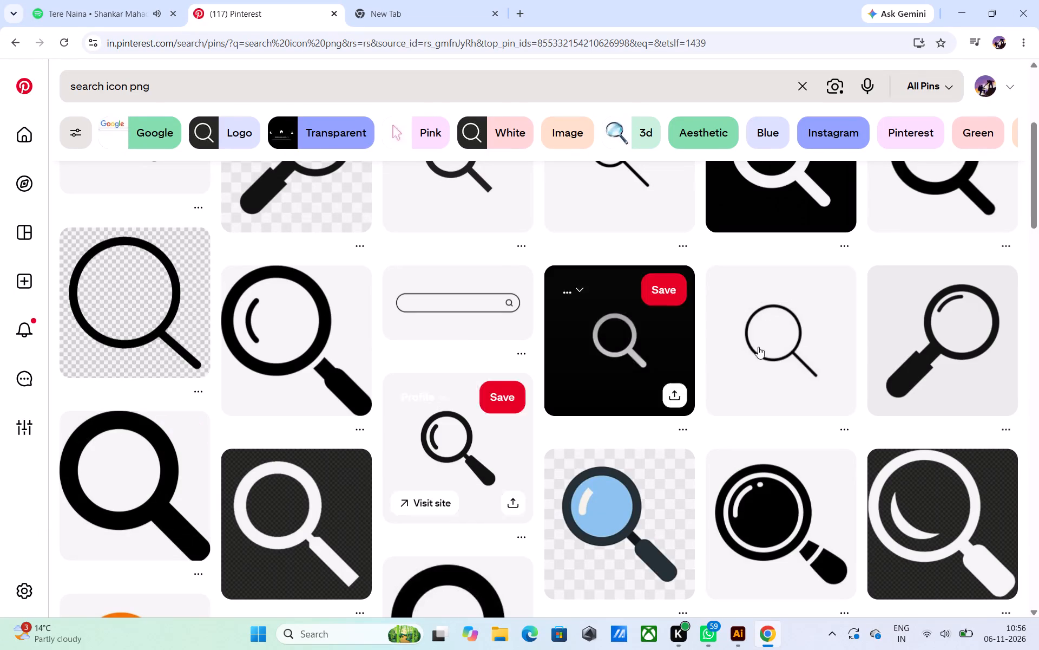
Pick a plain black outlined magnifying glass on a white background from the Pinterest results and download its image.
scroll(694, 340, up, 6)
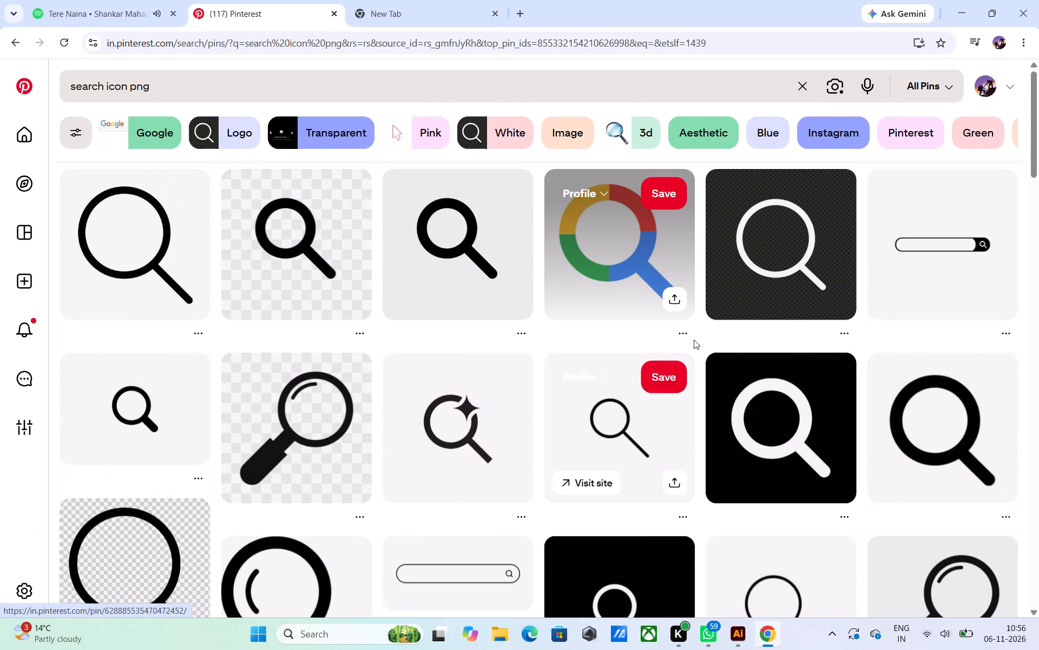
scroll(675, 341, up, 4)
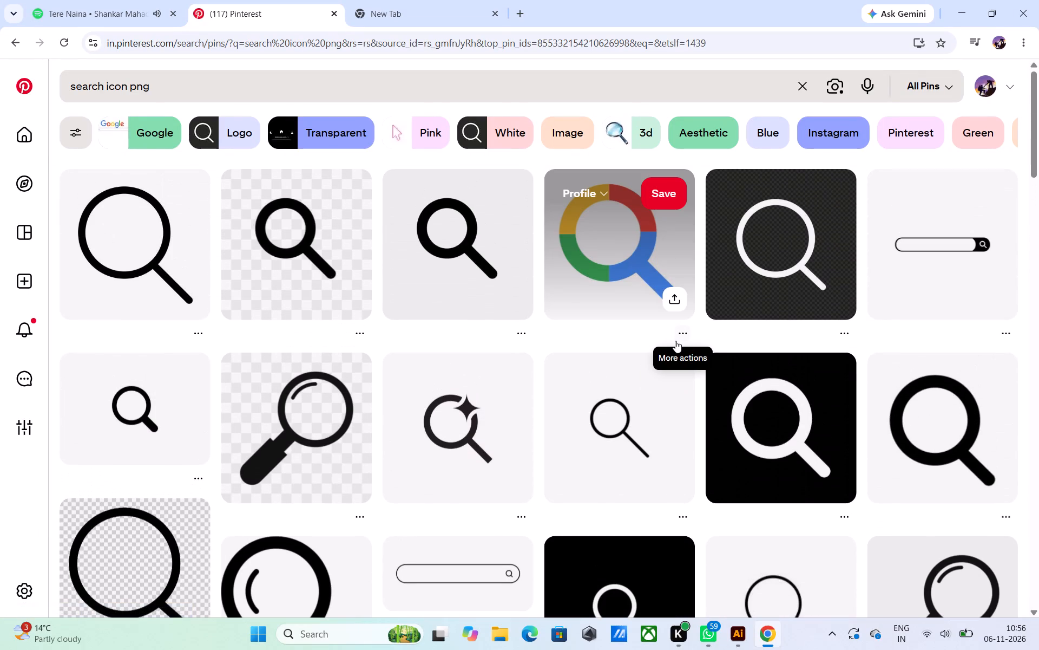
scroll(580, 374, down, 3)
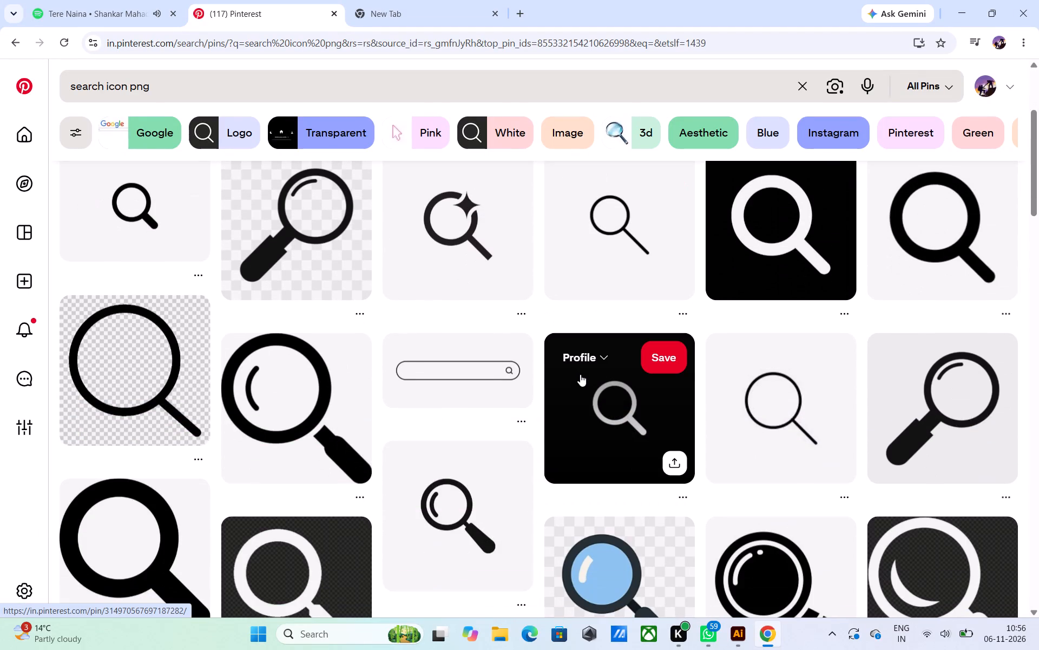
scroll(580, 374, down, 9)
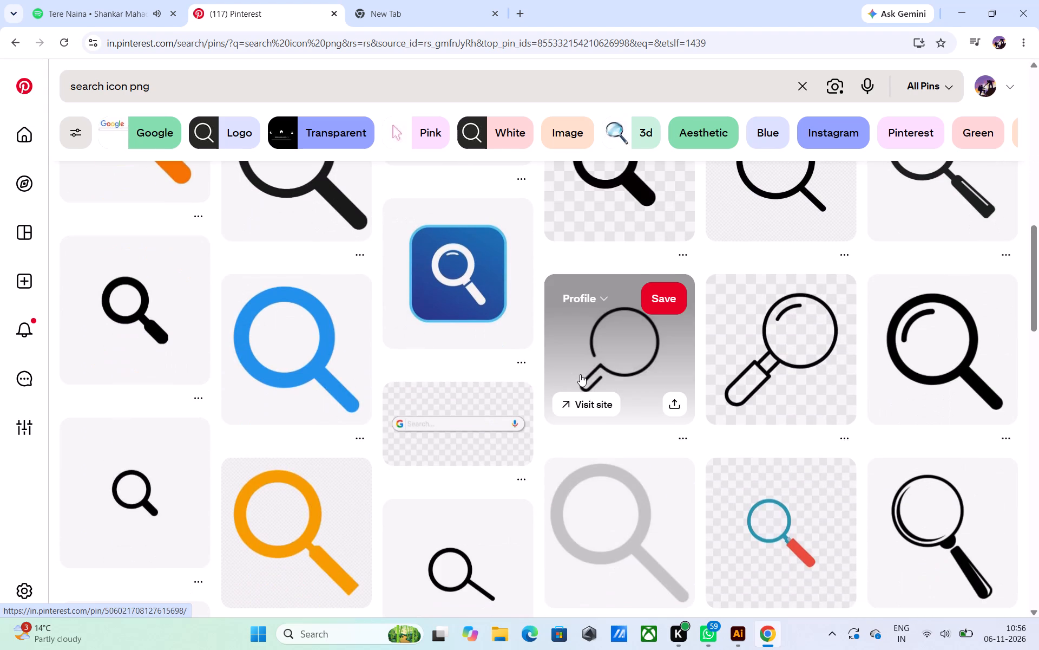
scroll(580, 374, down, 3)
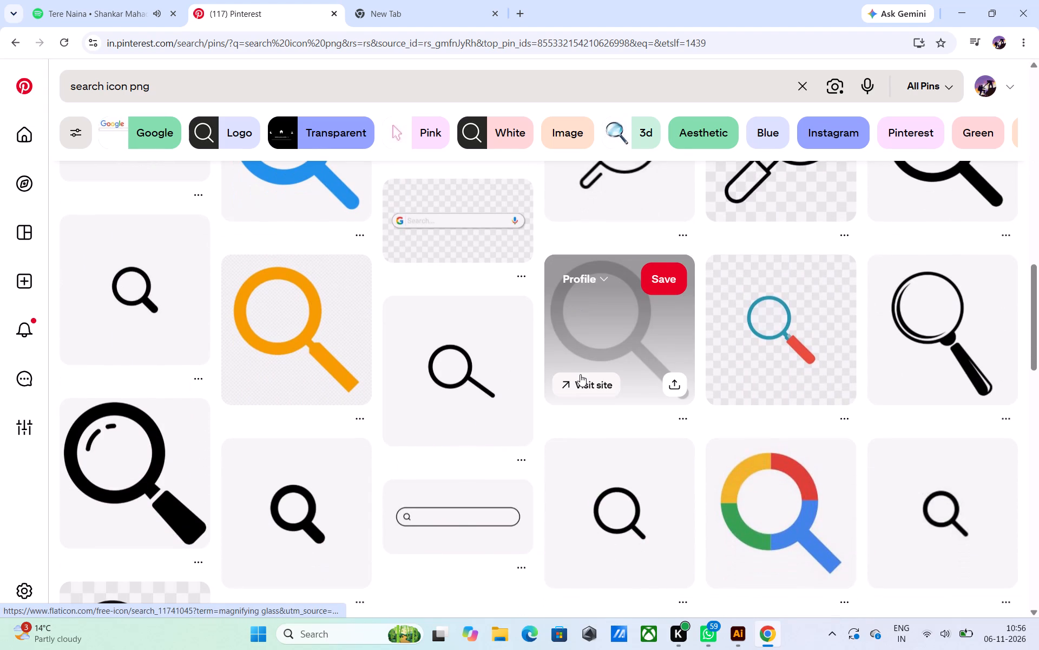
scroll(580, 374, down, 4)
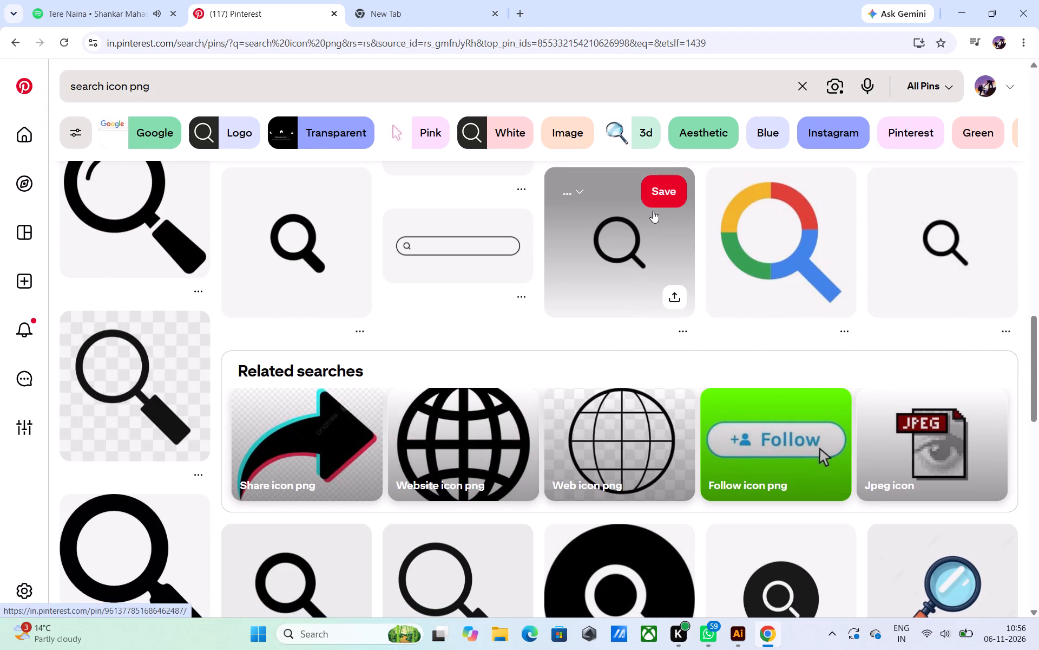
click(653, 211)
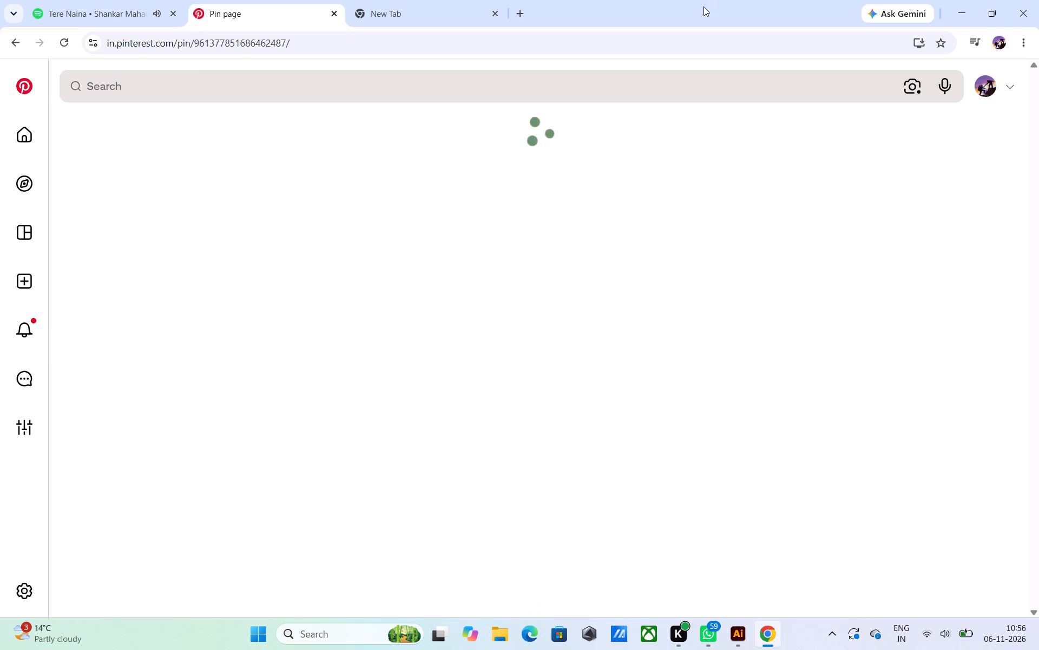
click(442, 134)
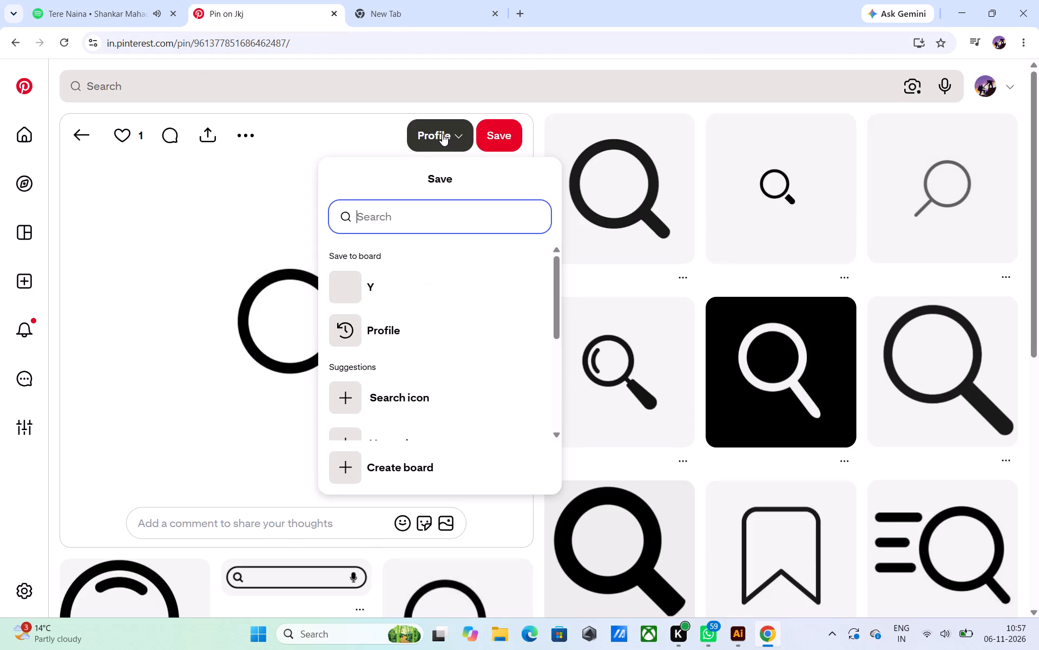
click(442, 134)
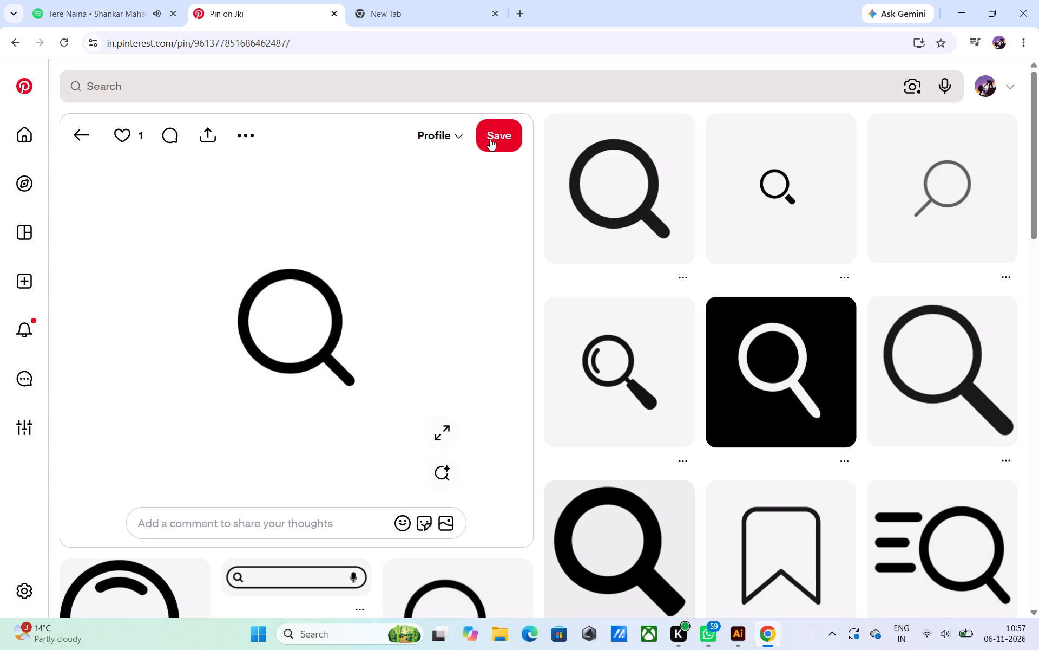
click(242, 128)
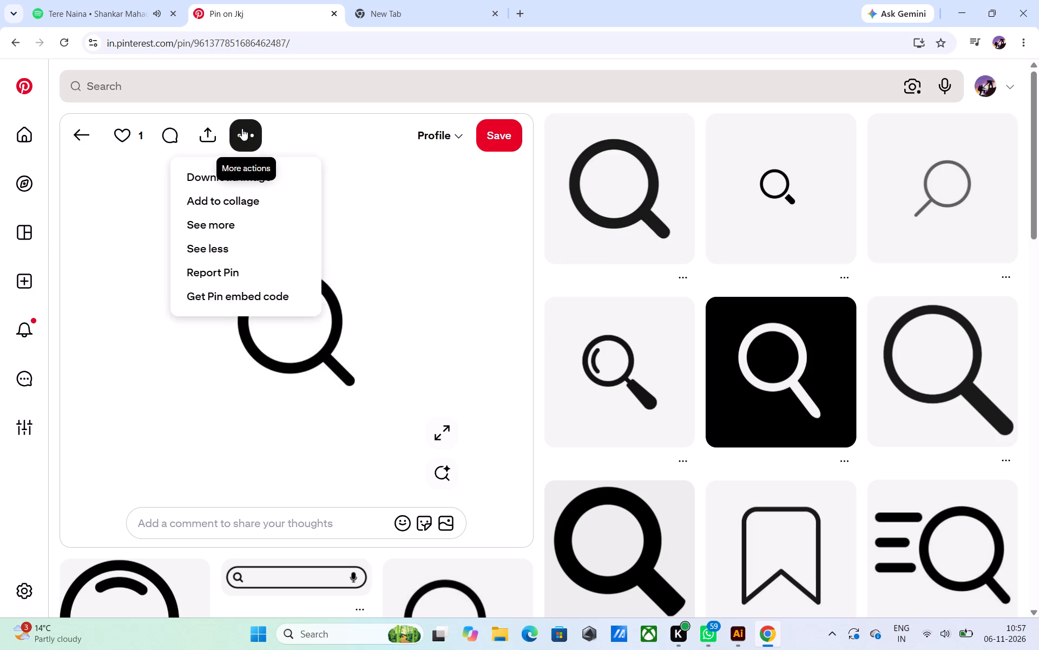
click(242, 128)
click(242, 128)
click(244, 170)
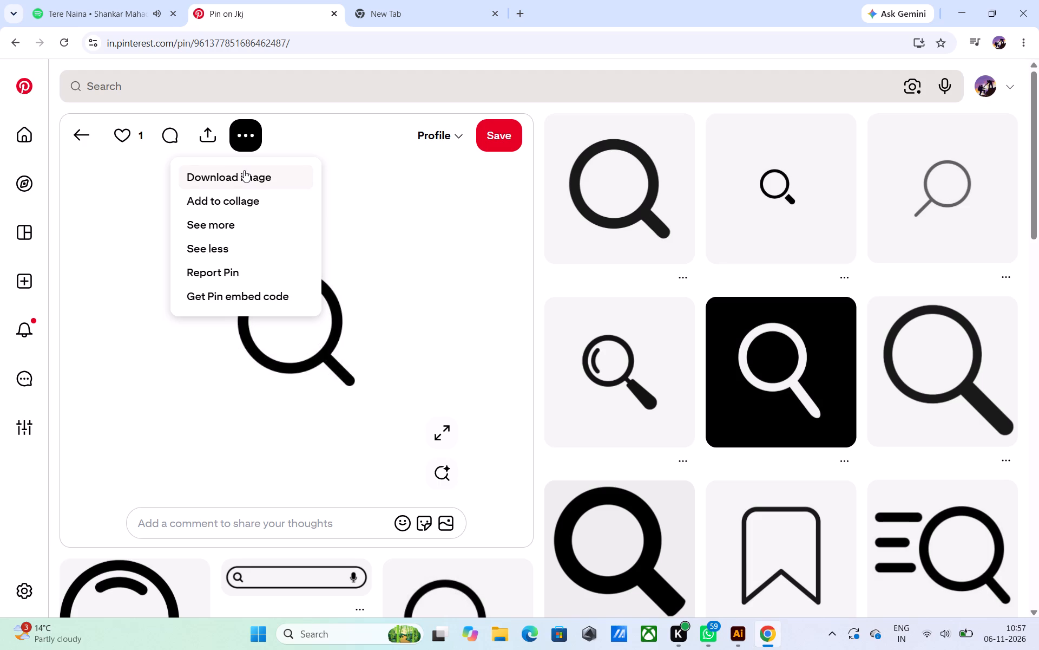
Search Pinterest for "mic icon" and download the solid black microphone image from the "Recorder icon" pin.
click(149, 77)
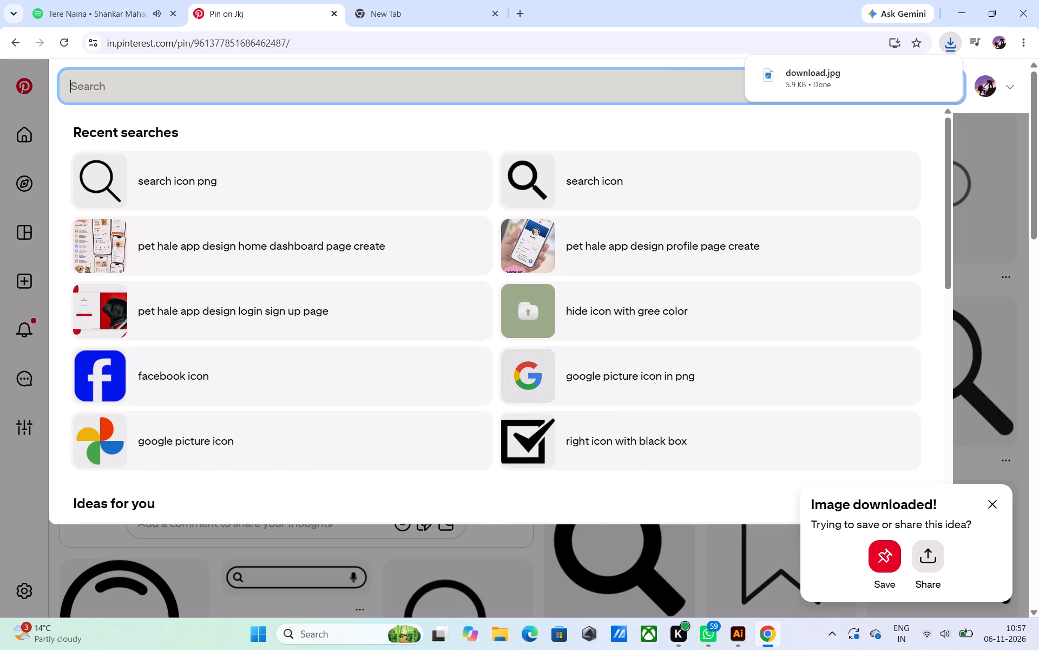
text(mi)
key(c)
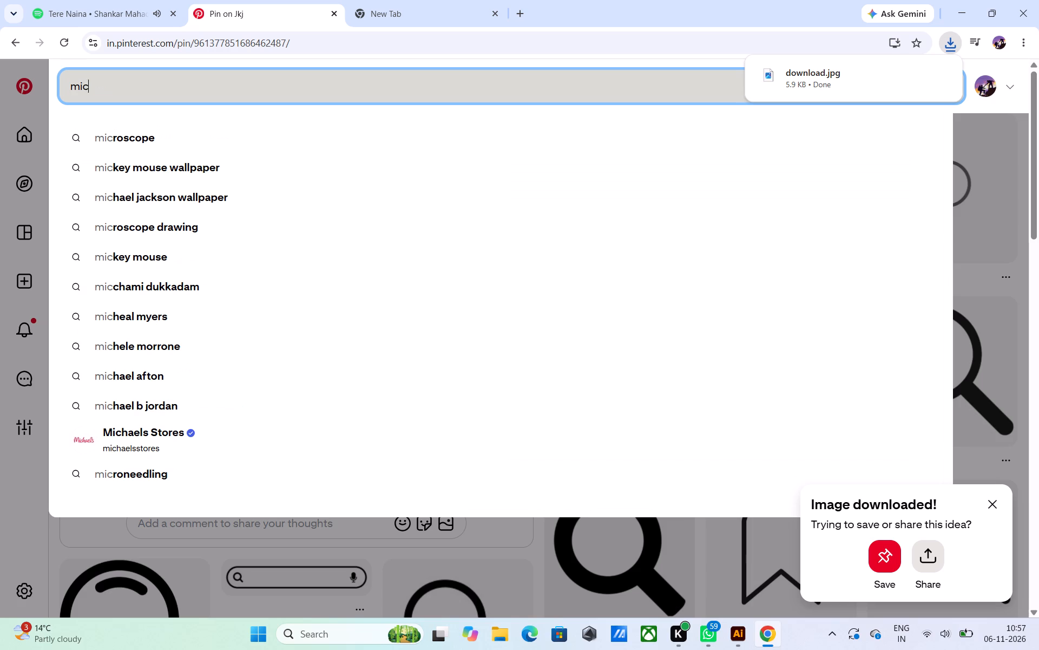
key(space)
text(icon)
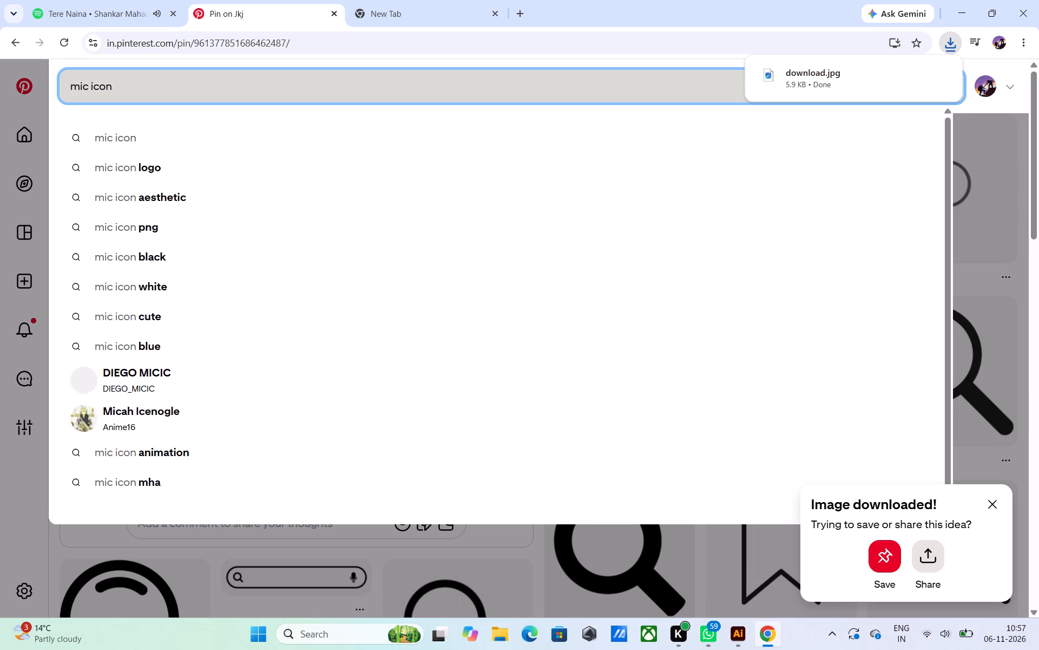
key(Return)
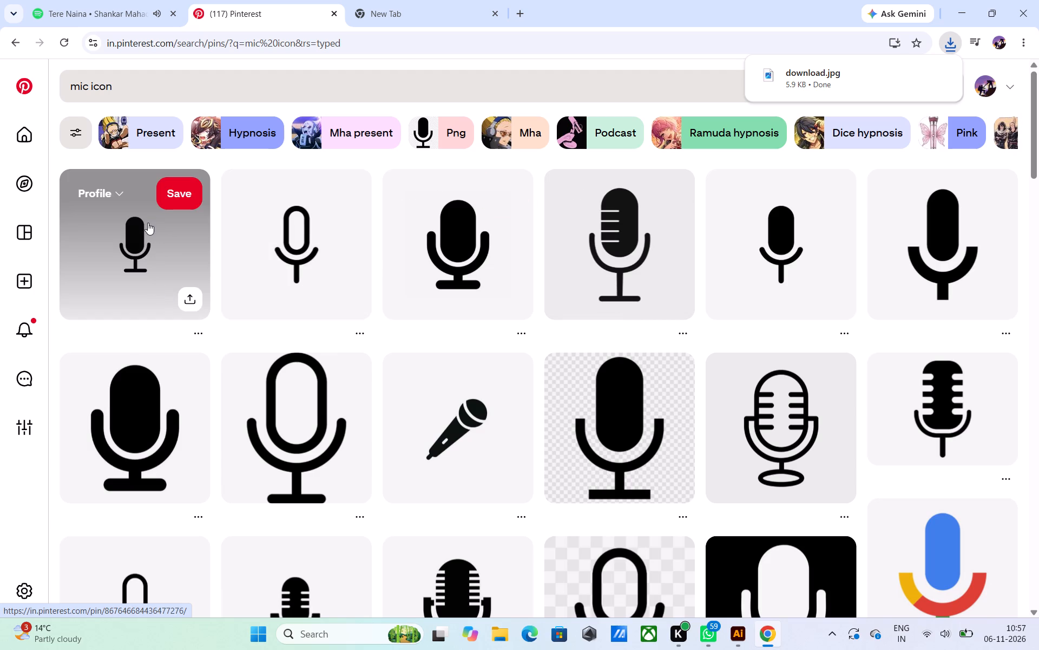
right_click(121, 237)
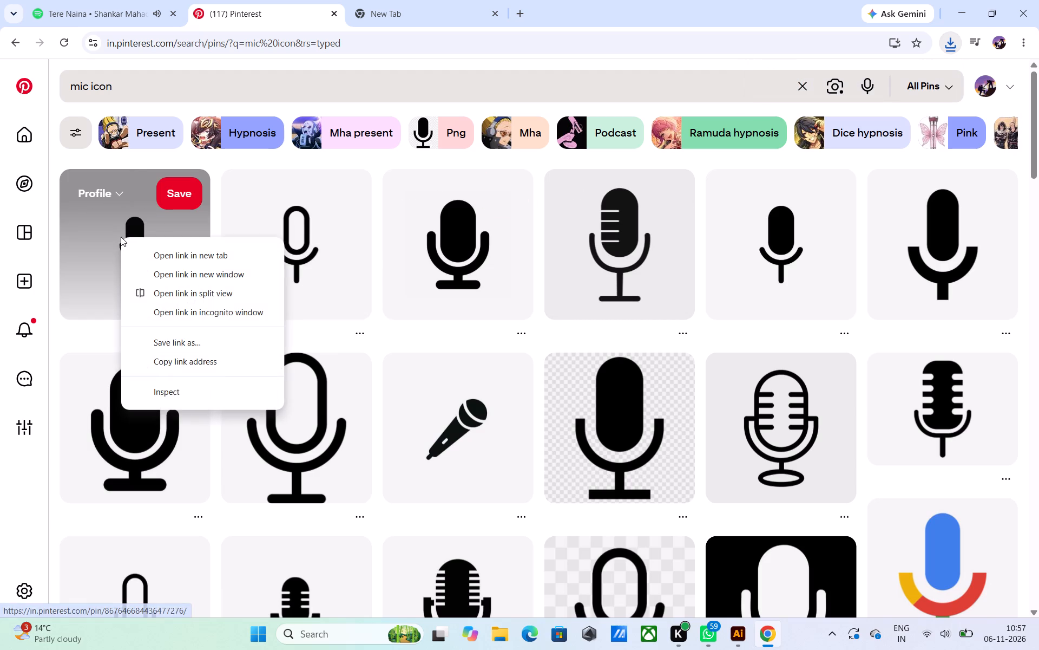
double_click(102, 246)
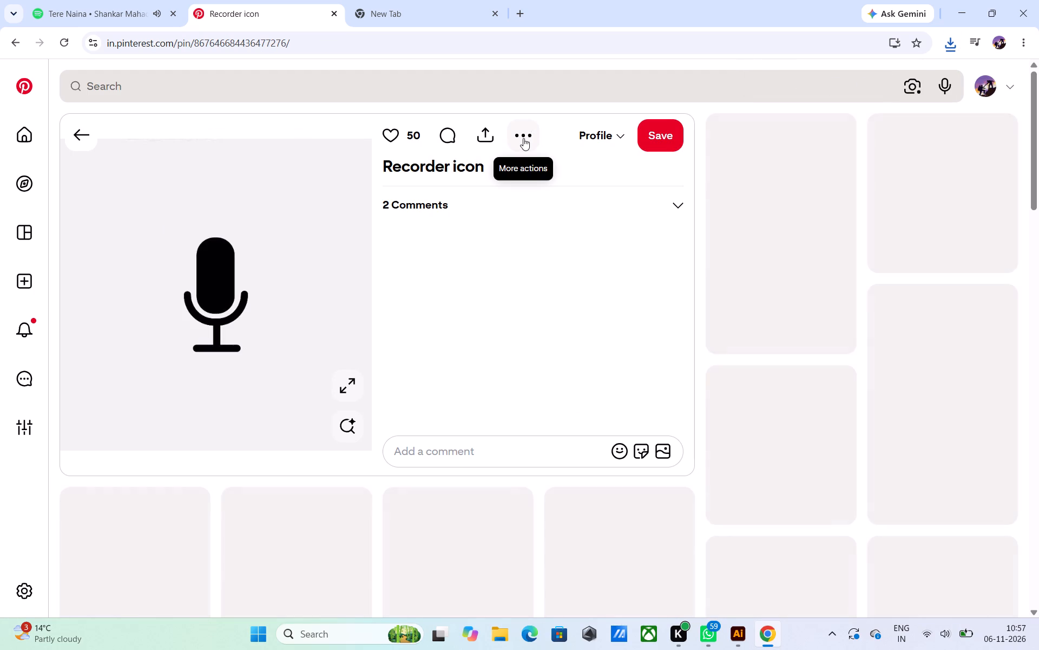
click(523, 138)
click(515, 172)
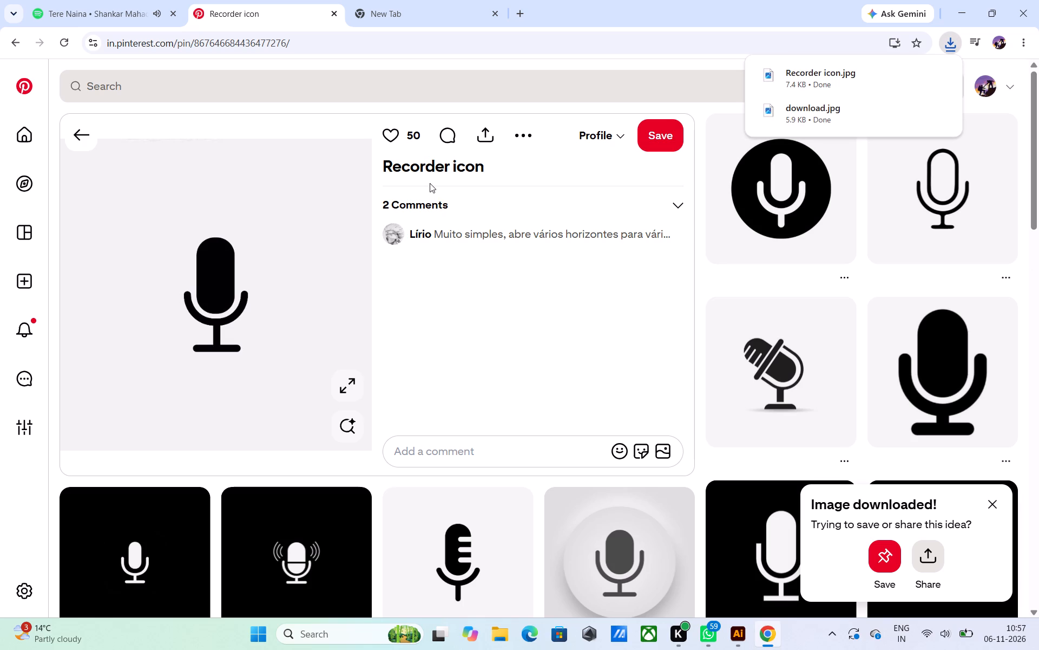
Search Pinterest for "profile icon" and narrow the results with the Photo suggestion.
click(344, 87)
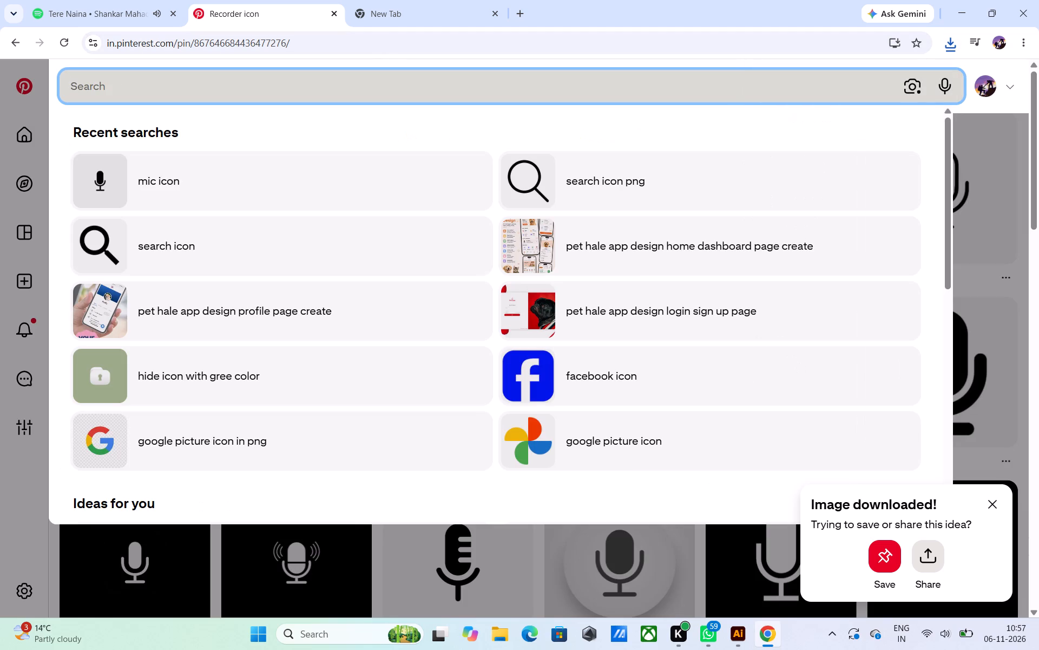
text(profi)
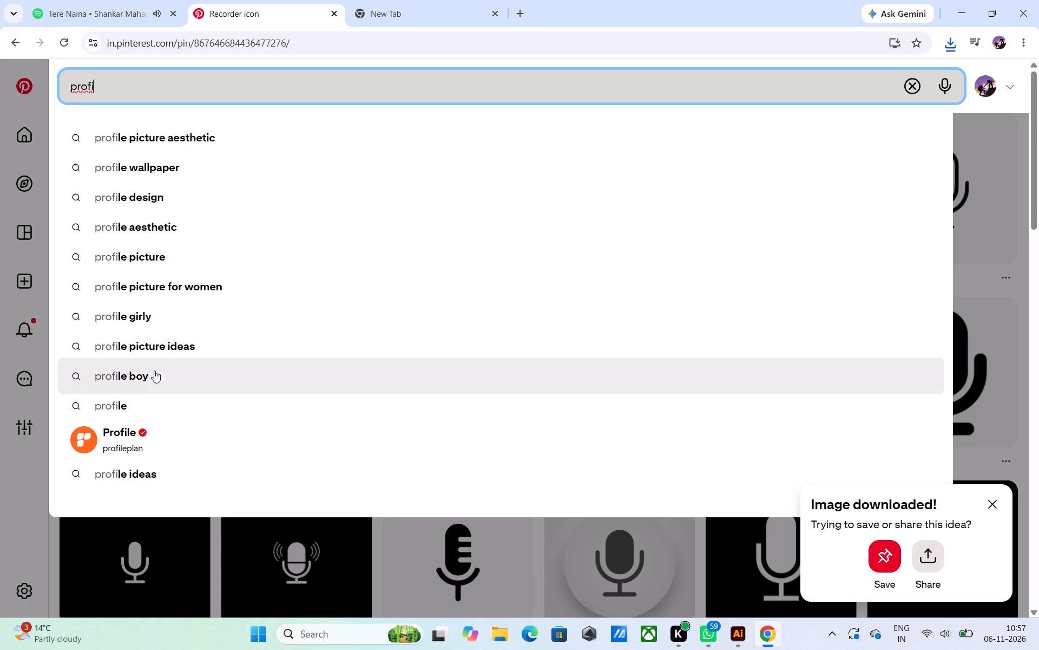
text(le icon)
key(Return)
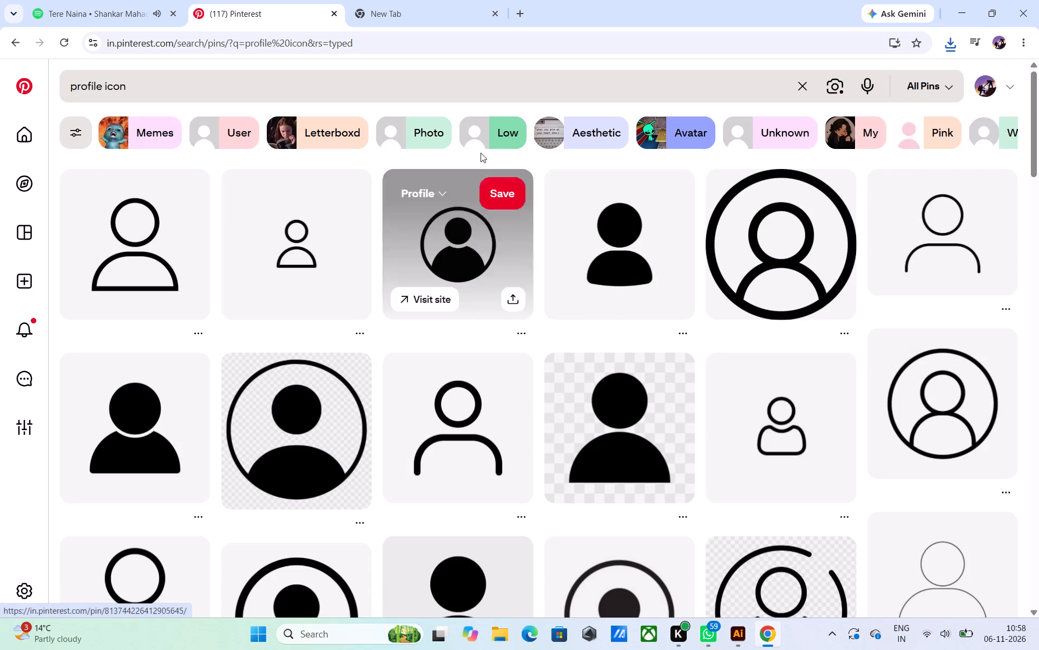
click(389, 127)
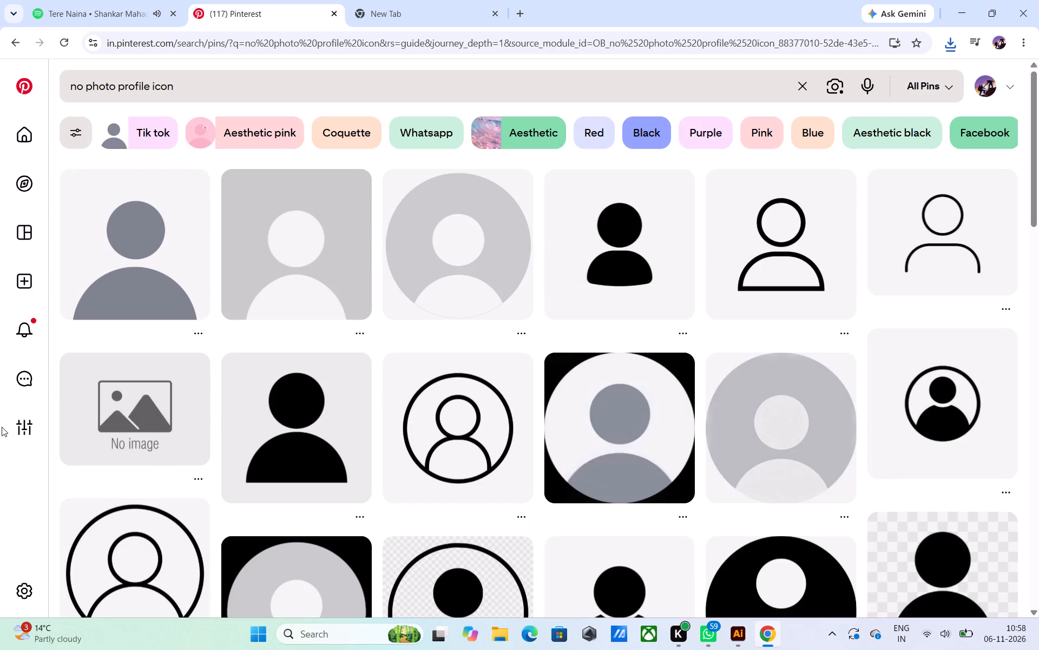
Look through the "no photo profile icon" results for a placeholder avatar that suits the dashboard.
scroll(230, 412, down, 3)
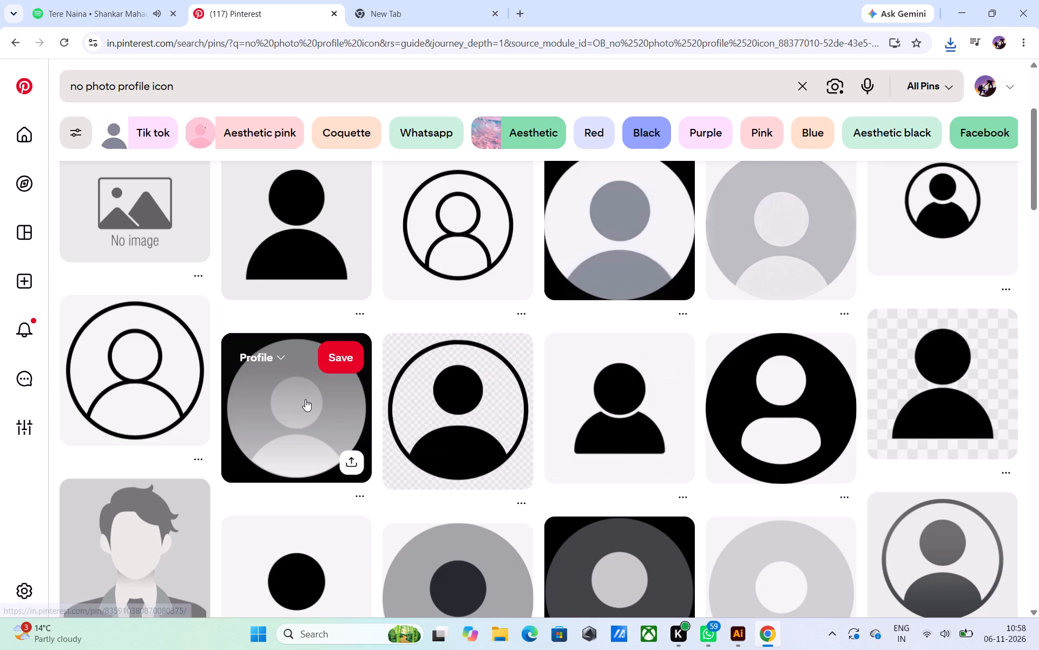
drag(305, 399, 316, 406)
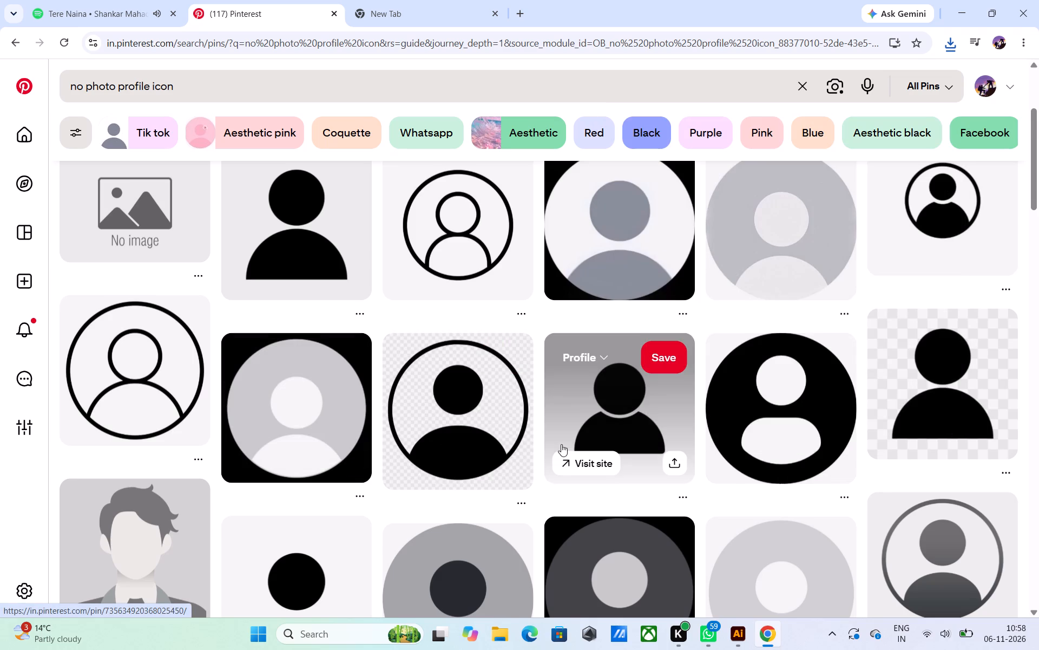
scroll(561, 444, down, 3)
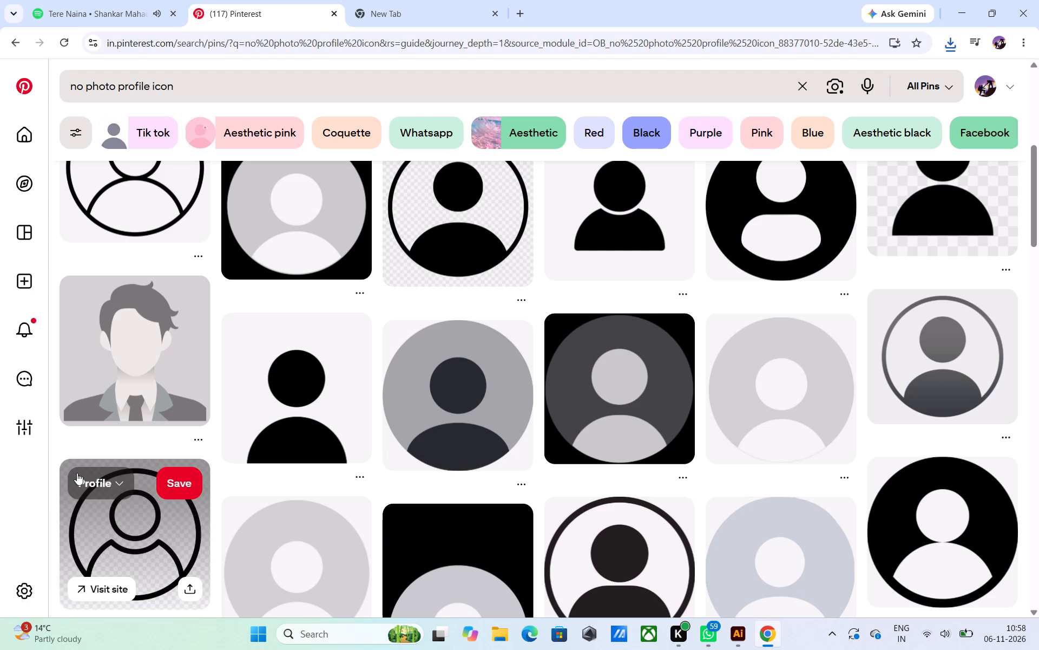
scroll(86, 457, up, 4)
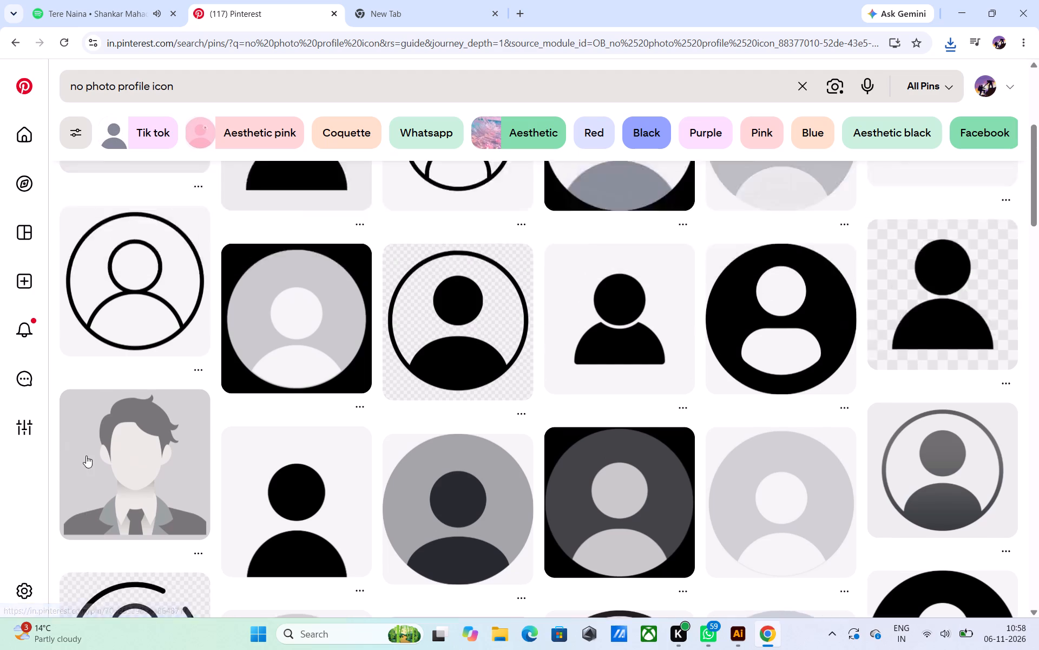
scroll(86, 456, up, 7)
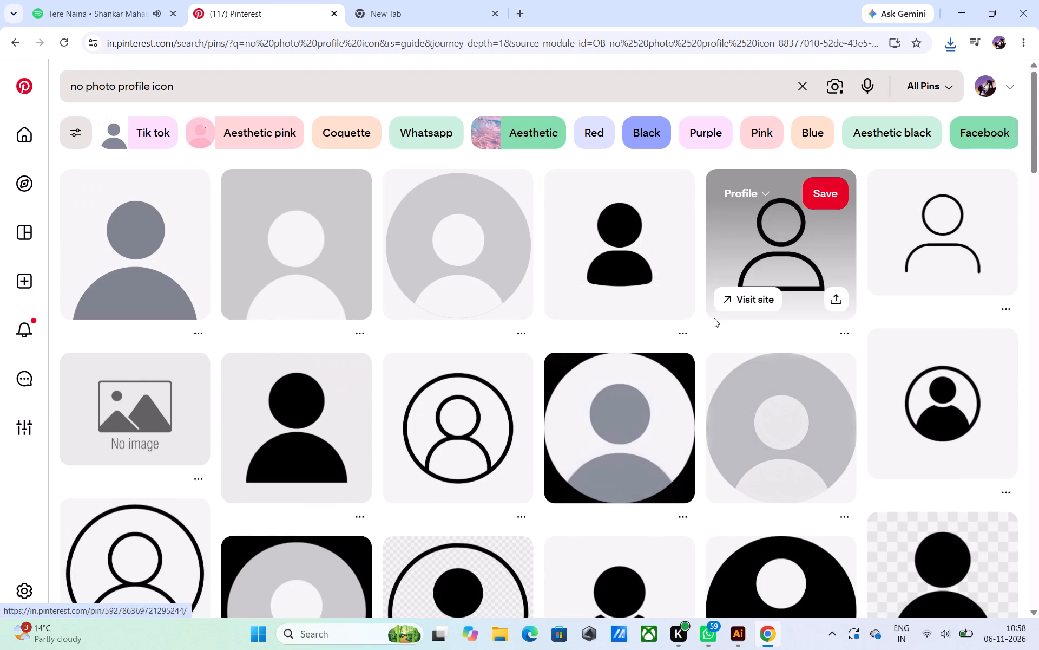
scroll(714, 318, up, 2)
scroll(415, 474, up, 4)
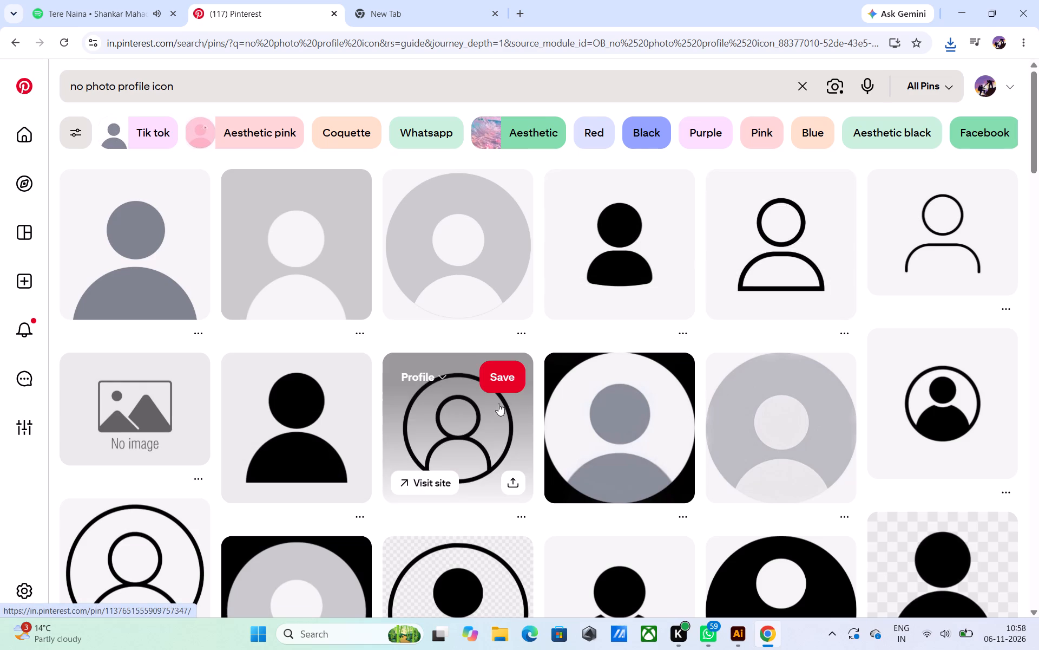
scroll(477, 410, down, 18)
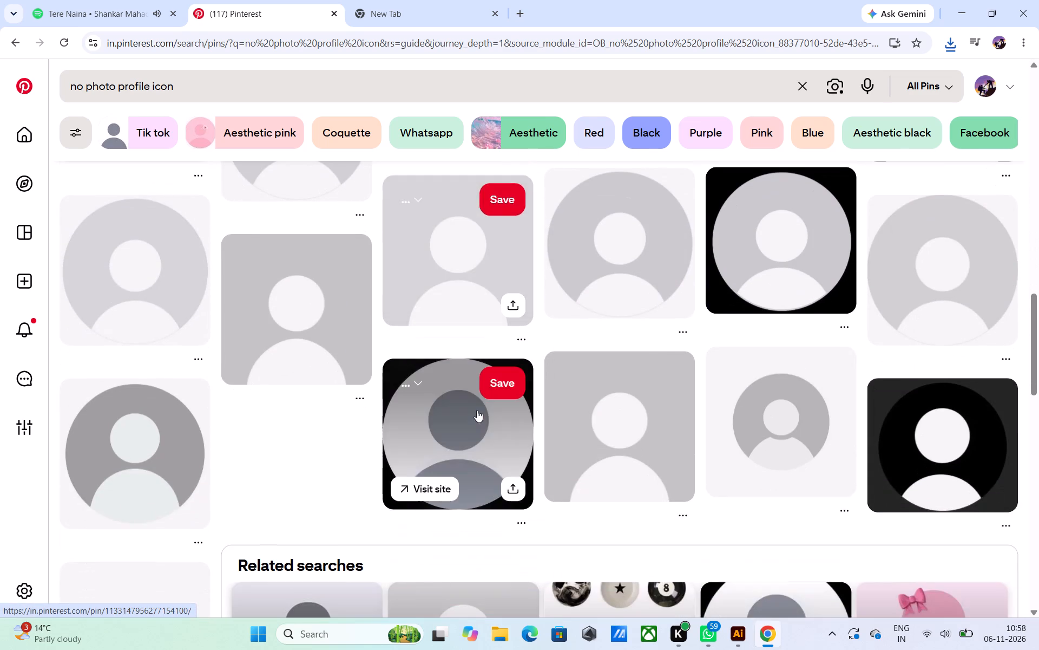
scroll(477, 410, down, 4)
scroll(477, 410, up, 10)
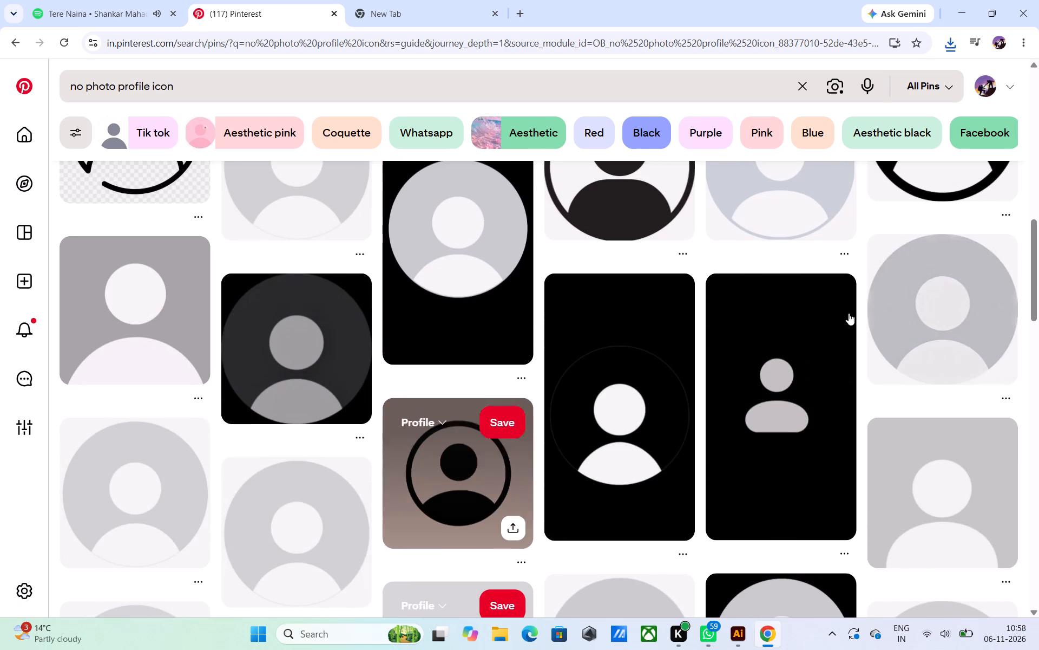
Run a visual search on the grey circular placeholder avatar, examine the similar pins, and return to the profile icon results.
drag(946, 308, 897, 370)
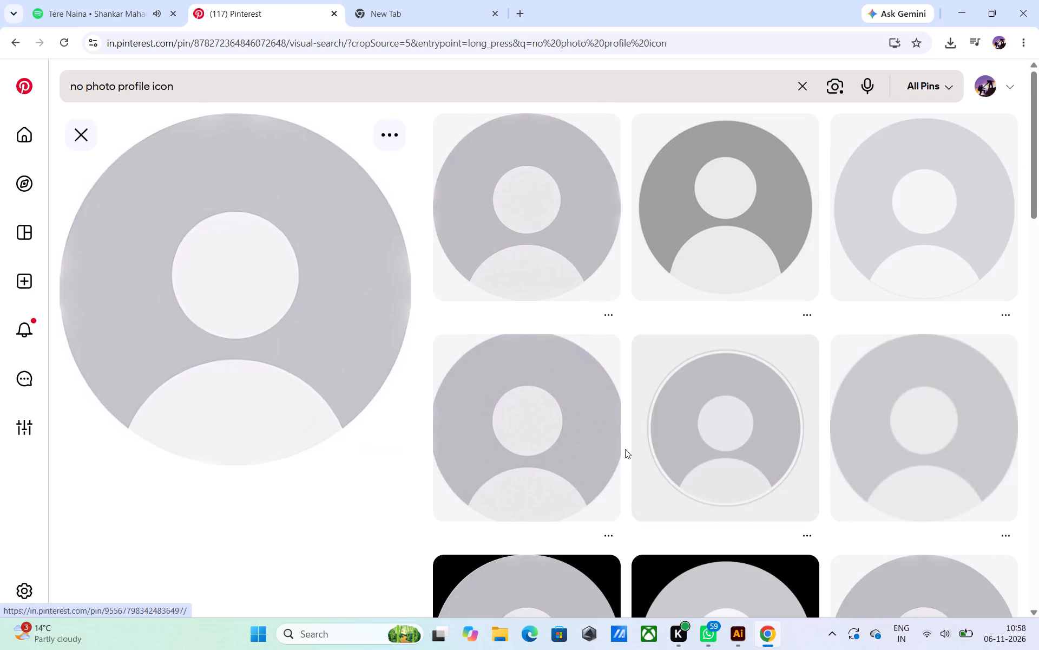
scroll(625, 449, down, 19)
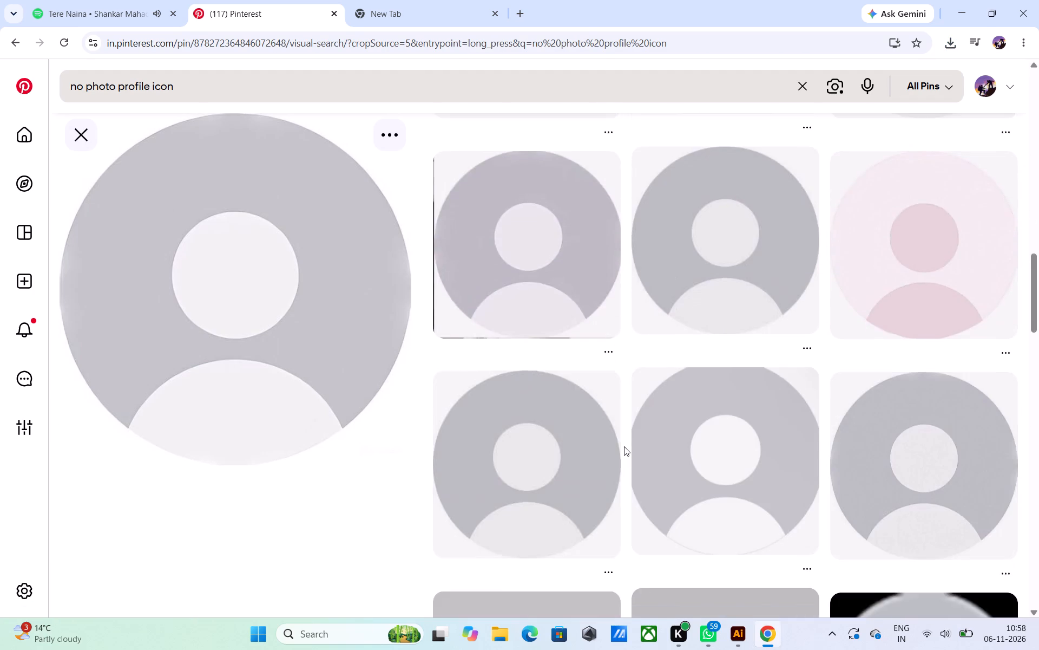
scroll(624, 446, down, 15)
scroll(624, 446, down, 6)
scroll(624, 446, up, 7)
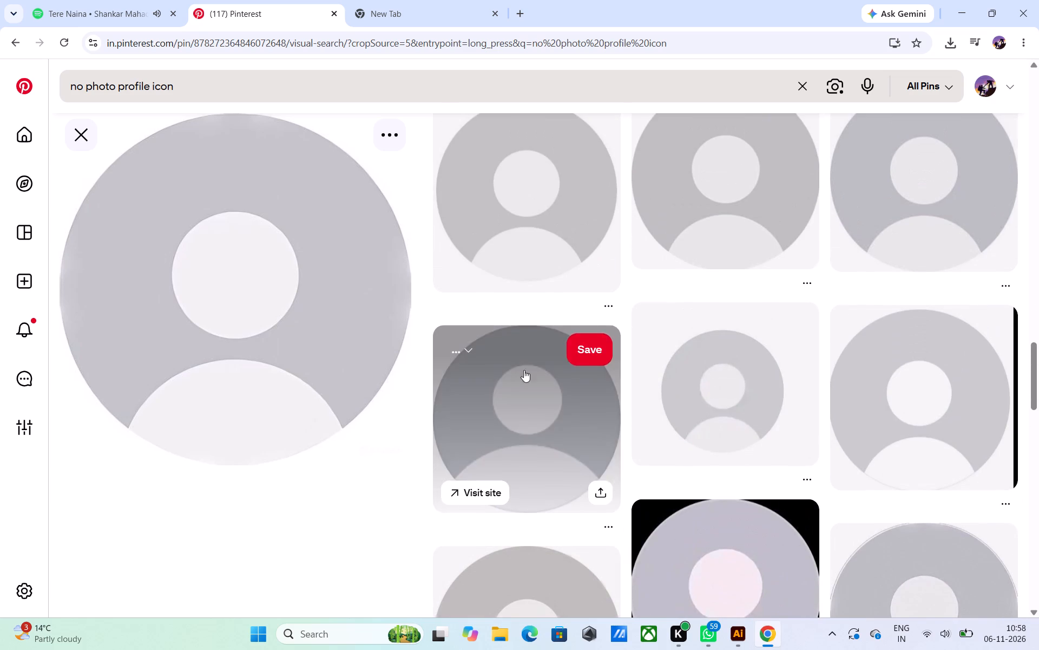
click(74, 142)
scroll(794, 365, down, 2)
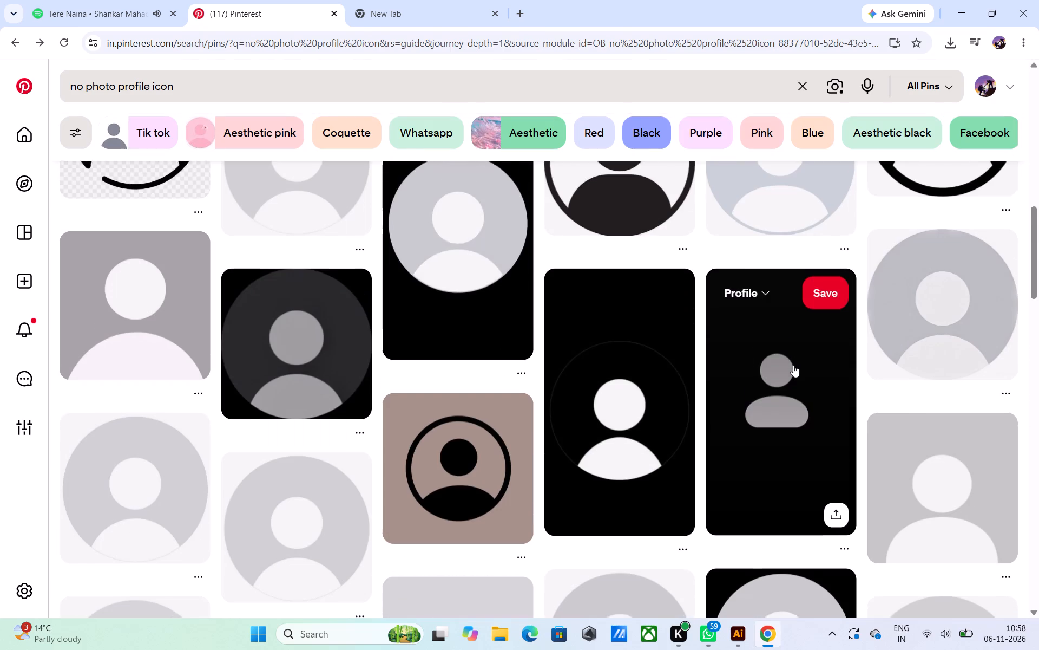
Run a visual search on the black pin with the small grey avatar, examine the similar pins, and return to the results.
scroll(793, 365, down, 2)
scroll(793, 365, up, 3)
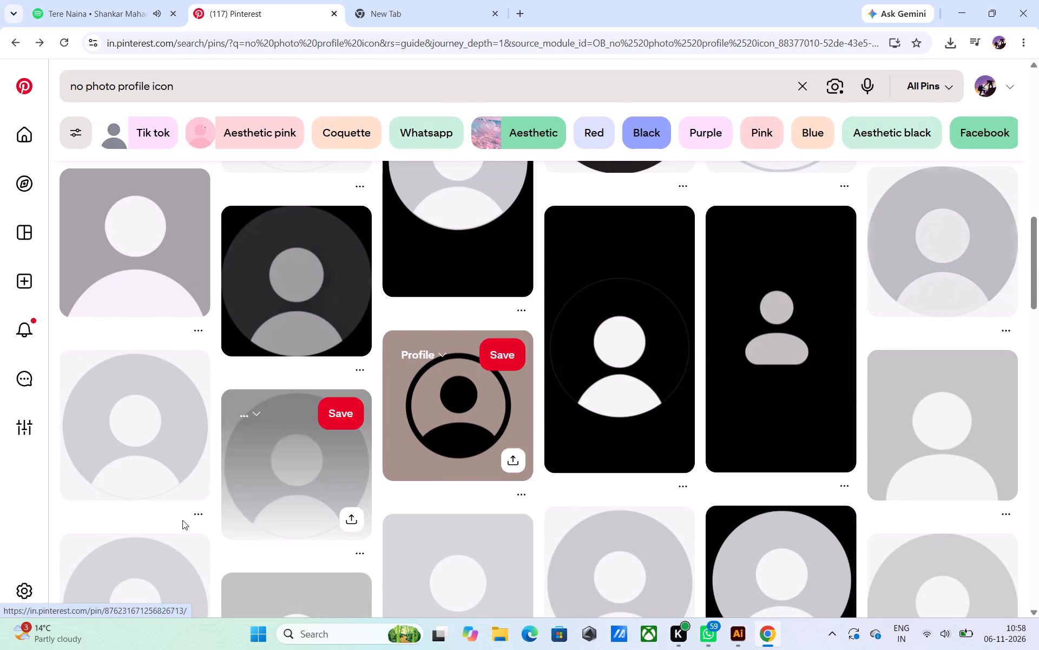
drag(789, 318, 790, 342)
click(791, 334)
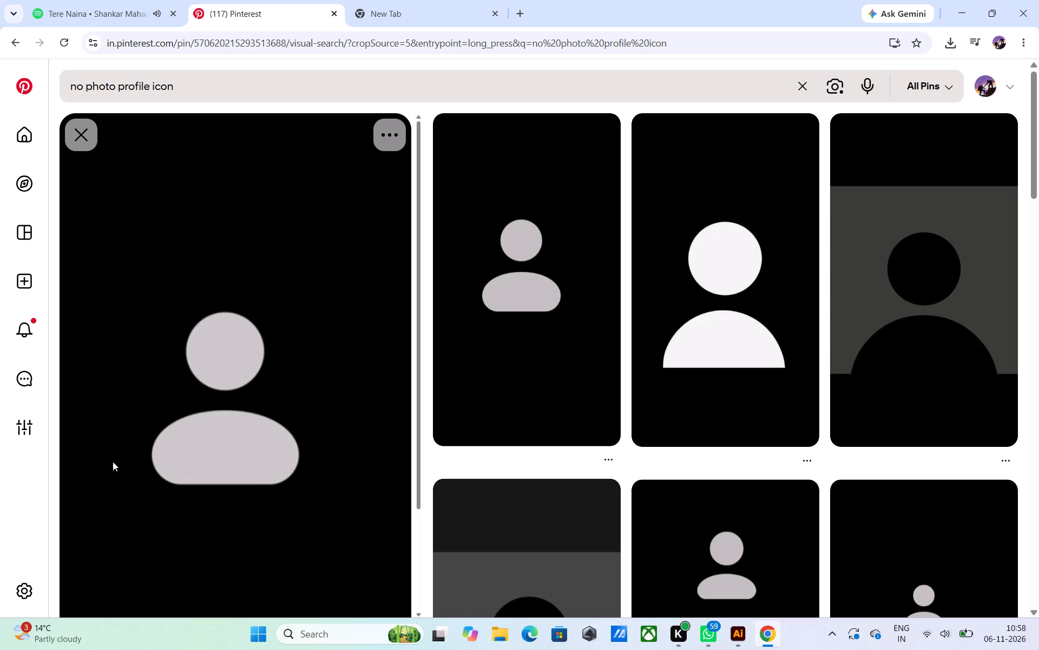
scroll(544, 372, down, 10)
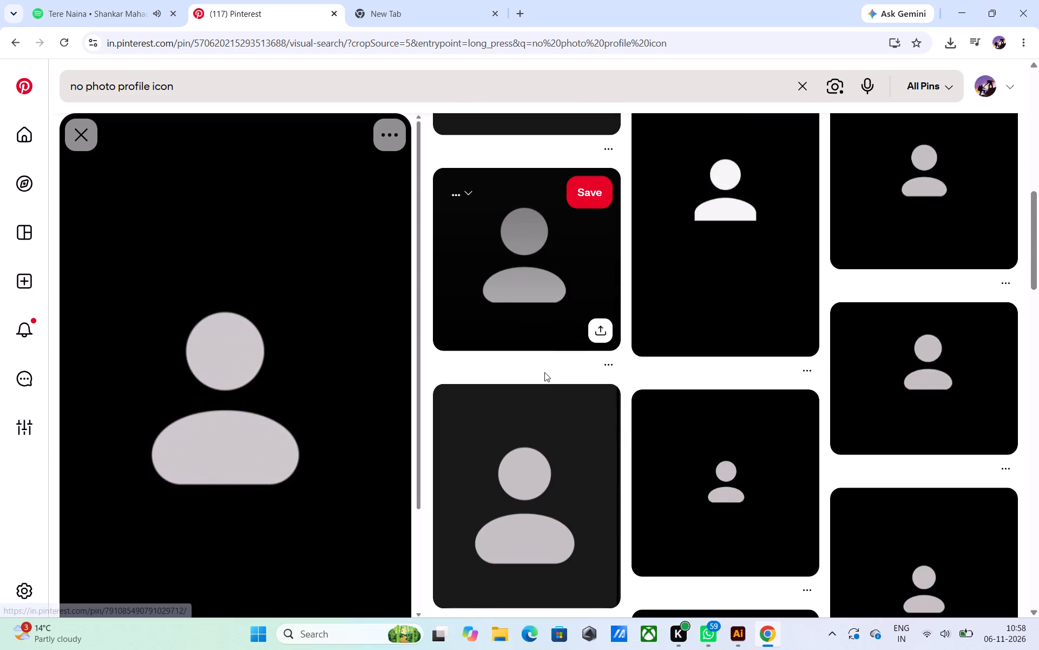
scroll(544, 372, up, 5)
click(77, 132)
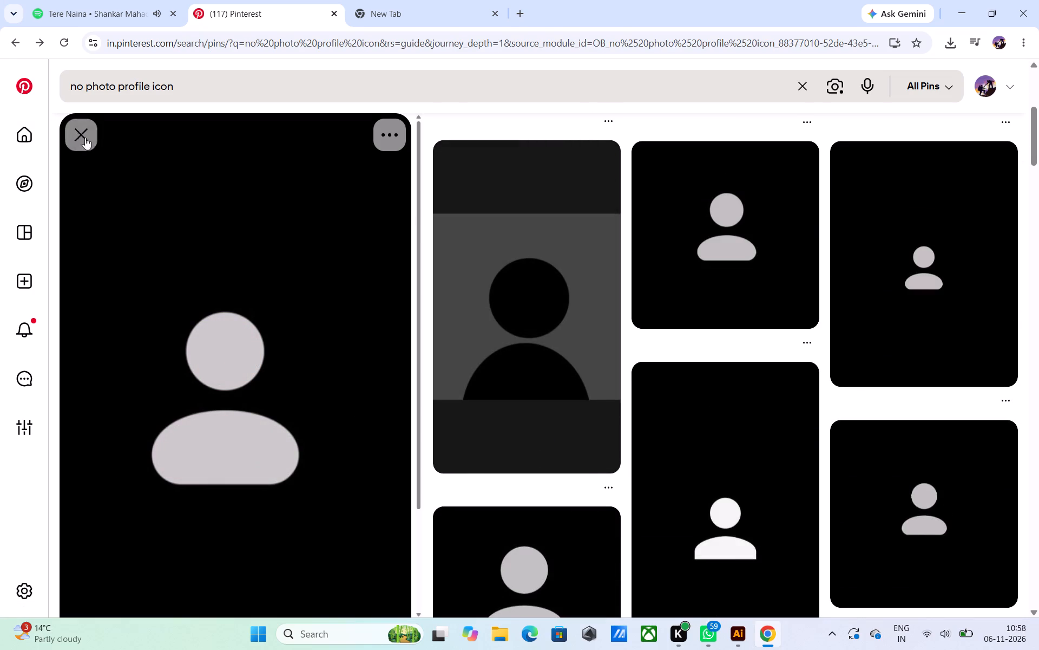
Look further through the "no photo profile icon" results for a suitable plain placeholder avatar.
scroll(413, 271, down, 10)
scroll(413, 270, up, 2)
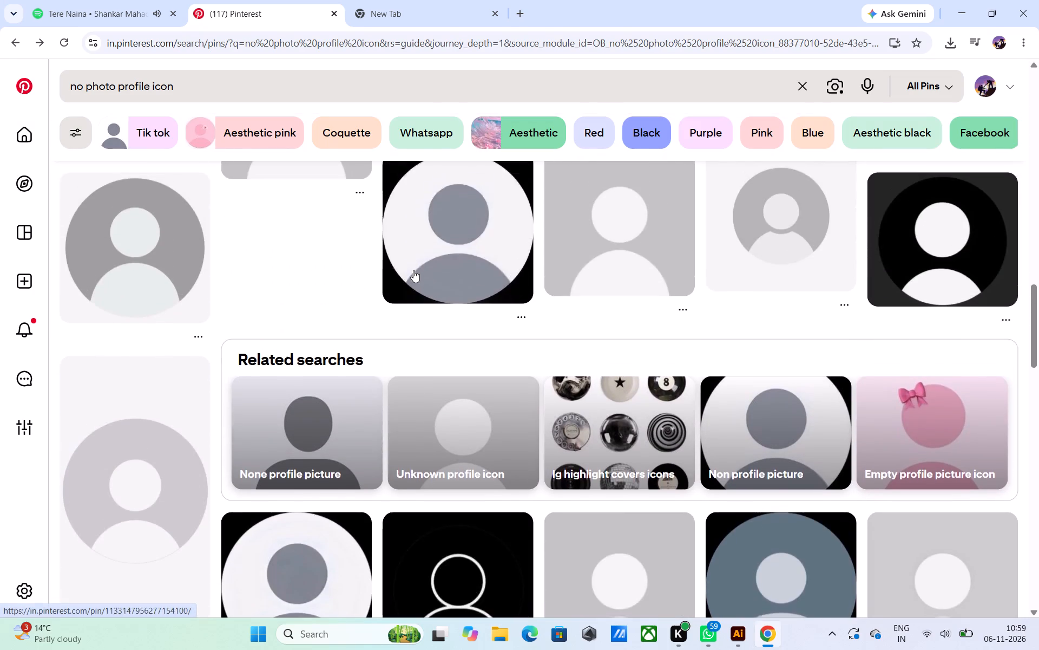
scroll(413, 270, down, 6)
scroll(413, 270, up, 2)
scroll(413, 270, down, 1)
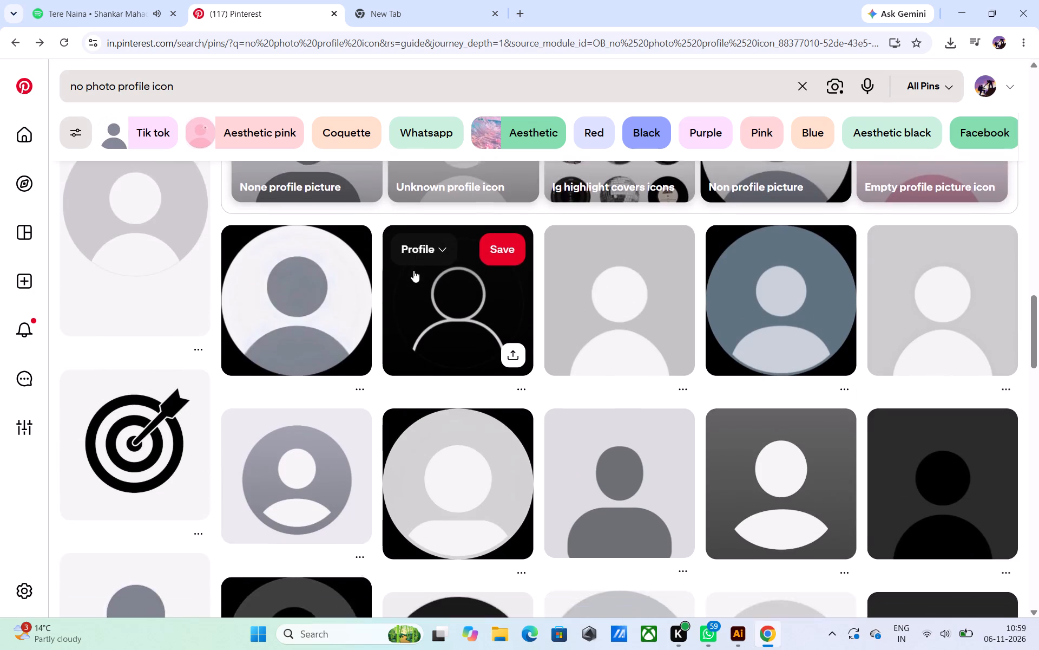
scroll(413, 270, down, 7)
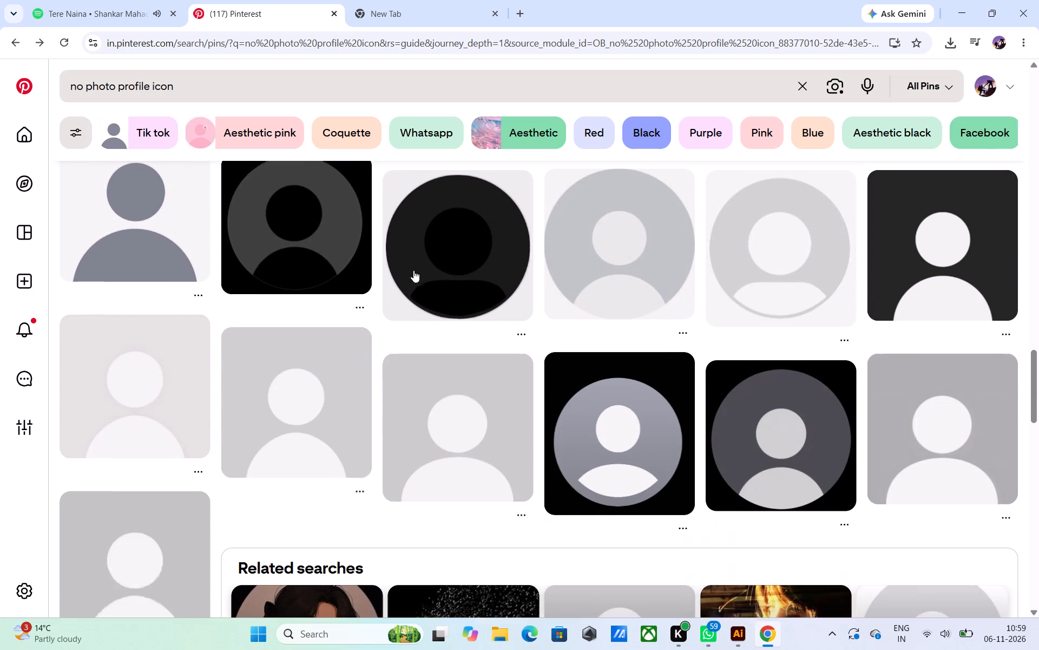
scroll(413, 269, up, 13)
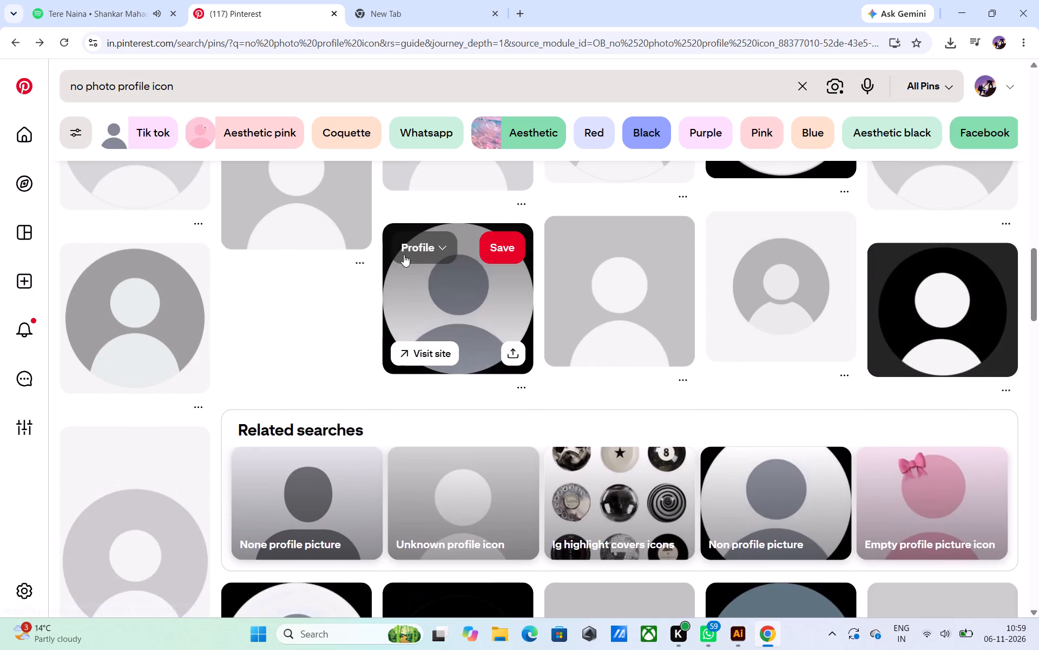
scroll(397, 420, up, 7)
scroll(400, 421, up, 20)
scroll(400, 421, up, 13)
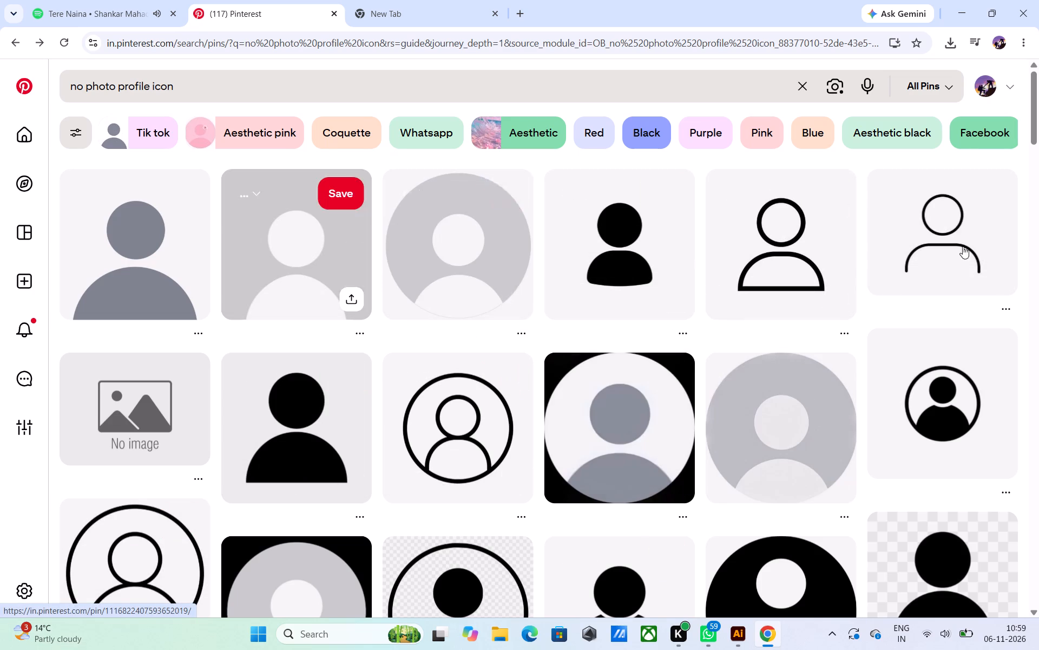
Download the white-on-grey square placeholder avatar from the "Starter pfp" pin.
click(315, 256)
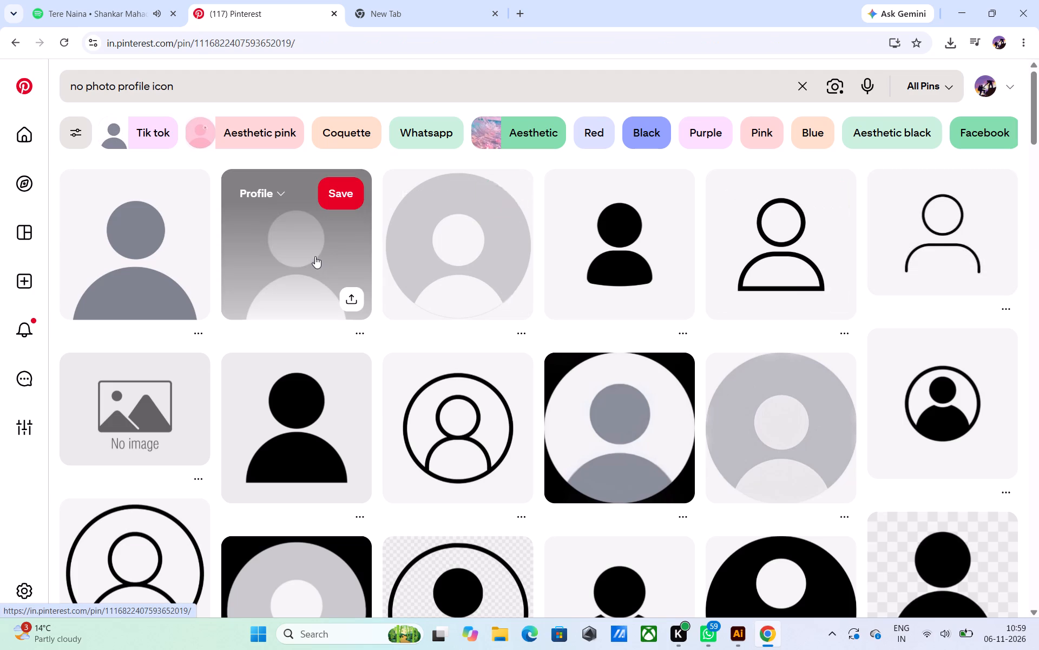
click(528, 131)
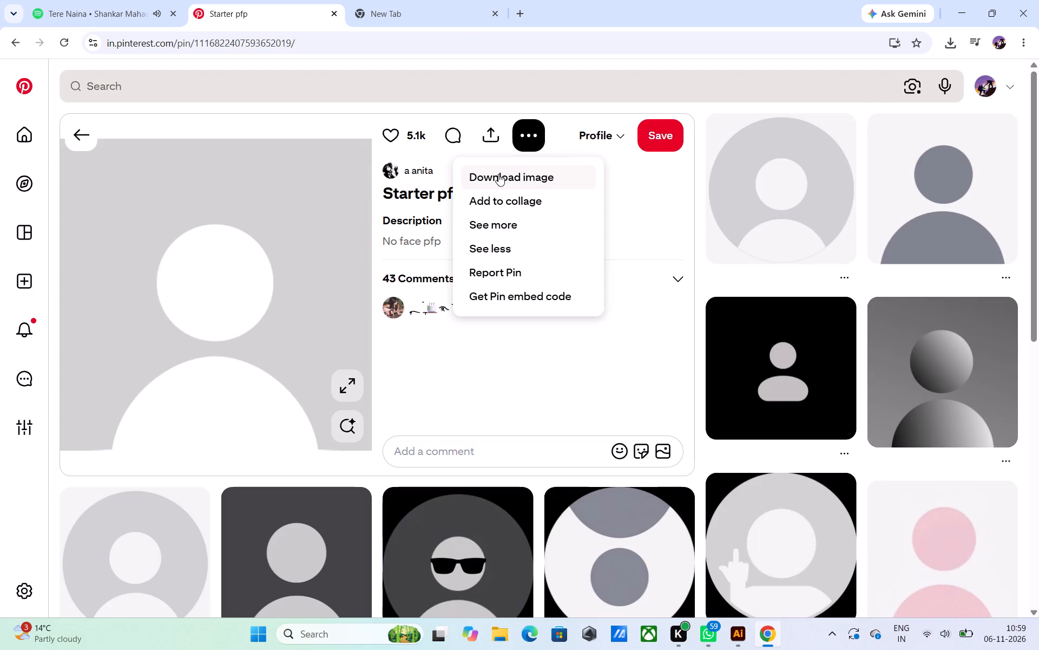
click(499, 174)
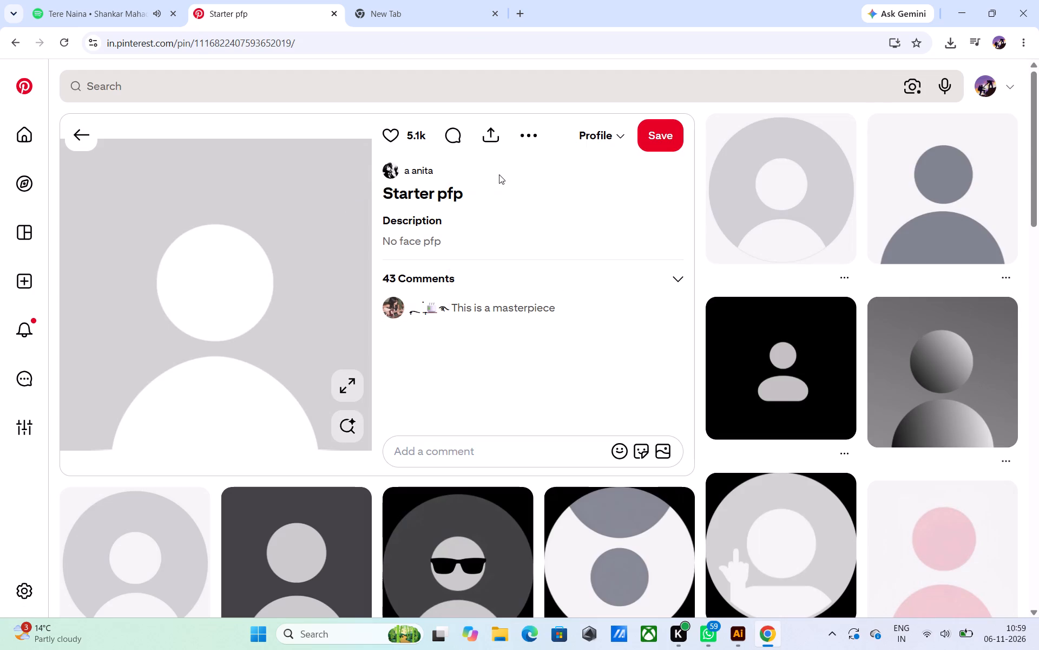
Open the pink avatar from the related pins and examine the similar placeholder avatars.
scroll(881, 325, down, 5)
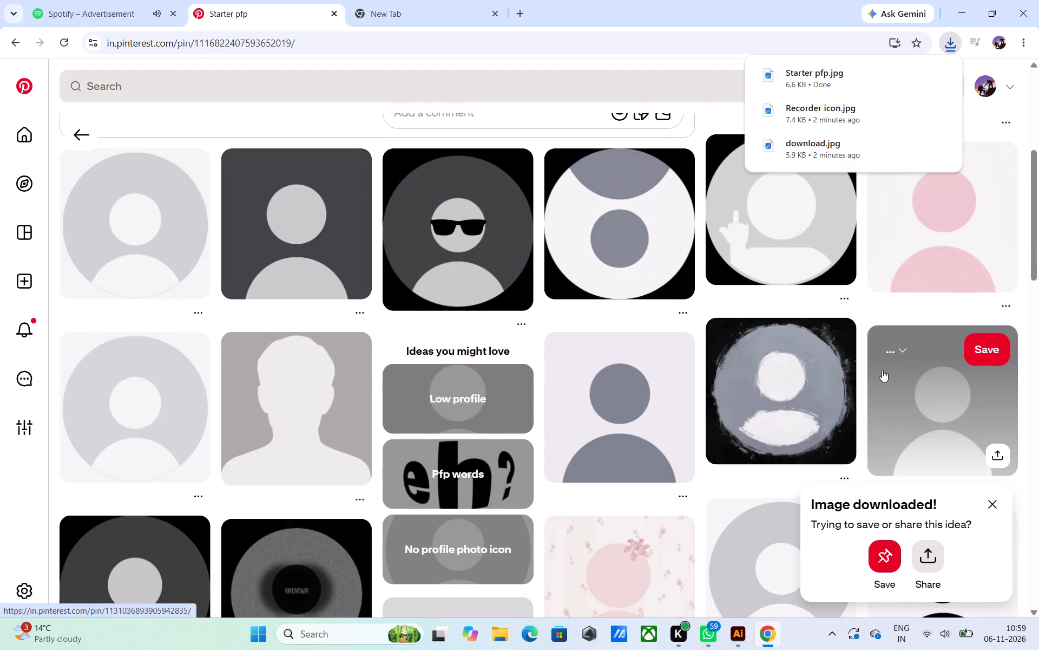
click(951, 272)
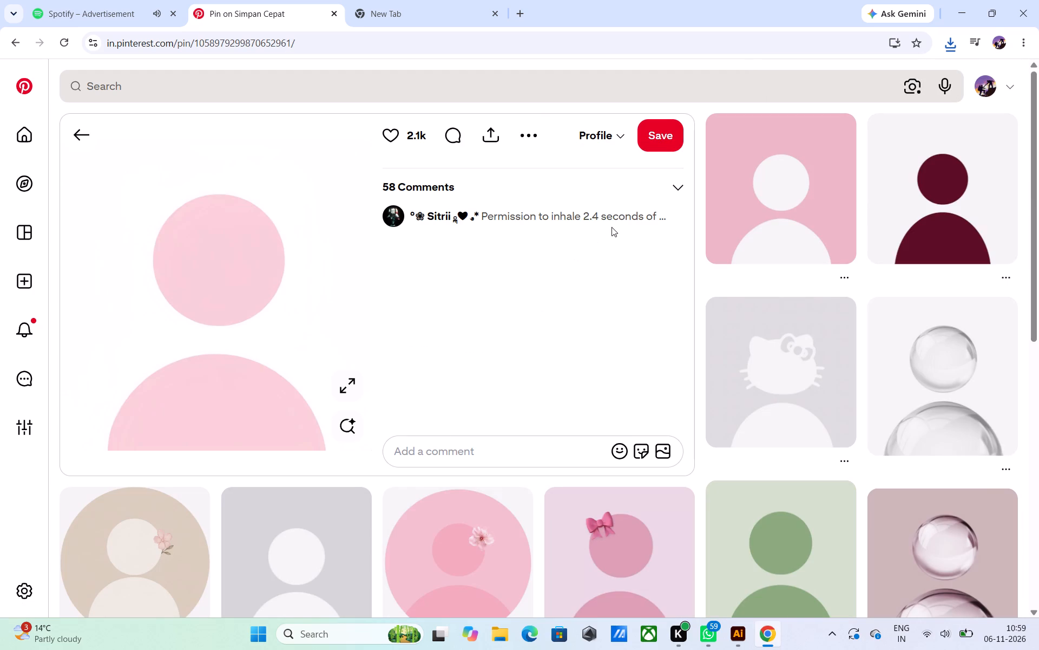
scroll(634, 434, down, 3)
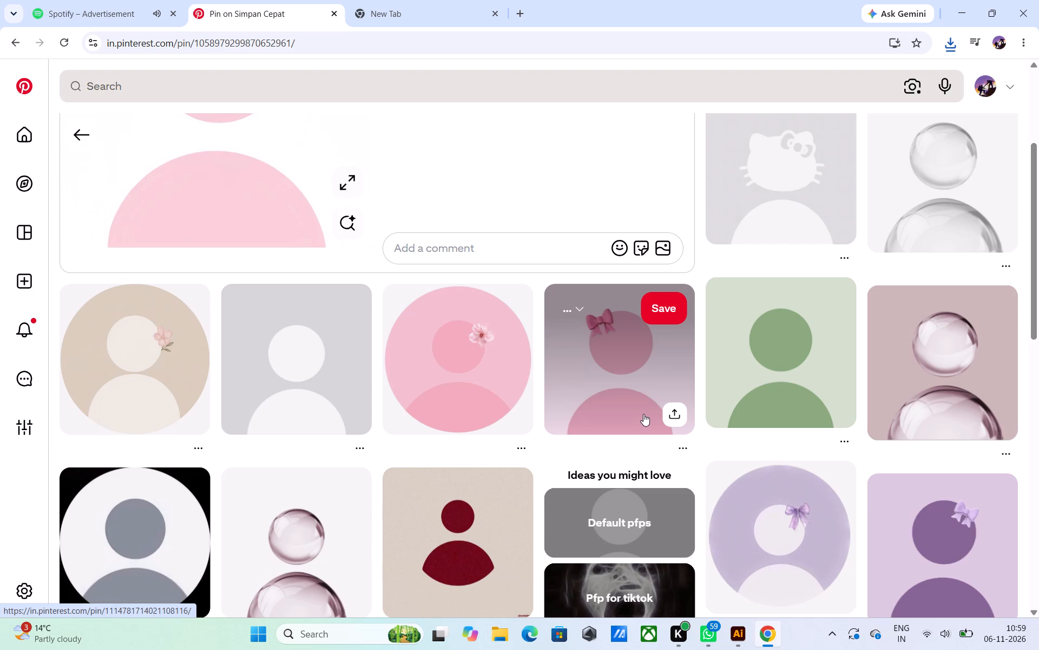
scroll(536, 426, up, 8)
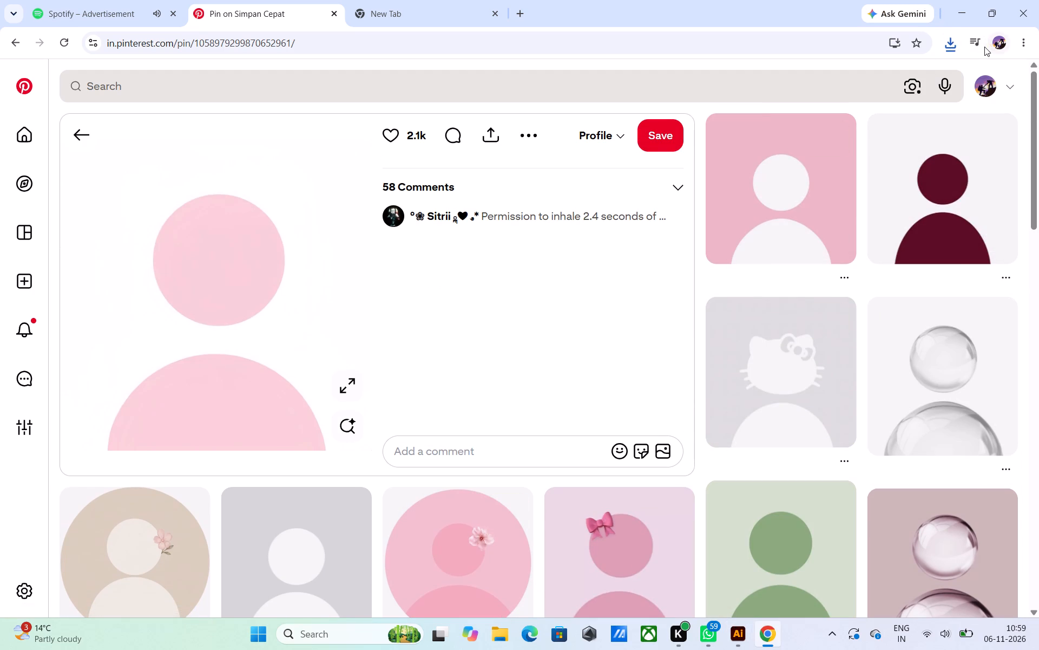
Place the downloaded Starter pfp.jpg in the middle of Artboard 3 in the Illustrator app design file.
click(957, 50)
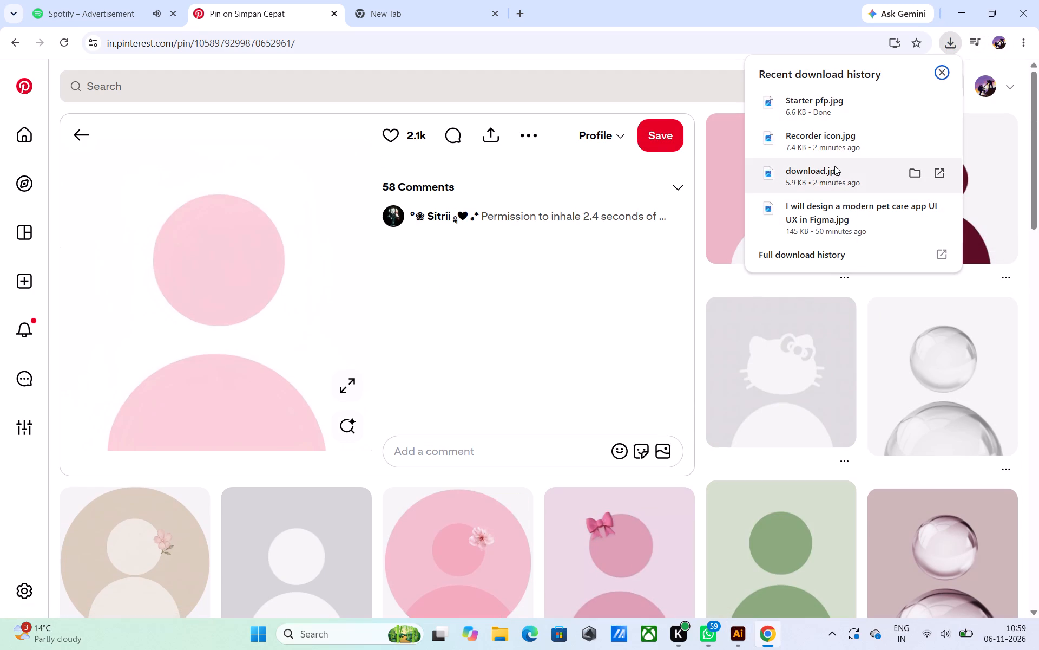
drag(844, 95, 684, 649)
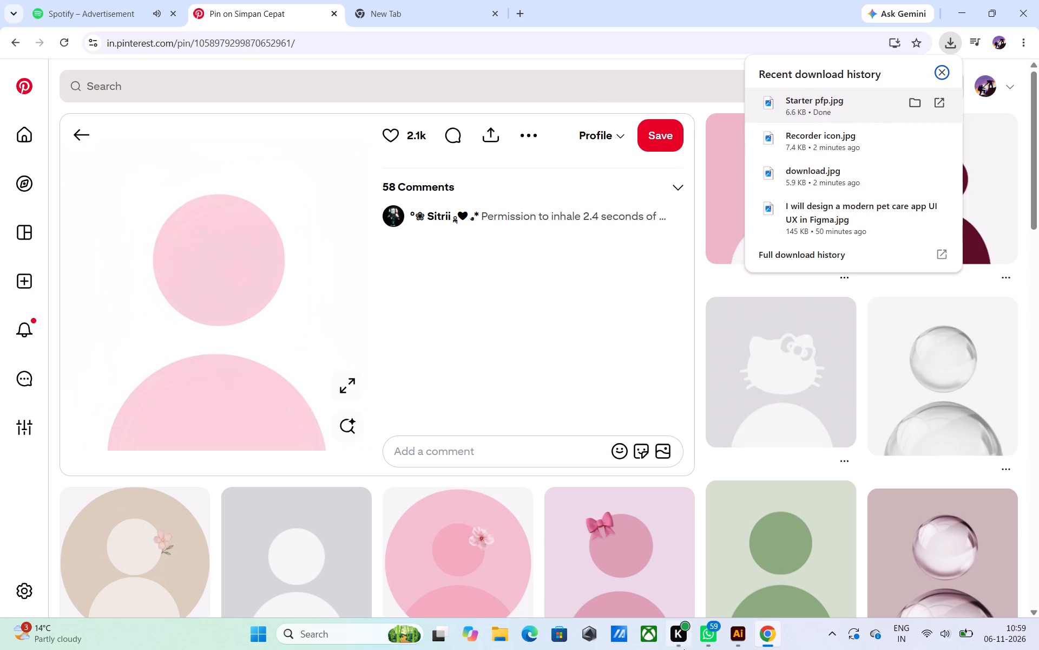
drag(684, 649, 420, 311)
click(310, 283)
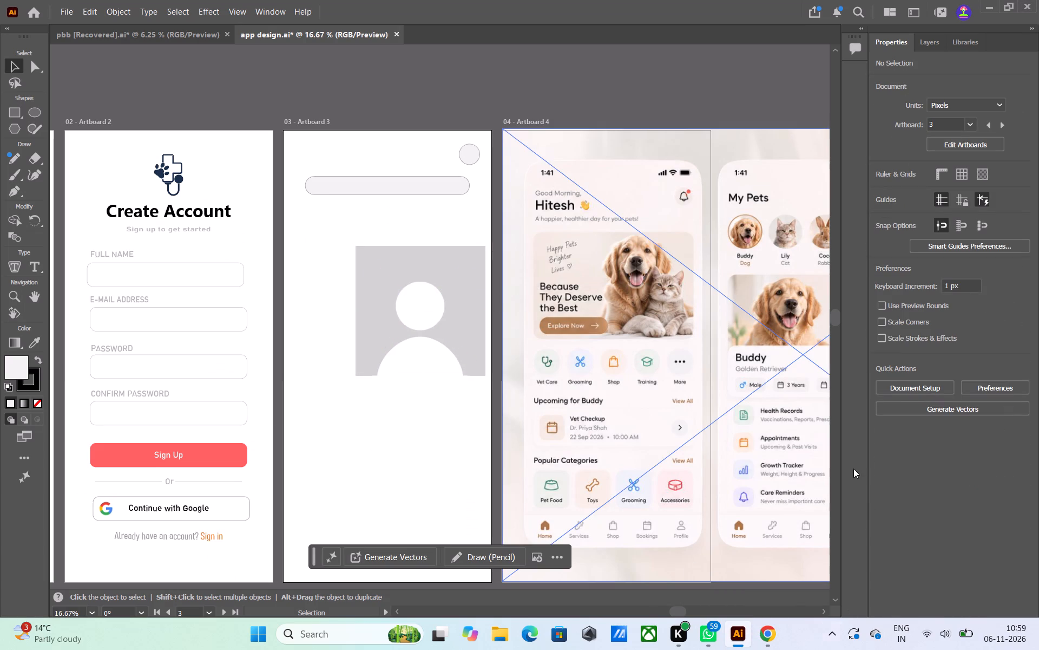
Bring the downloaded Recorder icon.jpg from Chrome into Illustrator, placing it on Artboard 3 below the avatar image.
click(769, 629)
drag(833, 143, 808, 199)
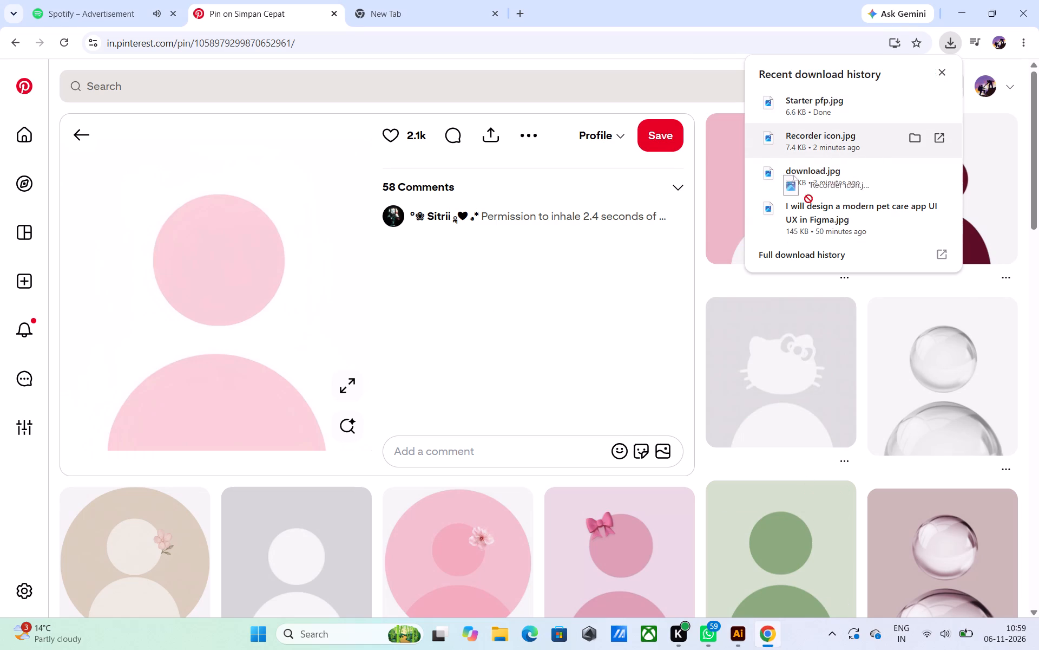
drag(808, 199, 362, 452)
click(470, 448)
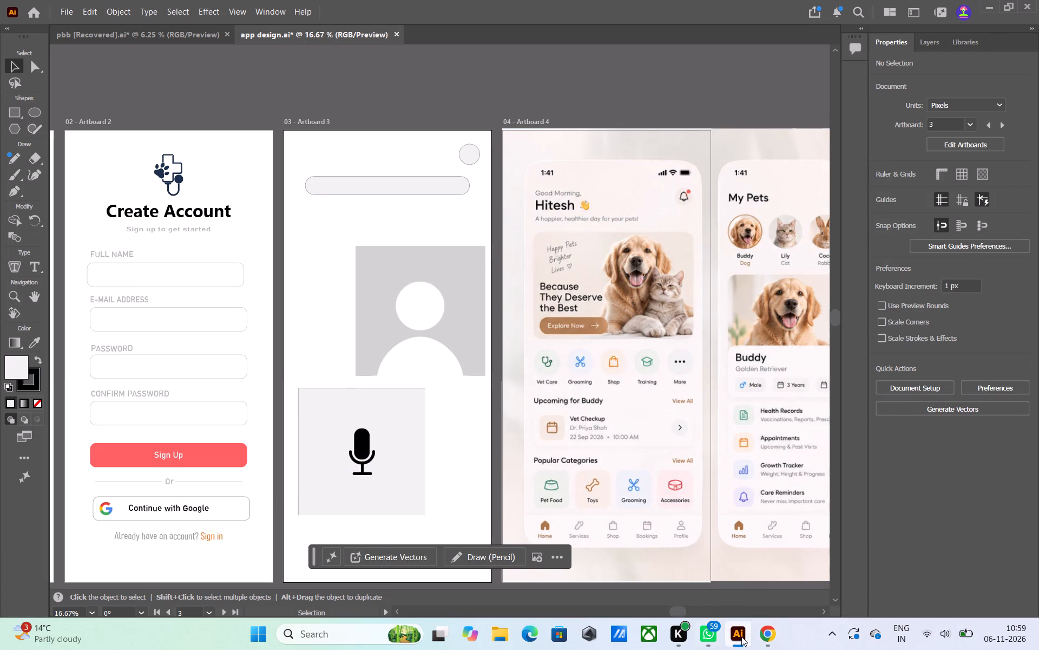
Bring the downloaded search icon, download.jpg, from Chrome into Illustrator, placing it beside the microphone image on Artboard 3.
click(766, 635)
drag(802, 177, 738, 495)
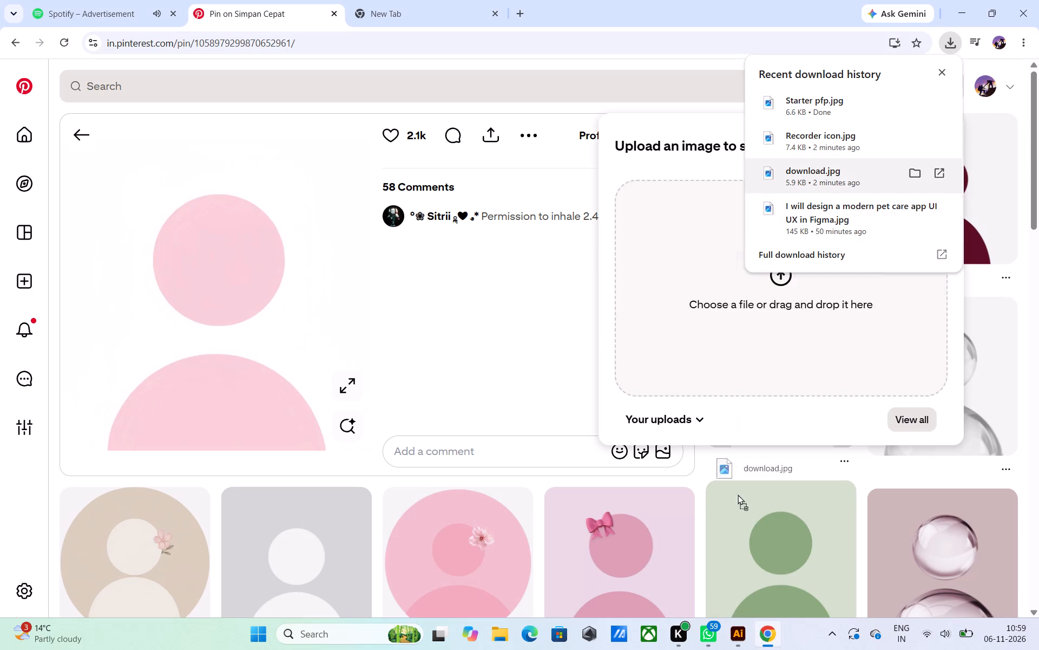
drag(738, 495, 473, 490)
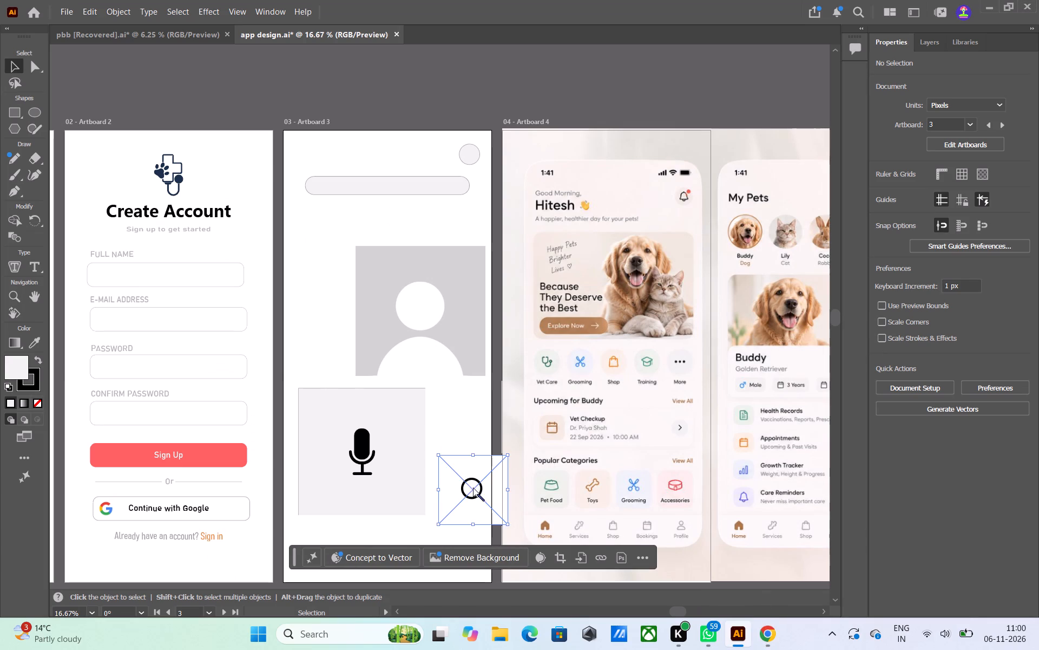
click(548, 99)
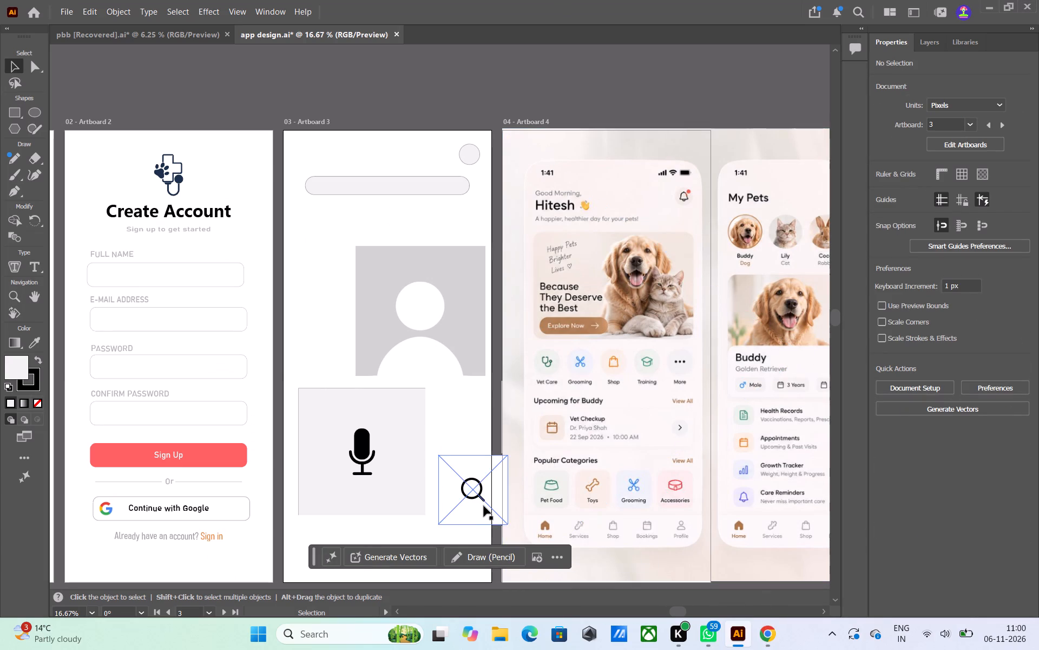
Move the search icon image down to the bottom of Artboard 3, below the microphone image's corner.
drag(483, 505, 347, 206)
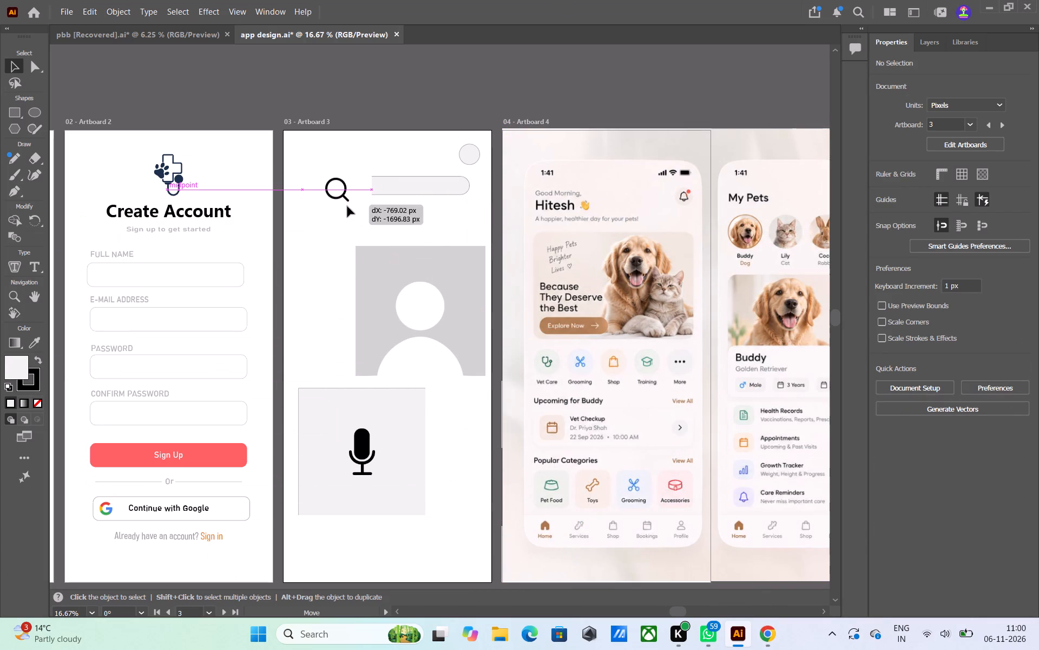
drag(347, 206, 453, 560)
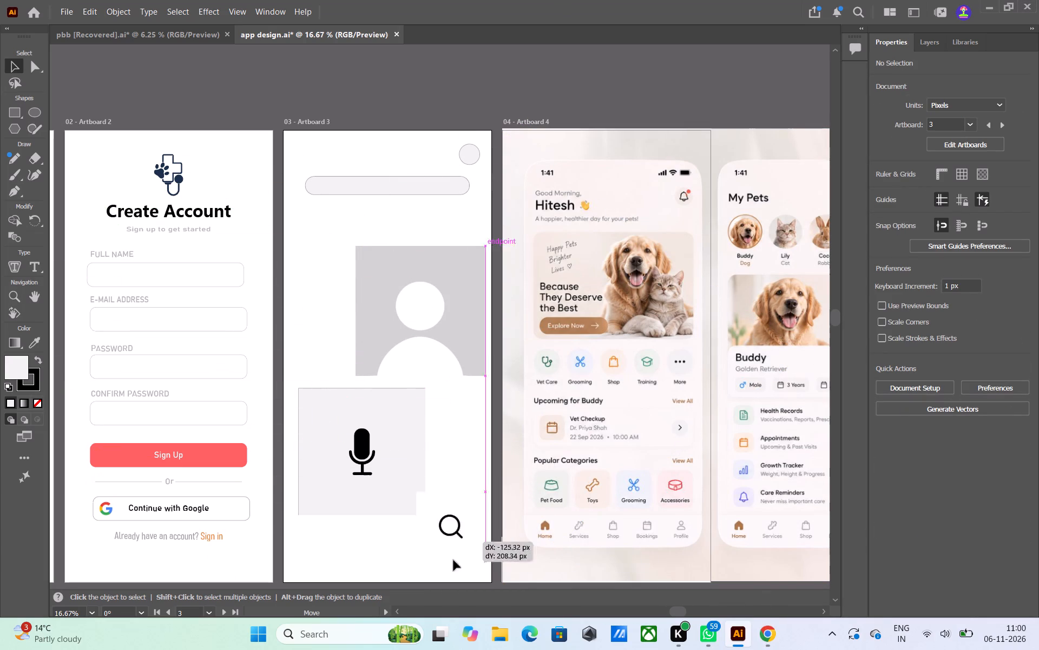
drag(453, 560, 451, 553)
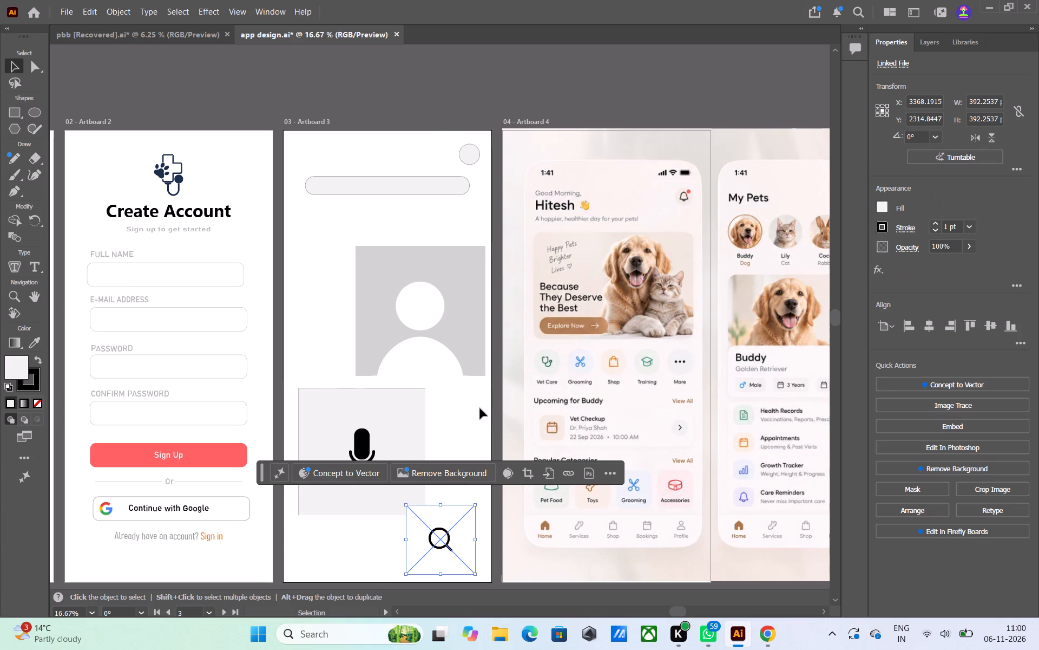
Draw a closed rectangle about 87 × 102 px with the Pen tool over the straight-sided section of the microphone's capsule.
alt+scroll(450, 491, up, 4)
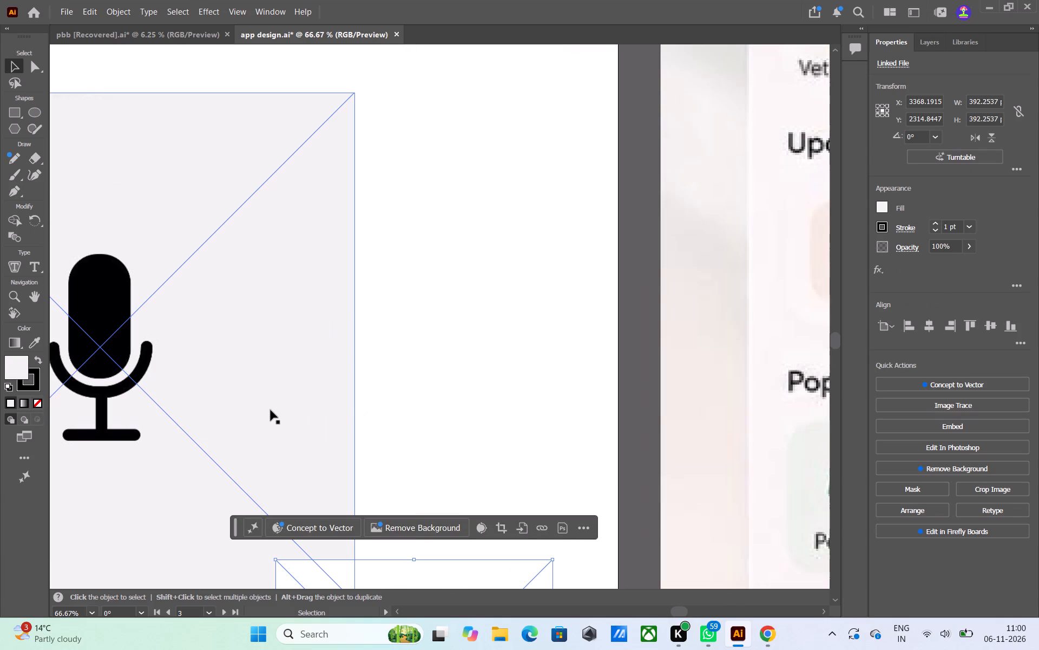
middle_drag(270, 395, 527, 379)
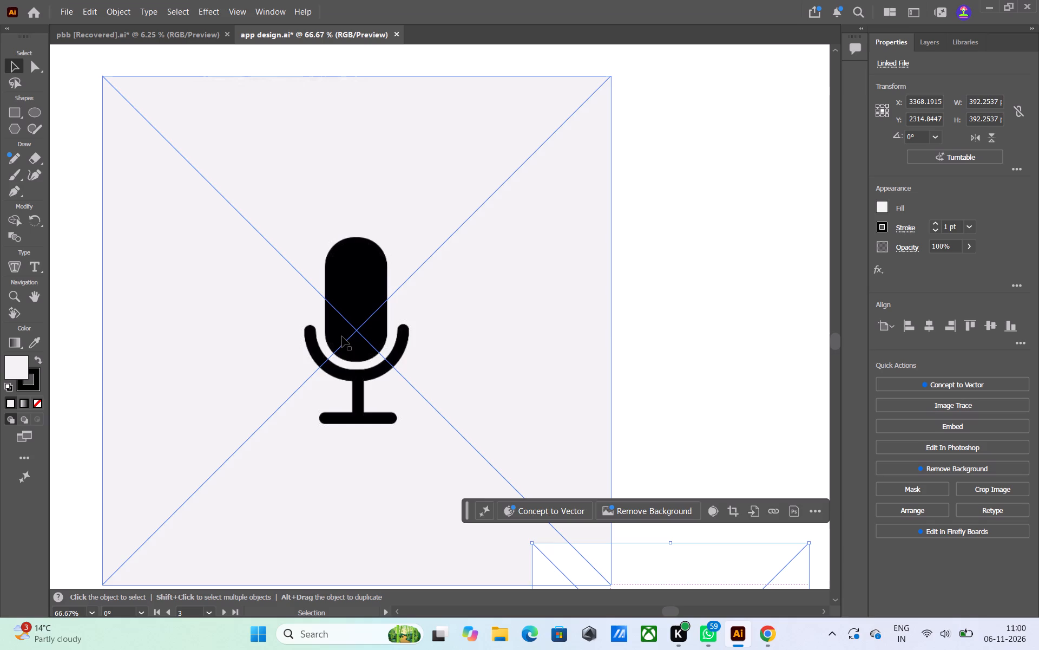
alt+scroll(341, 329, down, 3)
alt+scroll(341, 329, up, 6)
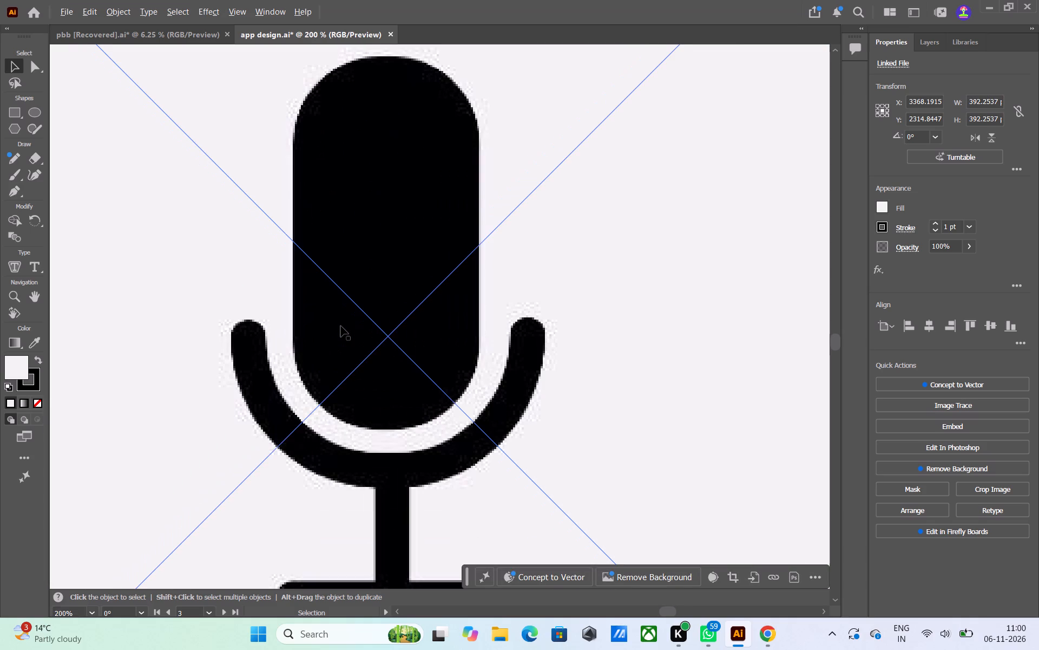
alt+scroll(341, 326, down, 1)
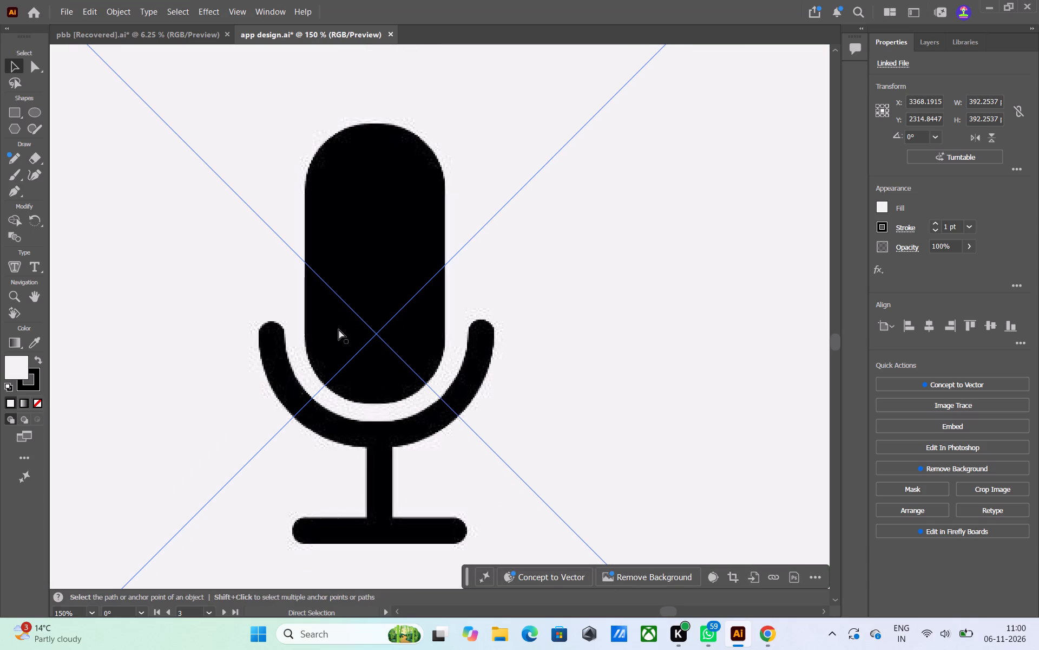
key(ctrl+p)
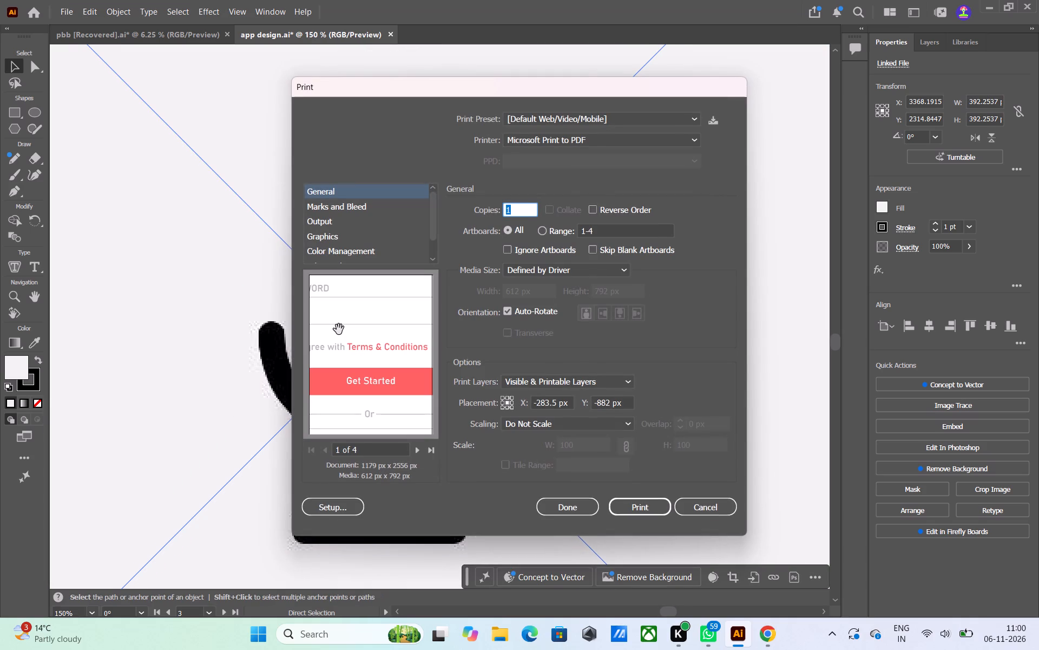
click(703, 509)
key(p)
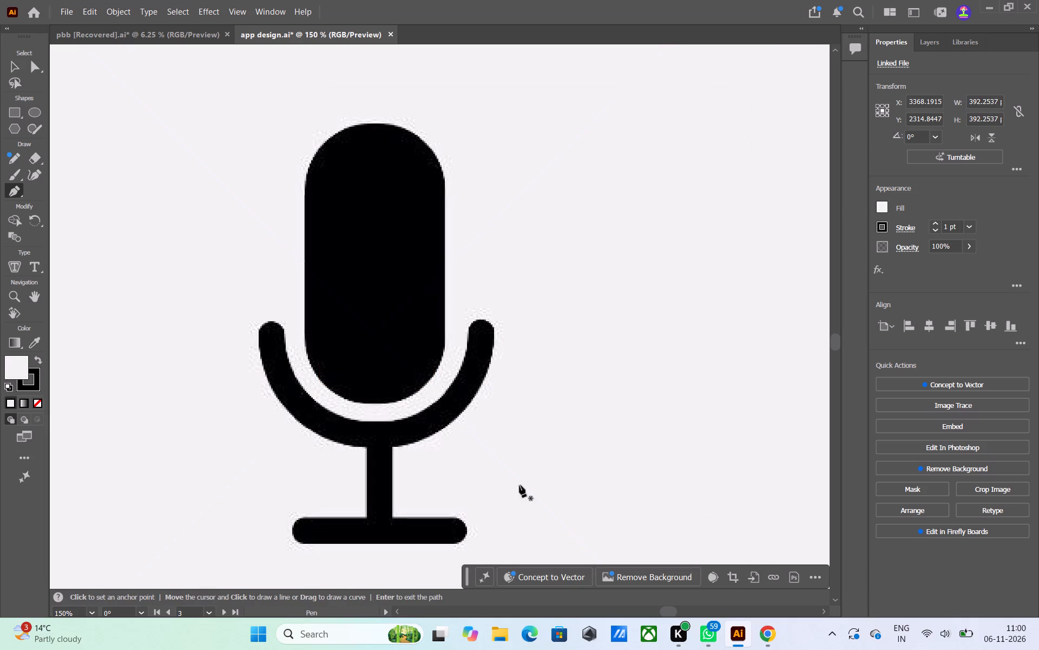
click(305, 185)
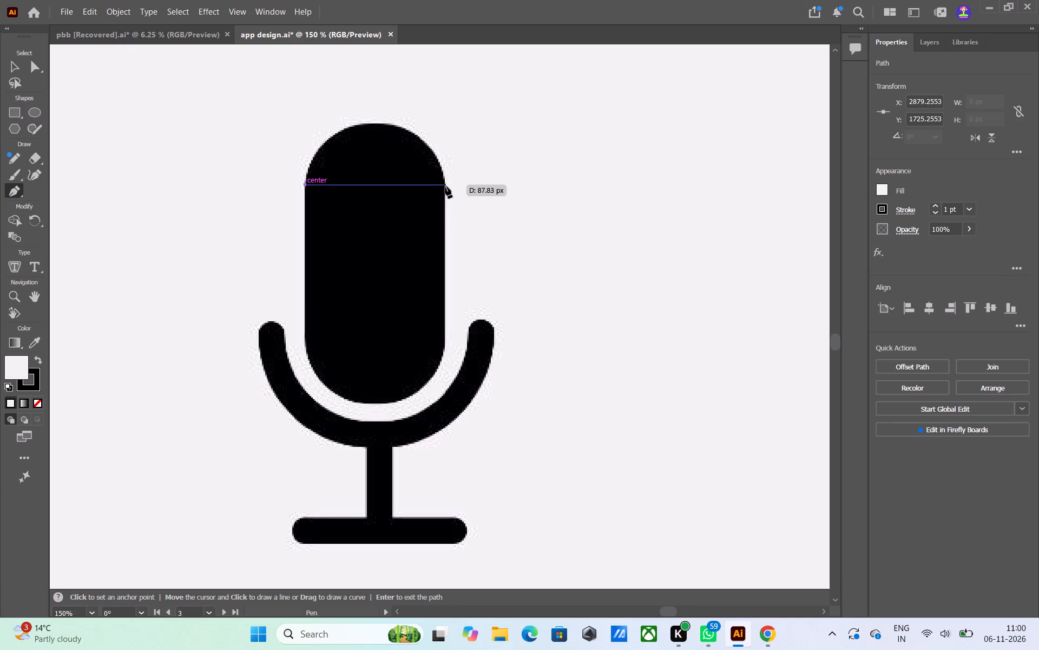
click(444, 186)
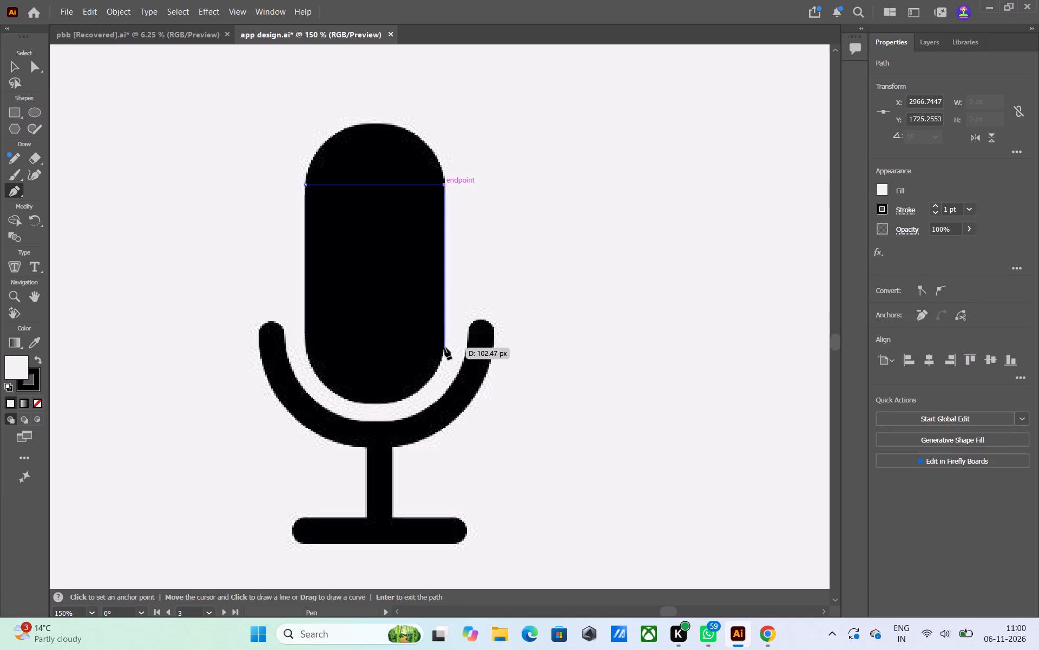
click(445, 348)
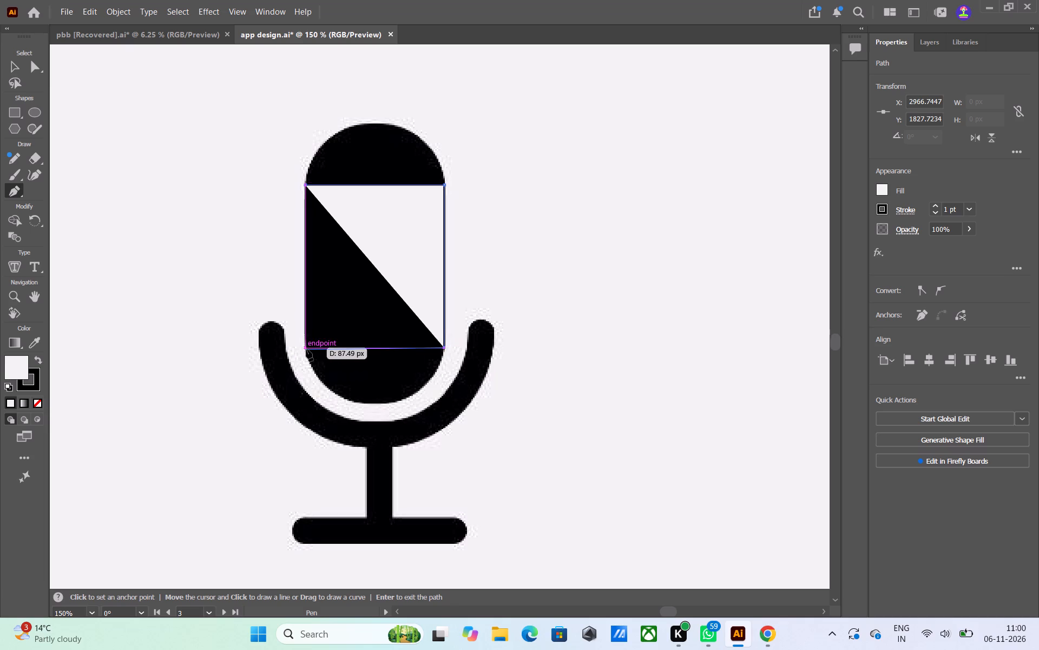
click(306, 349)
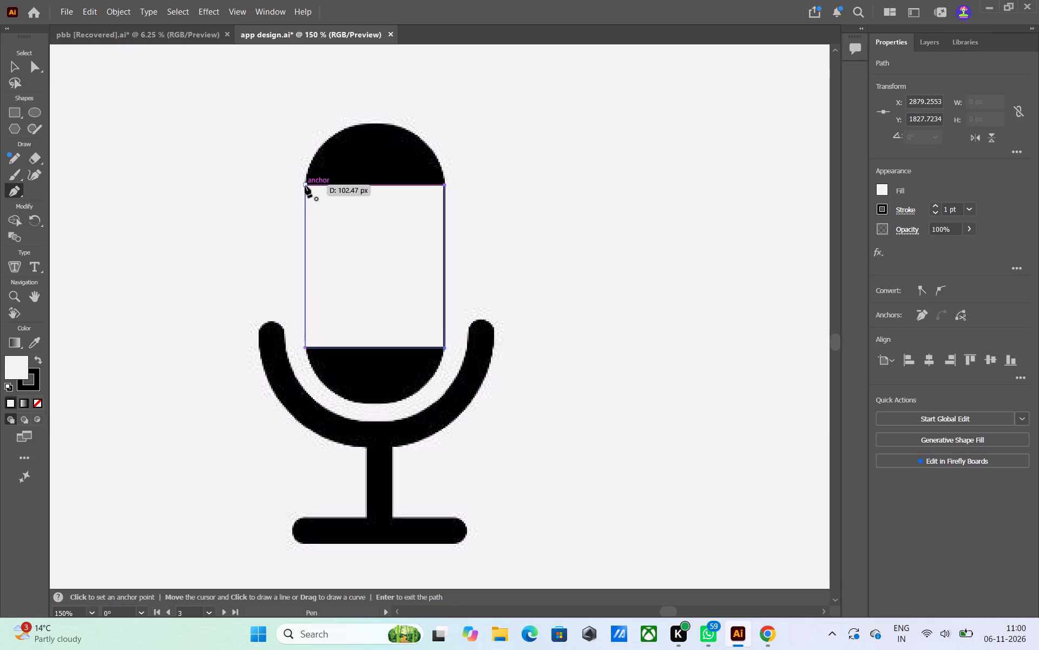
click(305, 184)
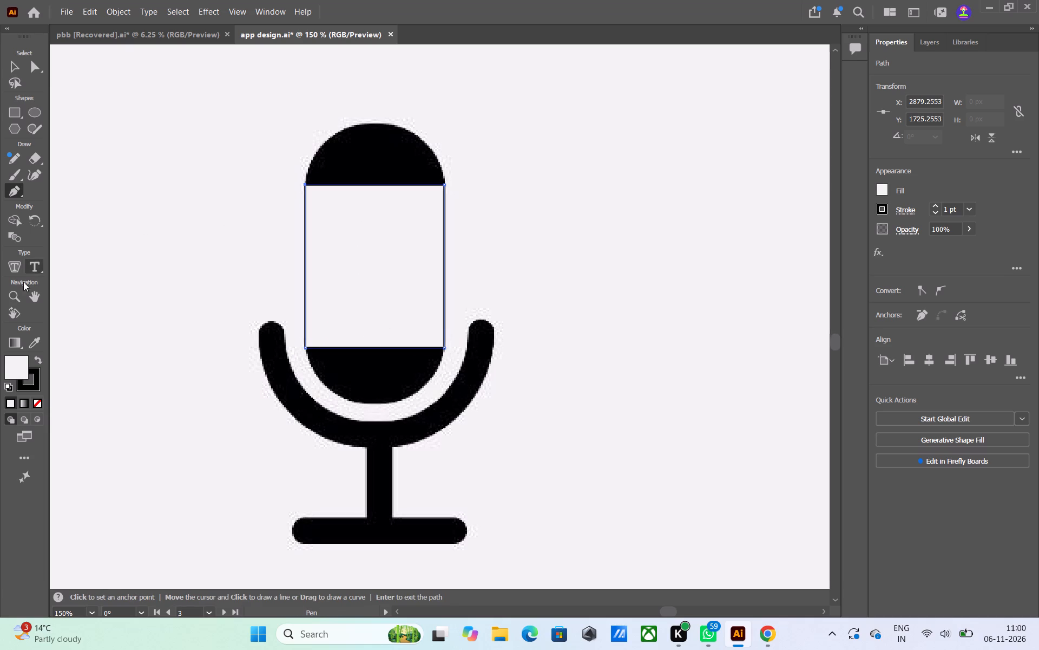
Remove the fill from the rectangle drawn over the microphone's capsule.
click(41, 401)
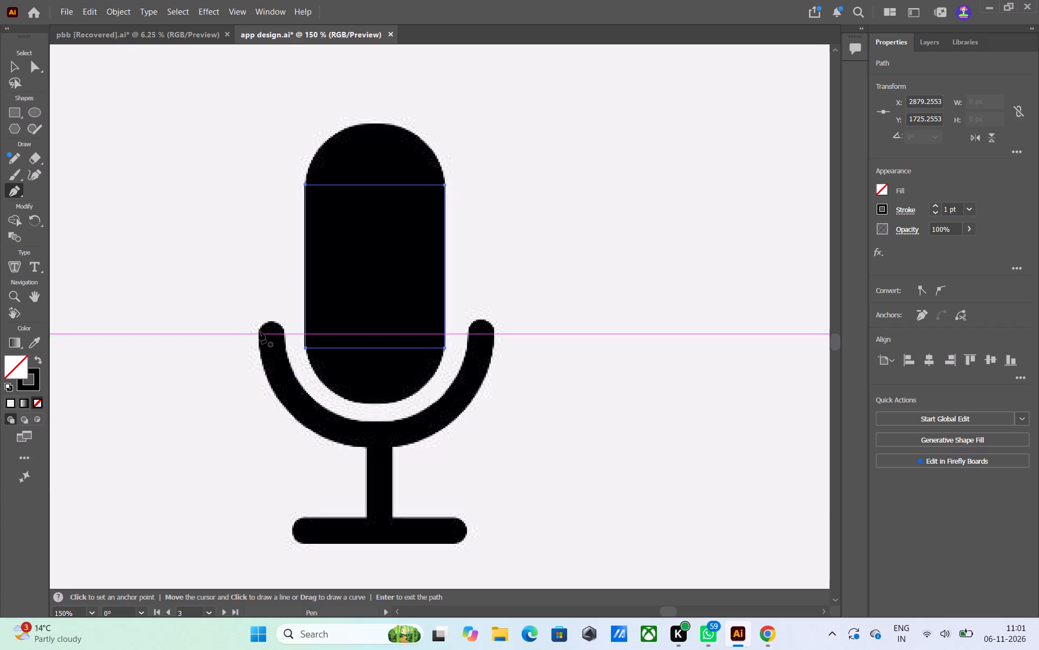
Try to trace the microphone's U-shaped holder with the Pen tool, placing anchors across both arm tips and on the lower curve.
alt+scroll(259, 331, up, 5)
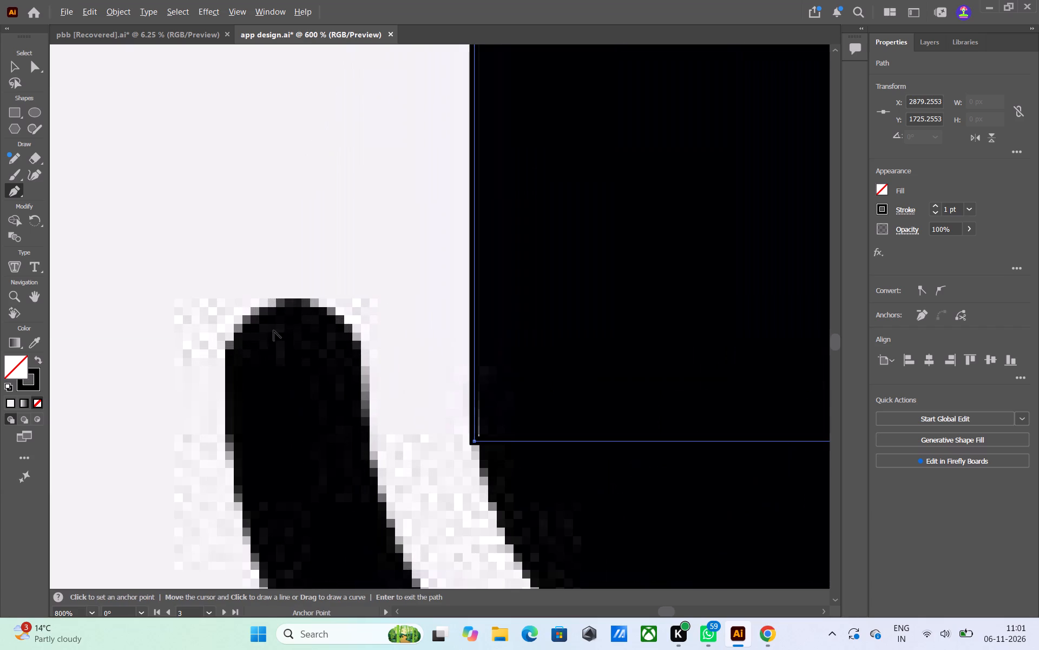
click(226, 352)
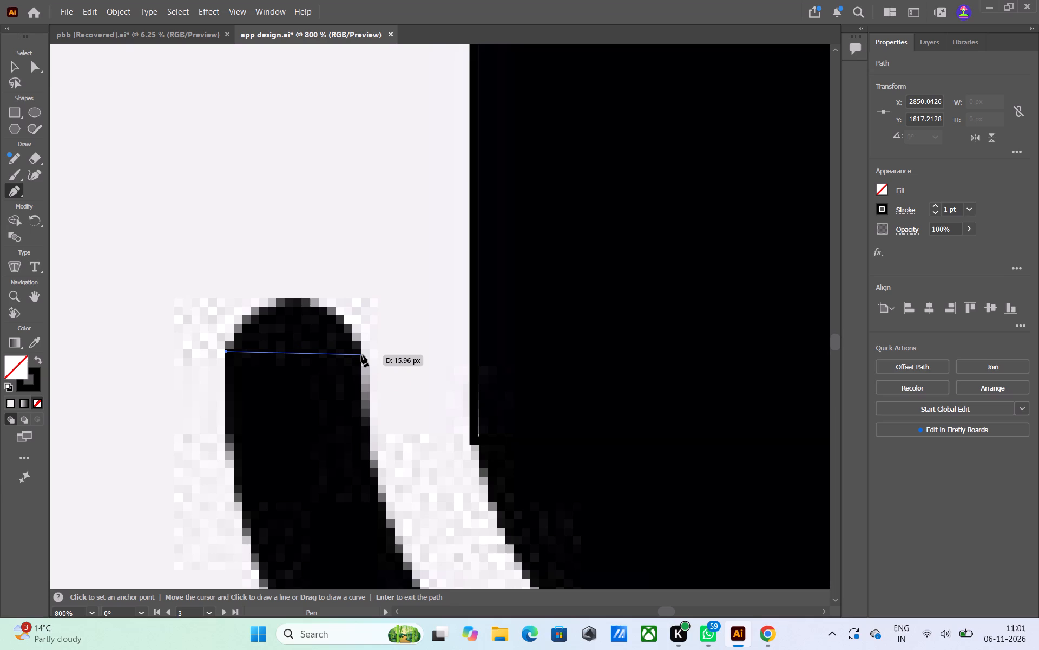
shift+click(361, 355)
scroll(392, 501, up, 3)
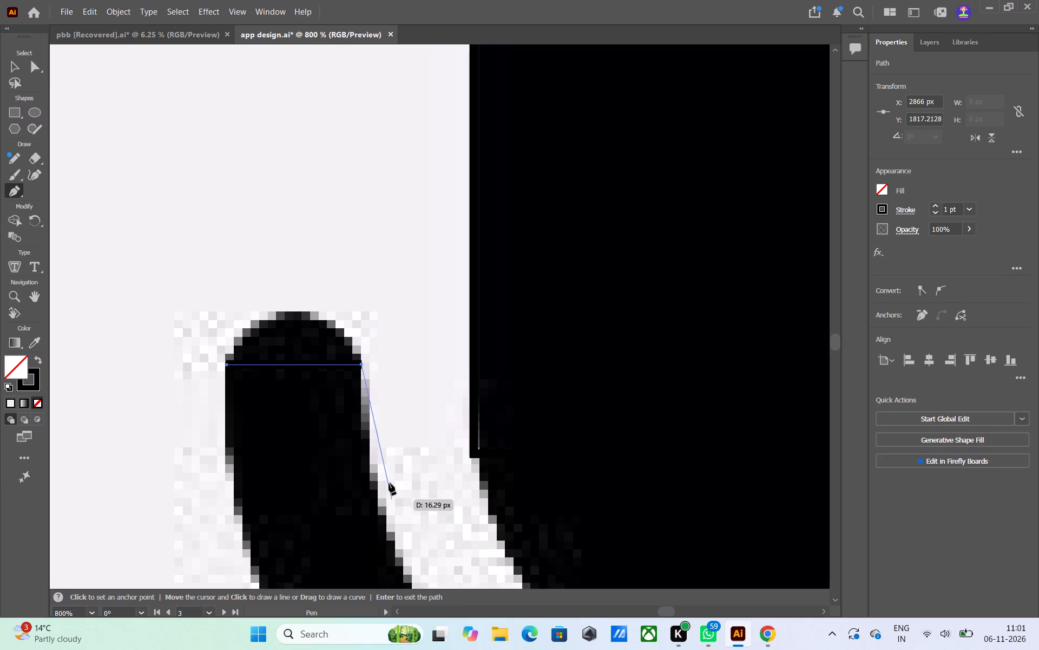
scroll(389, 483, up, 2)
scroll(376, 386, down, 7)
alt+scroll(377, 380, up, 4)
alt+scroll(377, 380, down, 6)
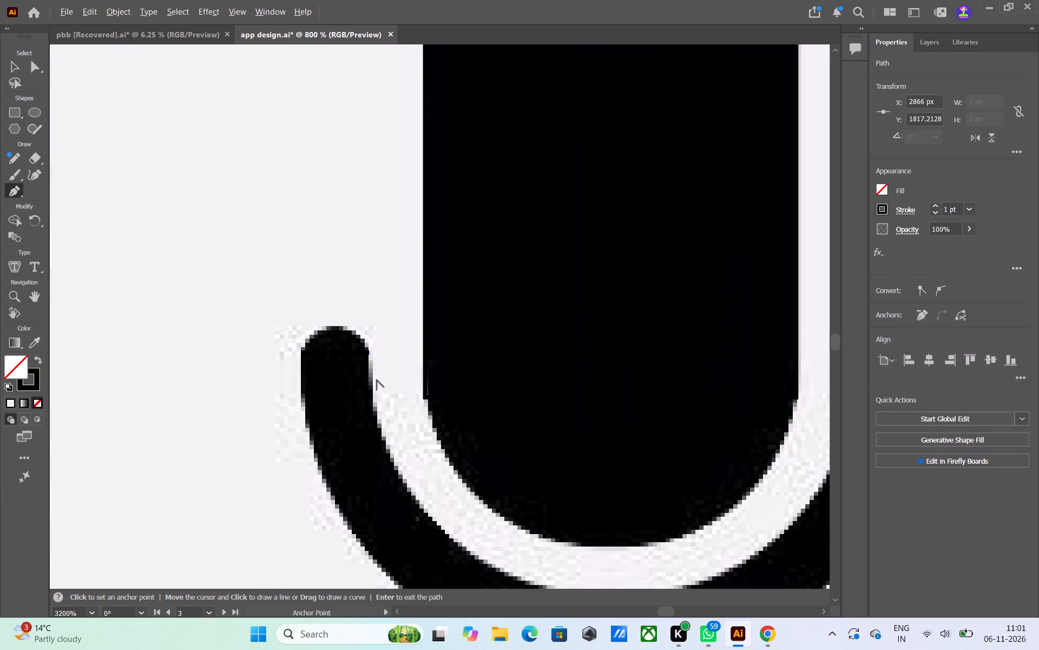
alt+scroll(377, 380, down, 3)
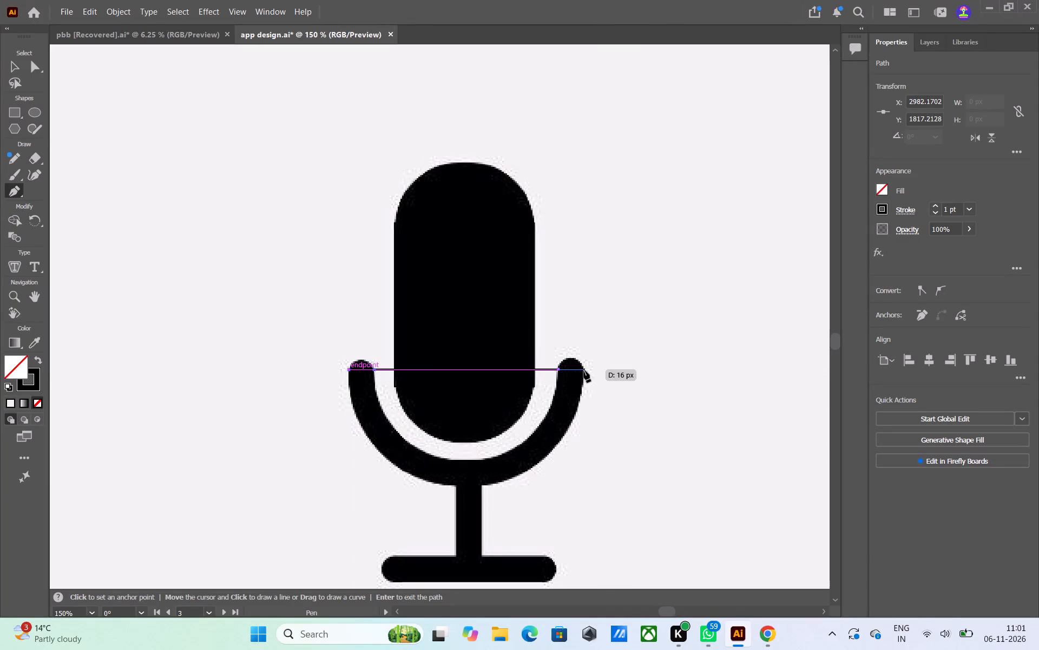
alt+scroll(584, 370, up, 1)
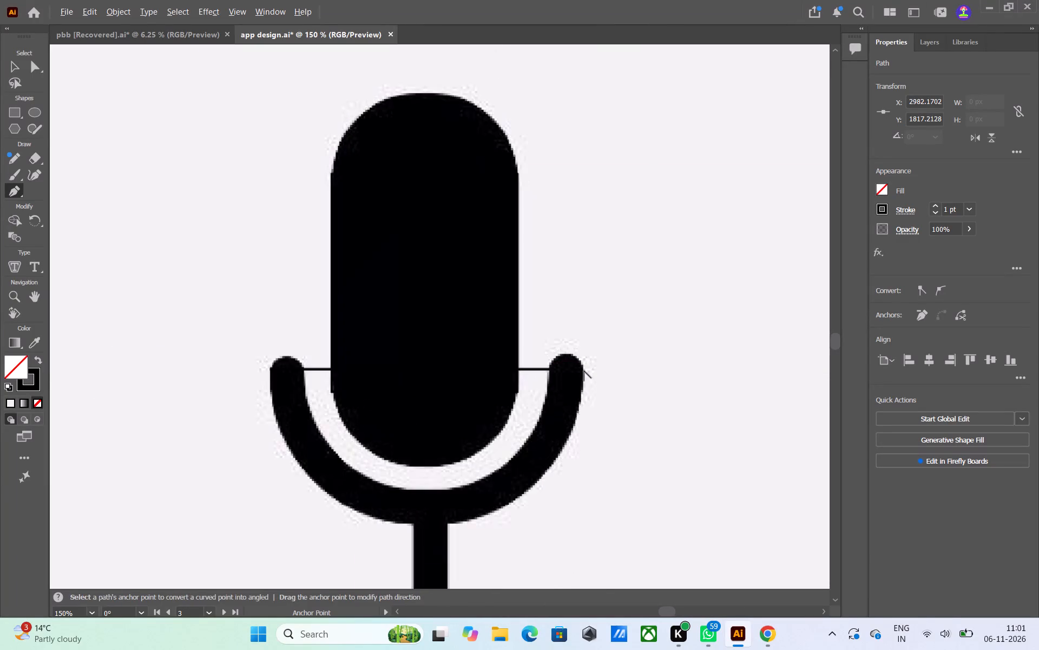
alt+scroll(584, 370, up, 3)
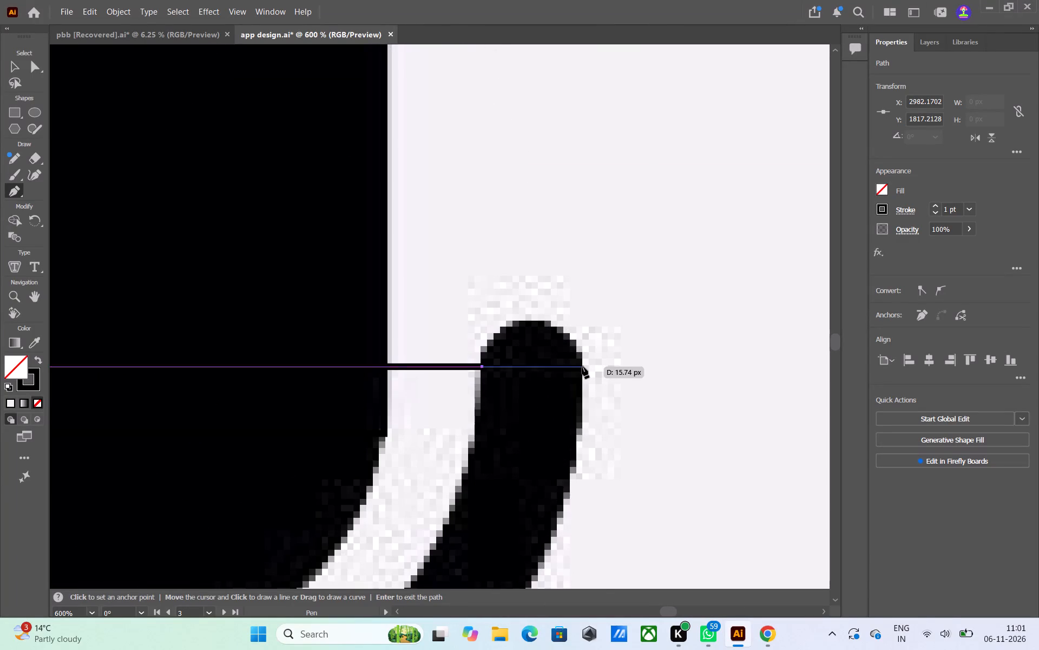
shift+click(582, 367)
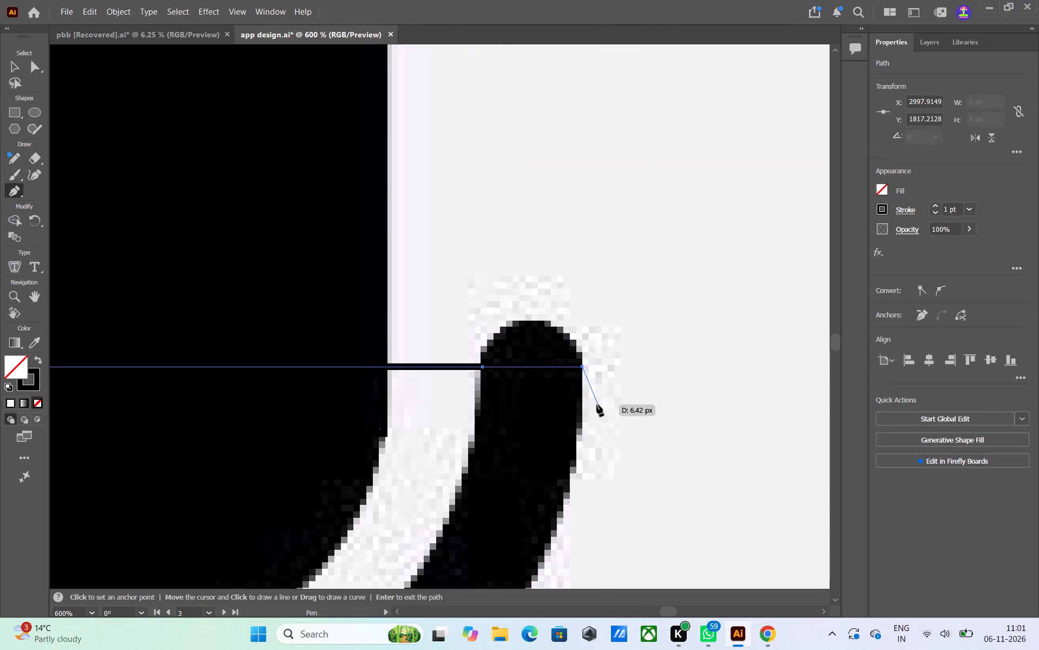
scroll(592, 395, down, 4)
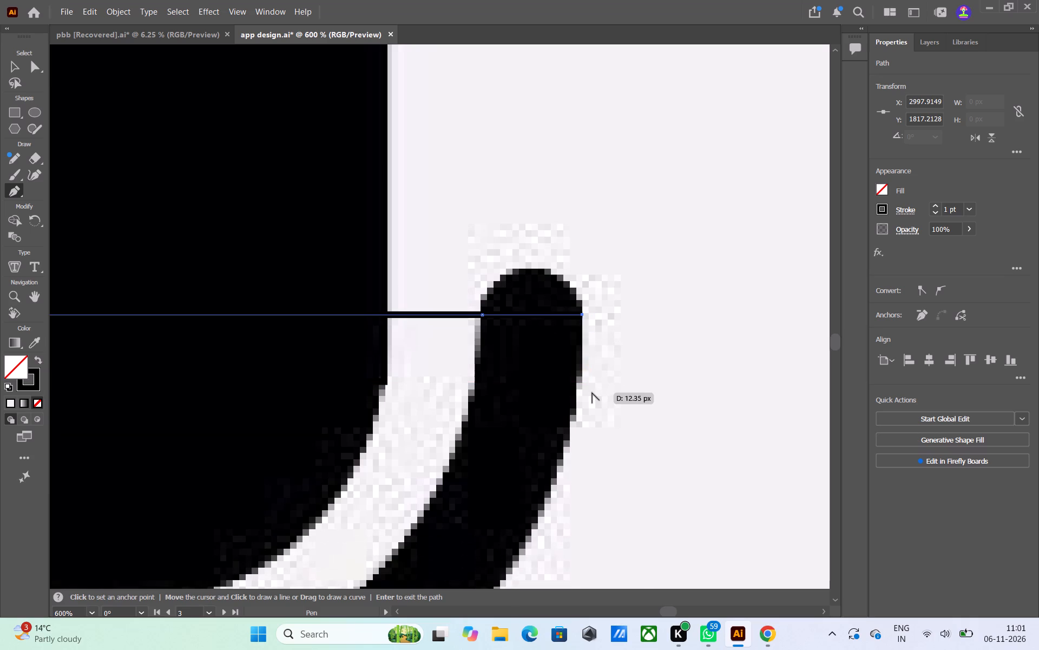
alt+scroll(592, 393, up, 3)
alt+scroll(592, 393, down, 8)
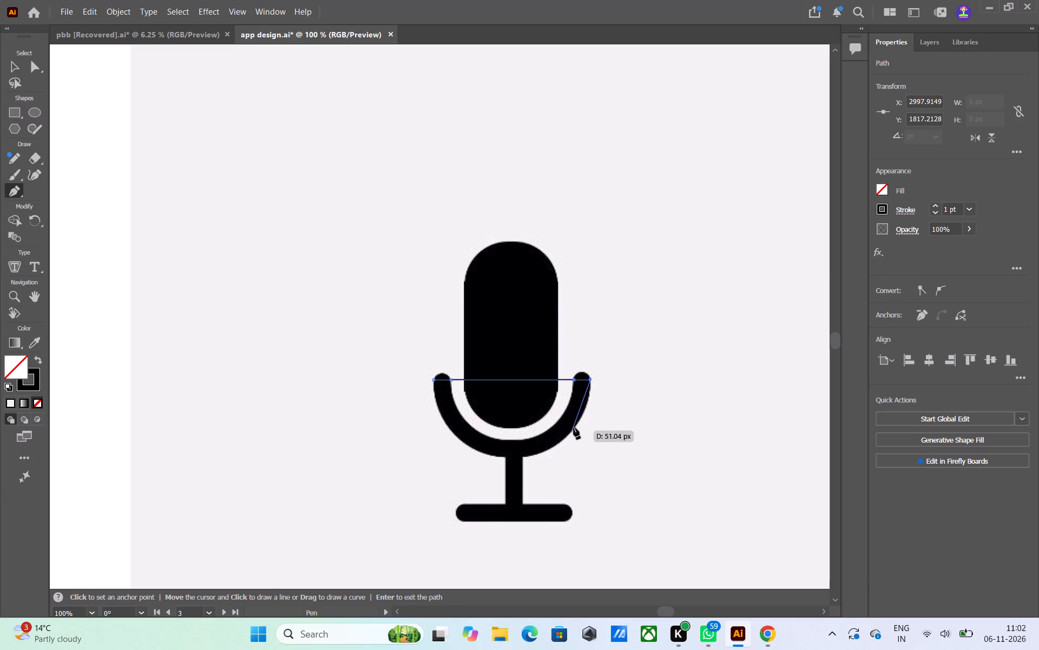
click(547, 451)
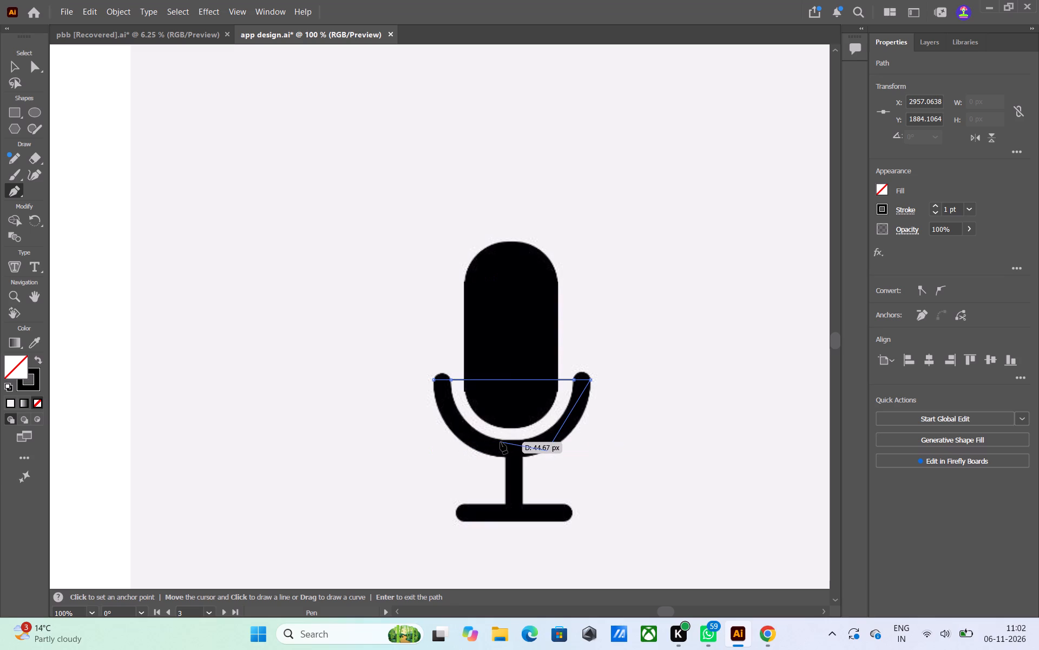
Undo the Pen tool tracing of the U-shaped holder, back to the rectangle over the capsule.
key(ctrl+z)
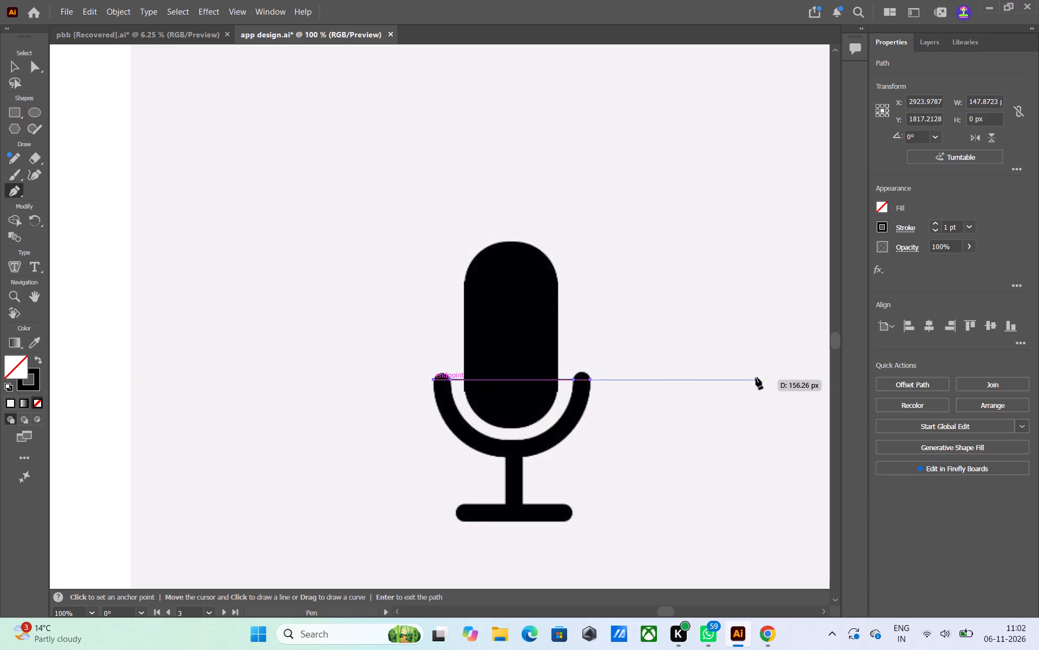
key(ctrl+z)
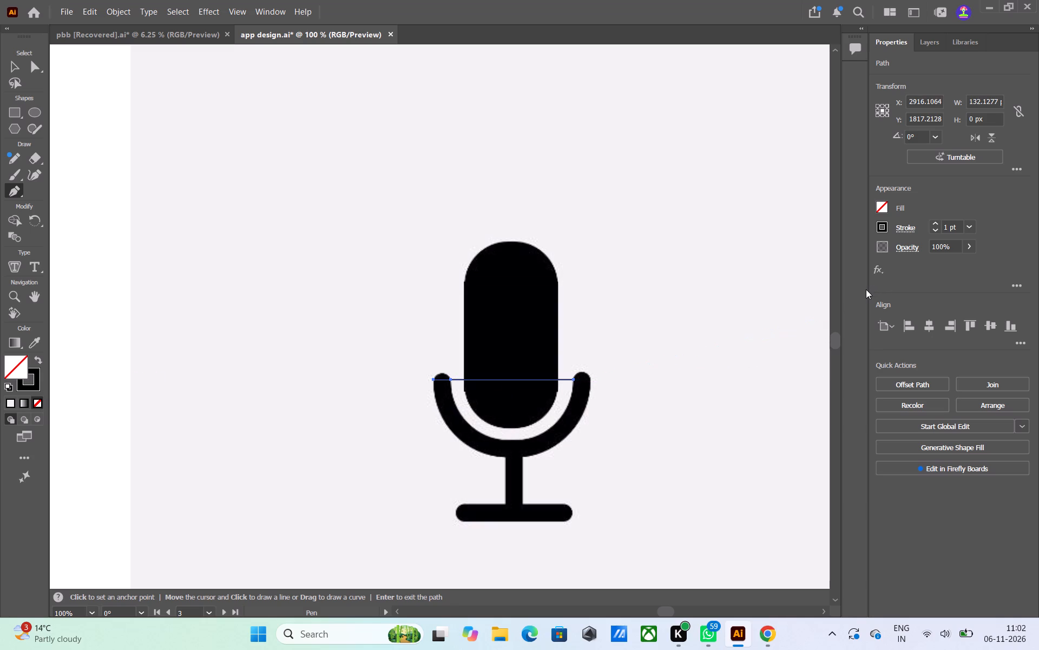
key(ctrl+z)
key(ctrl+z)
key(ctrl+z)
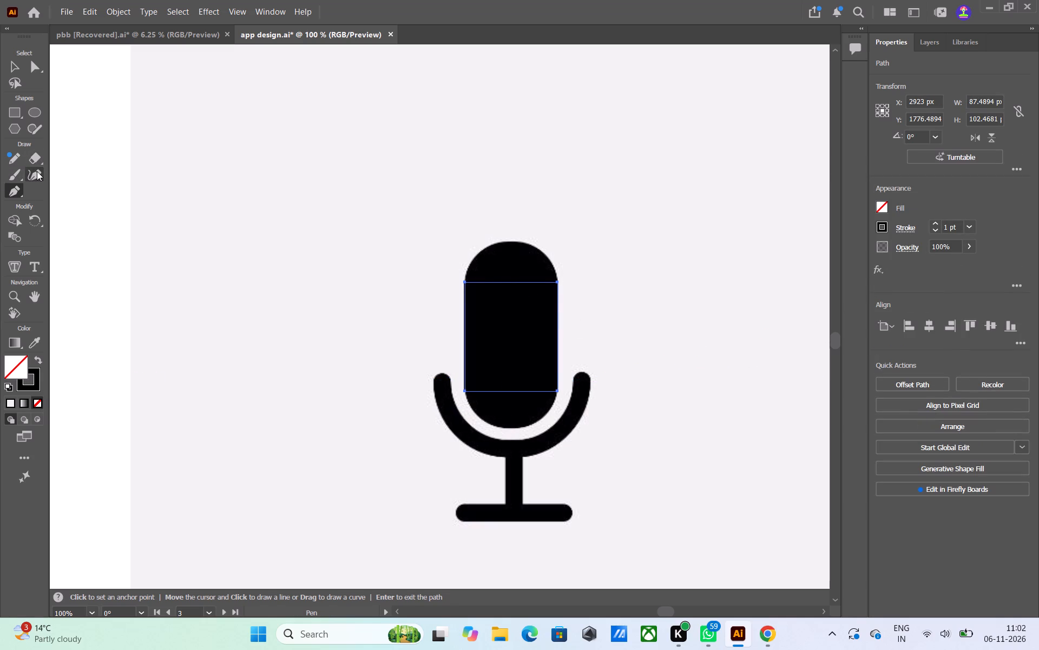
Bend the rectangle's top and bottom edges outward with the Curvature tool to match the capsule's rounded ends, about 177 px tall overall.
click(37, 171)
drag(509, 283, 509, 282)
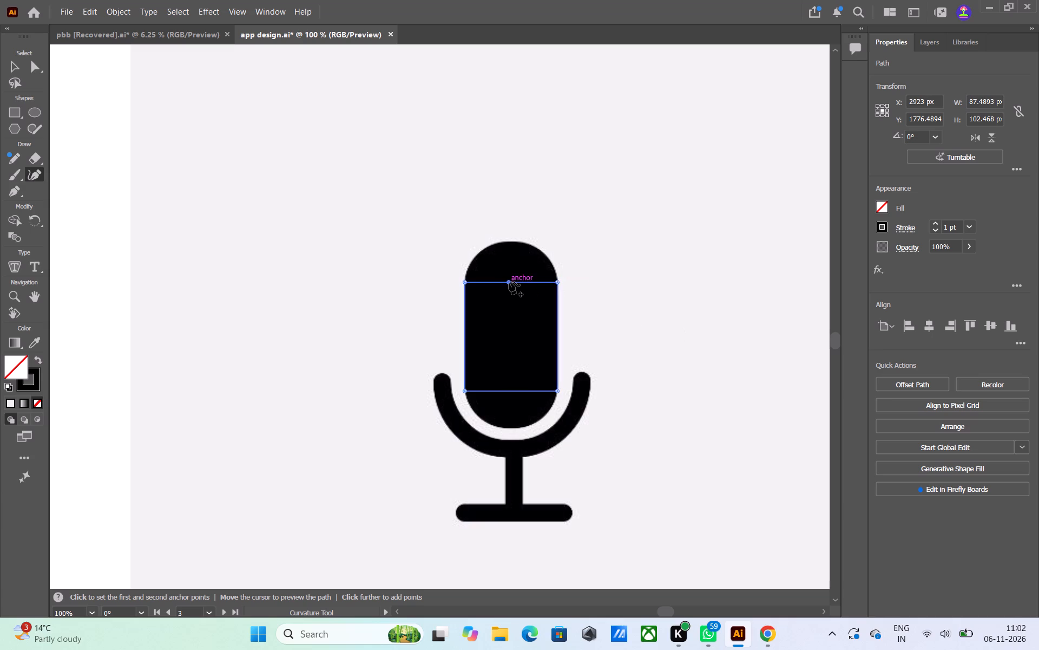
drag(509, 282, 511, 240)
drag(508, 391, 509, 398)
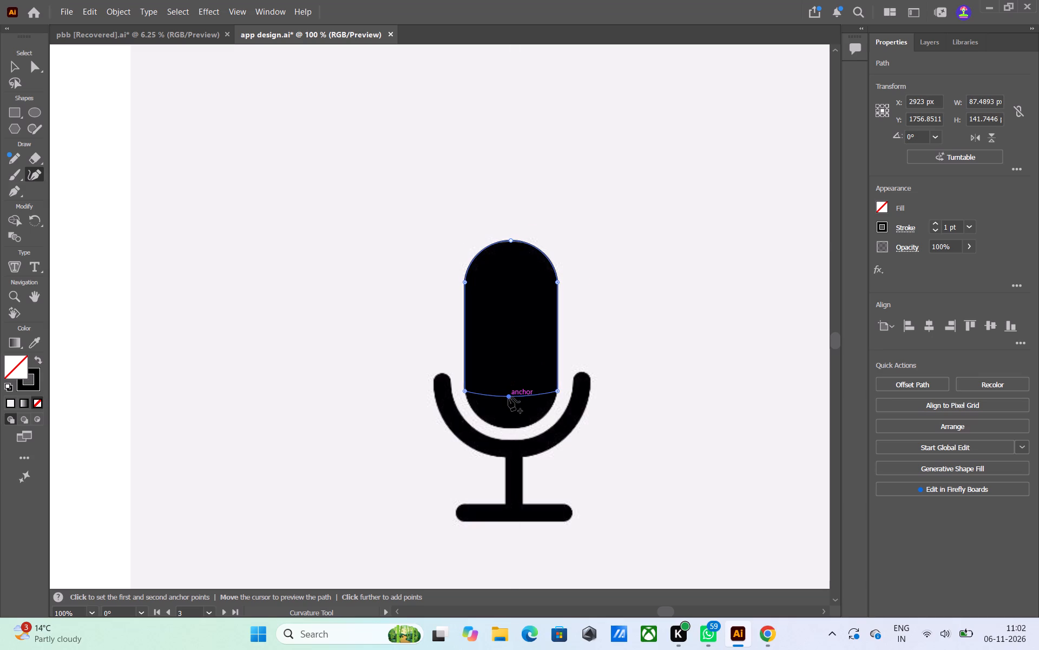
drag(509, 398, 508, 412)
drag(508, 412, 509, 414)
drag(509, 414, 512, 430)
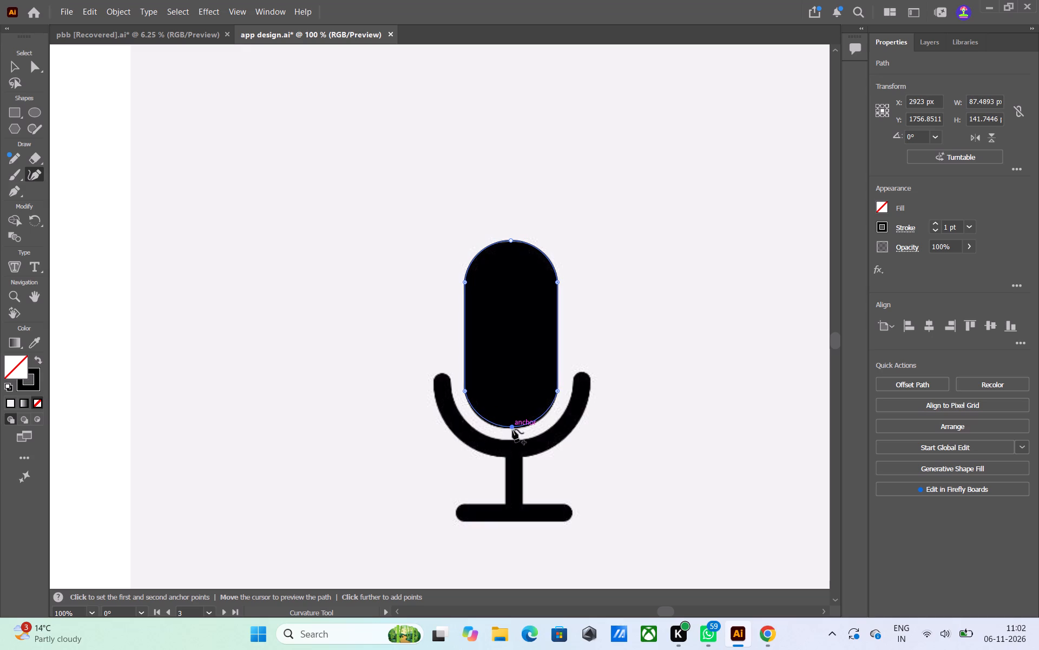
drag(512, 430, 512, 431)
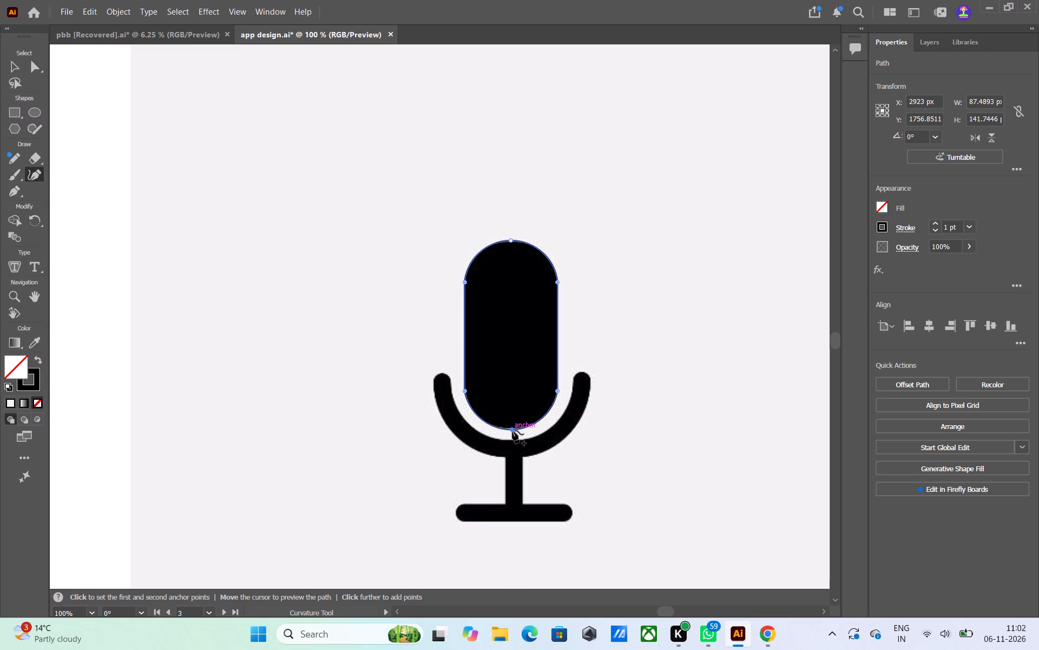
drag(512, 431, 510, 427)
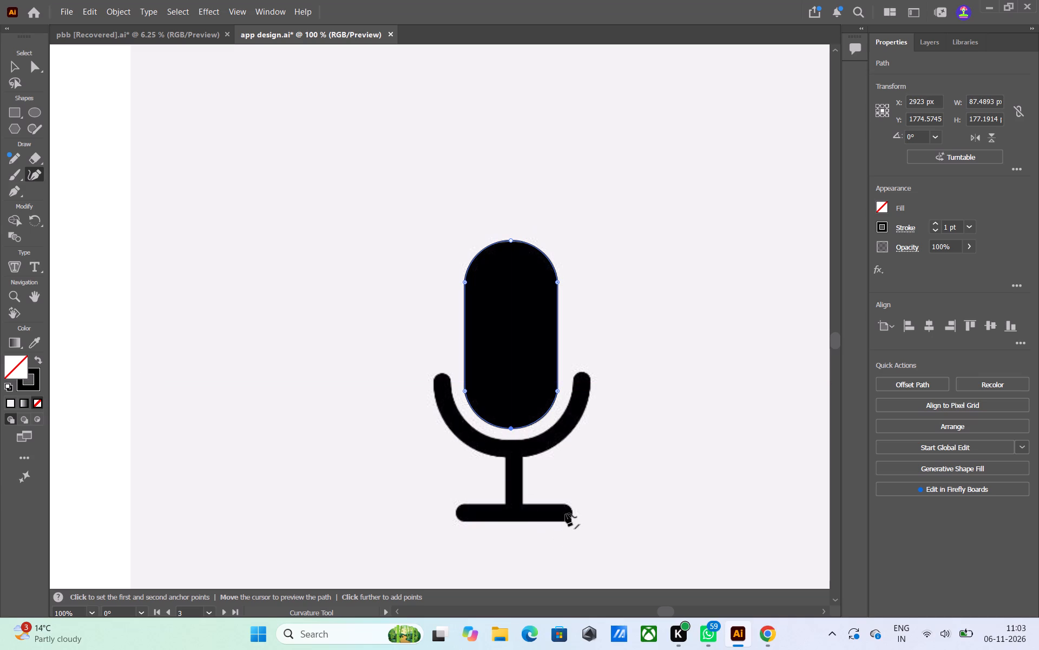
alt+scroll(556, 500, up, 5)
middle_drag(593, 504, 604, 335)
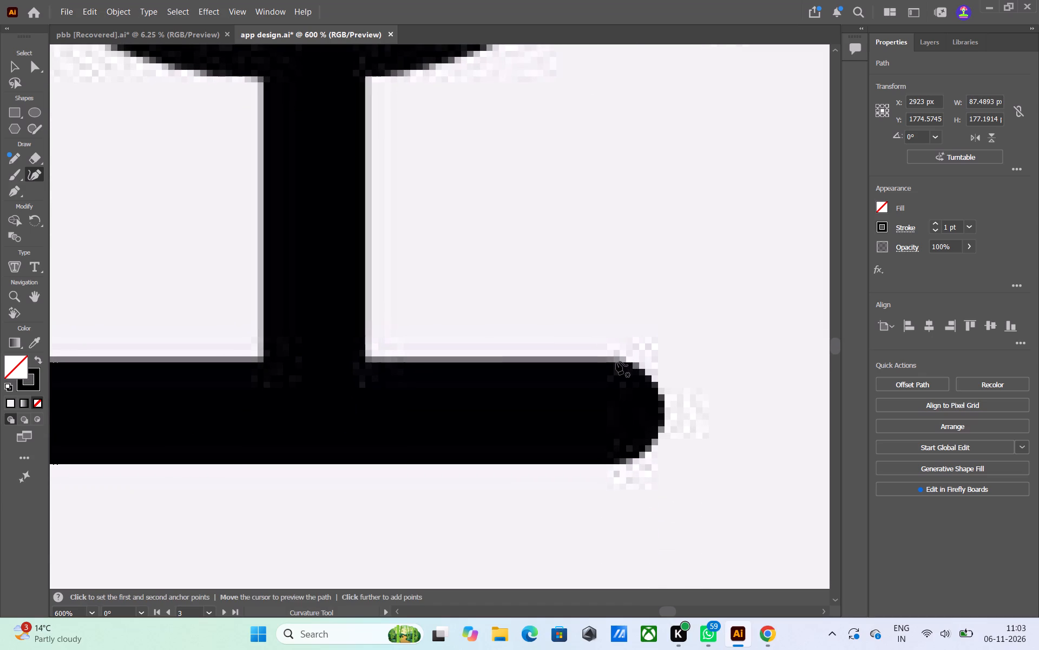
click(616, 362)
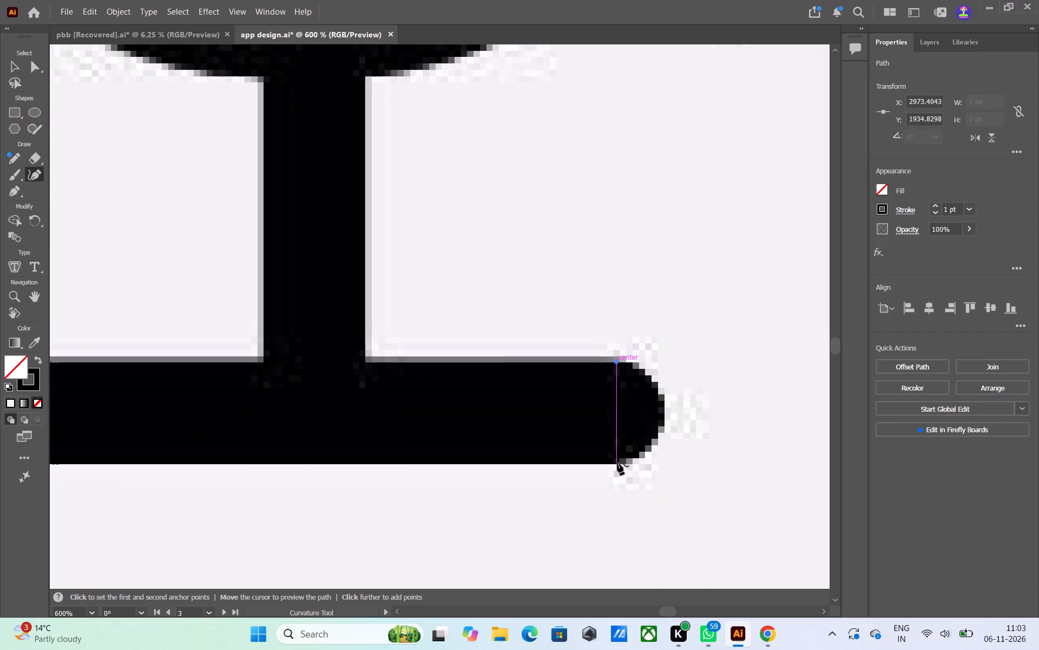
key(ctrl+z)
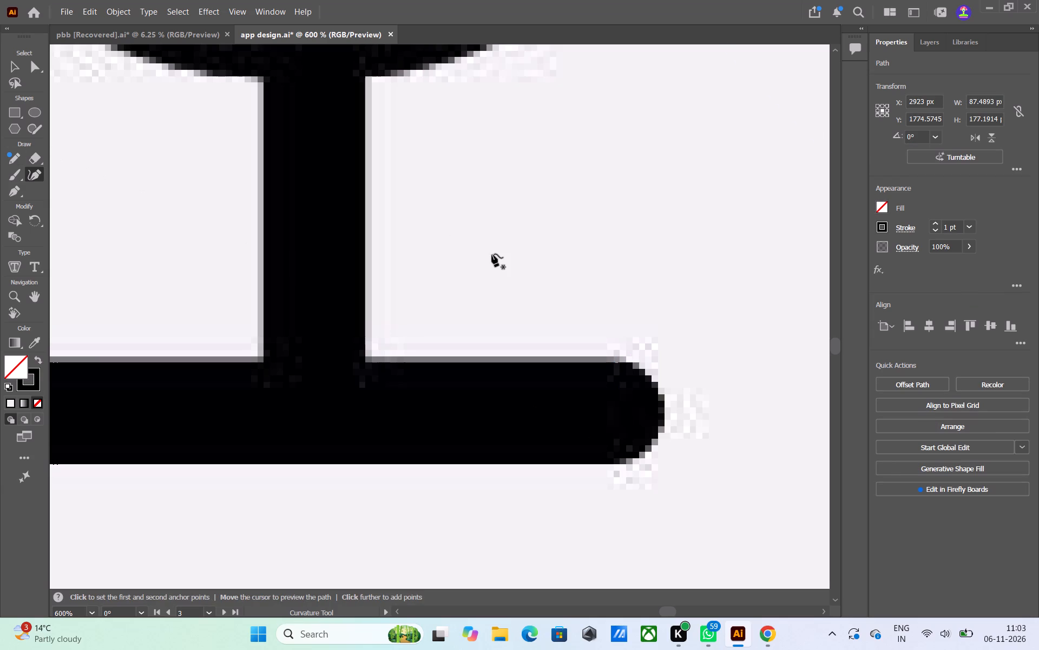
Draw a closed rectangle about 94 by 16 px with the Pen tool over the straight part of the microphone's base bar.
alt+scroll(492, 254, up, 3)
alt+scroll(492, 254, down, 6)
alt+middle_click(492, 254)
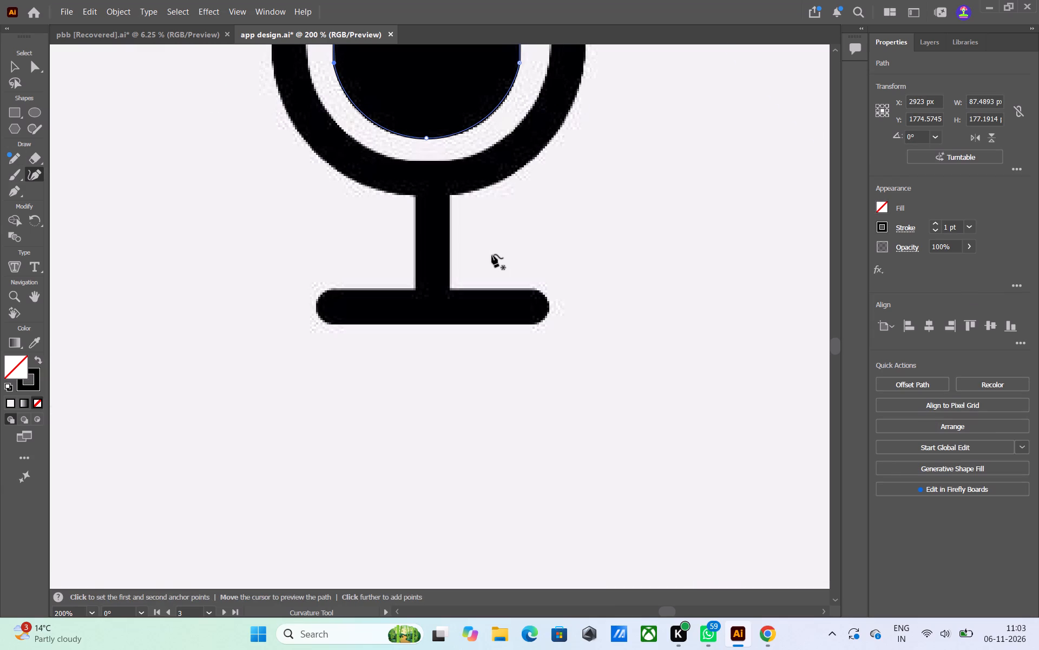
alt+scroll(492, 255, up, 5)
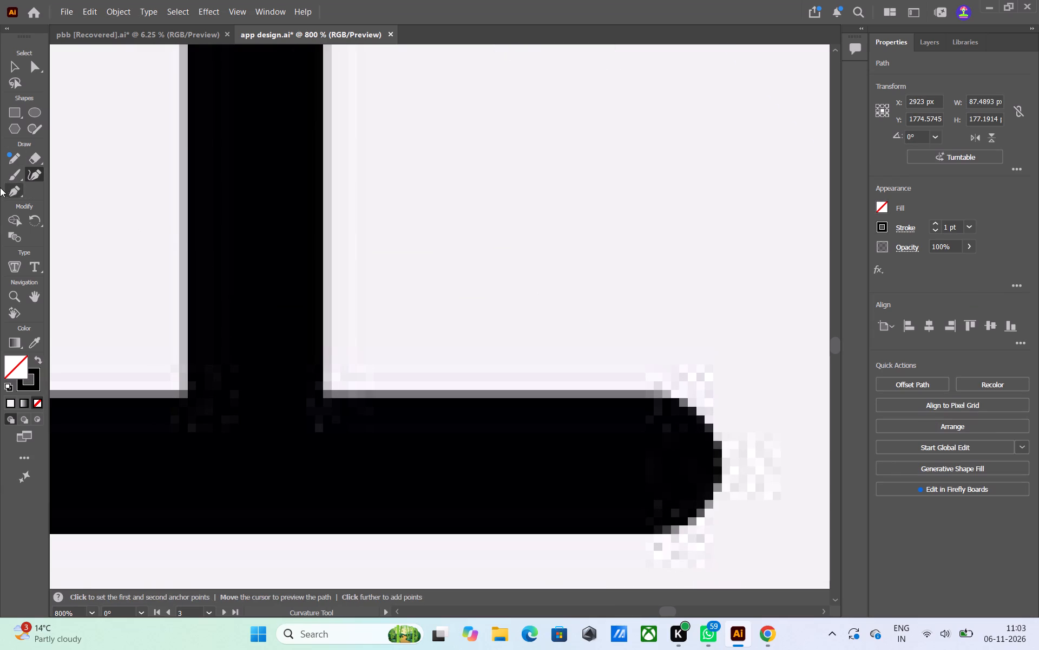
click(14, 190)
right_click(16, 190)
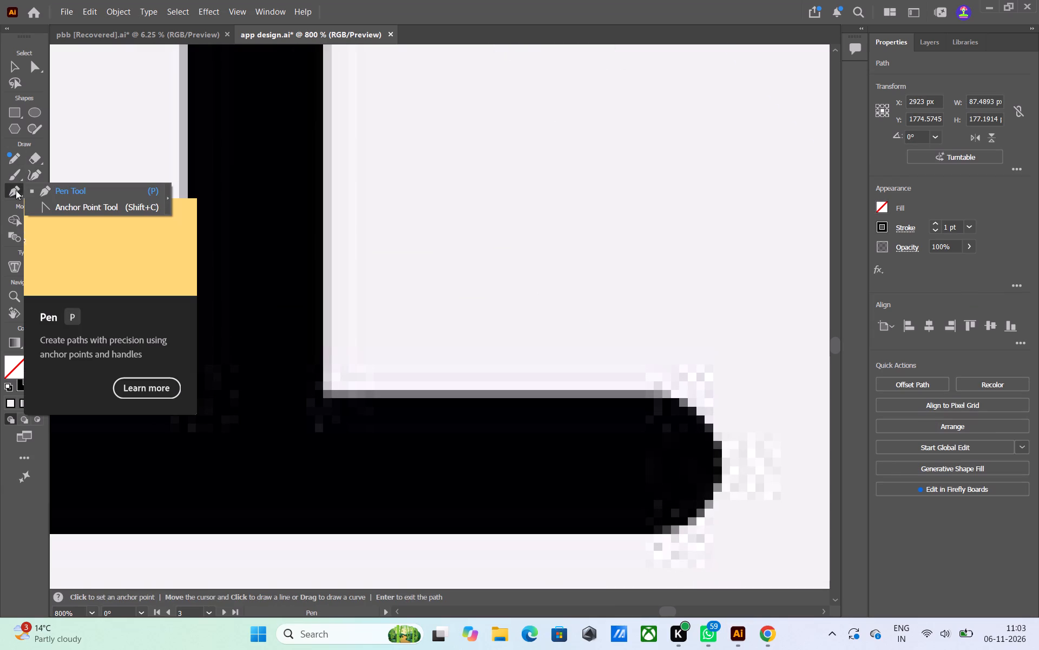
click(61, 195)
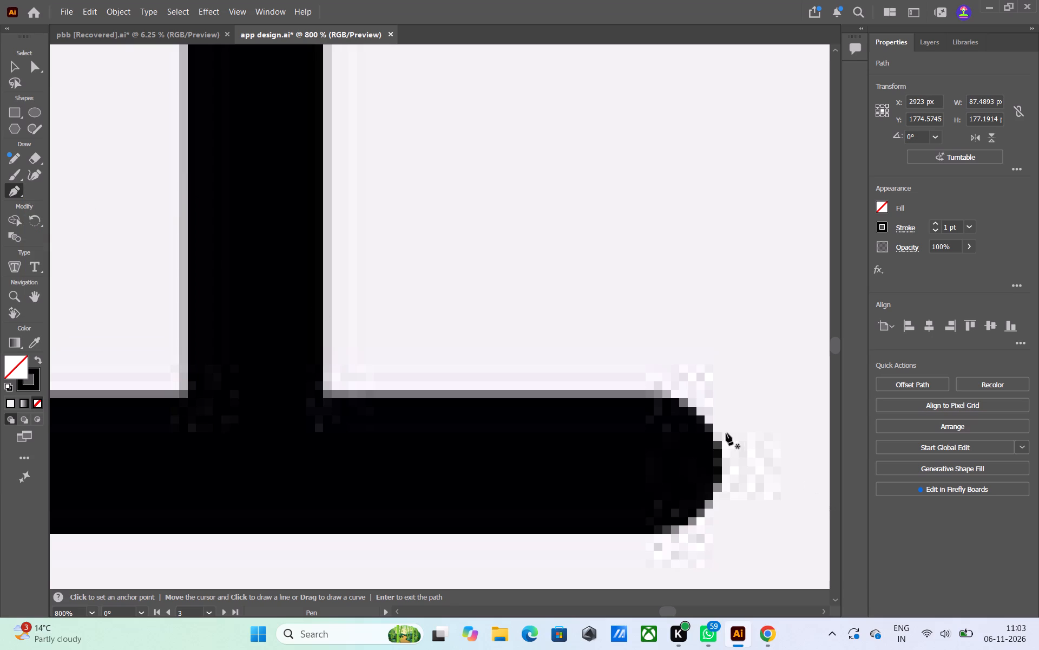
alt+middle_drag(698, 445, 634, 356)
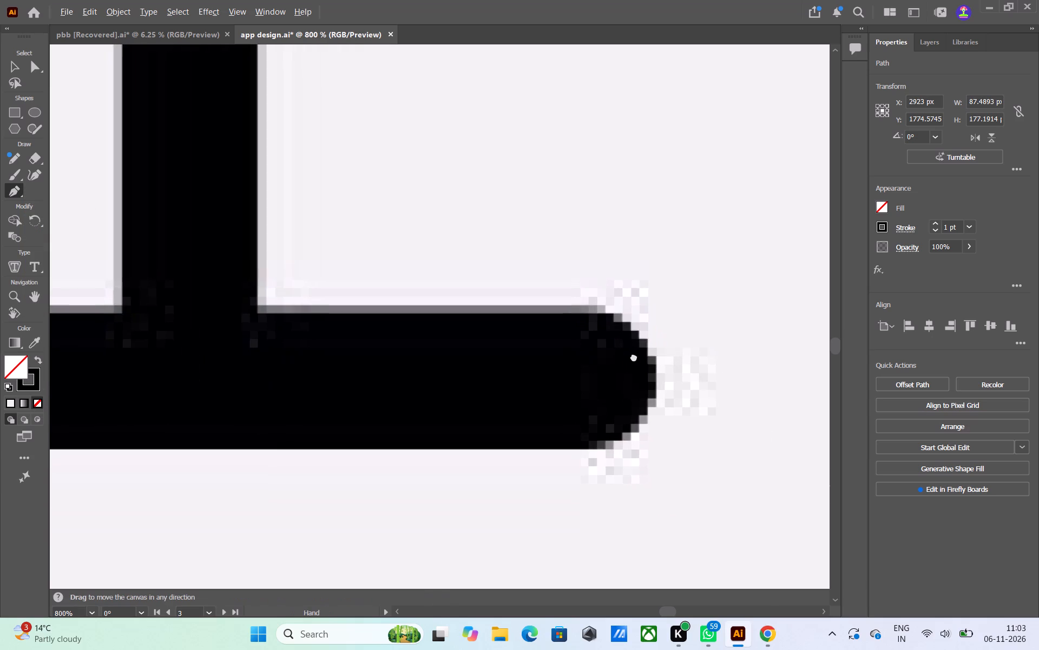
alt+middle_drag(634, 356, 638, 348)
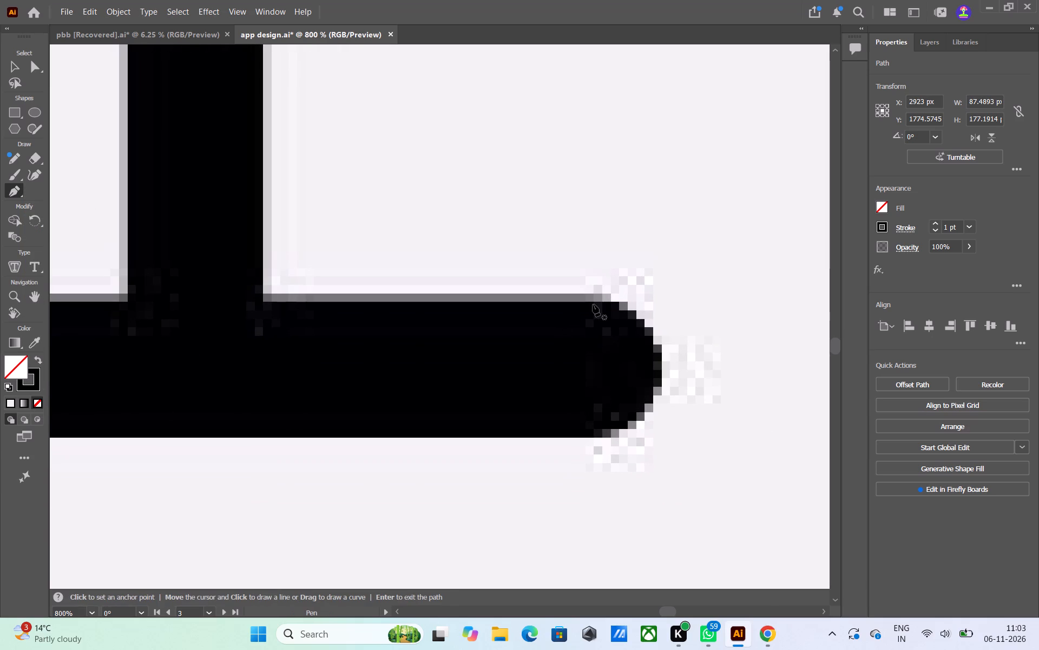
click(590, 303)
shift+click(594, 437)
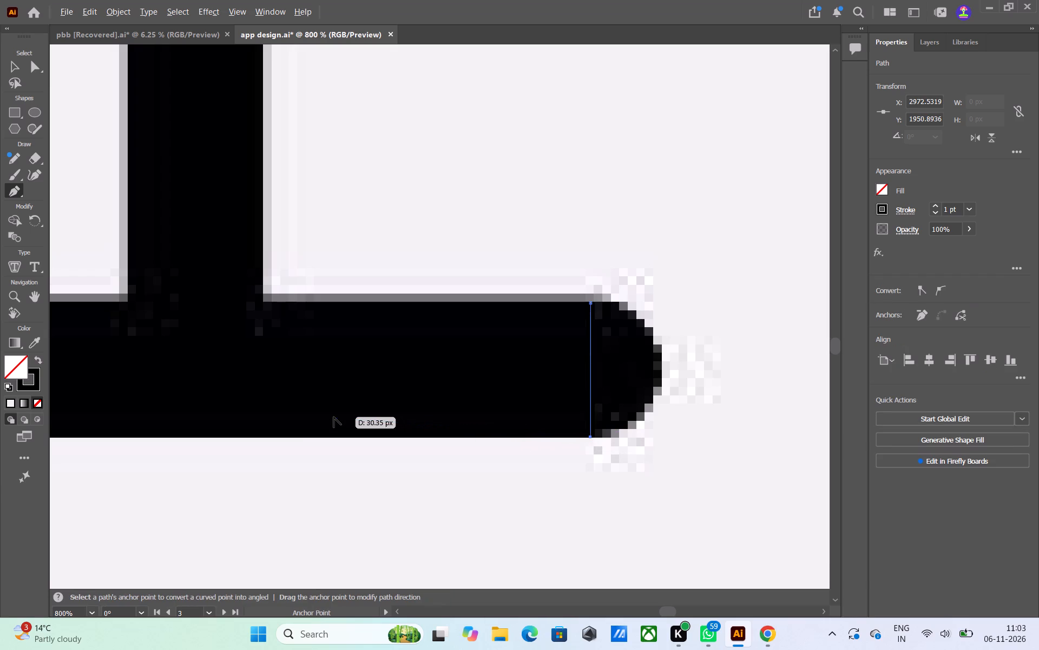
middle_drag(311, 428, 519, 444)
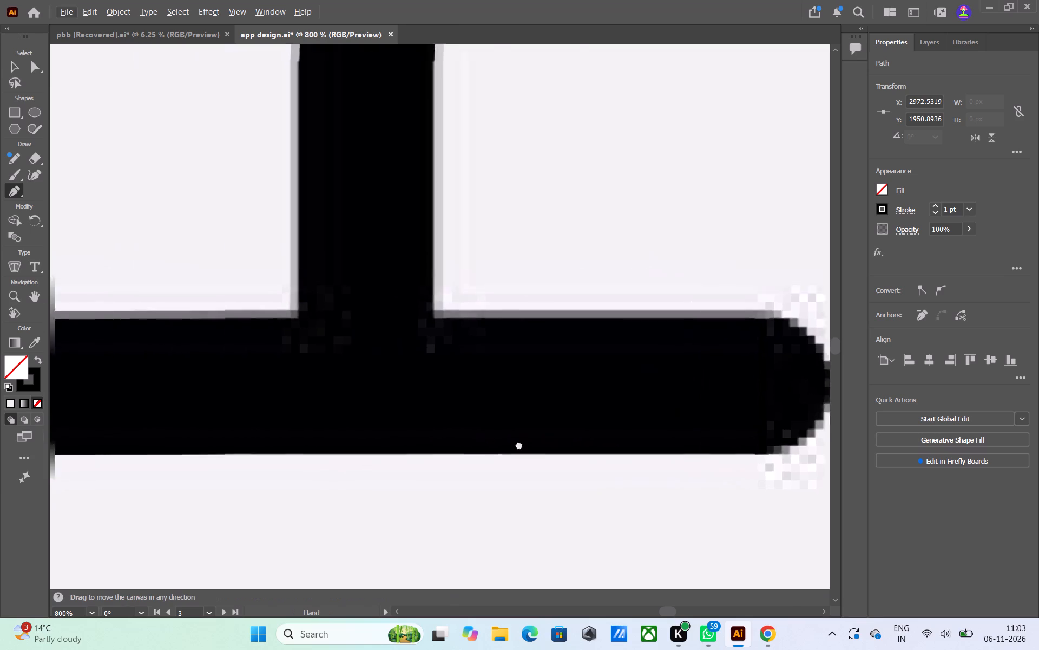
middle_drag(519, 444, 597, 433)
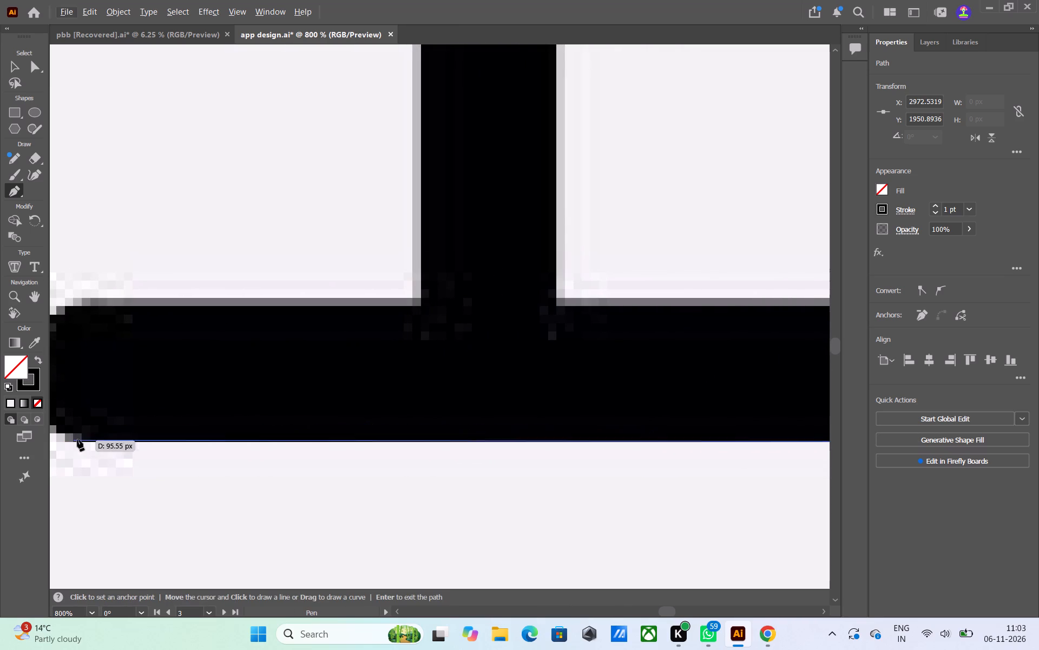
middle_drag(89, 437, 162, 444)
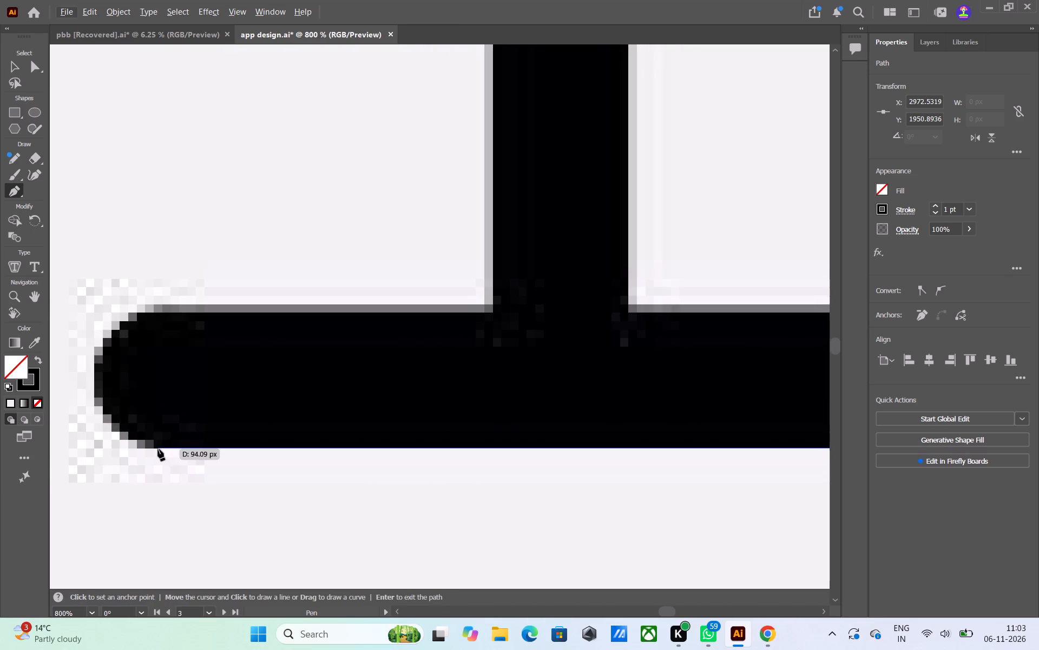
click(159, 448)
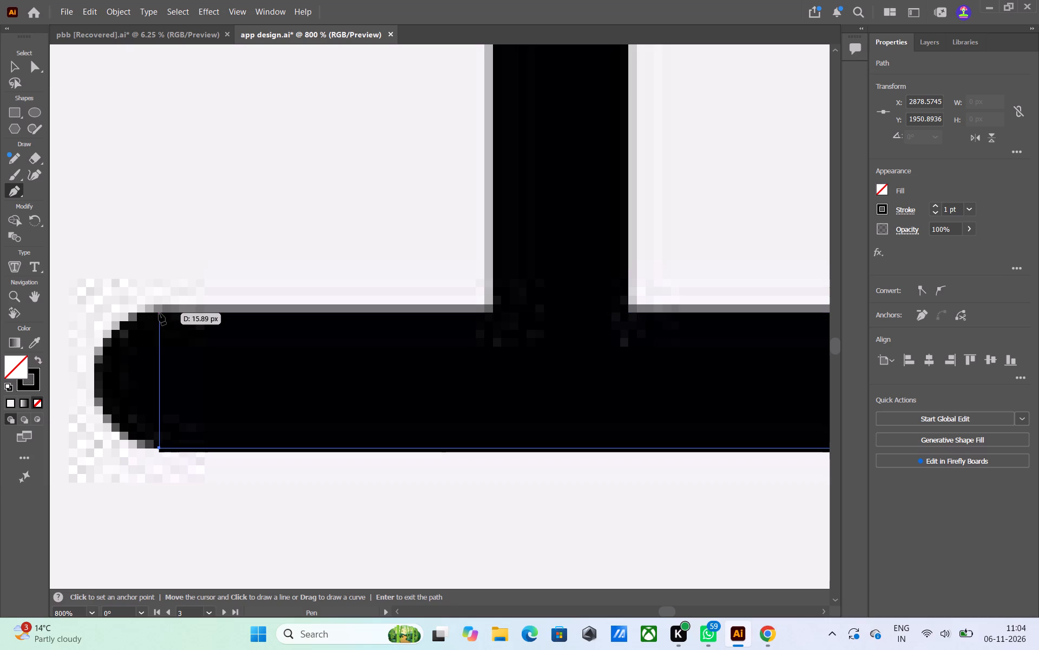
shift+click(159, 313)
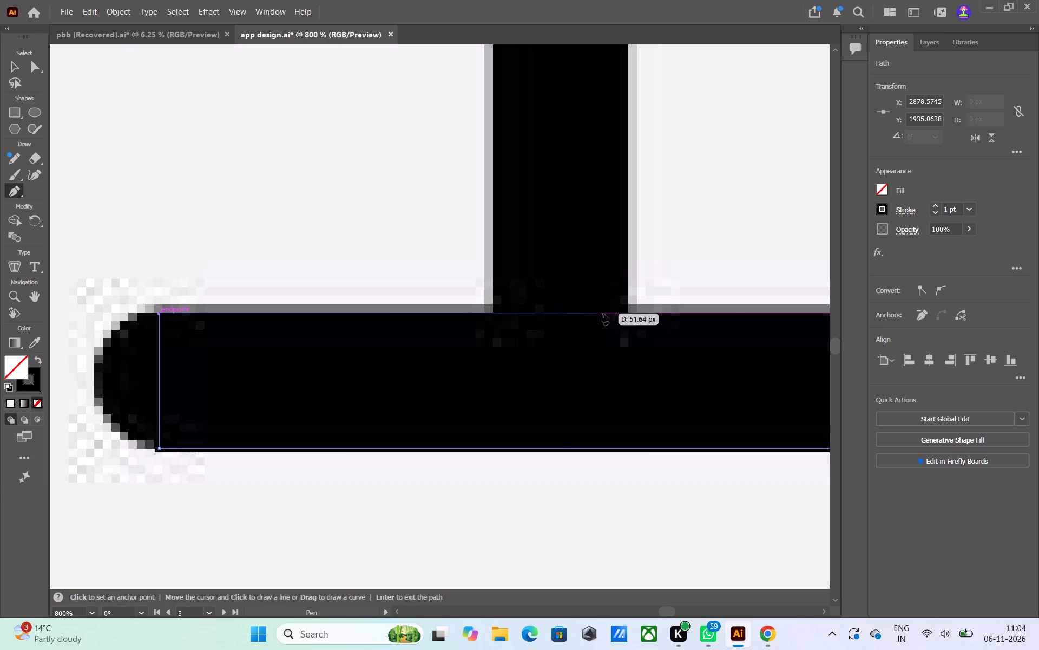
middle_drag(679, 311, 388, 292)
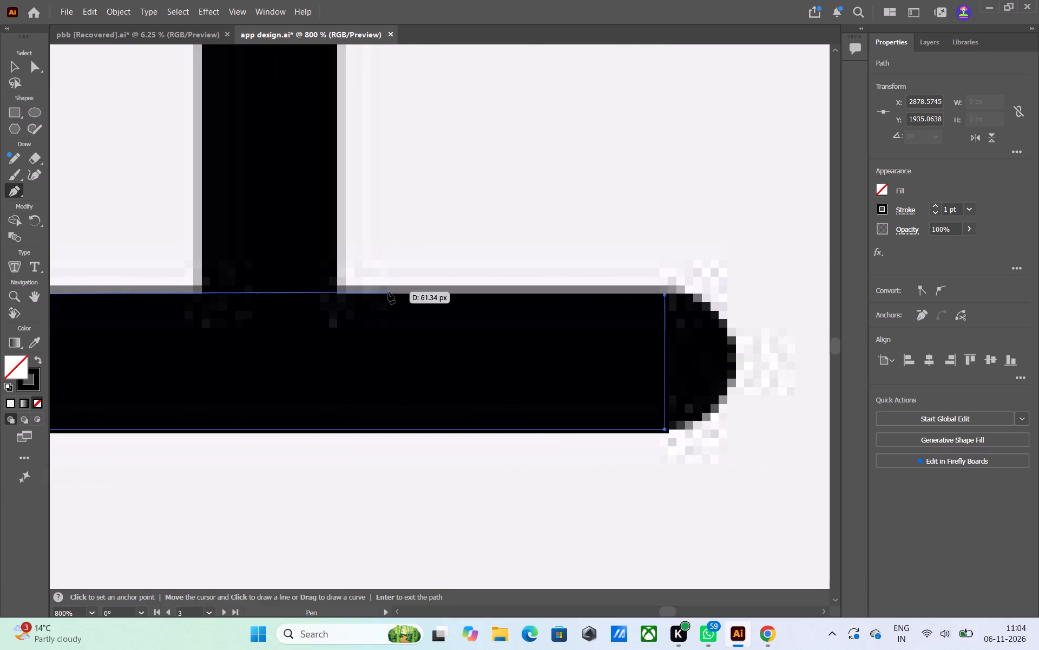
click(665, 294)
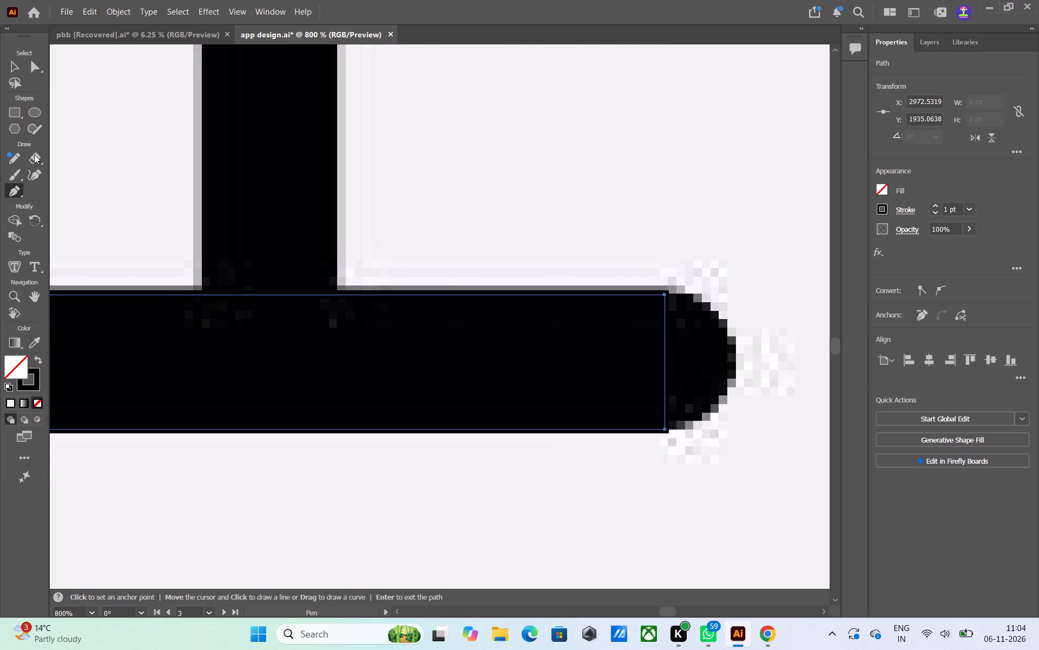
Bend both short ends of the base bar's rectangle outward with the Curvature tool to match the rounded ends, about 109 px wide overall.
click(36, 173)
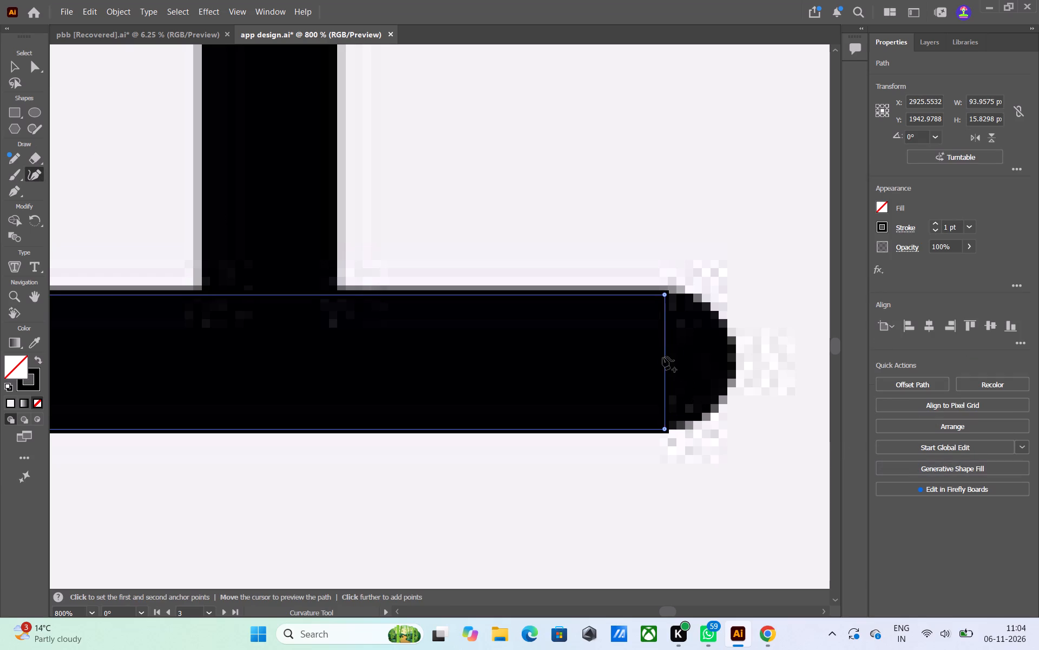
drag(666, 362, 729, 364)
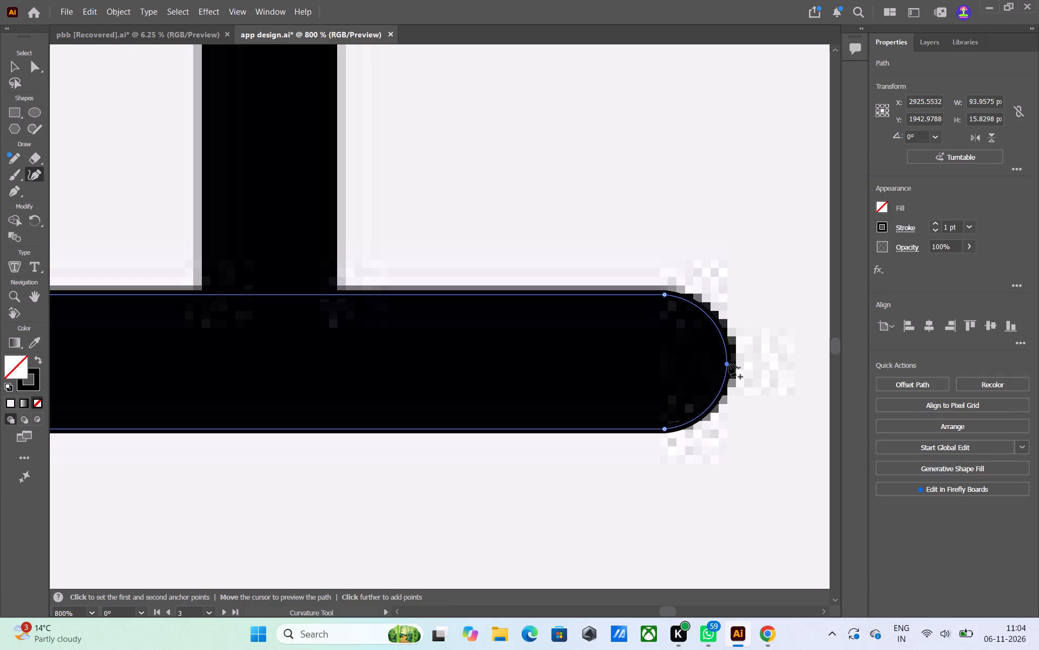
drag(729, 364, 731, 364)
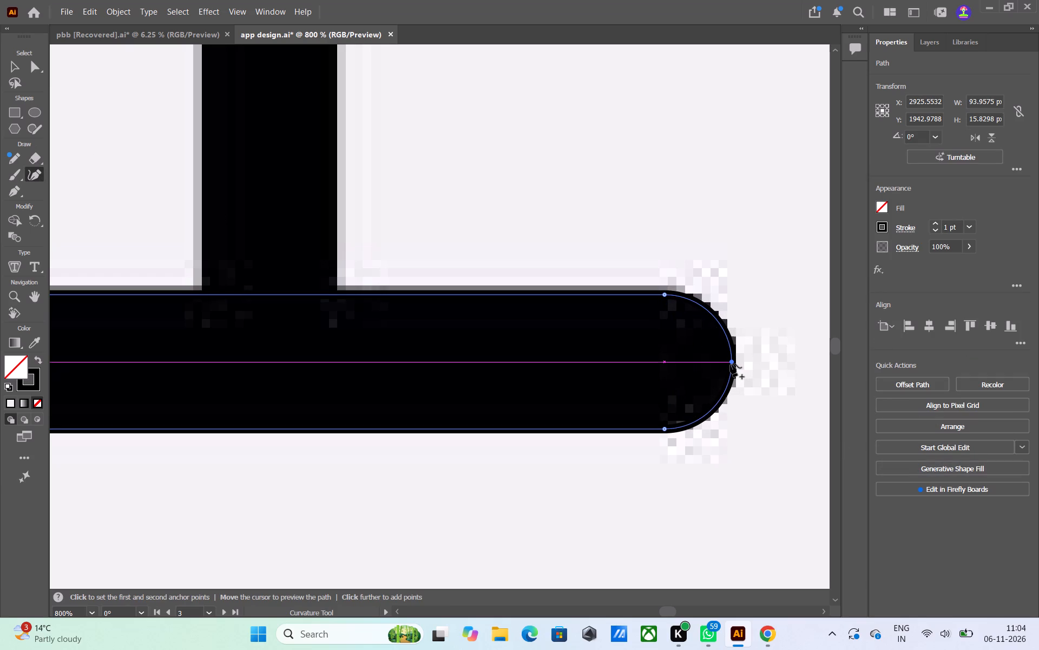
drag(731, 364, 729, 363)
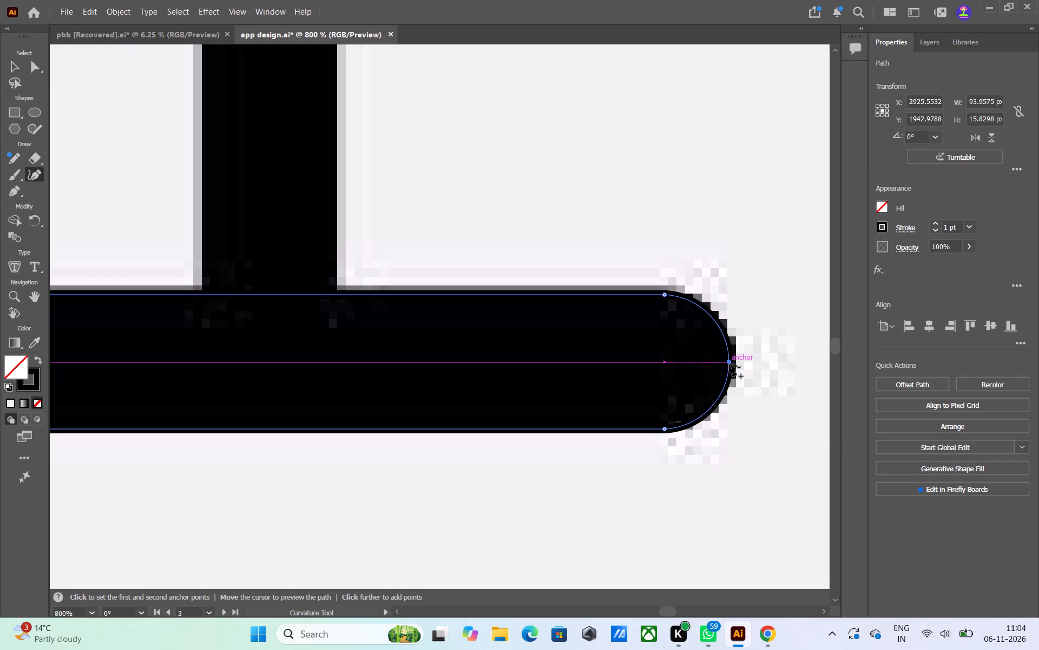
drag(729, 363, 731, 361)
drag(731, 361, 731, 364)
middle_drag(307, 348, 810, 375)
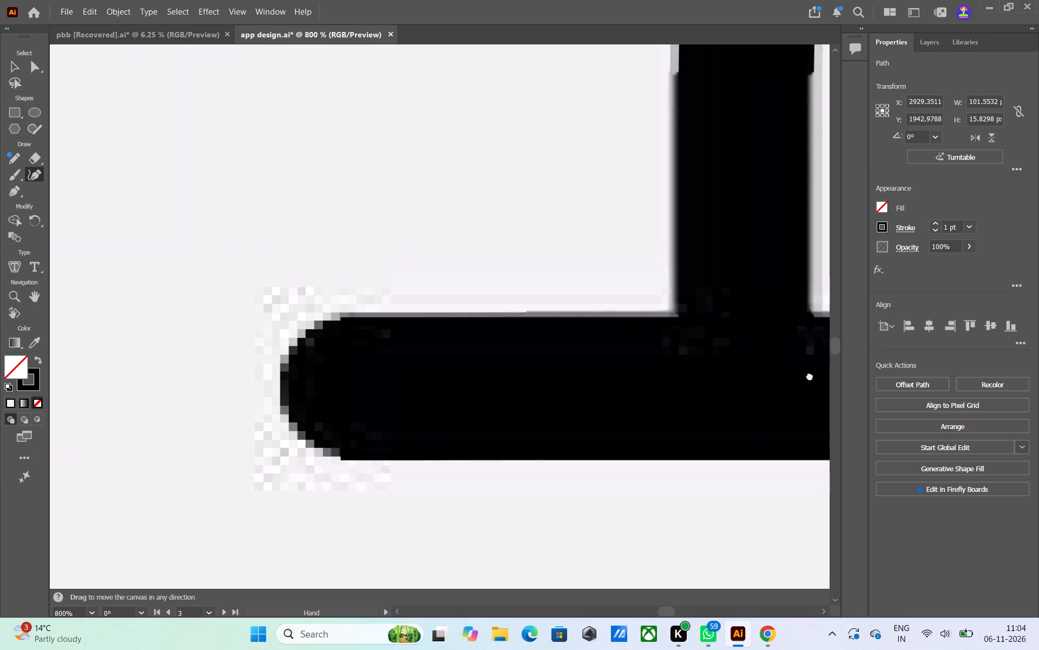
middle_drag(810, 375, 813, 374)
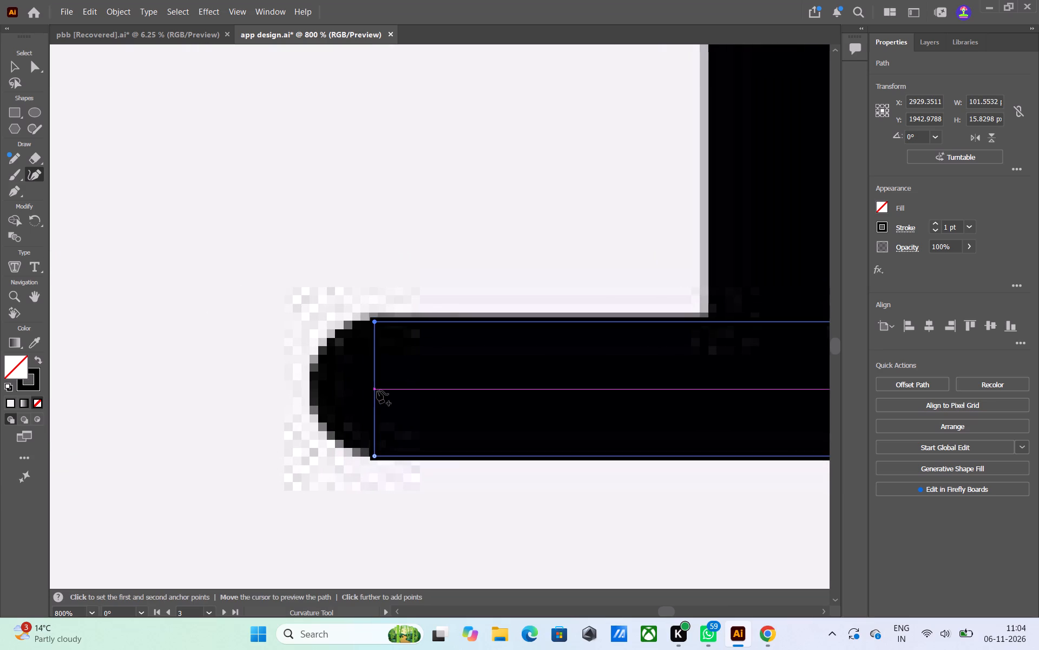
drag(374, 388, 373, 388)
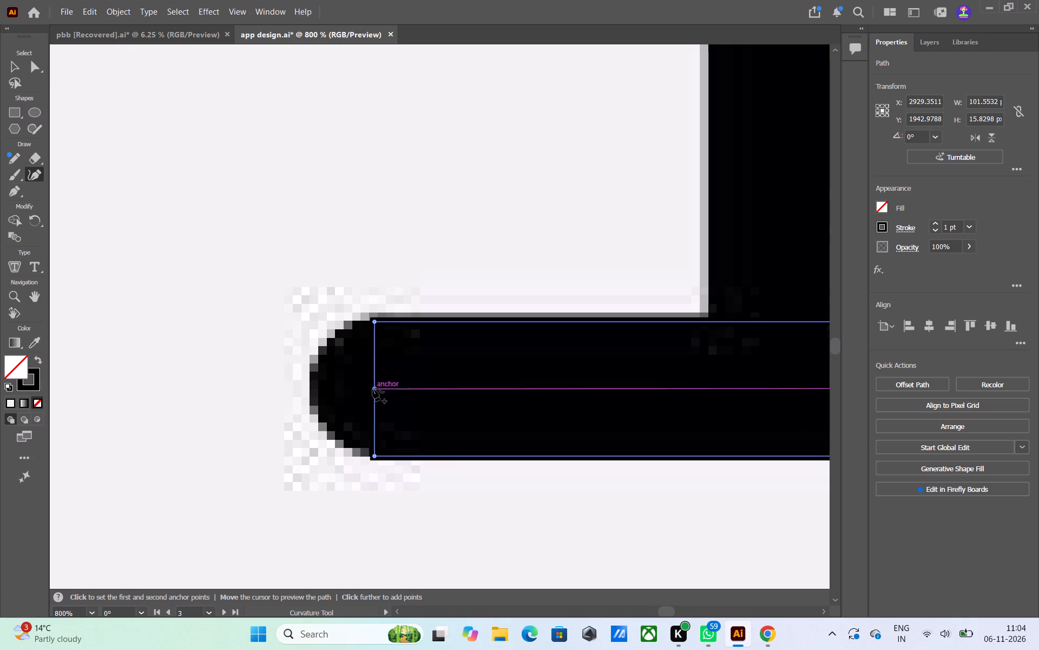
drag(373, 388, 315, 393)
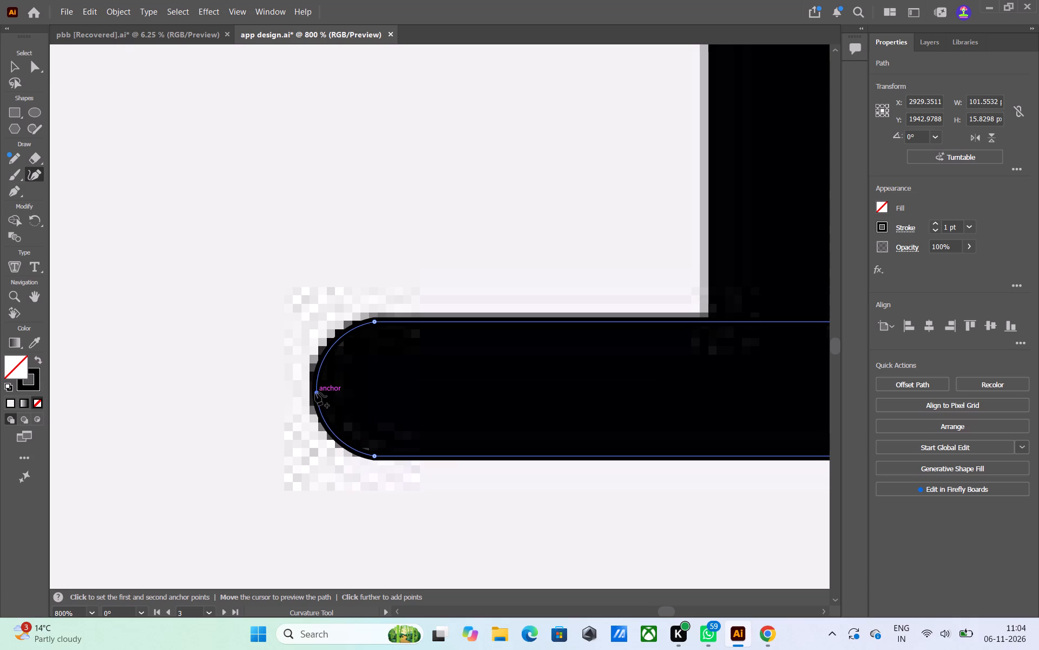
drag(315, 393, 313, 393)
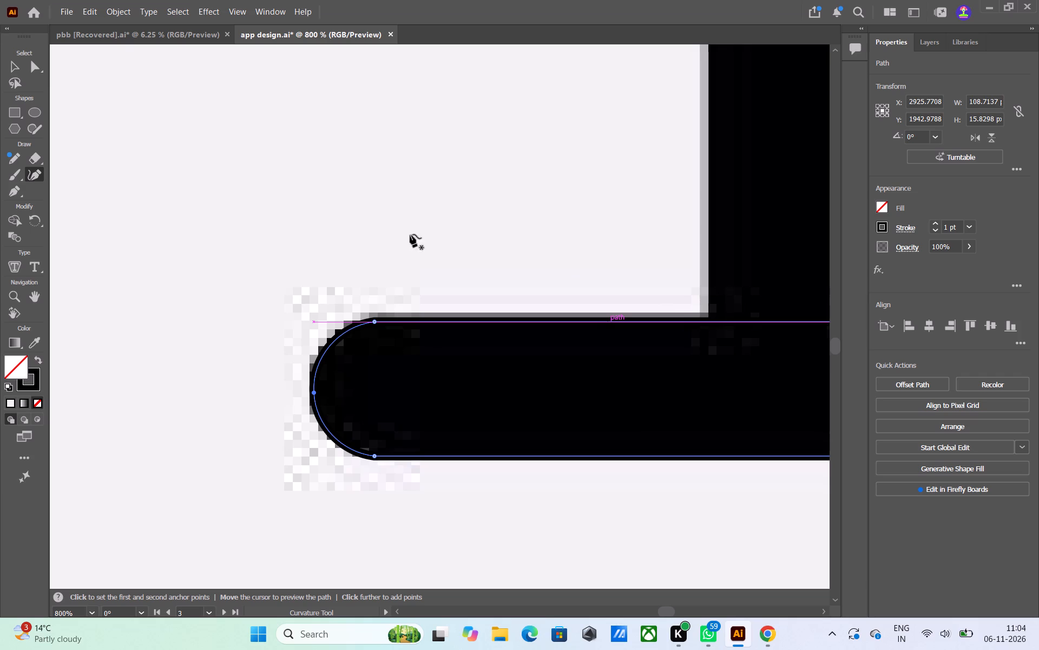
click(15, 70)
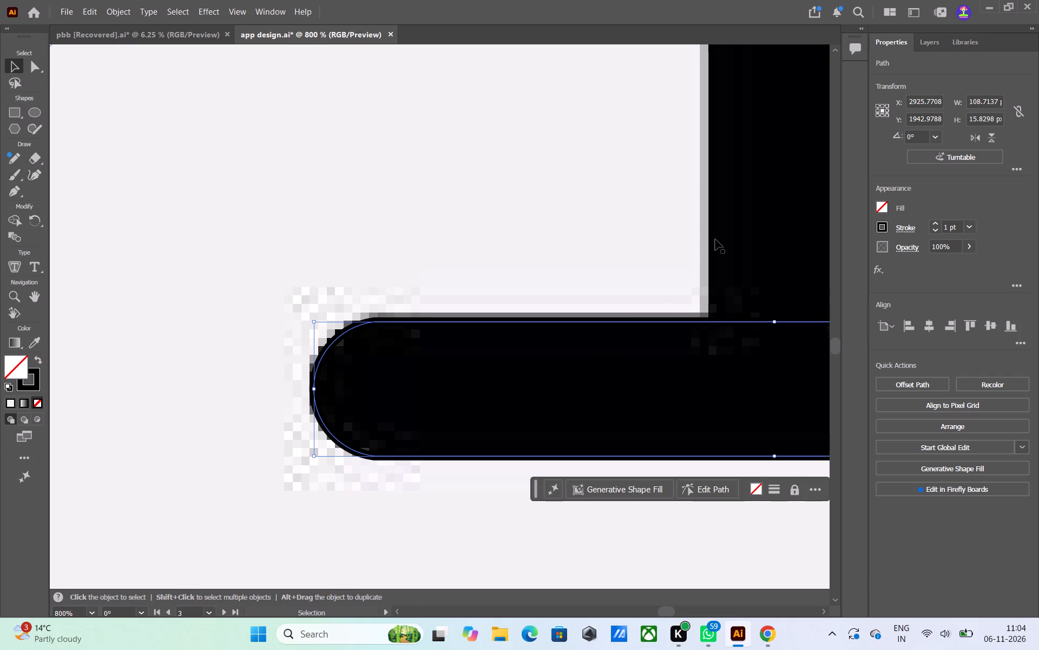
Draw a closed rectangle about 16 by 45 px with the Pen tool over the microphone's stem, between the base bar and the U-shaped holder.
middle_drag(719, 237, 420, 405)
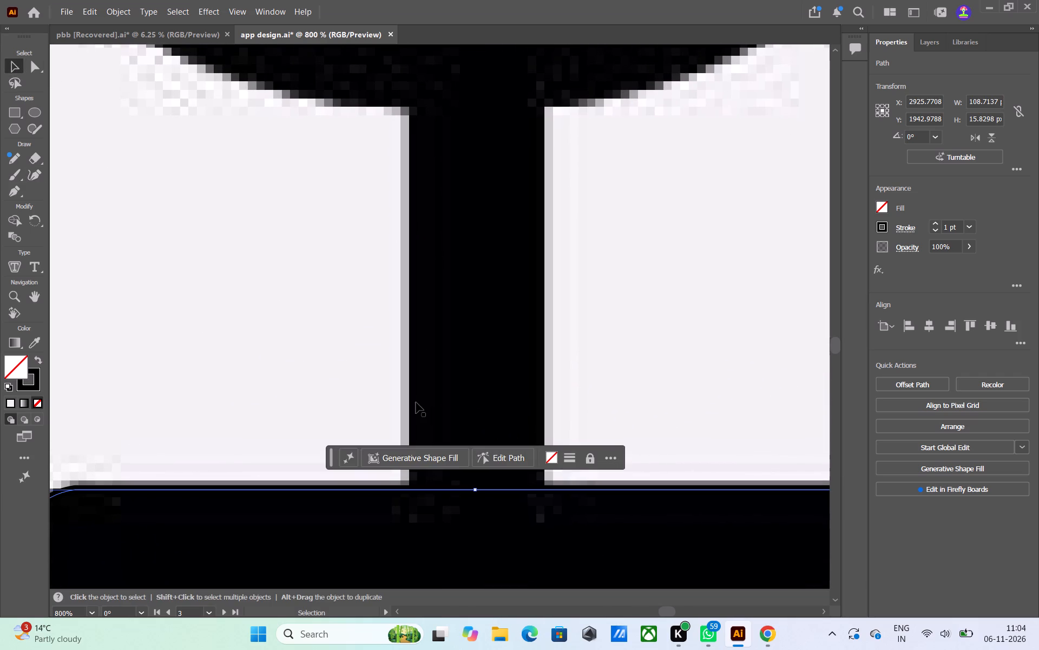
click(15, 189)
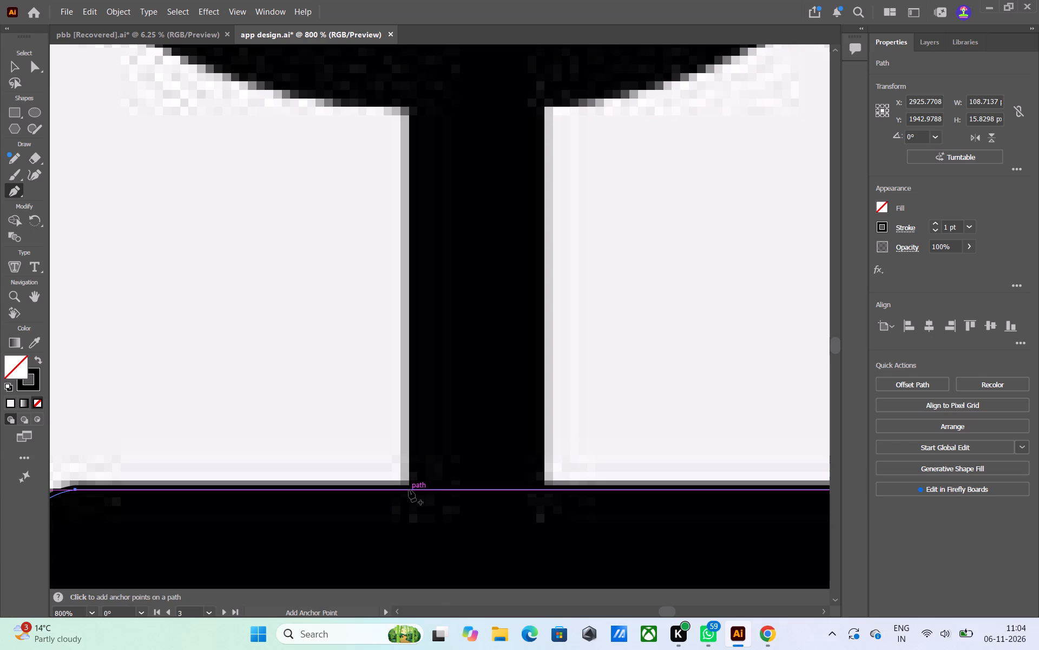
click(410, 489)
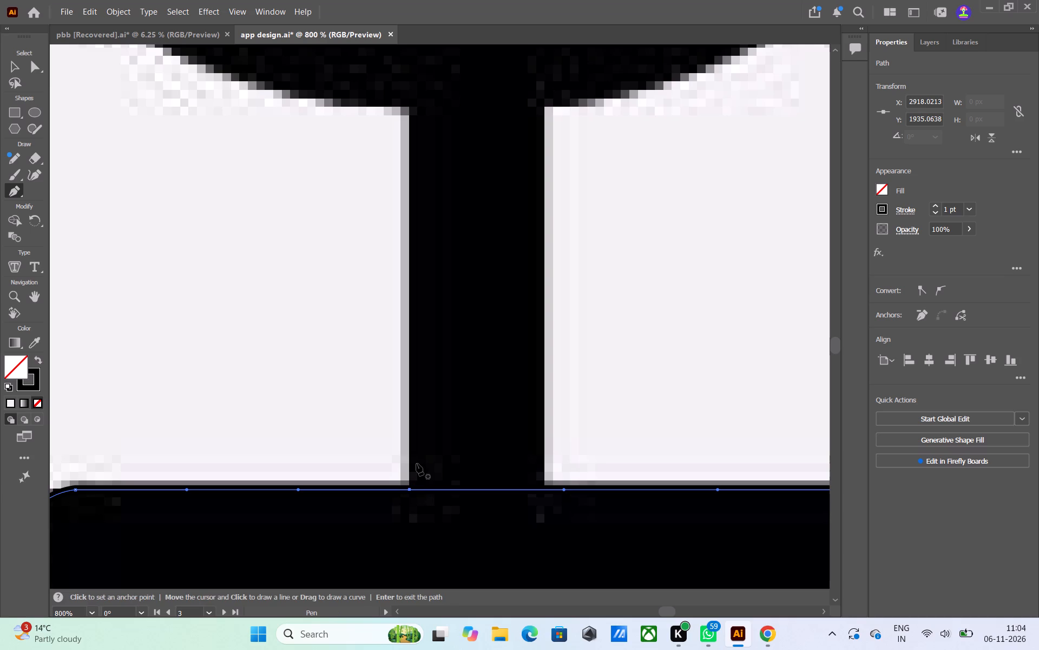
click(410, 108)
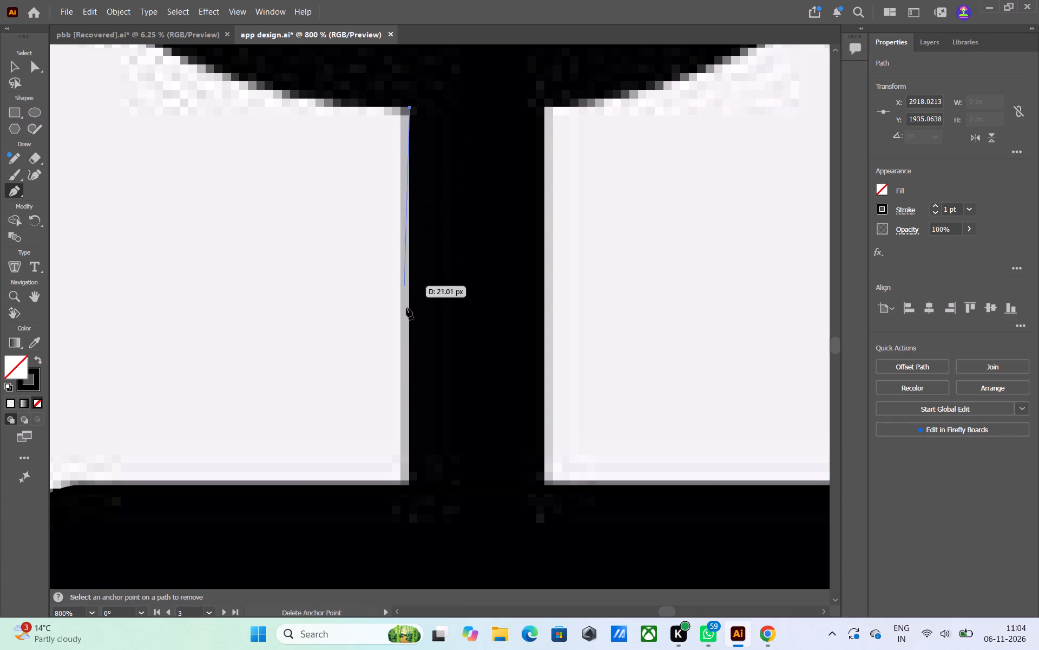
click(410, 492)
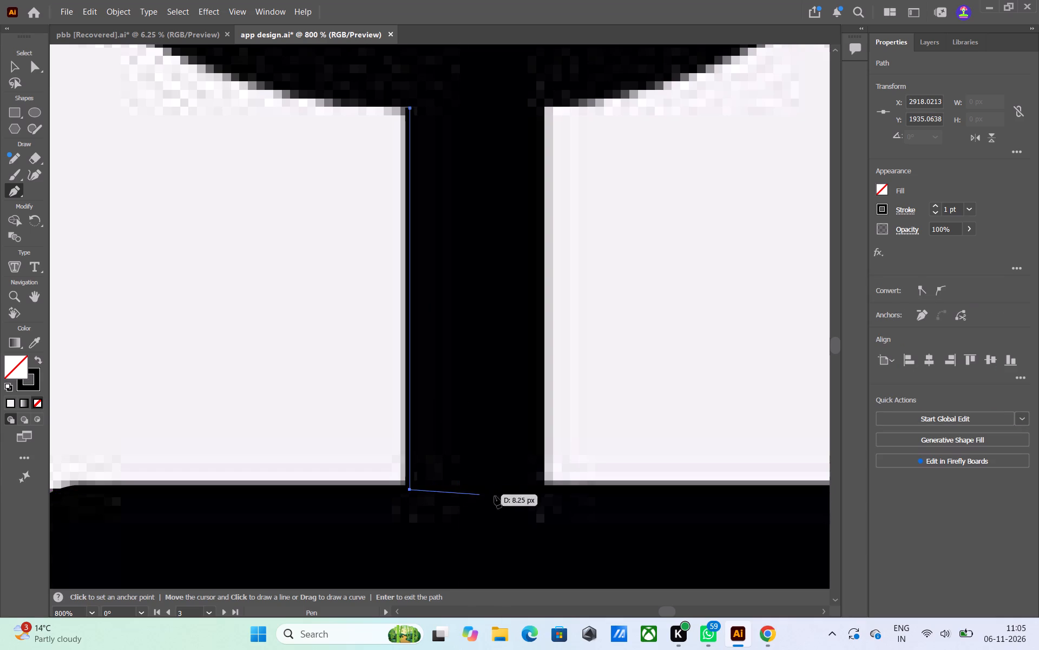
shift+click(544, 489)
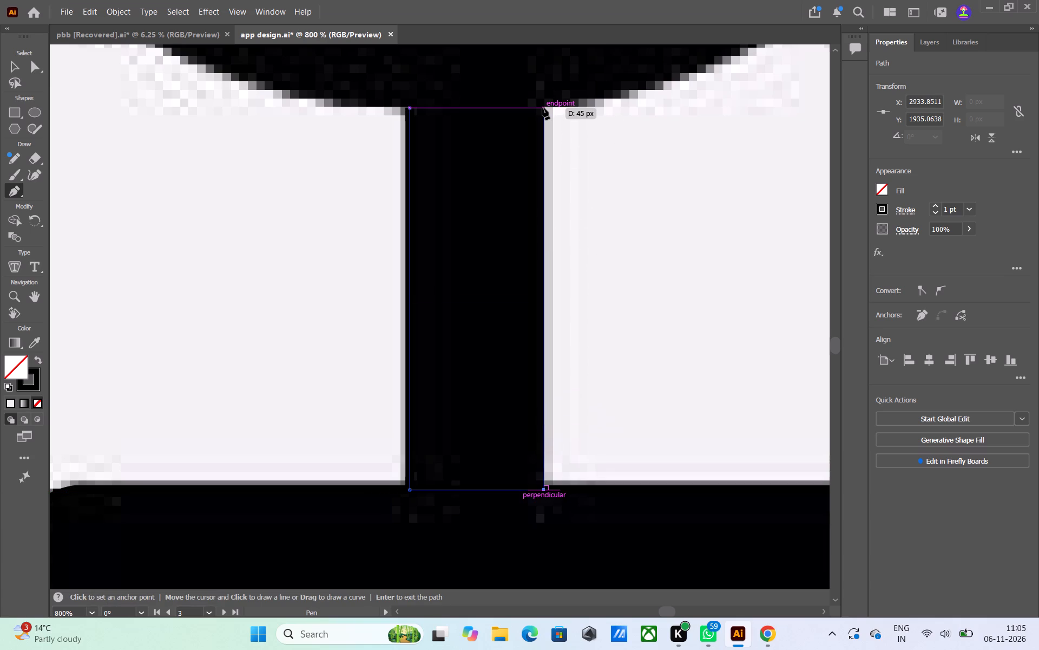
click(543, 107)
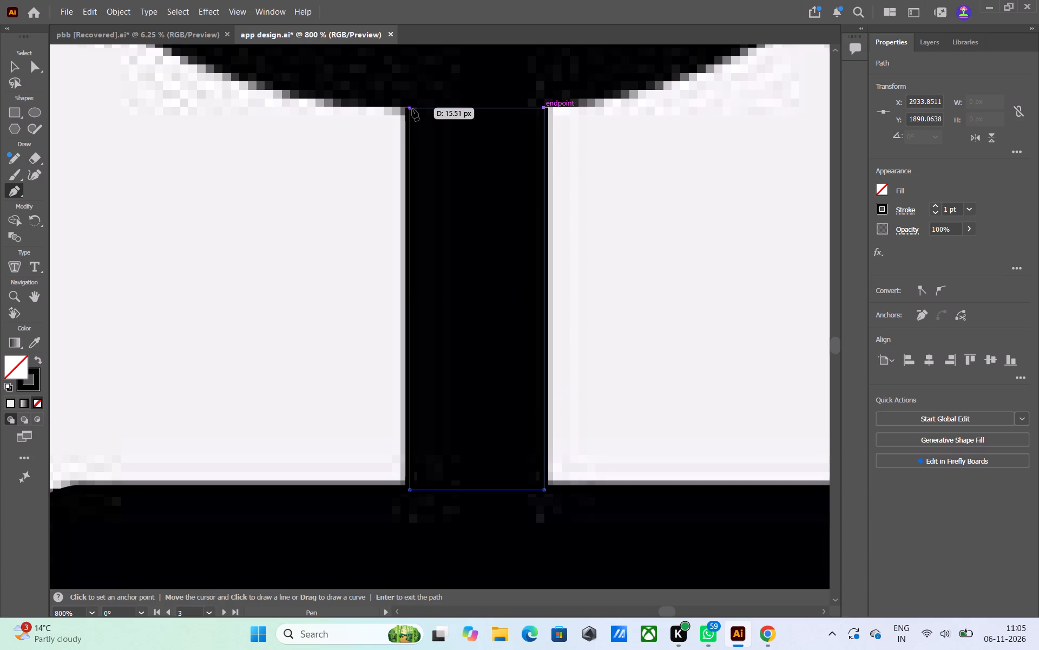
click(410, 109)
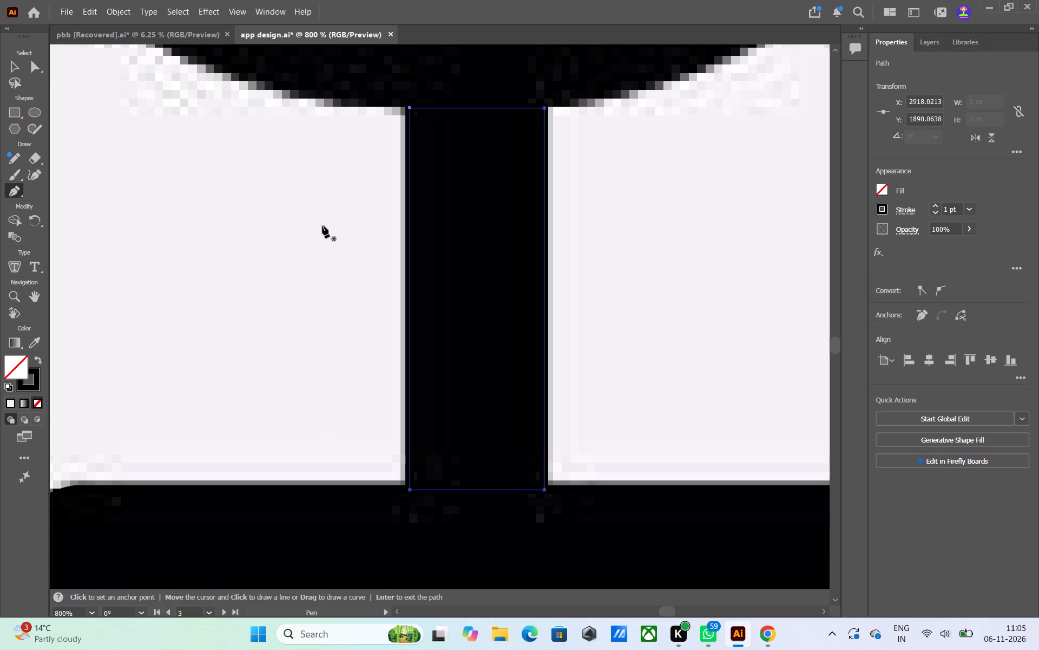
click(16, 66)
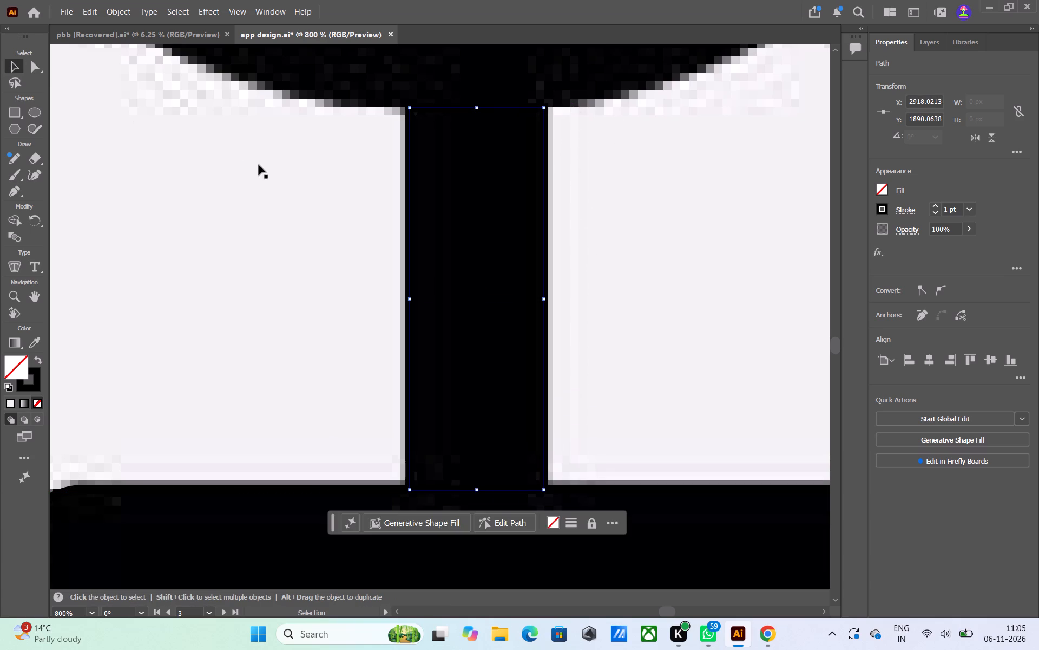
click(259, 165)
Start a Pen path for the U-shaped holder with an anchor on the left arm's inner edge, just below its rounded tip.
click(17, 198)
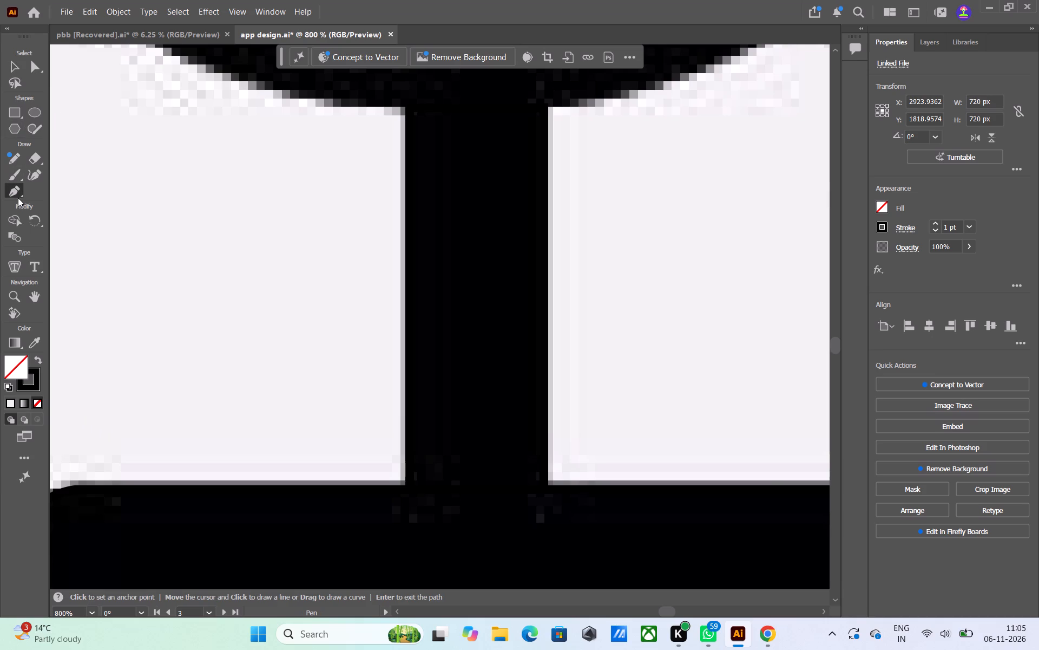
click(14, 192)
scroll(321, 161, up, 9)
alt+scroll(321, 161, up, 2)
alt+scroll(321, 161, down, 1)
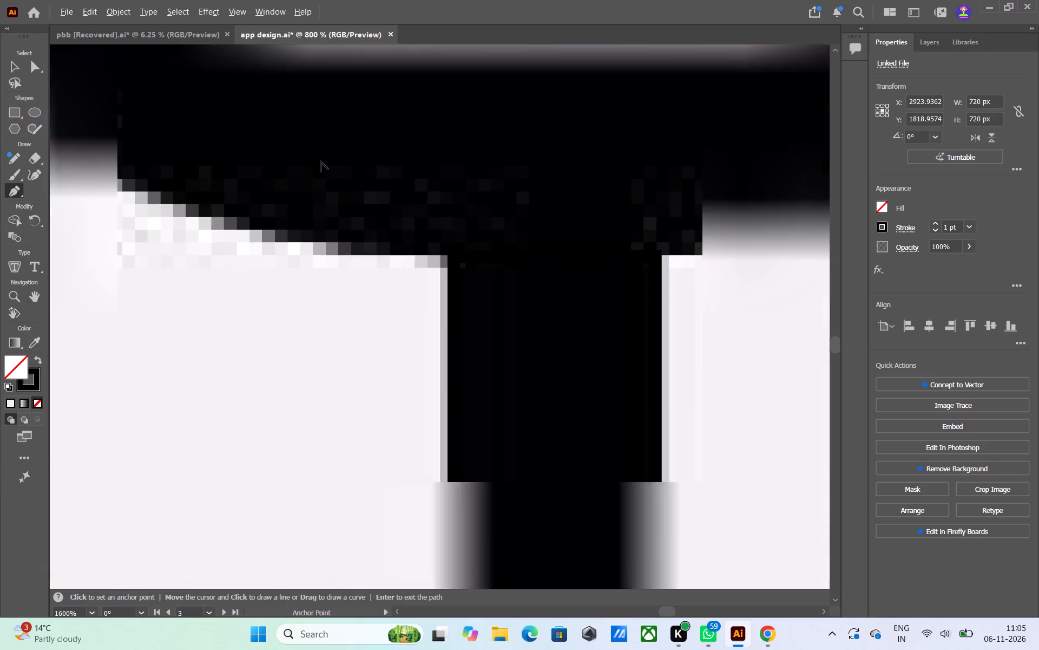
alt+scroll(321, 161, down, 4)
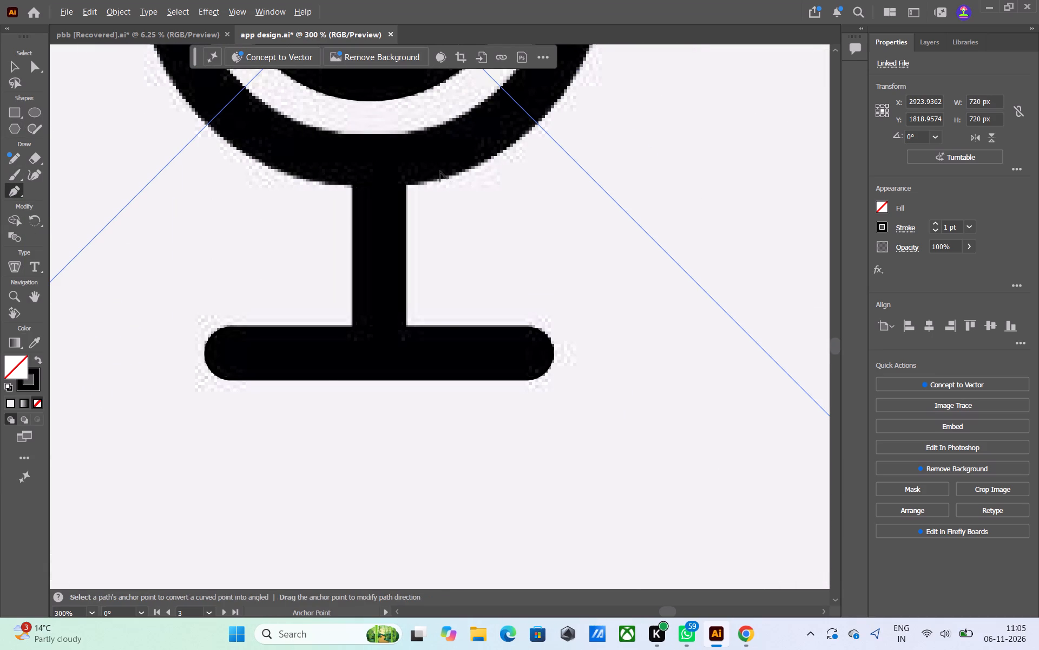
alt+scroll(440, 171, down, 4)
scroll(424, 165, up, 4)
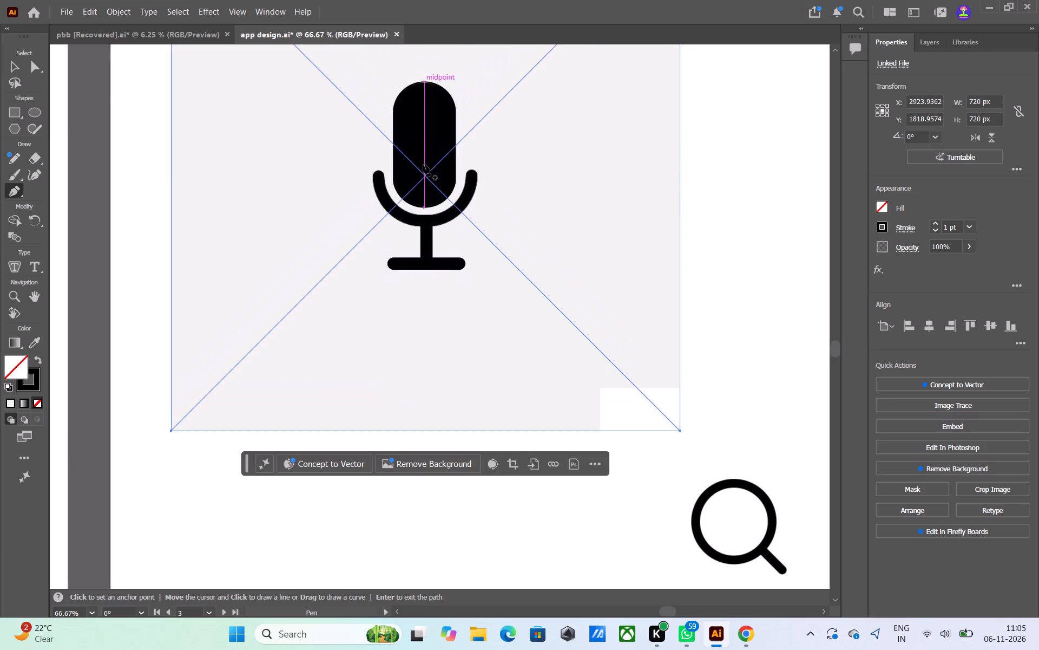
alt+scroll(424, 165, down, 2)
alt+scroll(424, 165, up, 5)
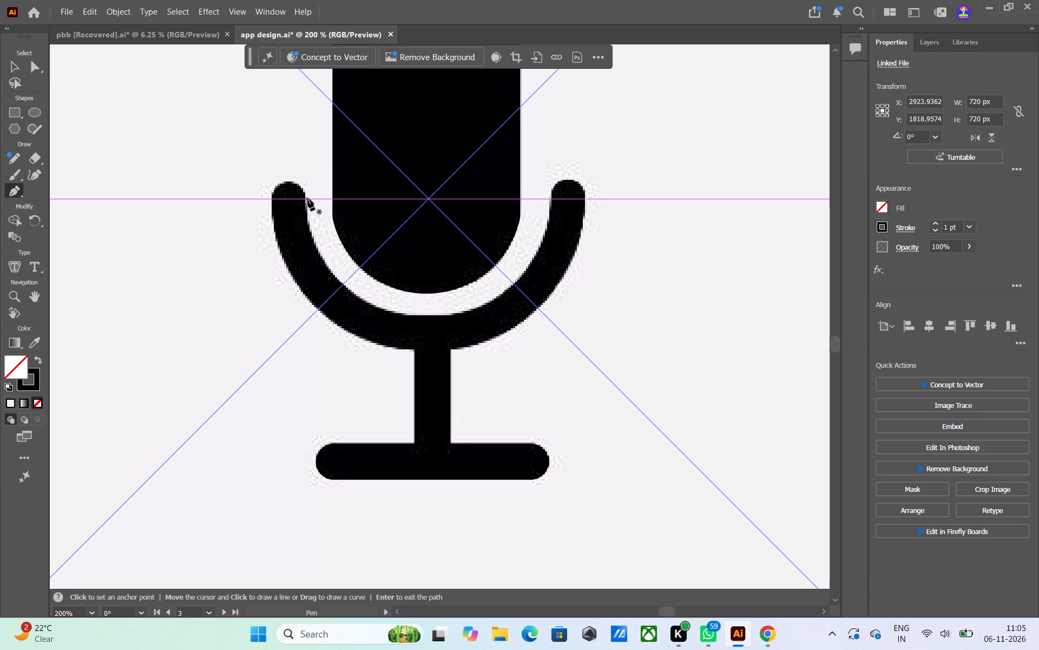
alt+scroll(298, 201, up, 4)
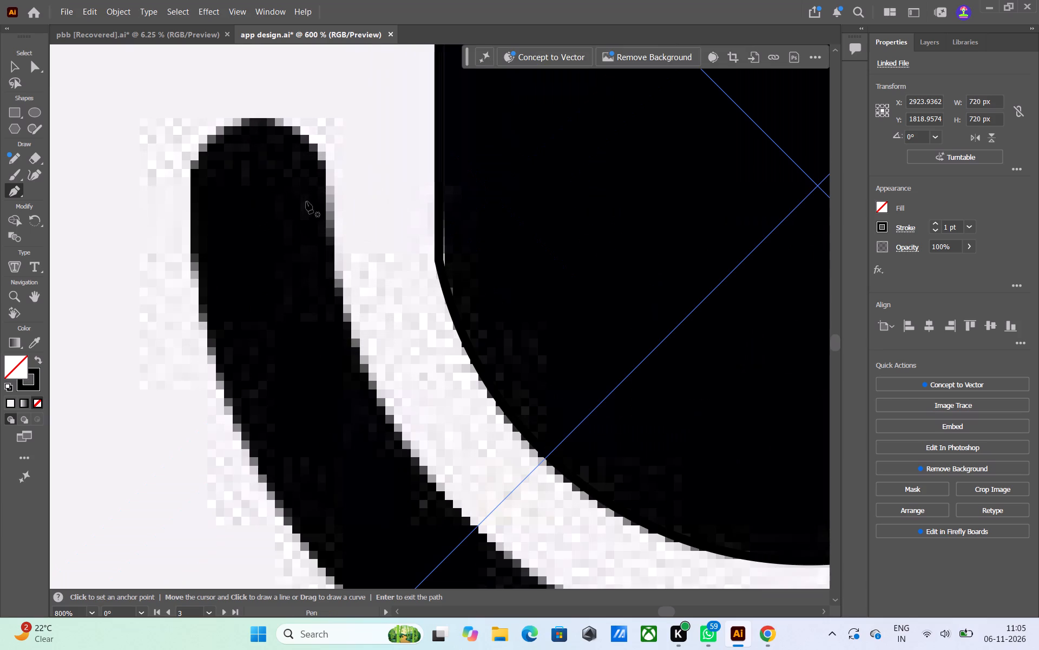
click(325, 185)
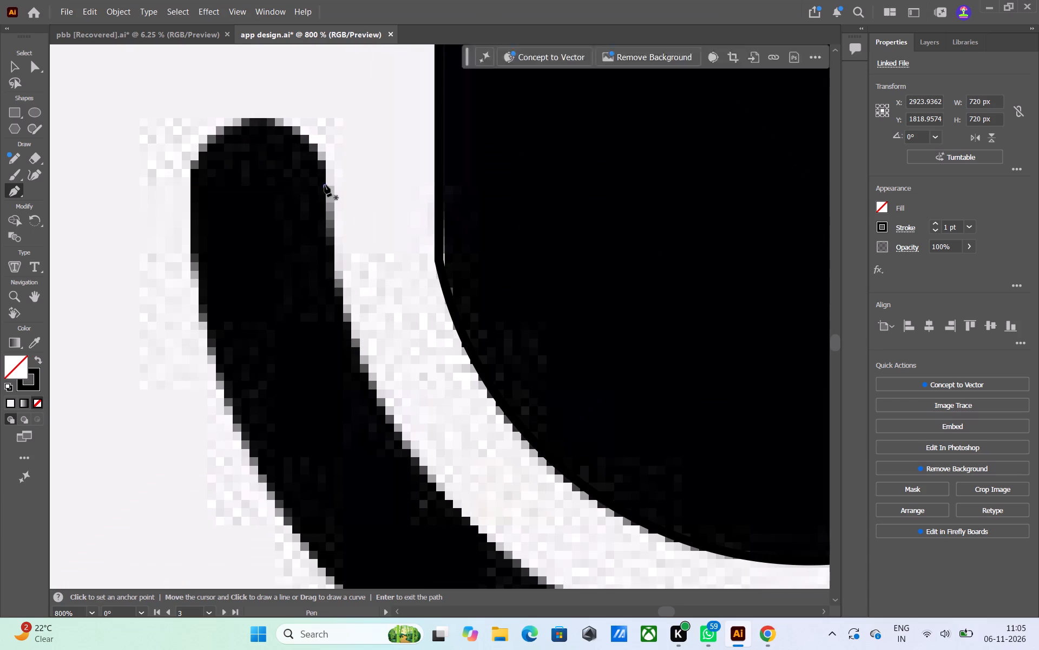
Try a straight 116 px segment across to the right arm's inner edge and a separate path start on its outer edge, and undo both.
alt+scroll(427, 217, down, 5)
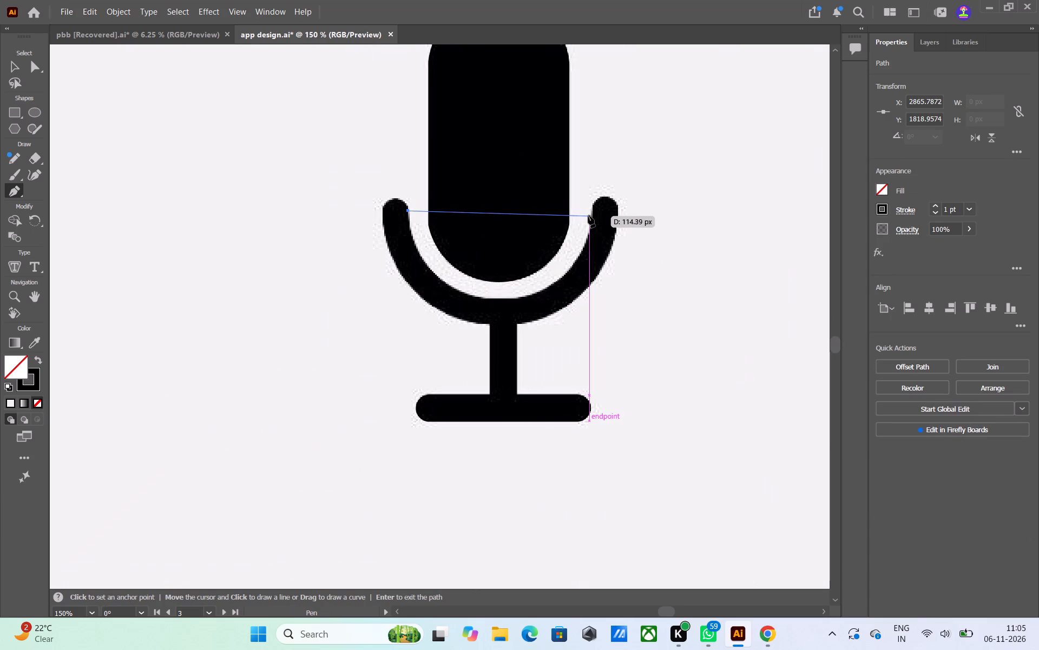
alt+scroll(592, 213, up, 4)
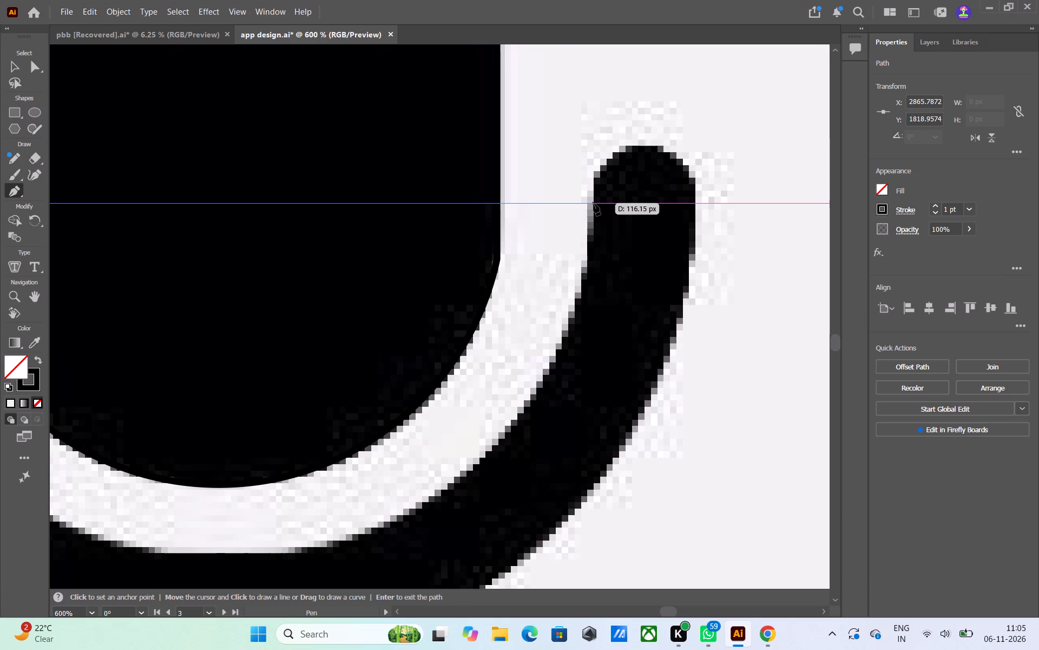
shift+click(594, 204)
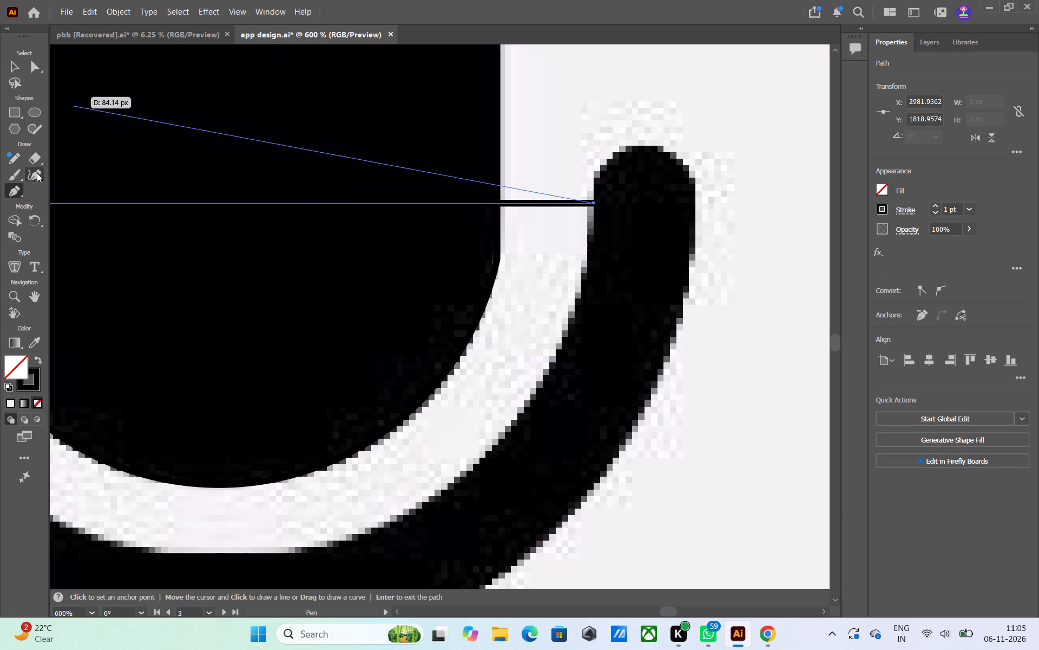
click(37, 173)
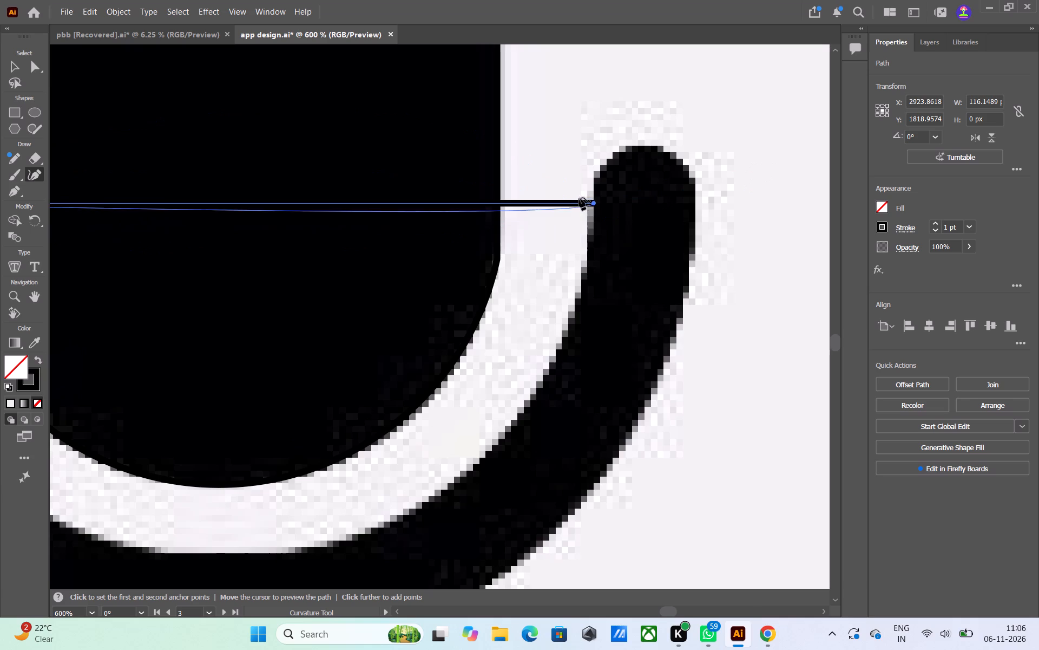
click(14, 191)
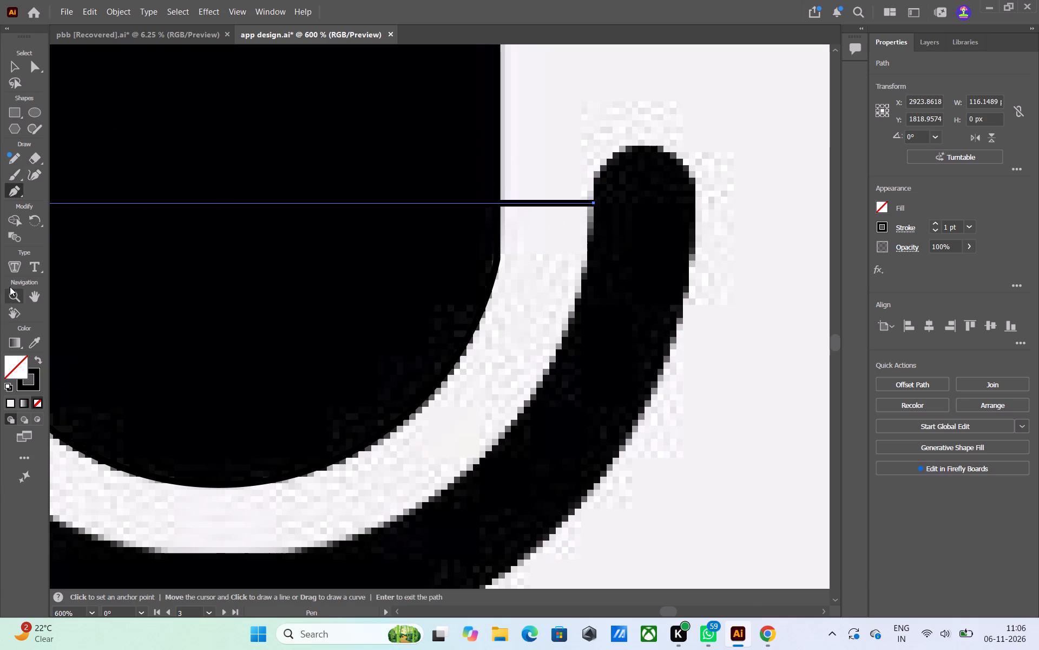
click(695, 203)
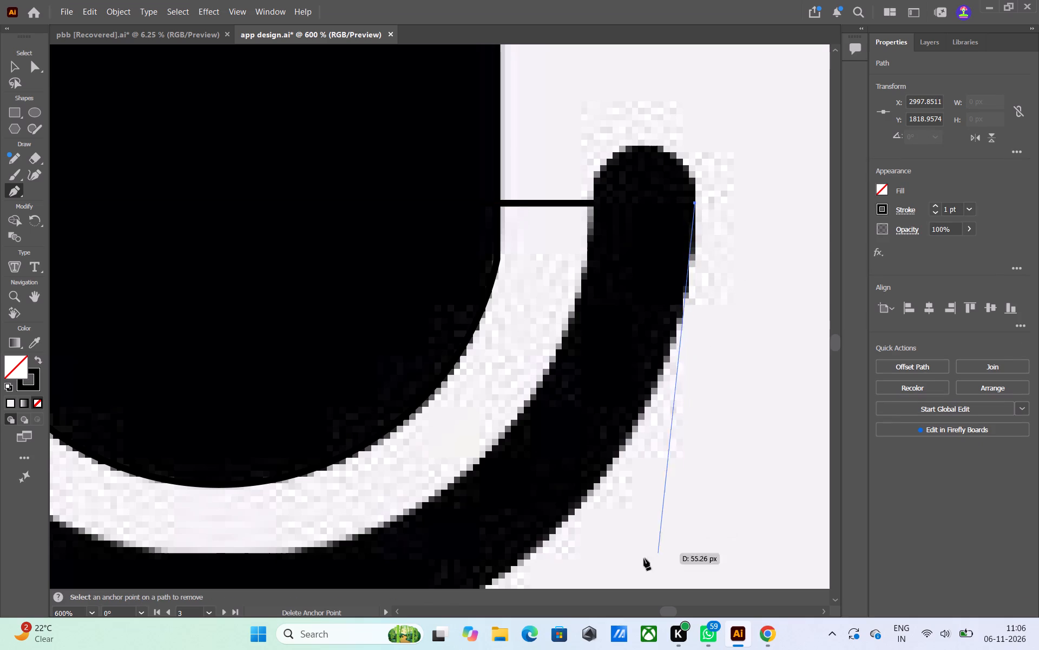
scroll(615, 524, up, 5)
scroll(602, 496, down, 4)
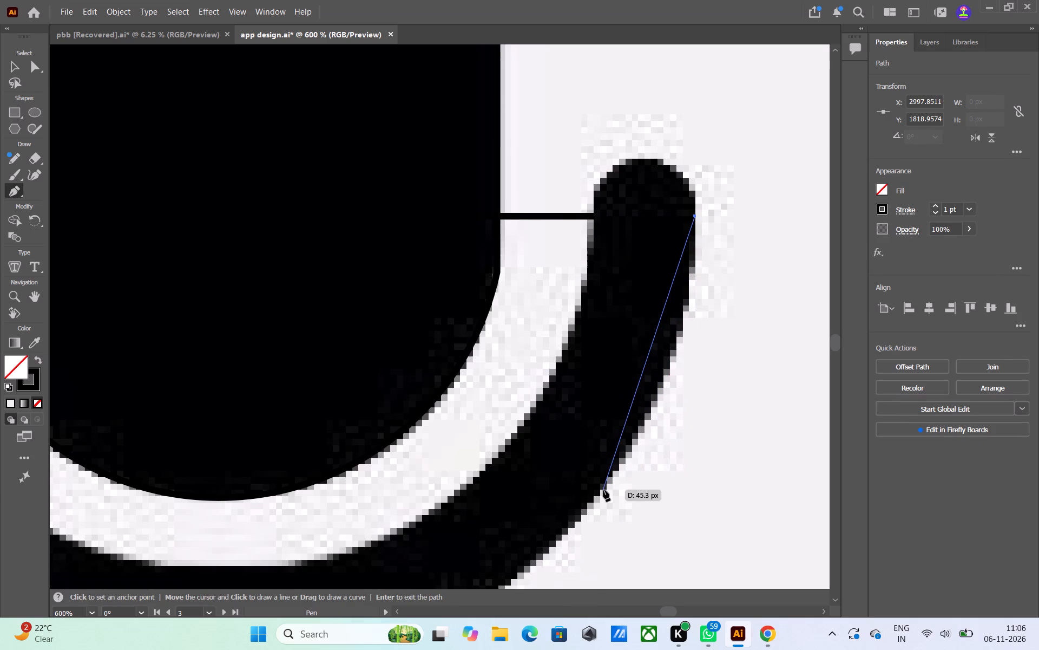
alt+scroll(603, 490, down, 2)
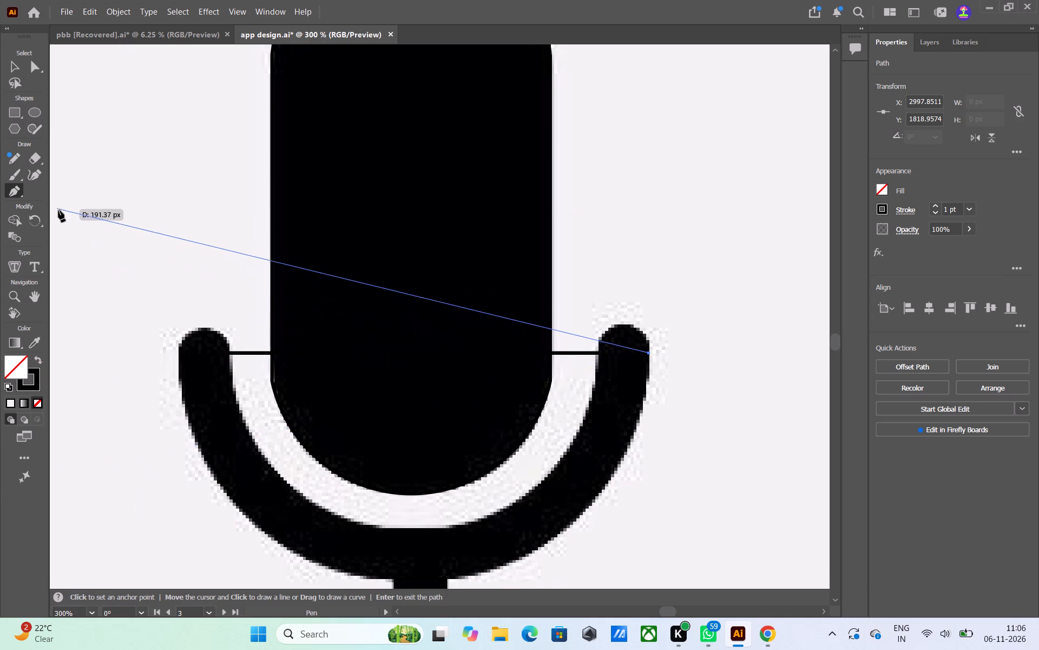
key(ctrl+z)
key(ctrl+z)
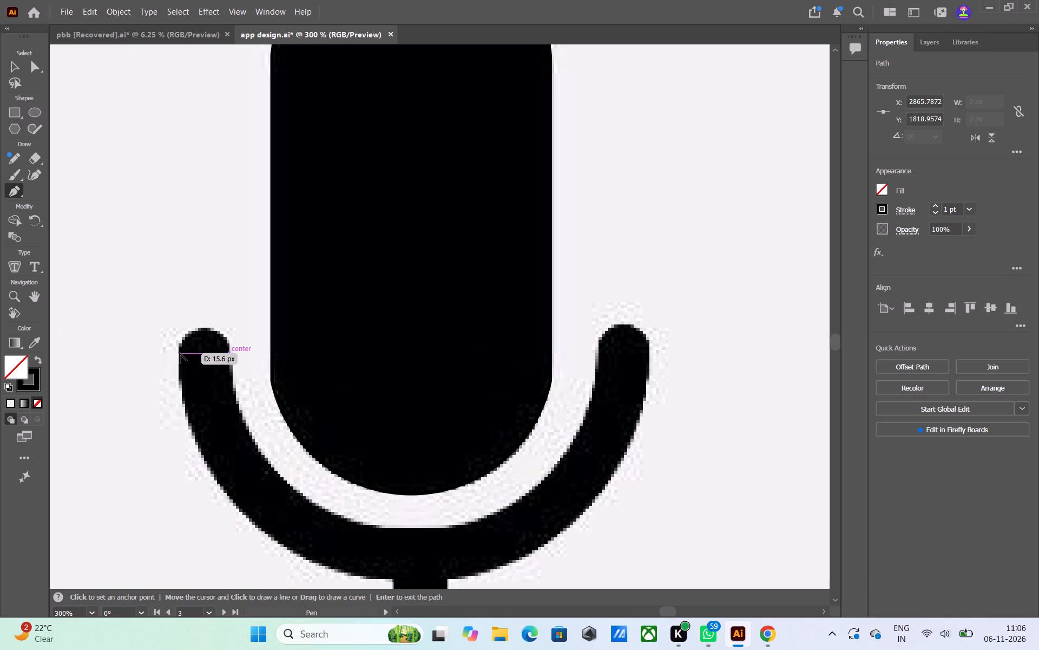
alt+scroll(179, 353, up, 5)
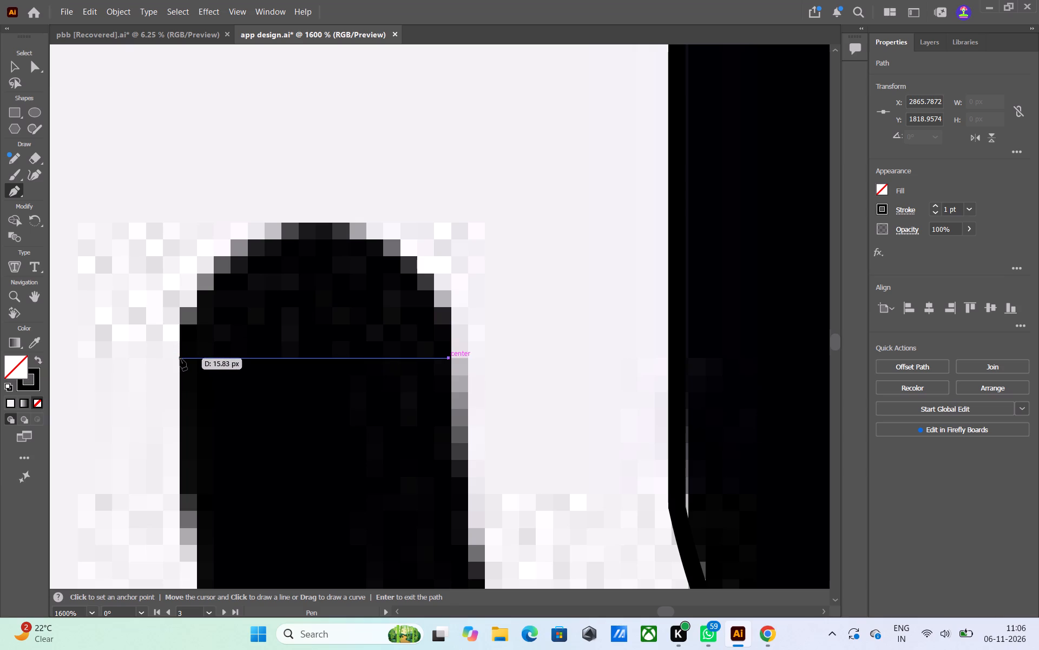
click(180, 359)
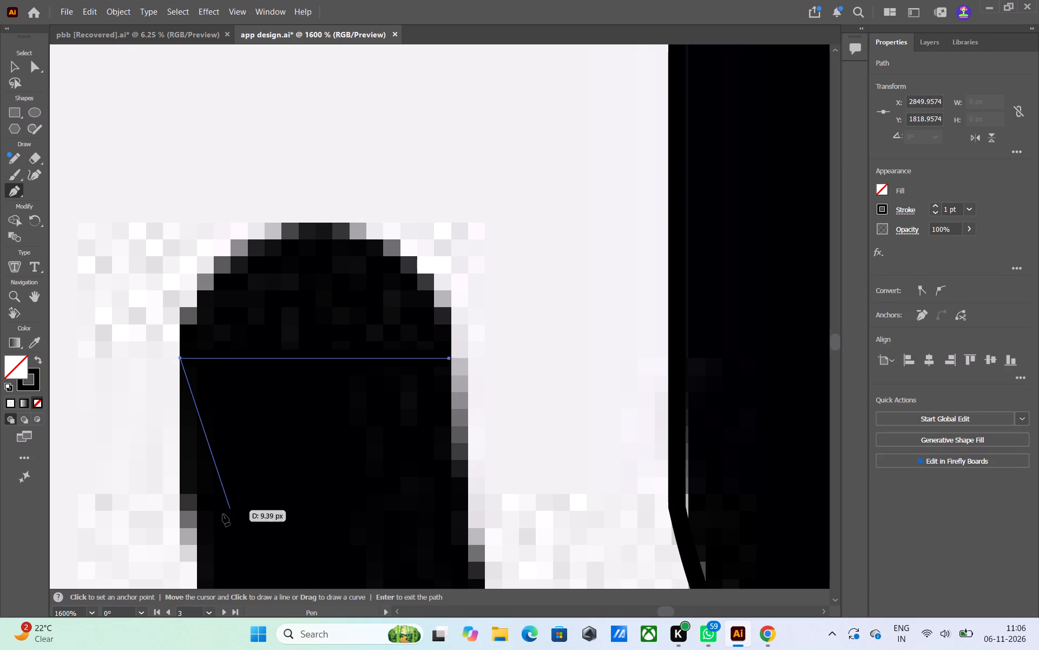
scroll(224, 512, up, 6)
alt+scroll(223, 467, down, 2)
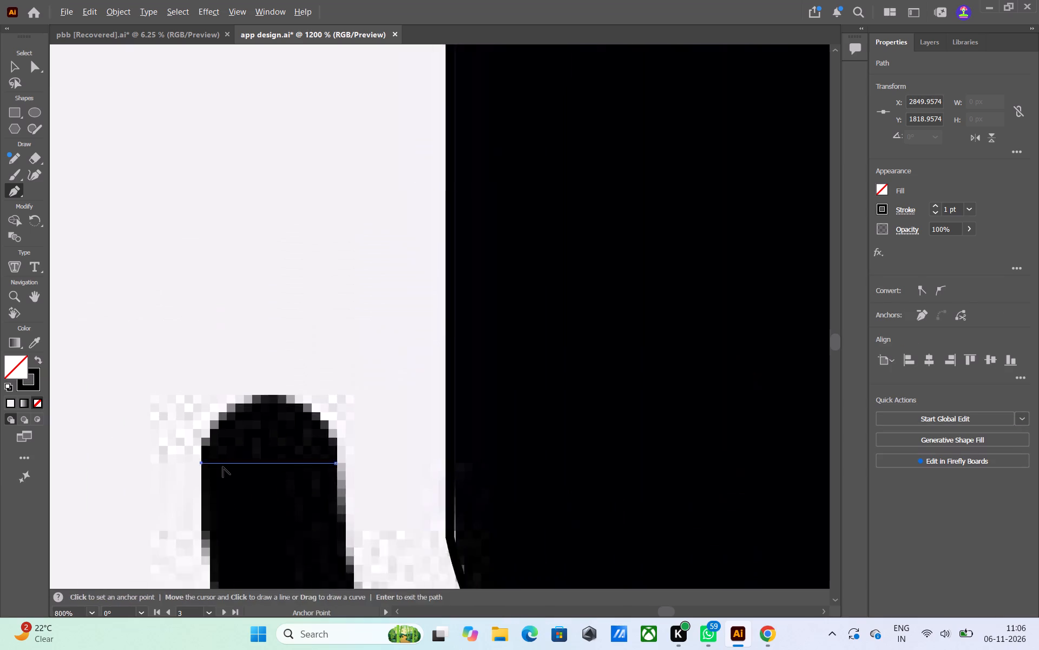
alt+scroll(223, 467, down, 2)
middle_drag(252, 485, 231, 244)
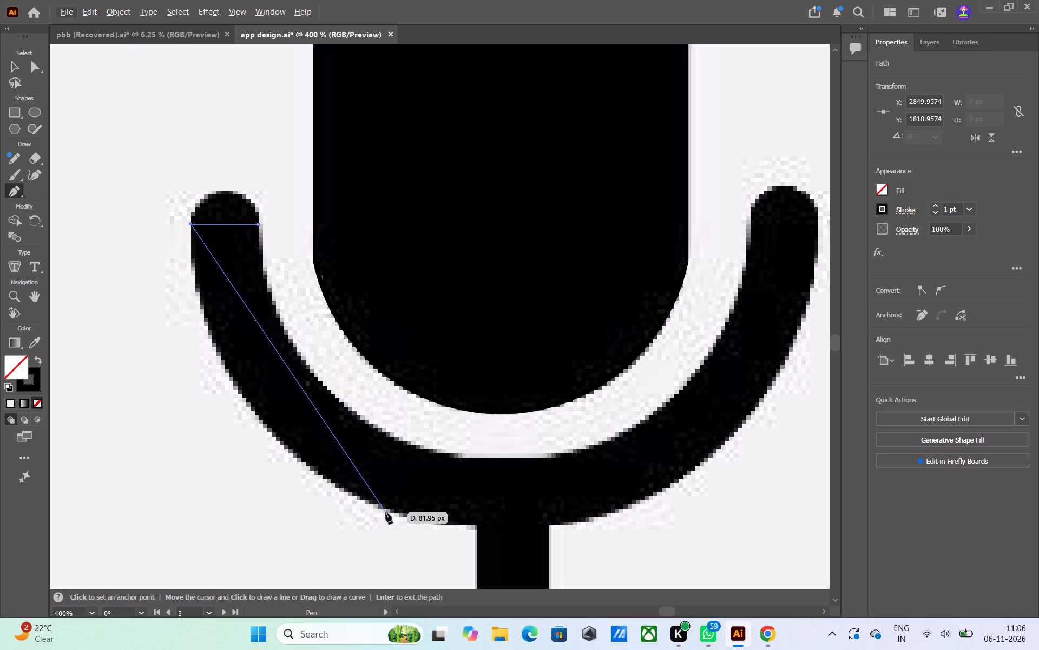
click(393, 511)
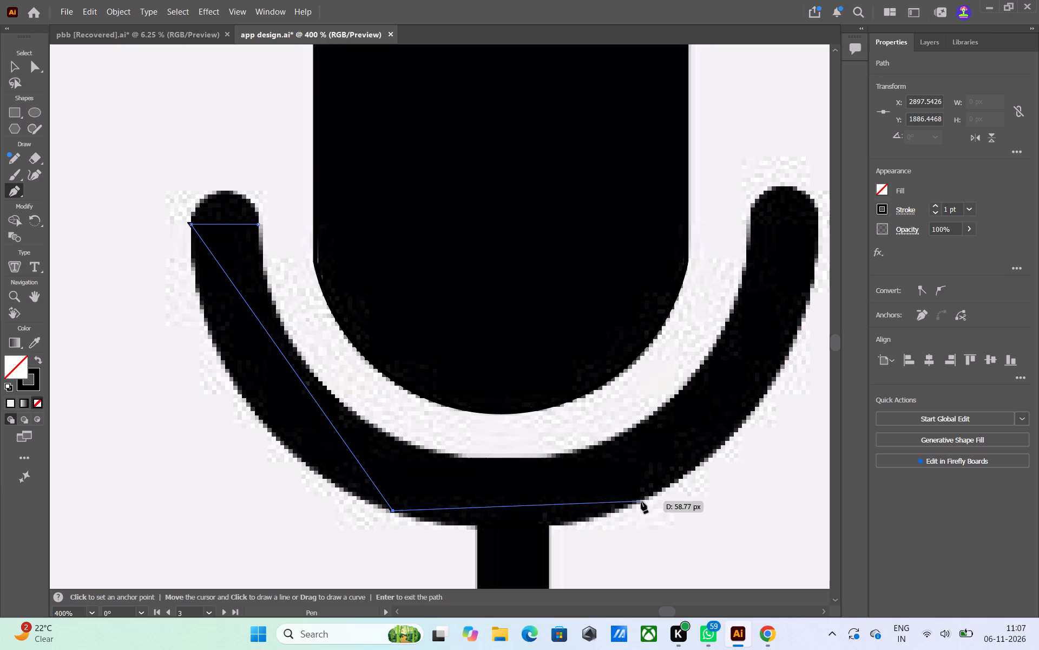
click(607, 513)
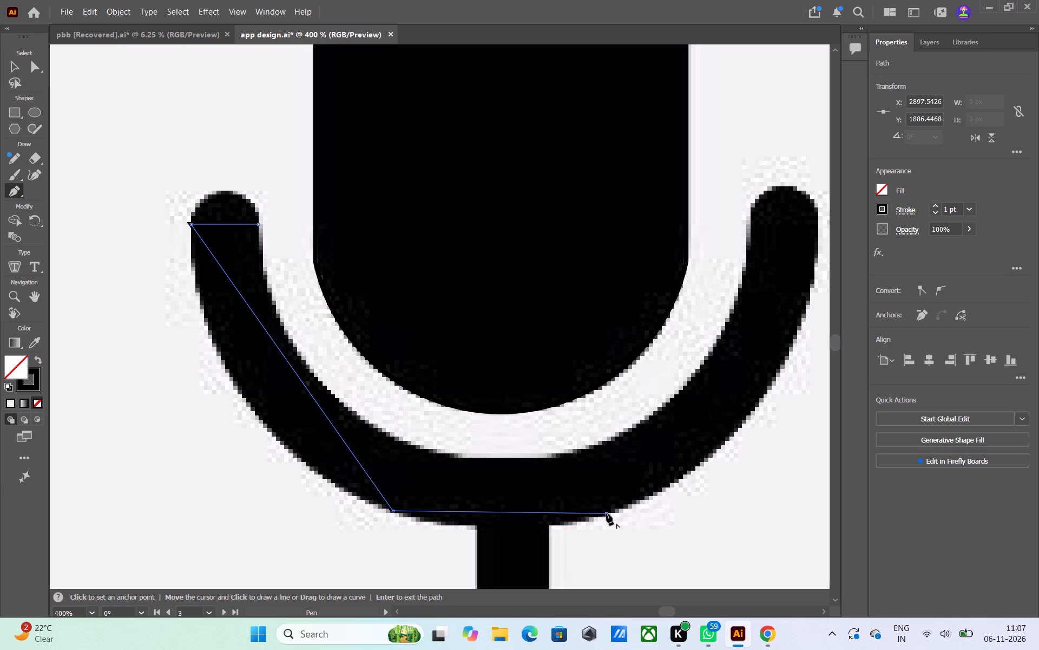
click(808, 301)
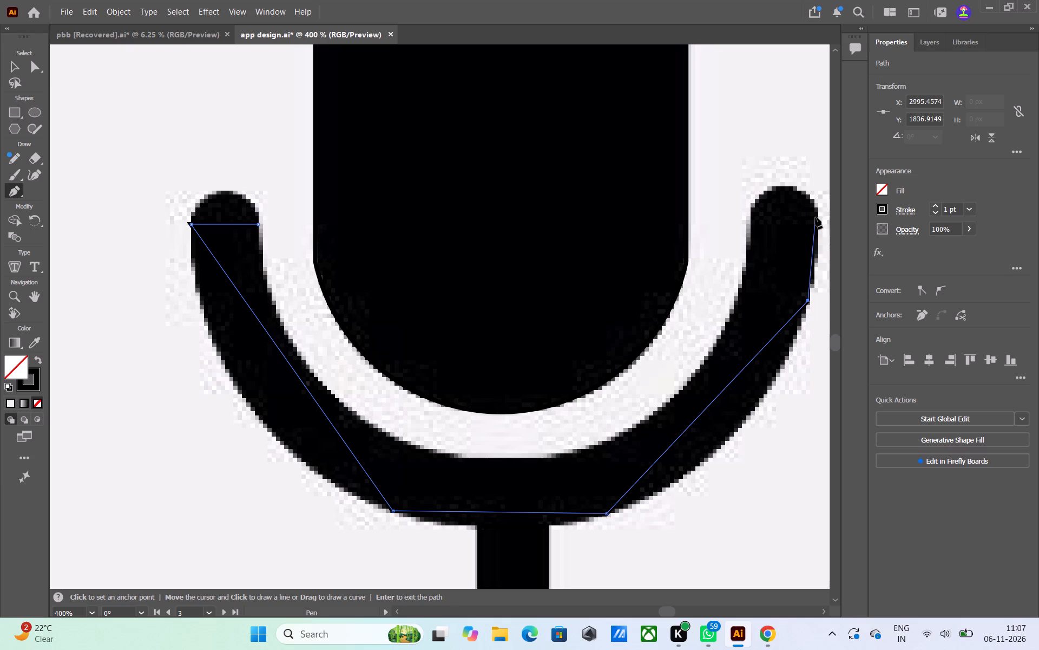
click(818, 216)
shift+click(750, 213)
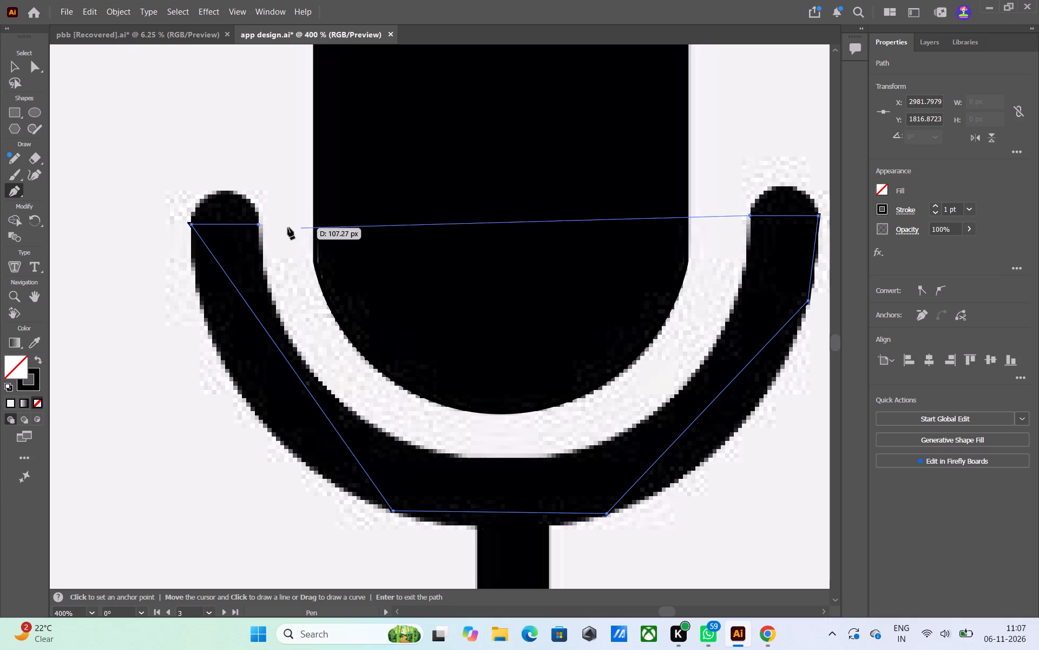
click(258, 224)
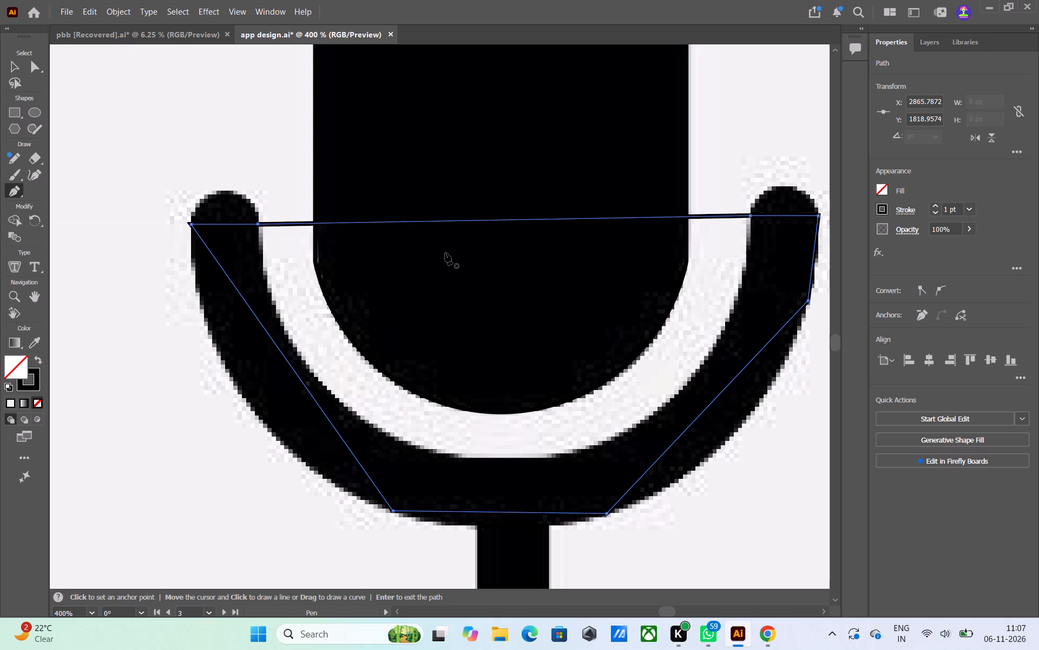
Bend the short segments at both arm tips upward with the Curvature tool to match the holder's rounded ends.
click(35, 168)
drag(787, 216, 787, 207)
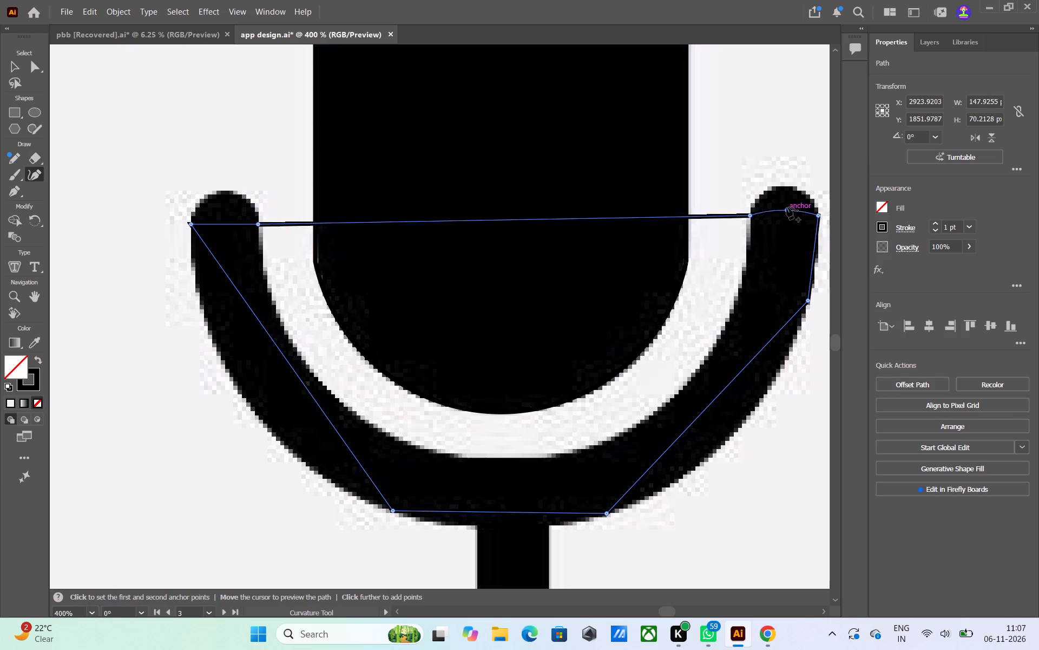
drag(787, 207, 792, 188)
drag(792, 188, 791, 187)
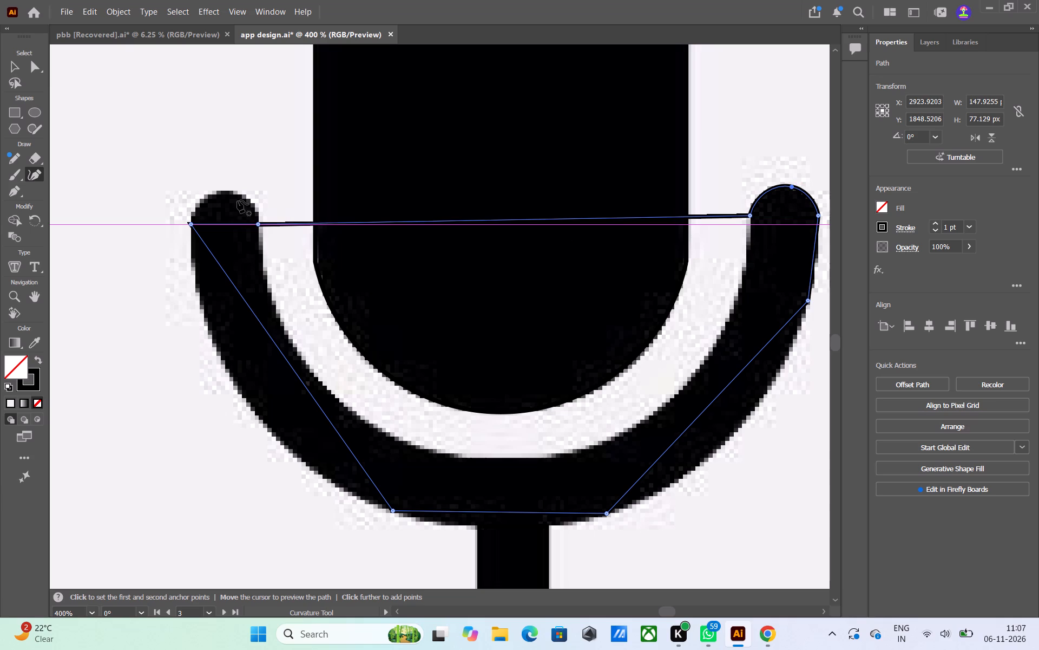
drag(222, 223, 225, 205)
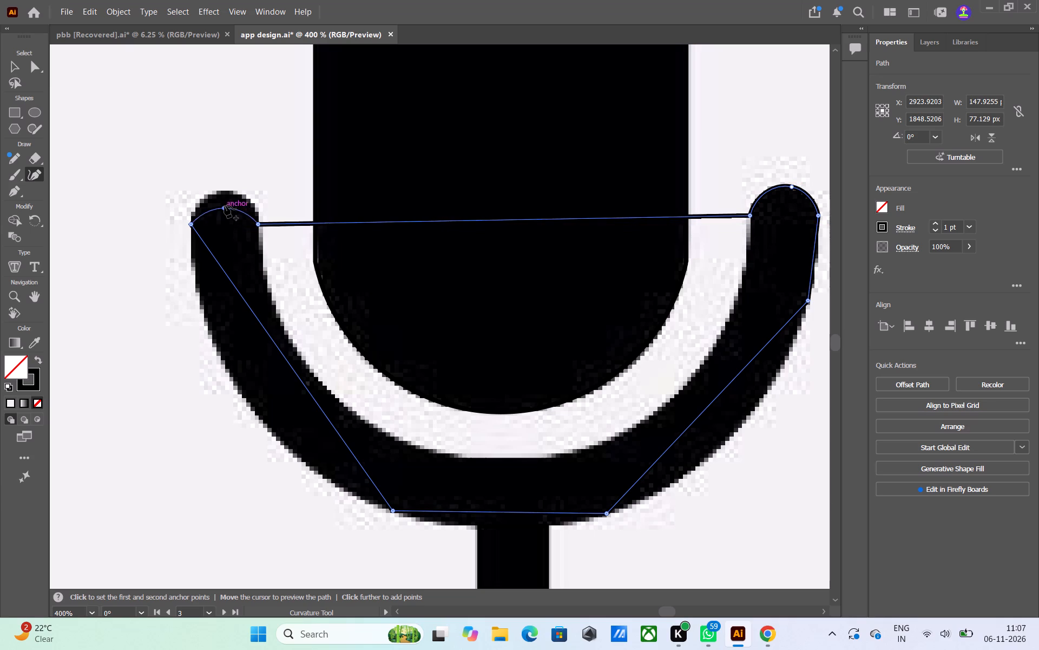
drag(225, 205, 231, 190)
drag(231, 190, 229, 190)
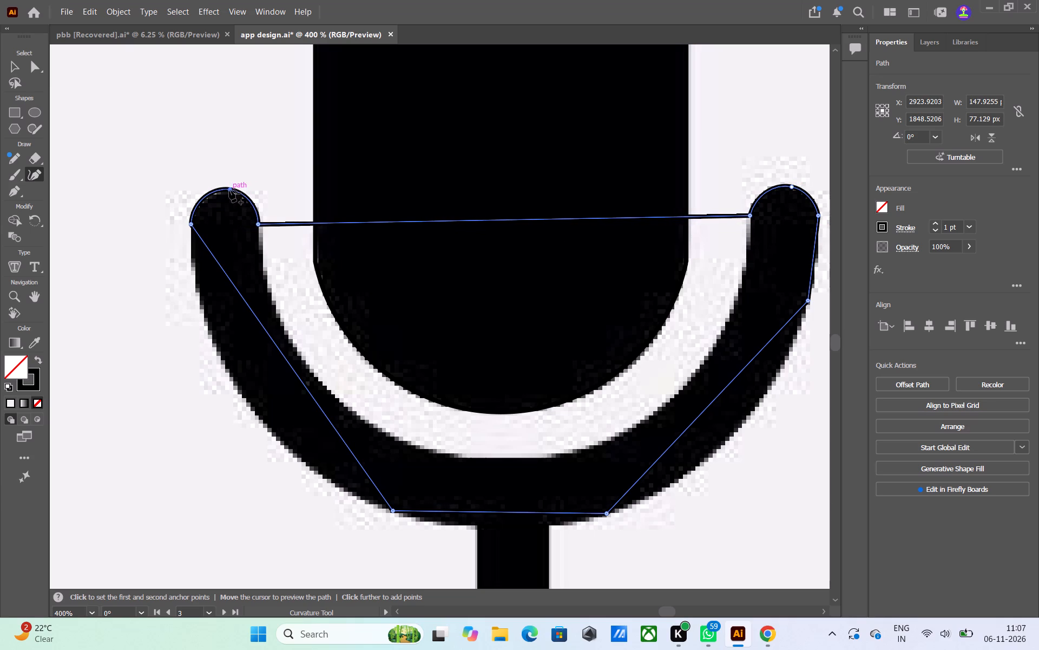
drag(229, 190, 231, 190)
drag(231, 190, 234, 190)
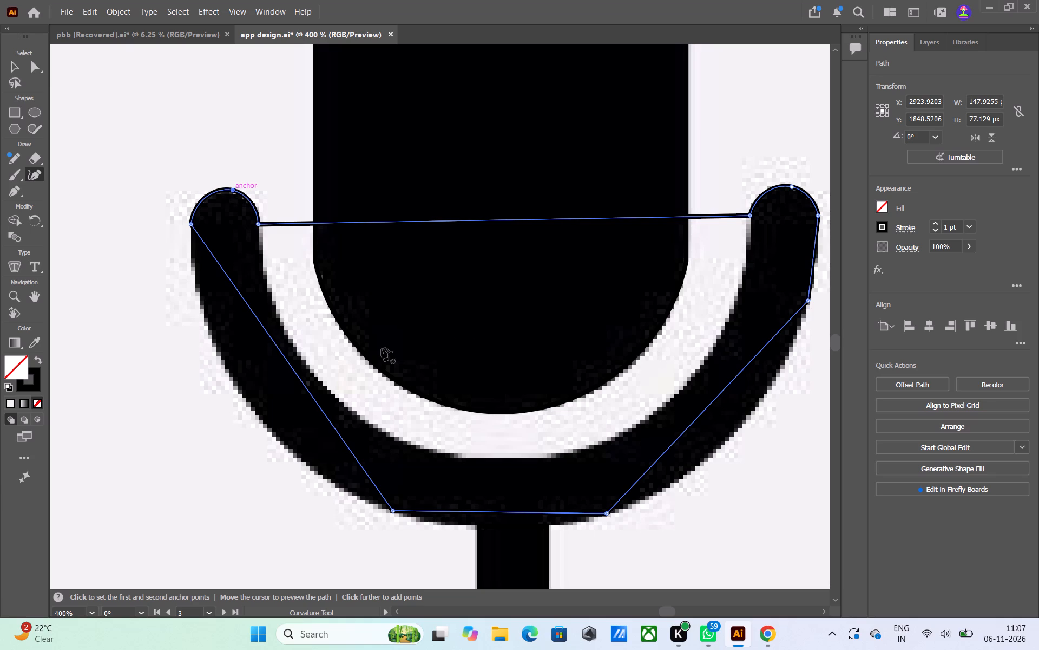
Bend the long segment joining the two arms' inner edges downward with the Curvature tool to follow the holder's inner curve.
drag(515, 220, 510, 243)
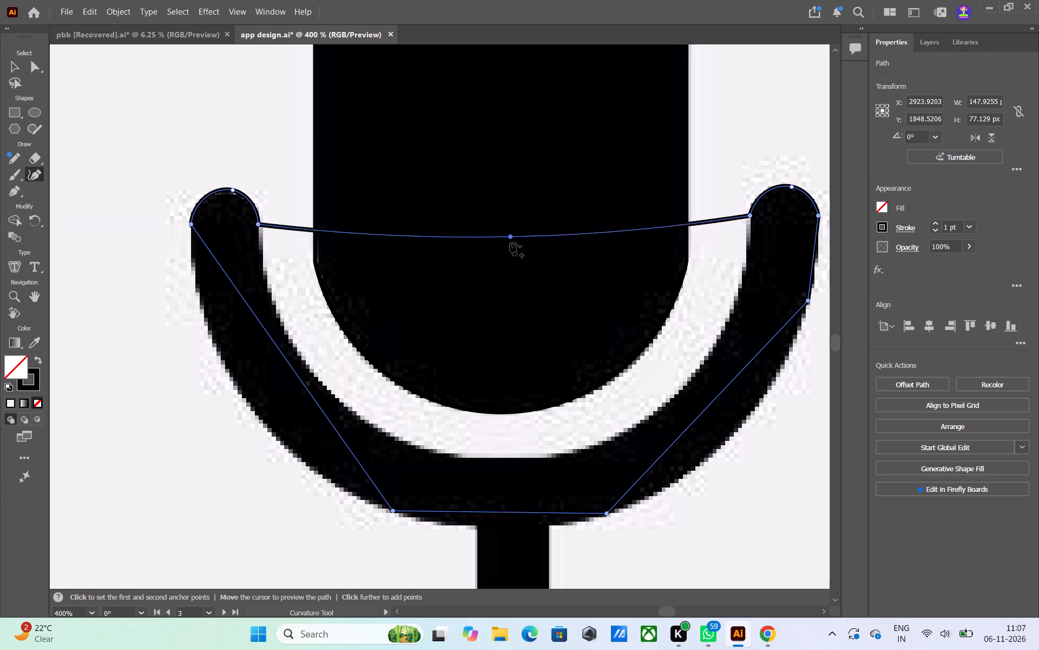
drag(510, 243, 529, 458)
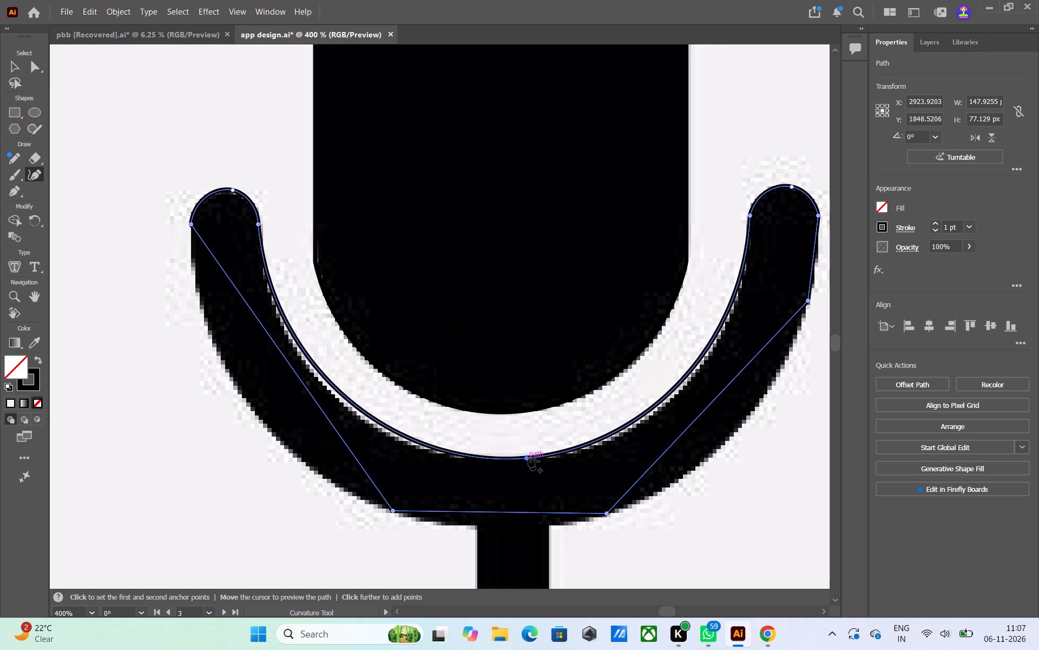
drag(529, 458, 521, 466)
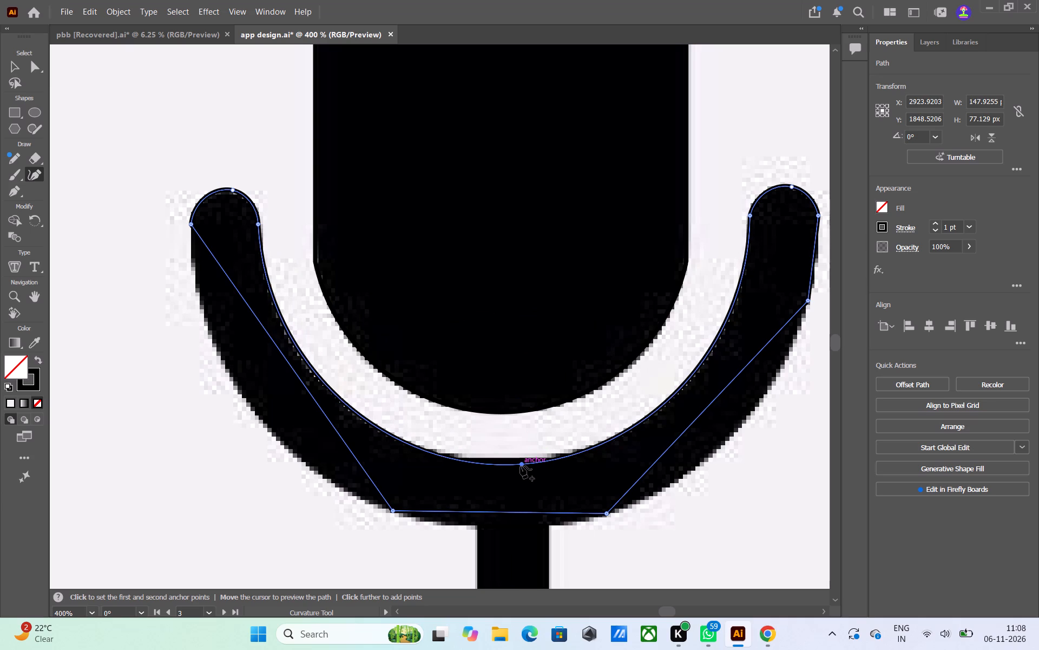
drag(521, 466, 509, 457)
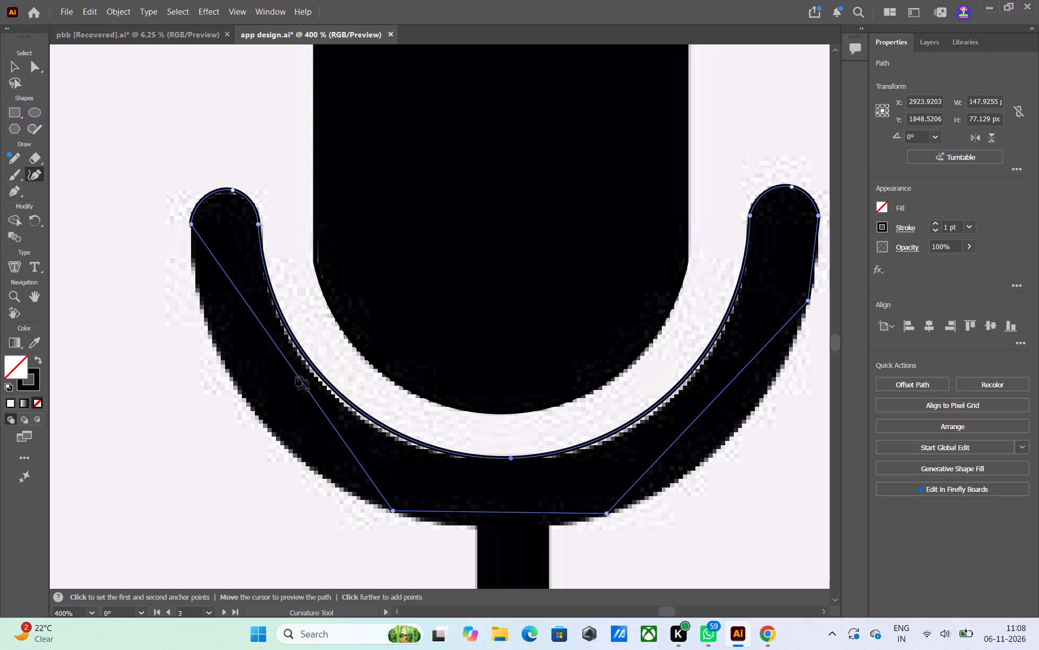
Curve the holder path's outer segments along the left side, bottom and right side to fit the icon, about 148 by 80 px overall.
drag(288, 365, 247, 404)
drag(496, 511, 496, 520)
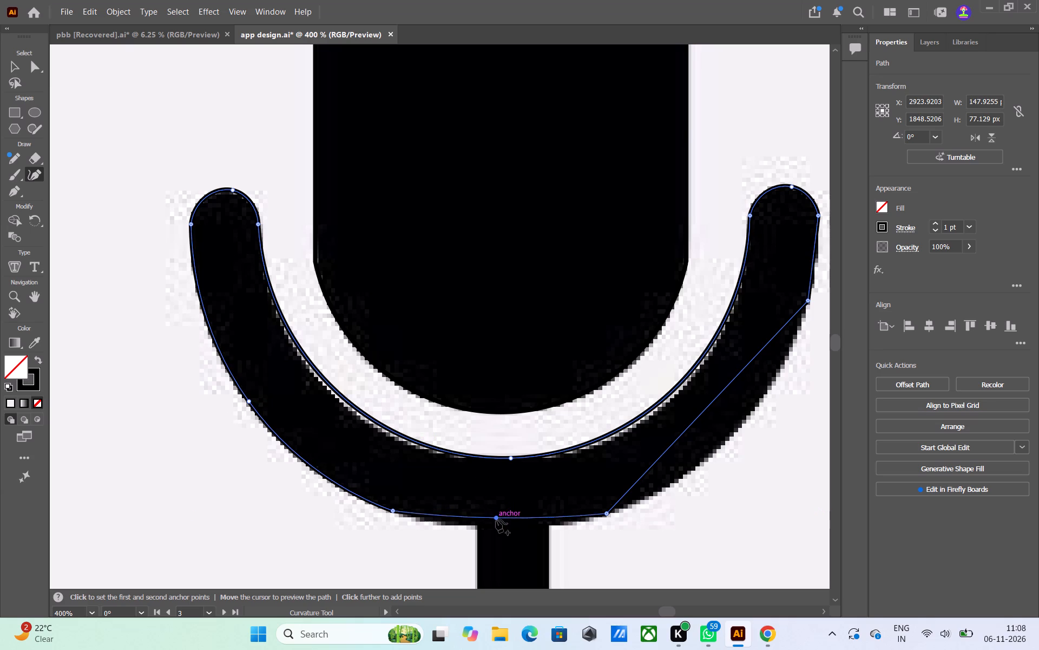
drag(496, 520, 498, 528)
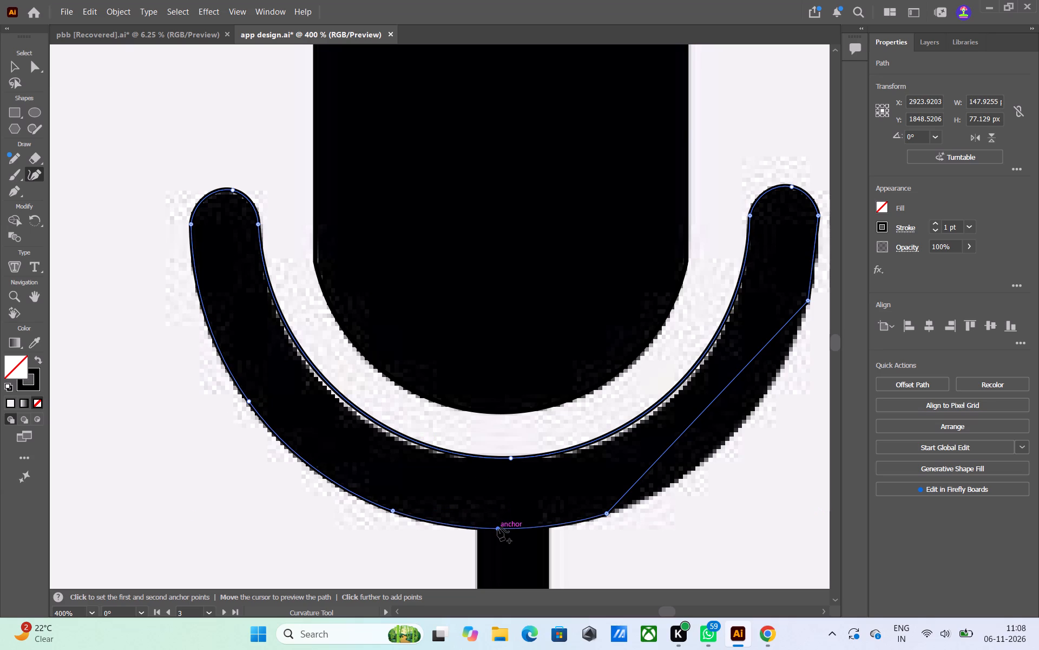
drag(498, 528, 498, 527)
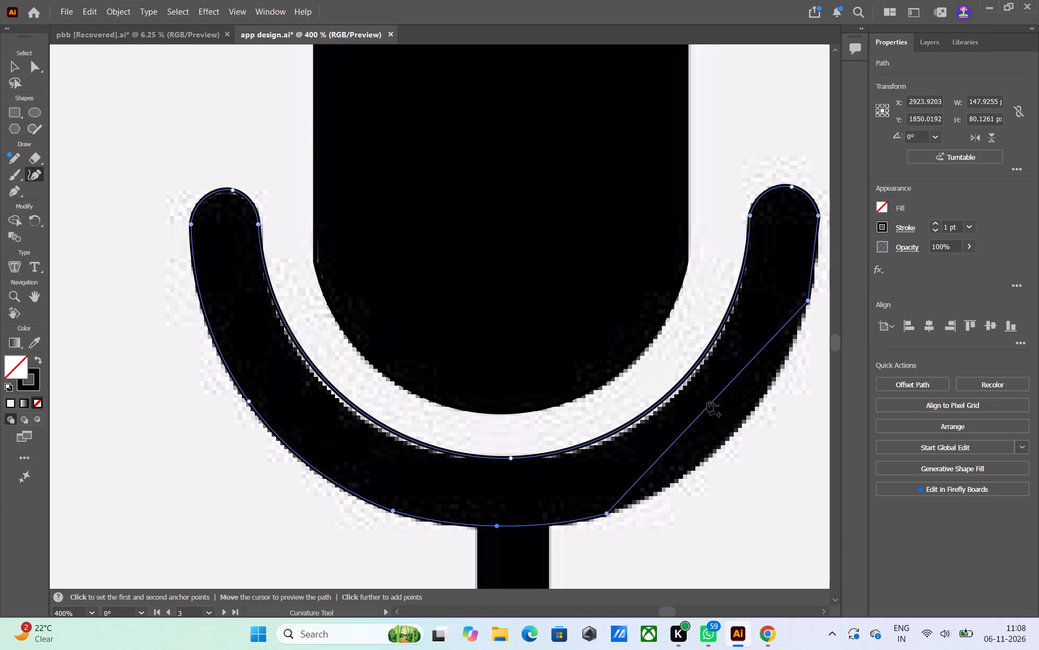
drag(706, 408, 738, 428)
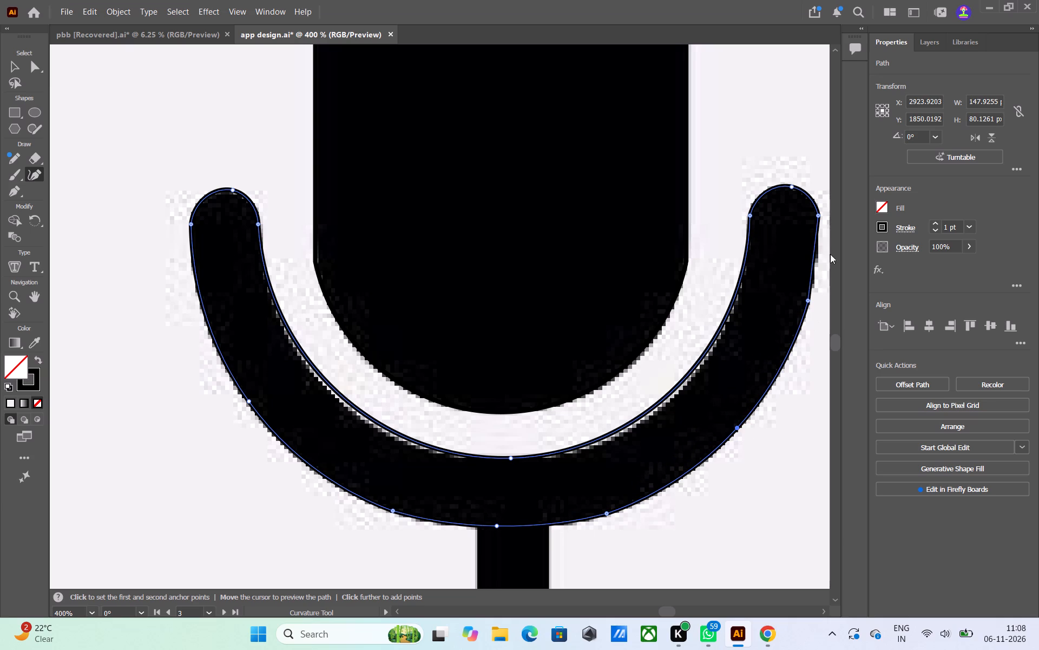
drag(812, 252, 813, 265)
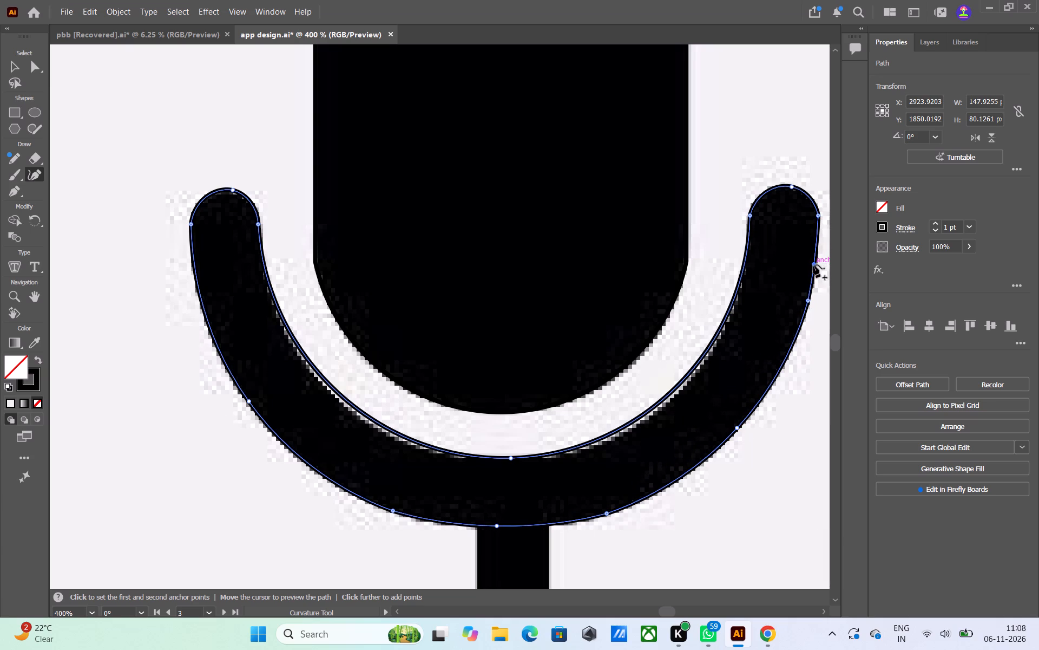
drag(813, 265, 816, 268)
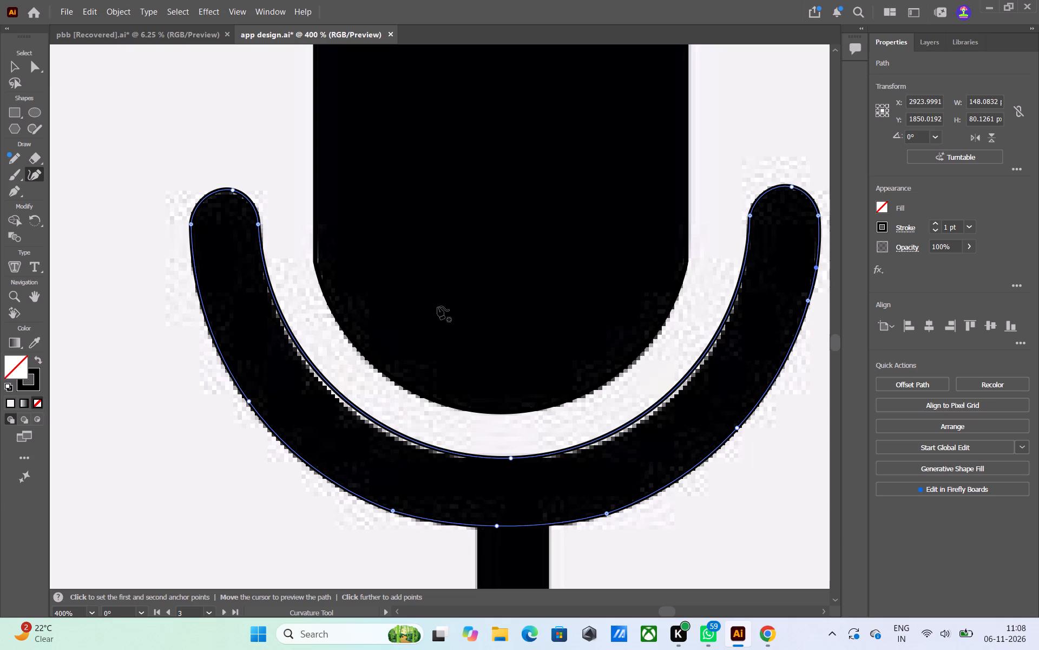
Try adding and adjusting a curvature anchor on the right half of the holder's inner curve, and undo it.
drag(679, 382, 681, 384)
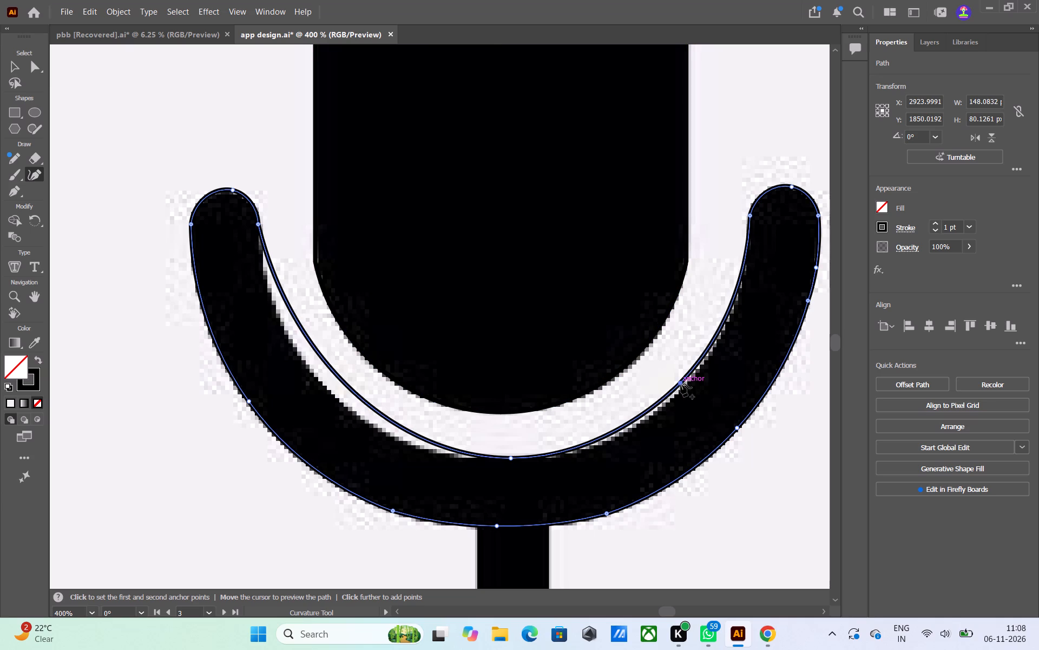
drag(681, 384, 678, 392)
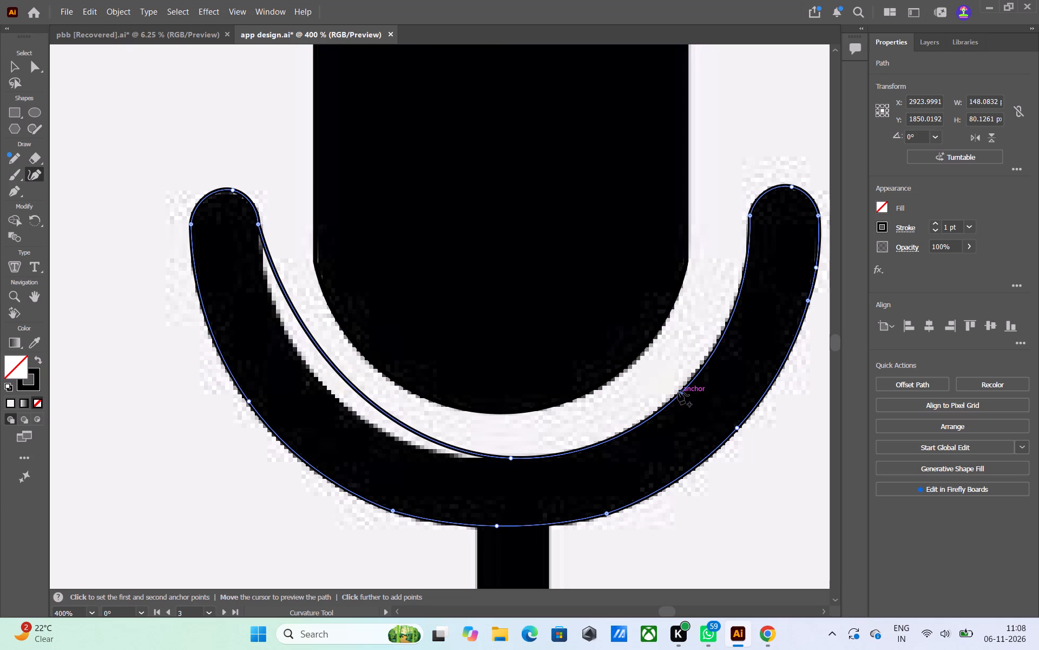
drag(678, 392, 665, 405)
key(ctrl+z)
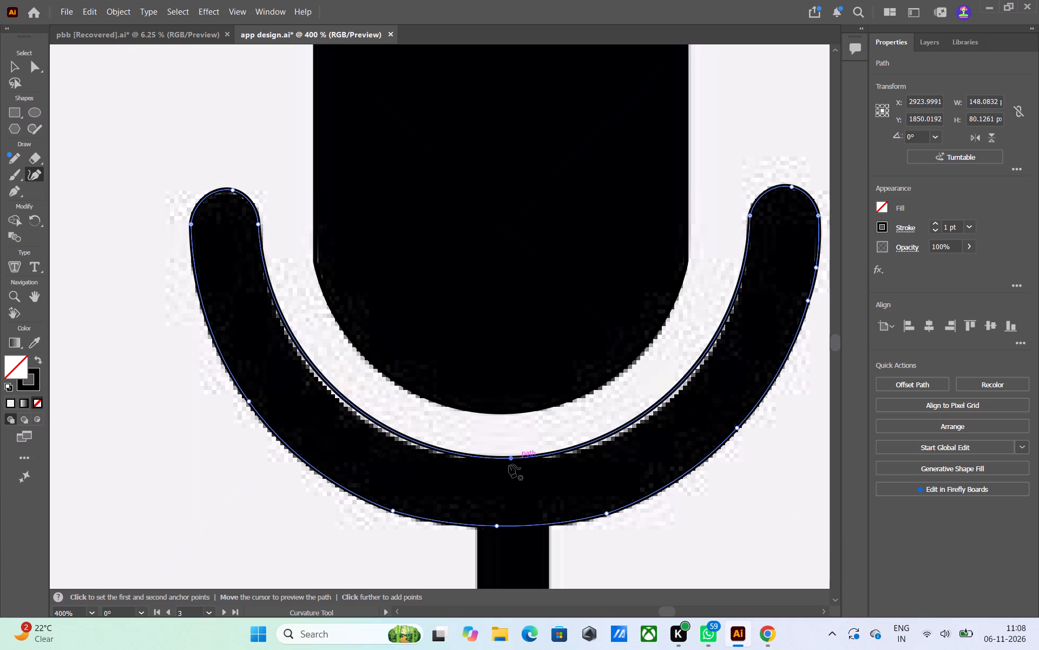
Move the lowest anchor of the holder's inner curve slightly left along the upper edge of the holder's bottom.
drag(511, 459, 485, 469)
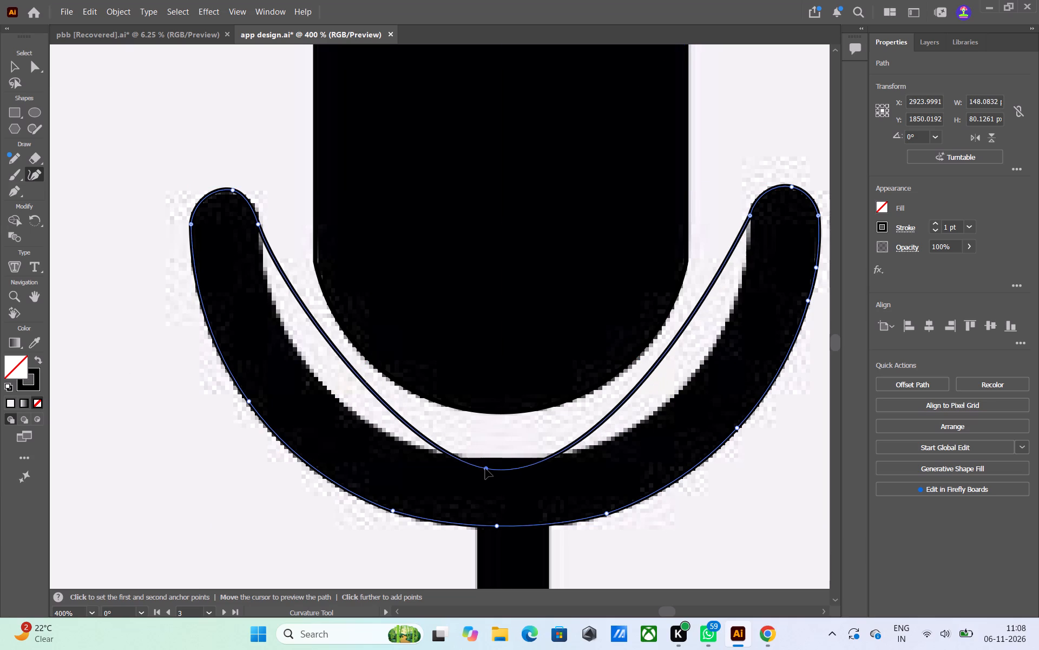
drag(485, 469, 493, 459)
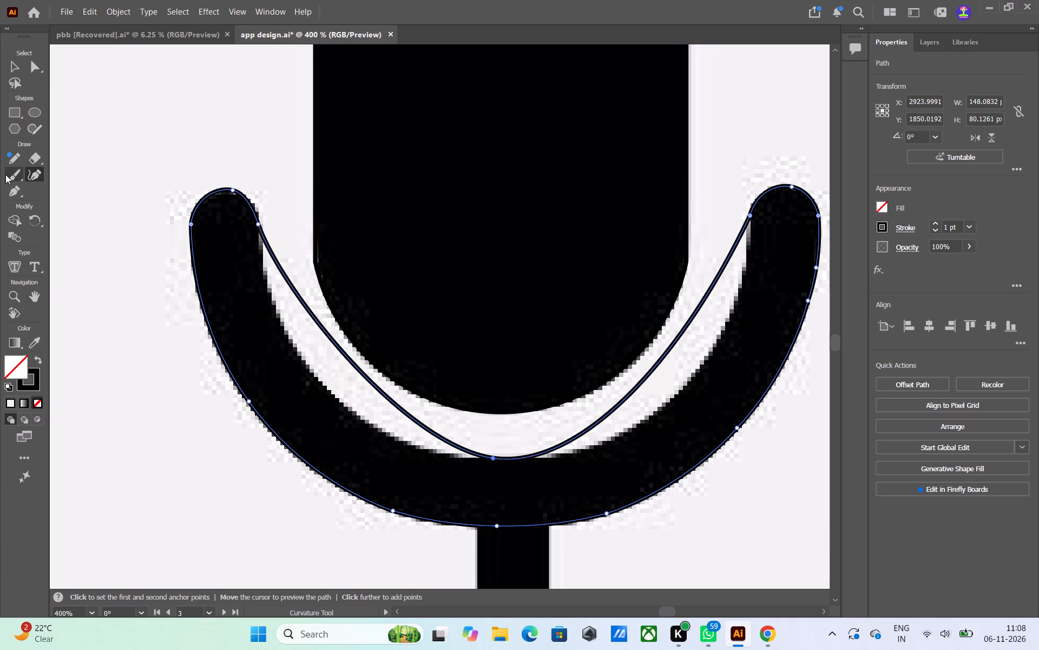
Delete the lowest anchor of the holder's inner curve with the Pen tool, undoing an extra anchor added on its left half.
click(17, 191)
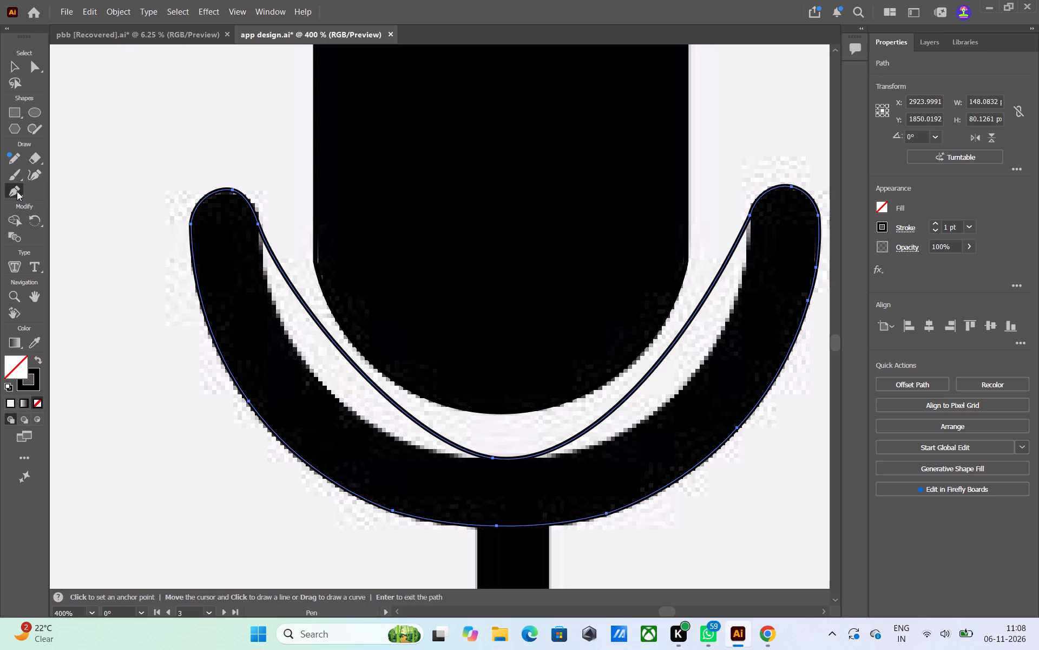
right_click(17, 191)
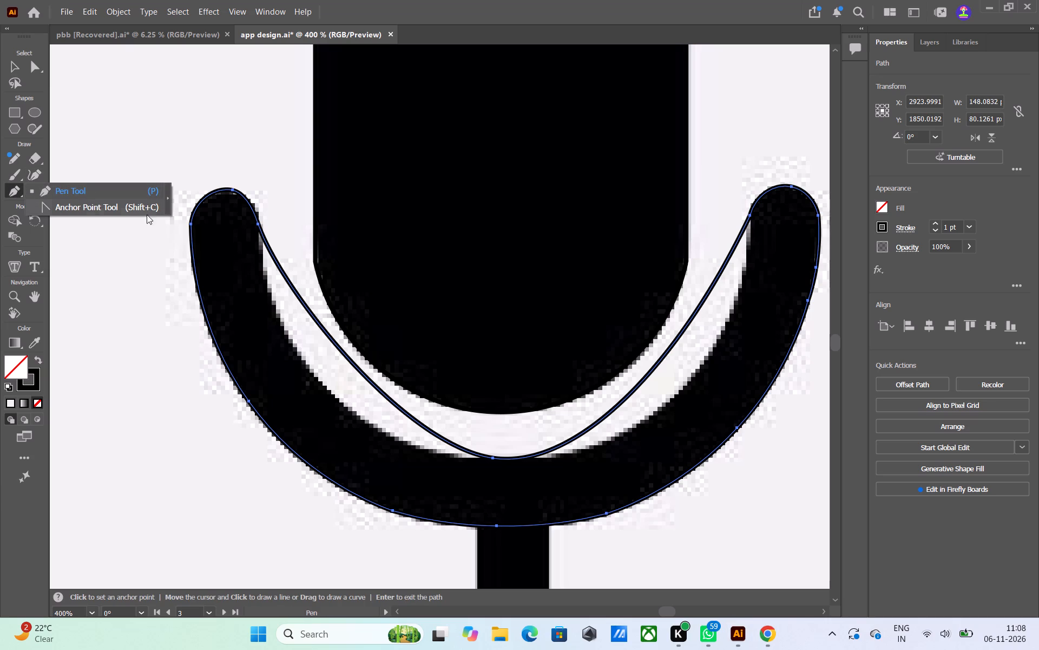
click(492, 460)
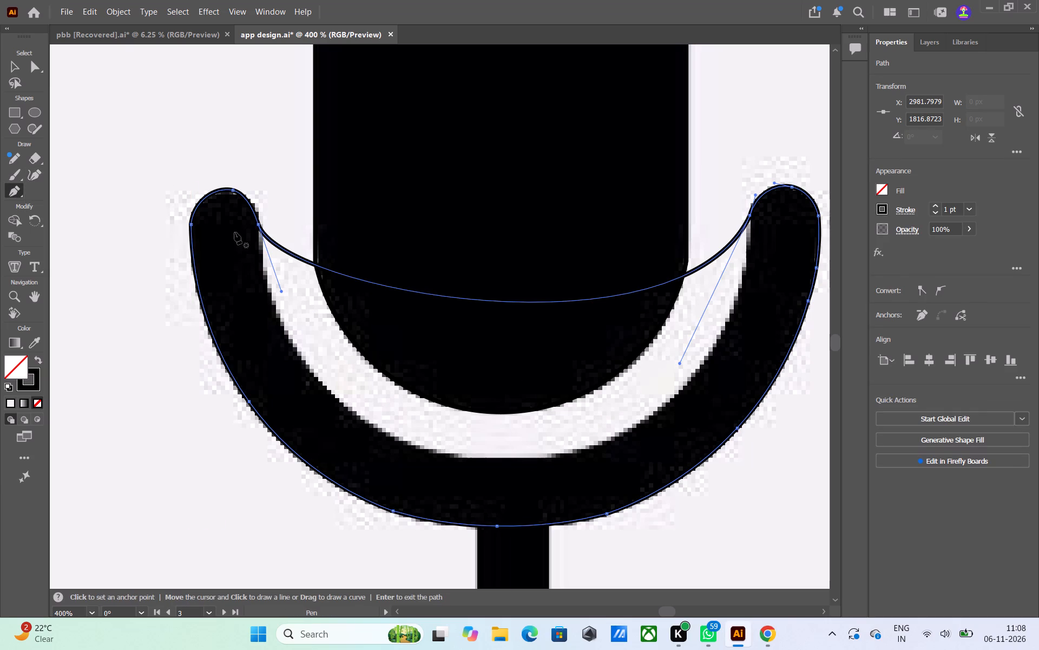
drag(396, 288, 380, 346)
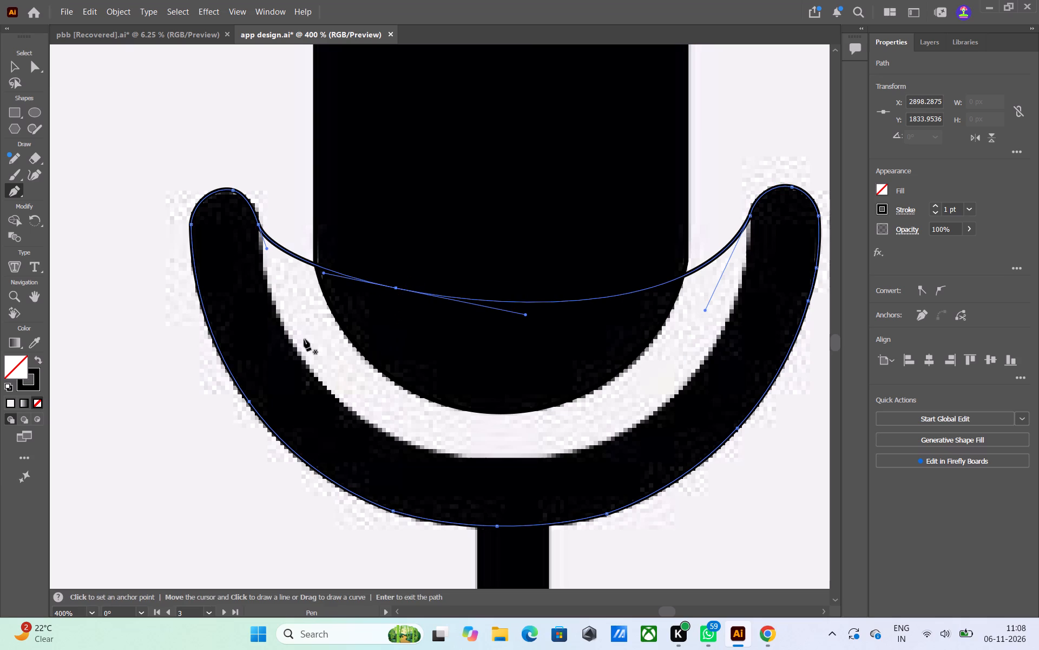
key(ctrl+z)
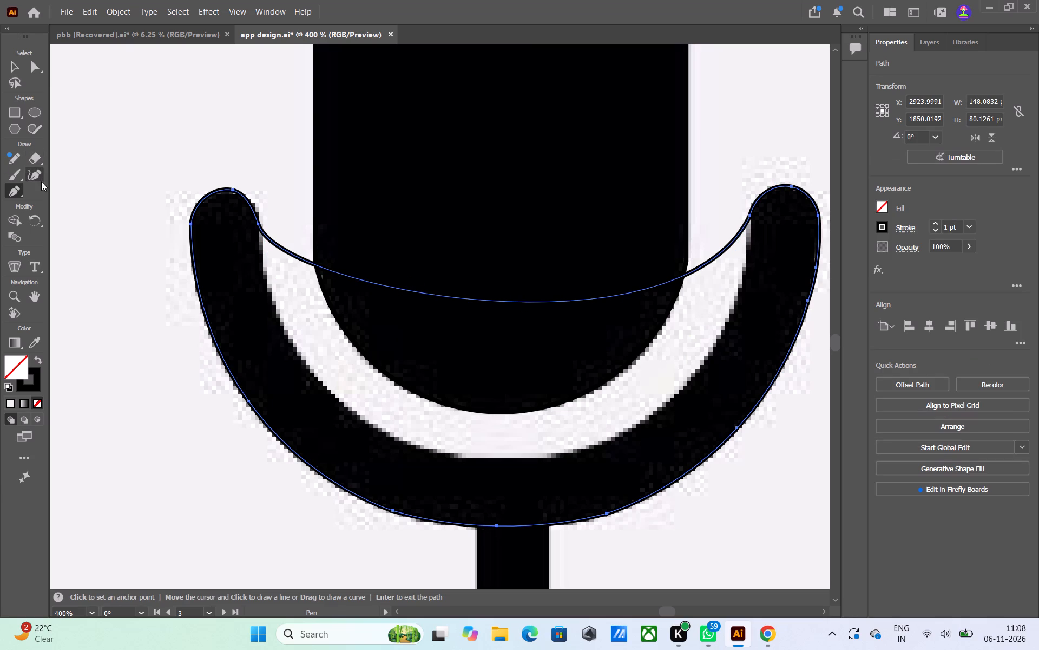
Bend the inner segment down with the Curvature tool, placing its lowest anchor near the centre of the holder's bottom upper edge.
click(35, 170)
drag(488, 300, 487, 413)
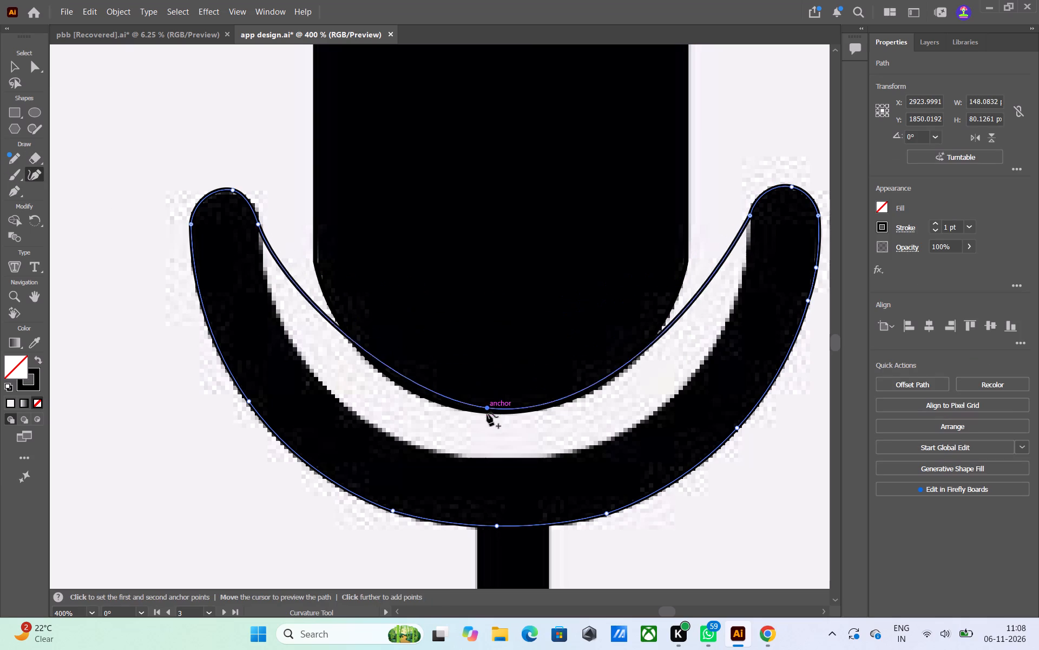
drag(487, 413, 511, 461)
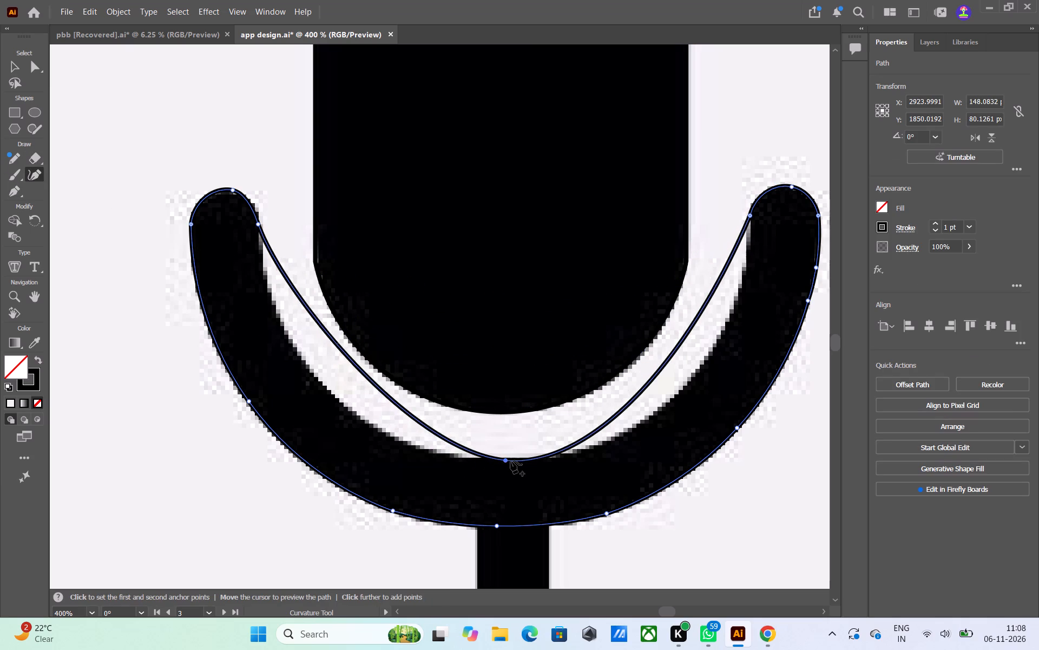
drag(511, 461, 511, 461)
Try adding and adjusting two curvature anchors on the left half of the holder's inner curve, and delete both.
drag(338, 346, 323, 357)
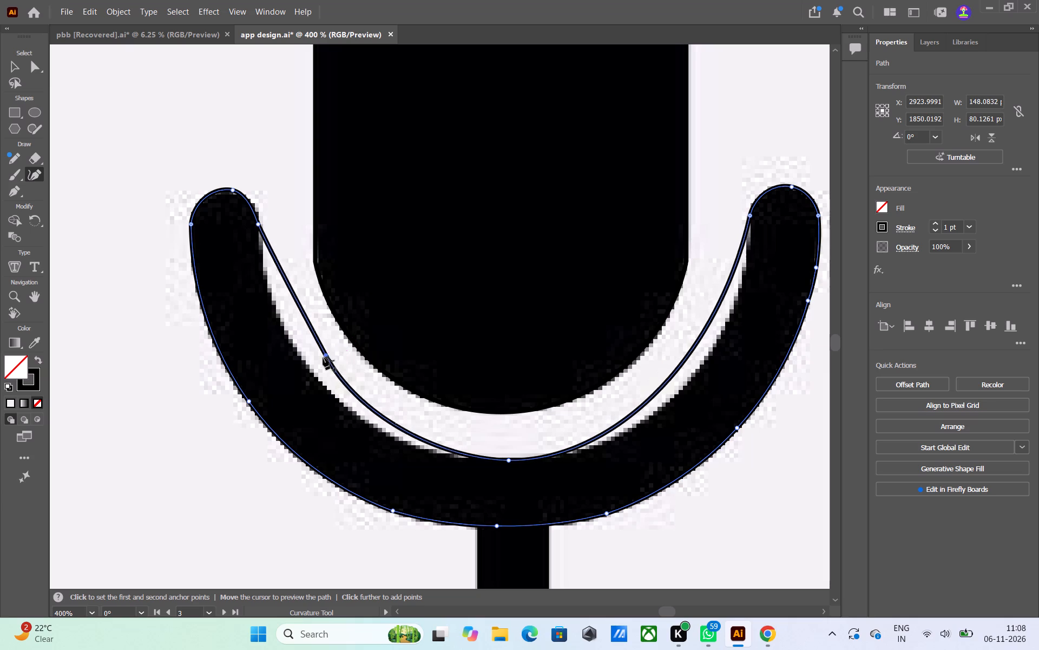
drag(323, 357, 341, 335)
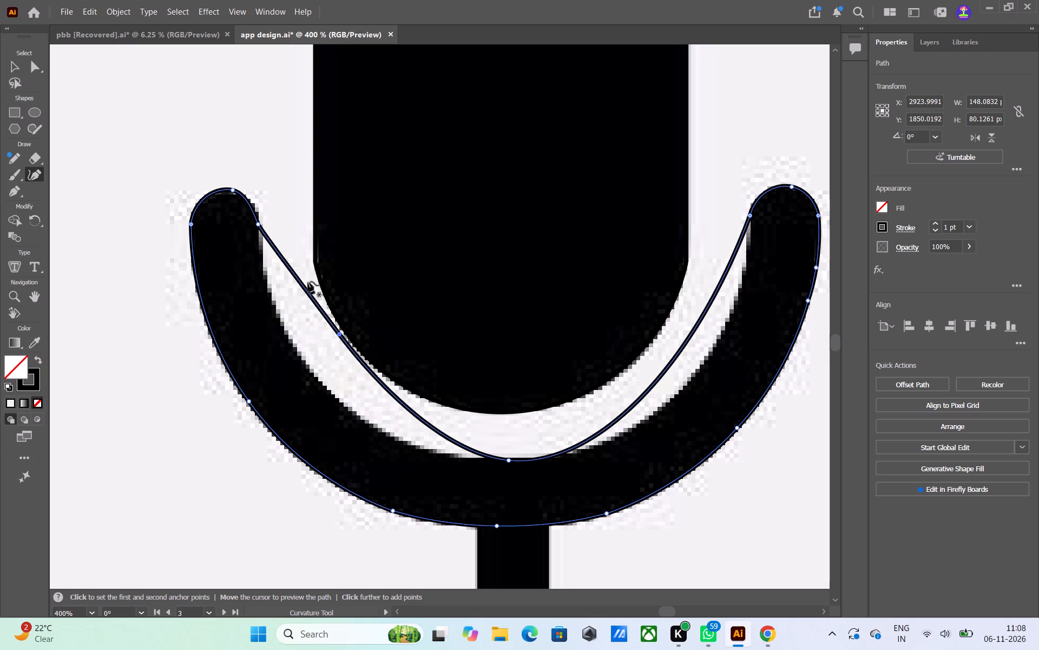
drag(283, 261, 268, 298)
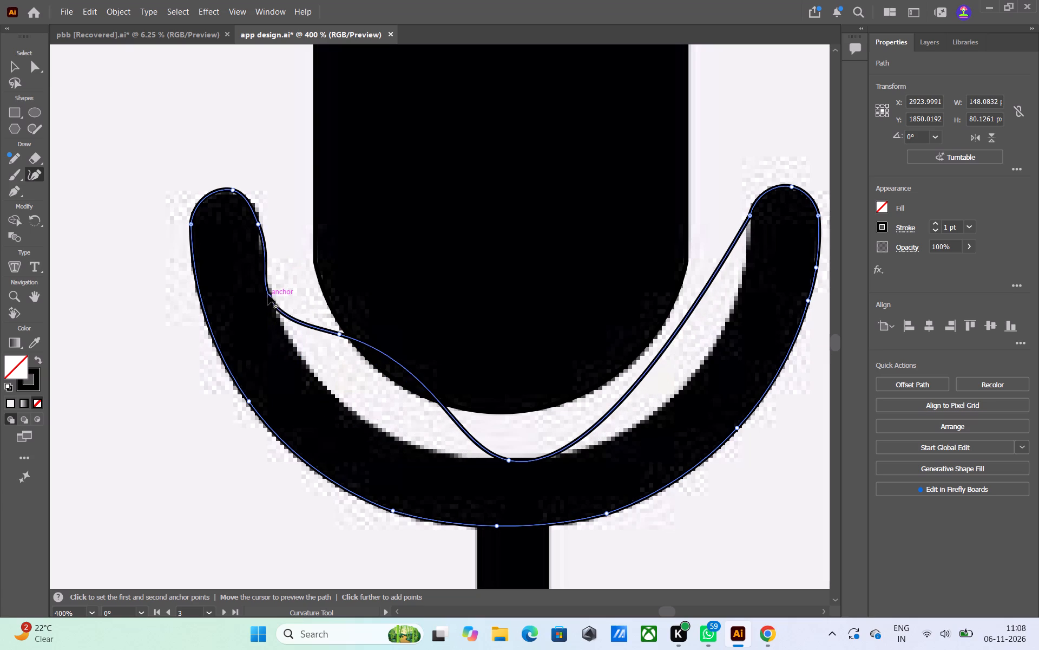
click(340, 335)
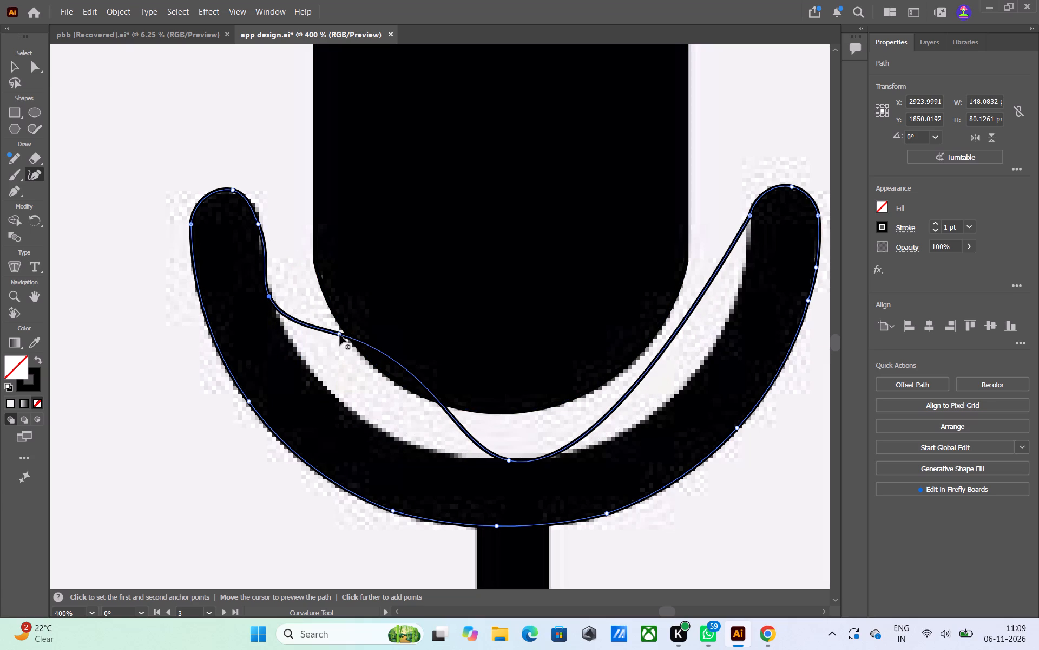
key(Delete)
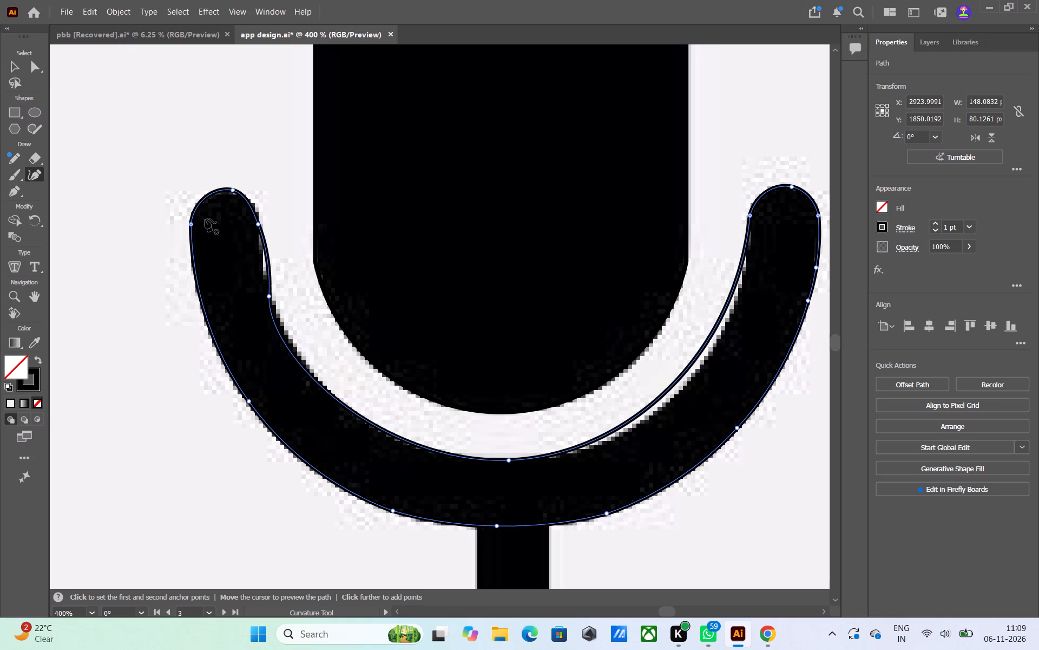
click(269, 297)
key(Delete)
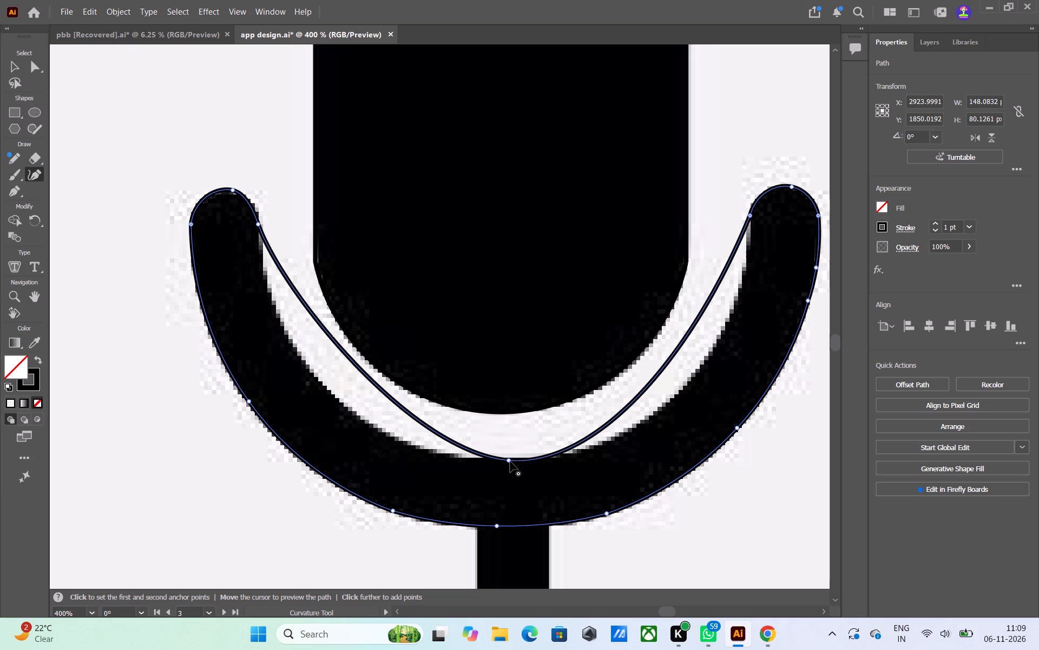
Add a curvature anchor on the right half of the inner curve and pull it outward onto the holder's edge.
drag(682, 339, 691, 342)
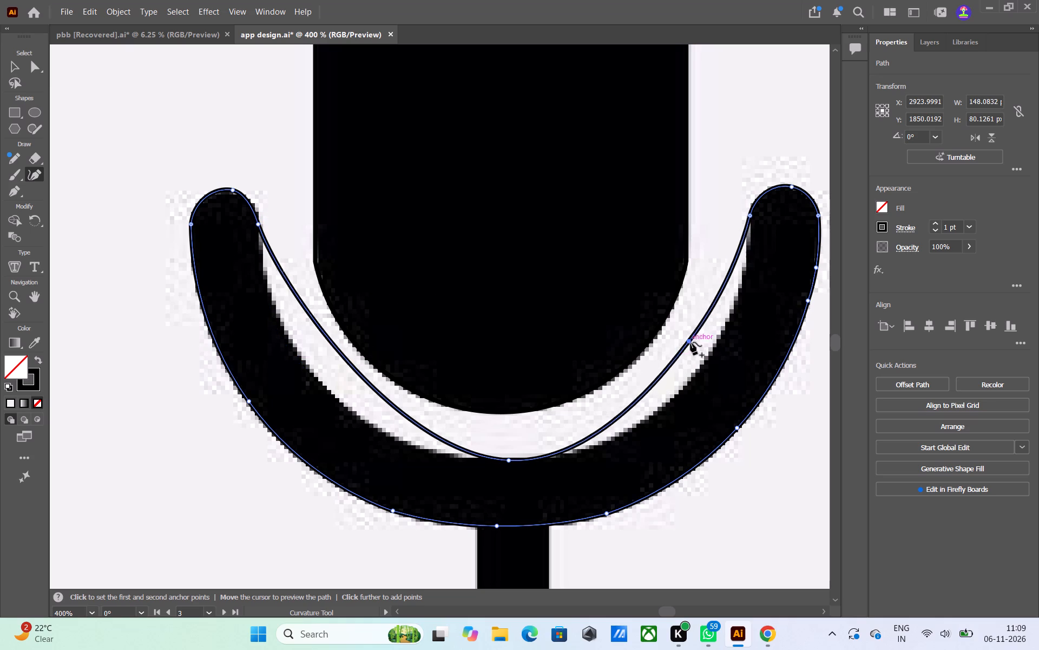
drag(691, 342, 711, 354)
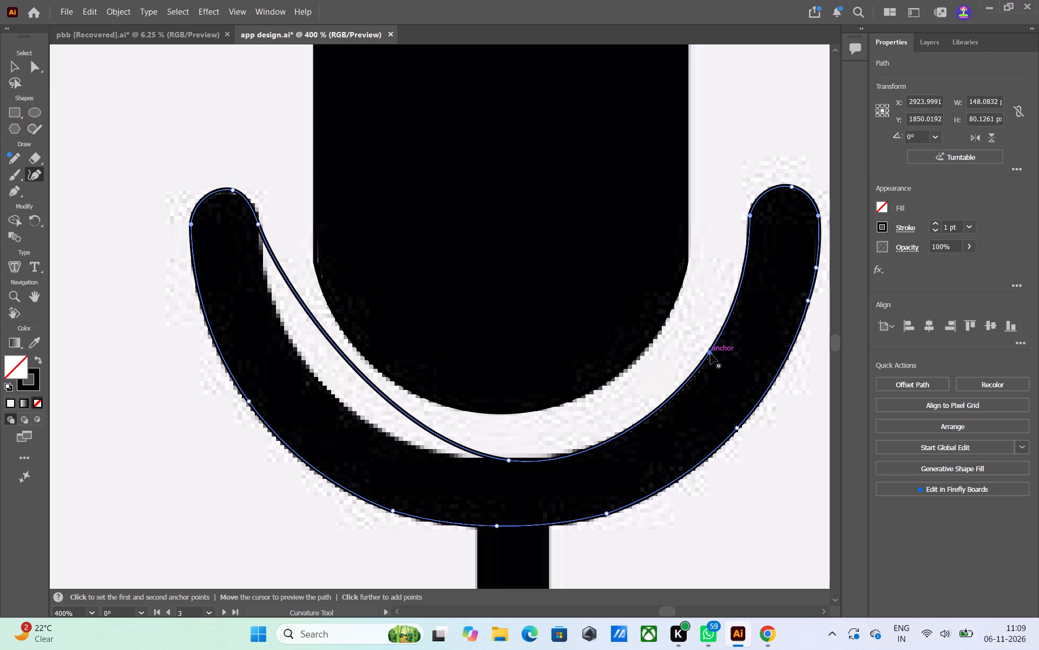
Add two curvature anchors on the left half of the inner curve and position them along the holder's edge.
drag(360, 374, 350, 383)
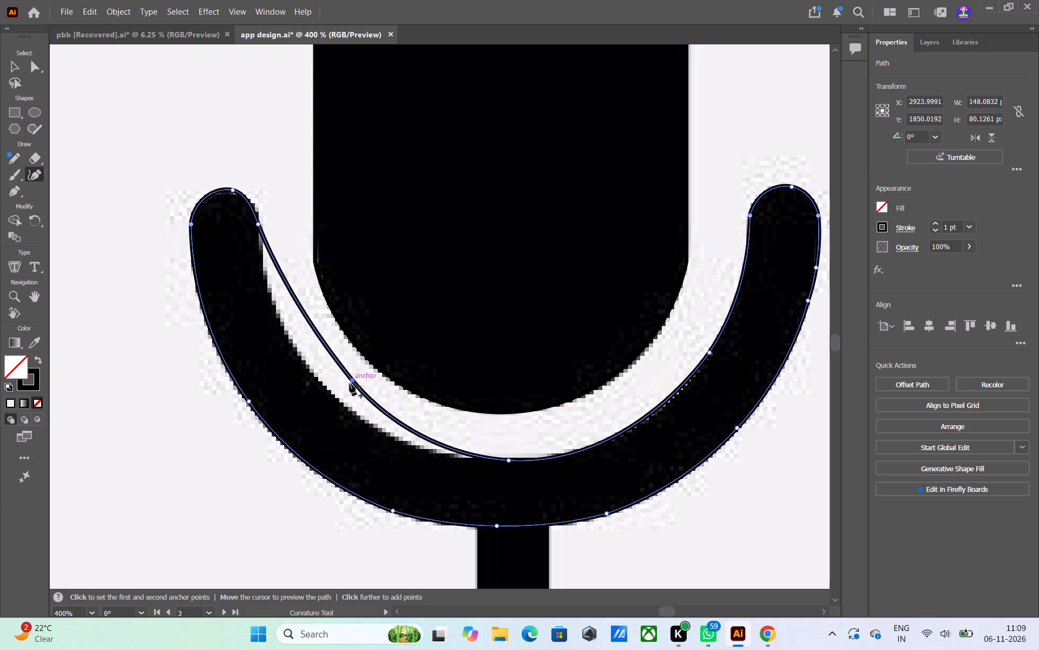
drag(350, 383, 318, 367)
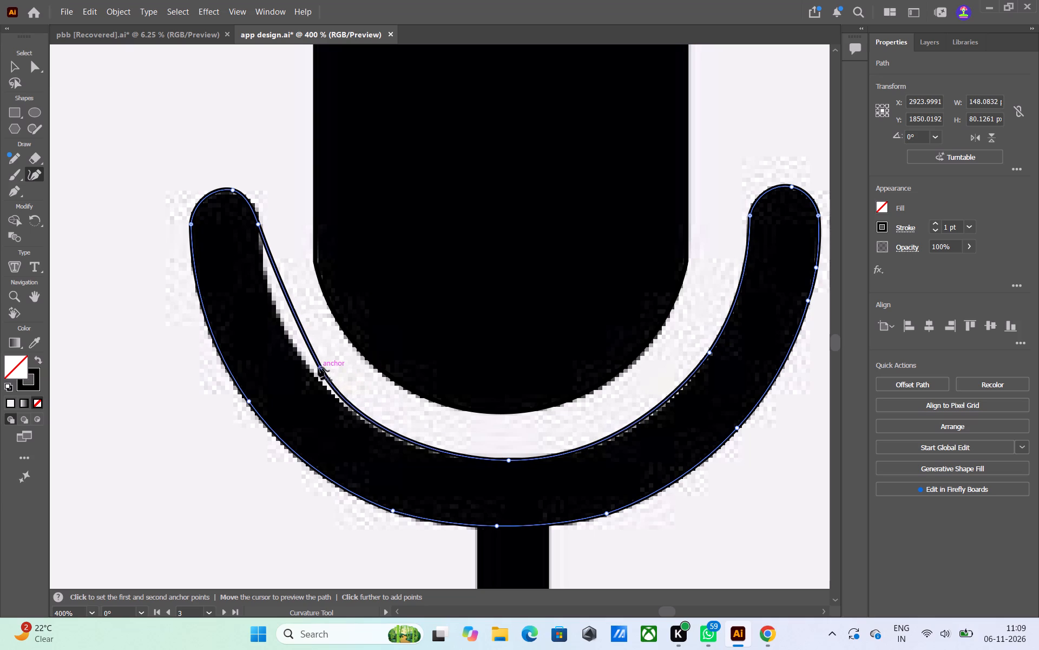
drag(318, 367, 301, 349)
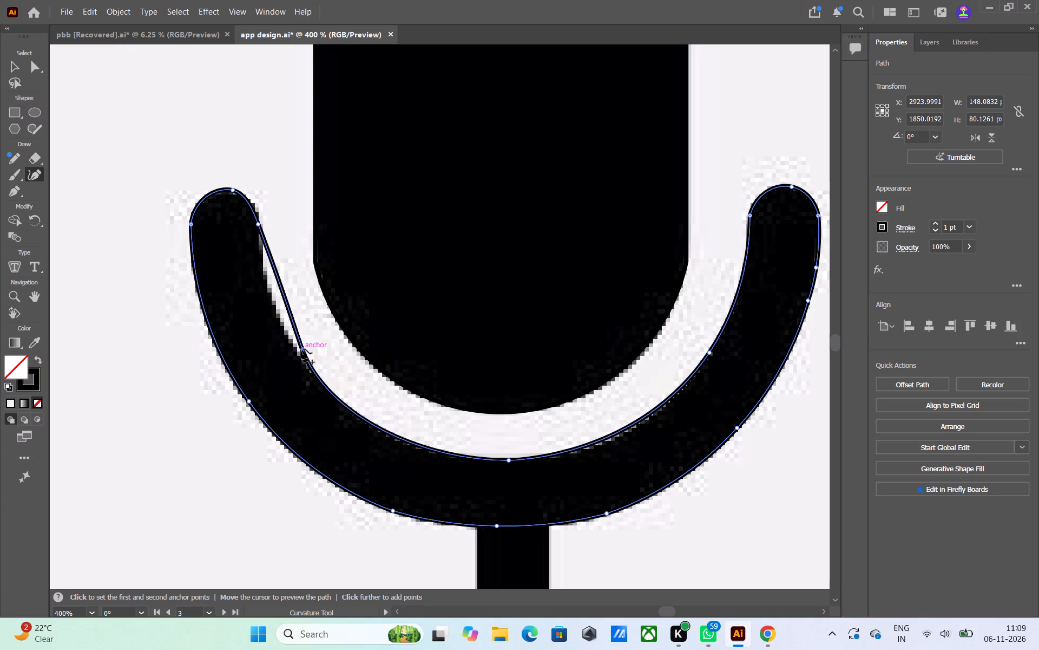
drag(301, 349, 279, 329)
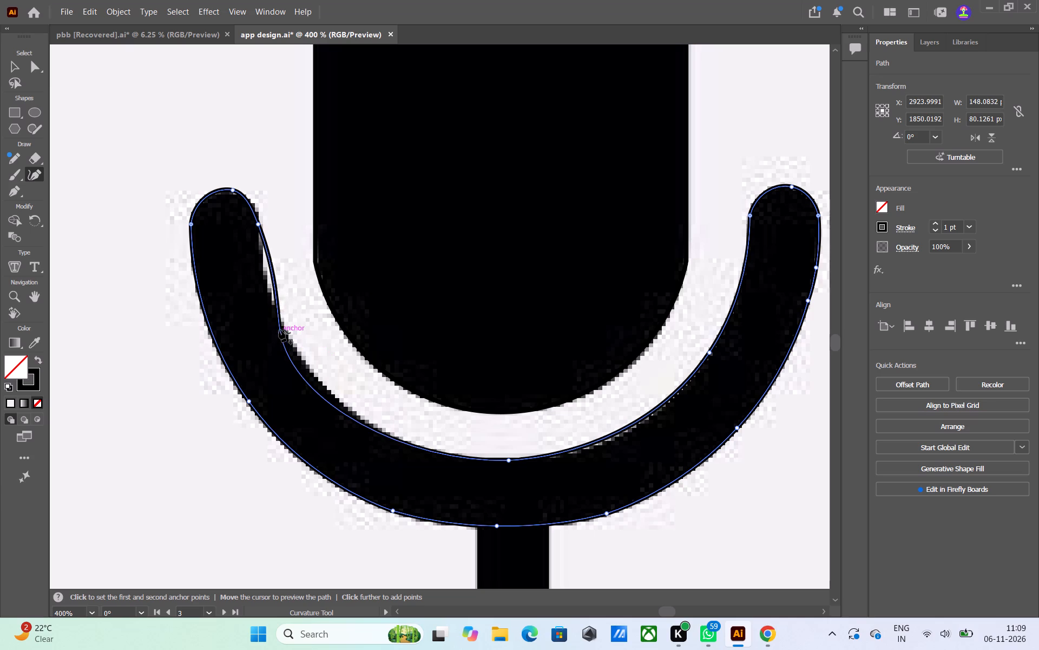
drag(279, 329, 285, 315)
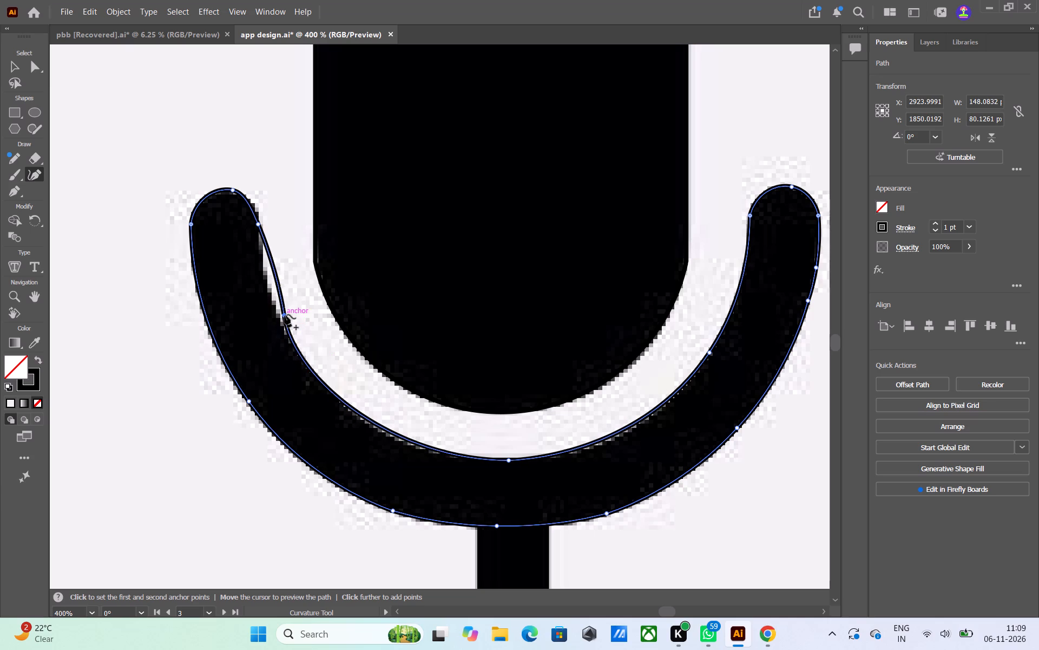
drag(285, 315, 285, 323)
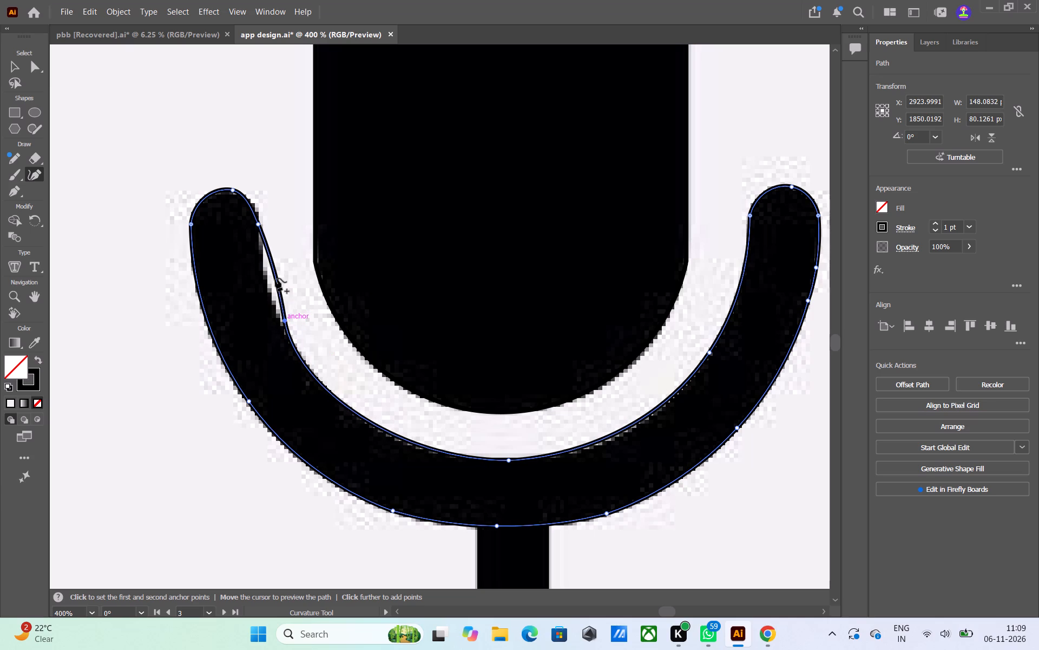
drag(275, 278, 266, 281)
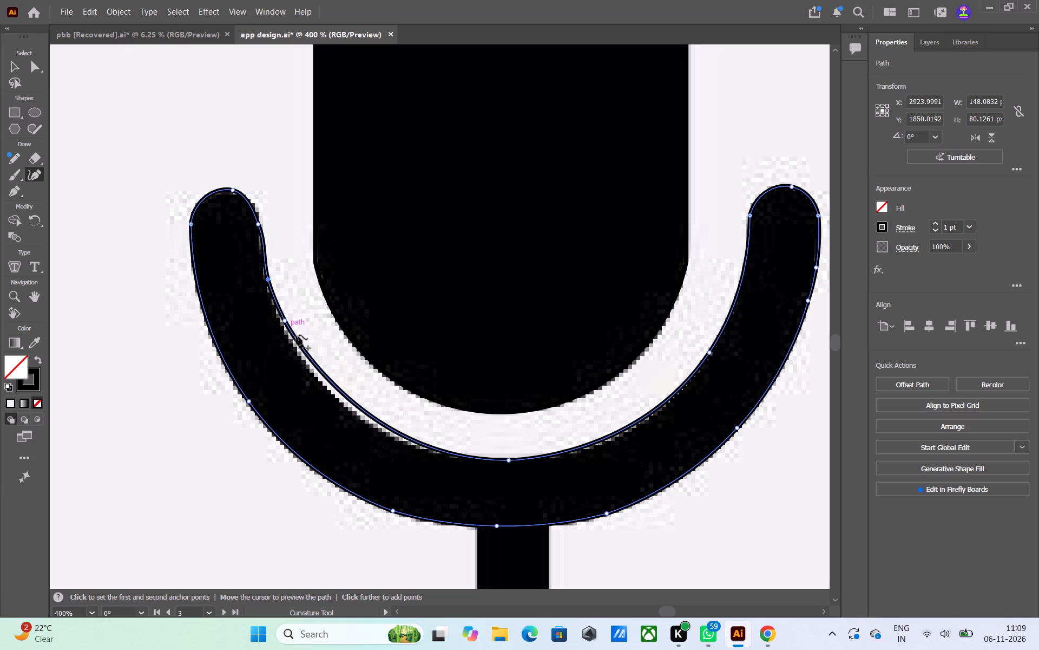
drag(284, 322, 290, 342)
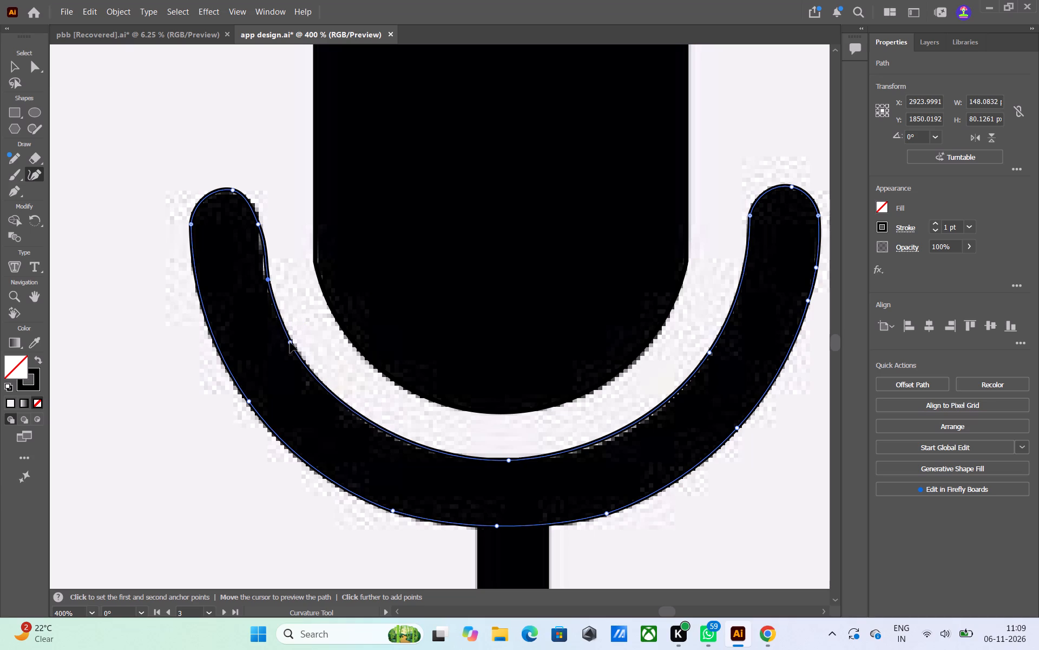
drag(290, 342, 302, 362)
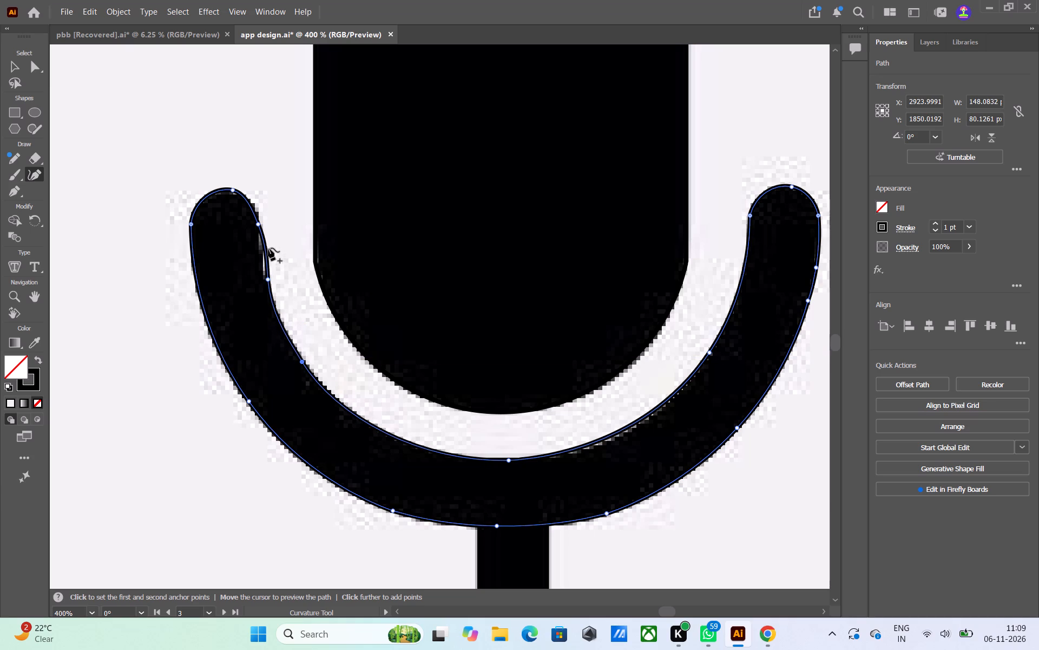
Delete the left arm's inner-edge and top anchors, and move the next inner-curve anchor up to the arm's rounded tip.
click(258, 223)
key(Delete)
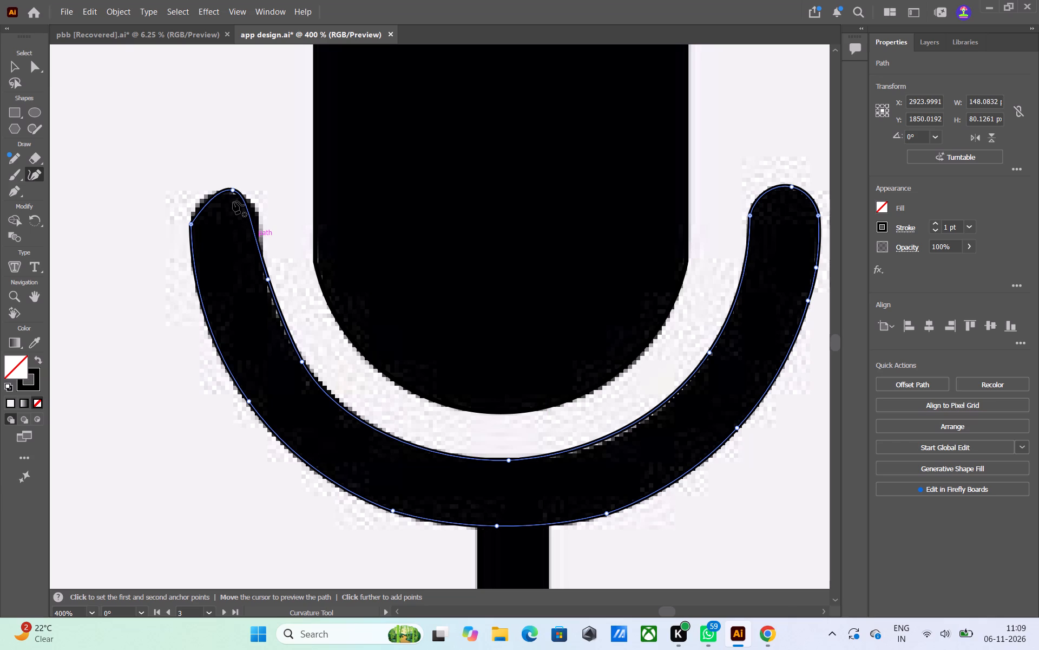
click(233, 188)
key(Delete)
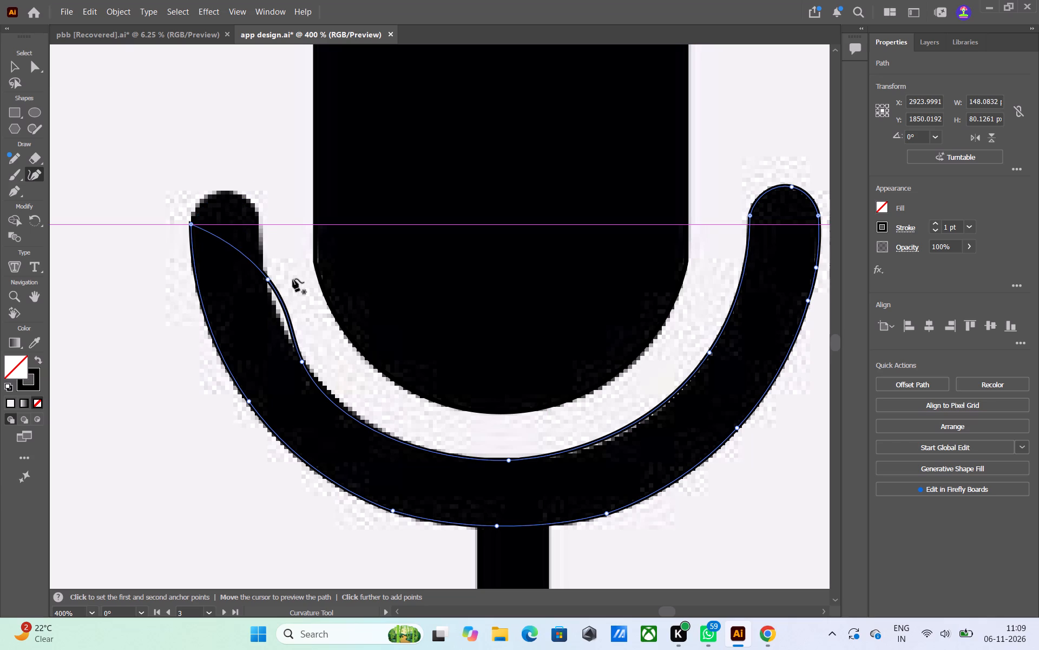
drag(268, 281, 246, 214)
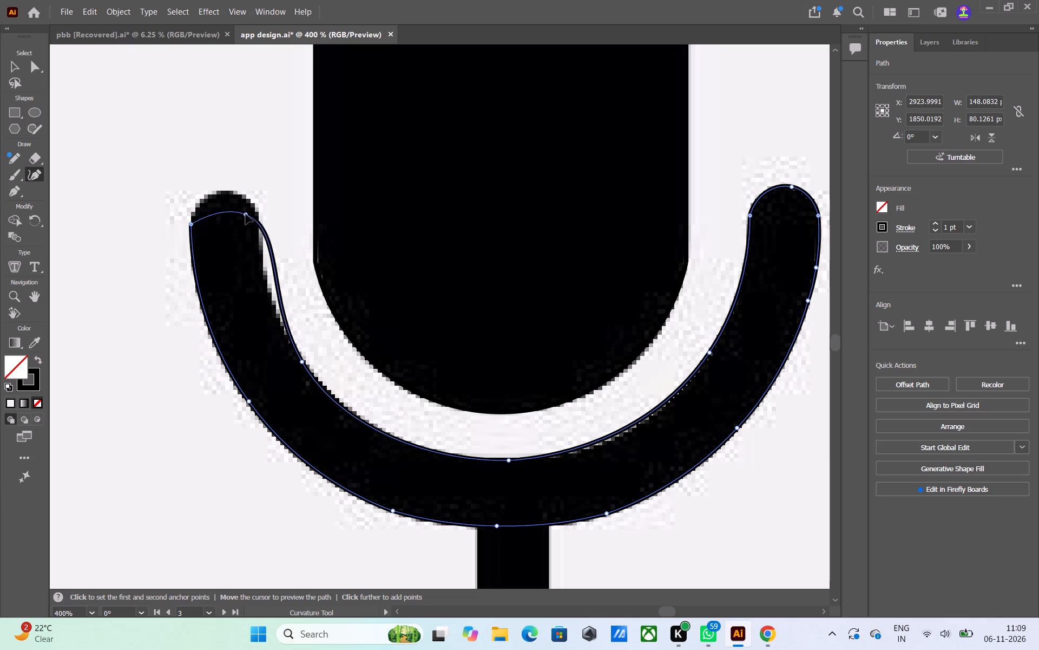
drag(246, 214, 226, 193)
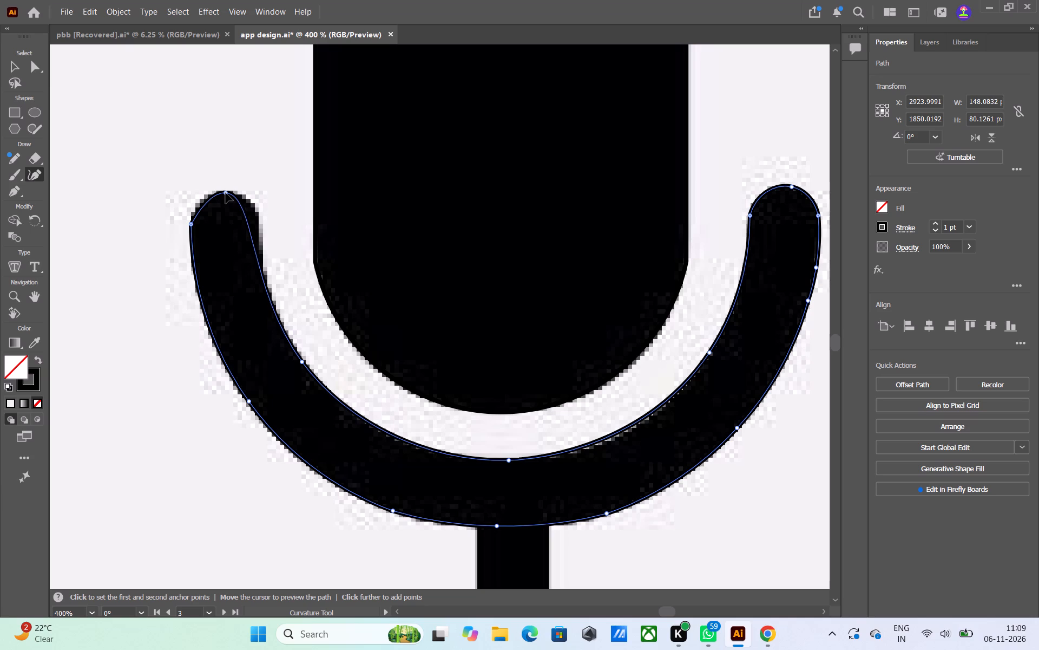
drag(226, 193, 231, 196)
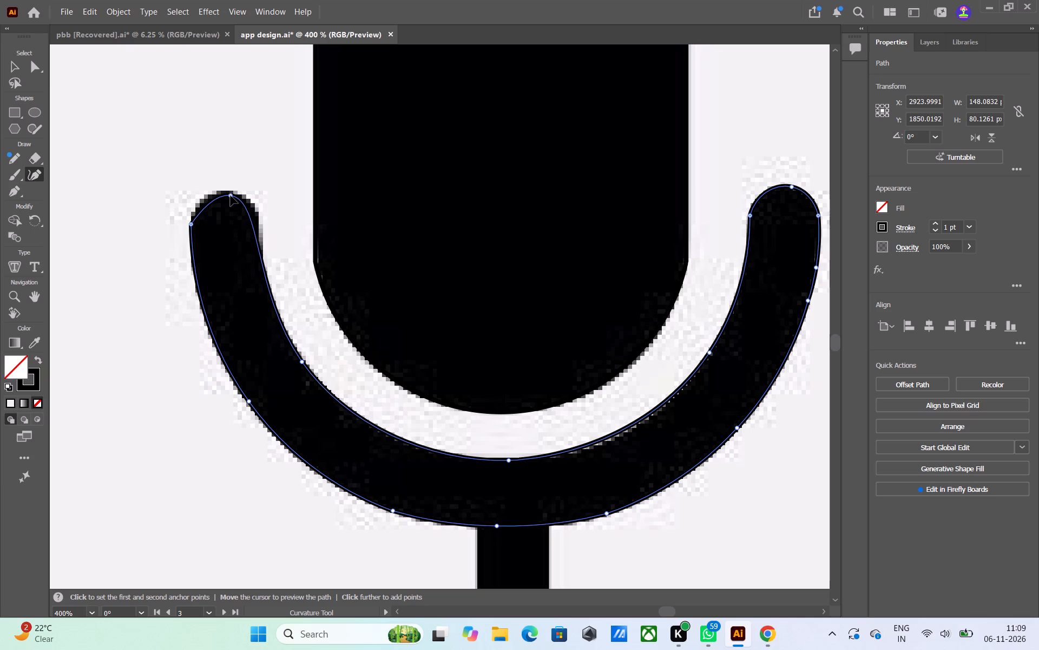
drag(231, 196, 230, 194)
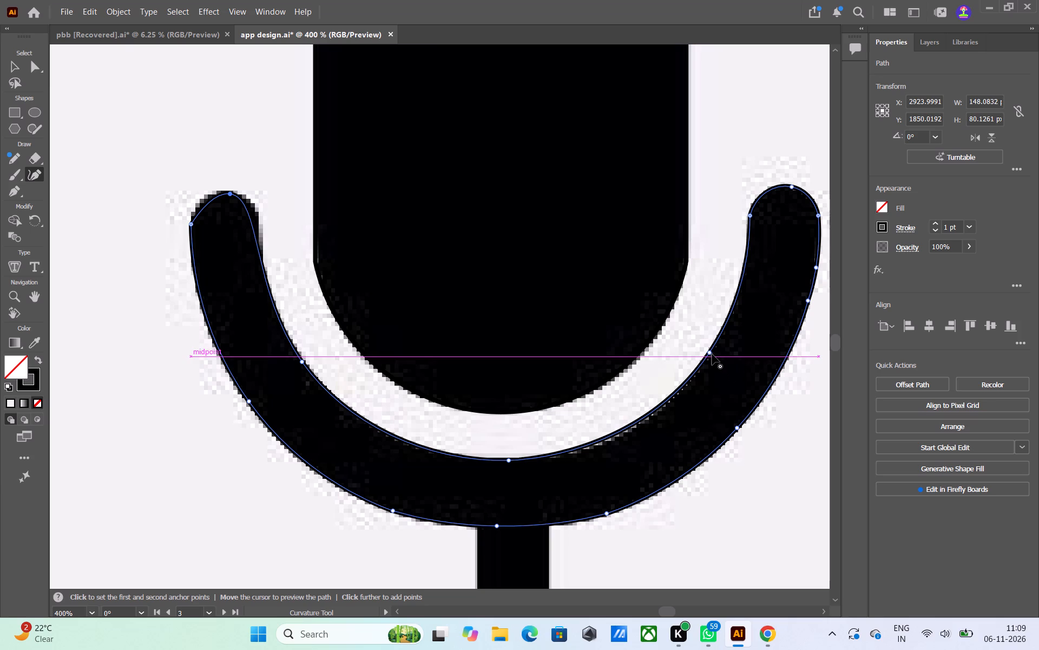
Slide the curvature anchor on the right half of the inner curve lower along the holder's edge.
drag(709, 351, 694, 379)
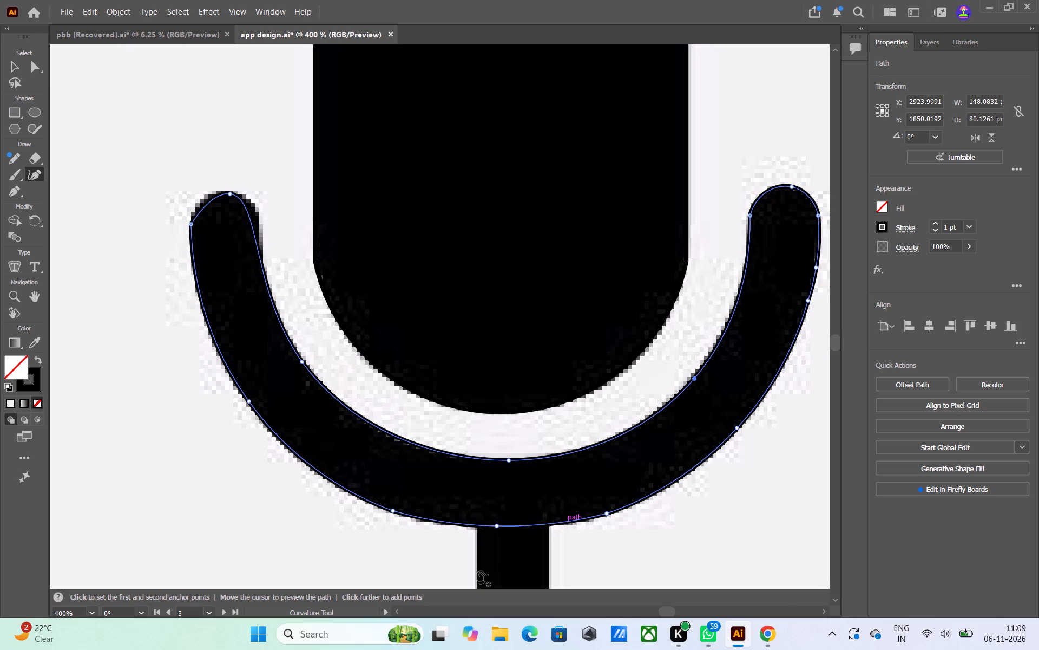
Nudge the outer-curve anchor just right of the stem onto the holder's bottom edge.
alt+scroll(603, 520, up, 3)
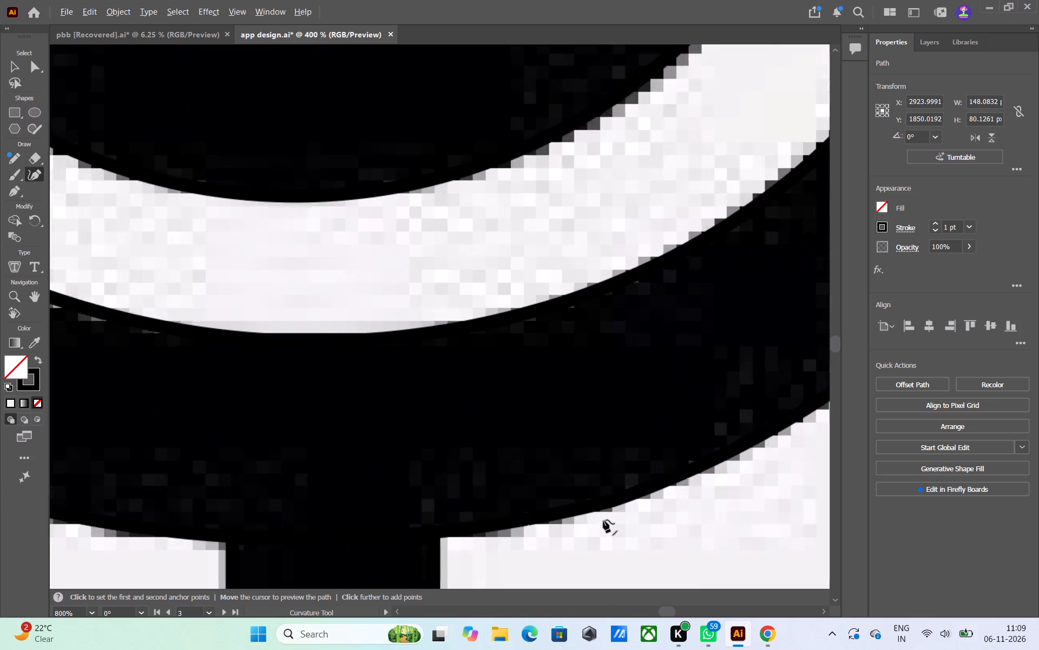
alt+scroll(603, 520, up, 1)
click(616, 495)
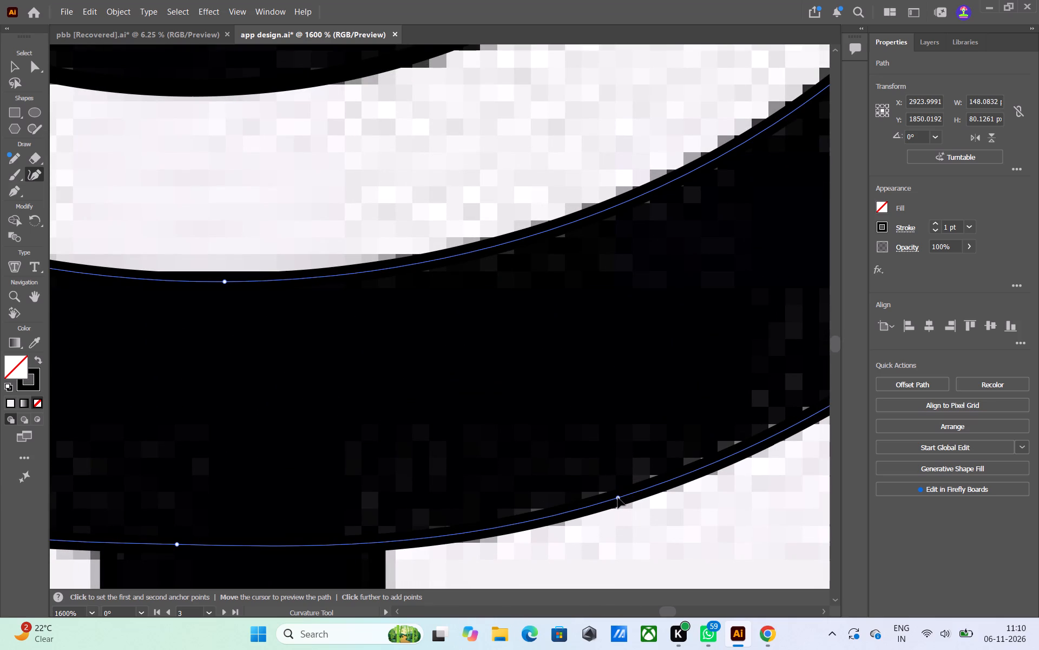
alt+scroll(626, 495, down, 4)
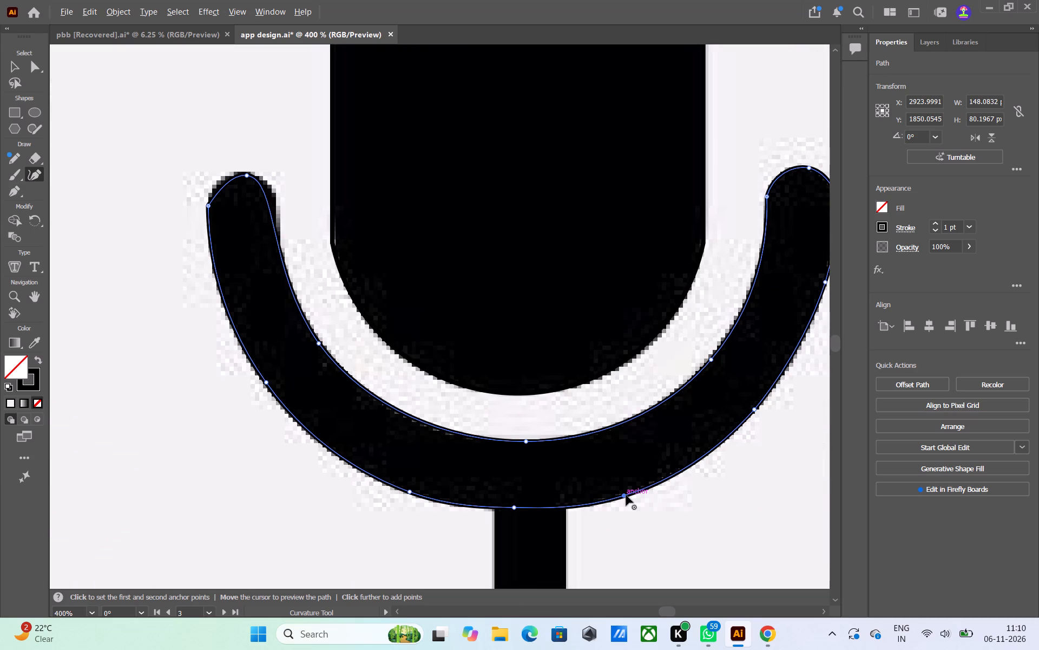
Slide the curvature anchor on the right half of the inner curve further down toward the bottom, following the holder's edge.
scroll(781, 361, up, 2)
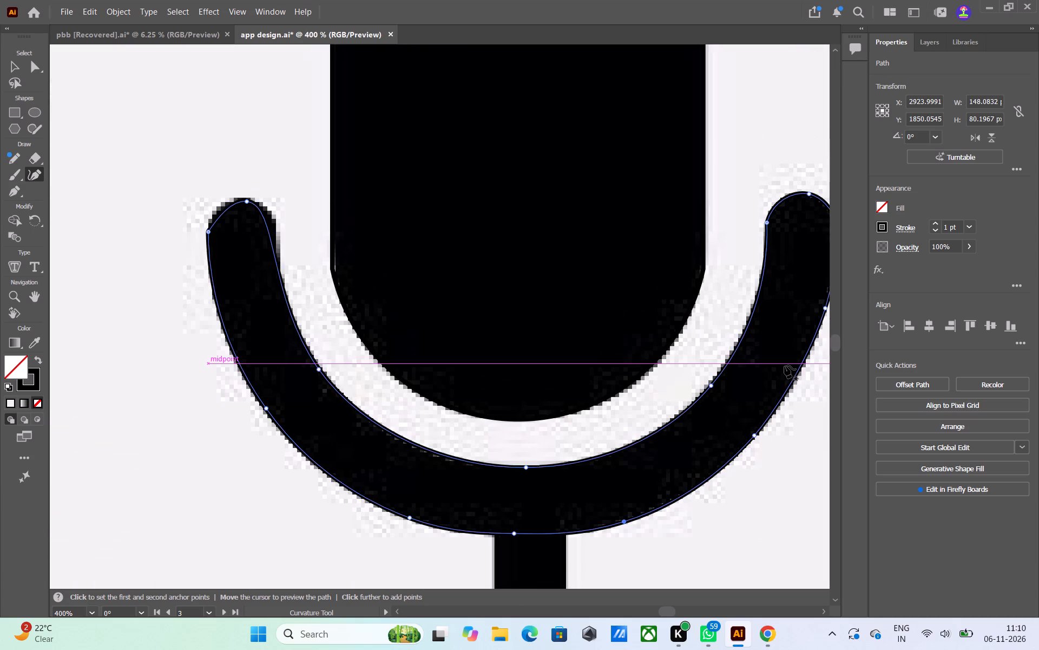
middle_drag(786, 366, 720, 374)
scroll(721, 374, down, 1)
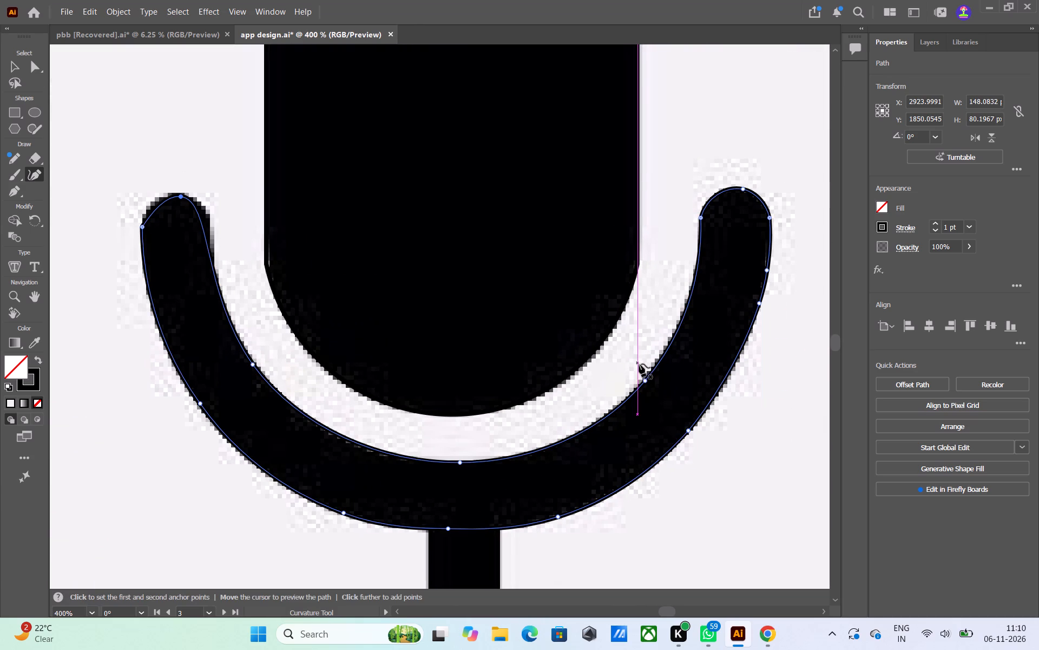
drag(645, 380, 642, 380)
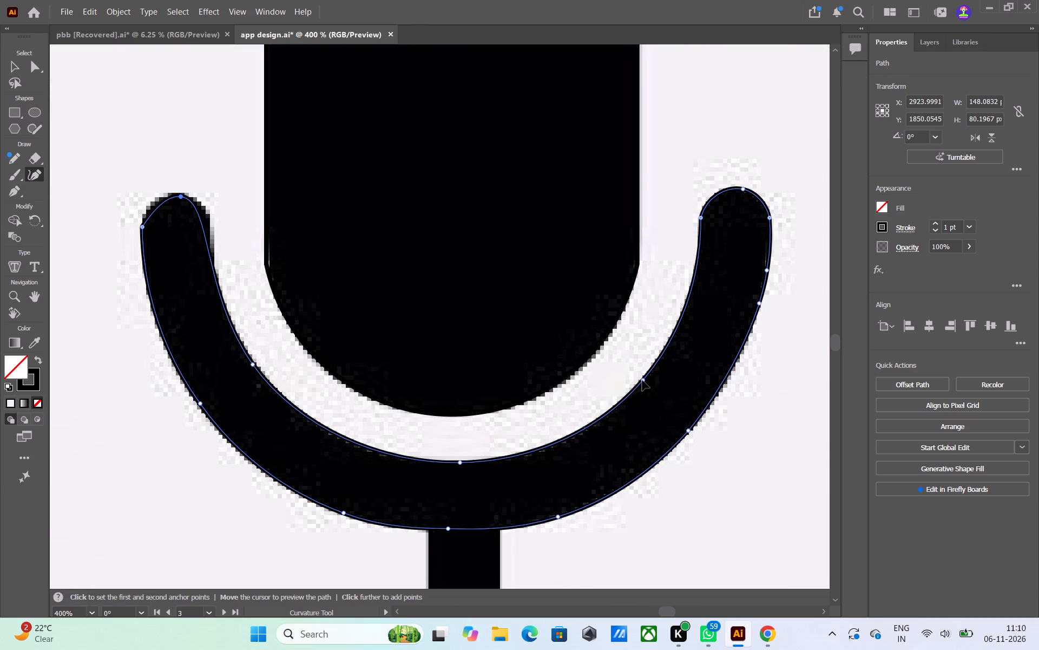
drag(642, 380, 630, 399)
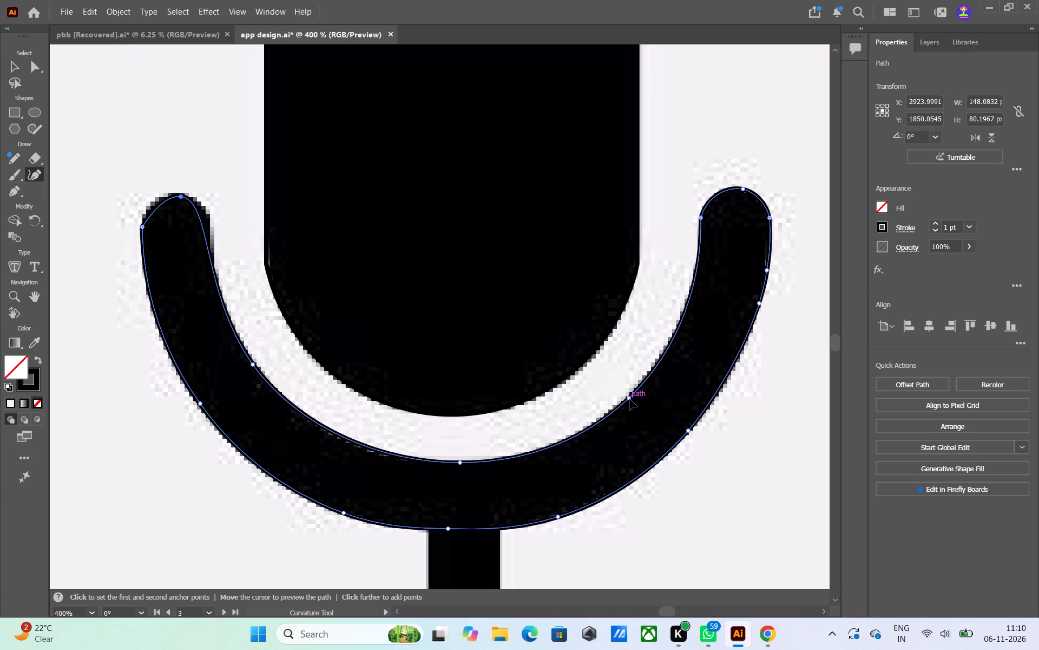
drag(630, 399, 623, 400)
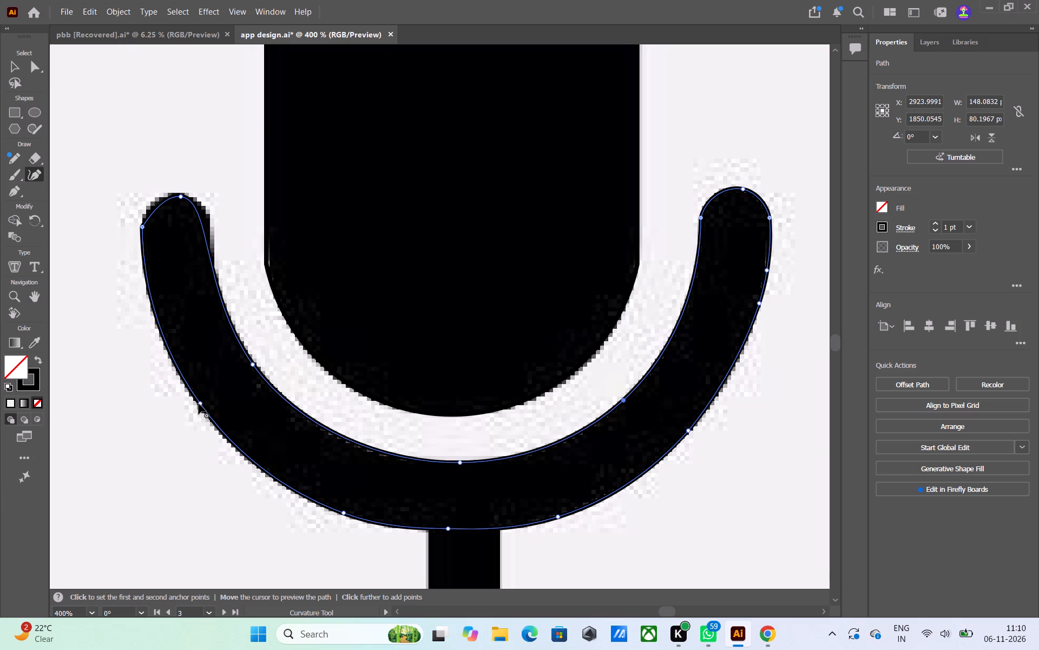
Nudge the two anchors on the left half of the outer curve outward onto the holder's edge.
alt+scroll(199, 404, up, 4)
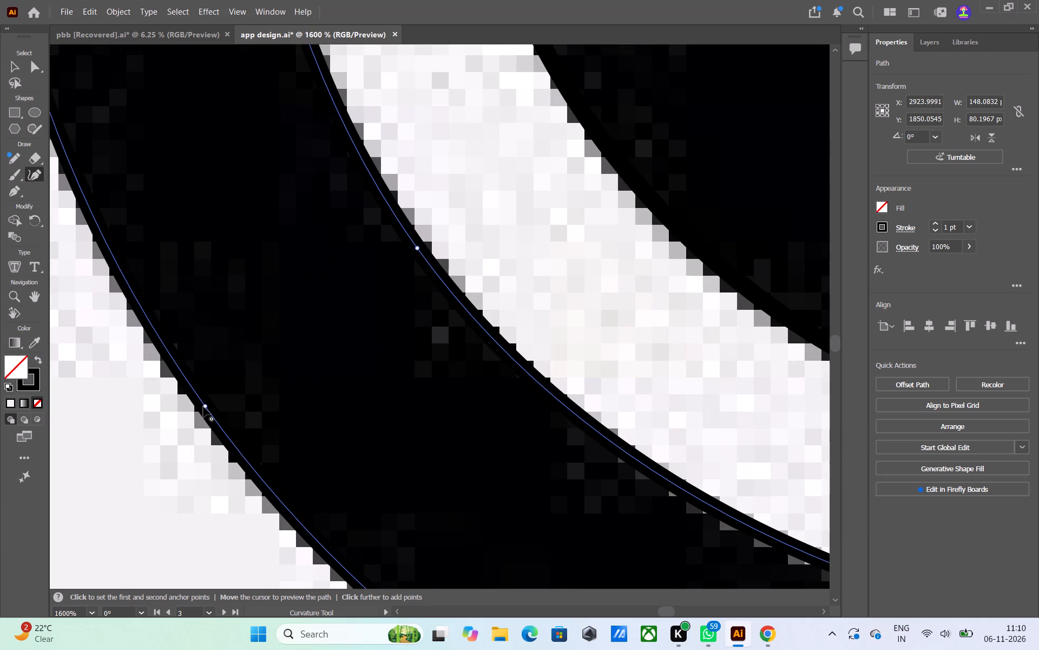
click(206, 407)
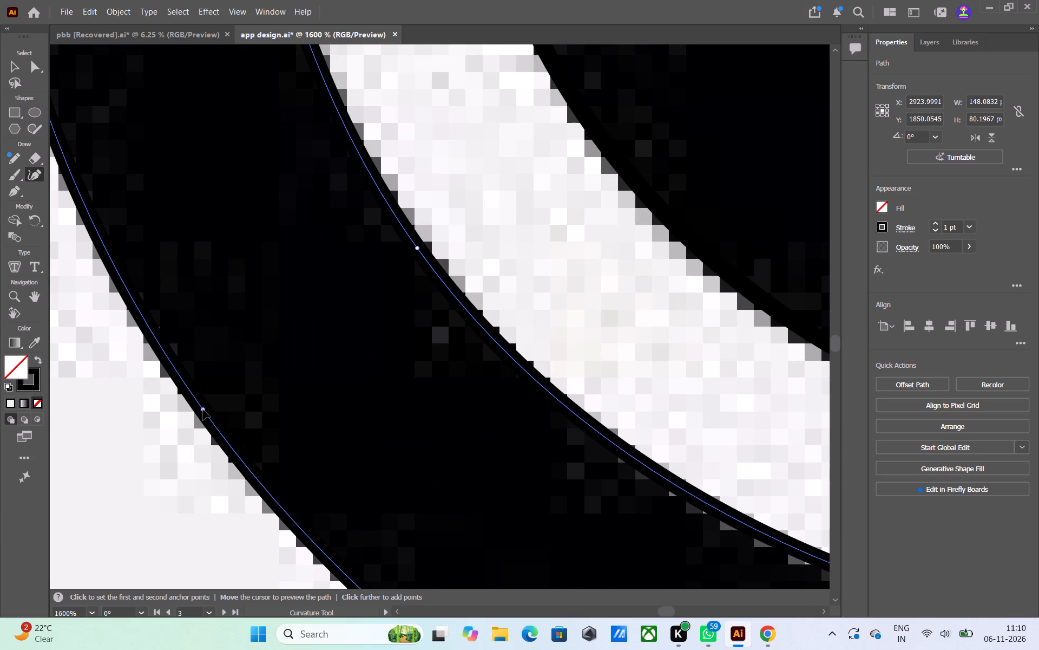
alt+scroll(202, 405, down, 4)
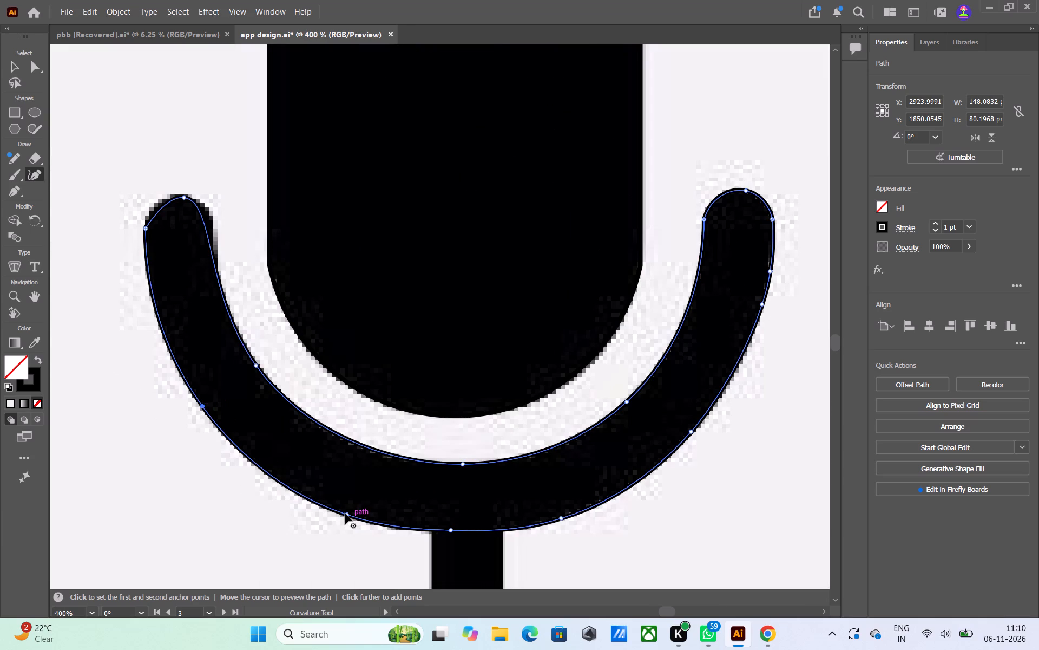
drag(348, 513, 350, 519)
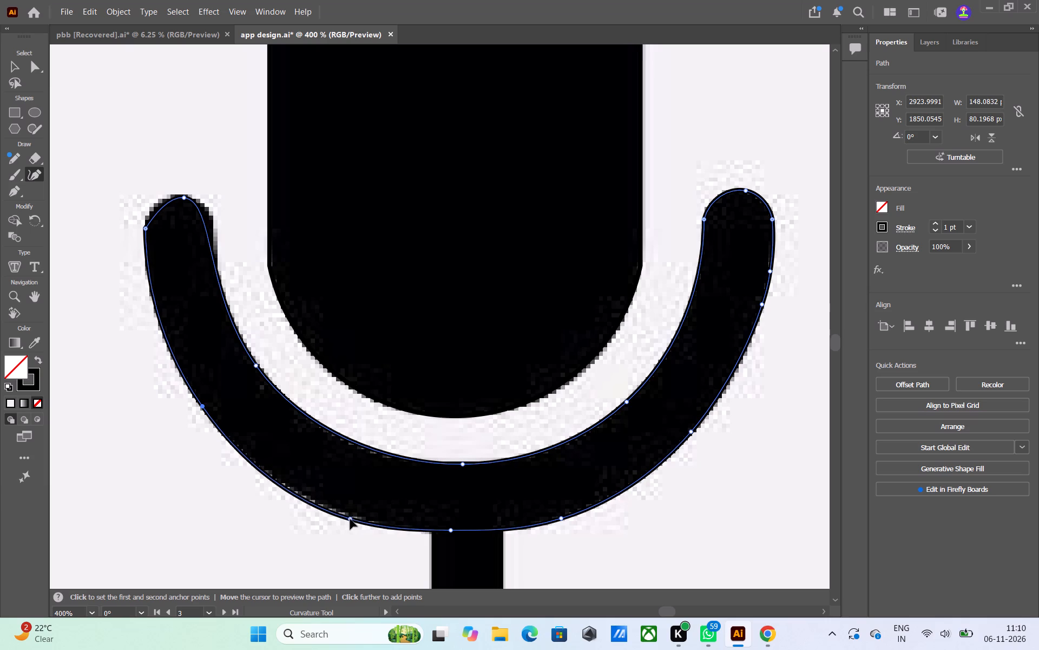
drag(350, 519, 354, 519)
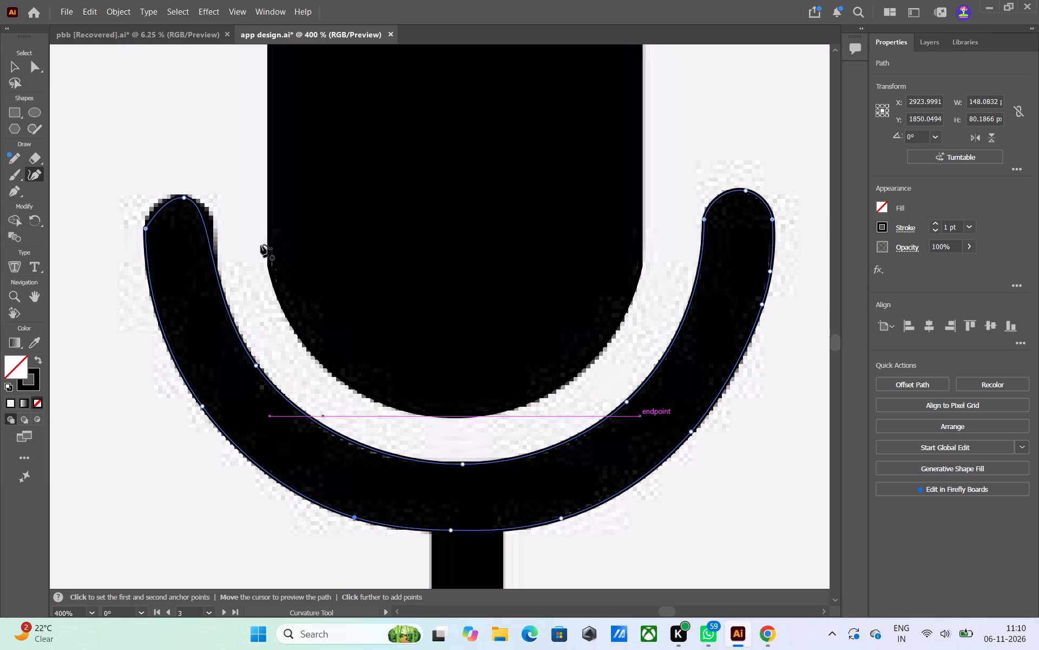
Add two curvature anchors on the left arm's inner edge, fit them to the holder's edge, and raise the arm's top anchor slightly.
click(208, 239)
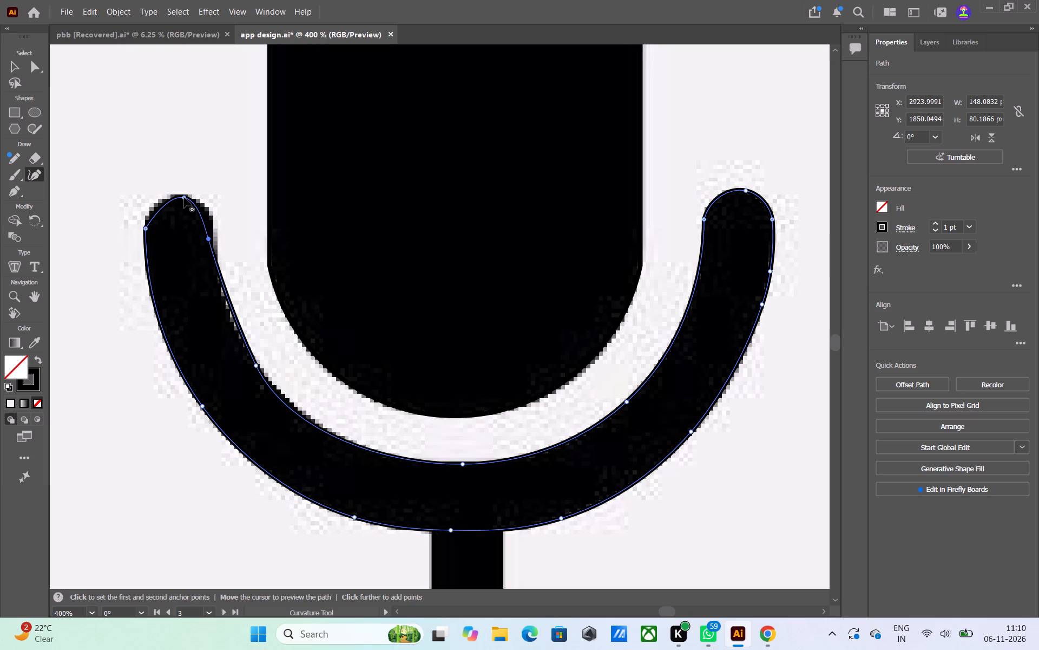
drag(185, 199, 180, 196)
double_click(180, 196)
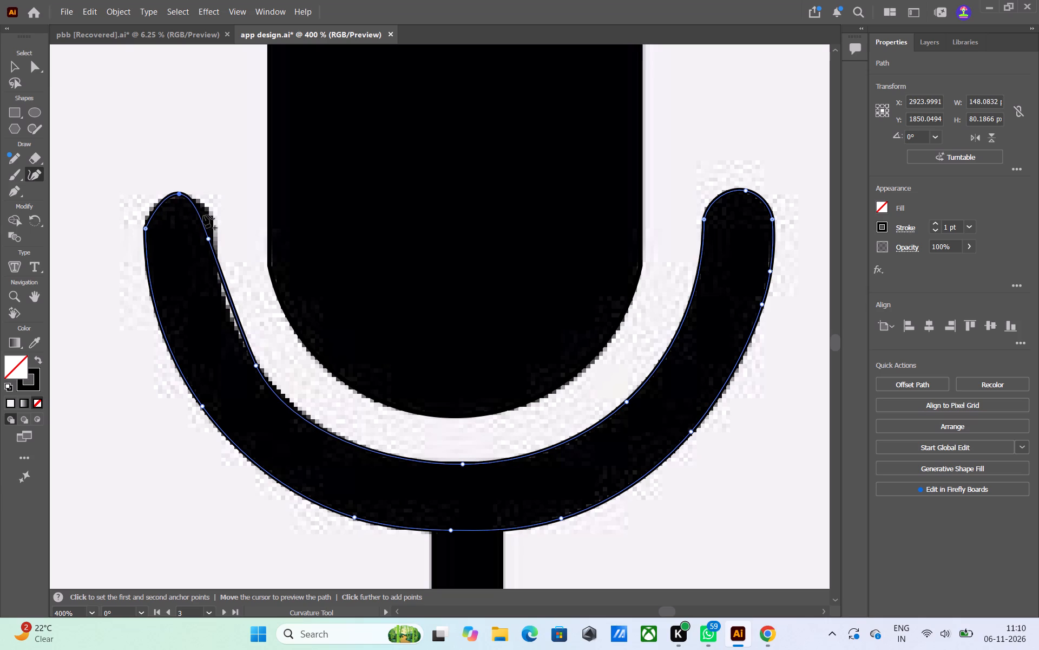
drag(209, 238, 214, 239)
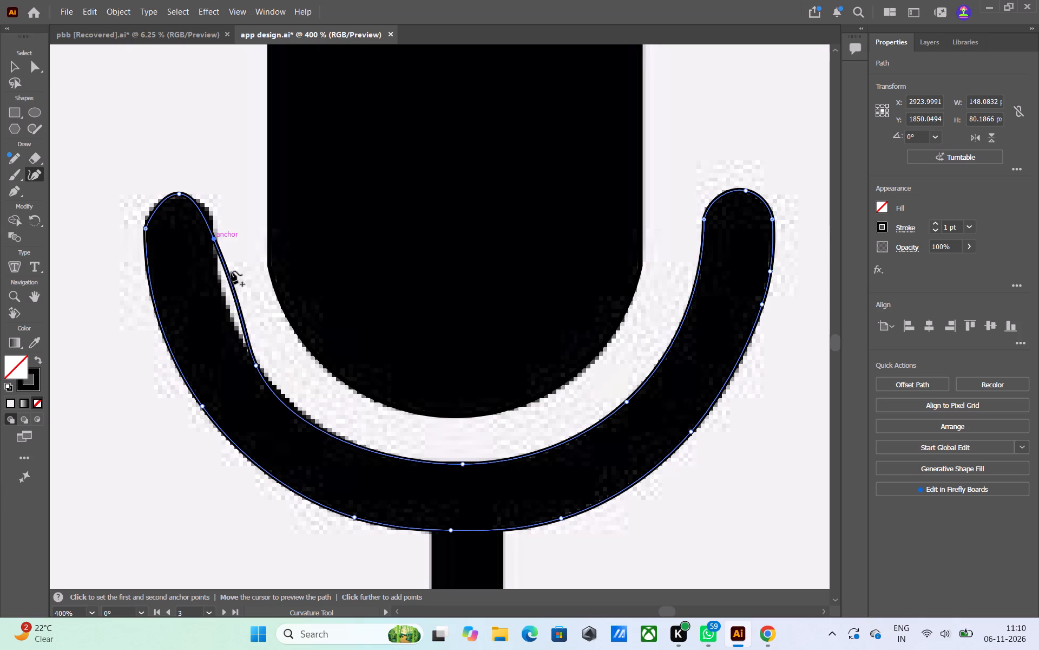
drag(228, 281, 221, 292)
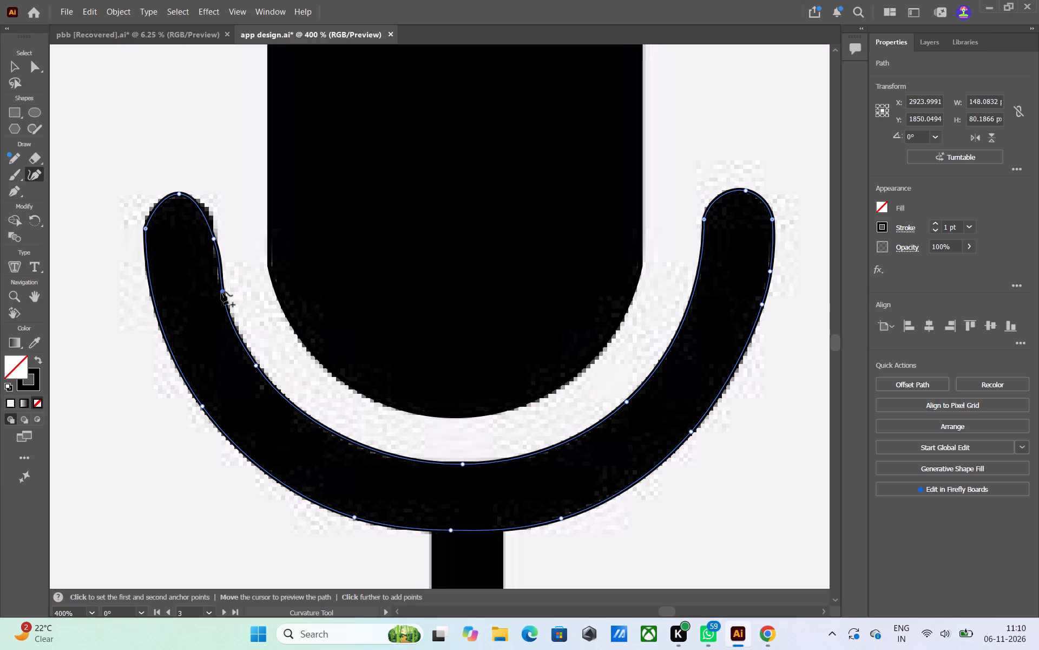
drag(221, 292, 219, 276)
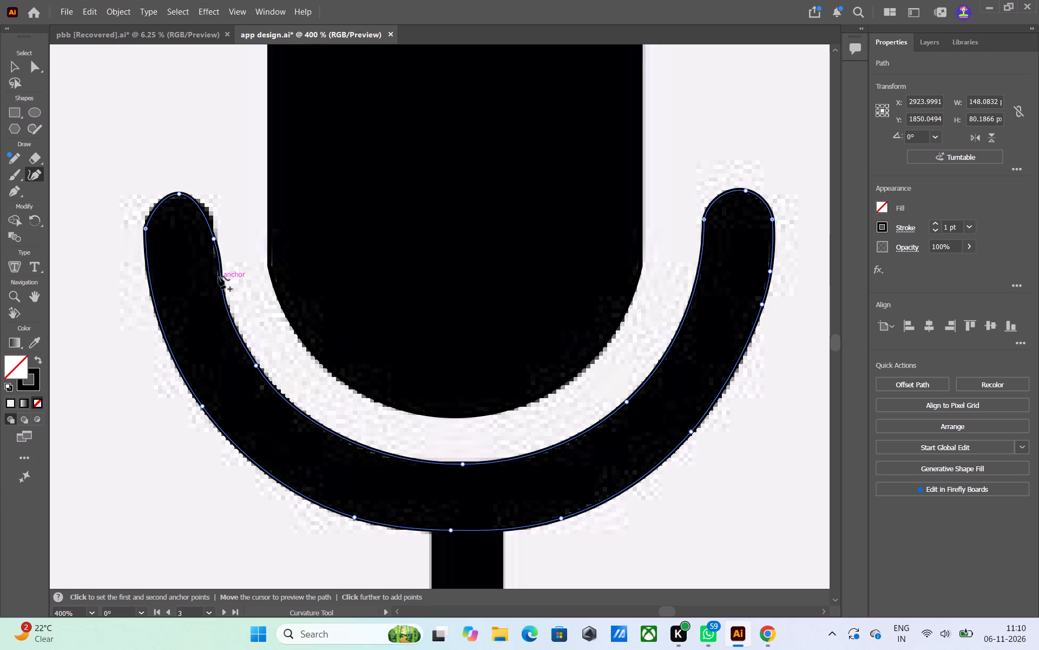
drag(219, 276, 218, 275)
Move the left arm's upper inner-edge anchor onto the right shoulder of its rounded tip and slide the lower one up the edge.
drag(213, 239, 216, 235)
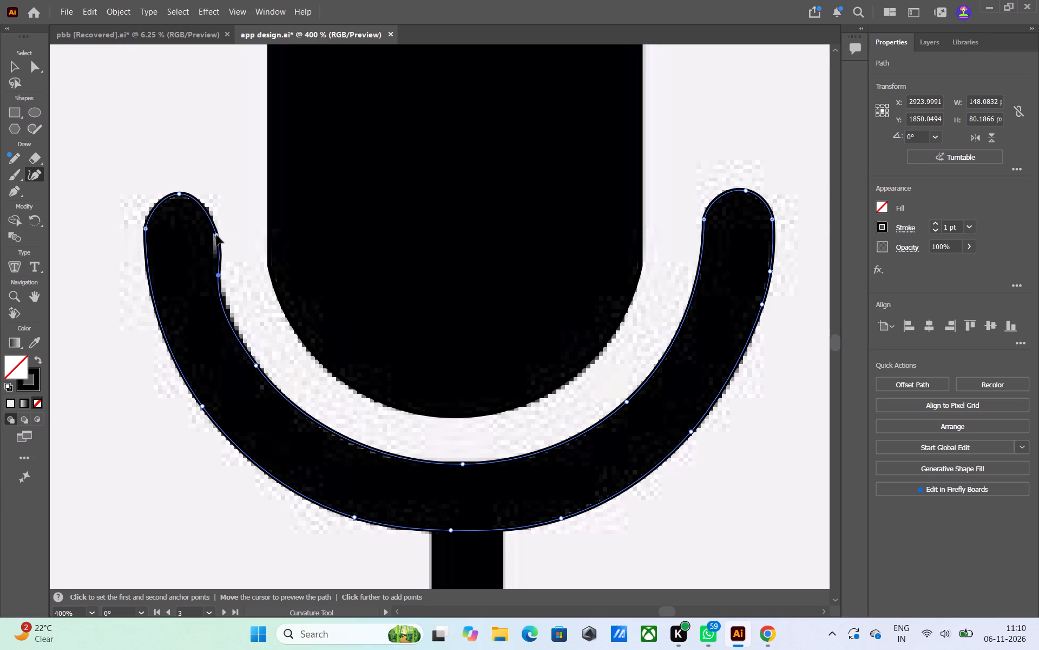
drag(216, 235, 205, 199)
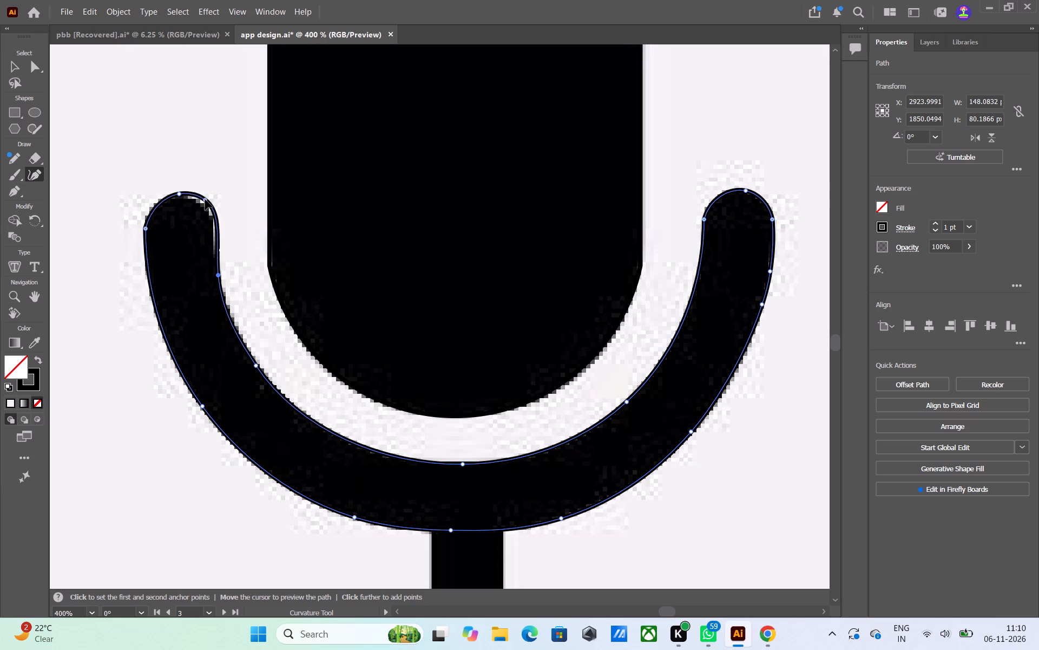
drag(205, 199, 199, 199)
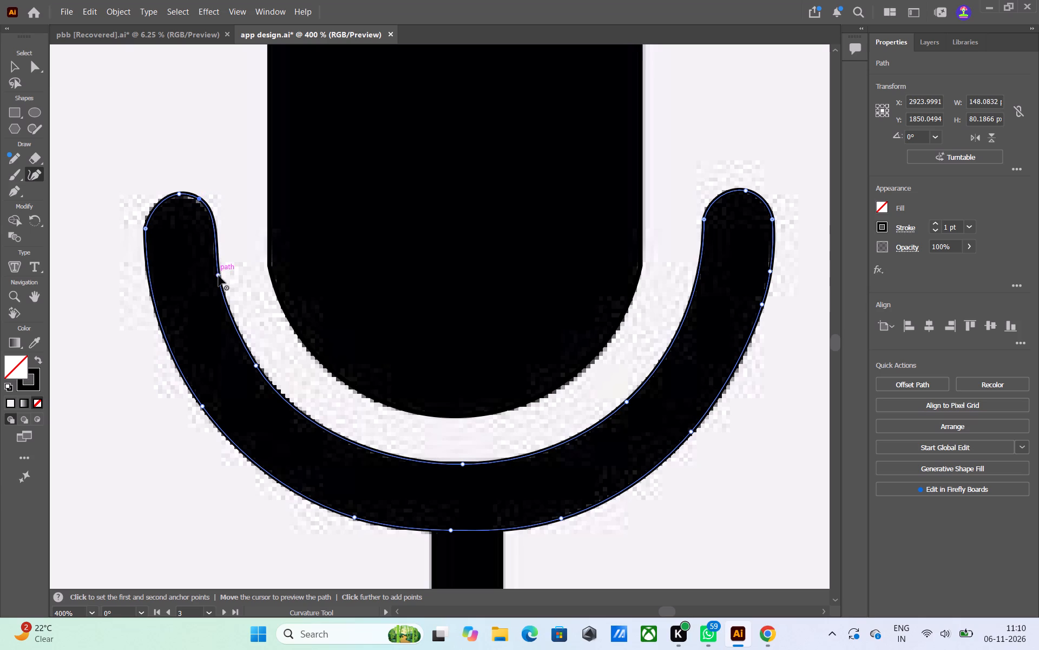
drag(219, 276, 213, 257)
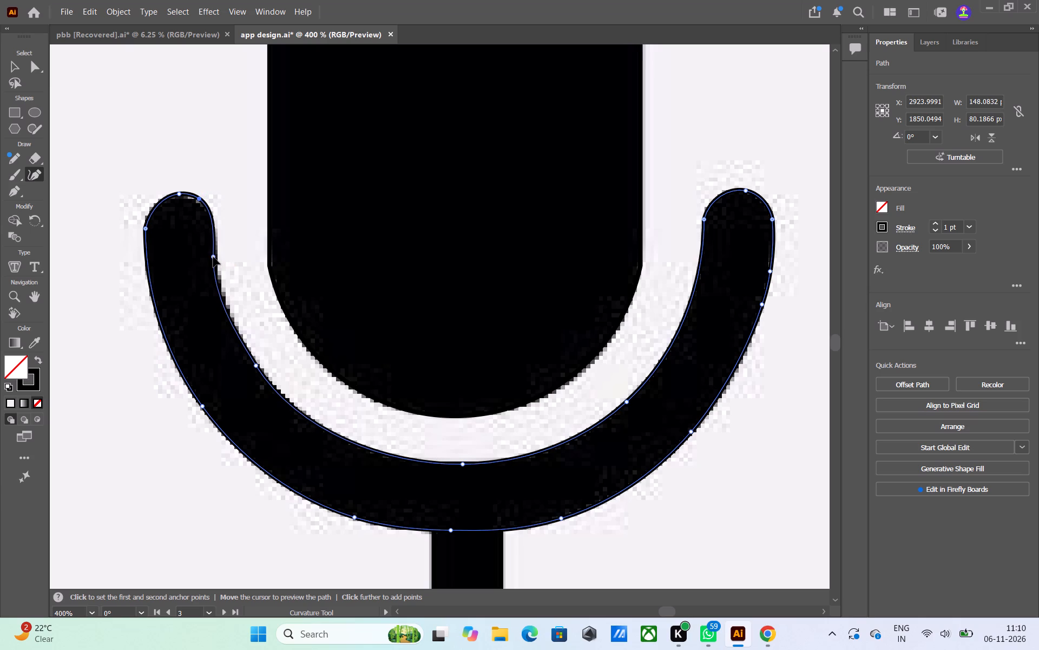
drag(213, 257, 215, 261)
Shift the left arm's top anchor to the tip's left shoulder and fine-tune the right-shoulder and inner-edge anchors to round the tip.
drag(180, 192, 178, 192)
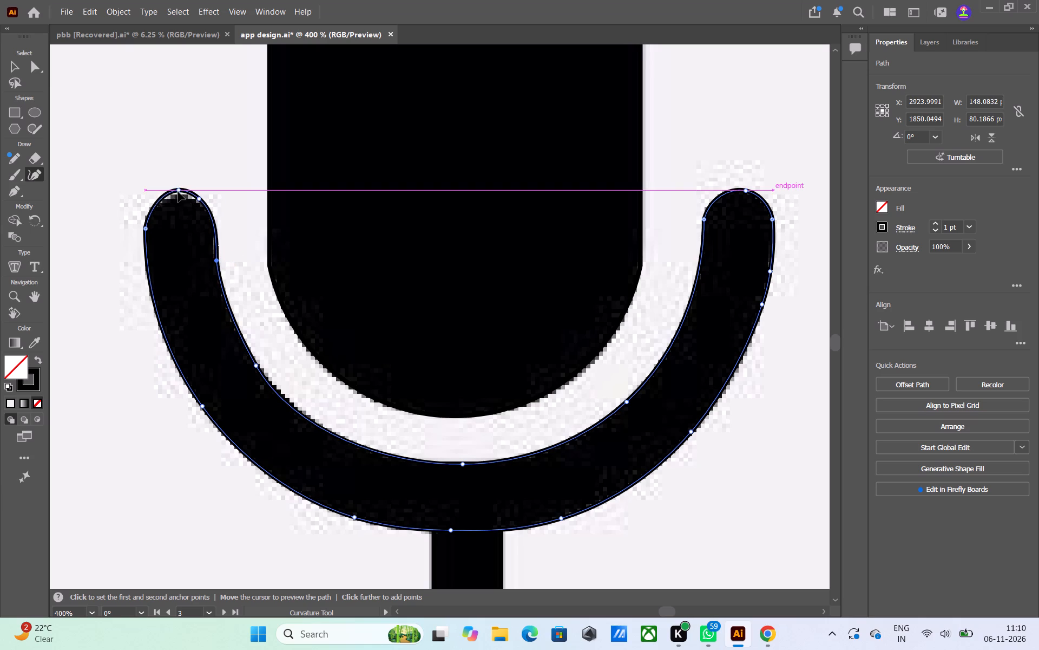
drag(178, 192, 170, 197)
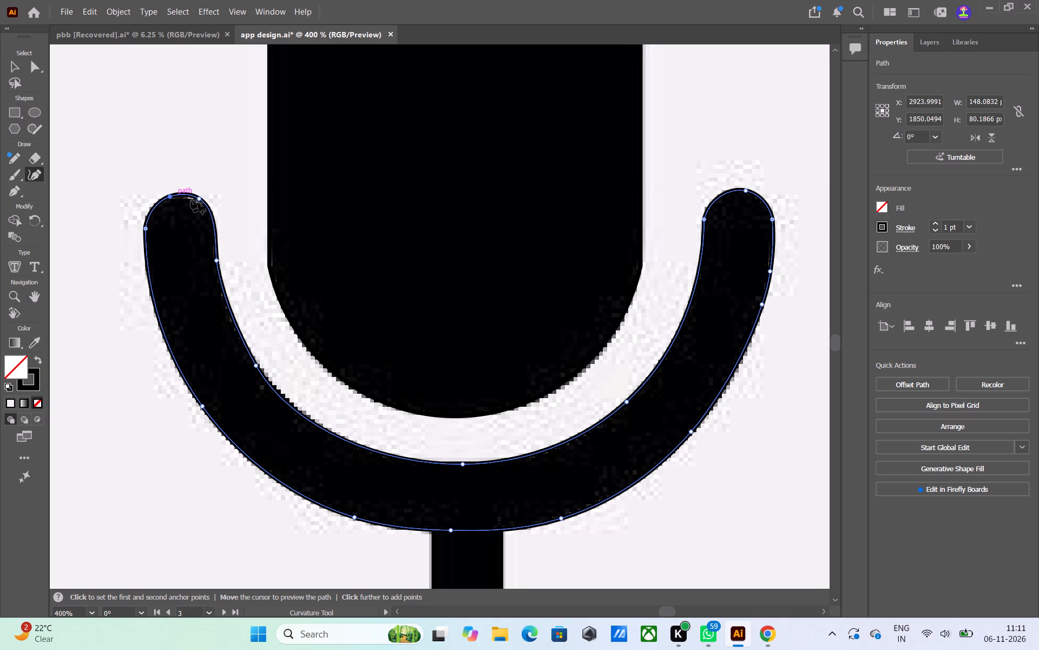
click(200, 199)
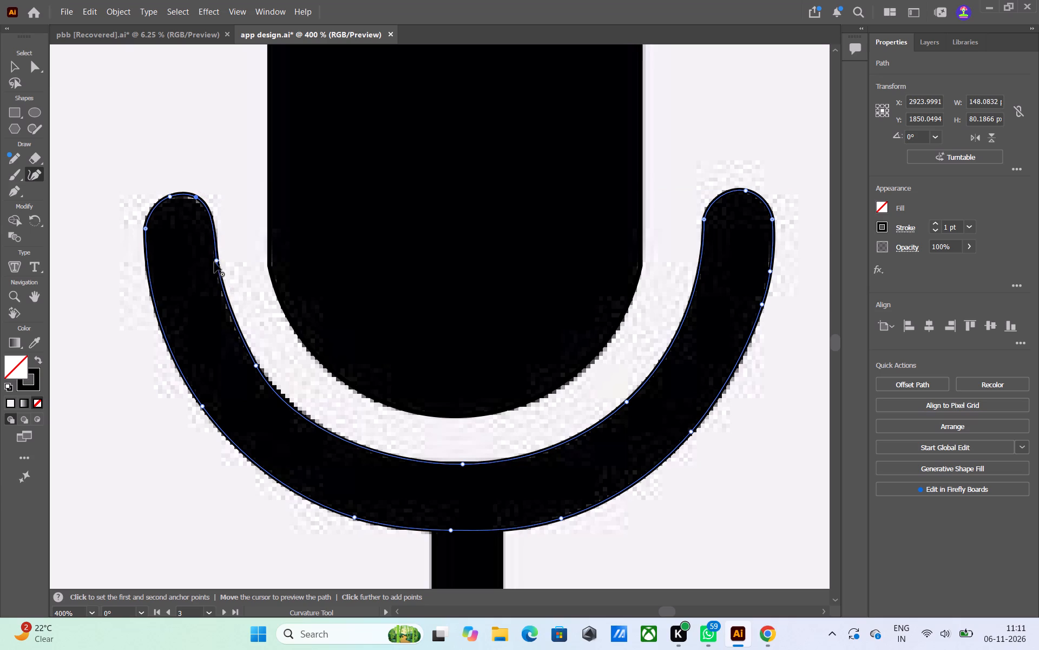
drag(218, 260, 215, 266)
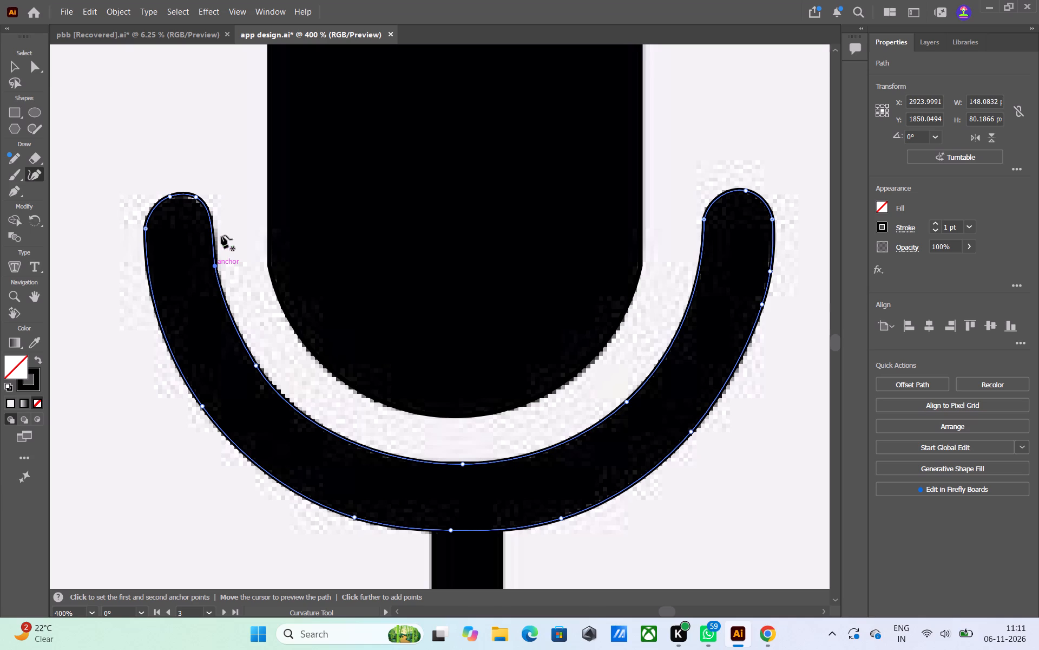
click(197, 196)
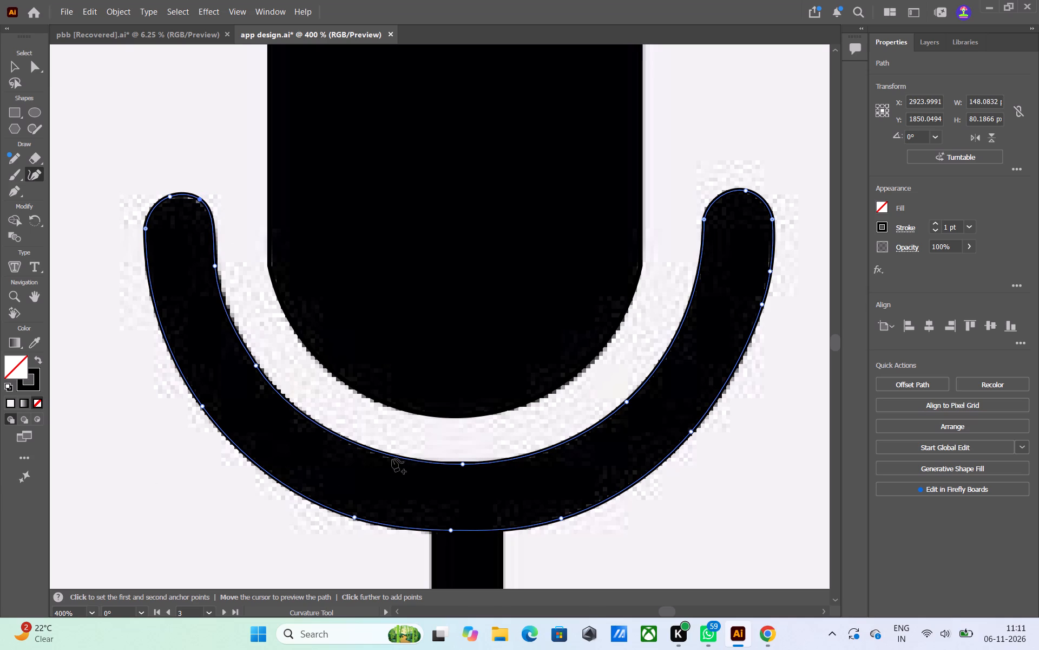
alt+scroll(215, 266, up, 3)
click(215, 266)
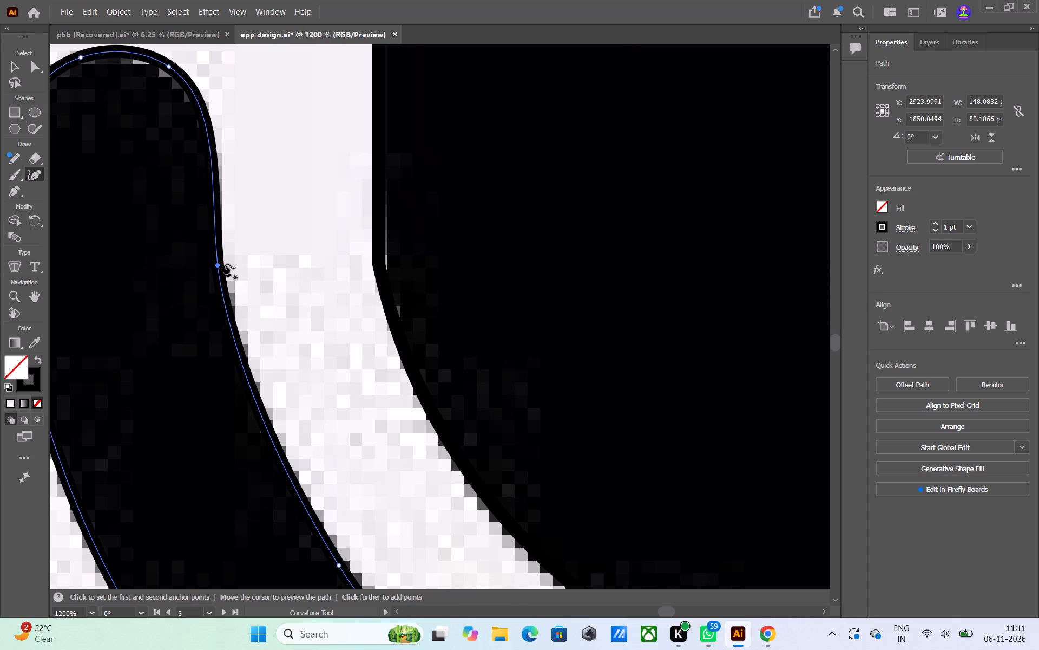
Move the placed microphone reference image to the right, clear of the traced outline.
alt+scroll(224, 264, down, 5)
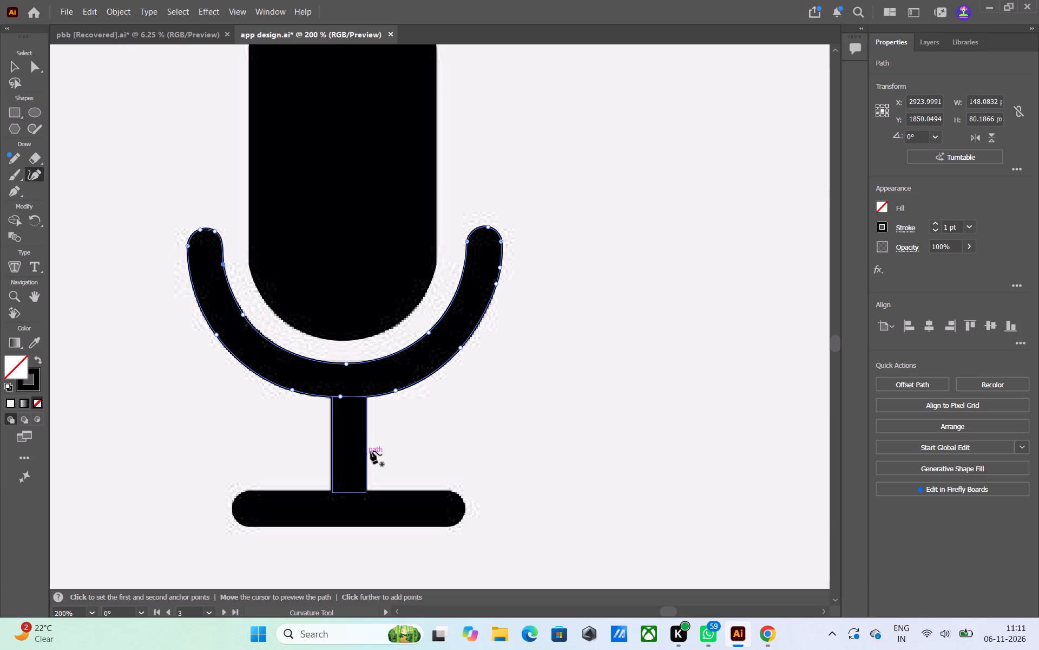
alt+scroll(358, 427, down, 2)
scroll(358, 427, down, 2)
alt+scroll(358, 427, up, 1)
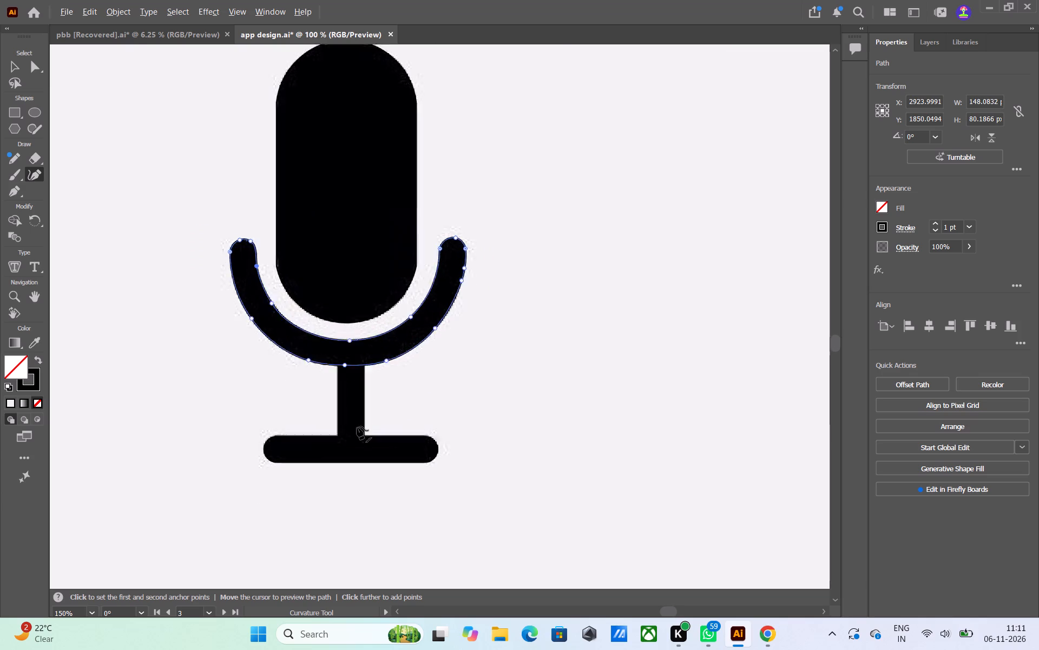
alt+scroll(357, 427, up, 2)
alt+scroll(357, 426, down, 4)
scroll(357, 426, down, 3)
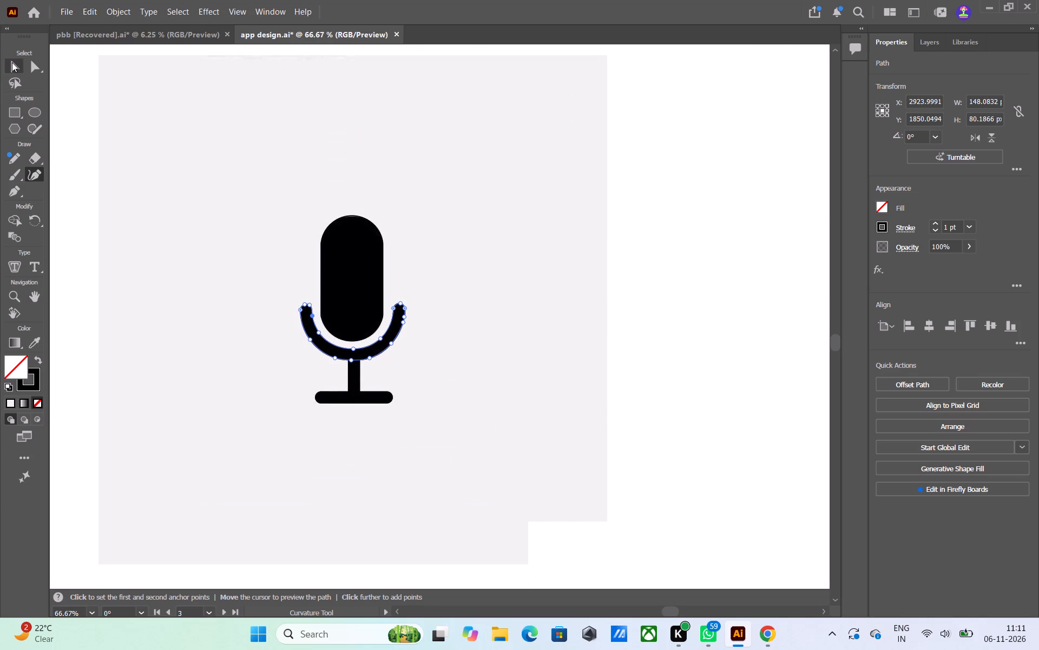
click(12, 62)
drag(270, 189, 544, 290)
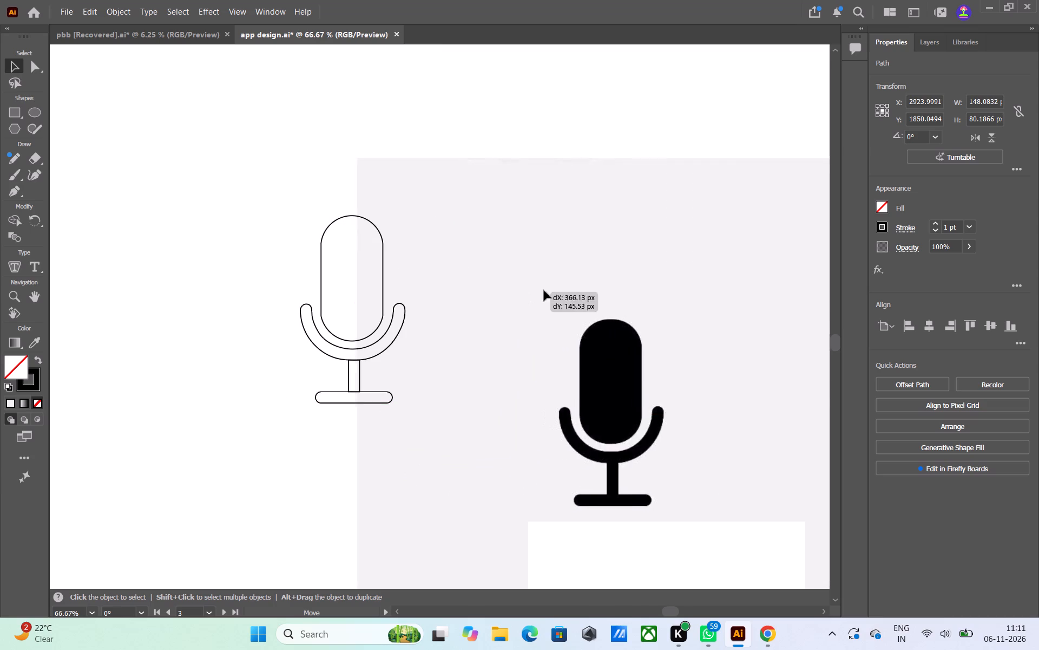
drag(544, 290, 669, 278)
Select all the traced microphone shapes and apply a white-to-black linear gradient fill.
drag(248, 188, 459, 388)
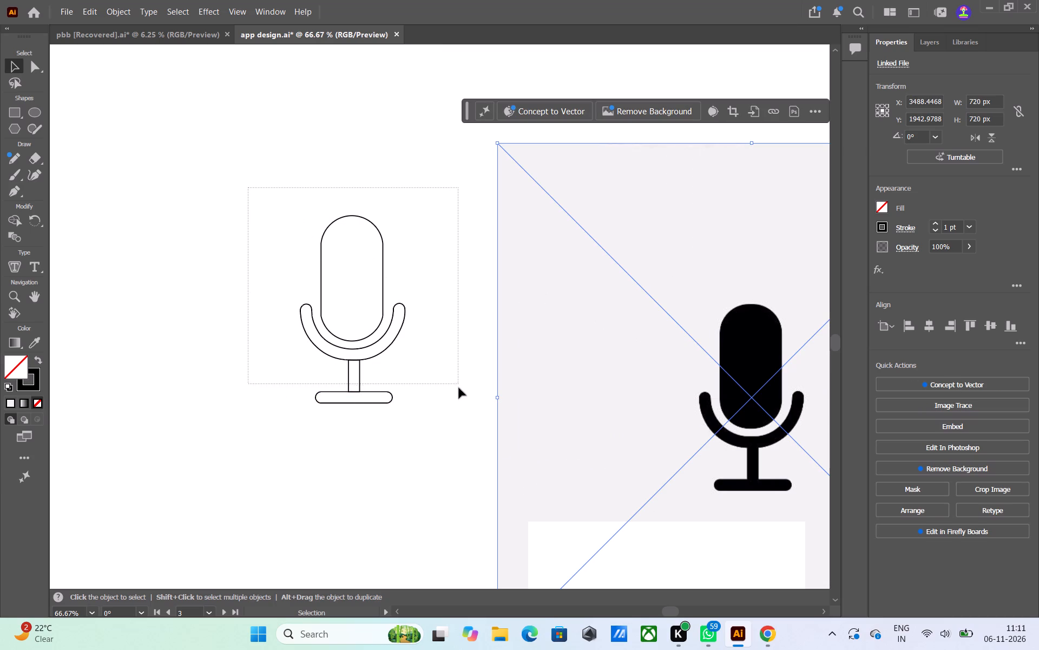
drag(459, 388, 456, 450)
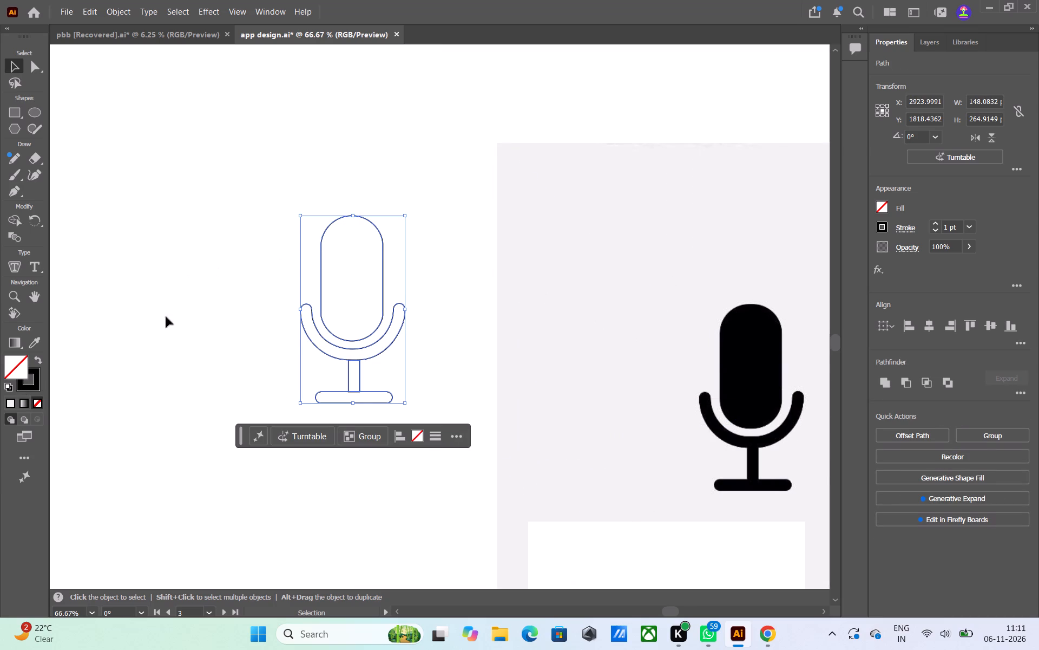
click(25, 402)
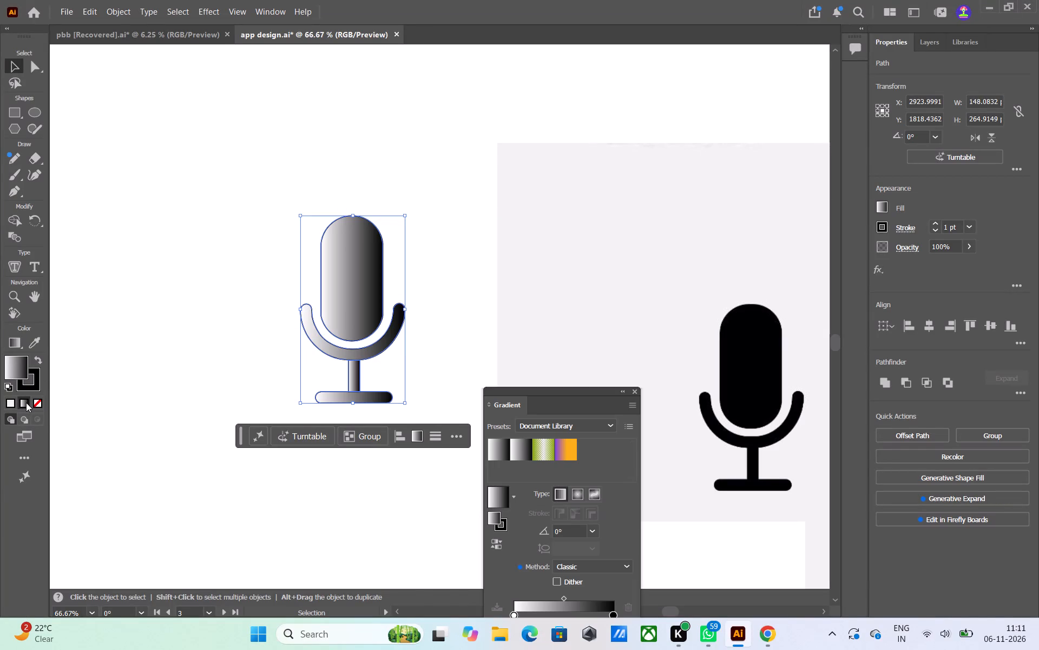
Sample the reference microphone with the Eyedropper to give the traced microphone shapes a solid black fill without stroke.
key(i)
key(i)
key(i)
key(i)
key(i)
key(i)
key(i)
key(i)
key(i)
key(i)
key(i)
key(i)
key(i)
key(i)
key(i)
key(i)
key(i)
key(i)
key(i)
key(i)
click(771, 339)
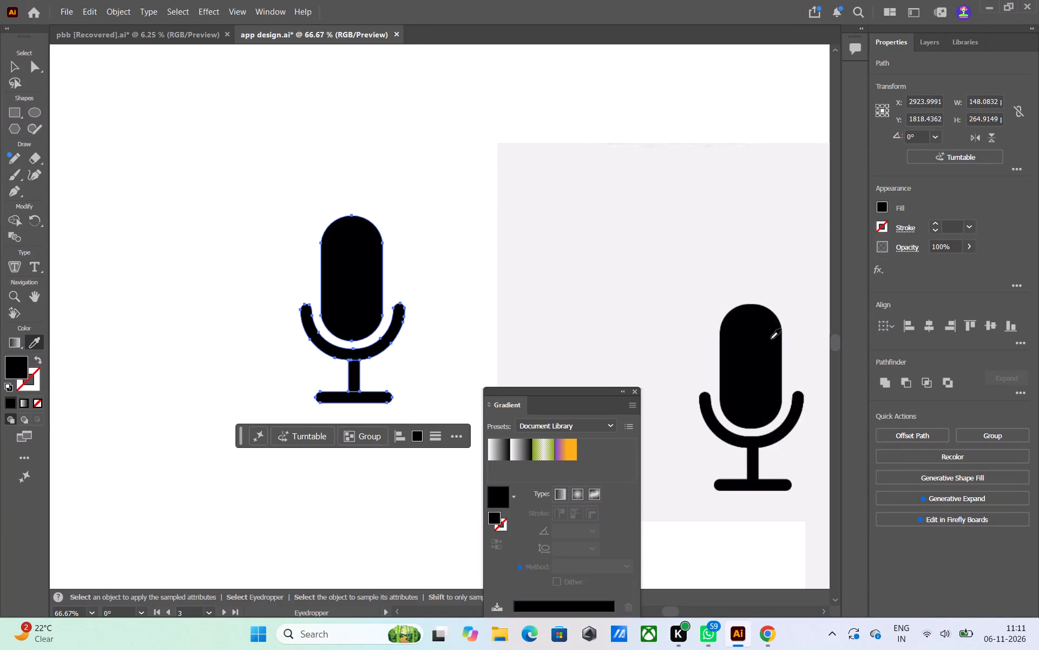
Group all the traced microphone shapes.
click(18, 66)
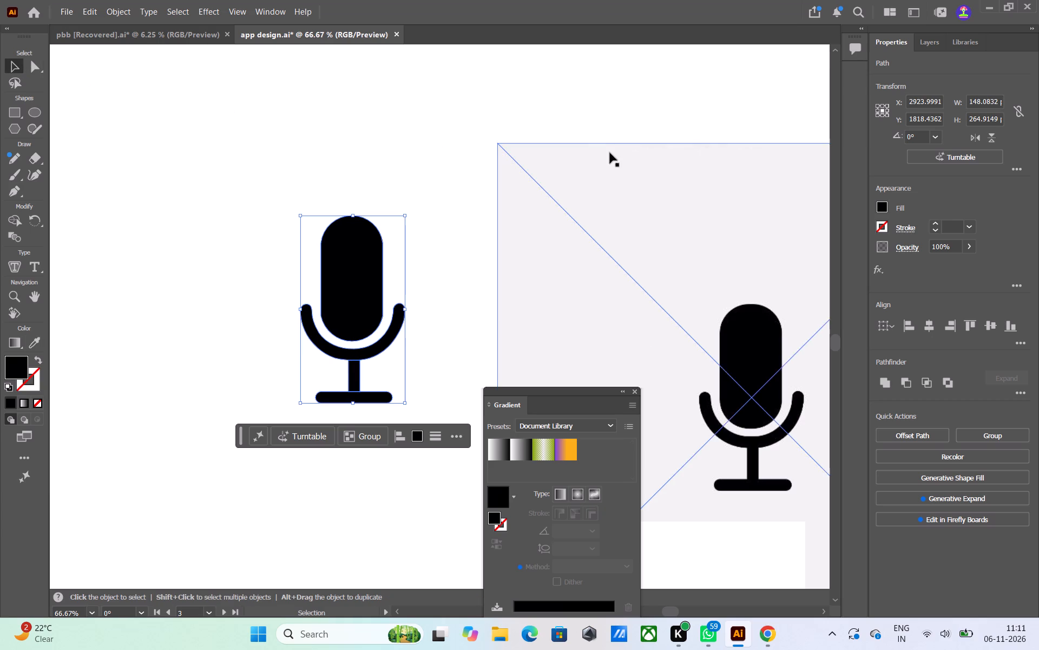
click(366, 439)
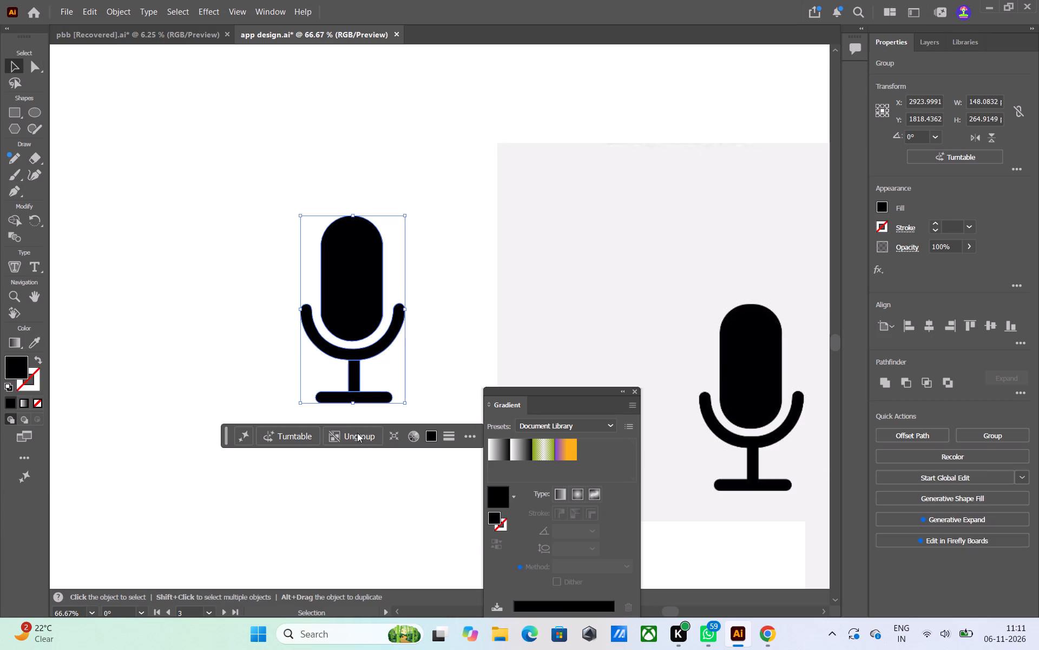
click(229, 360)
Delete the placed microphone reference image and close the gradient settings.
click(625, 295)
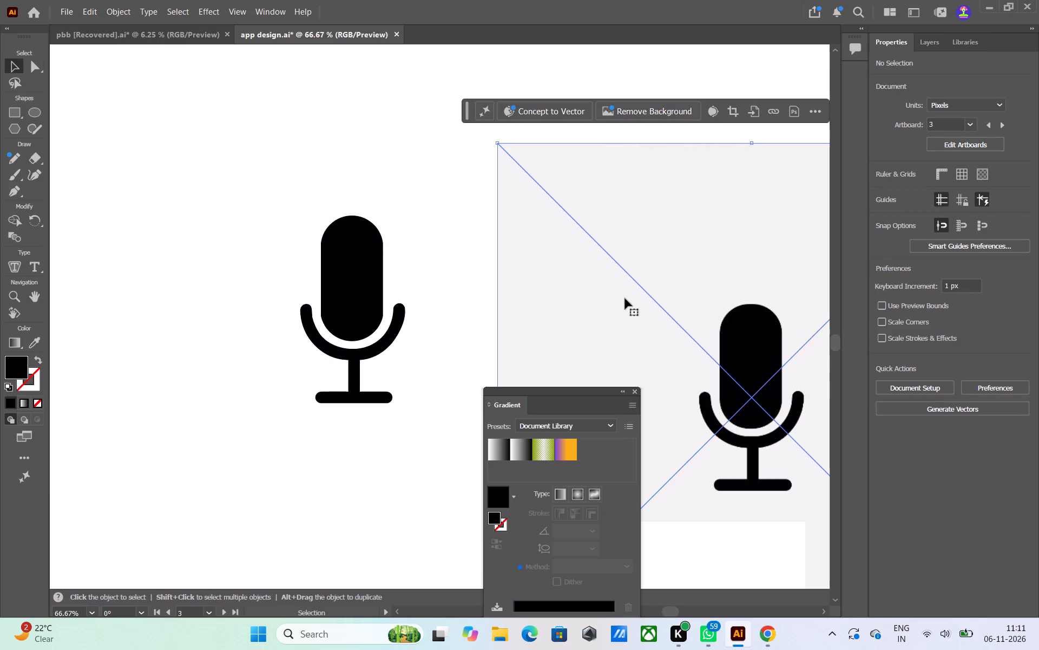
key(Delete)
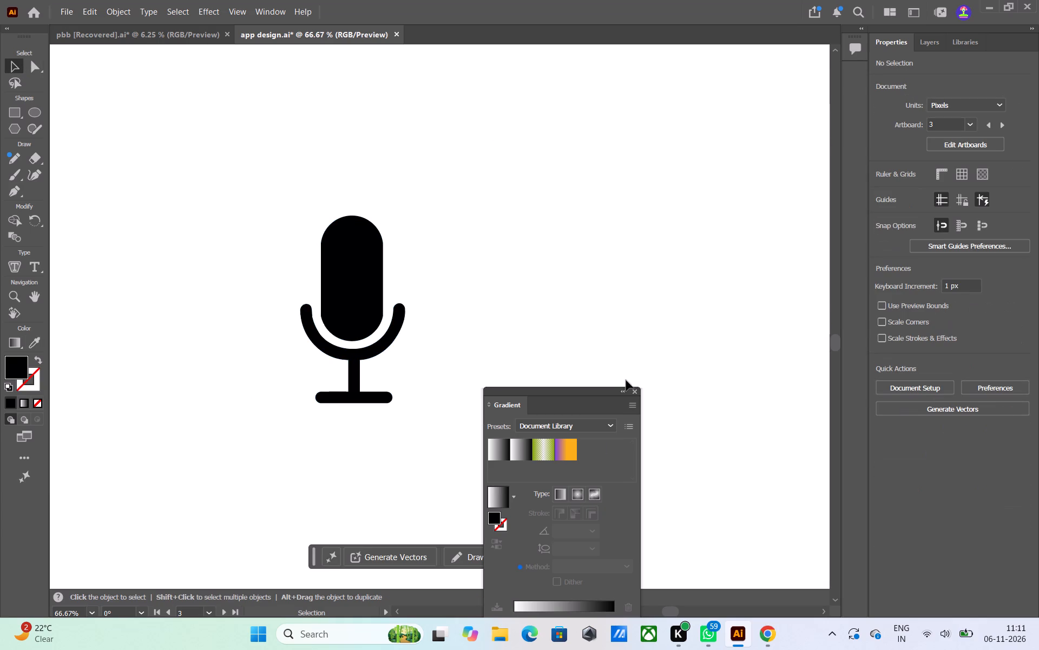
click(636, 390)
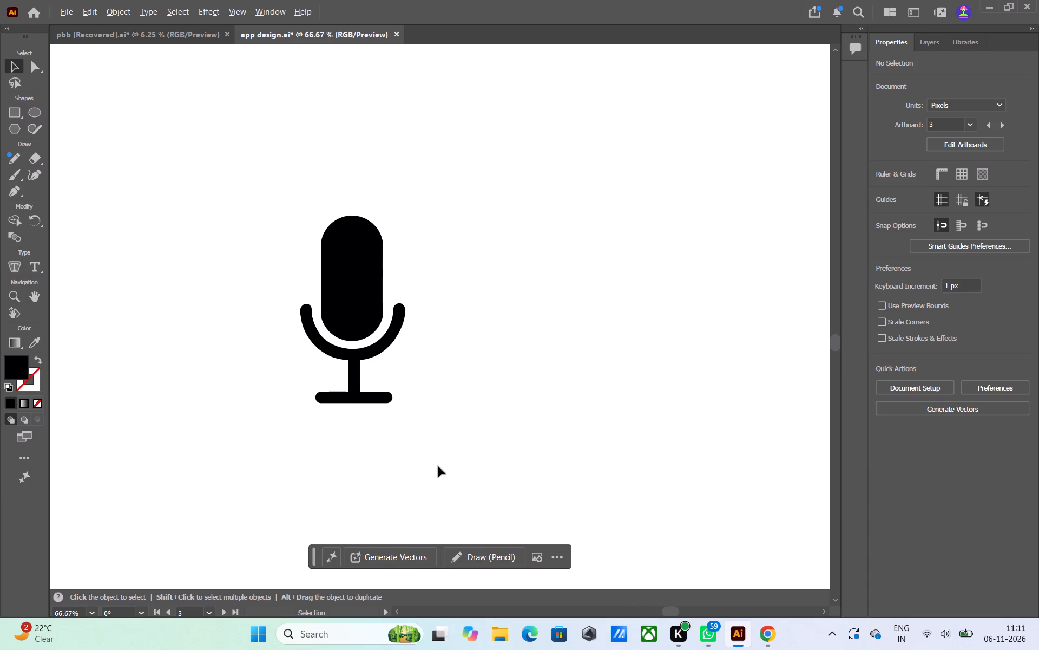
Move the microphone group up to the right end of Artboard 3's search bar and shrink it to about 58 × 103 px.
alt+scroll(434, 462, up, 3)
alt+scroll(426, 452, down, 7)
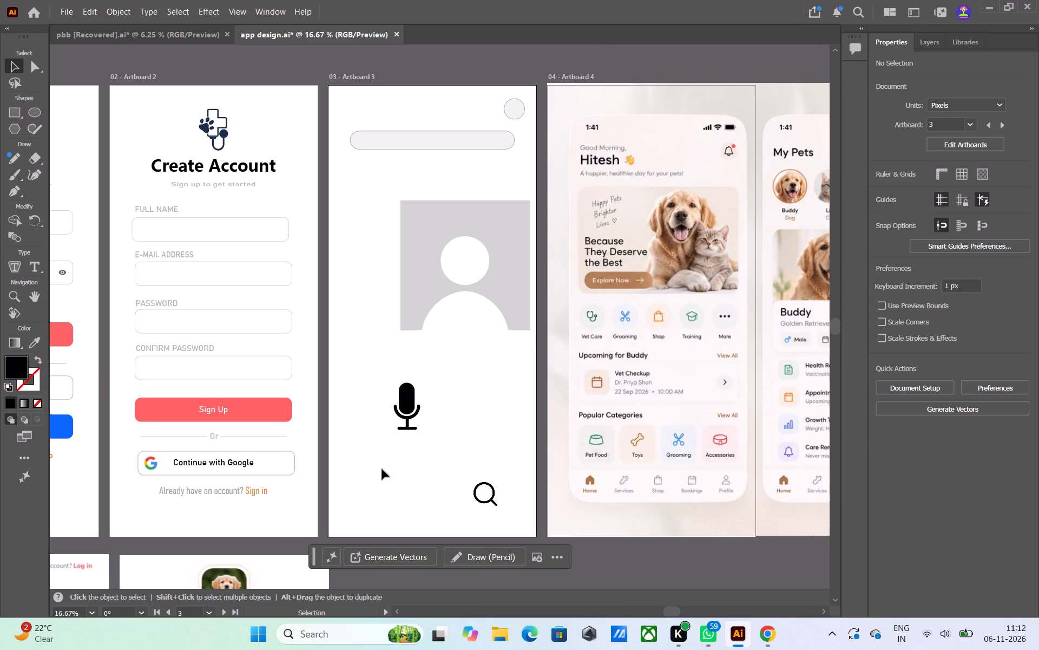
drag(407, 399, 482, 162)
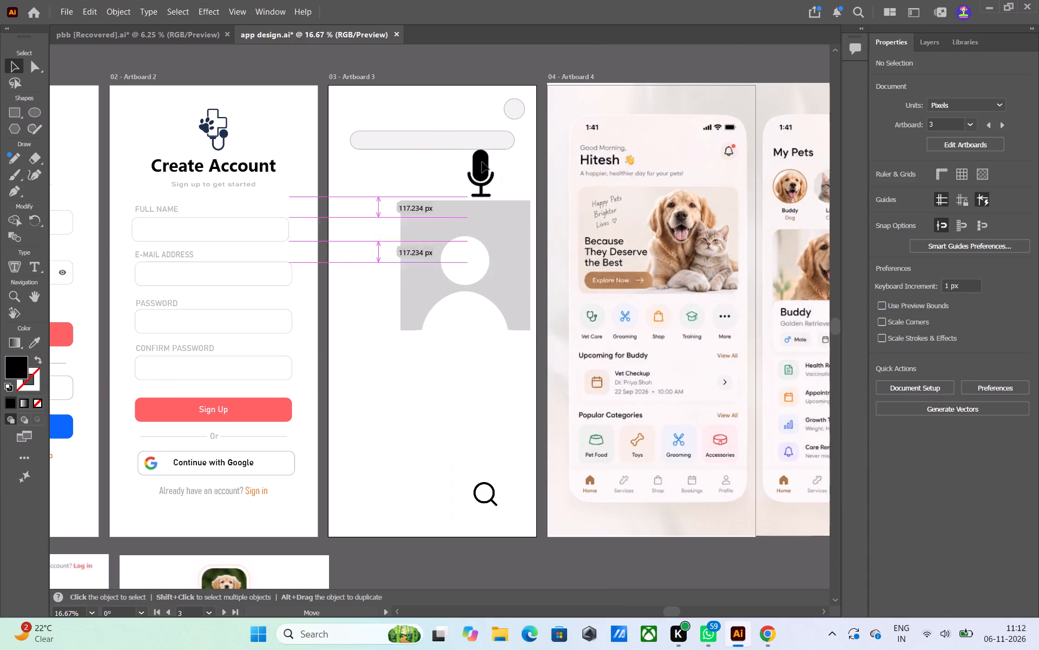
drag(482, 162, 499, 134)
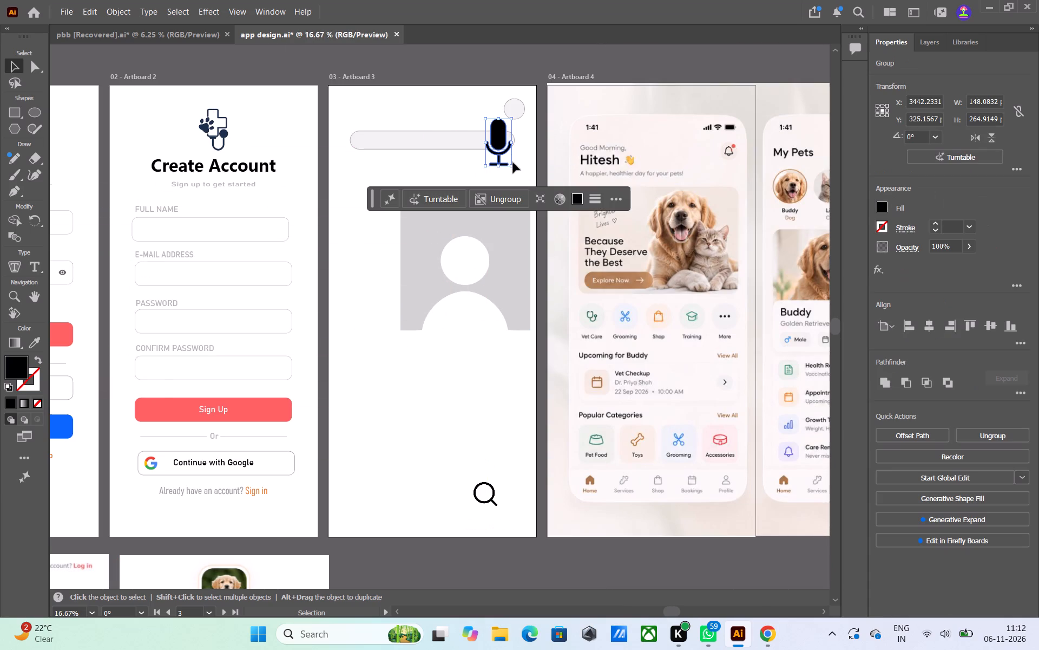
drag(510, 167, 503, 157)
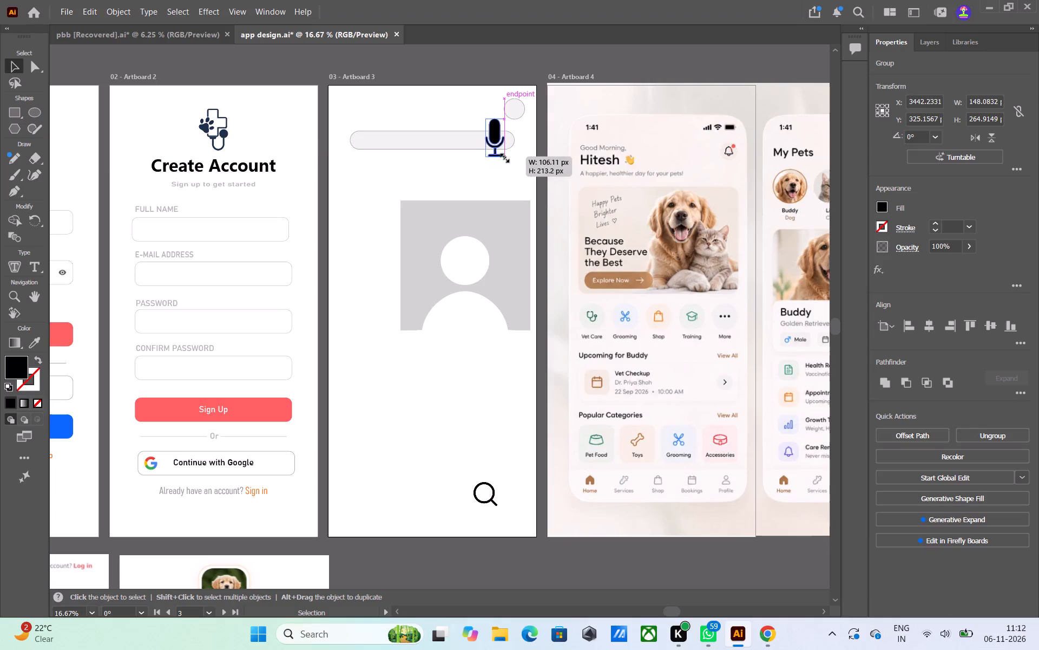
drag(503, 157, 496, 139)
Place the microphone inside the search bar's right end, scale it to about 33 × 58 px and centre it vertically in the bar.
alt+scroll(488, 134, down, 1)
alt+scroll(488, 134, up, 2)
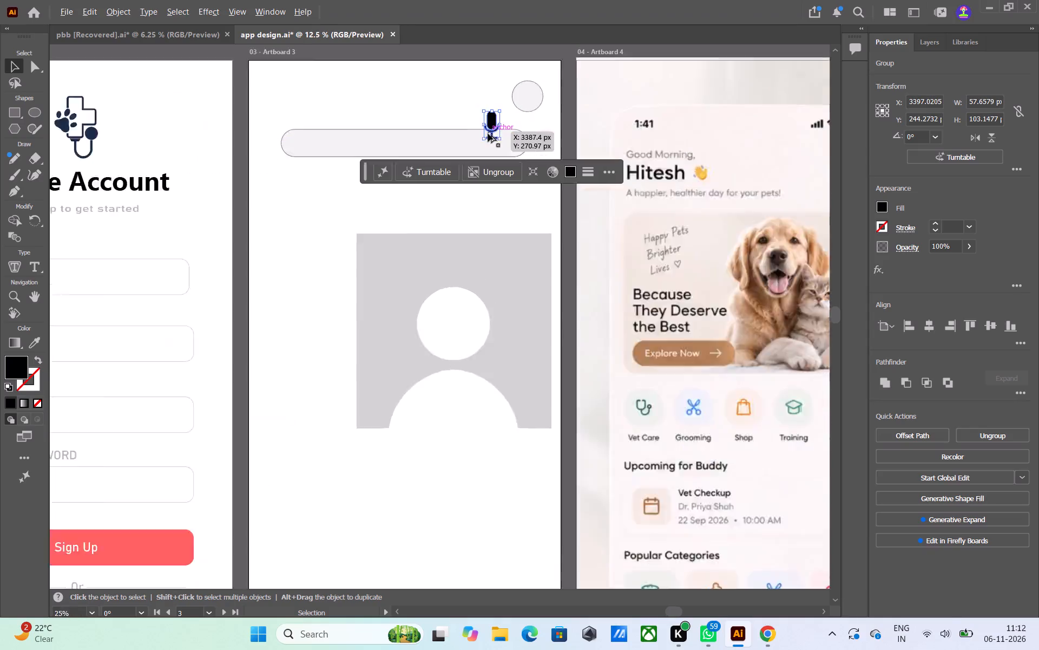
alt+scroll(488, 134, up, 5)
drag(459, 106, 472, 128)
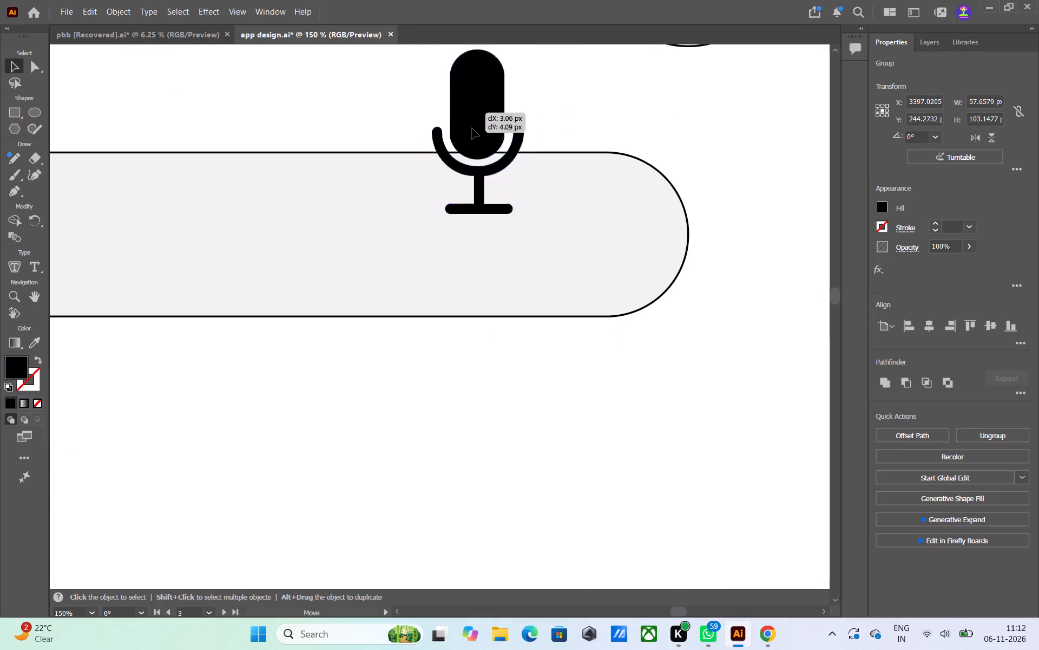
drag(472, 128, 577, 217)
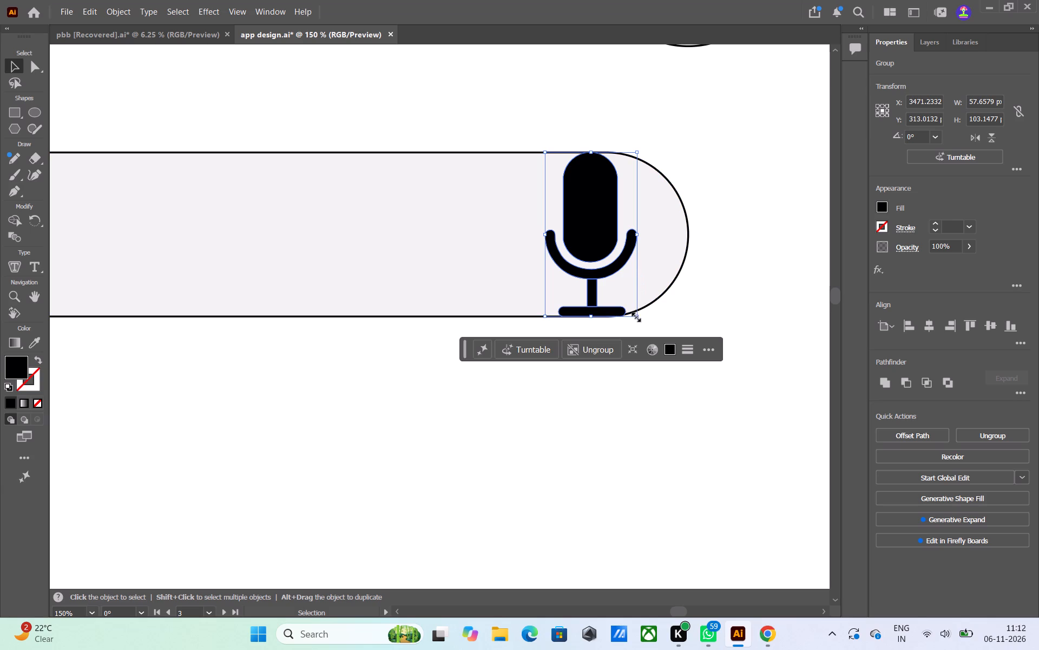
drag(635, 316, 602, 245)
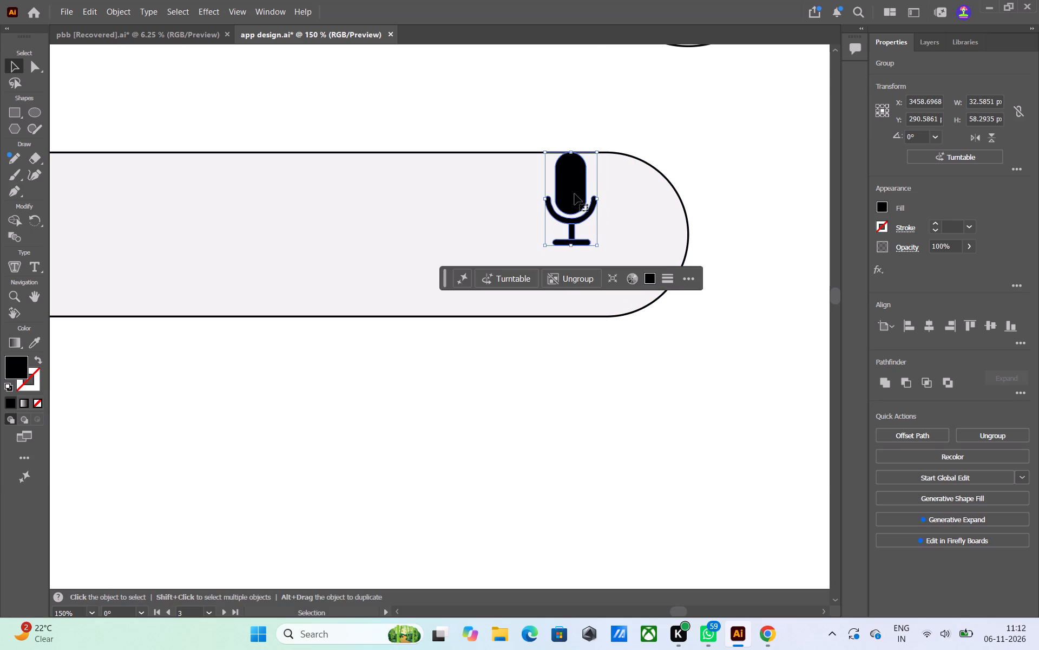
drag(574, 191, 574, 219)
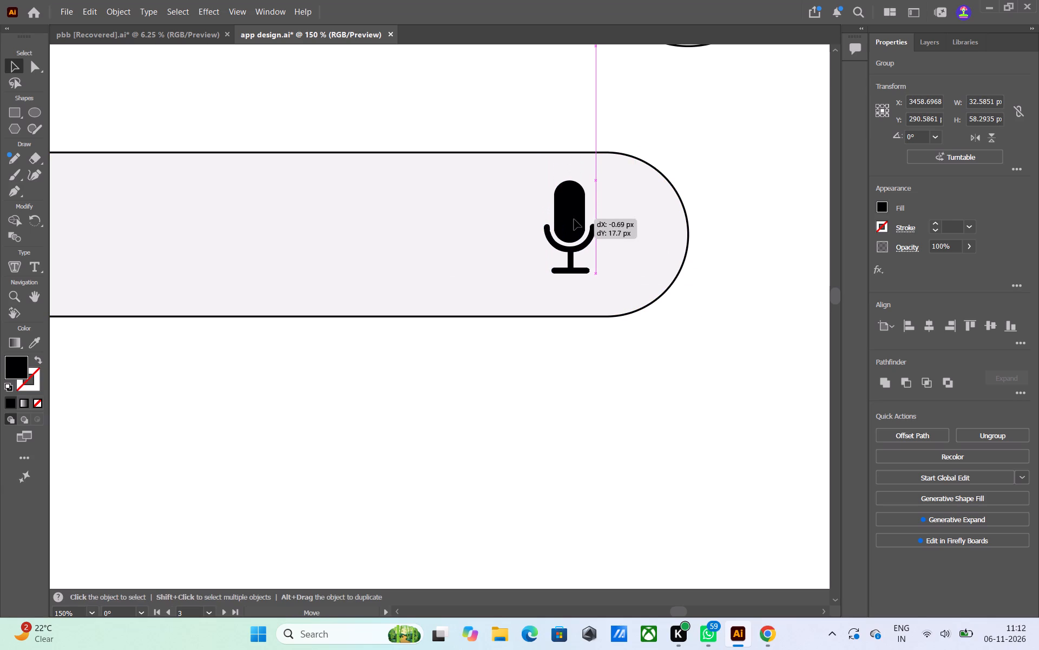
drag(574, 219, 577, 226)
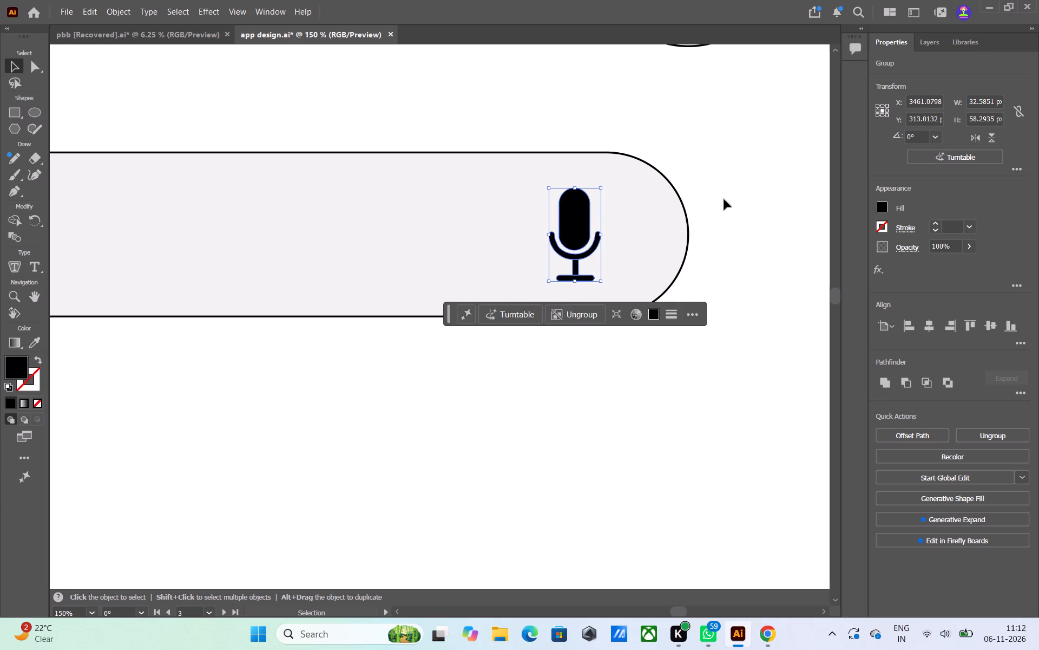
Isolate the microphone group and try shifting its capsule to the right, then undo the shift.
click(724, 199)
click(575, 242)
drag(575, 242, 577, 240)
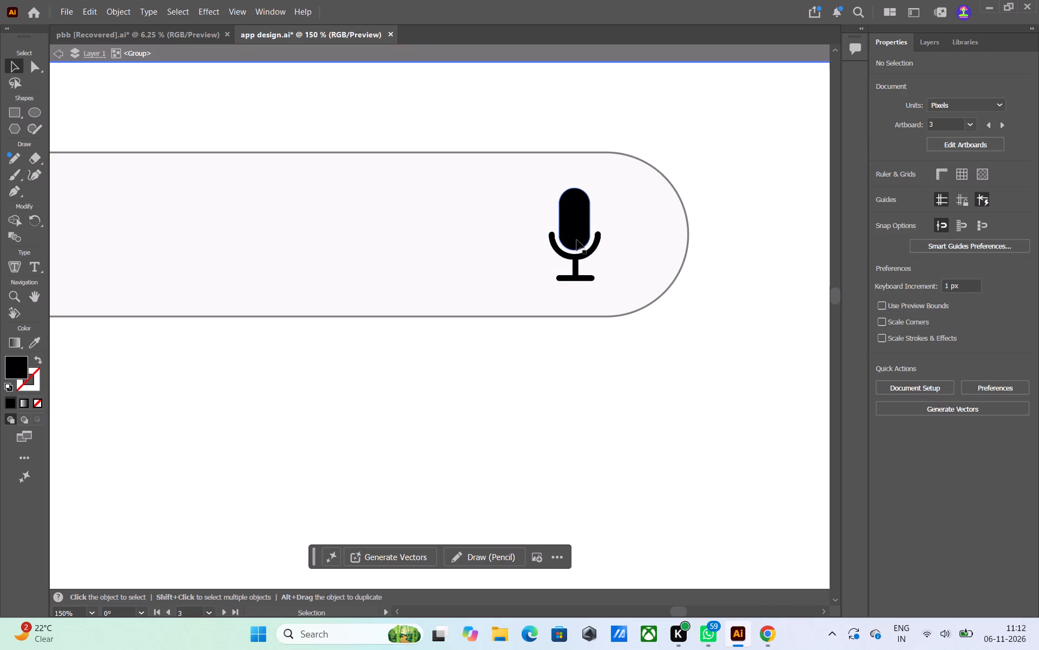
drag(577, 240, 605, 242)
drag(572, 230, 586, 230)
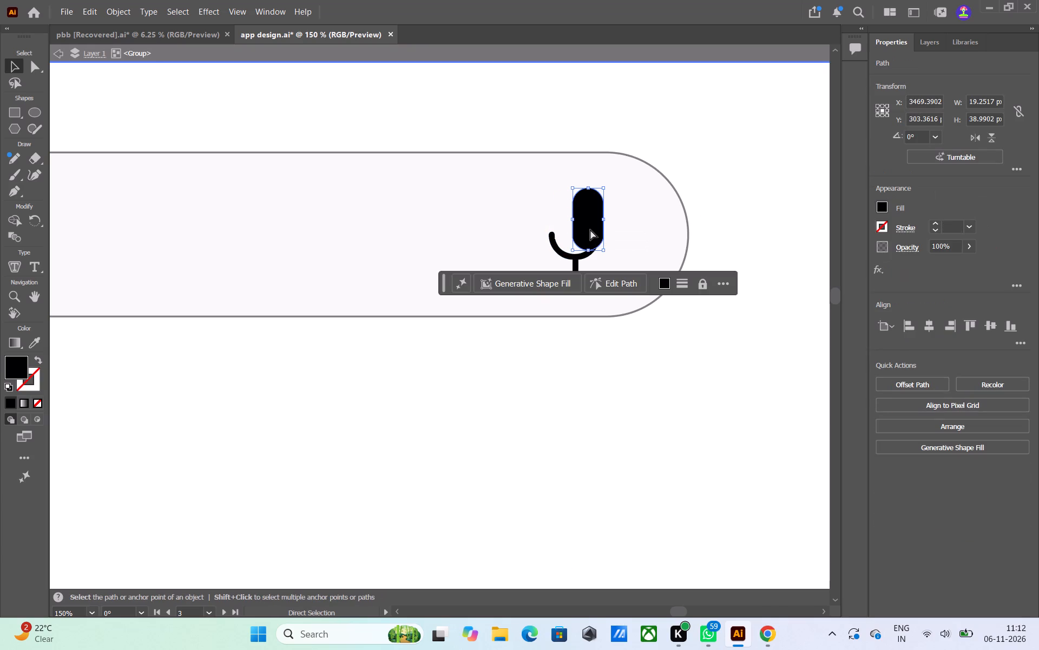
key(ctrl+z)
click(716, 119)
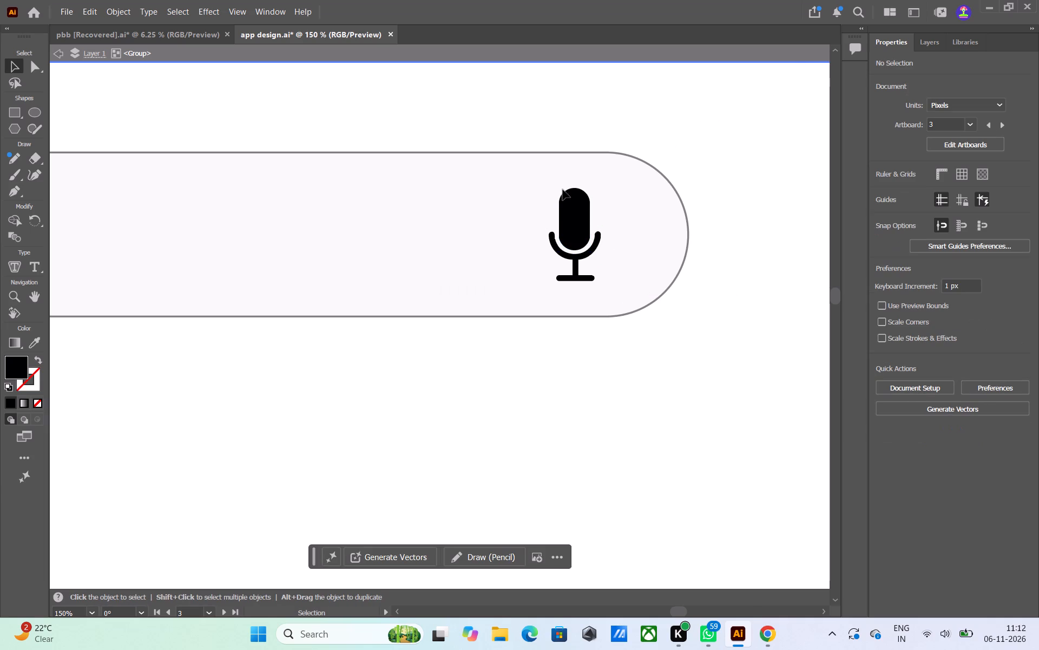
Select all the microphone shapes and move them together horizontally closer to the search bar's rounded right end.
drag(525, 175, 627, 290)
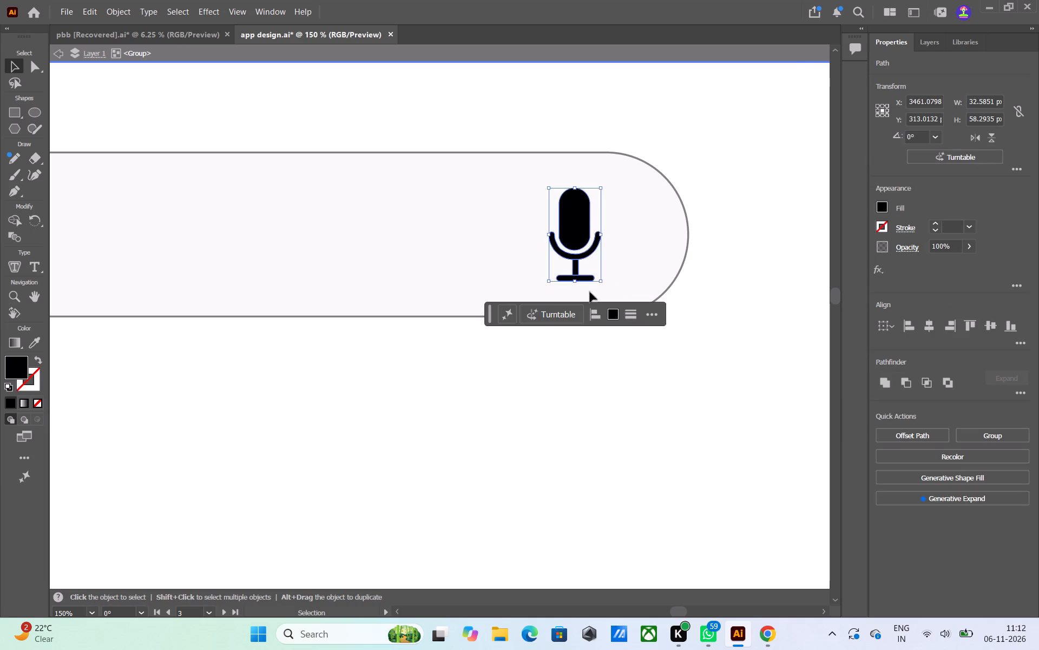
click(756, 194)
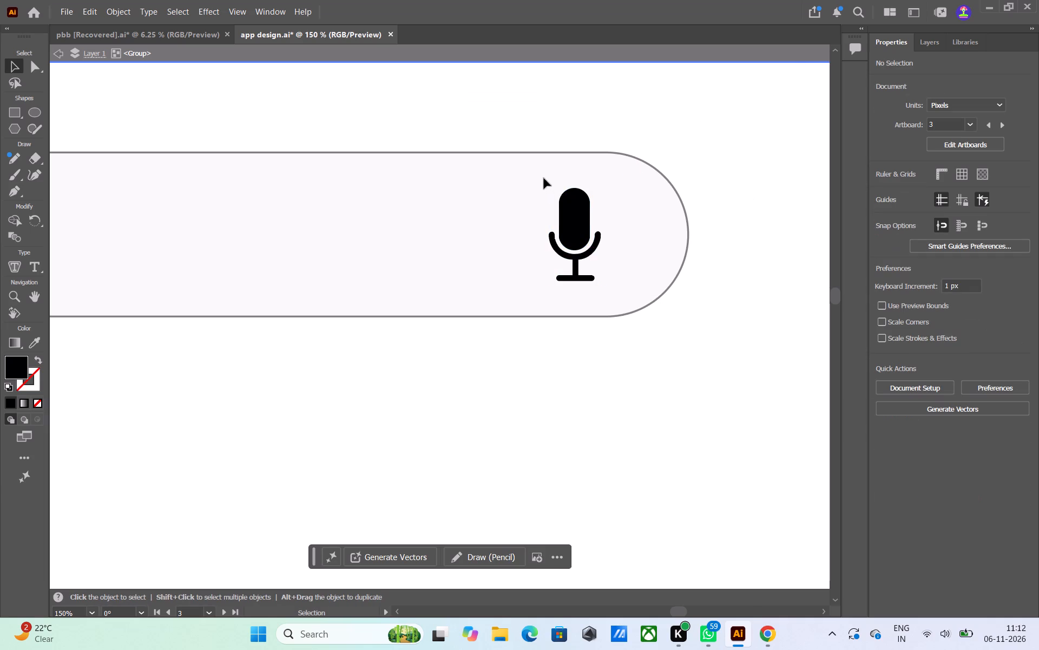
drag(540, 171, 618, 290)
drag(574, 233, 607, 233)
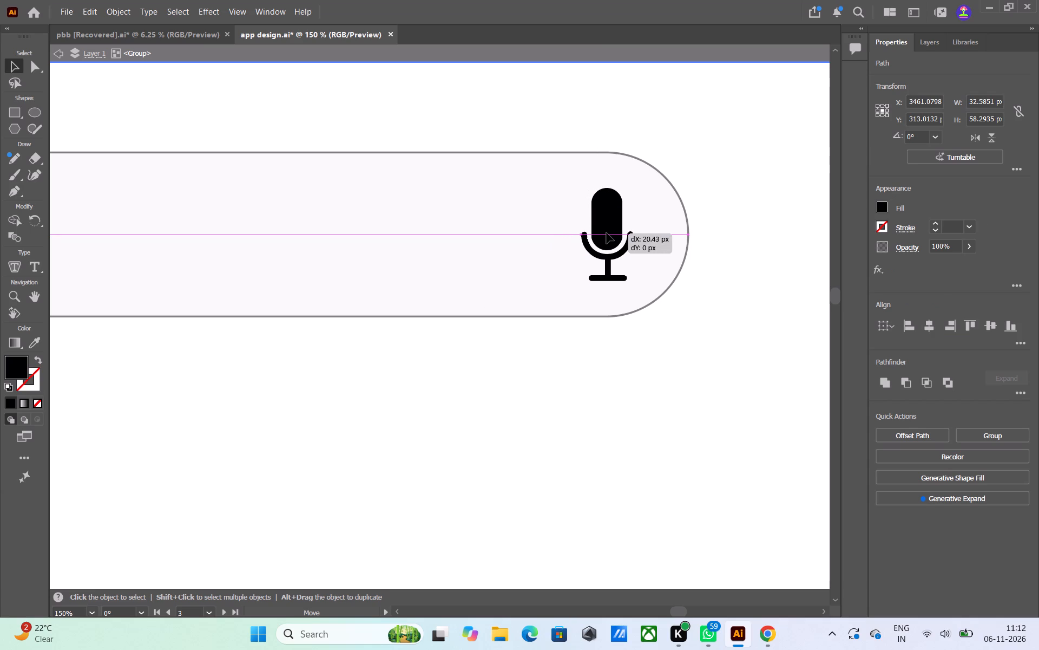
drag(607, 233, 599, 232)
click(733, 201)
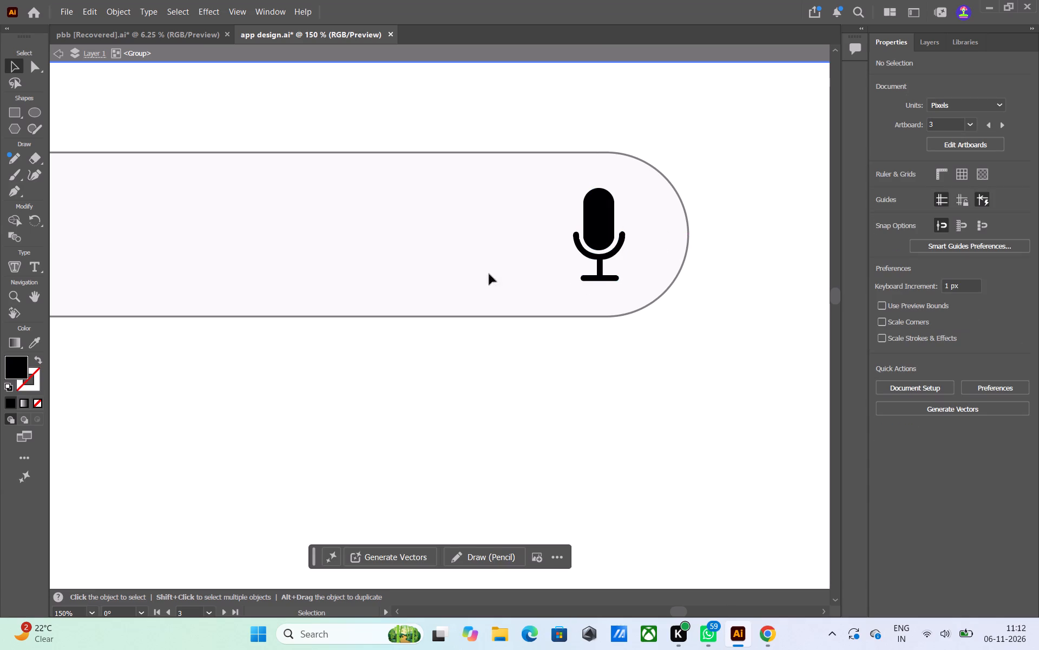
Exit the microphone group's isolation mode.
middle_drag(174, 218, 282, 233)
alt+scroll(281, 223, down, 4)
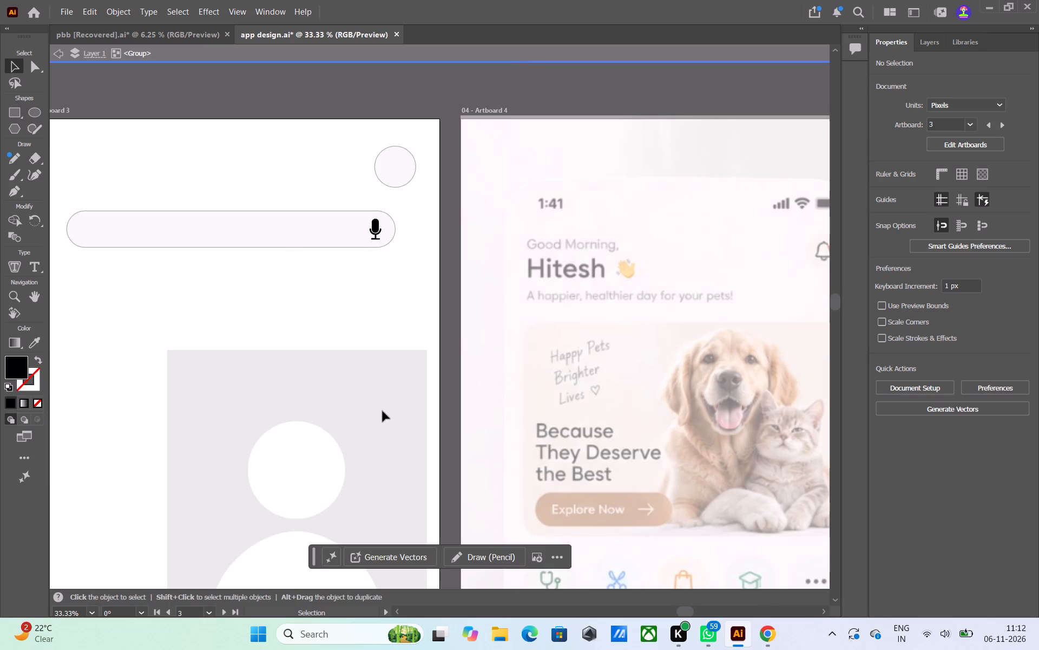
middle_drag(383, 411, 432, 178)
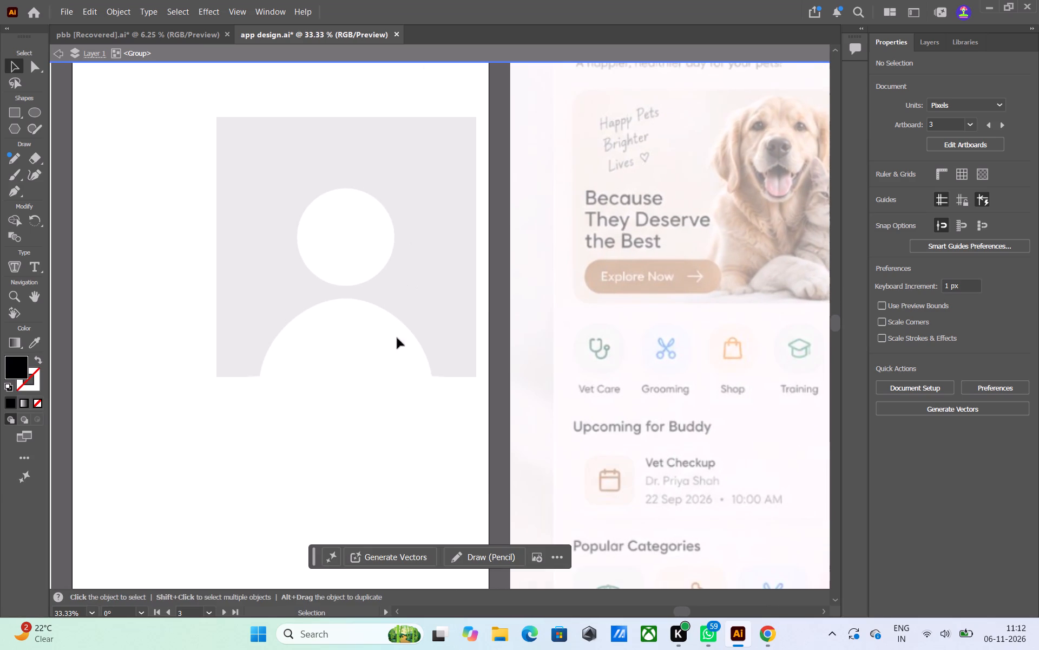
click(284, 453)
click(511, 400)
click(538, 381)
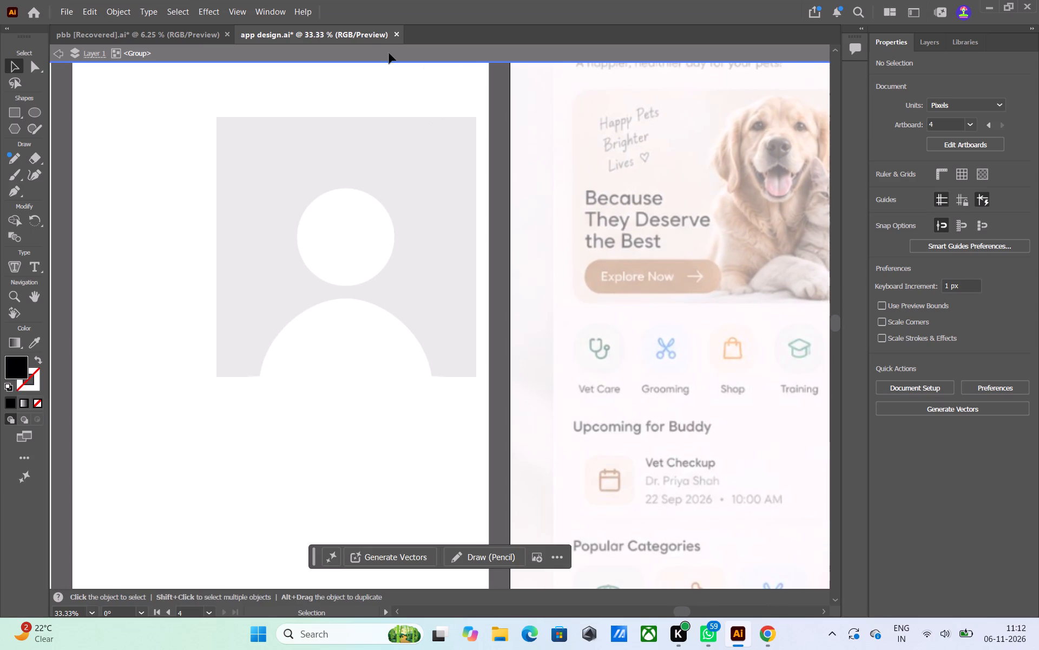
click(366, 62)
click(366, 62)
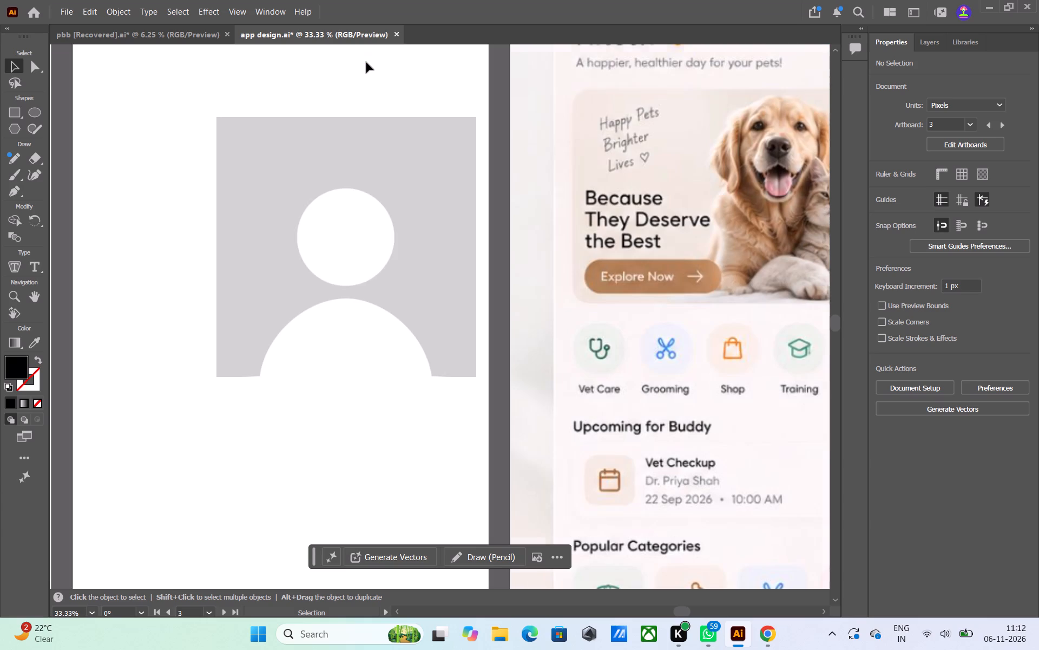
Nudge the microphone group 8 px left within the search bar.
scroll(389, 308, up, 5)
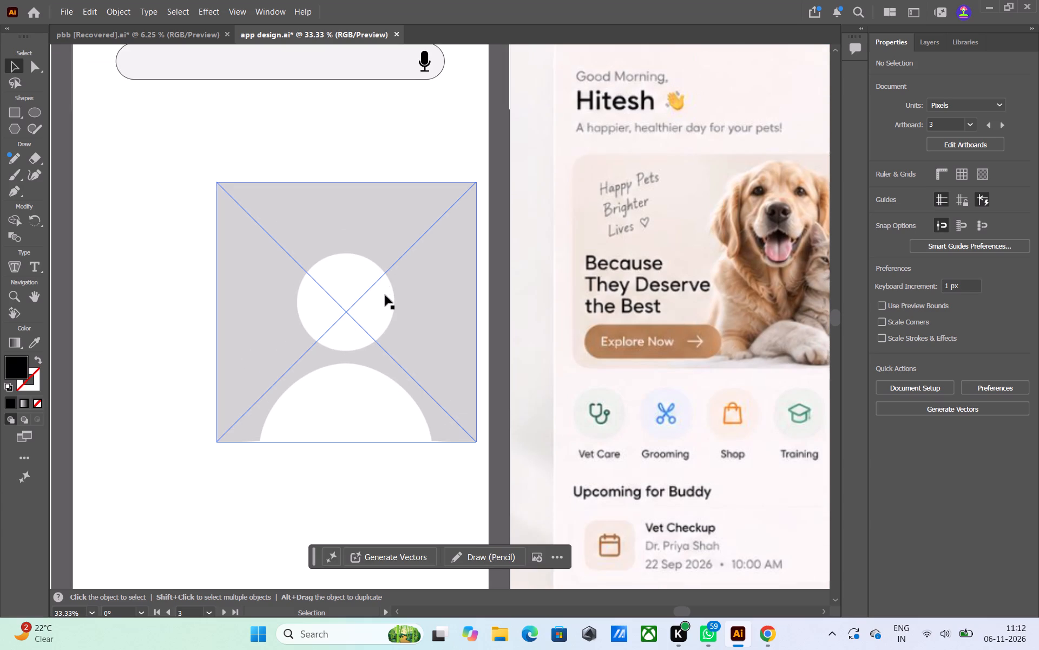
scroll(385, 295, up, 3)
click(424, 93)
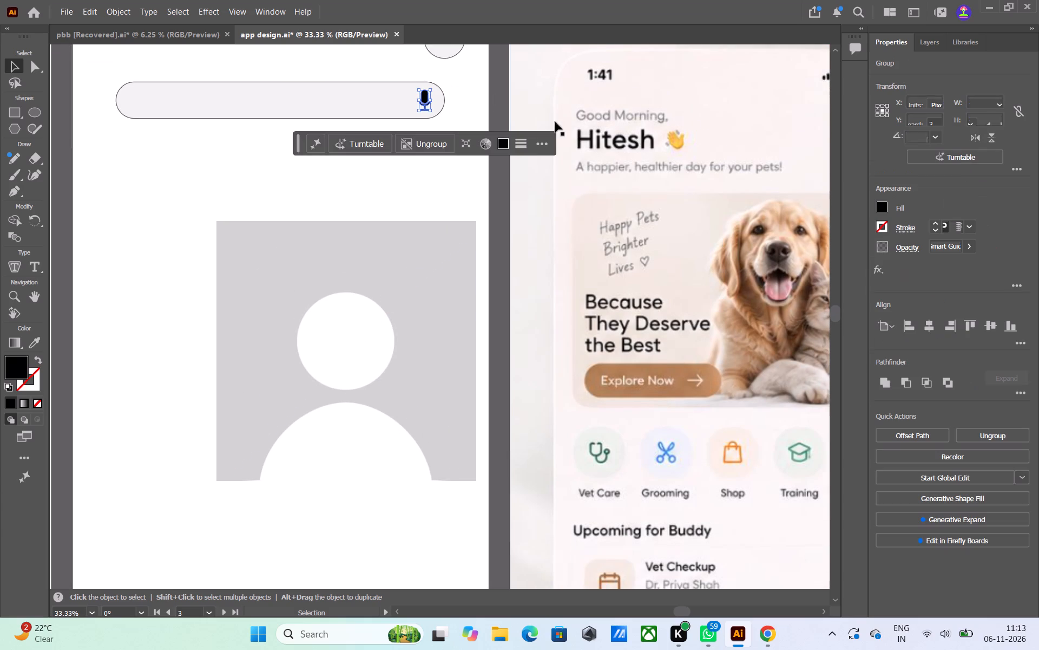
key(Left)
key(Left)
key(Left)
key(Left)
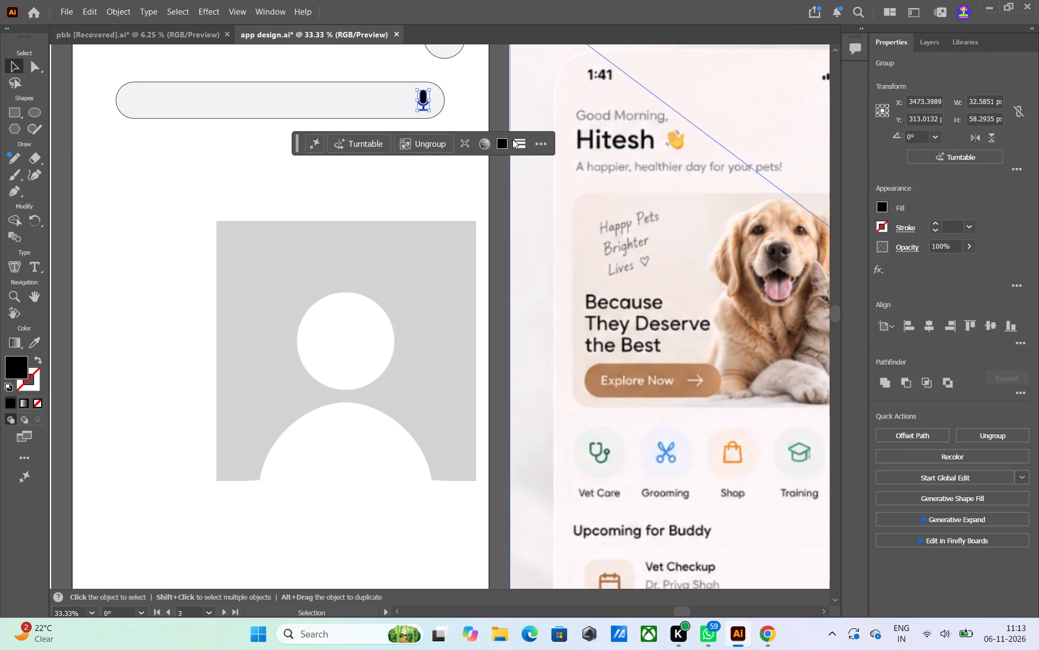
click(502, 112)
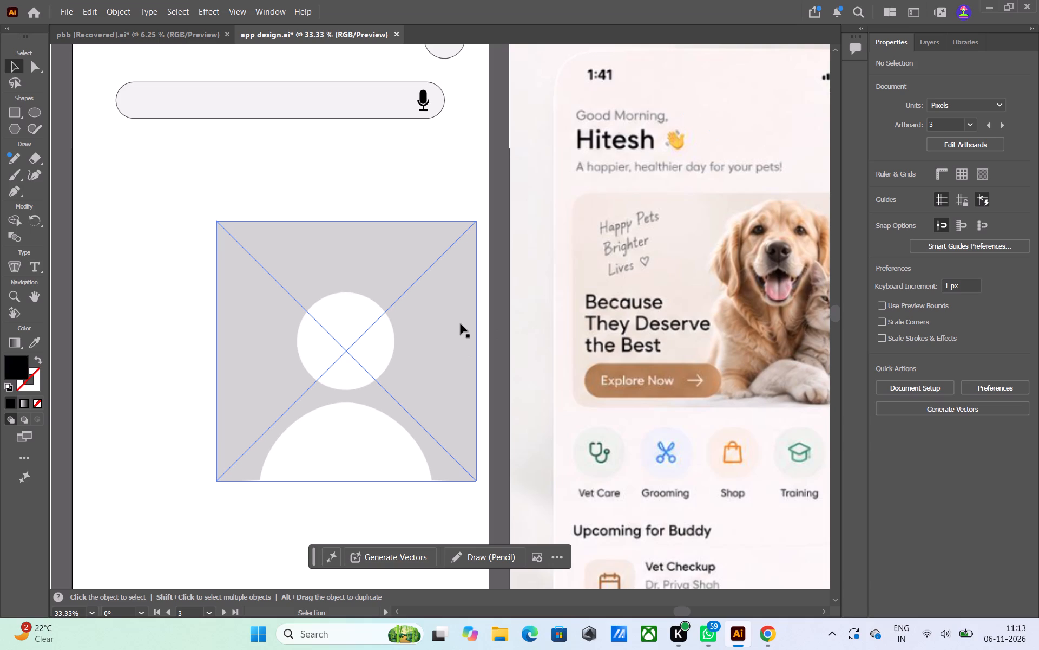
click(424, 97)
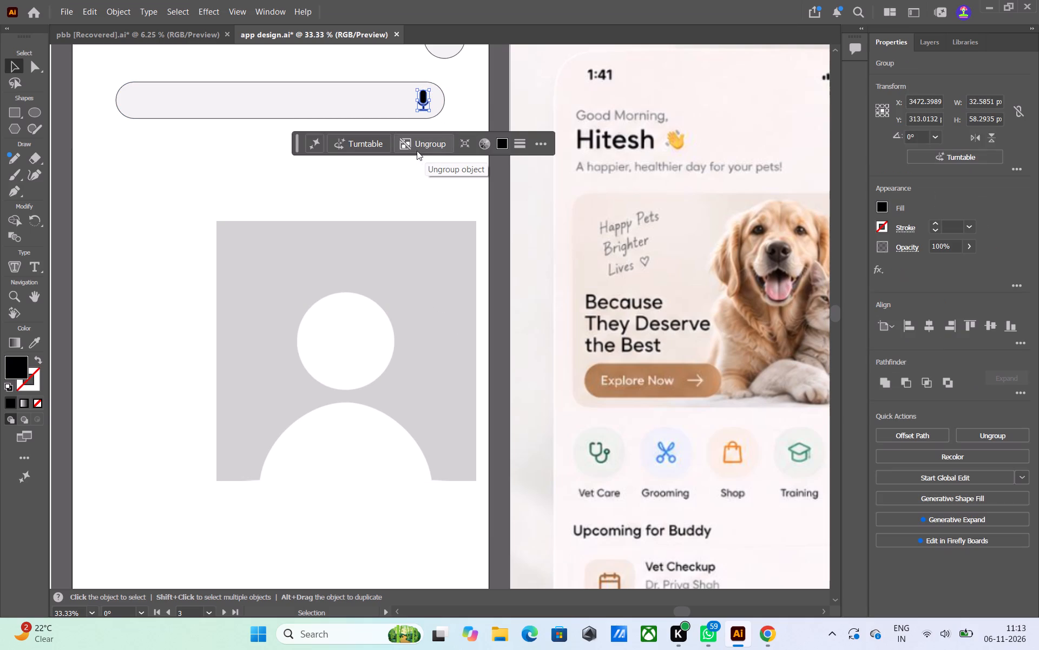
key(Left)
key(Left)
key(Left)
key(Left)
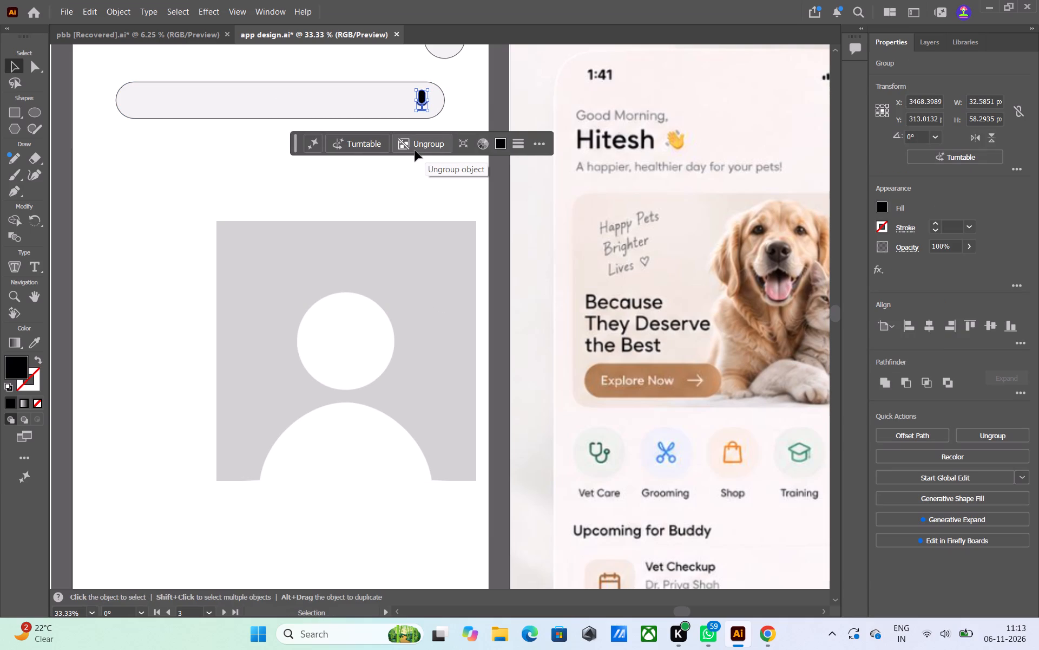
click(504, 215)
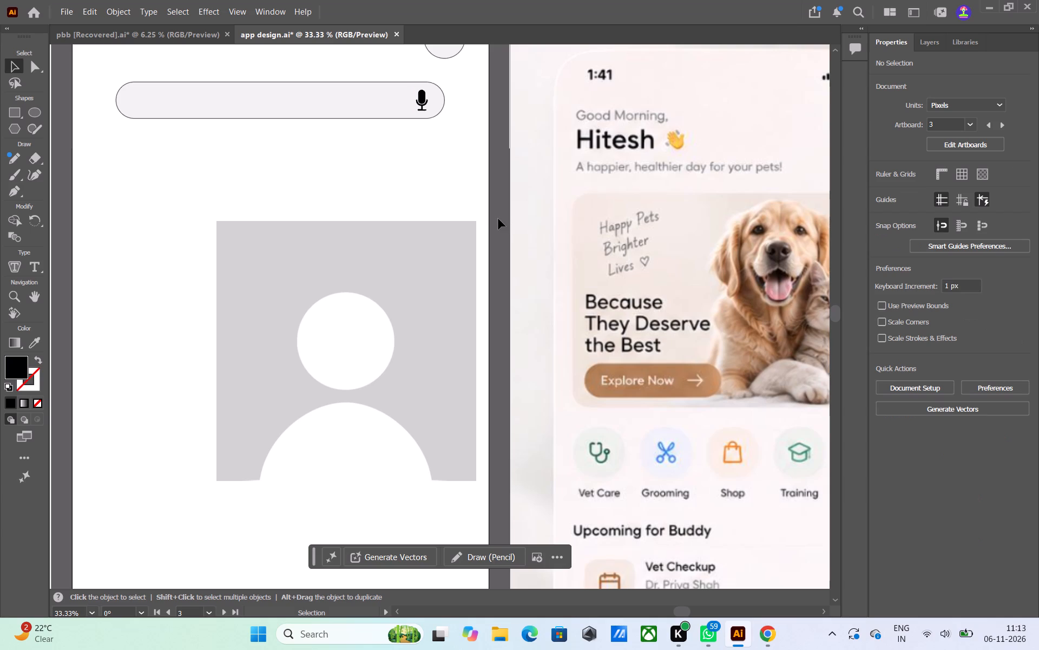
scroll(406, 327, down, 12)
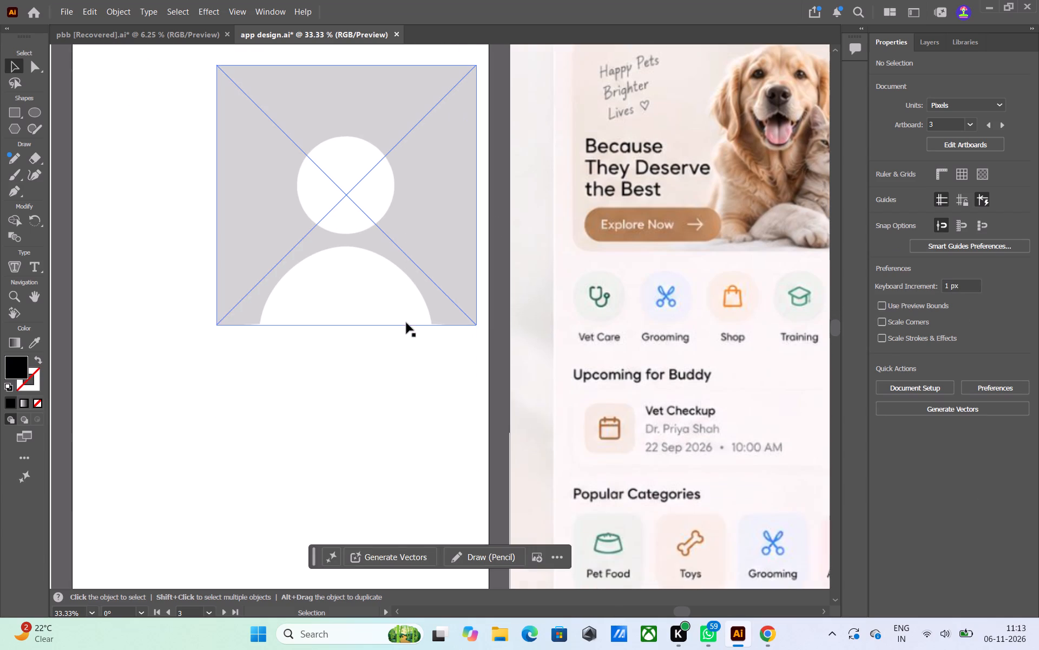
Move the linked magnifying-glass image up and left into the open white area below the profile icon image.
scroll(406, 319, down, 16)
drag(384, 445, 323, 369)
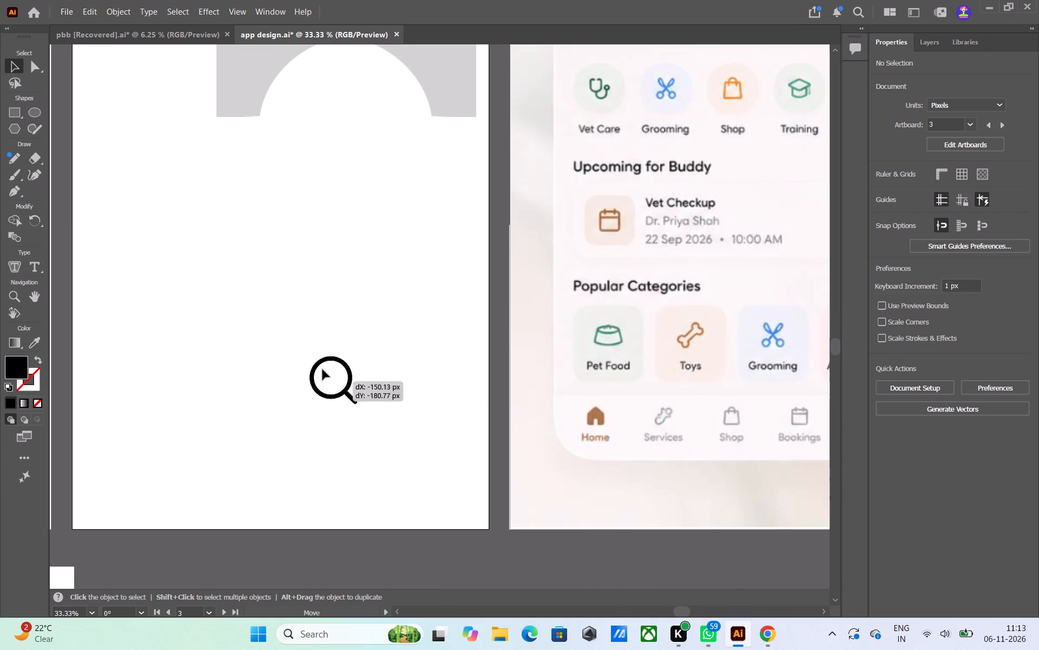
drag(323, 369, 255, 250)
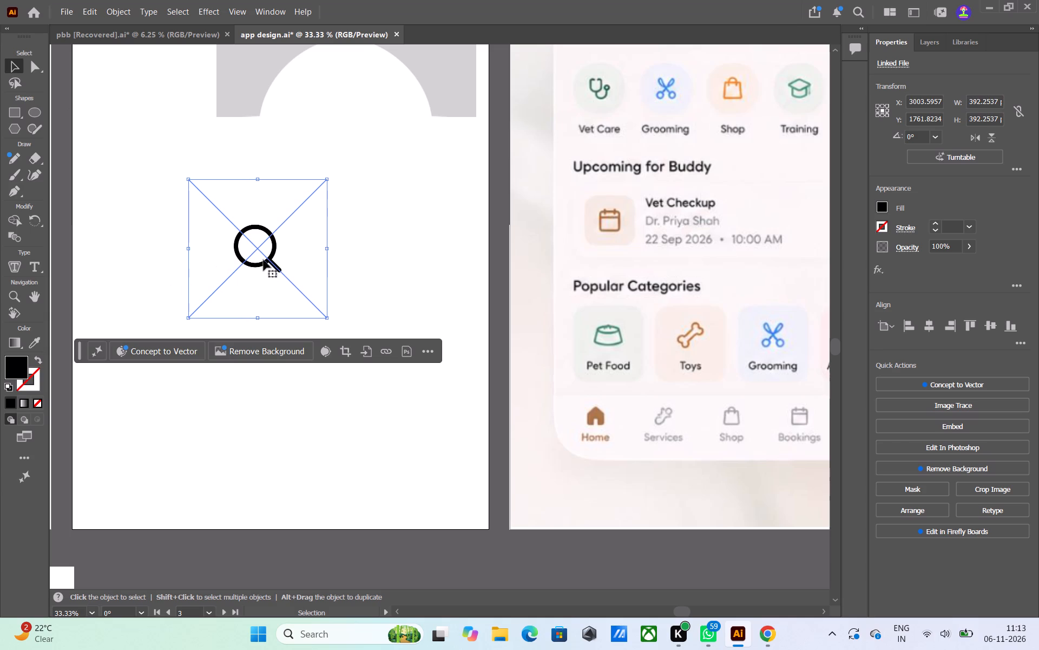
click(363, 272)
Trace the magnifying glass's handle with the Pen tool as a closed four-corner shape about 38 px long and 12 px wide.
alt+scroll(228, 224, up, 3)
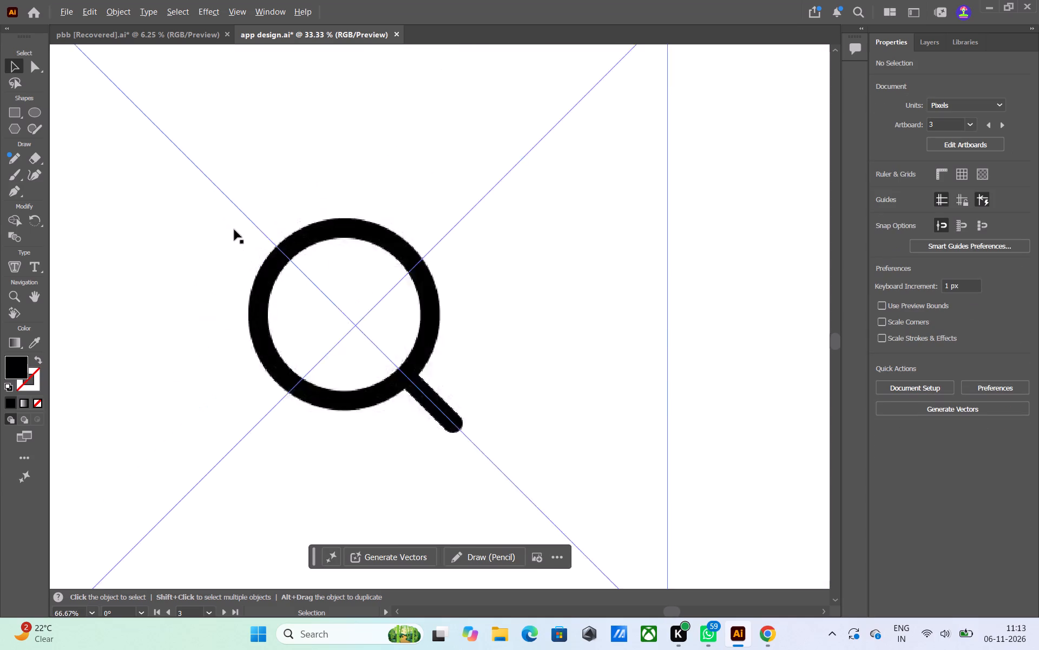
alt+scroll(234, 230, up, 3)
middle_drag(444, 267, 370, 162)
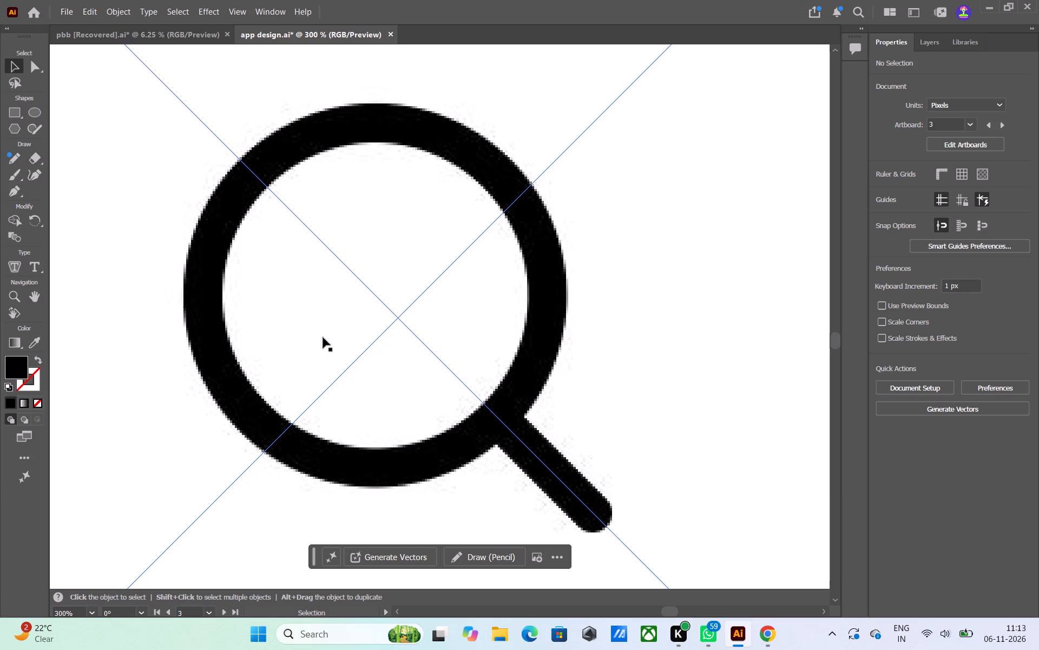
click(126, 271)
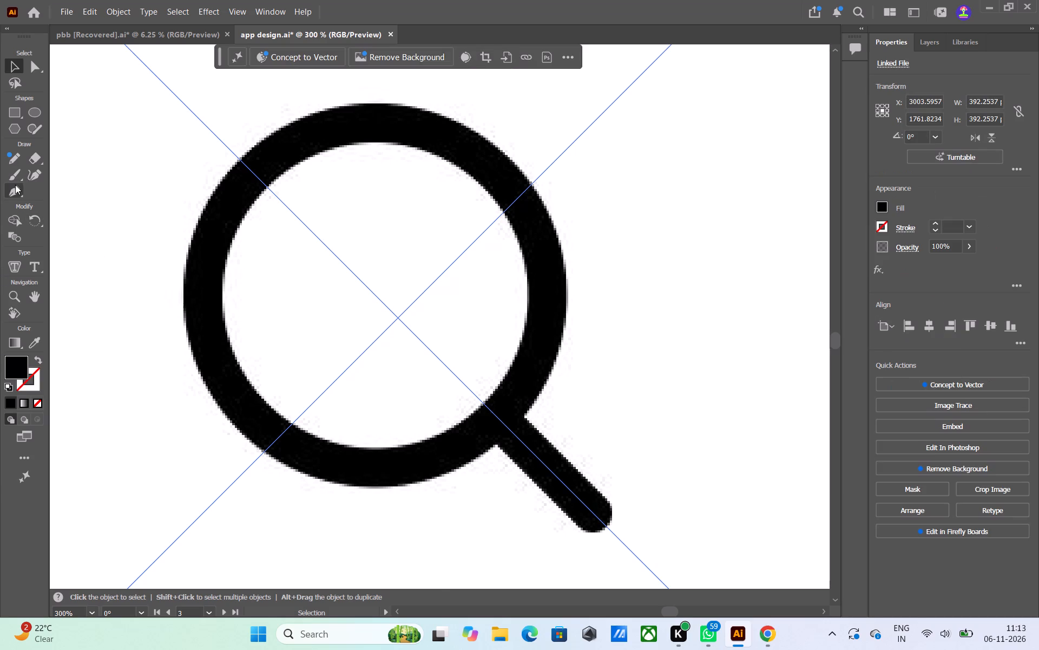
click(14, 190)
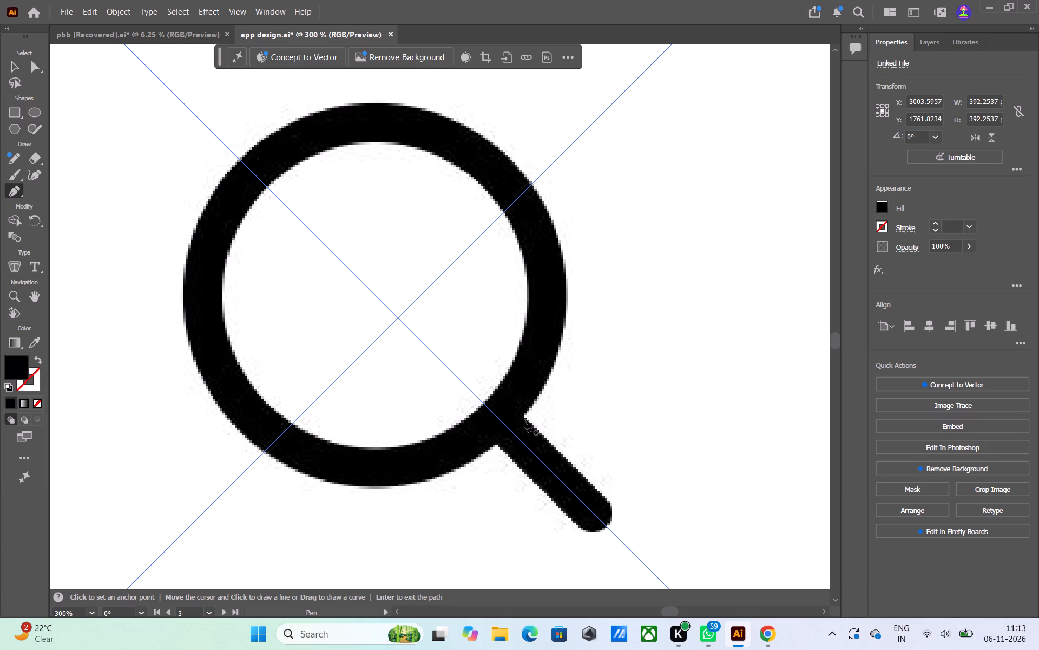
alt+scroll(525, 419, up, 4)
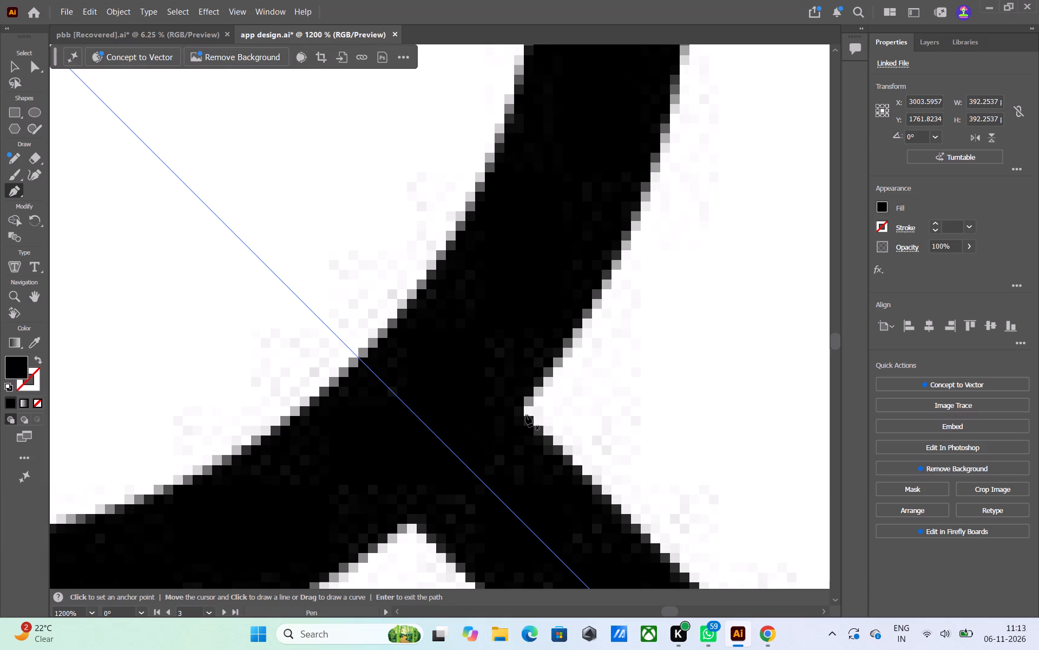
click(523, 413)
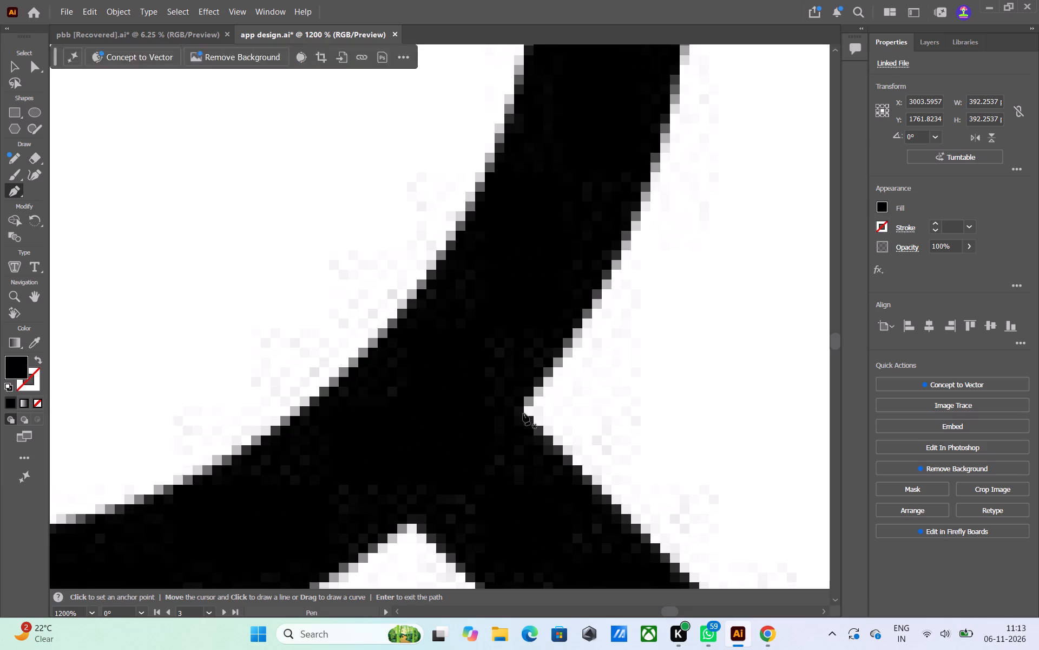
shift+click(420, 529)
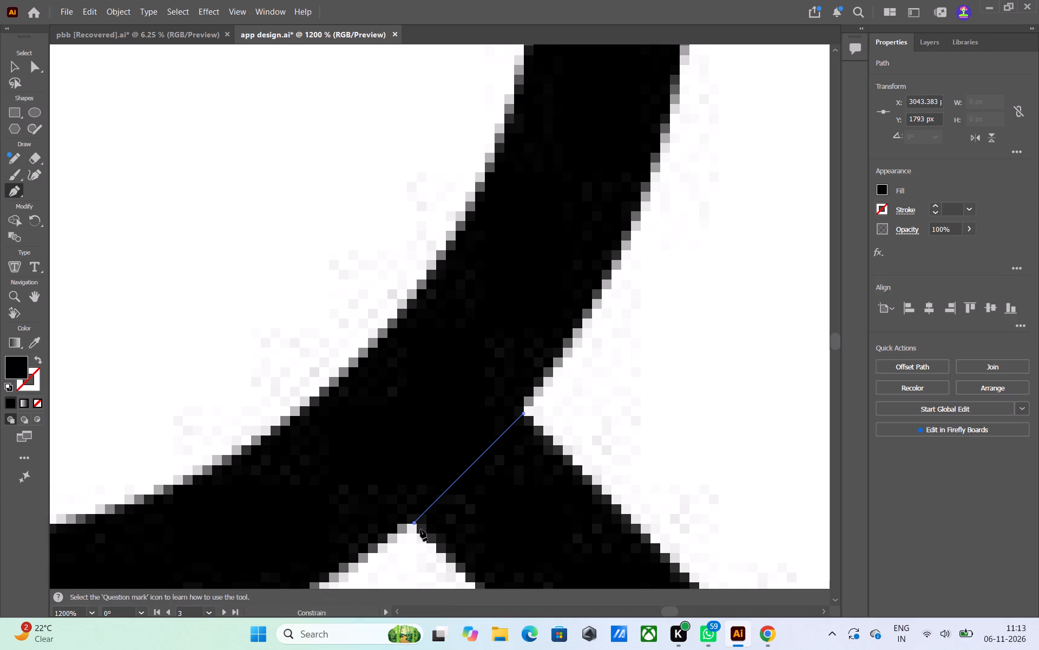
alt+middle_drag(469, 552, 454, 534)
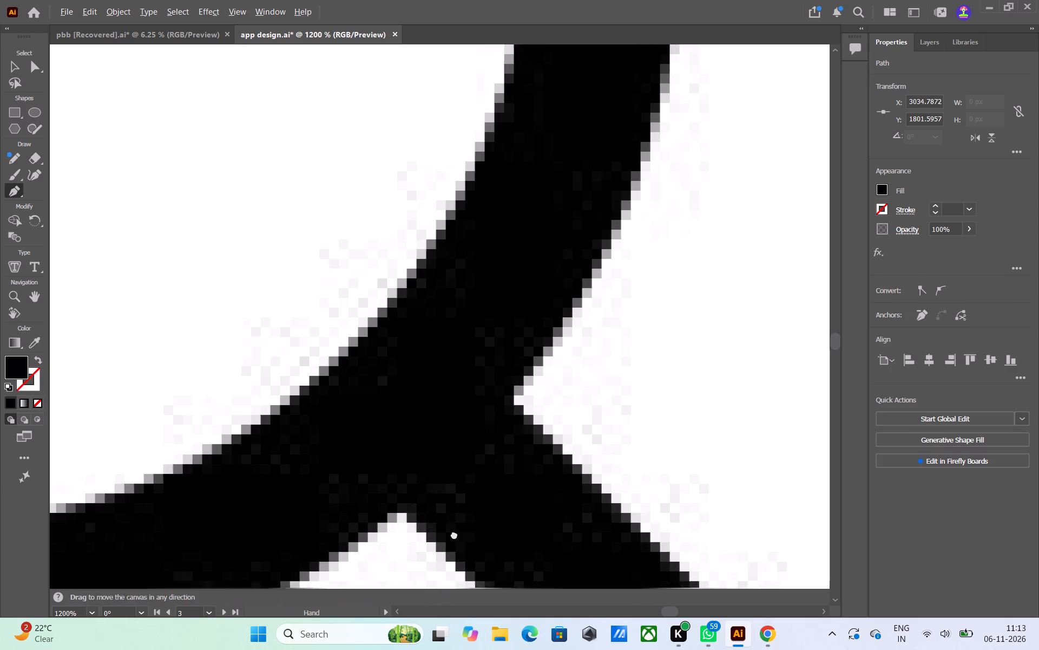
alt+middle_drag(454, 534, 290, 139)
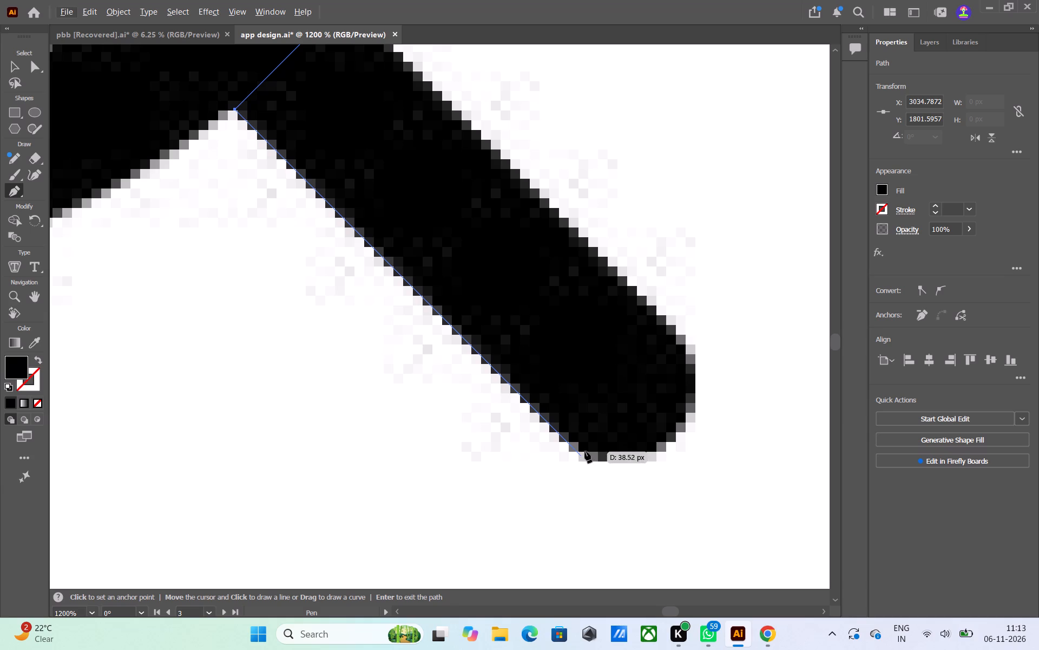
shift+click(578, 449)
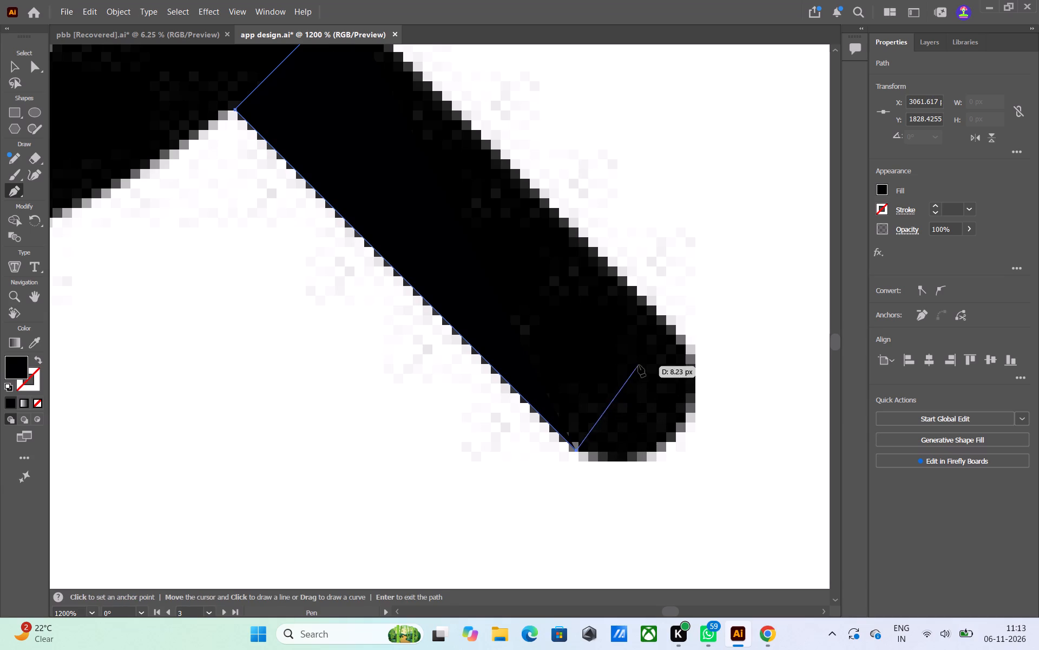
shift+click(683, 345)
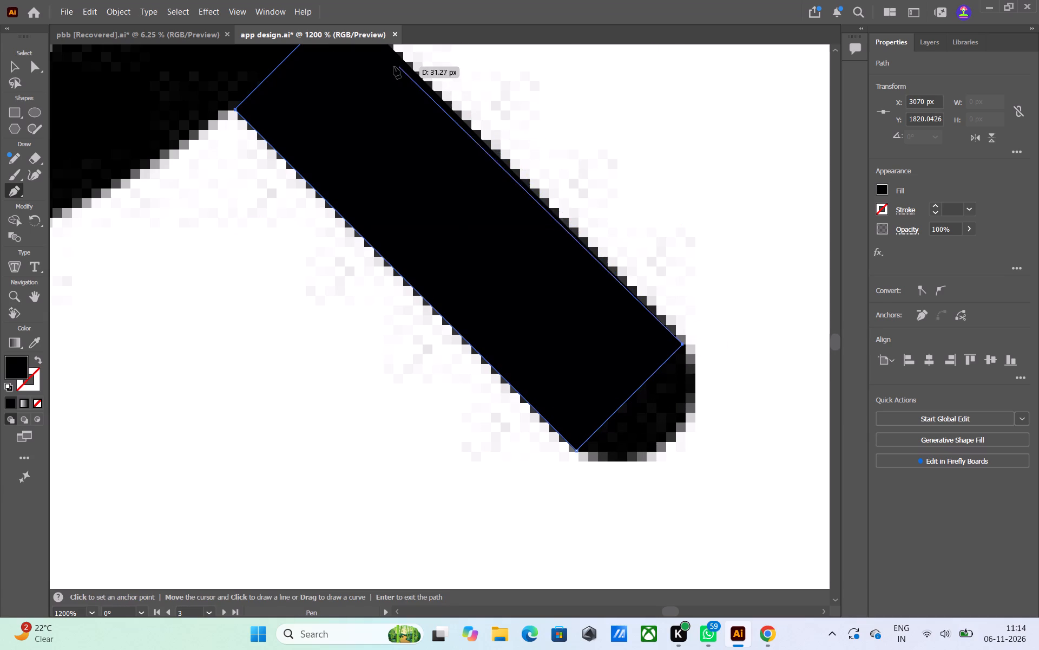
middle_drag(389, 55, 485, 174)
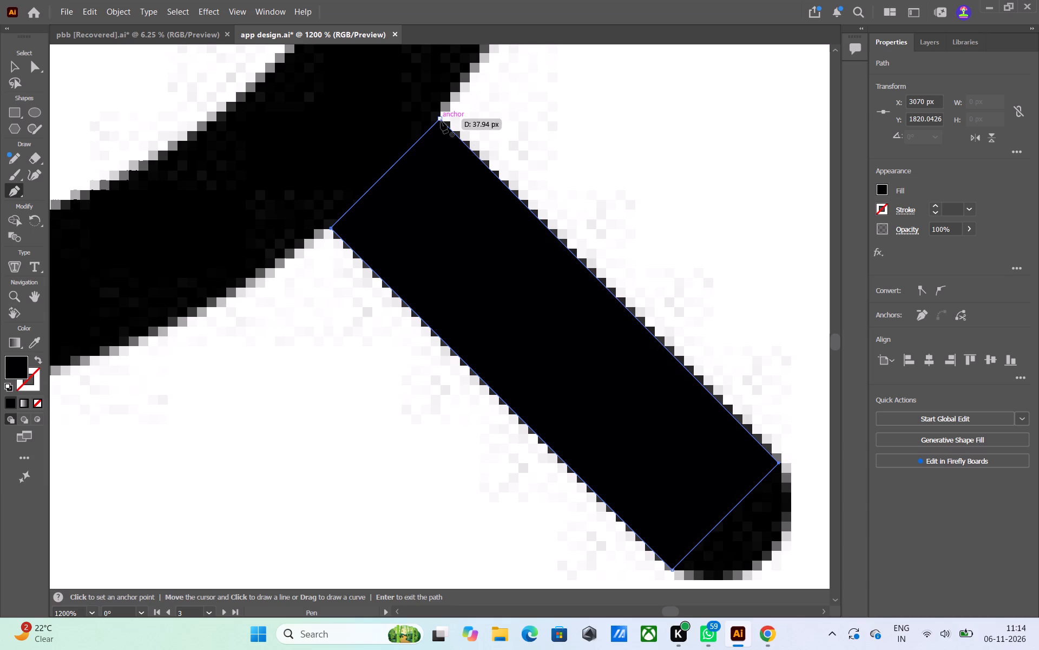
shift+click(440, 118)
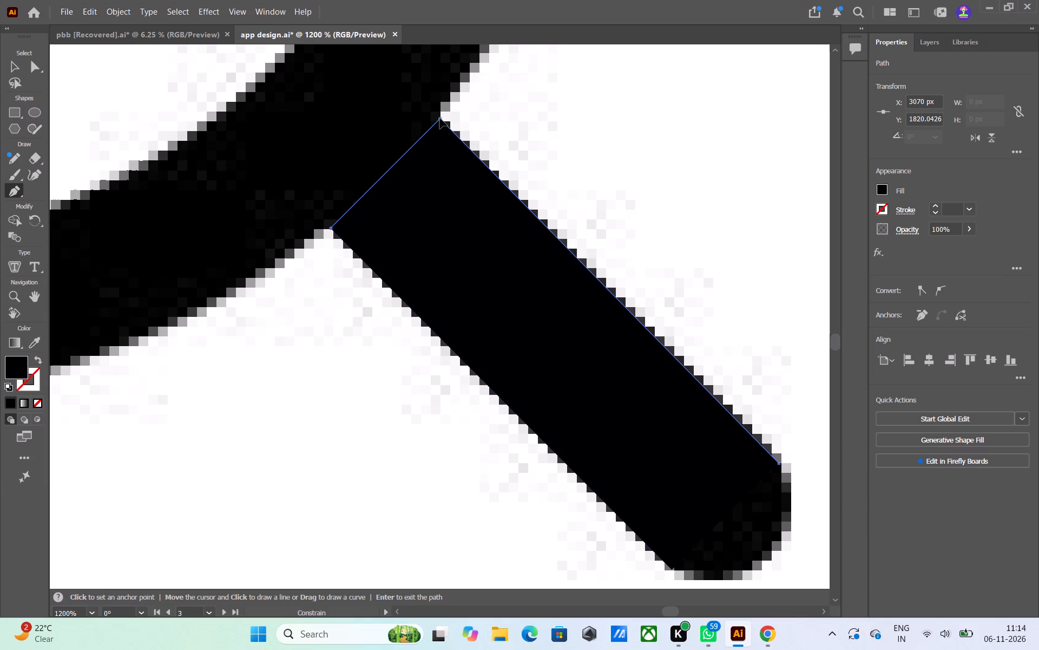
Bow the outer end of the traced handle into a rounded cap with the Curvature tool, matching the image's edge.
click(34, 173)
drag(727, 517, 765, 562)
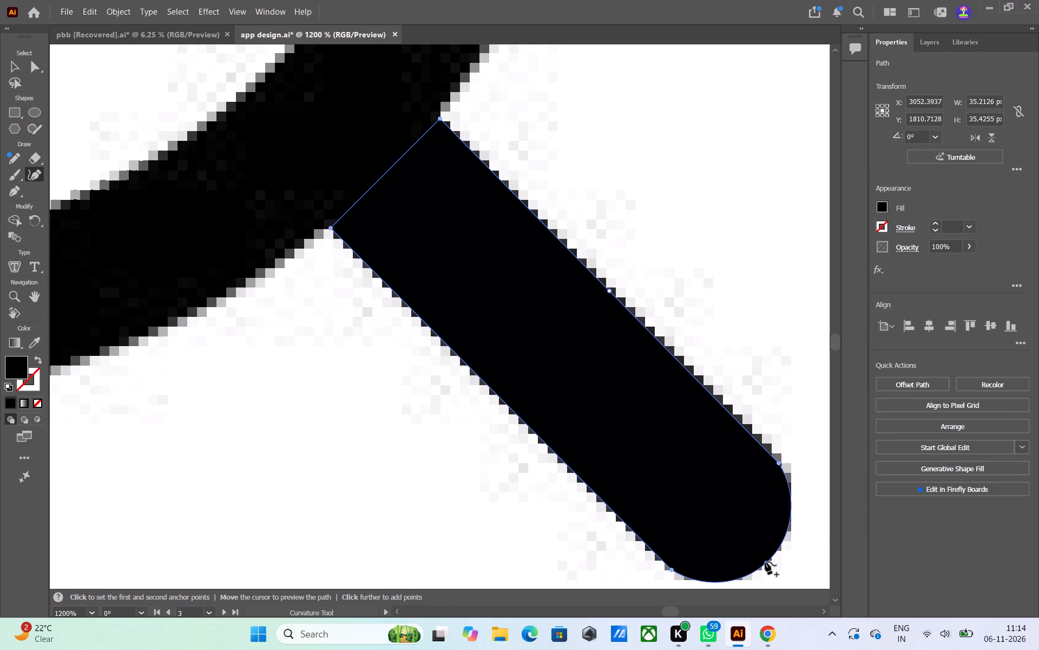
drag(765, 562, 765, 561)
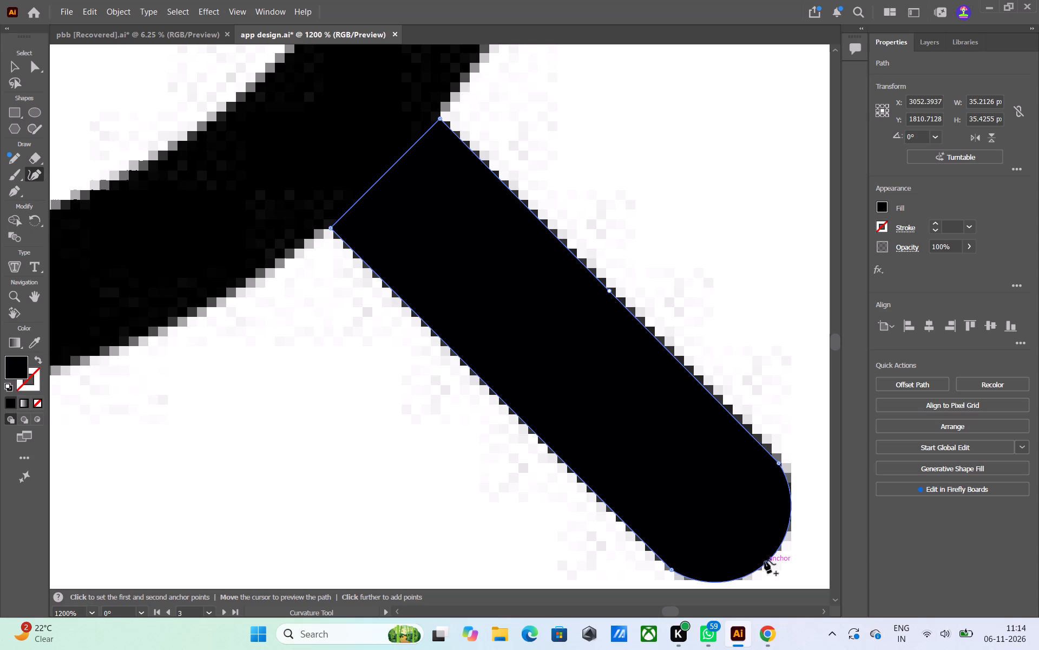
drag(765, 561, 764, 560)
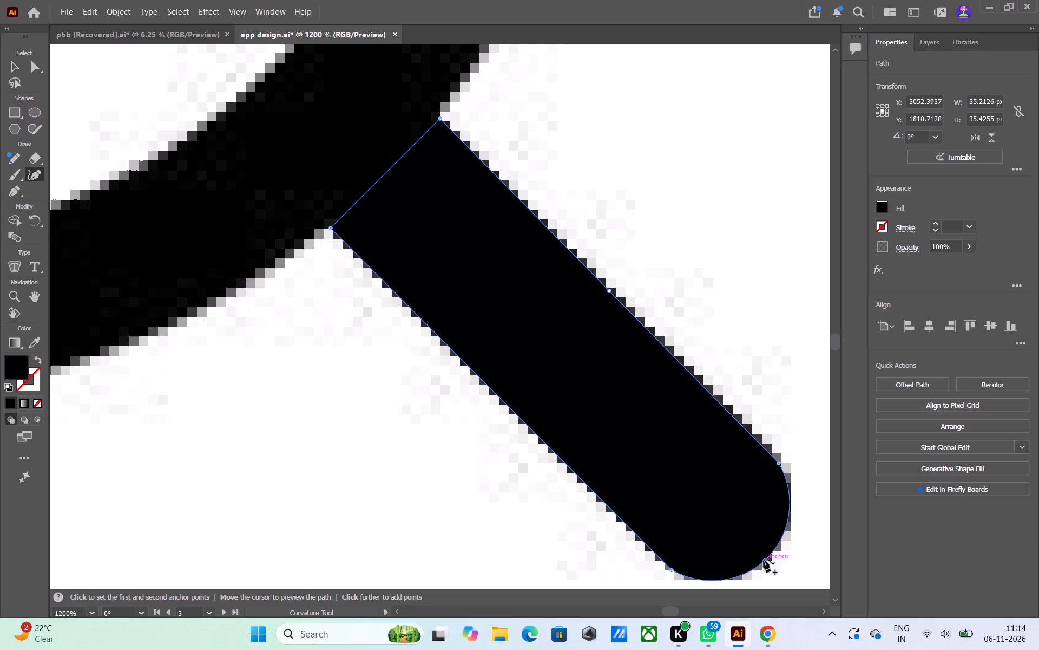
drag(764, 560, 771, 560)
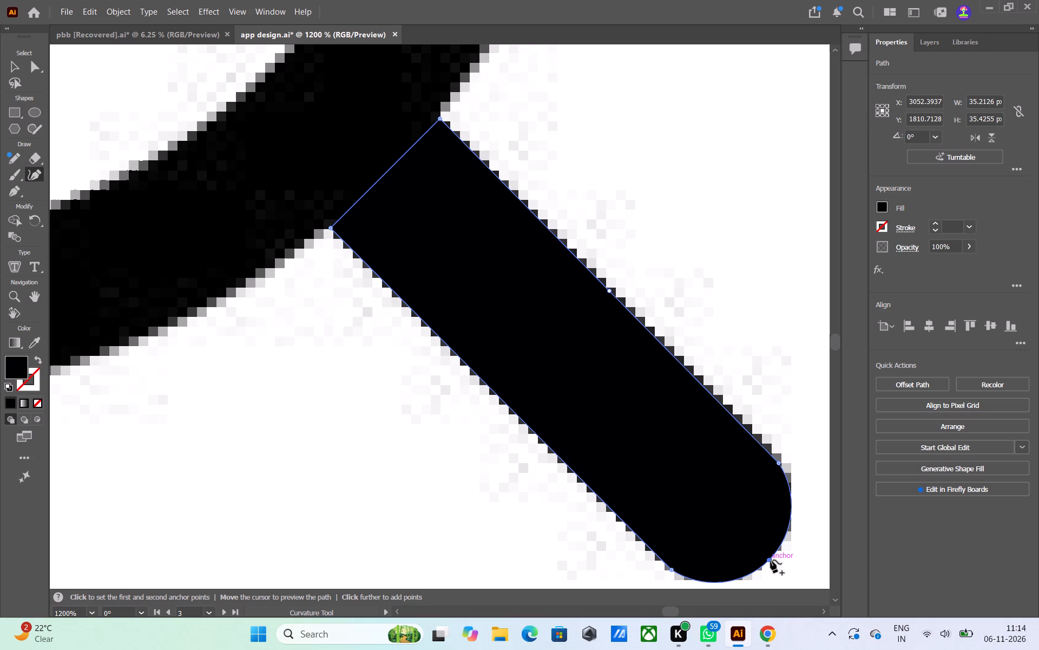
drag(771, 560, 764, 561)
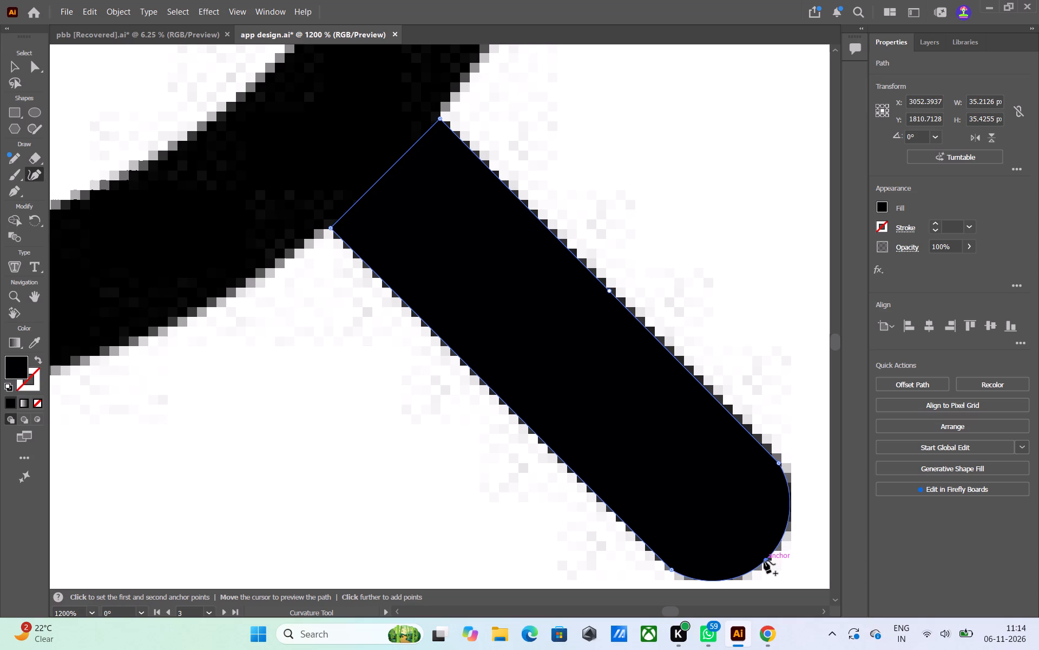
drag(764, 561, 766, 565)
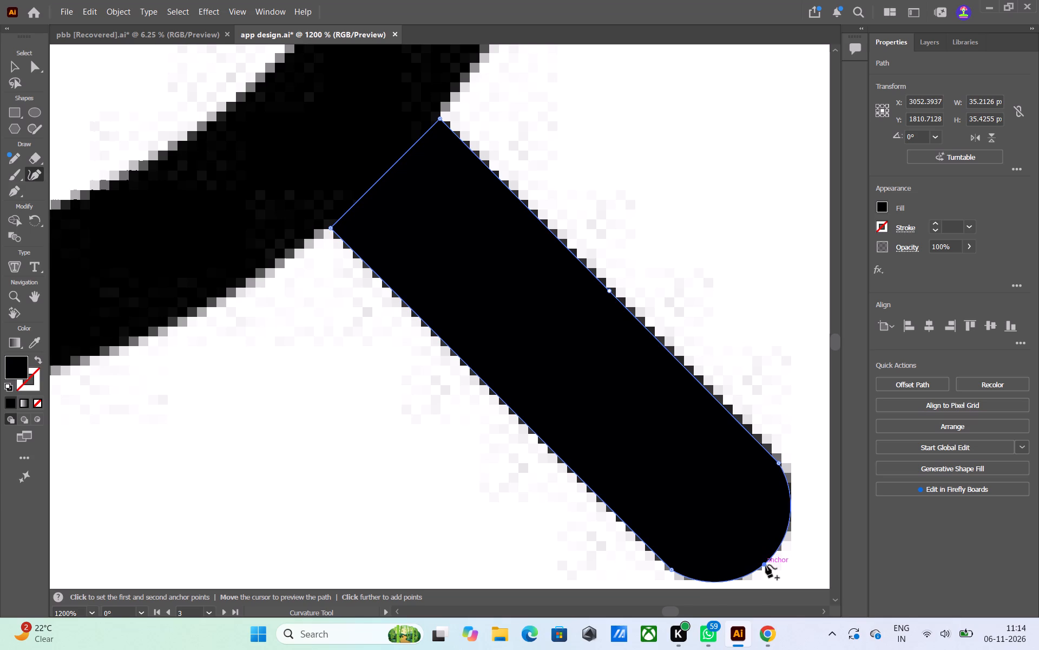
drag(766, 565, 766, 564)
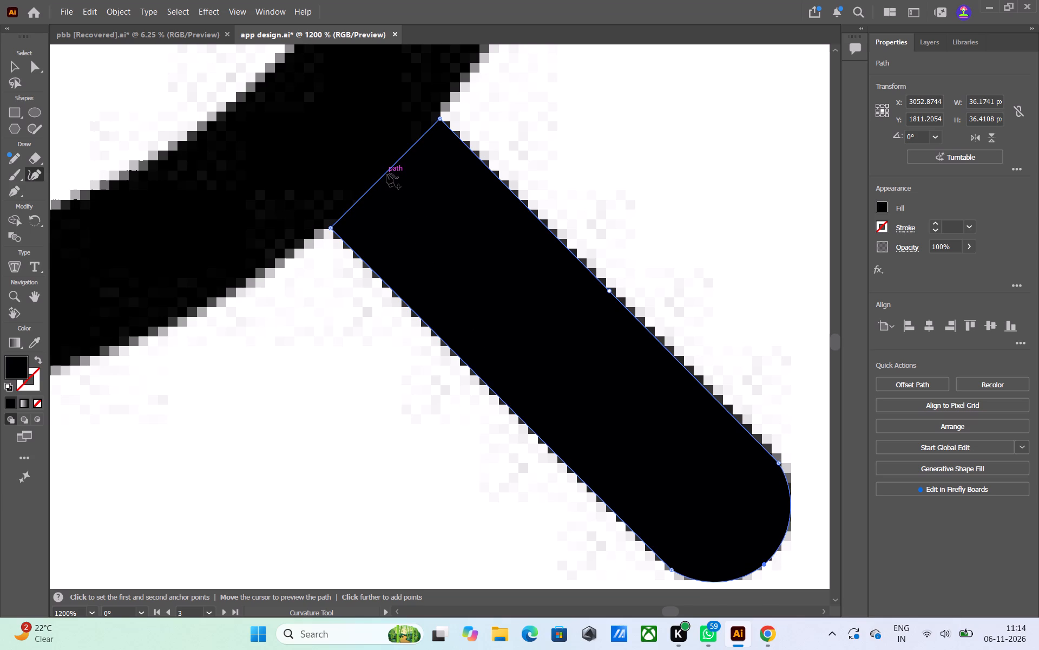
Trace a closed four-corner path about 69 px wide and 67 px tall with the Pen tool, corners on the lens's inner circular edge.
click(9, 190)
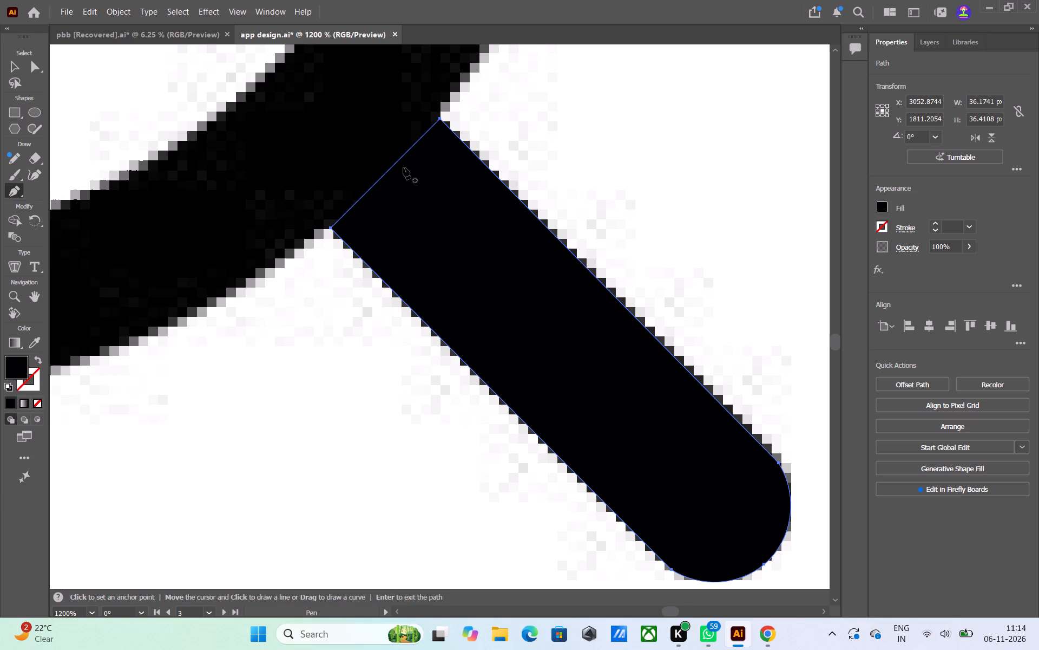
alt+scroll(372, 187, up, 2)
alt+scroll(372, 187, down, 4)
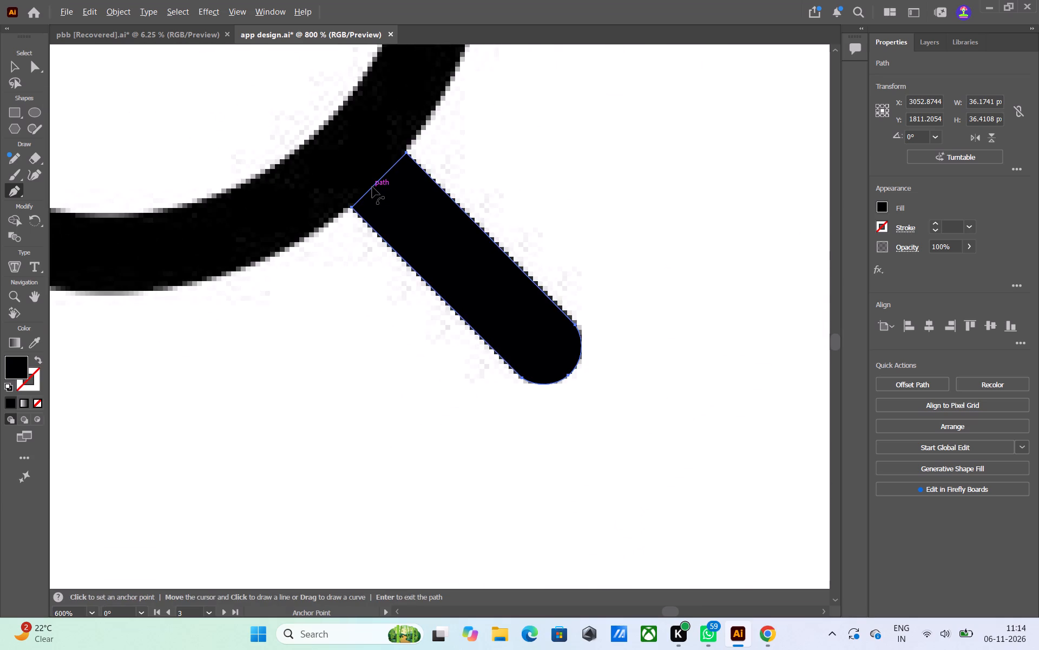
alt+scroll(372, 187, down, 4)
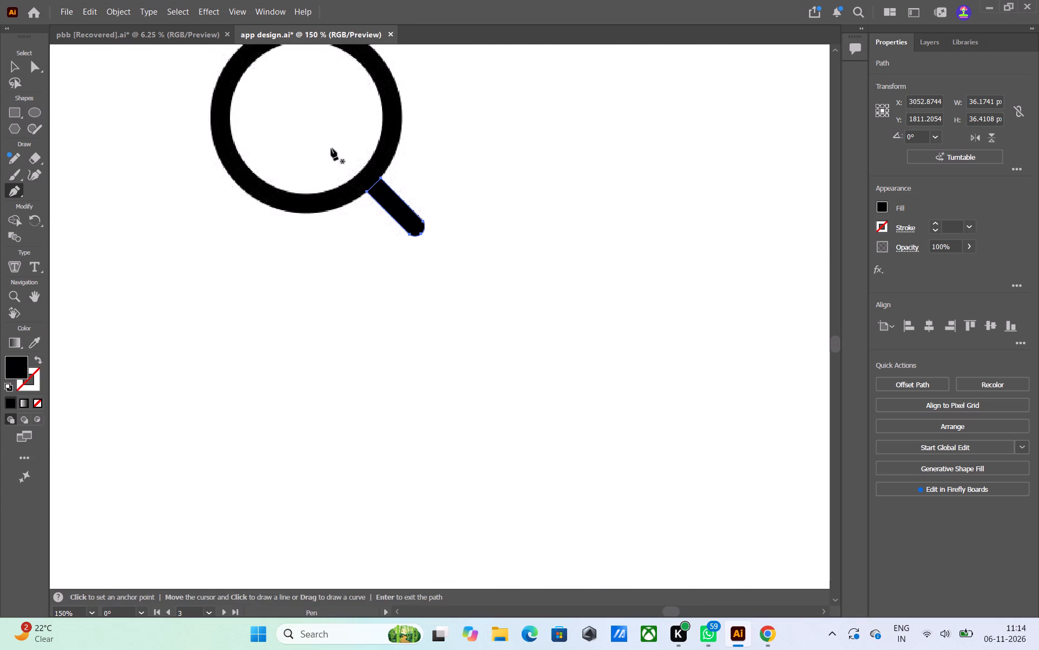
alt+middle_drag(318, 134, 353, 245)
alt+scroll(353, 247, up, 4)
alt+scroll(353, 245, down, 2)
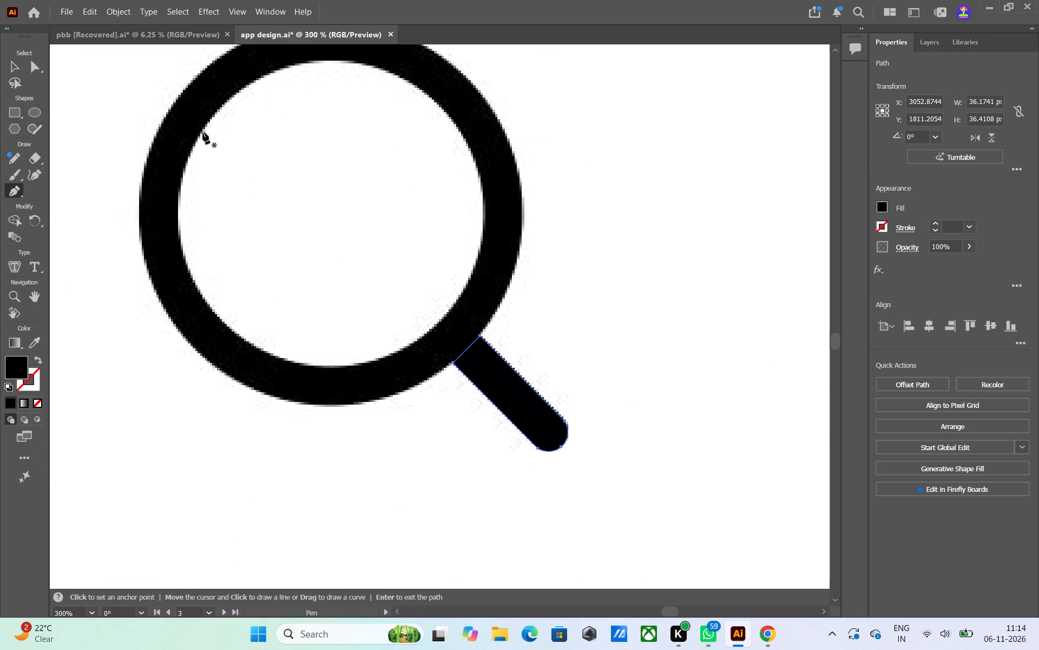
click(221, 107)
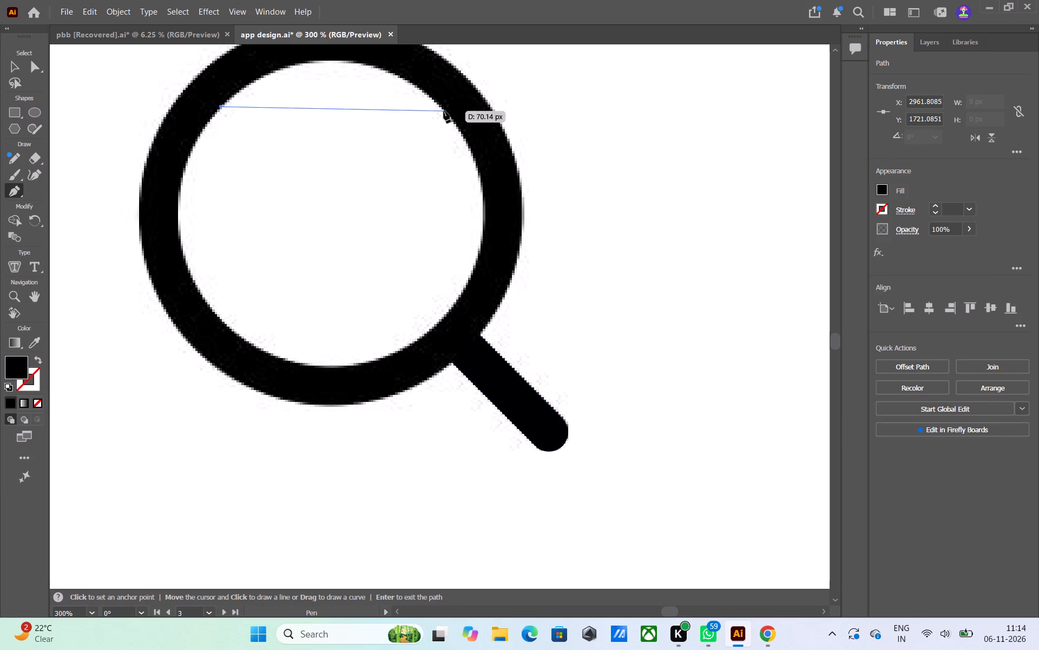
shift+click(444, 111)
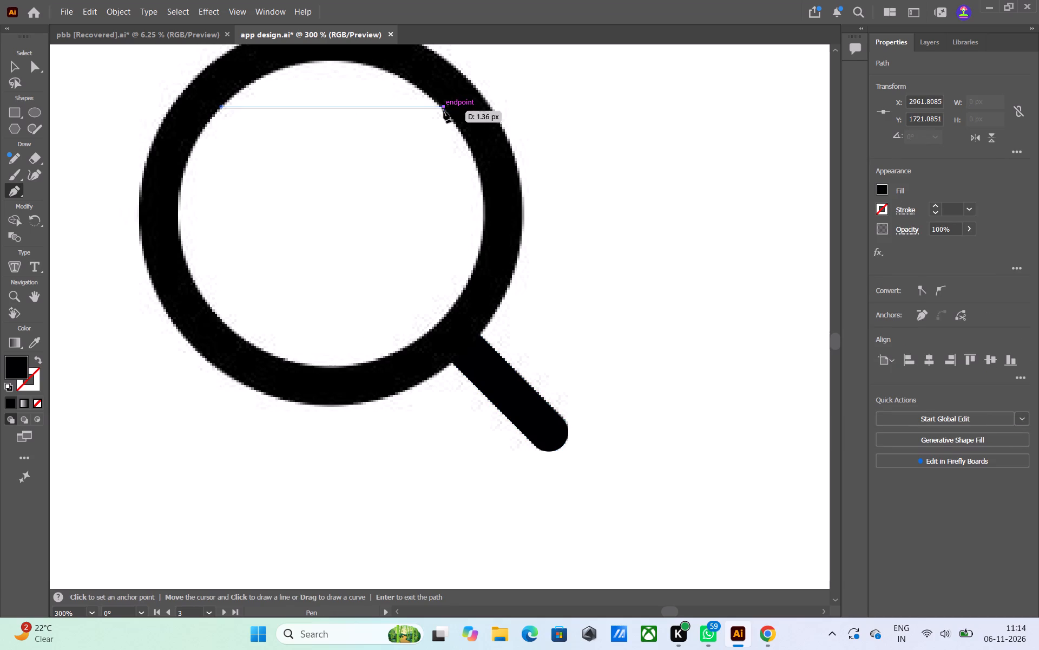
key(ctrl+z)
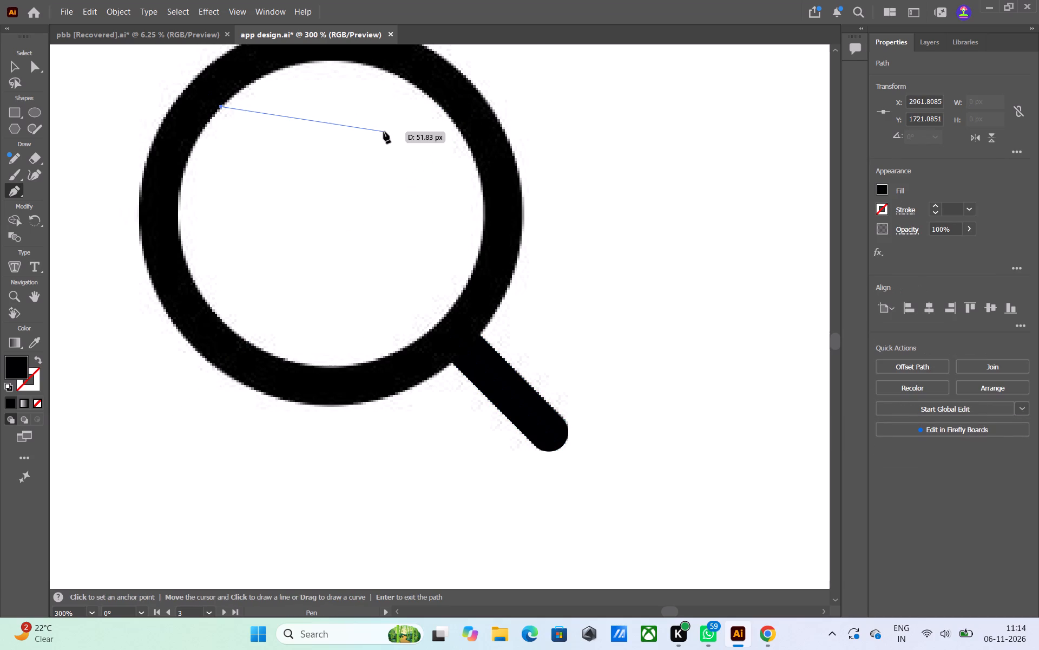
alt+scroll(382, 132, up, 2)
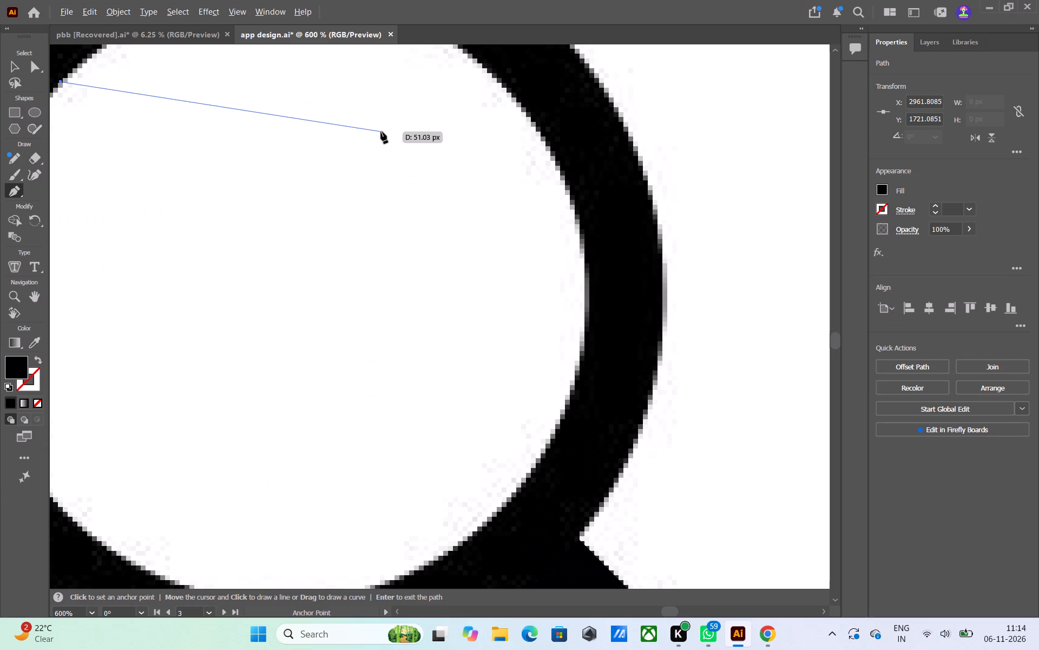
shift+click(504, 88)
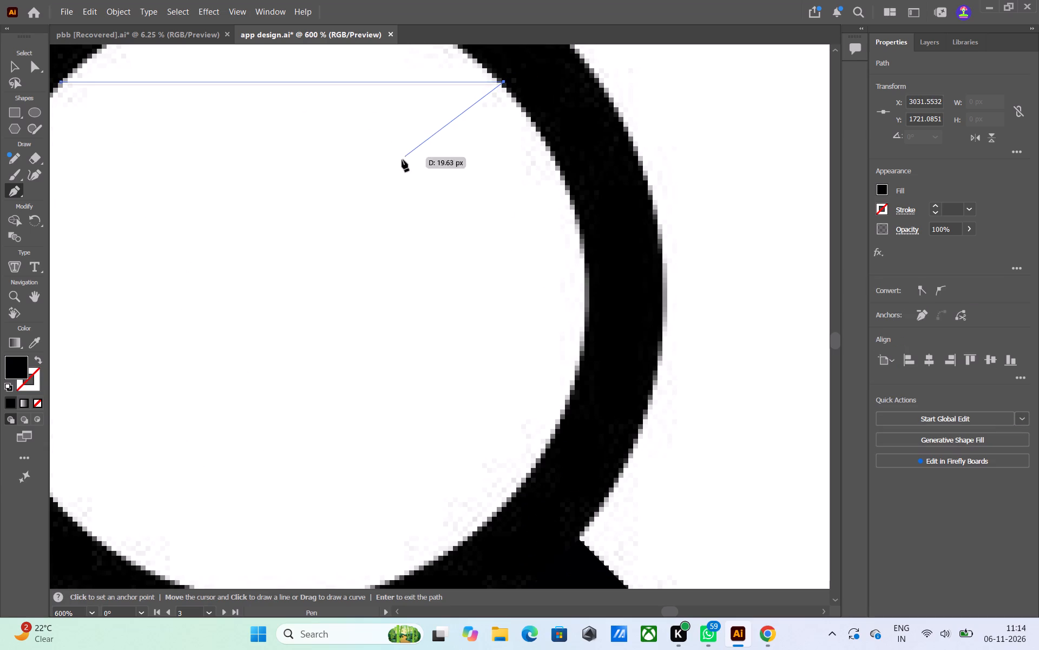
key(ctrl+z)
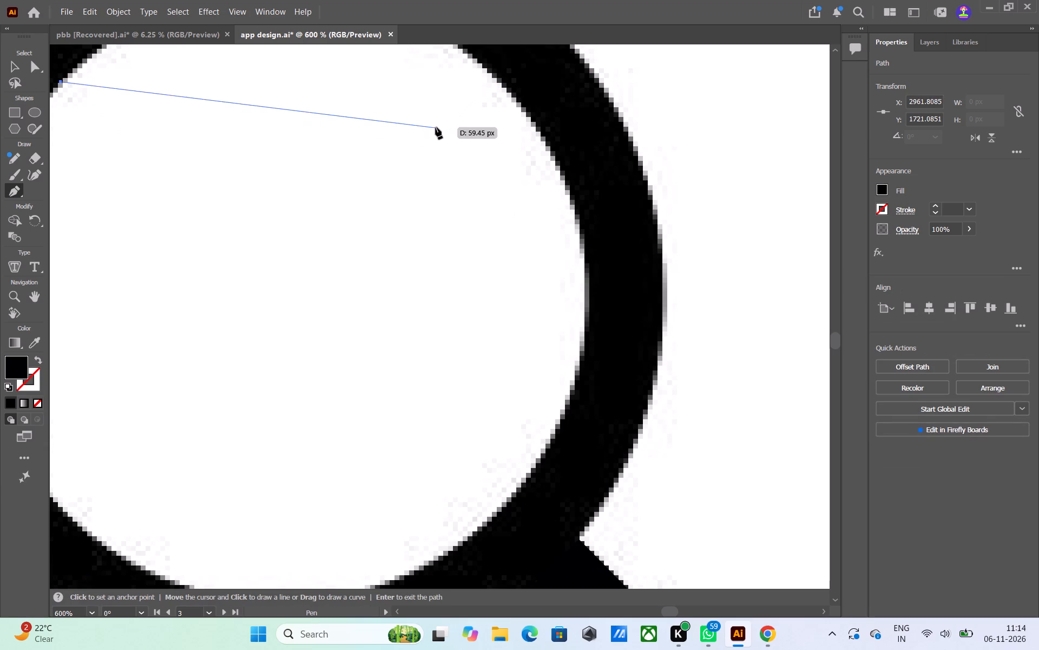
shift+click(499, 85)
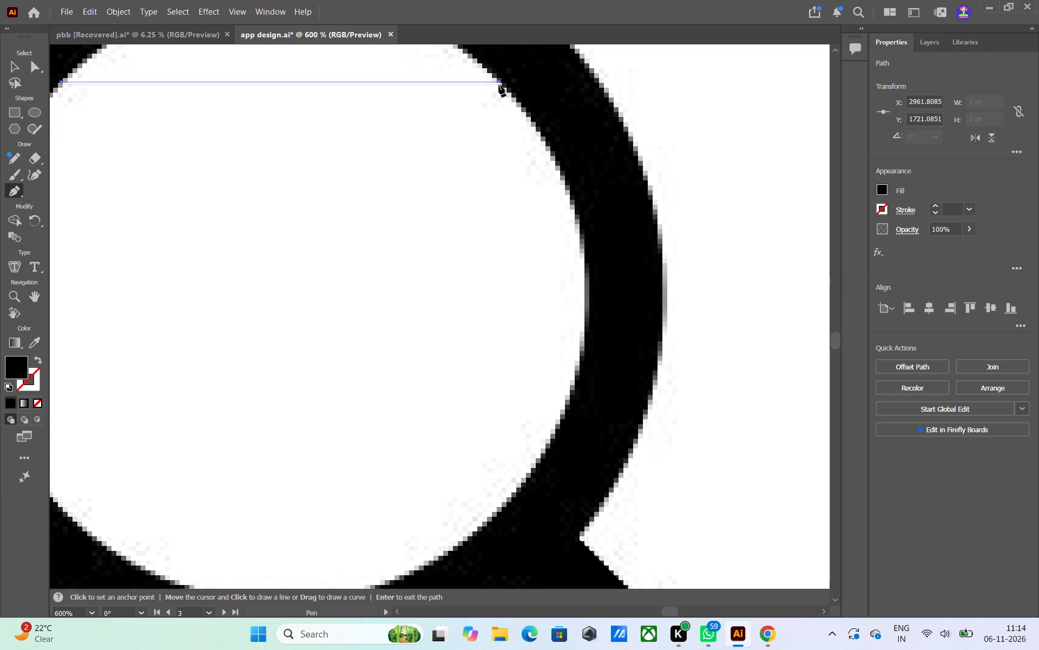
shift+click(511, 509)
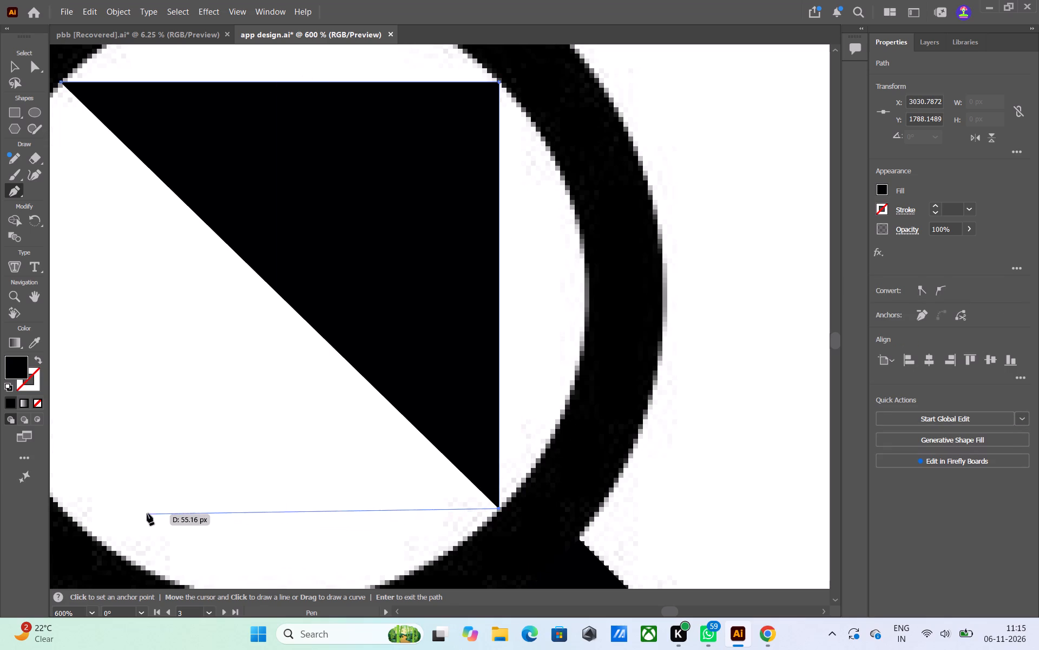
middle_drag(107, 503, 120, 502)
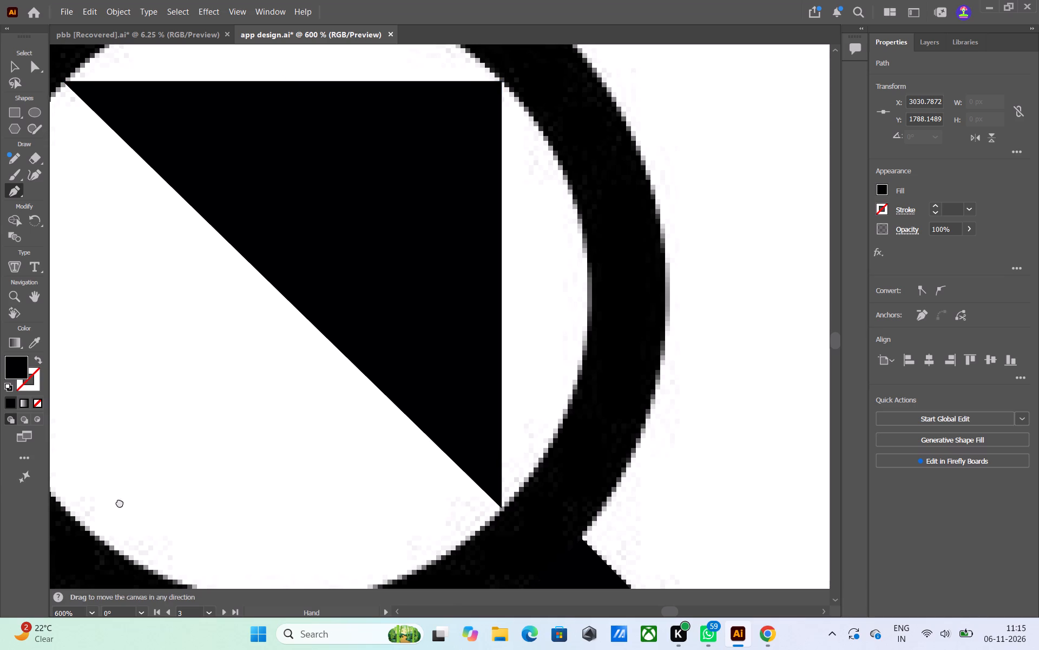
middle_drag(120, 502, 299, 503)
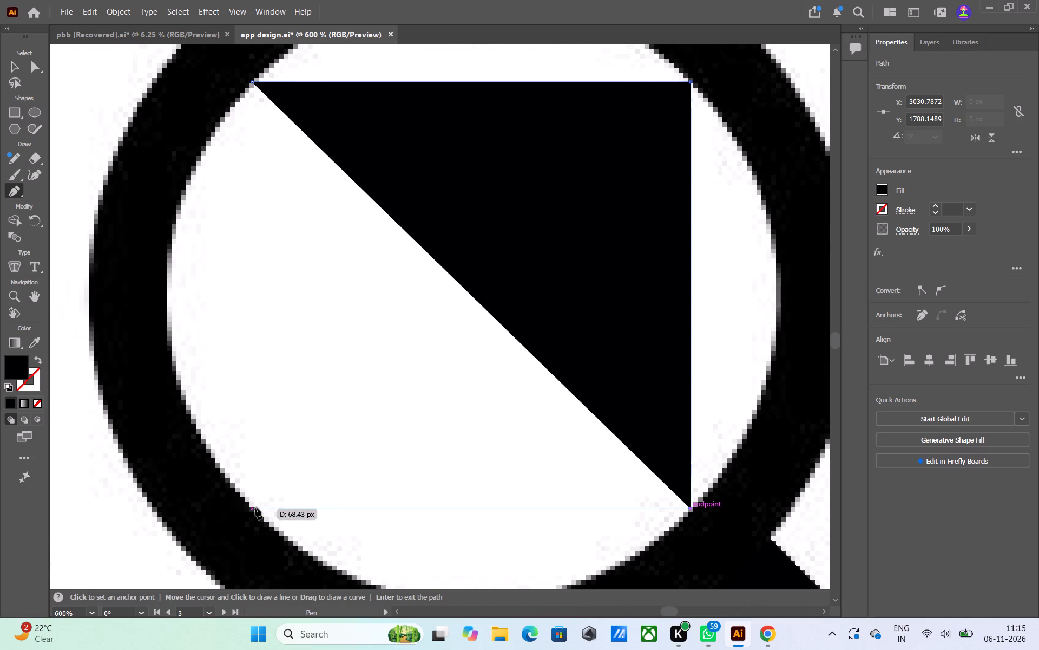
shift+click(259, 508)
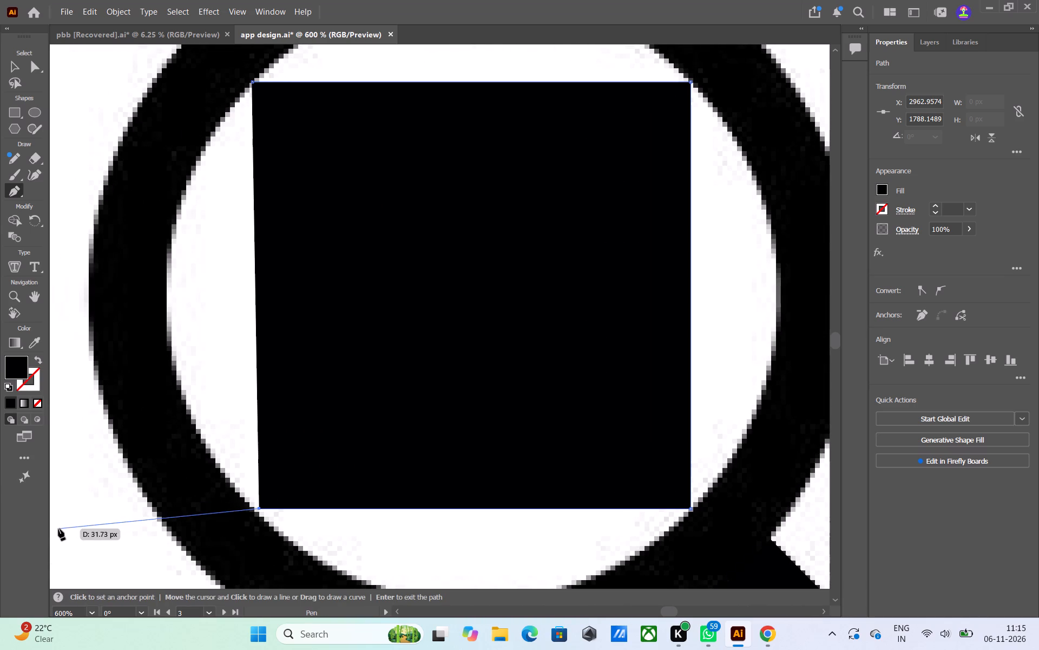
key(ctrl+z)
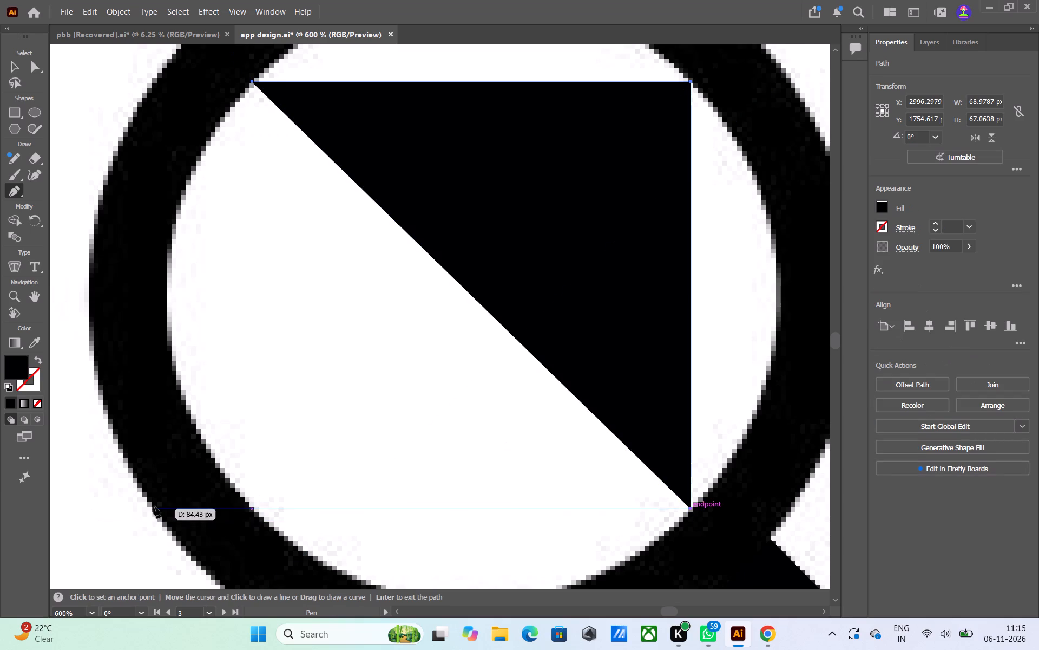
shift+click(249, 512)
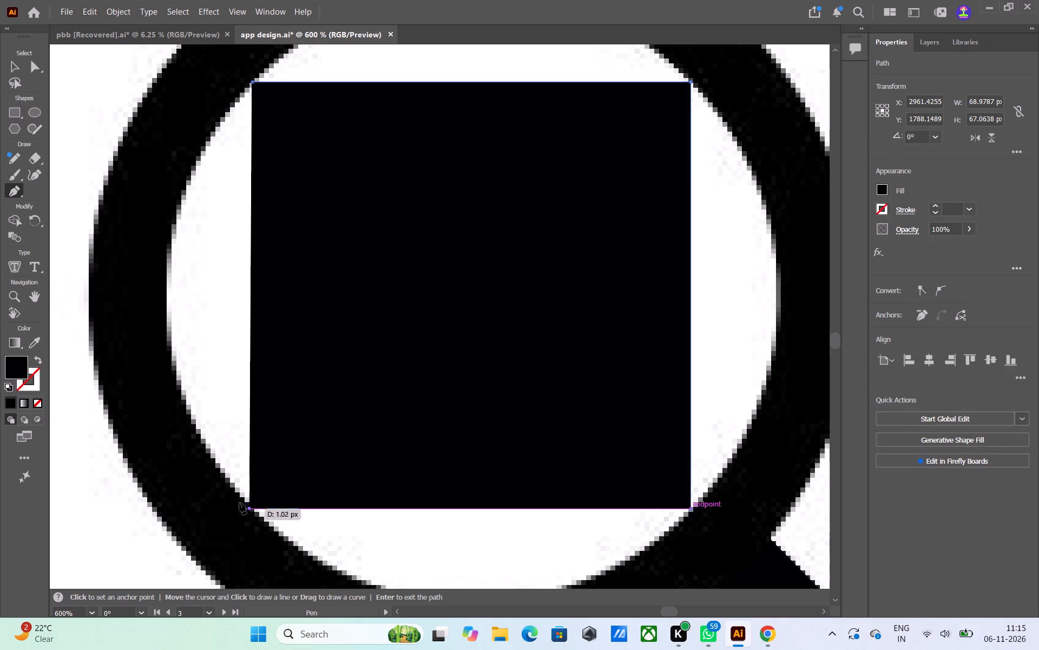
shift+click(252, 83)
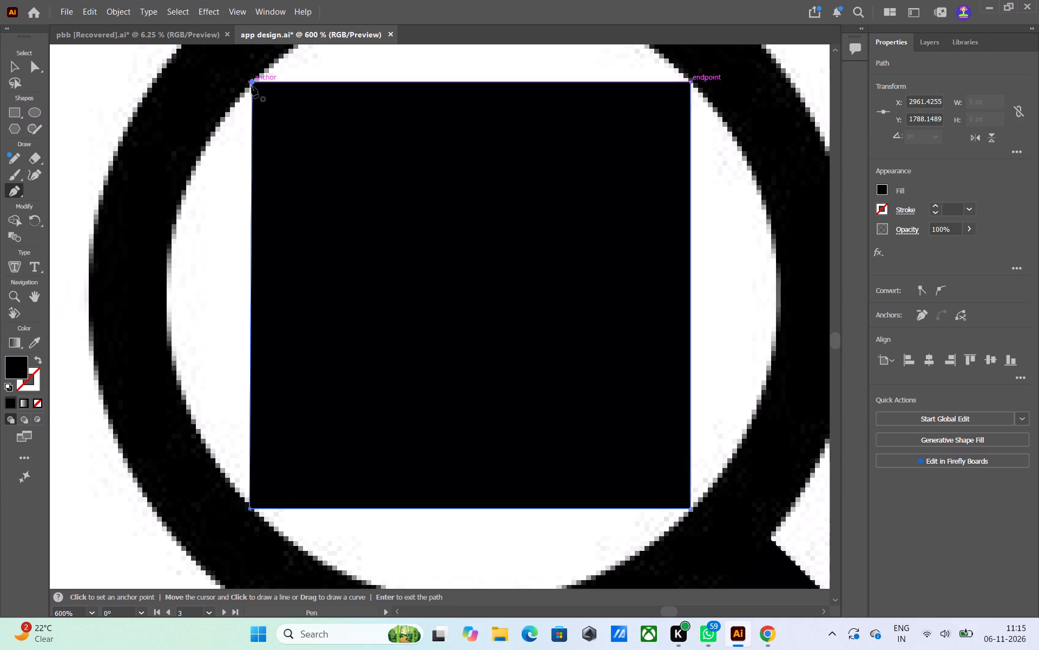
Remove the fill from the four-corner path inside the lens.
click(36, 401)
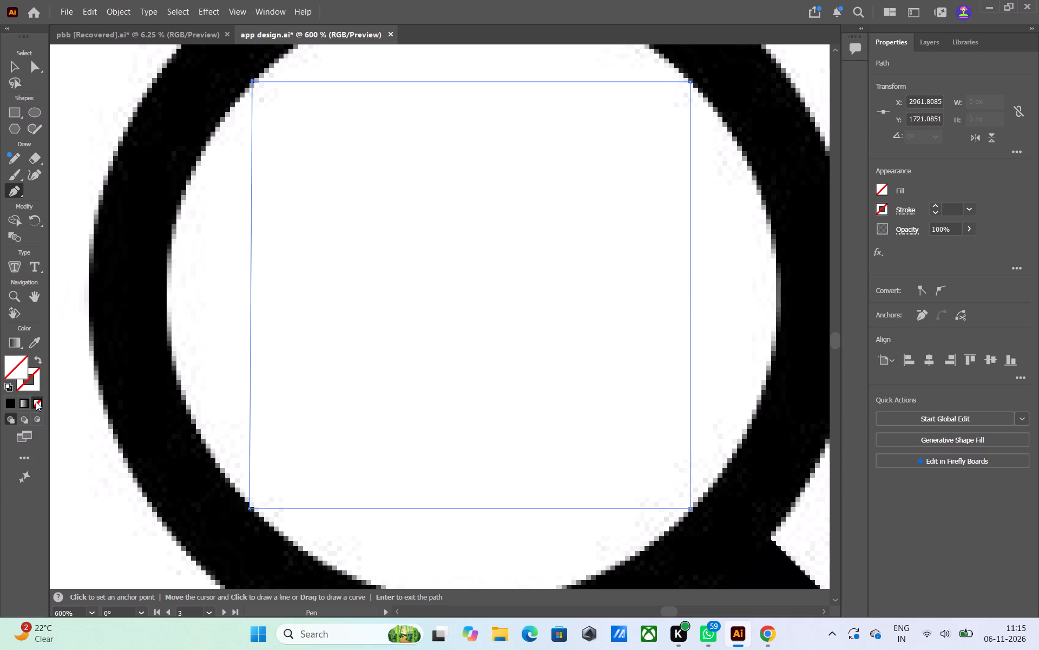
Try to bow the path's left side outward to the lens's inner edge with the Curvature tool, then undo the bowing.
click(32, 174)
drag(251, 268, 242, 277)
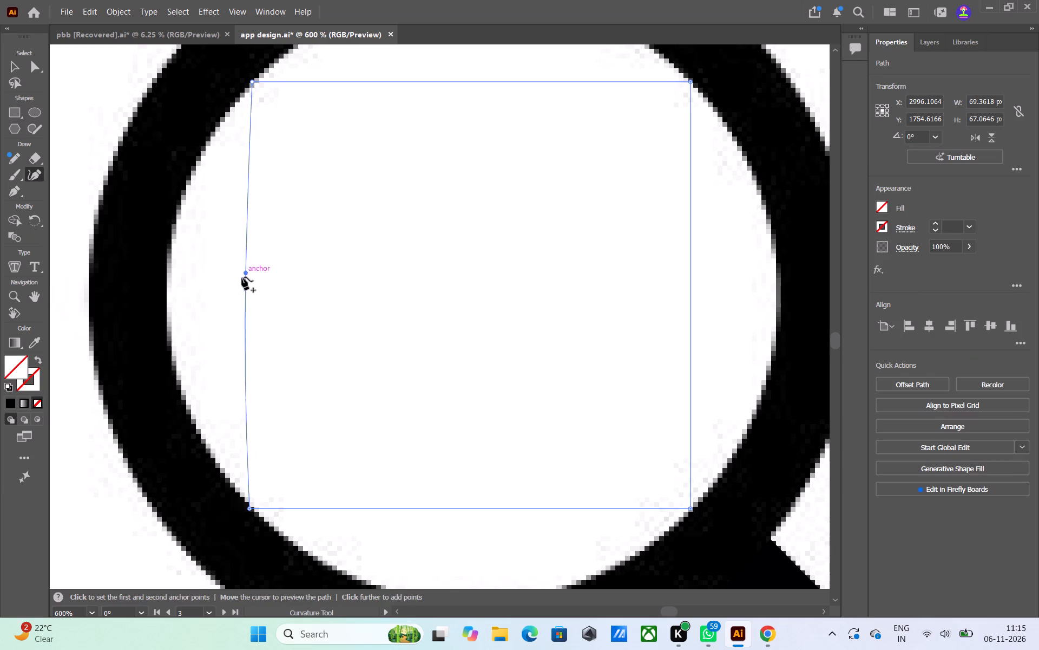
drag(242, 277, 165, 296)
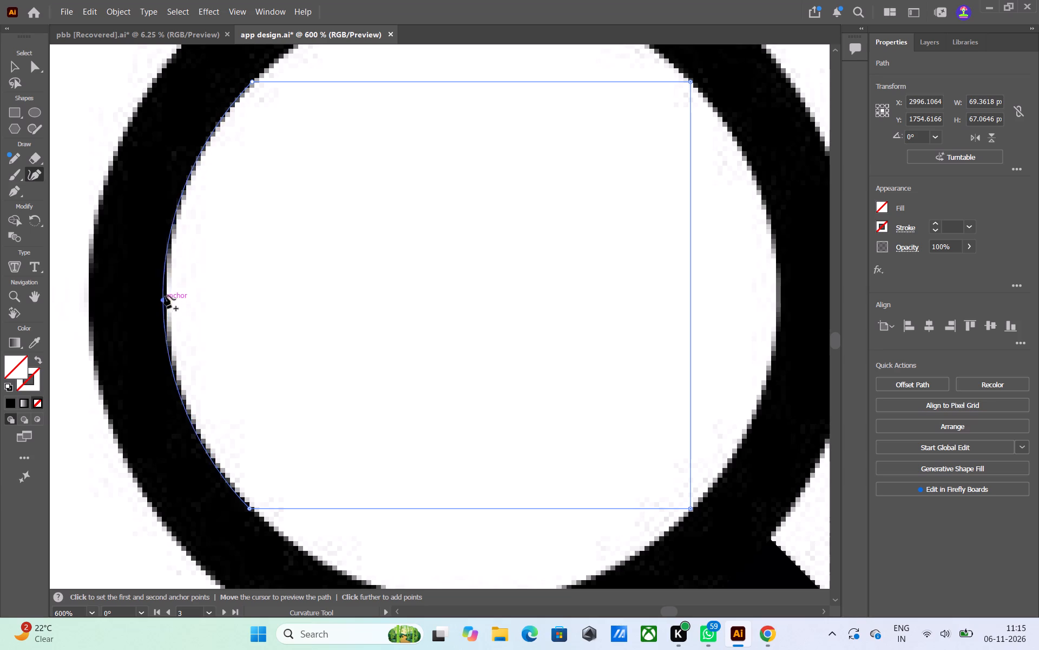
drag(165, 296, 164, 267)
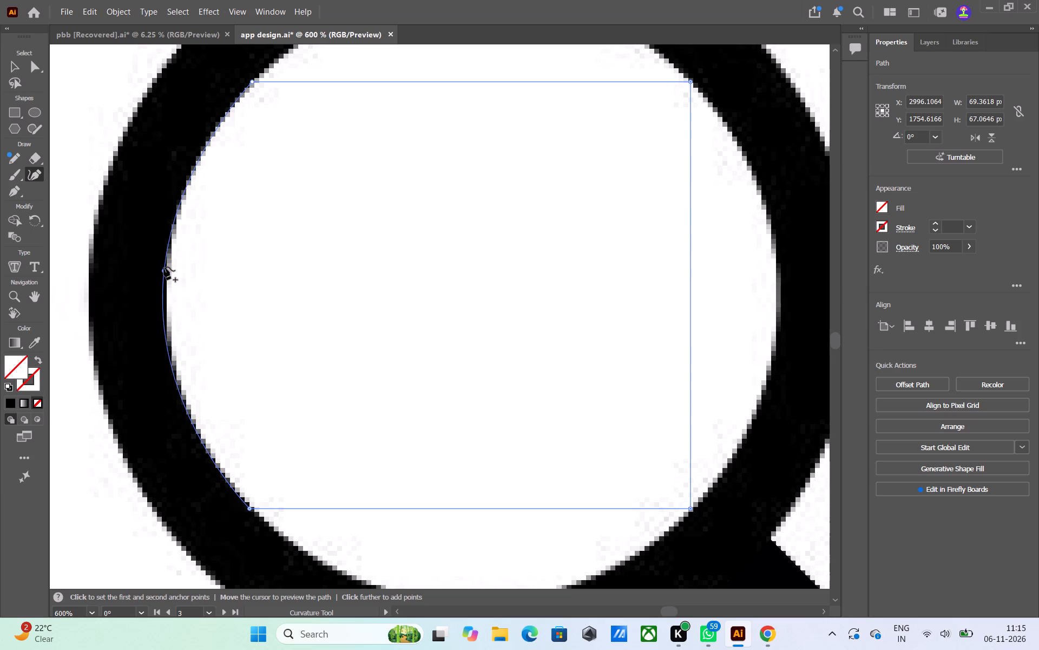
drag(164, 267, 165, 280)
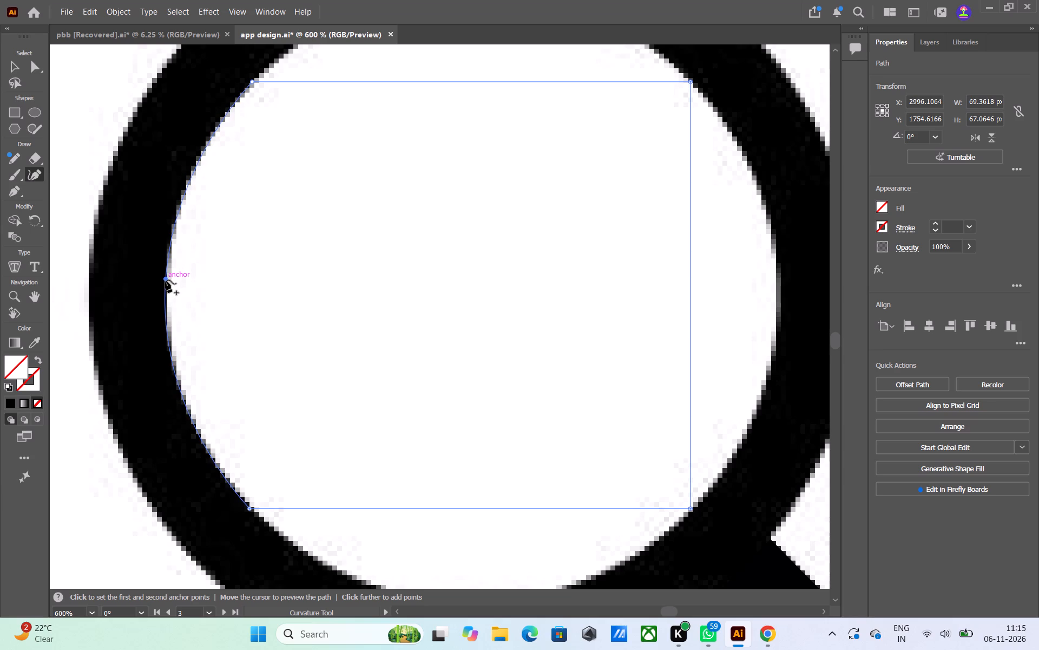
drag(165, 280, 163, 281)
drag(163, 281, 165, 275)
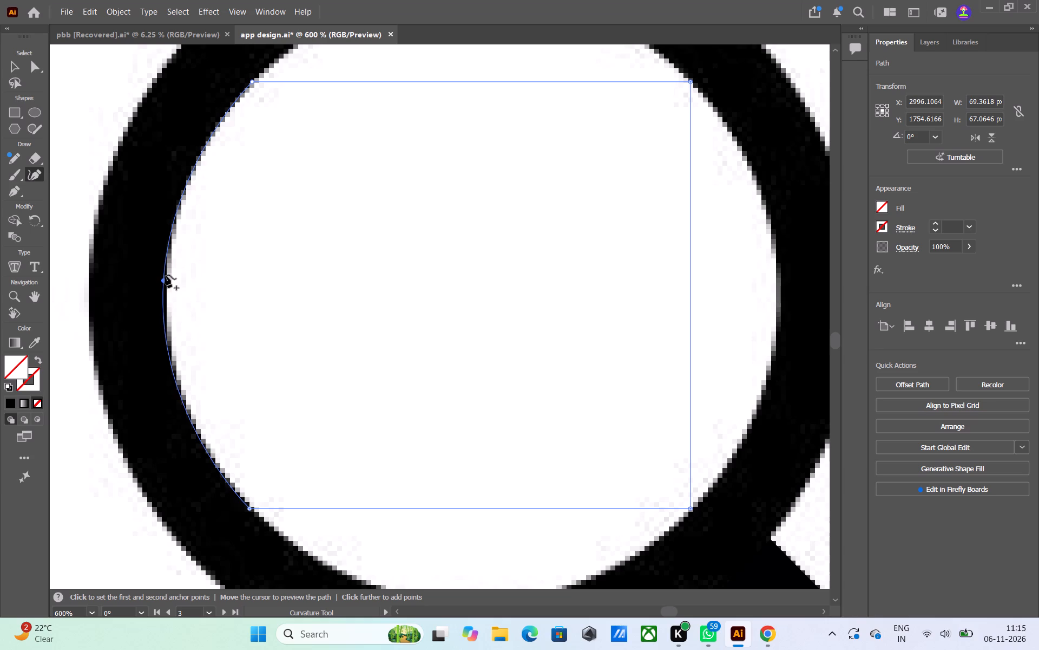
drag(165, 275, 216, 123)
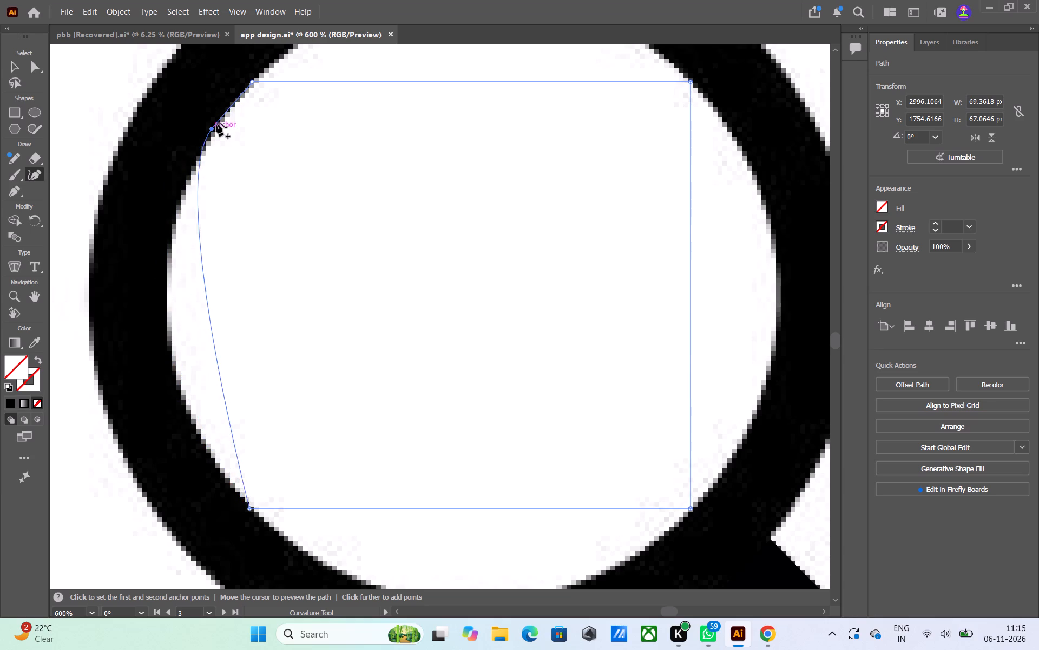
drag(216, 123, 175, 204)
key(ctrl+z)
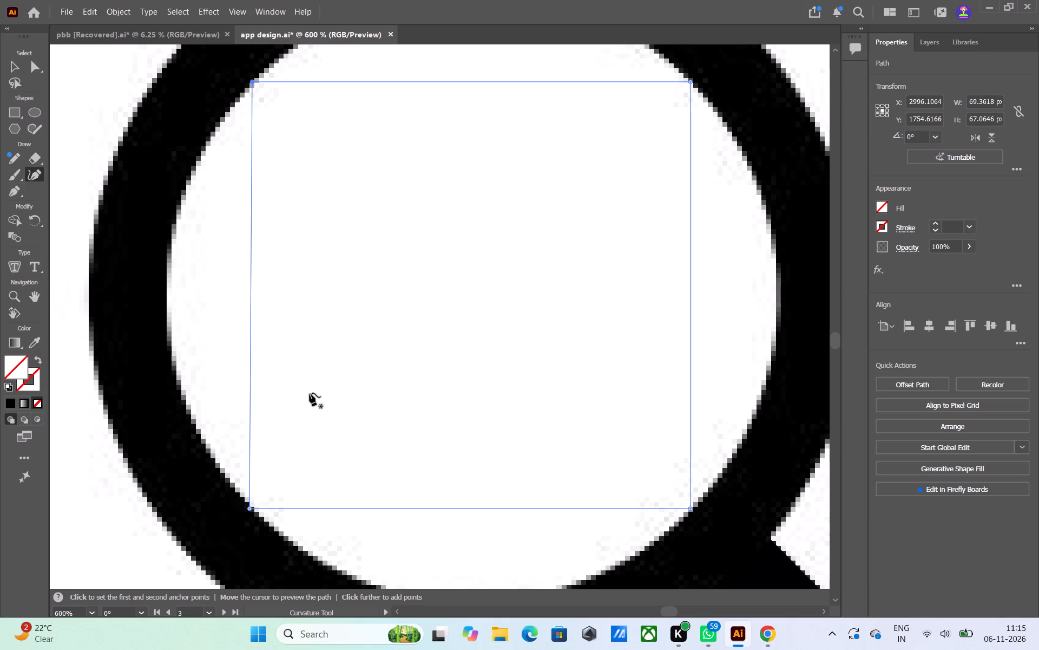
Bow the top and right sides of the four-corner path outward to the lens's inner edge with the Curvature tool.
scroll(464, 158, up, 3)
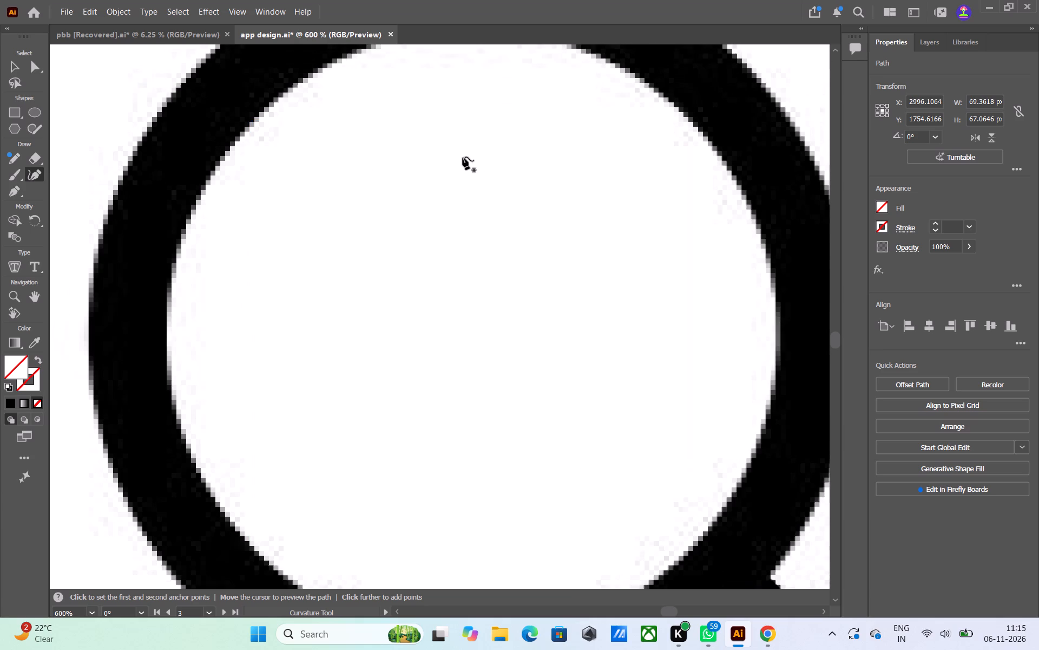
scroll(463, 157, up, 3)
drag(469, 159, 471, 67)
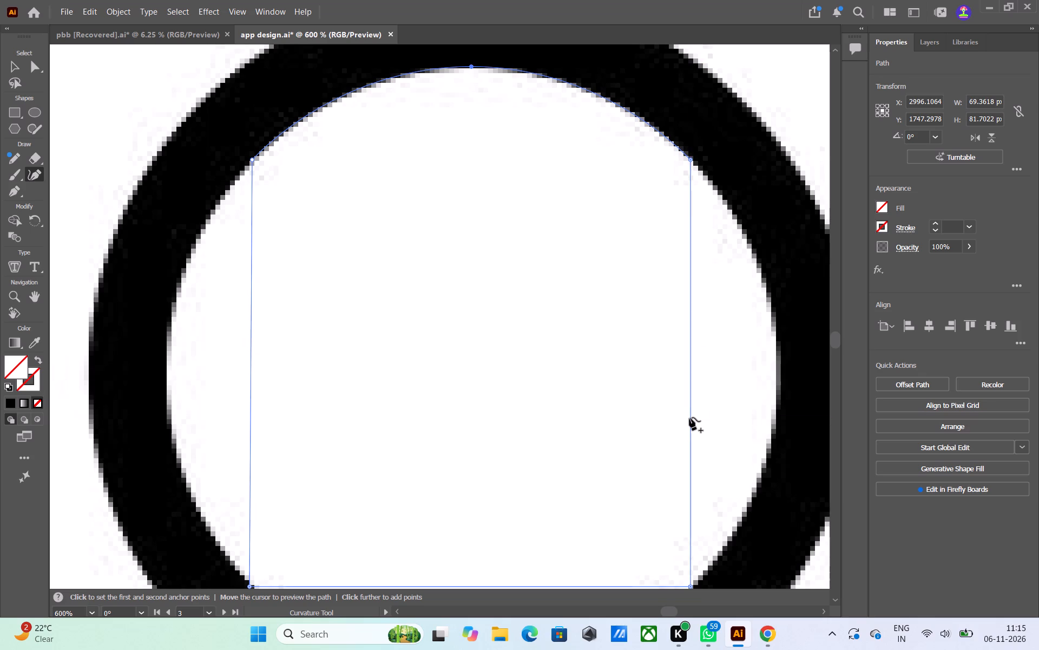
drag(690, 417, 774, 411)
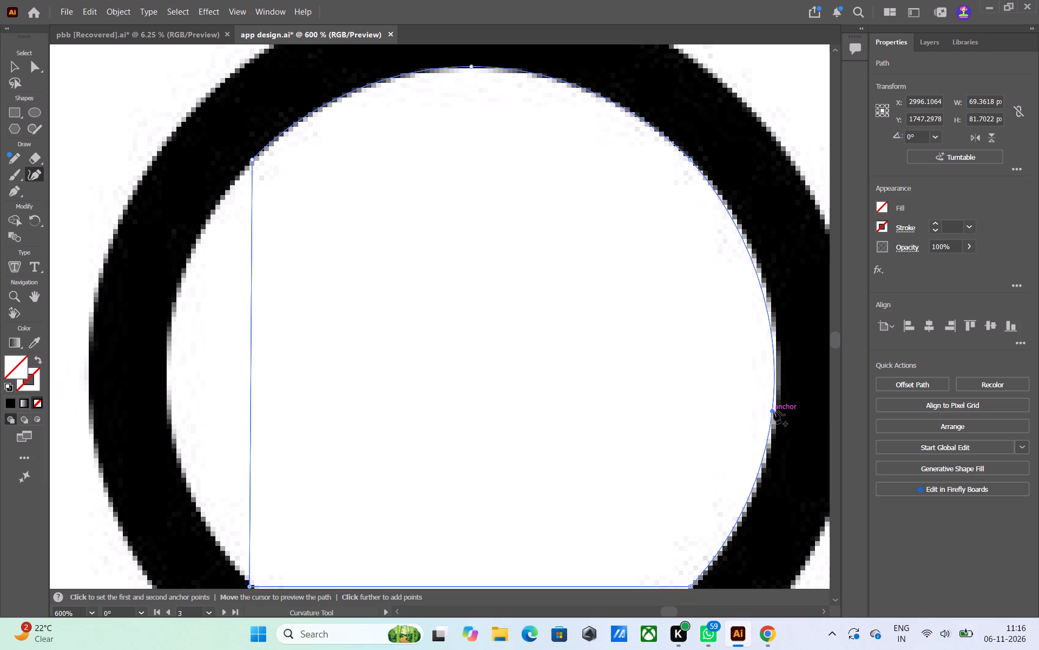
drag(774, 411, 778, 409)
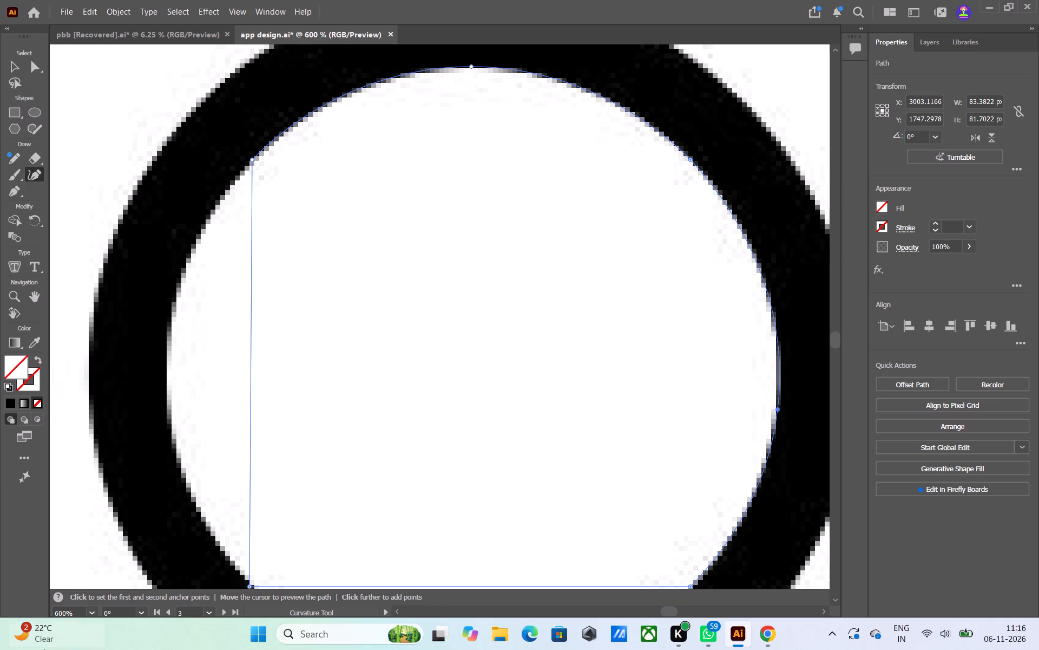
Bow the path's left and bottom sides outward to the lens's inner edge, completing a circle about 97 px across.
scroll(375, 414, down, 4)
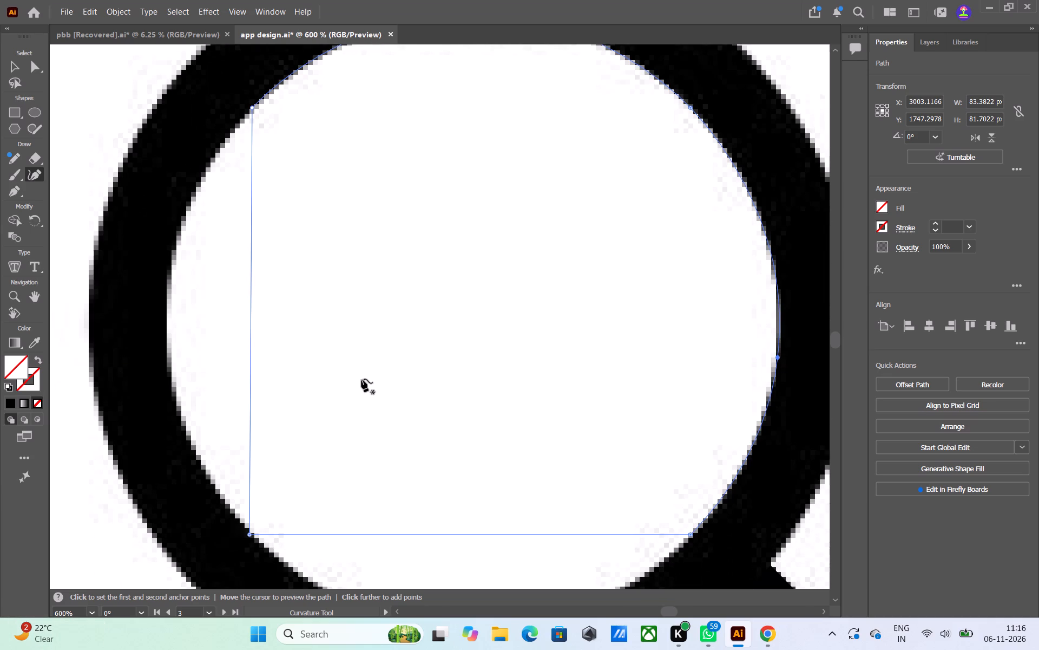
drag(252, 311, 252, 311)
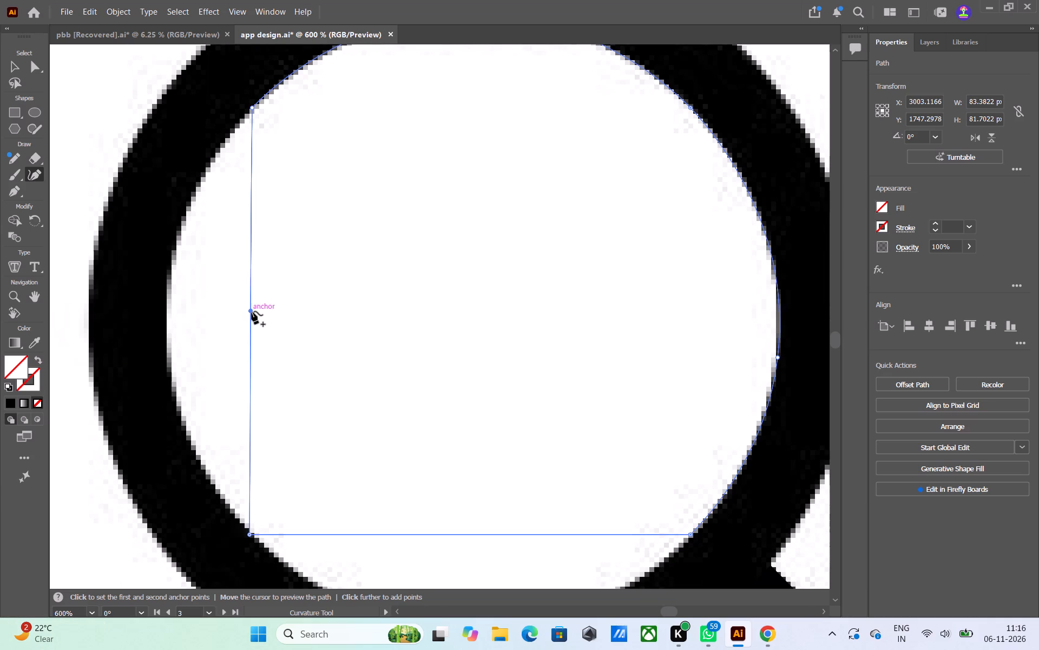
drag(252, 311, 163, 329)
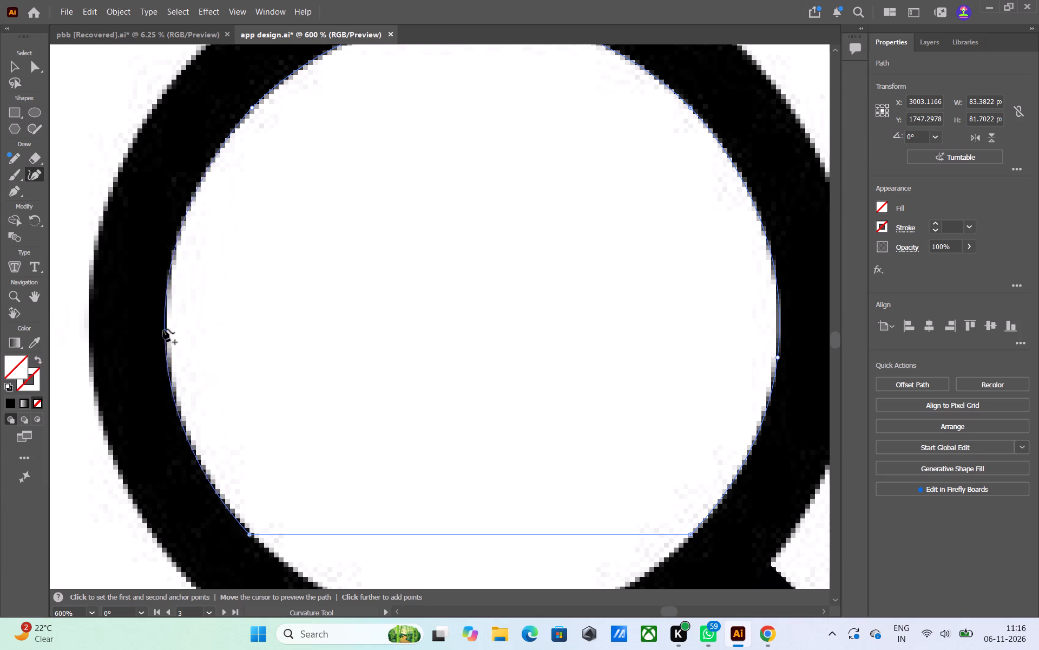
drag(163, 329, 167, 320)
scroll(350, 329, down, 5)
scroll(416, 311, down, 5)
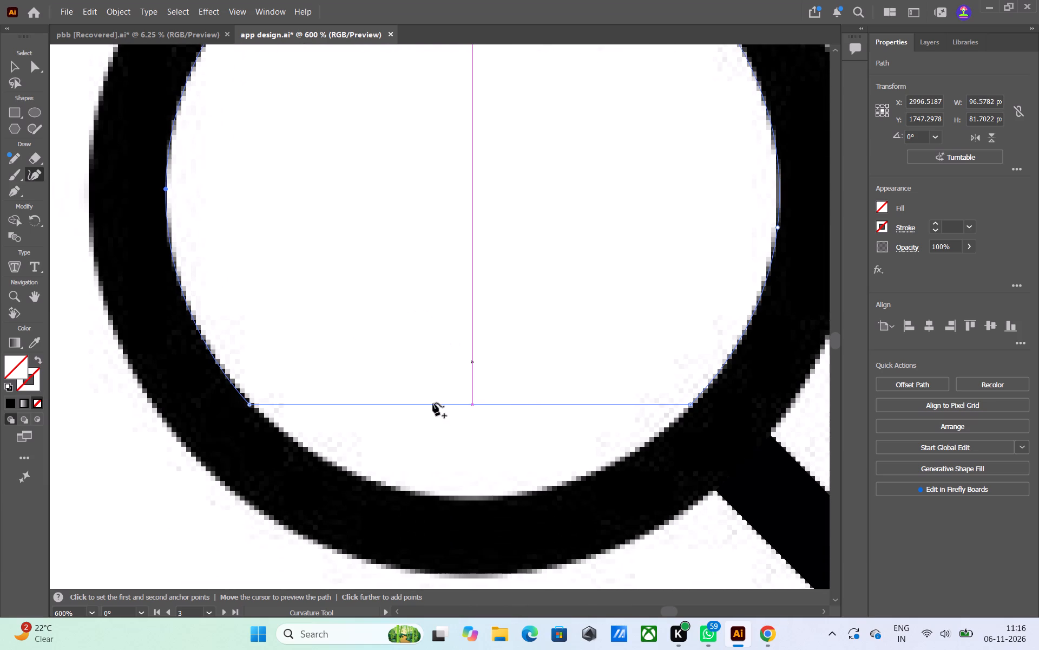
drag(478, 404, 479, 410)
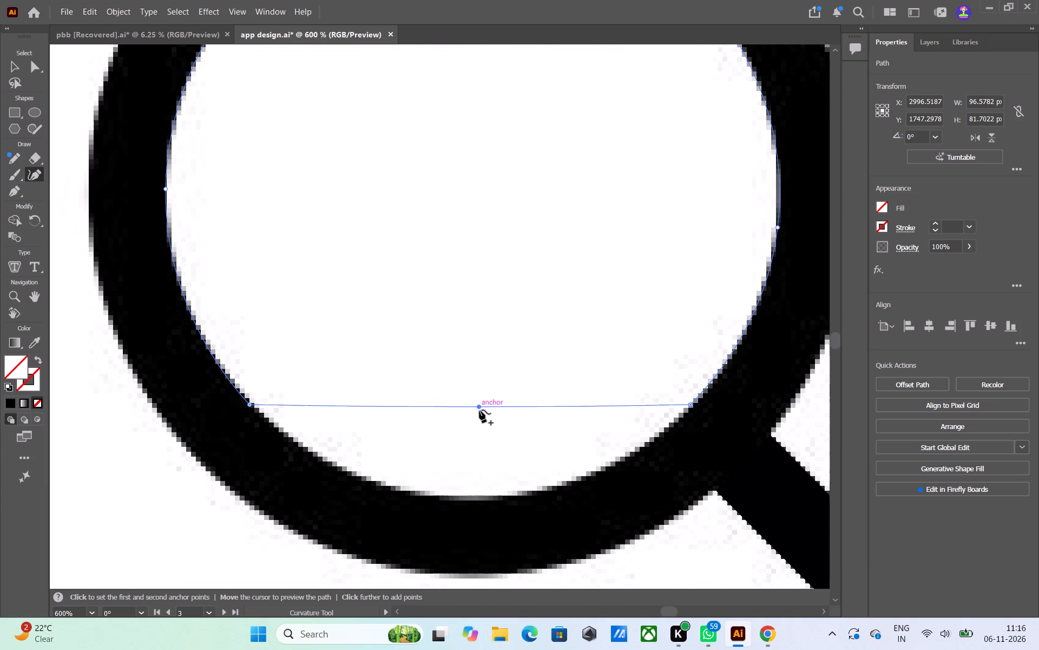
drag(479, 410, 474, 499)
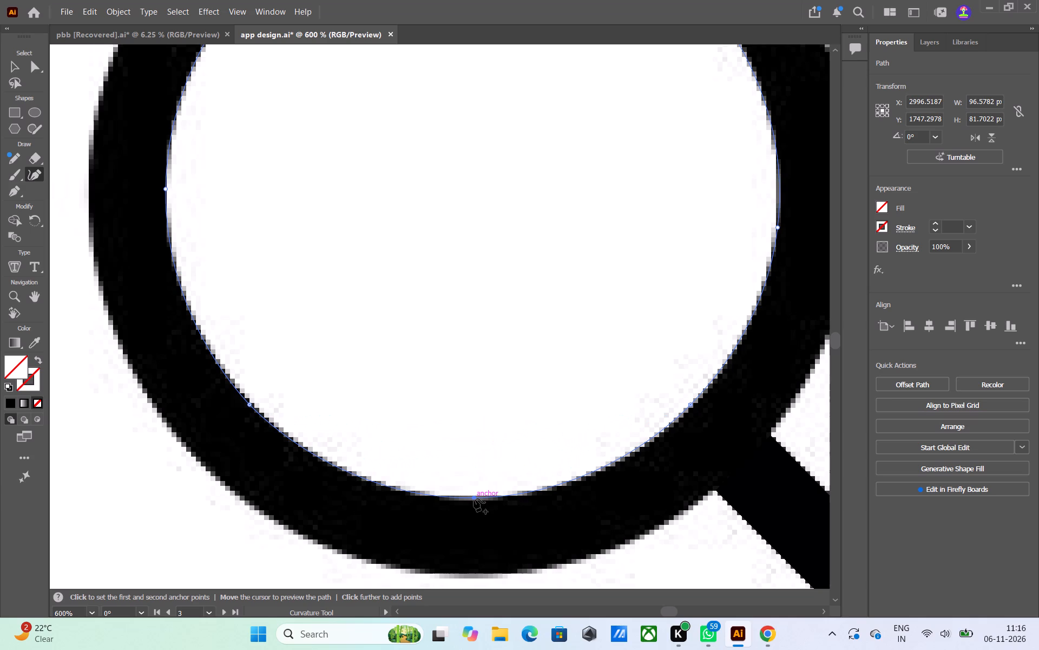
drag(474, 499, 474, 499)
drag(474, 499, 476, 502)
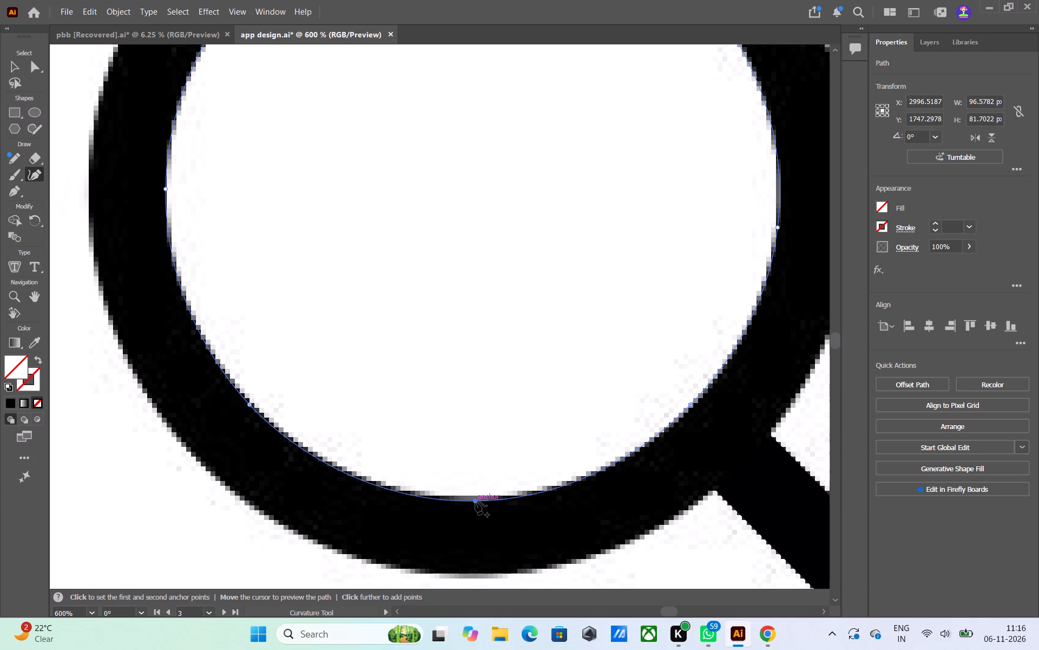
drag(476, 502, 474, 497)
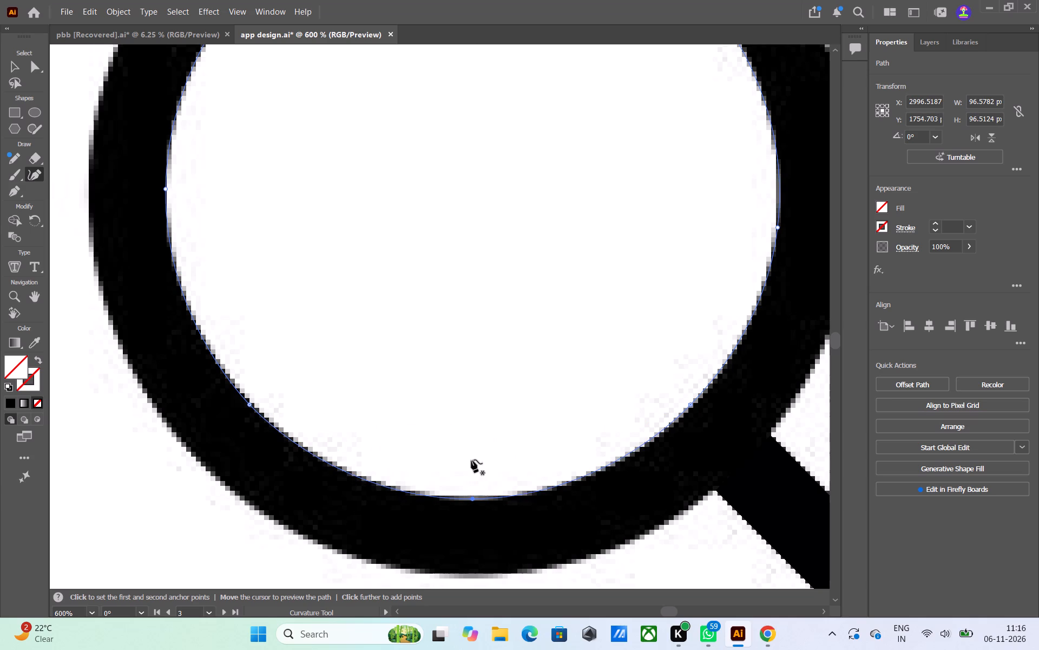
Trace a closed four-corner path about 74 px wide and 95 px tall with the Pen tool, corners on the lens ring's outer edge.
scroll(491, 246, down, 5)
scroll(489, 247, up, 17)
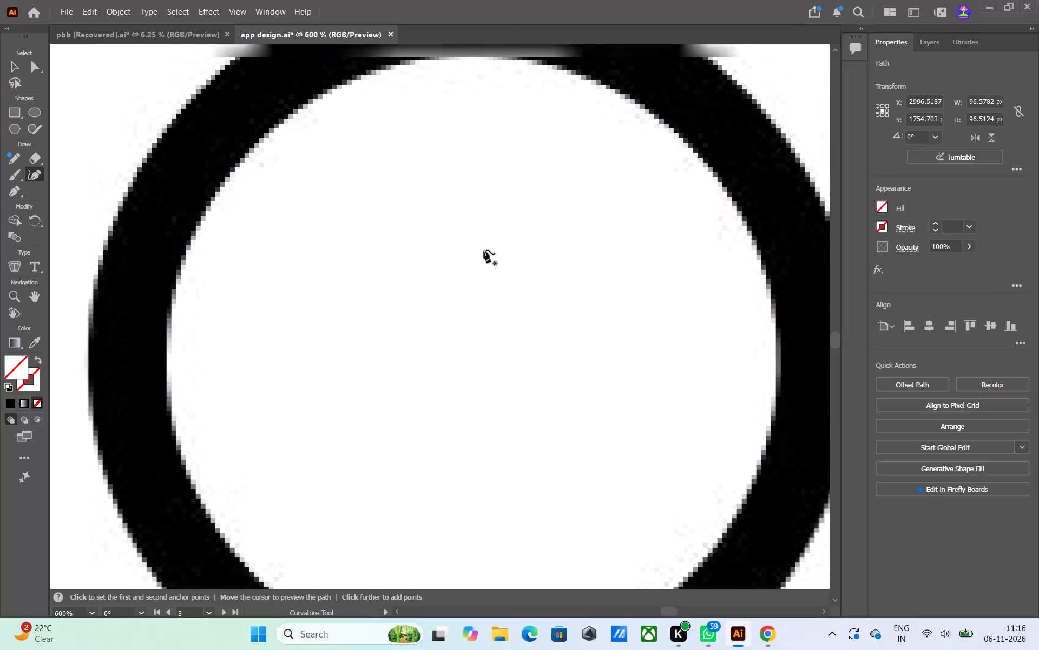
scroll(484, 250, up, 4)
scroll(484, 250, down, 2)
scroll(484, 250, up, 5)
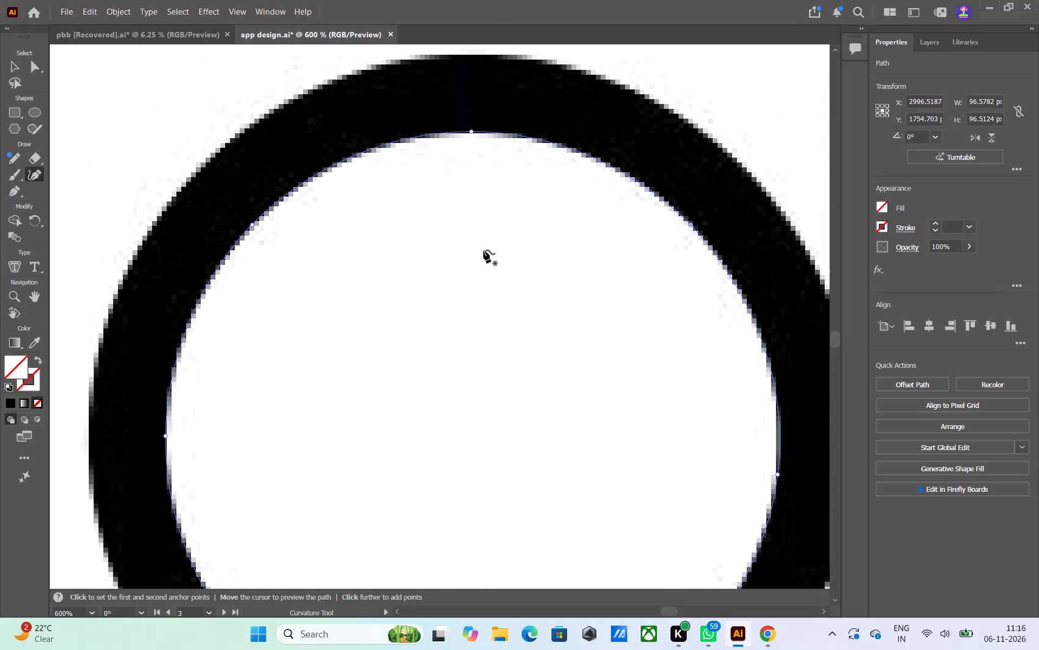
scroll(484, 250, up, 4)
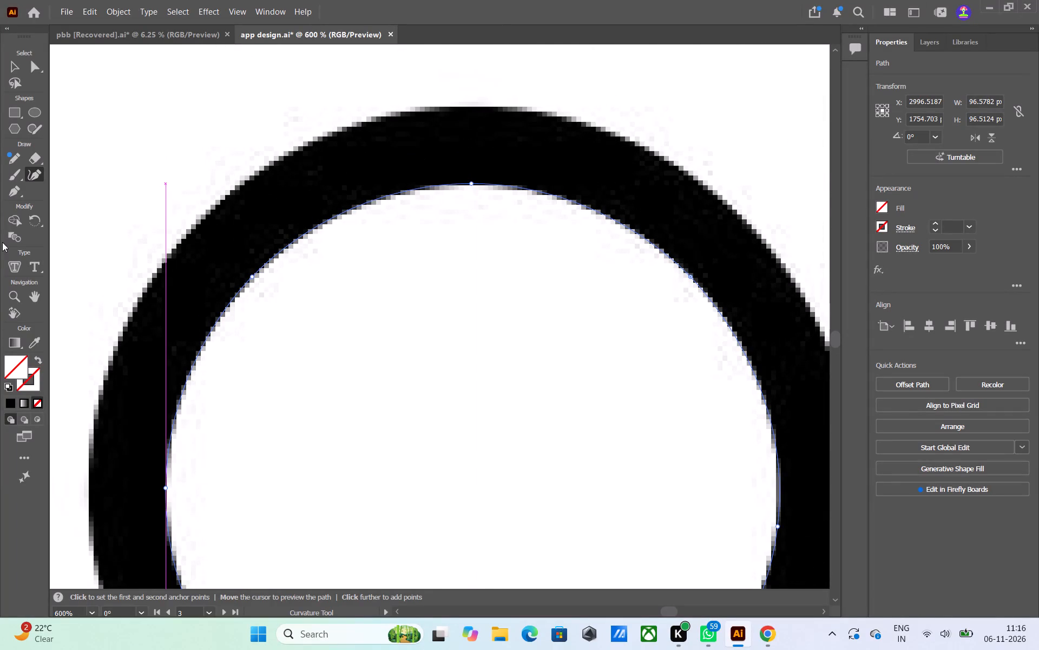
click(15, 191)
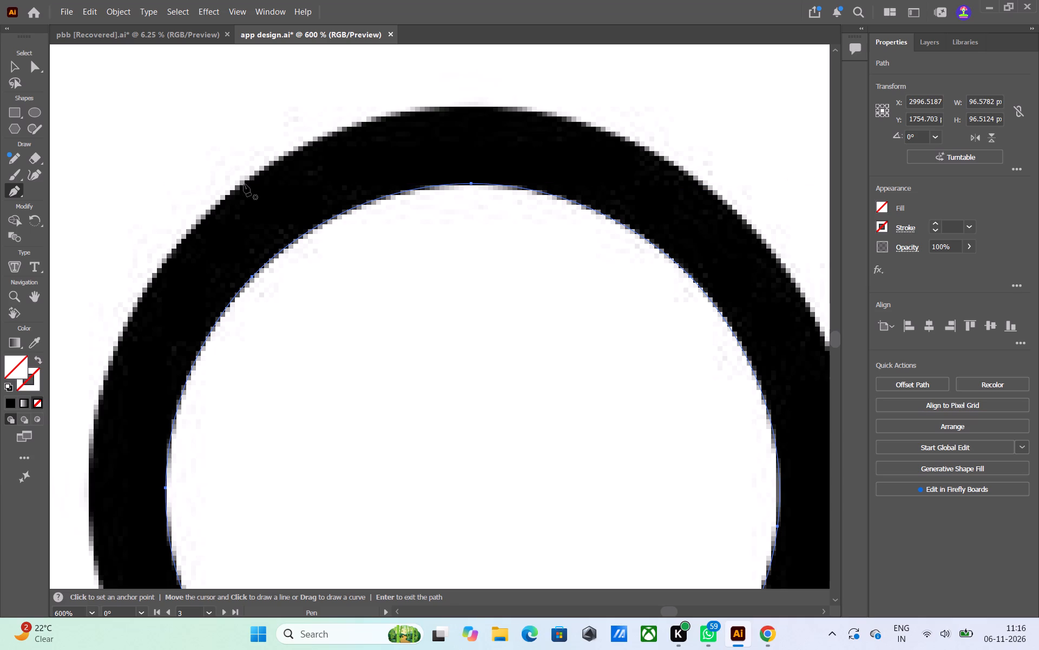
click(244, 184)
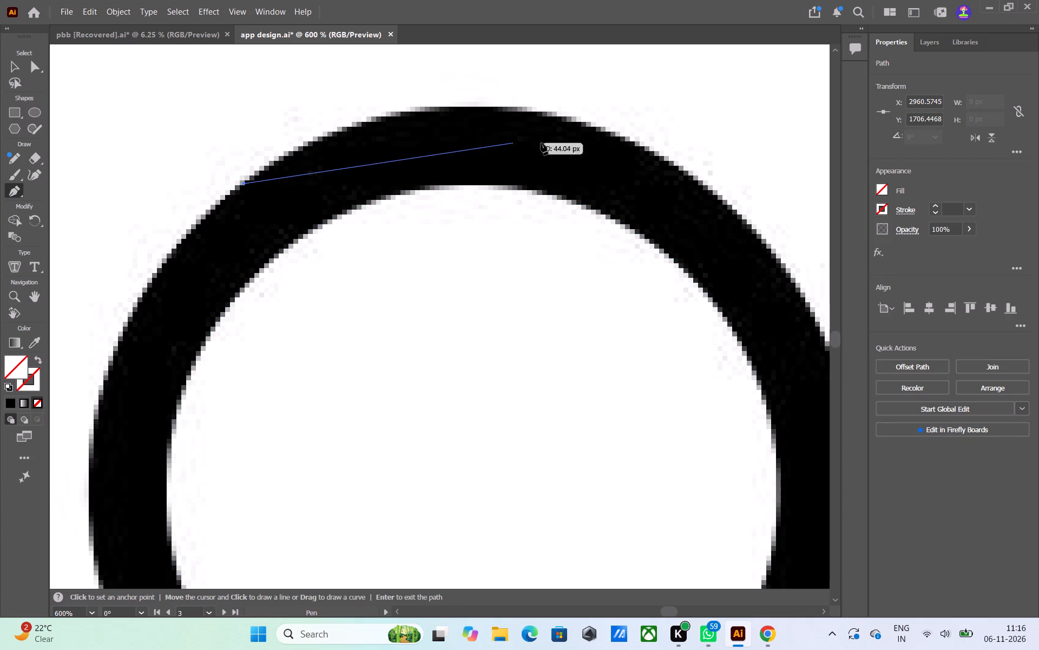
shift+click(700, 197)
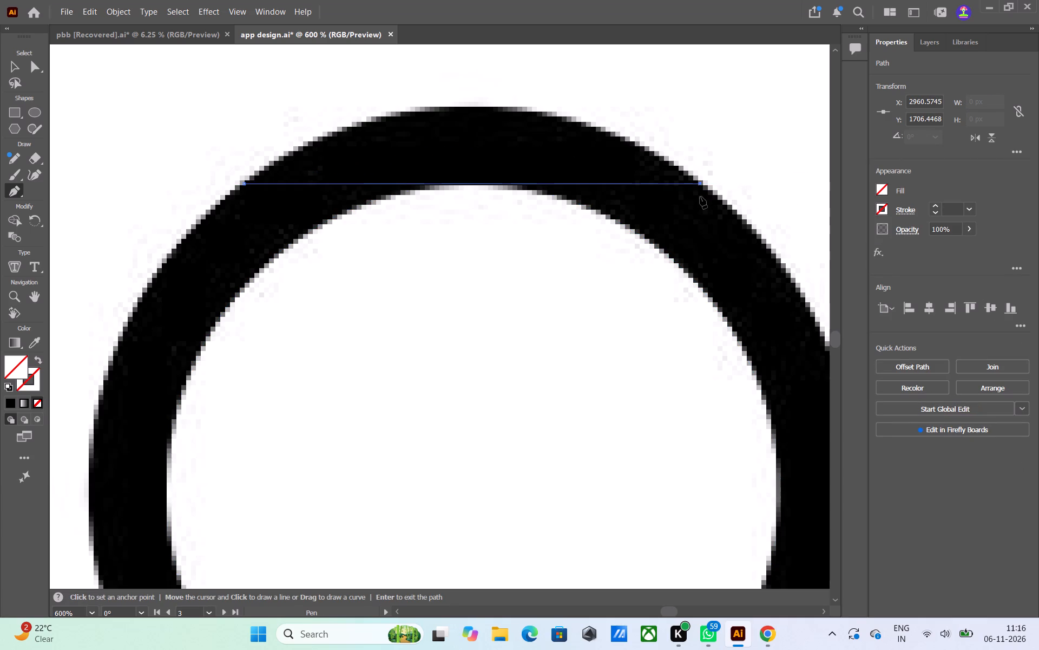
scroll(736, 298, down, 13)
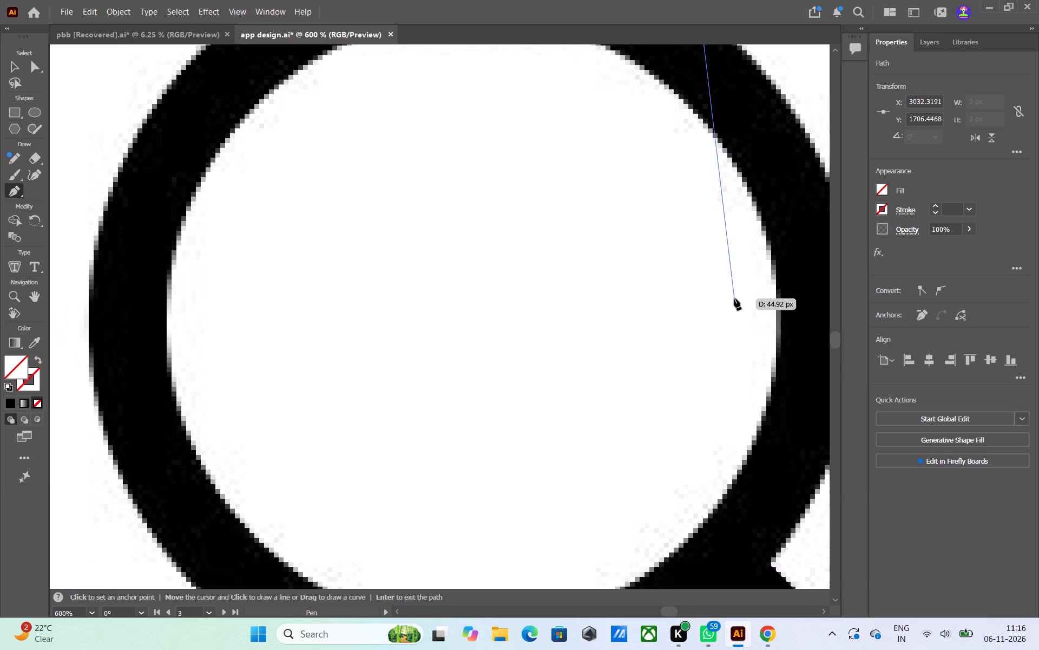
scroll(734, 298, down, 7)
alt+scroll(734, 298, up, 2)
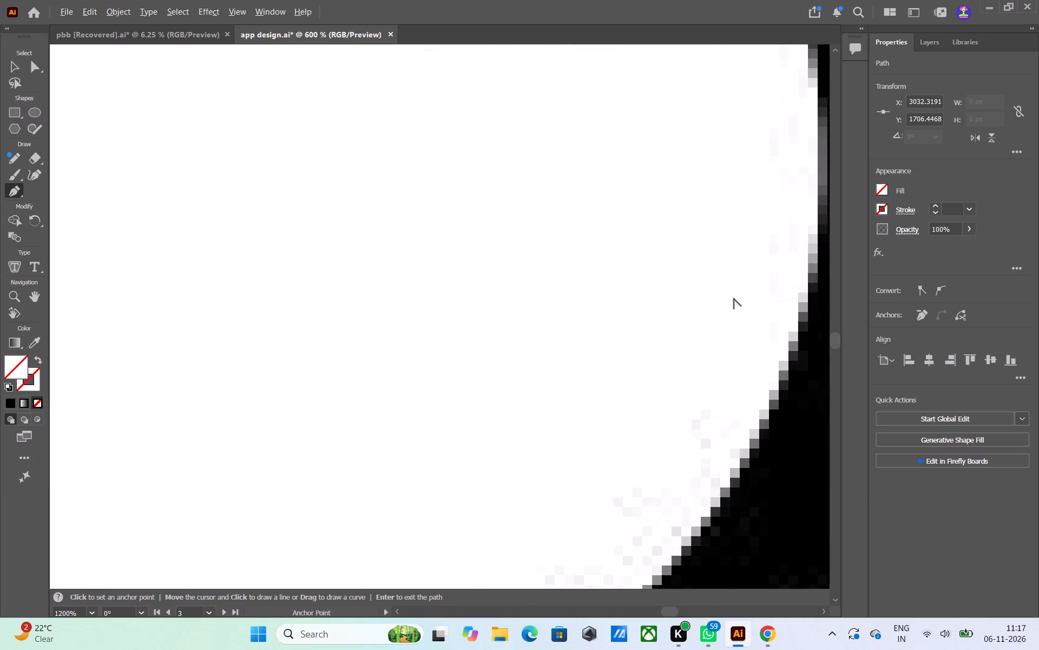
alt+scroll(734, 298, down, 4)
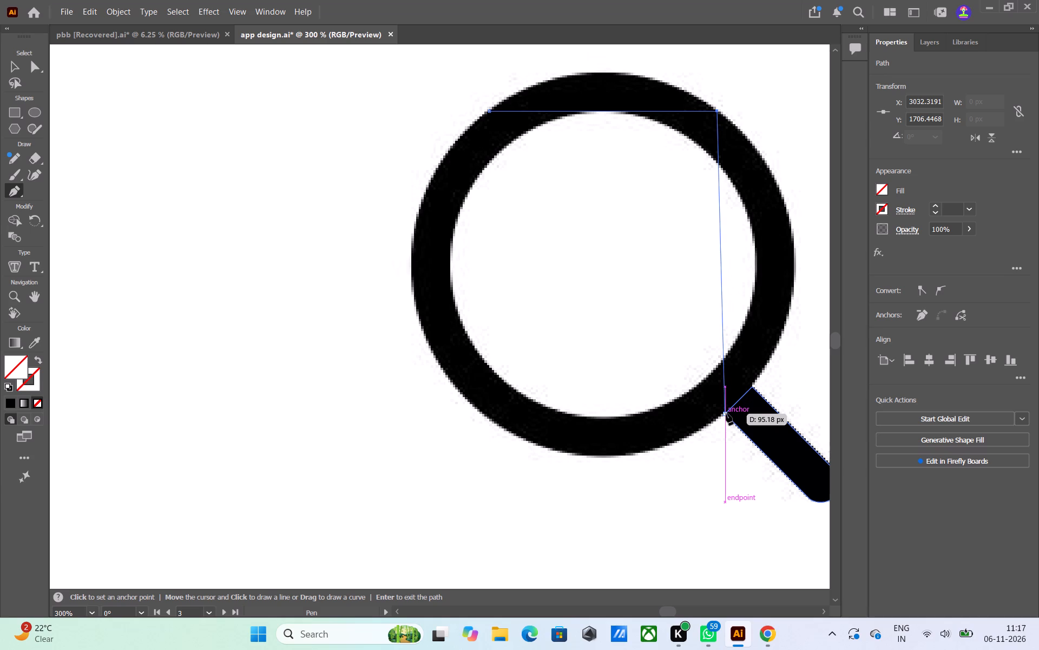
alt+scroll(726, 413, up, 5)
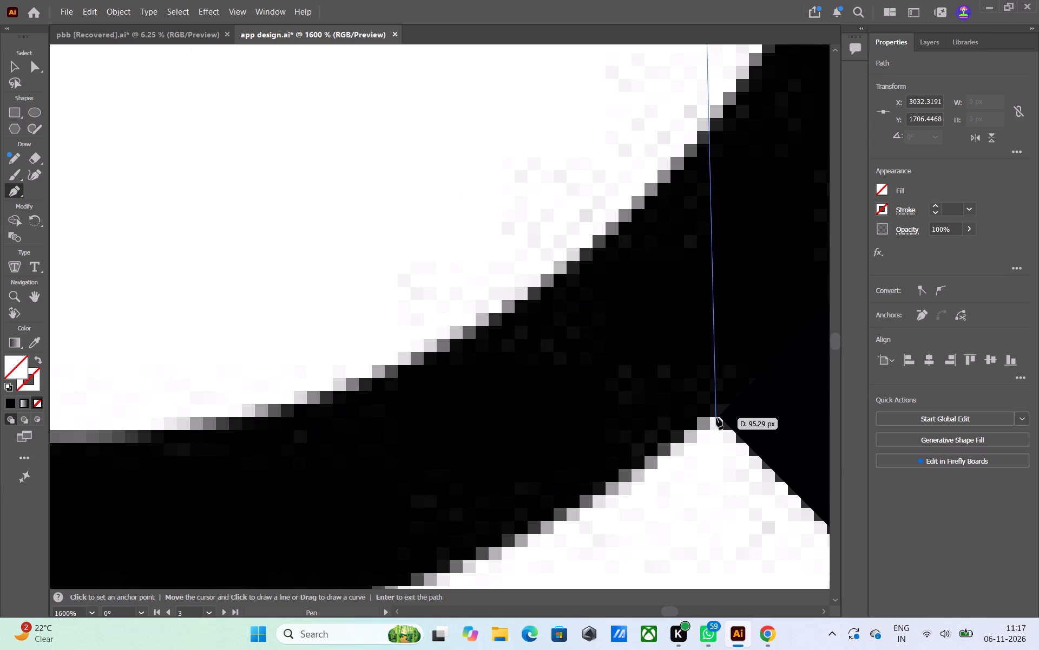
click(720, 415)
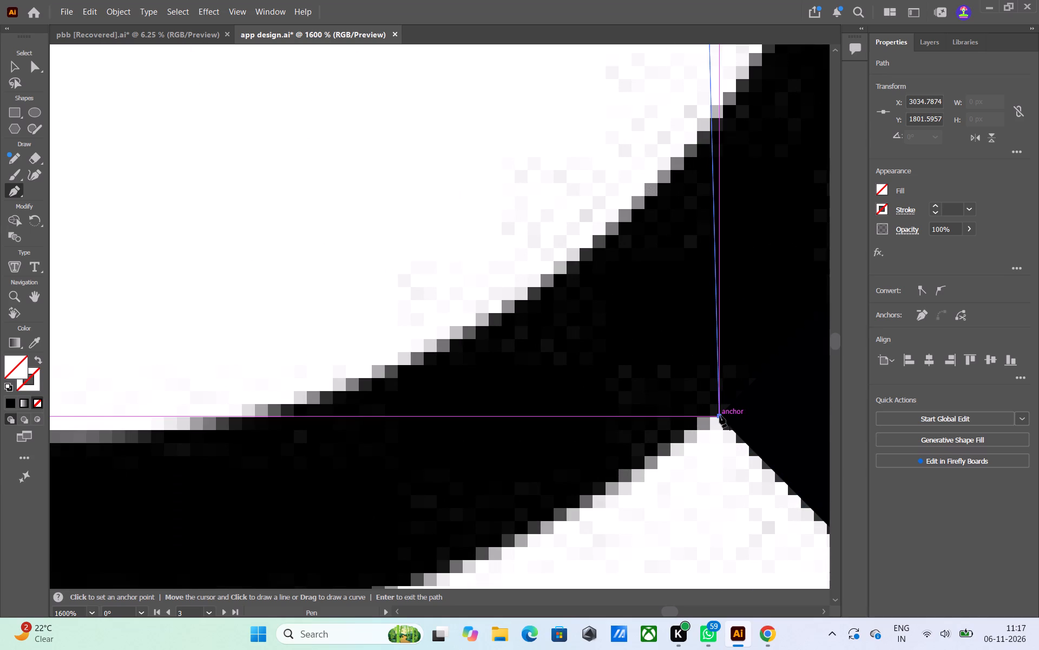
alt+scroll(720, 415, down, 6)
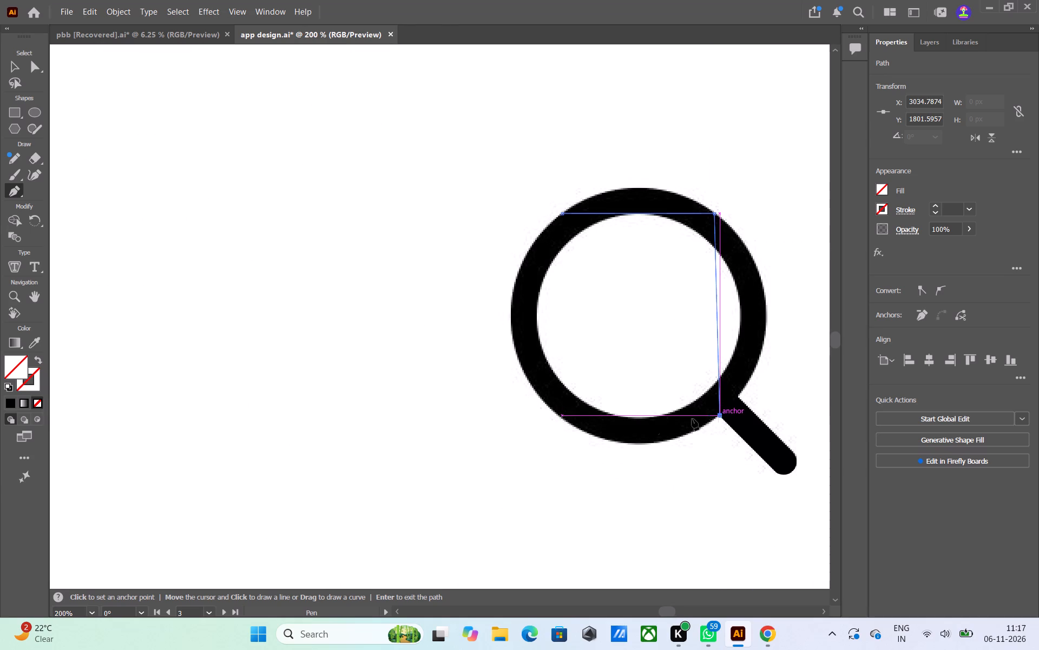
shift+click(563, 417)
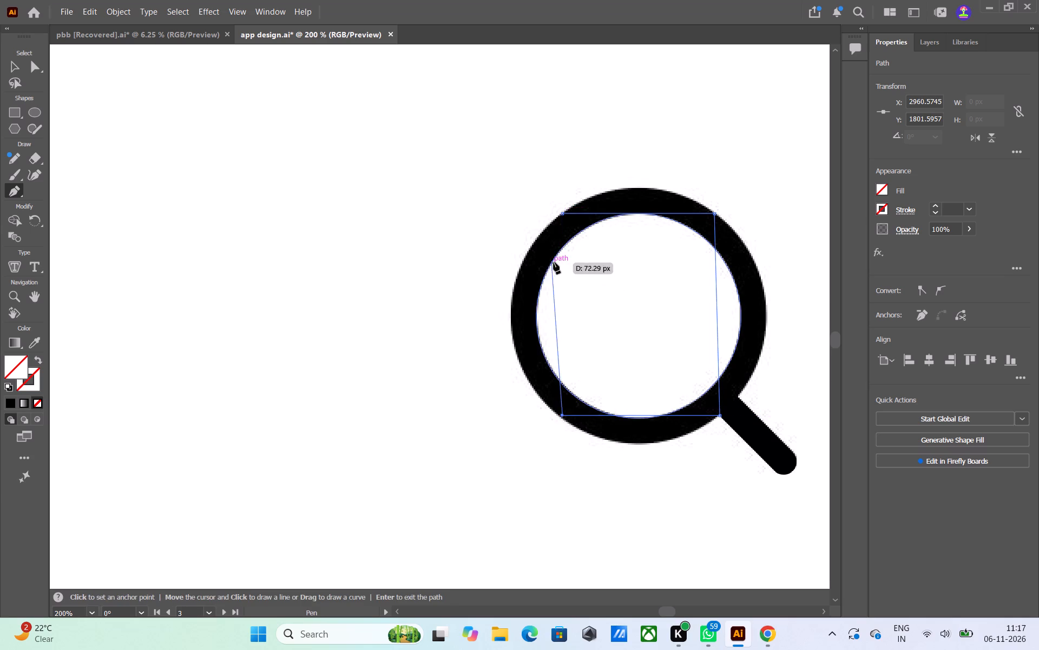
click(563, 214)
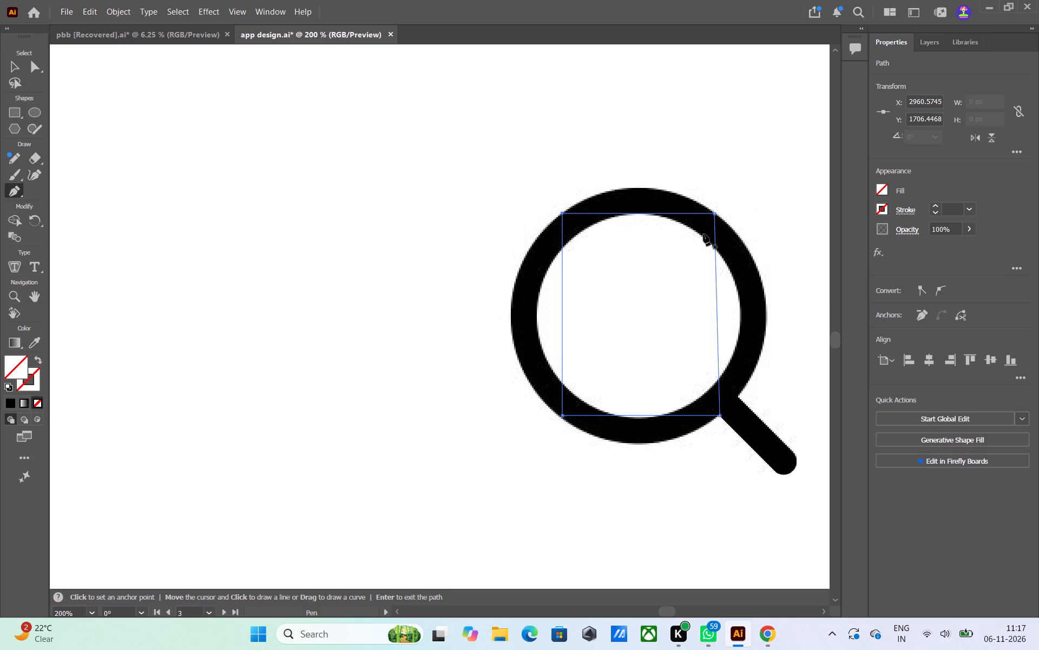
Bow all four sides of the path outward to the lens ring's outer edge with the Curvature tool, forming a circle about 120 px across.
click(32, 175)
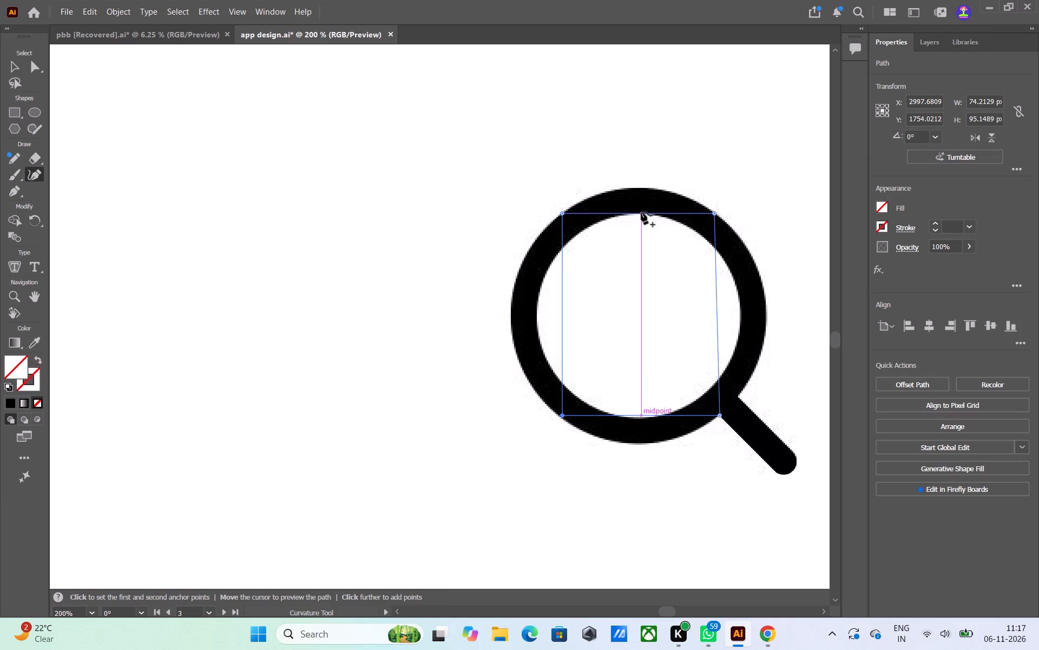
drag(641, 212, 639, 188)
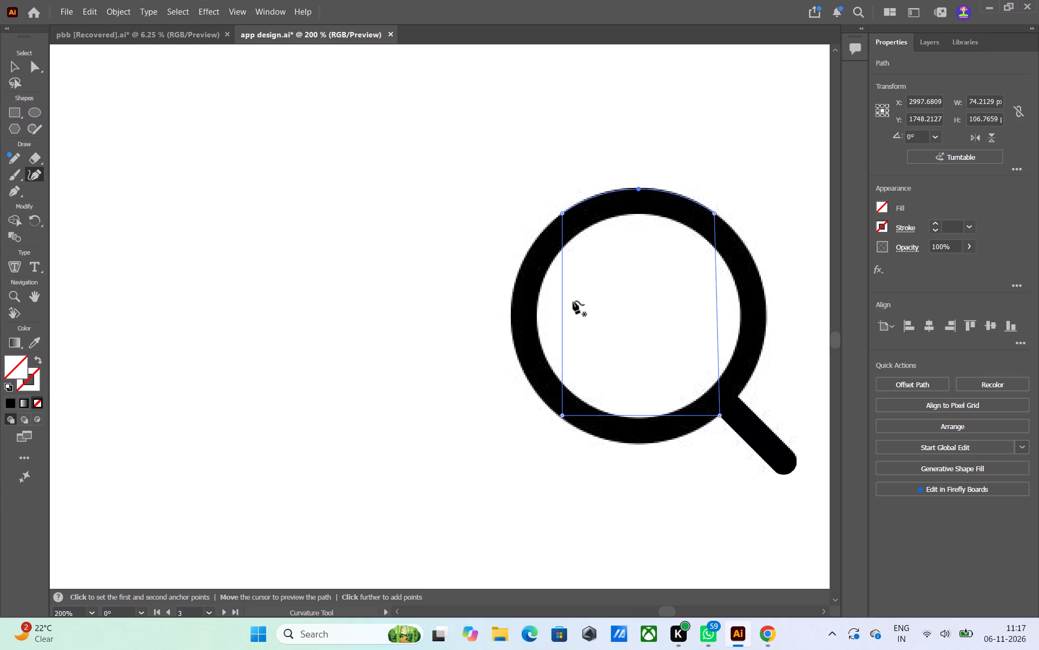
drag(562, 304, 562, 304)
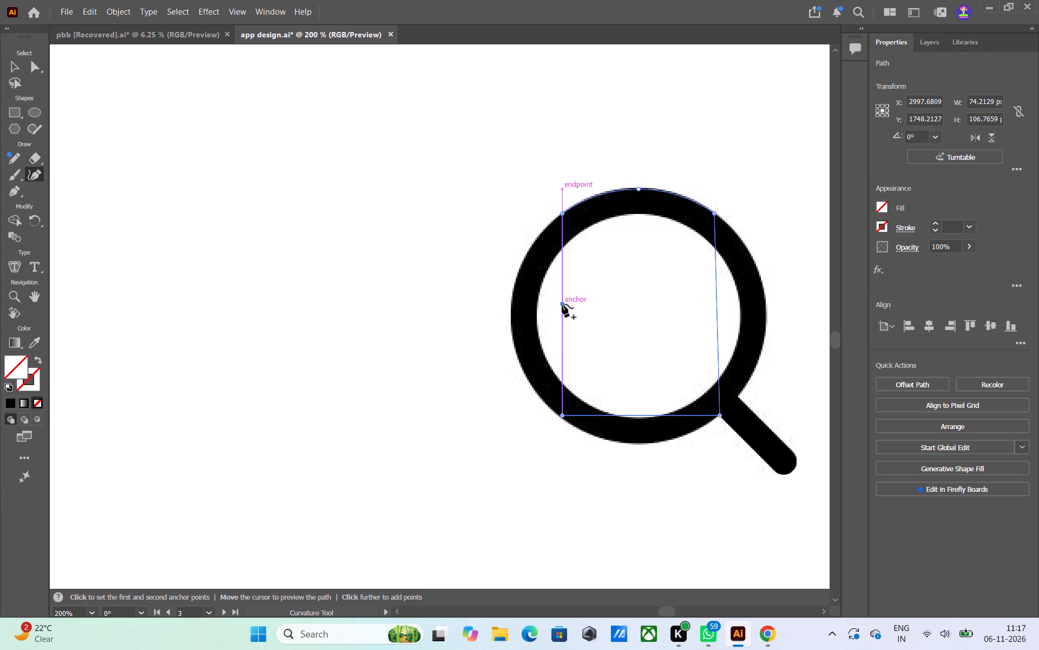
drag(562, 304, 515, 321)
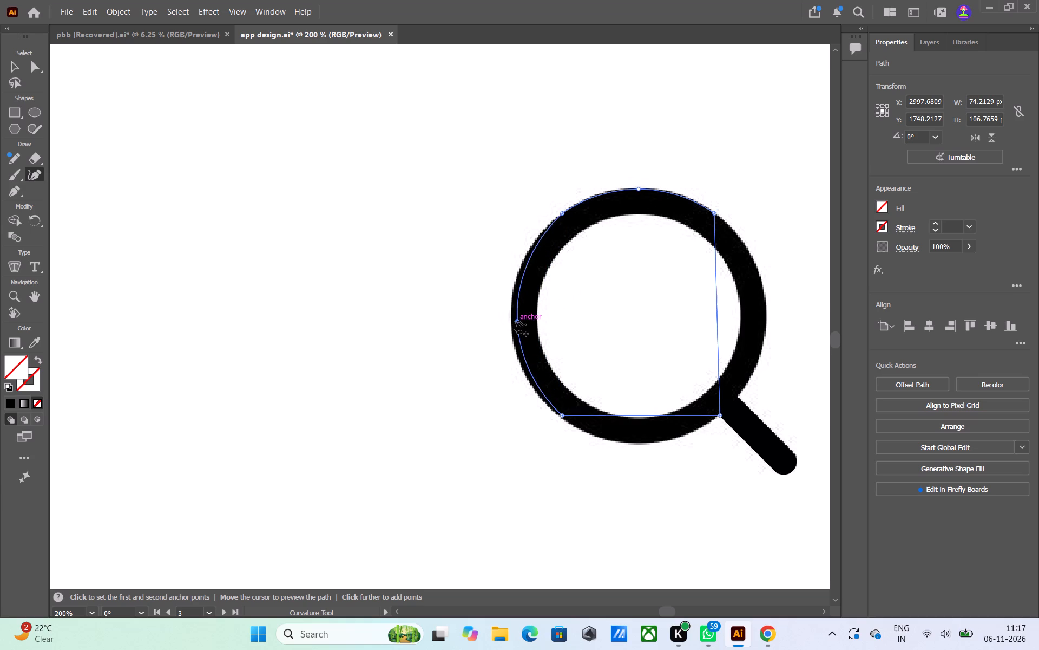
drag(515, 321, 511, 322)
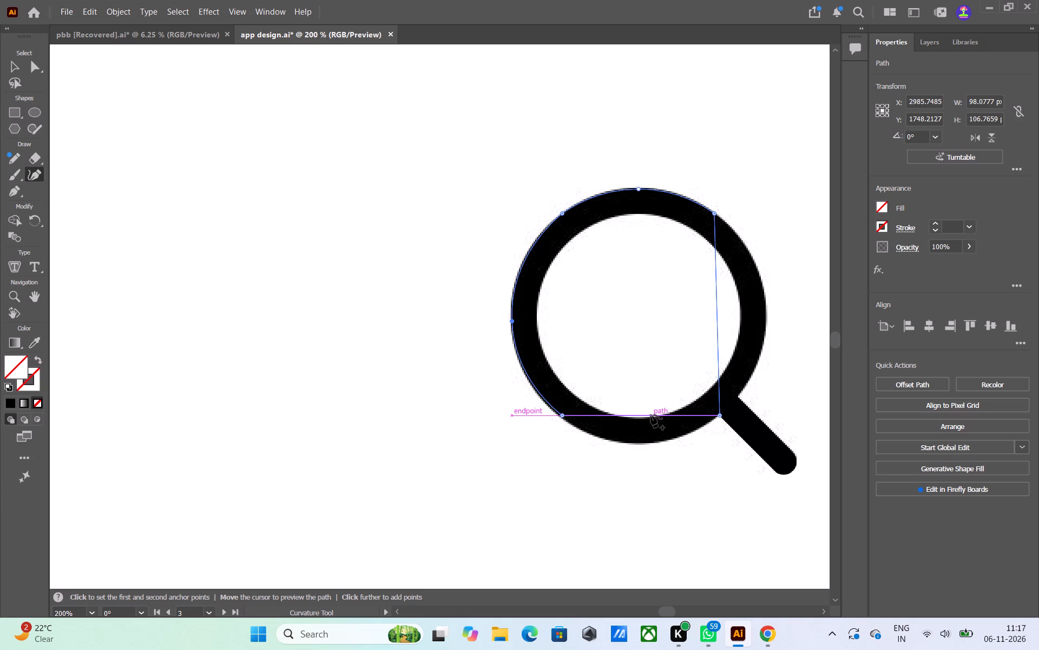
drag(639, 414, 645, 445)
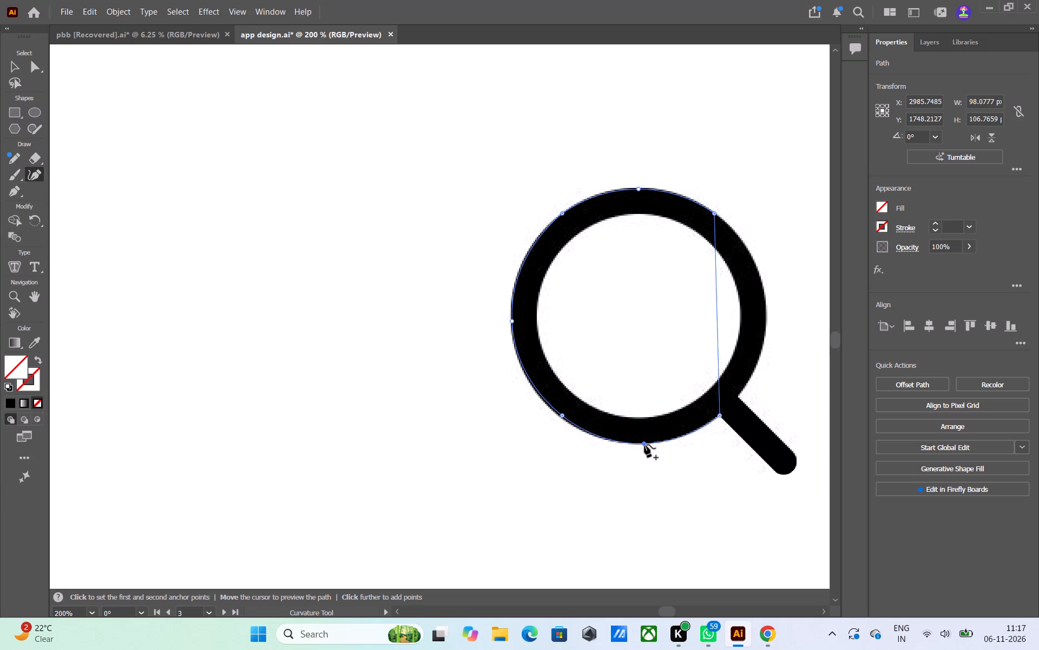
drag(645, 445, 645, 445)
drag(714, 317, 734, 318)
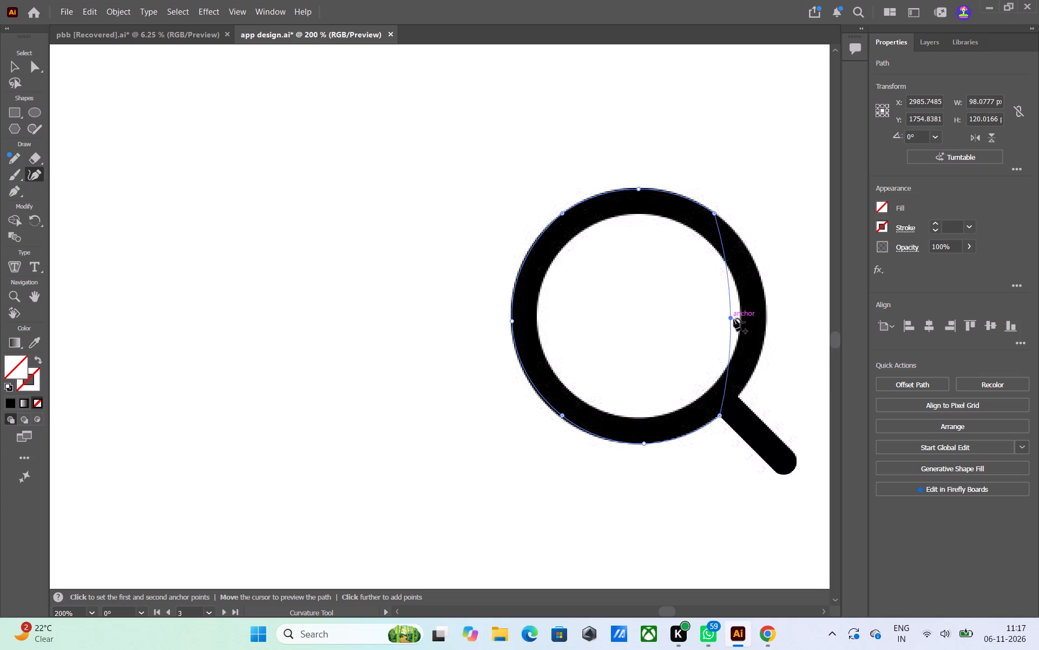
drag(734, 318, 767, 317)
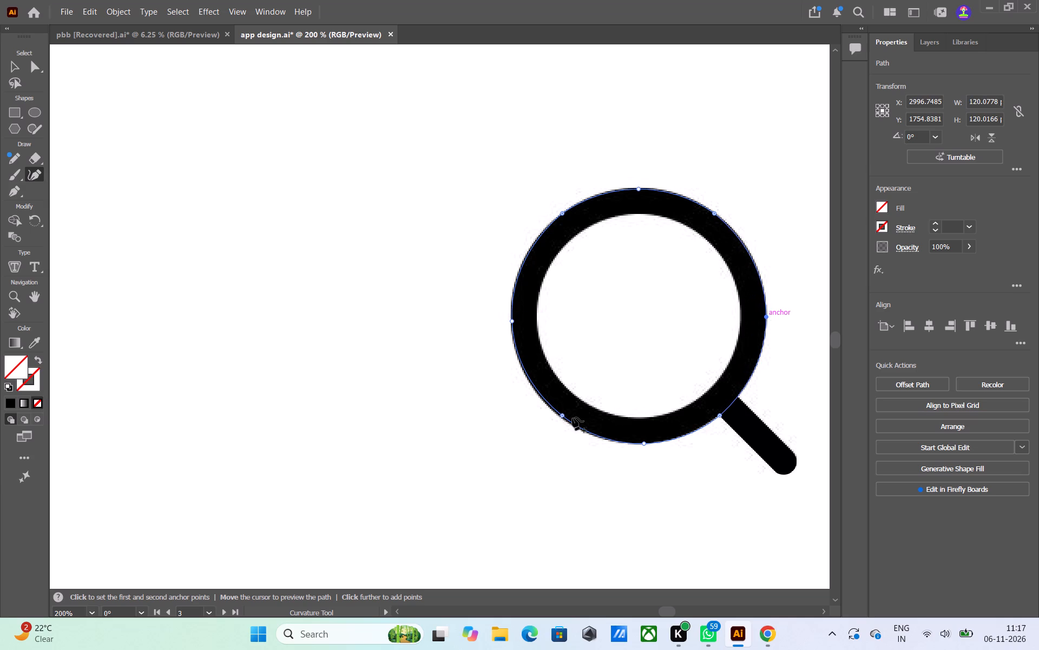
Adjust the outer circle's lower-left anchor point so the curve follows the lens ring's outer edge.
click(562, 415)
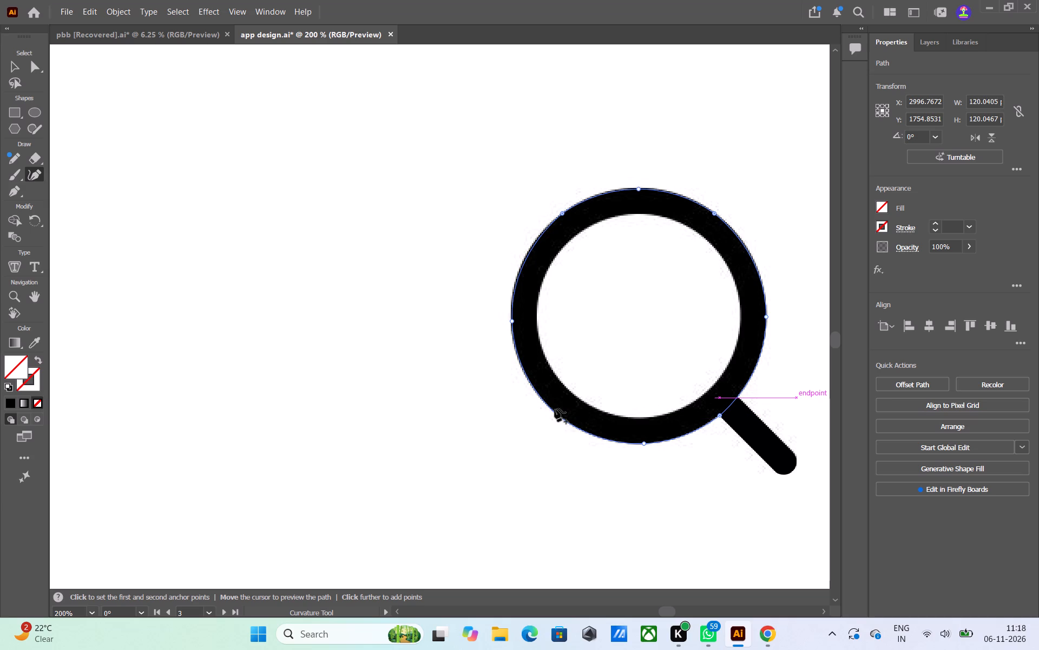
alt+scroll(527, 424, up, 3)
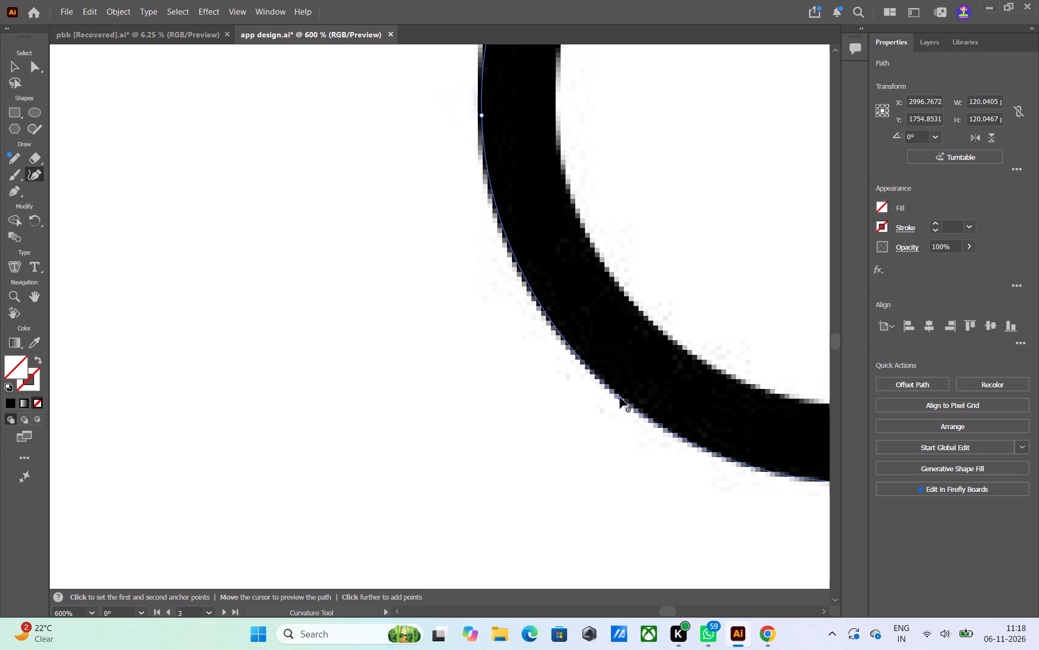
drag(619, 397, 628, 411)
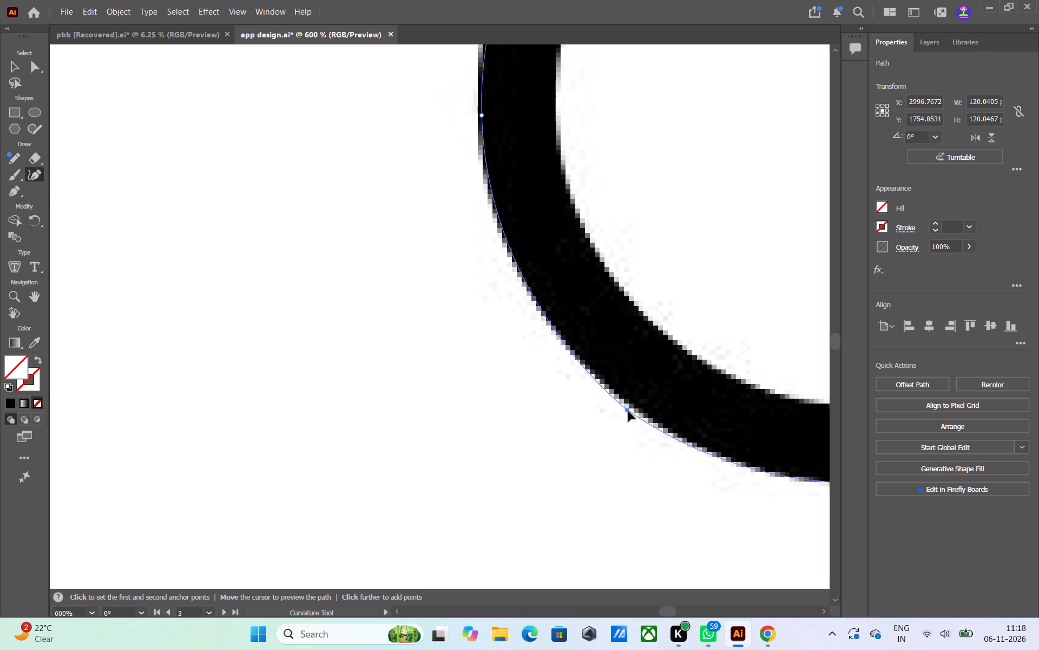
drag(628, 411, 640, 413)
alt+scroll(636, 409, down, 3)
alt+scroll(636, 409, up, 1)
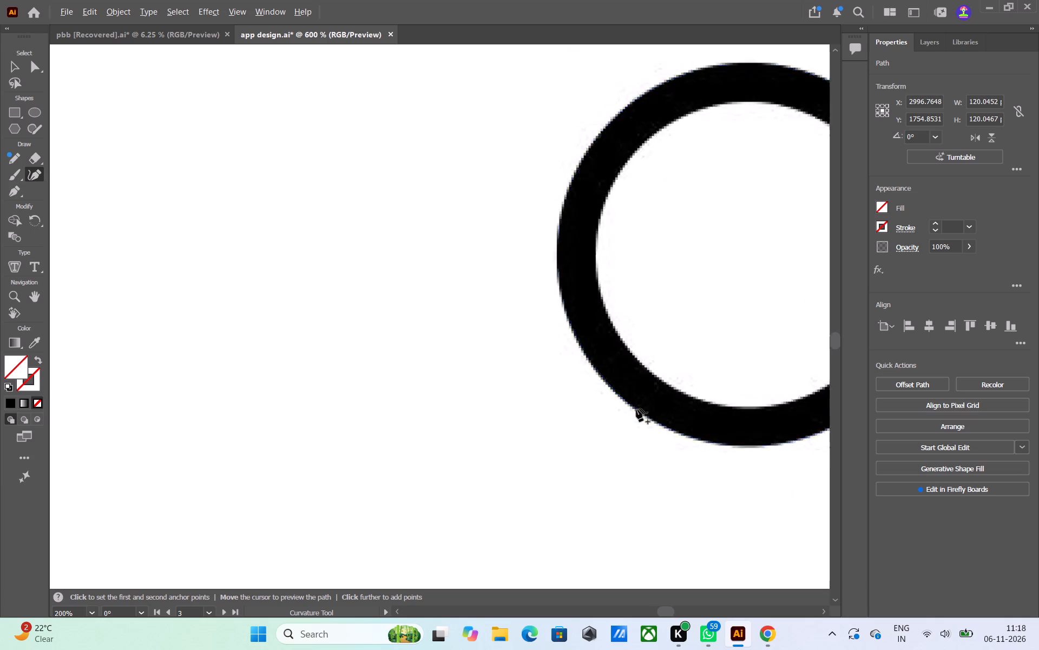
alt+scroll(636, 409, down, 2)
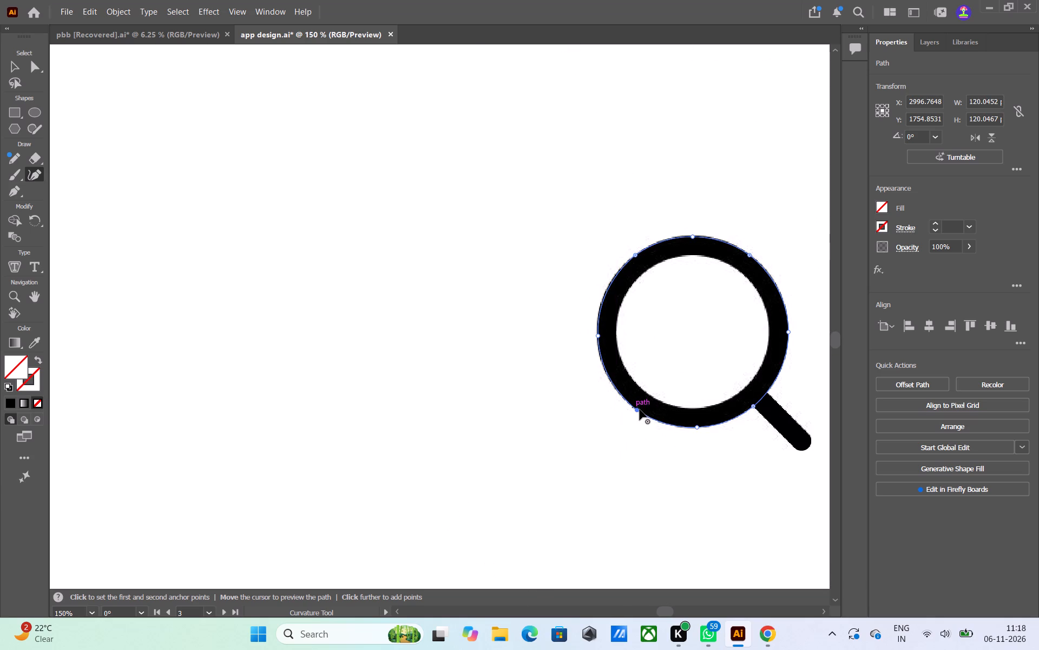
drag(638, 411, 632, 407)
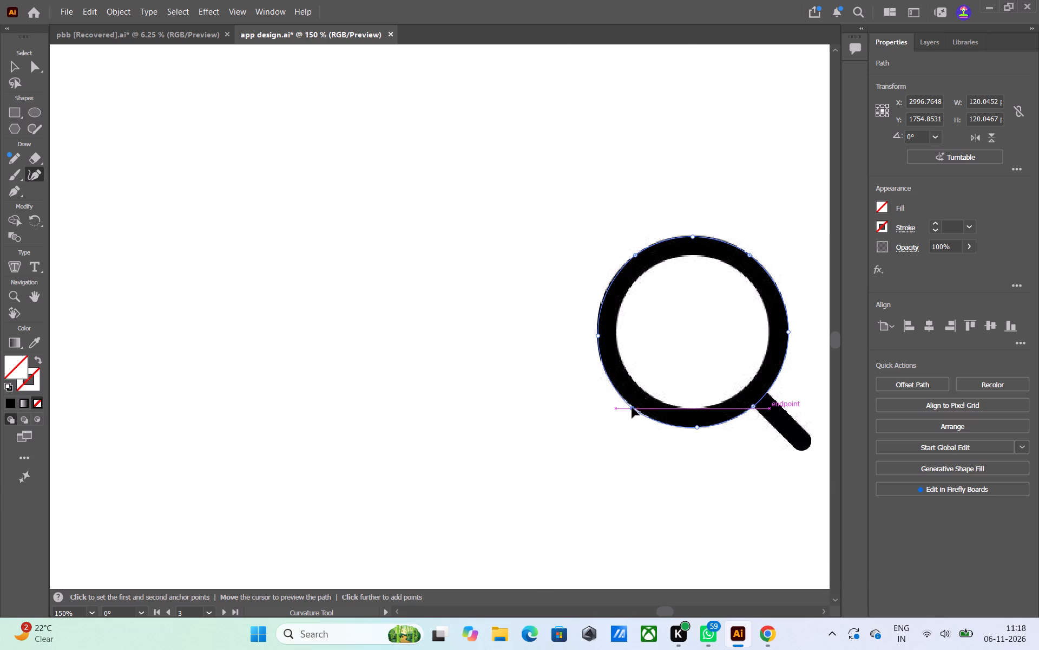
drag(632, 407, 623, 401)
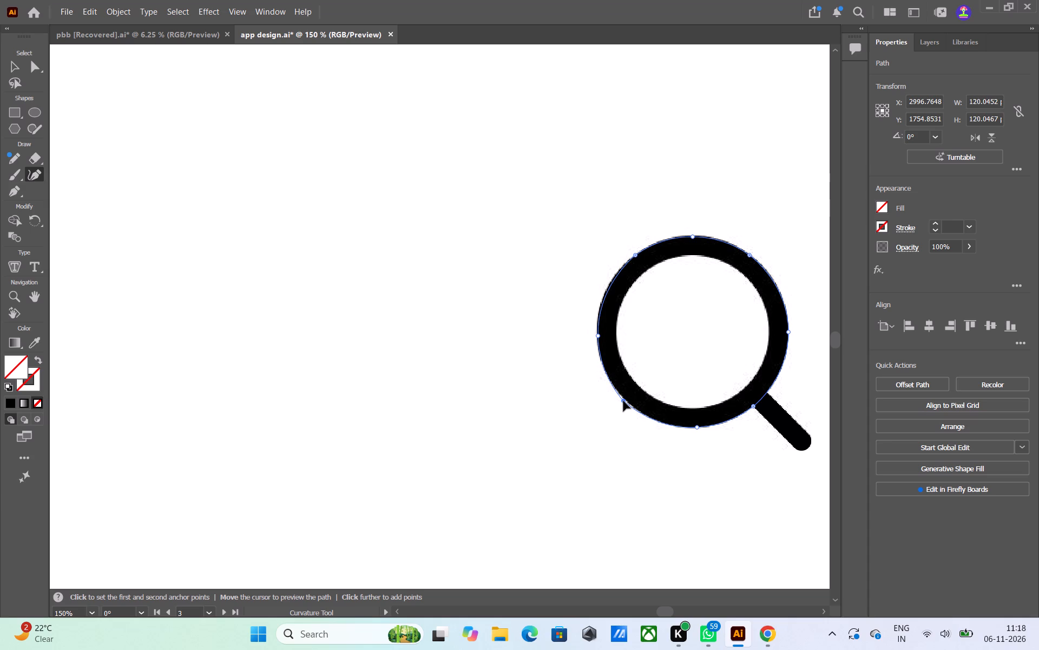
drag(623, 401, 628, 404)
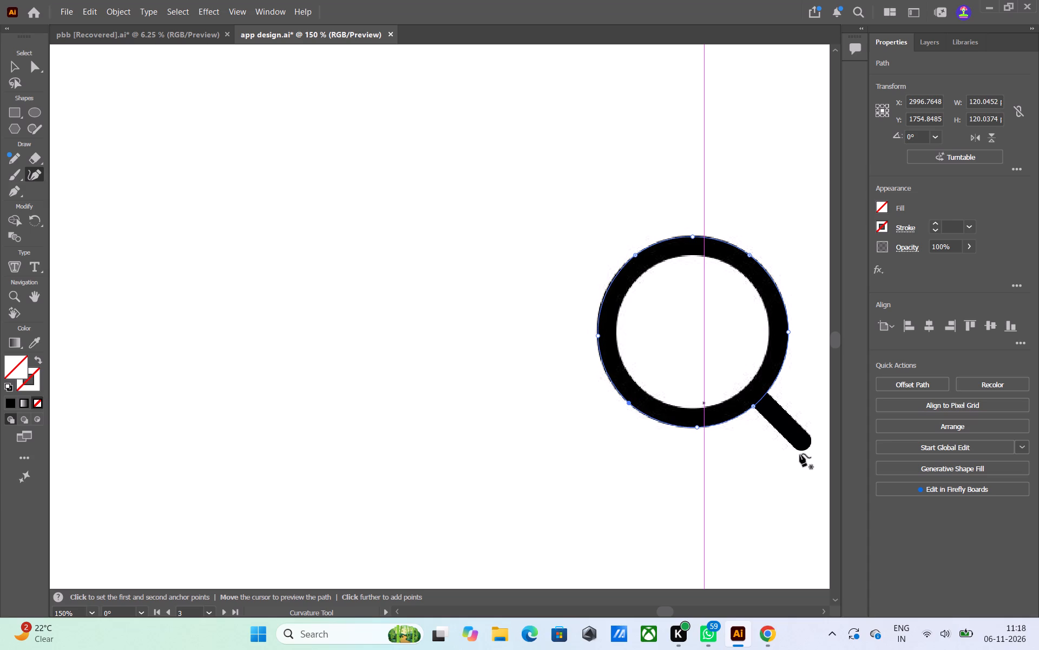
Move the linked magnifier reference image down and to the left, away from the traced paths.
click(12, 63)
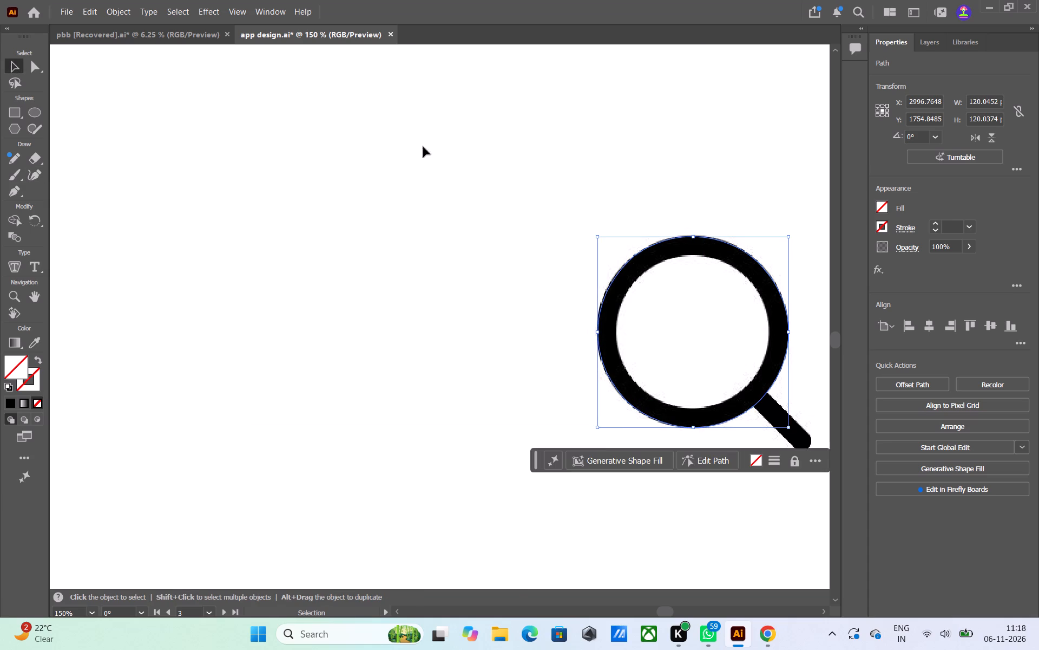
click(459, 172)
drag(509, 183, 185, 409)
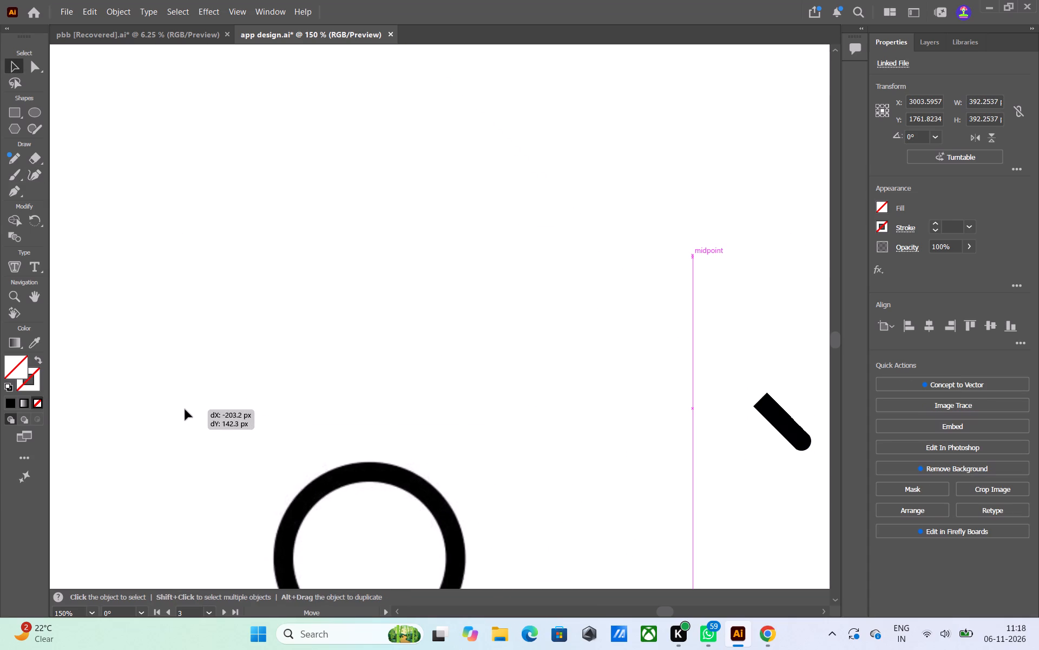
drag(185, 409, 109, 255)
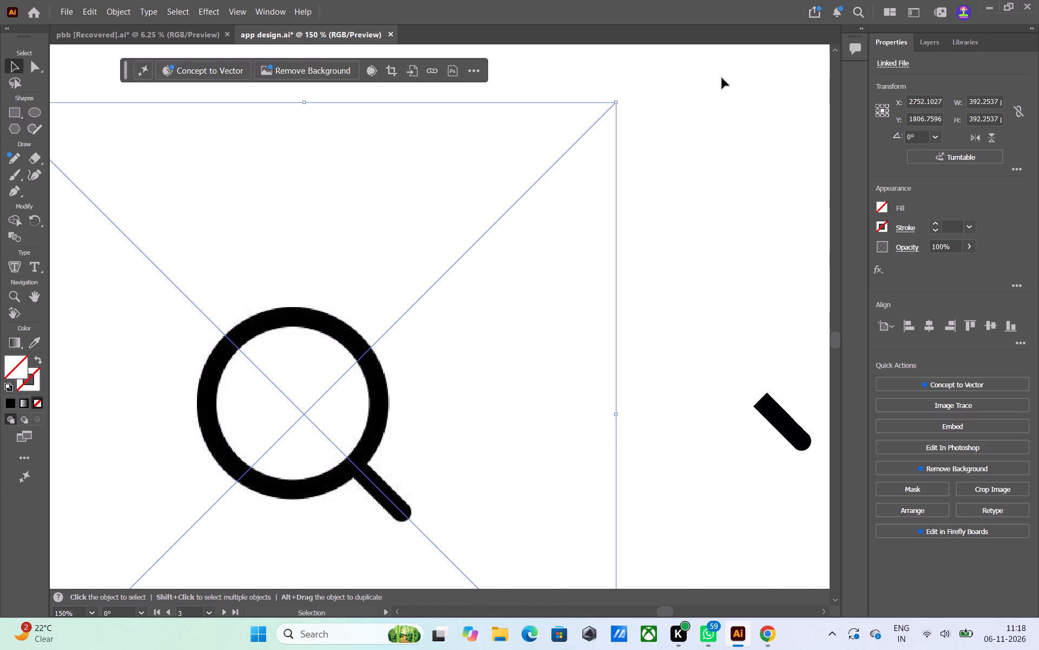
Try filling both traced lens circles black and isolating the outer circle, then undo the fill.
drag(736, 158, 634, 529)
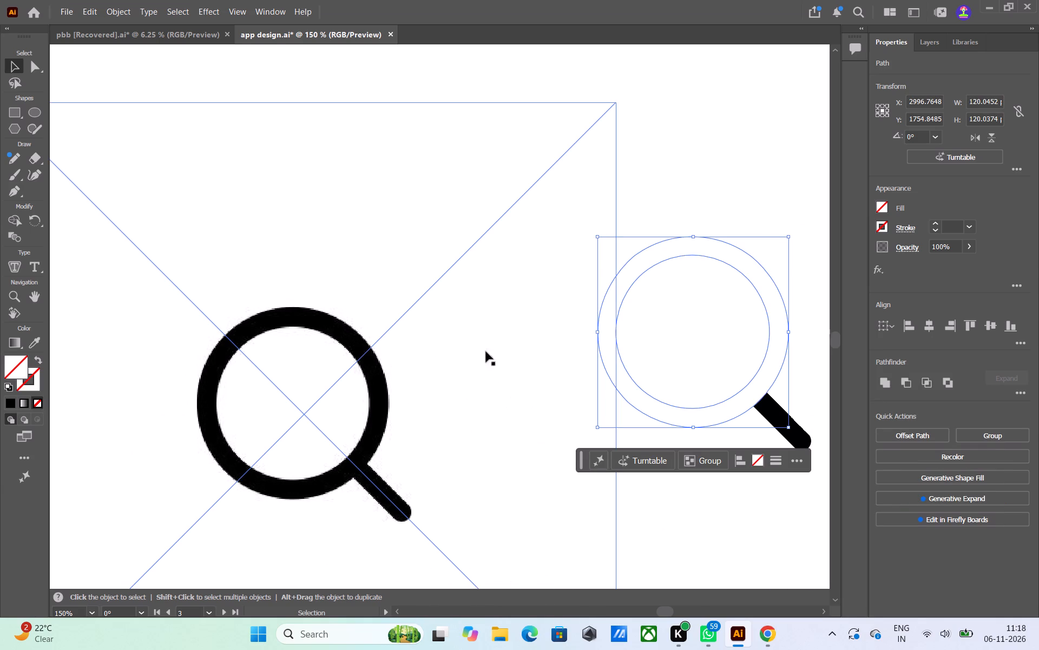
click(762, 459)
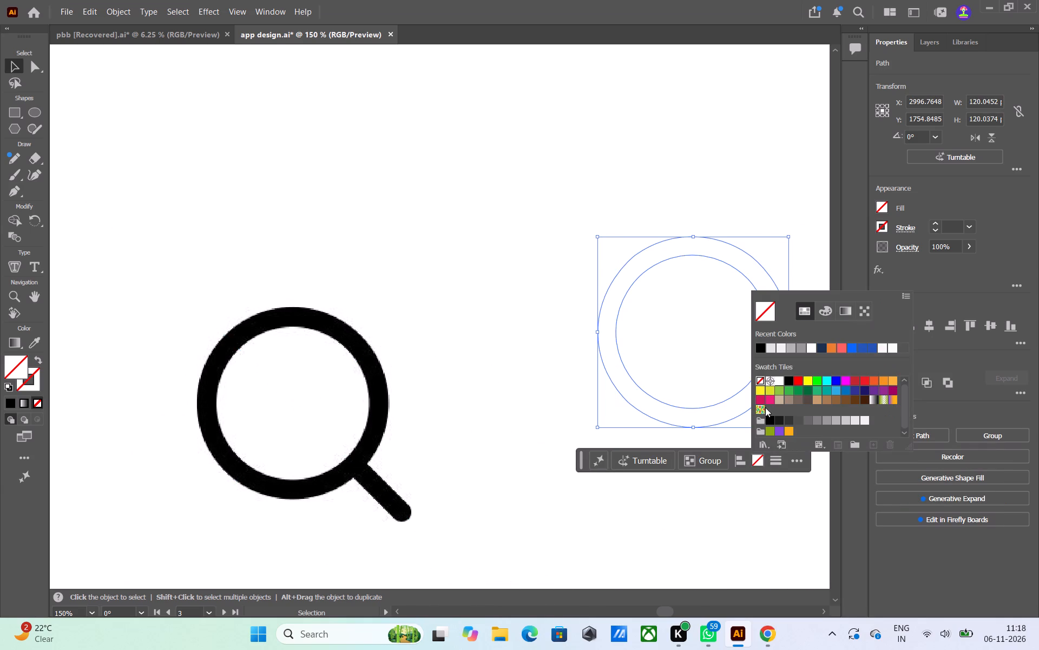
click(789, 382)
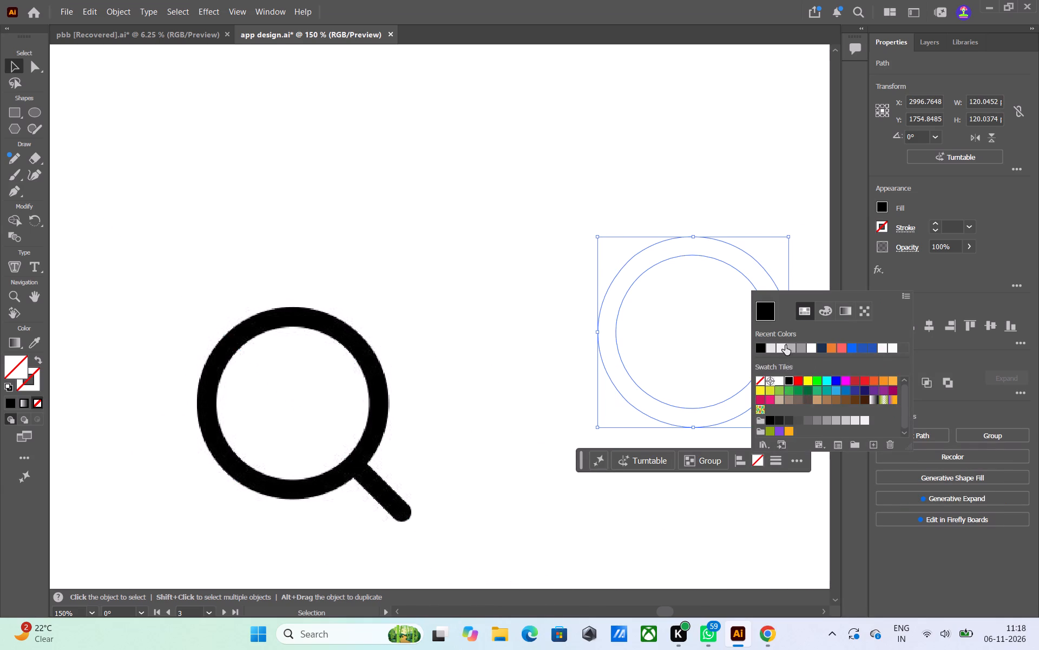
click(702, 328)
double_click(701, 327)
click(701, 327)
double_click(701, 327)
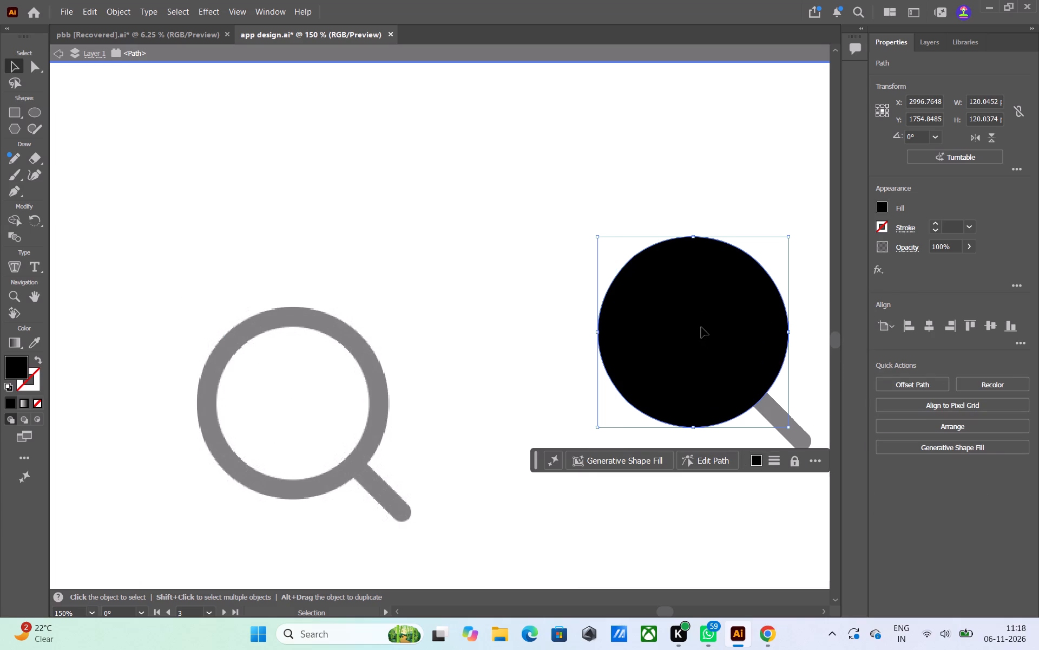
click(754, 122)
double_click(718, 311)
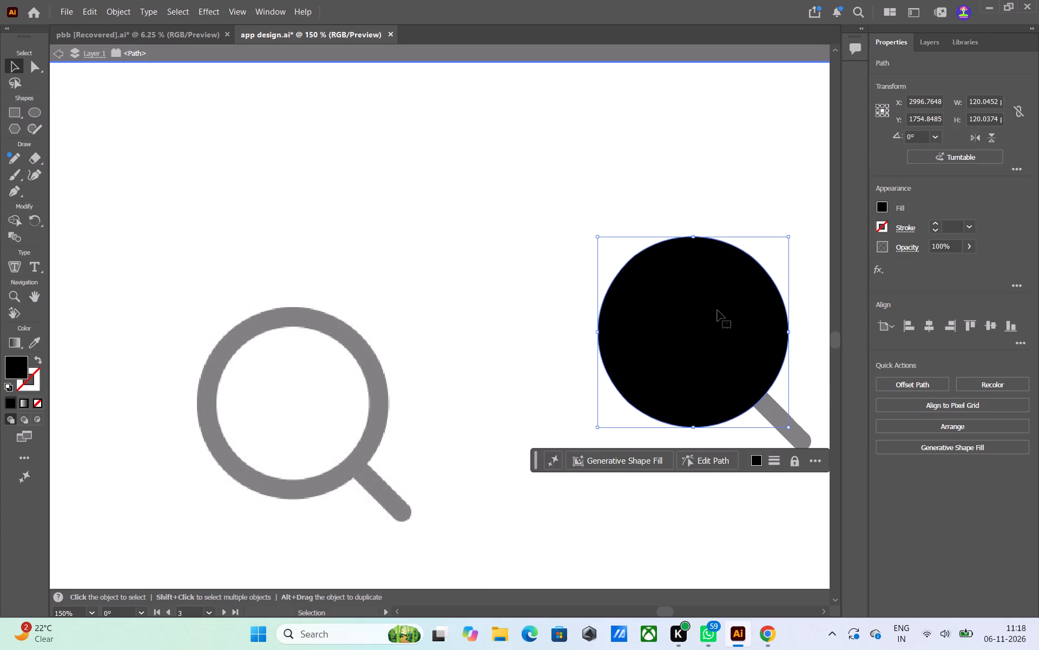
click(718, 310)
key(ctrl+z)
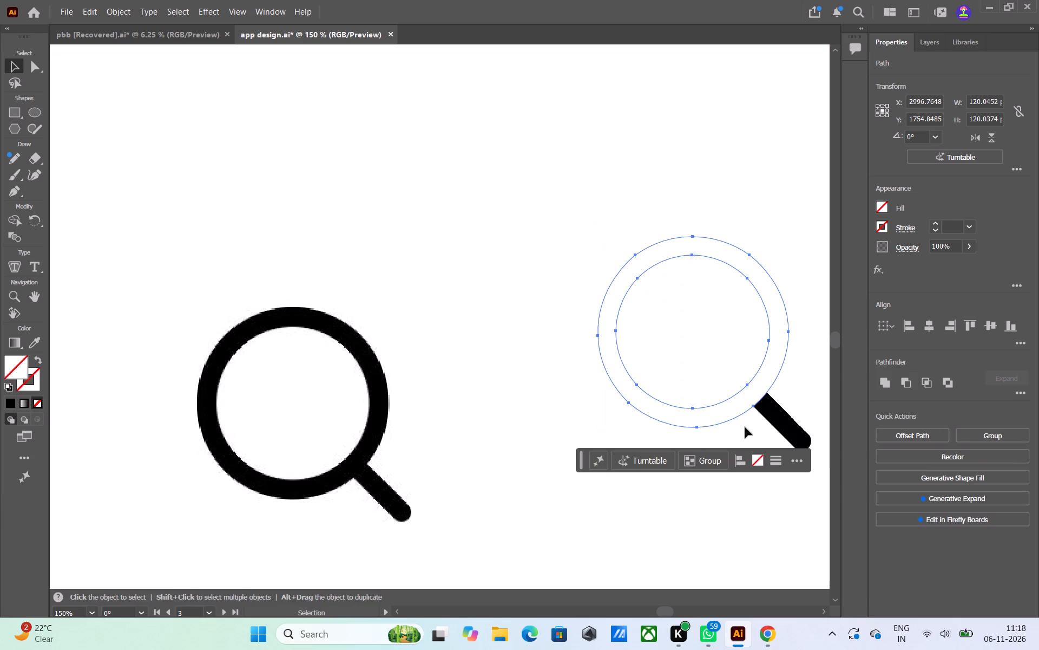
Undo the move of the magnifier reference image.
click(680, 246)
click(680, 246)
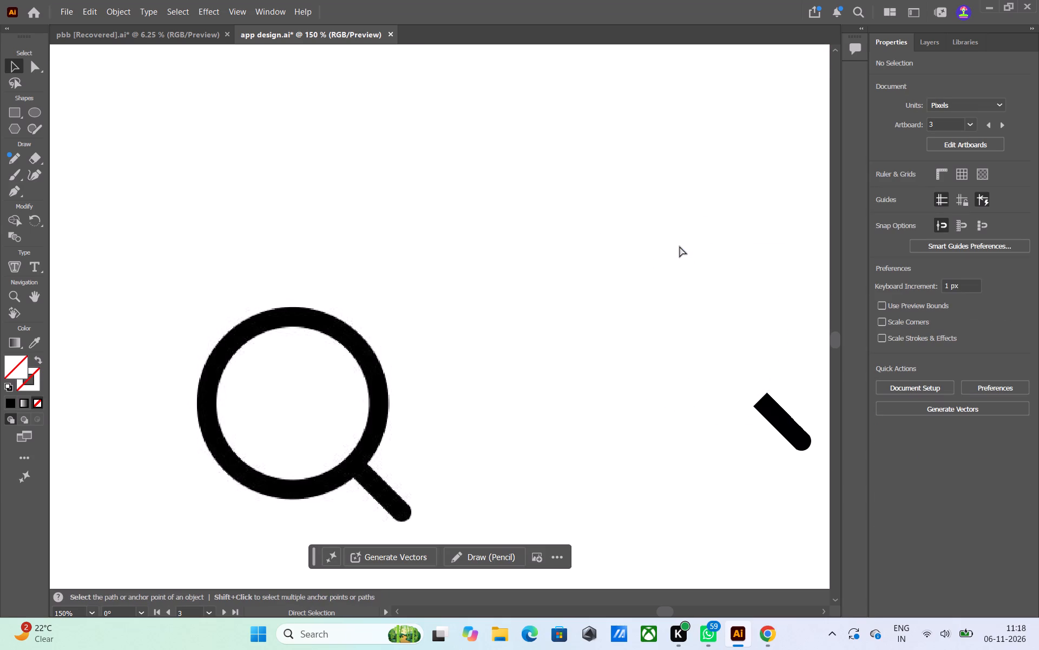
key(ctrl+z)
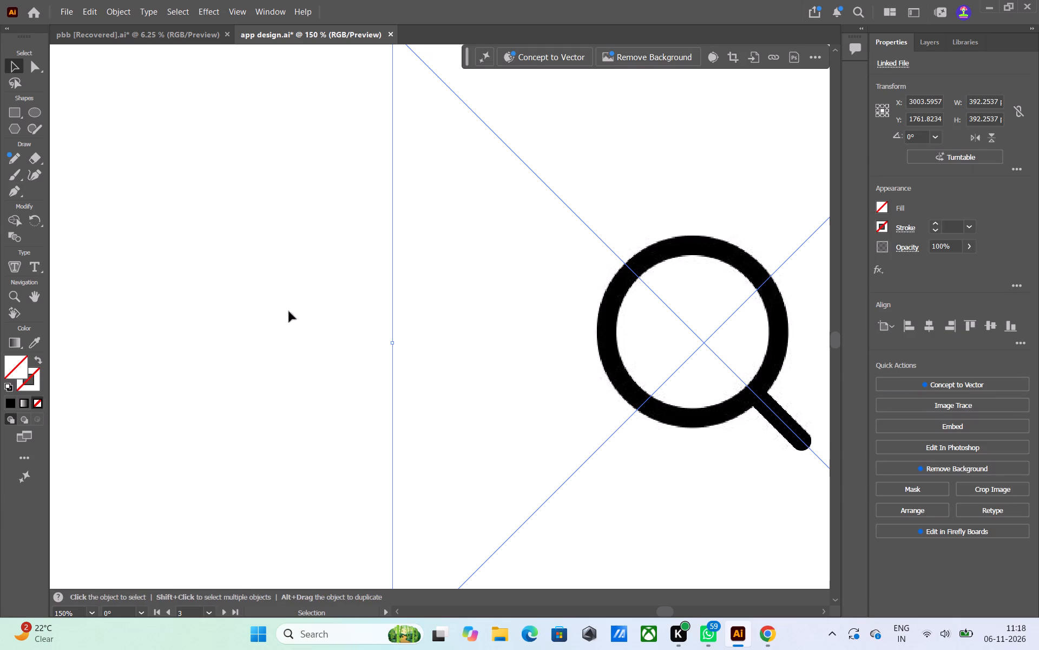
Move the linked magnifier reference image to the lower left on Artboard 3, clear of the traced lens circles and handle.
drag(702, 153, 414, 275)
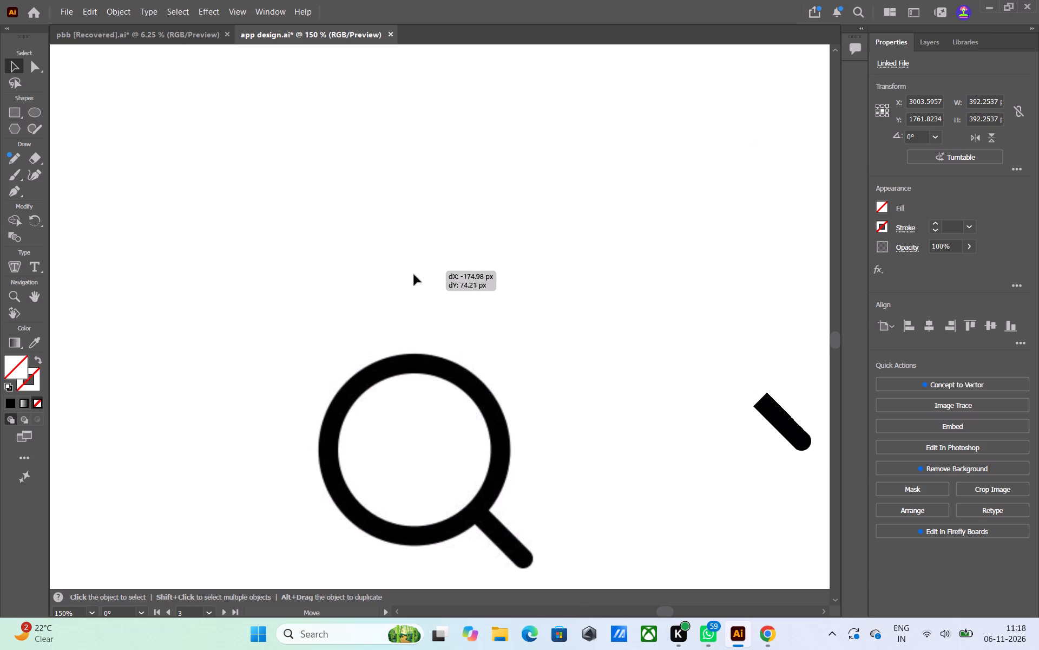
drag(414, 275, 409, 277)
alt+scroll(404, 276, down, 4)
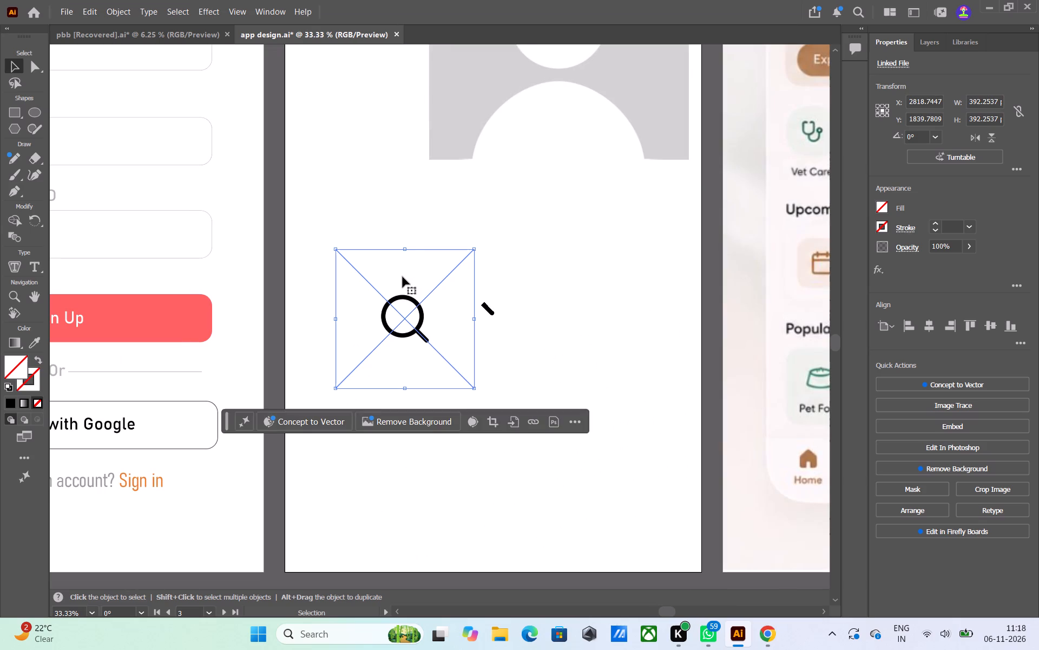
drag(402, 276, 345, 301)
Fill the two traced lens circles and the handle with black (000000).
drag(527, 225, 428, 345)
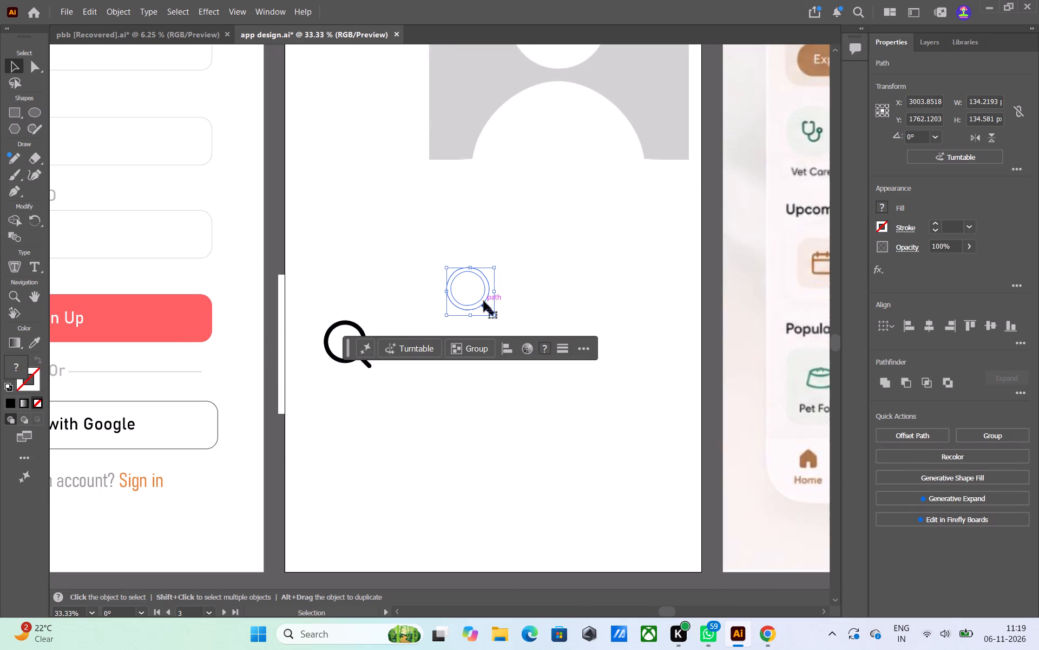
click(489, 285)
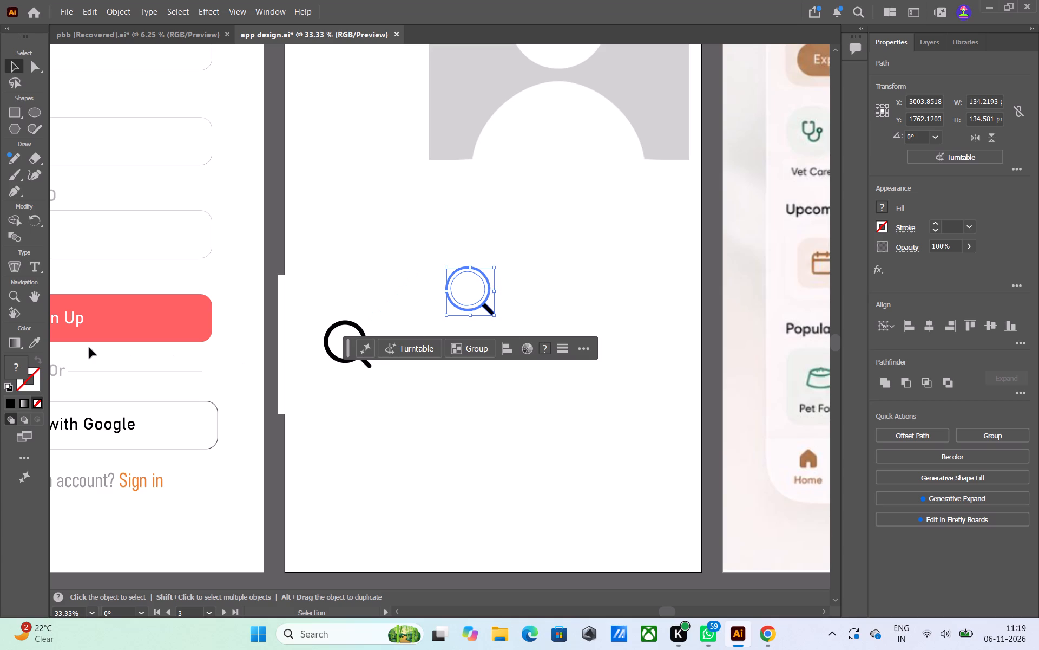
click(6, 404)
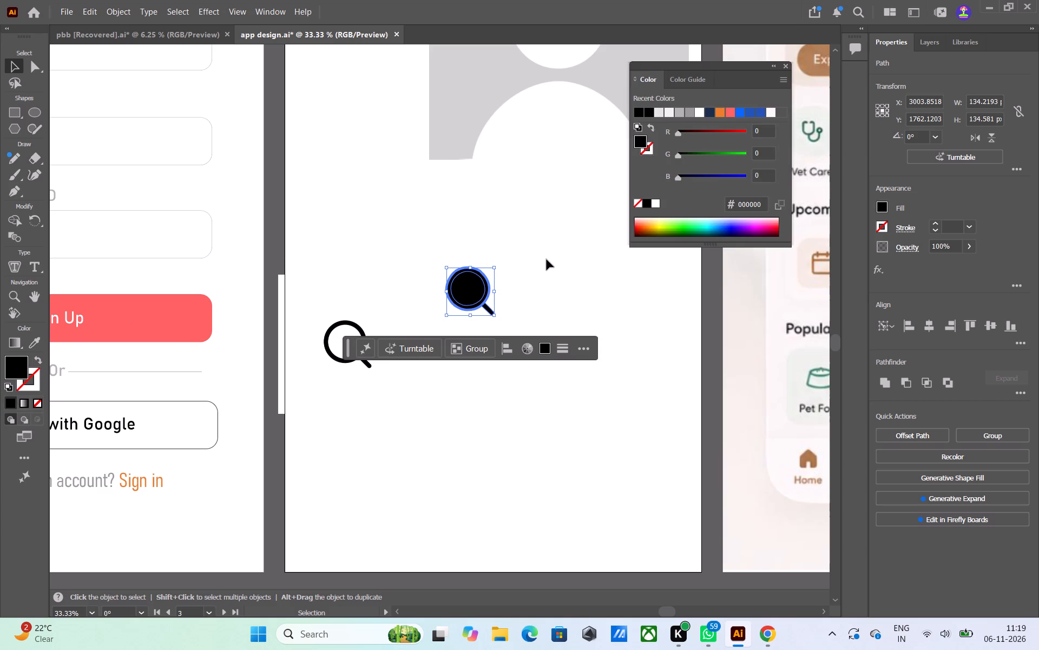
click(560, 254)
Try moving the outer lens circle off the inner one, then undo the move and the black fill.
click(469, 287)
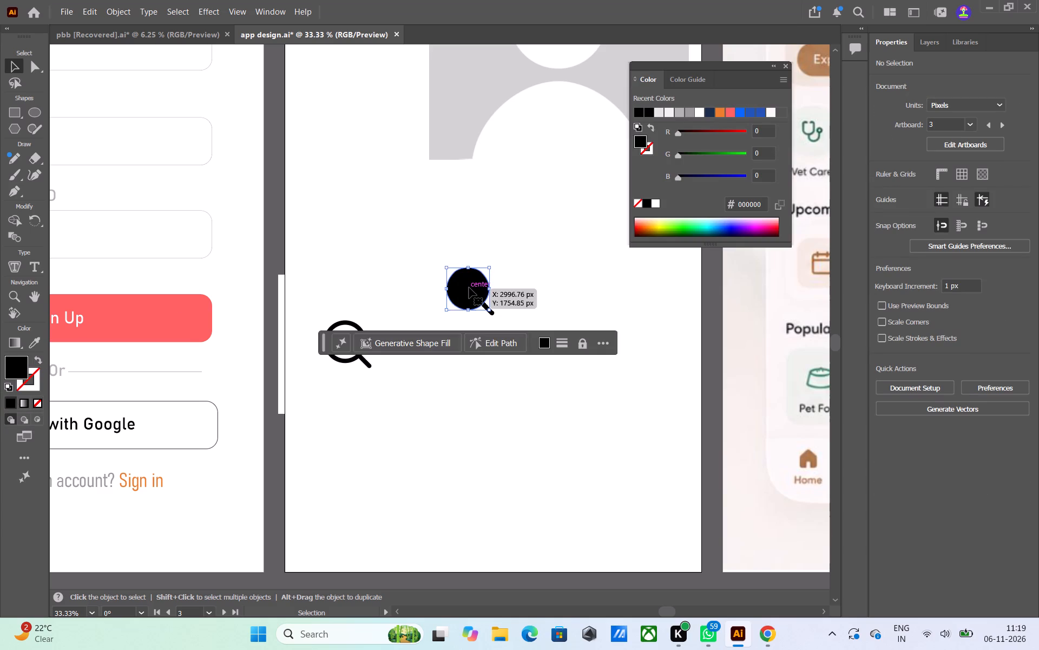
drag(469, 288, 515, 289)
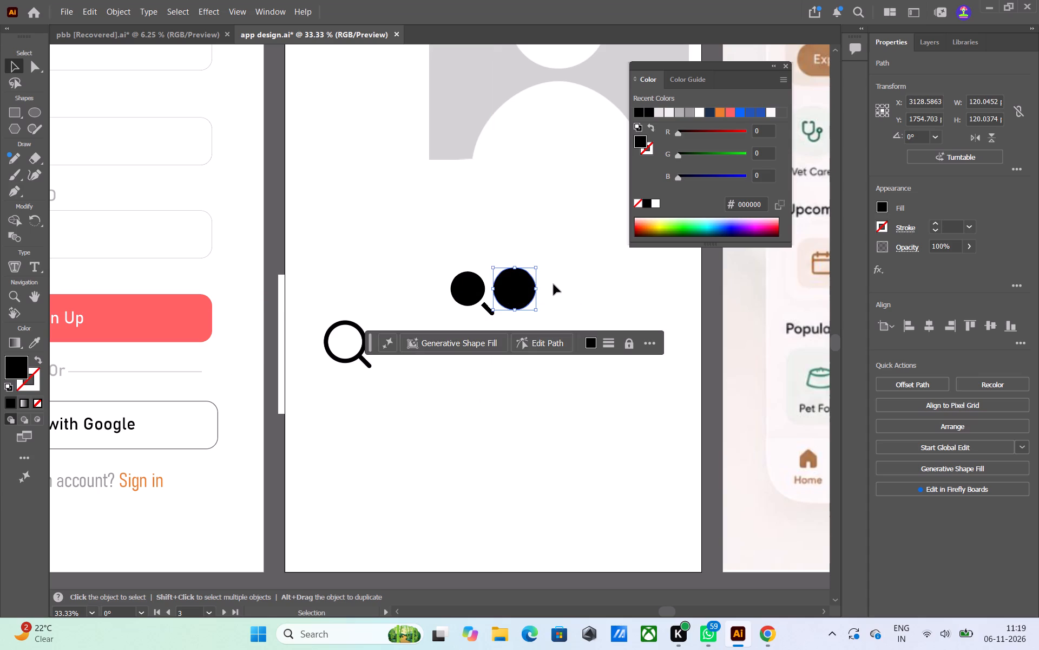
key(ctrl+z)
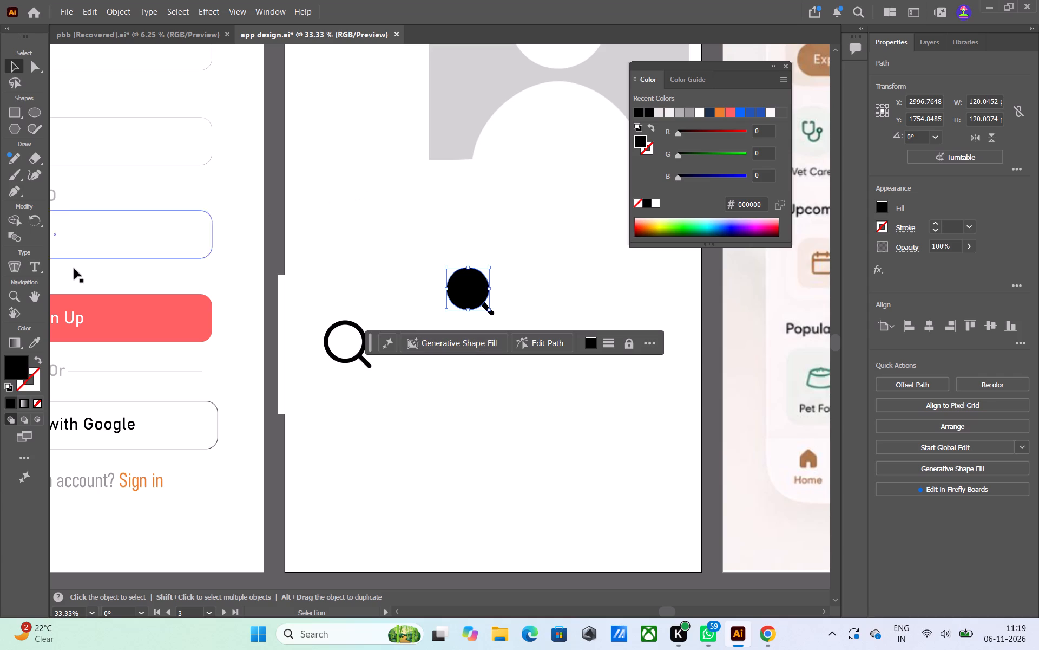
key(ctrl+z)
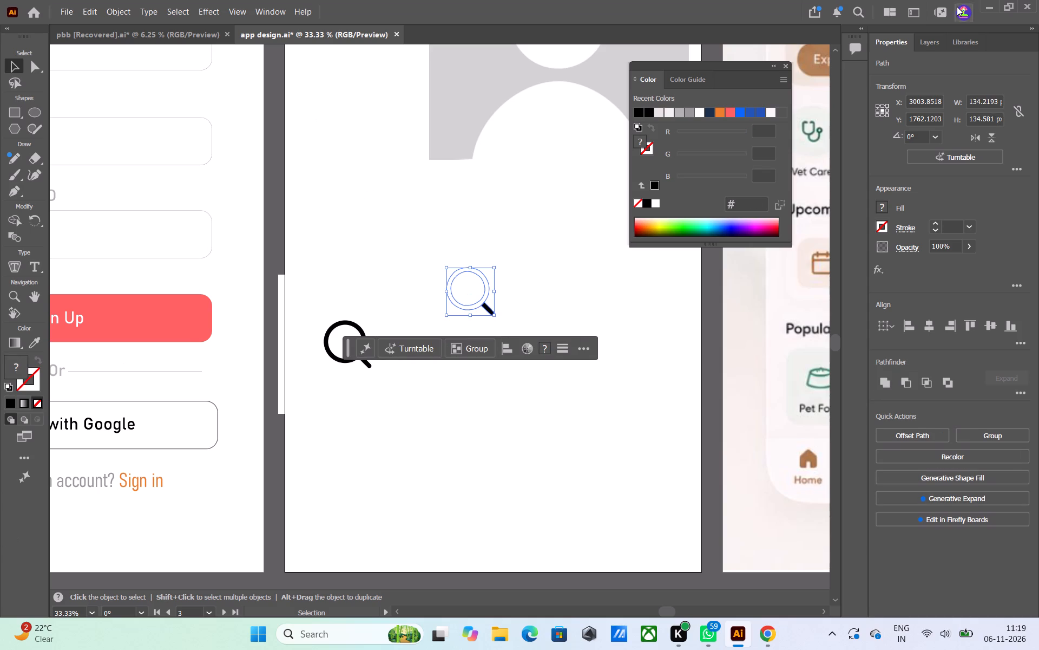
Fill the two lens circles and the handle with black (000000) again and nudge them slightly downward together.
click(11, 404)
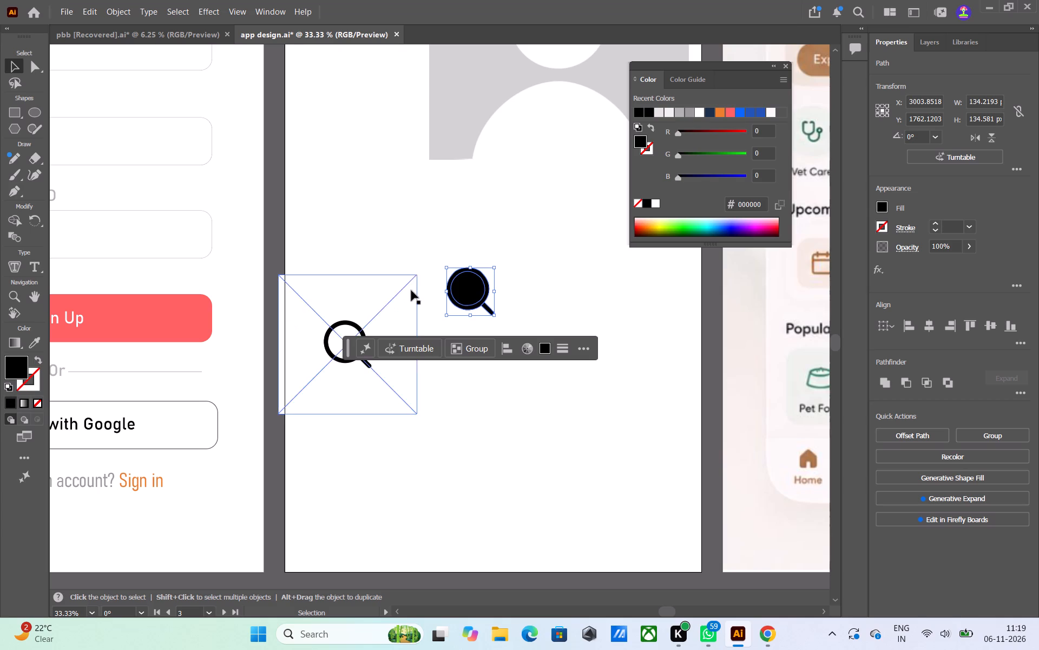
click(471, 288)
click(461, 296)
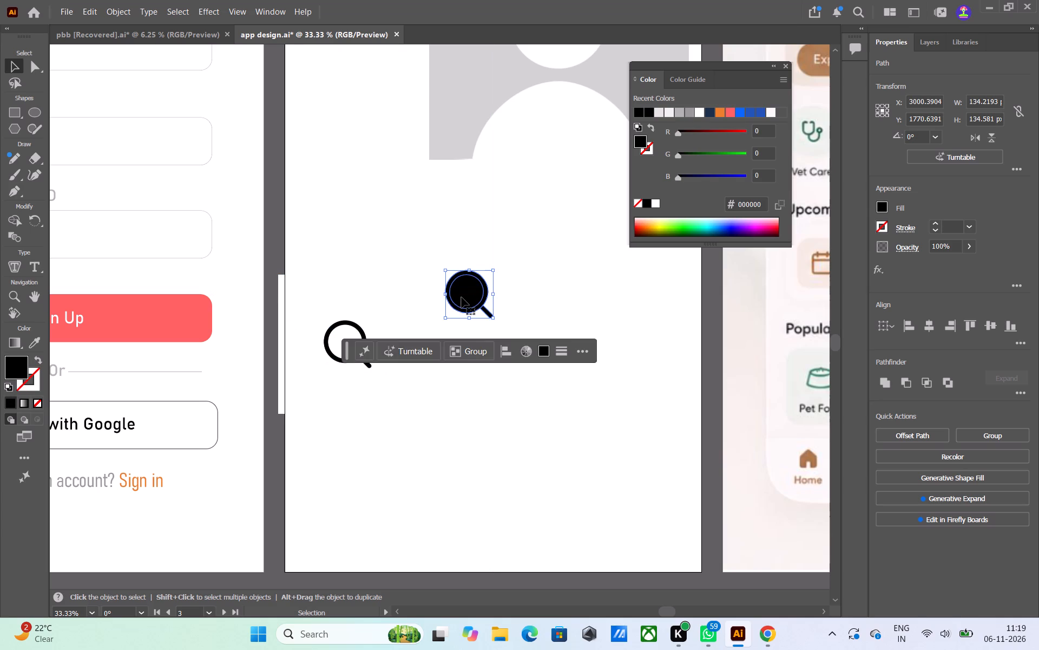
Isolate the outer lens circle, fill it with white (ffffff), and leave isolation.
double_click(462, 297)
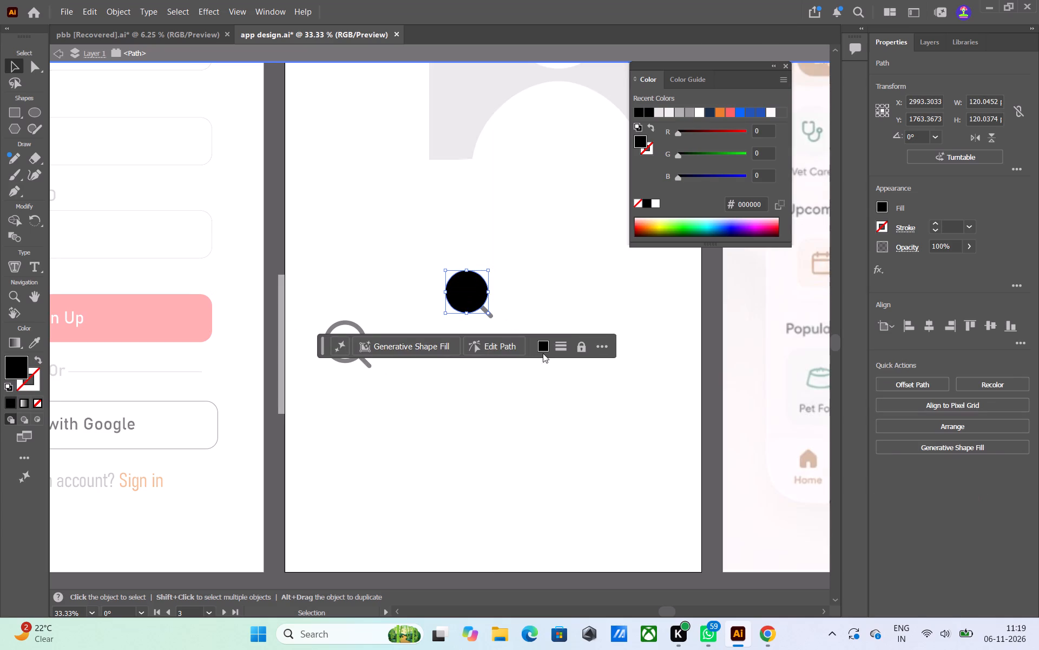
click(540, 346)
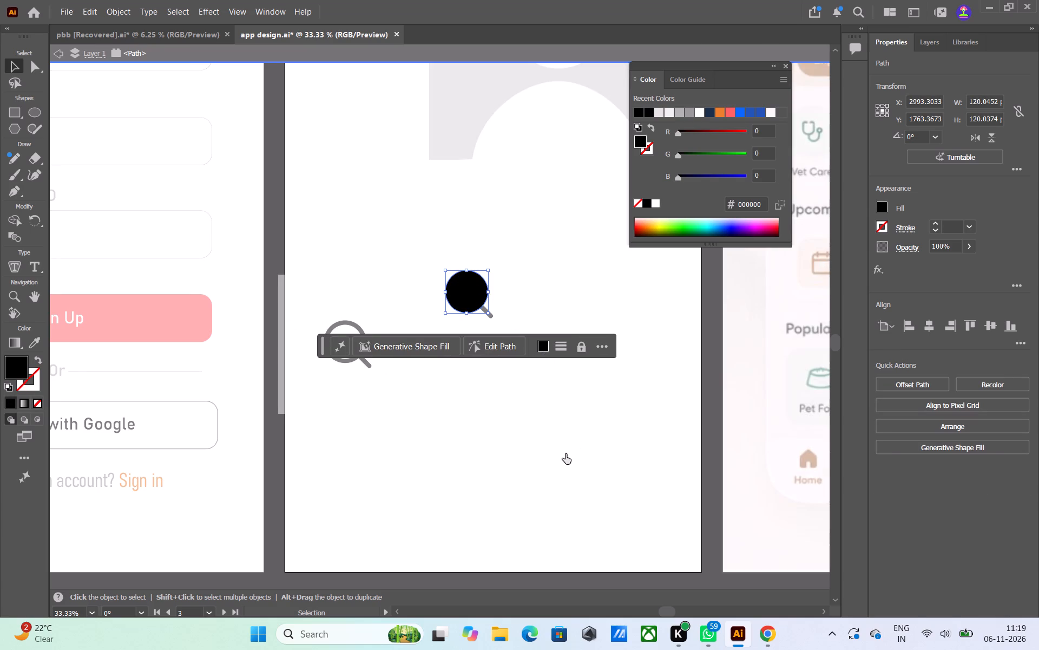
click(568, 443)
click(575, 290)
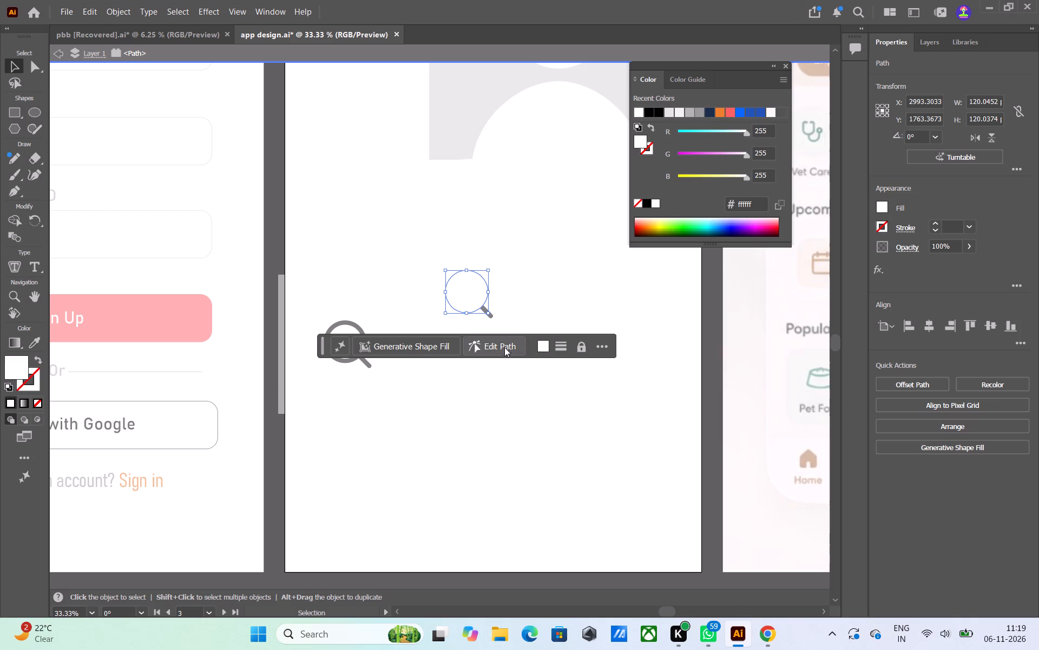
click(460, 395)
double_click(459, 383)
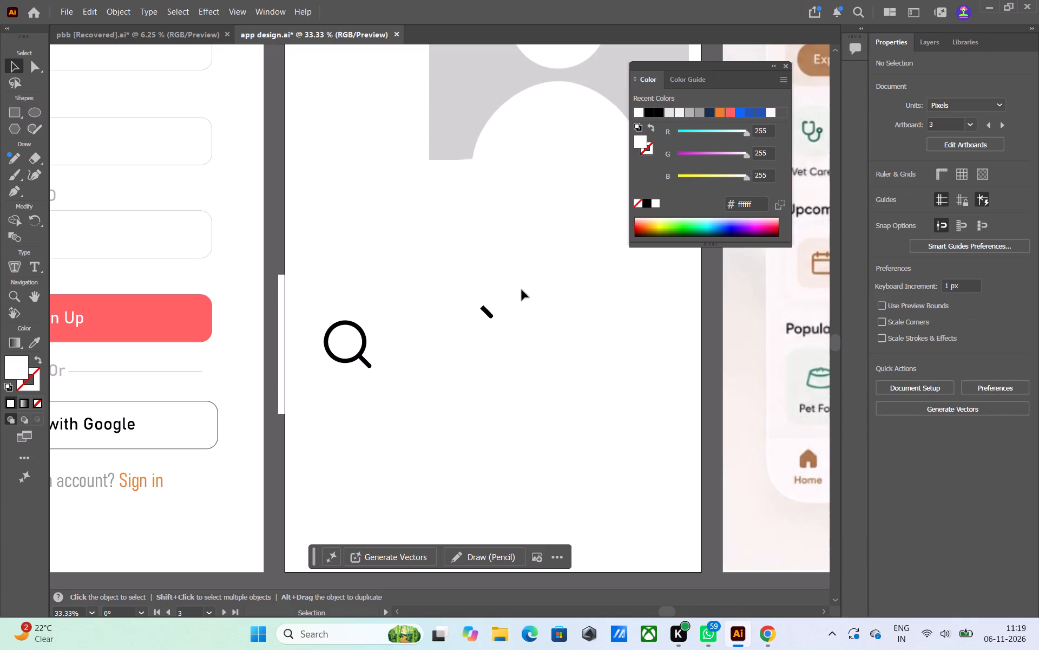
Recolour both lens circles and the handle together, trying light grey e5e3e3 before settling on near-black 010003.
drag(507, 249, 432, 366)
drag(432, 366, 431, 366)
click(591, 314)
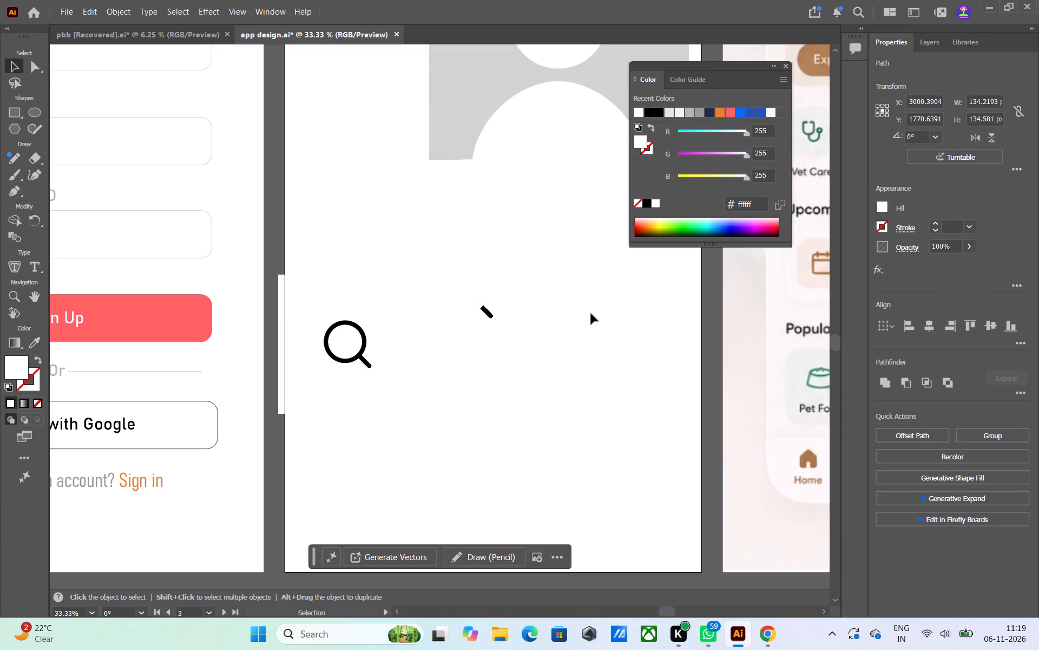
click(464, 290)
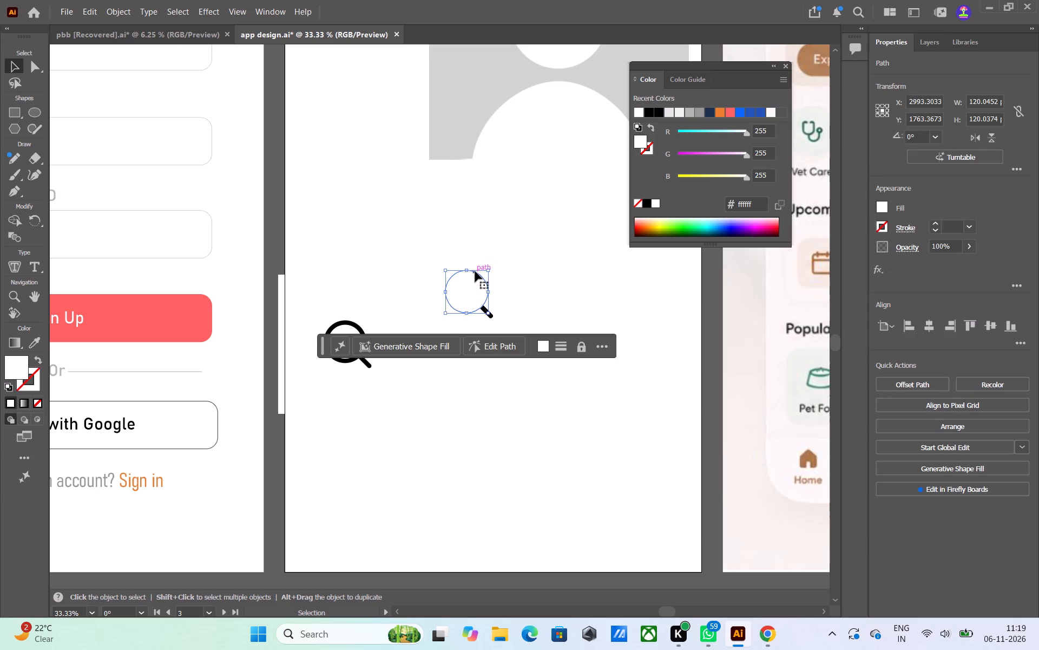
click(483, 264)
click(483, 264)
scroll(480, 322, up, 5)
scroll(480, 315, down, 3)
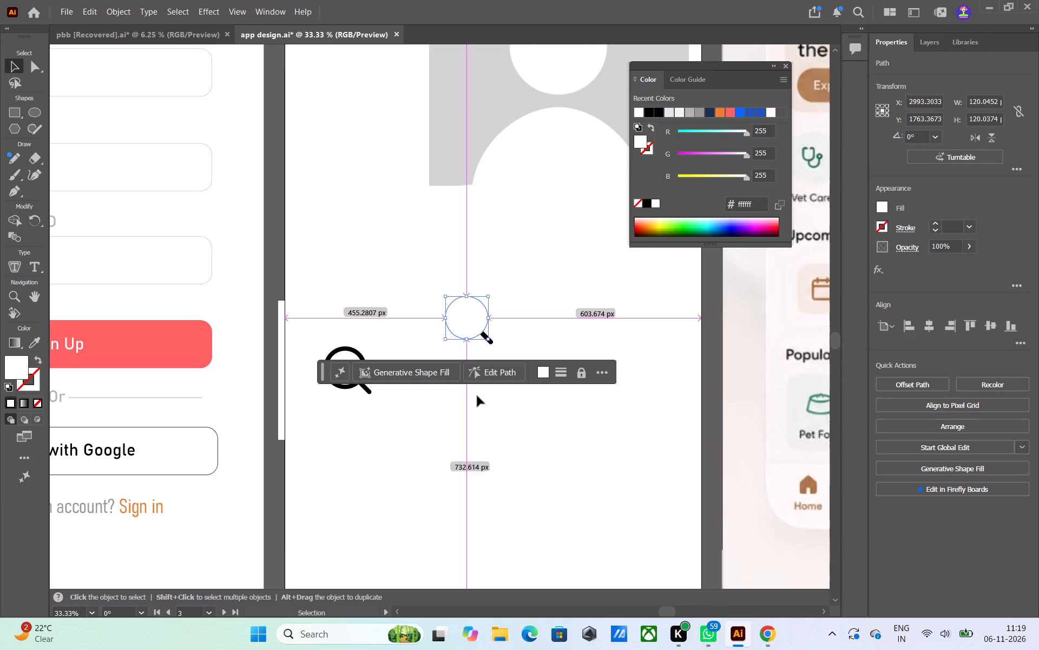
alt+scroll(477, 396, up, 4)
middle_drag(492, 262, 533, 422)
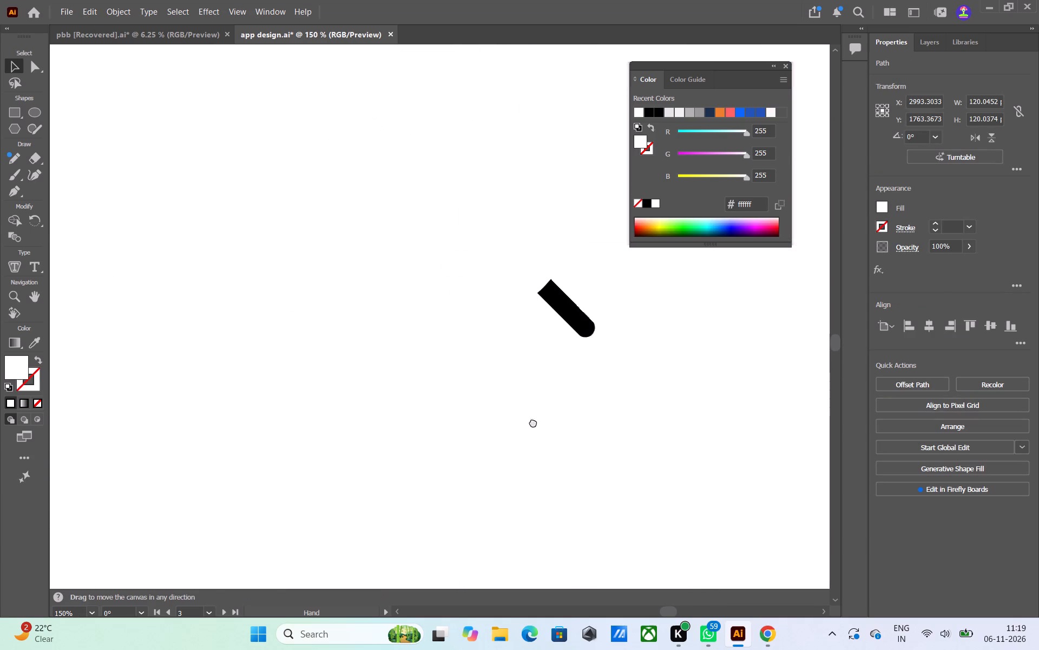
middle_drag(533, 422, 529, 417)
drag(578, 67, 335, 307)
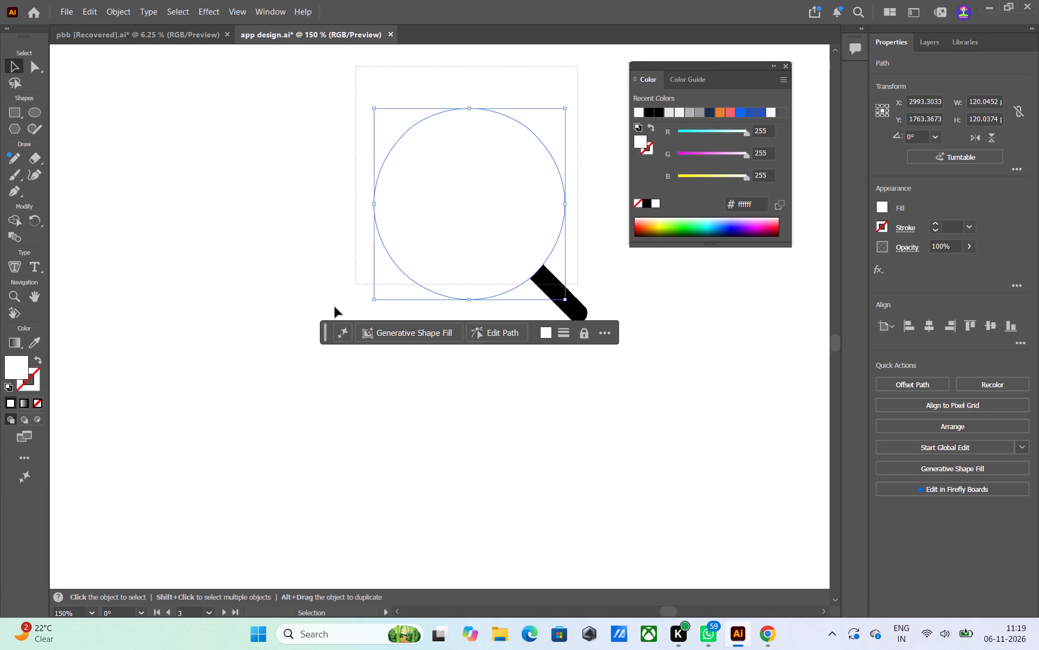
drag(335, 307, 317, 330)
click(394, 226)
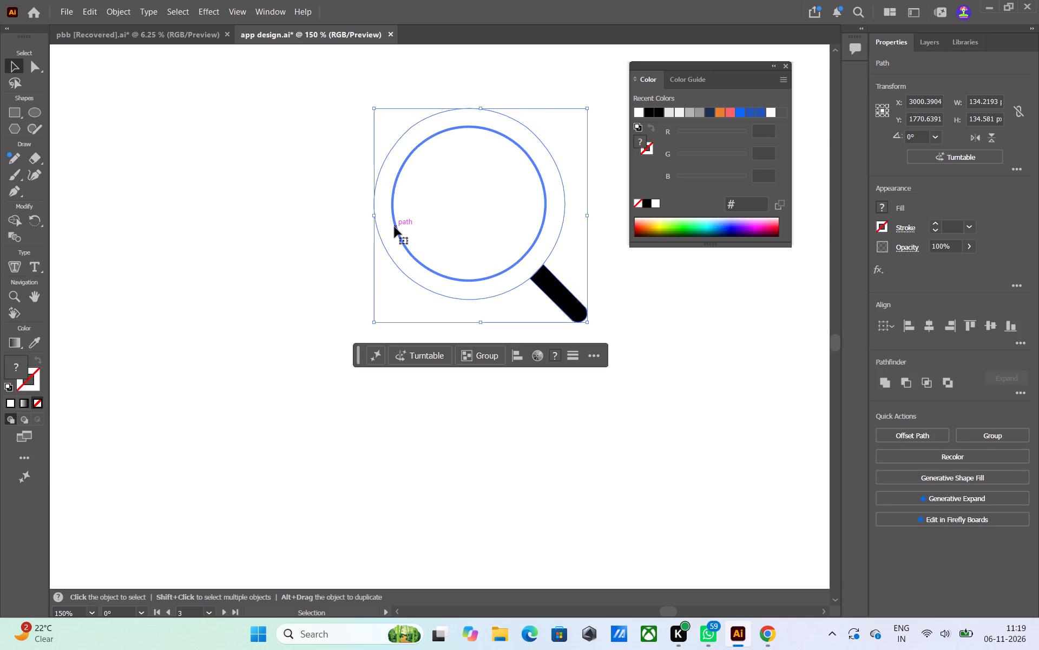
click(670, 113)
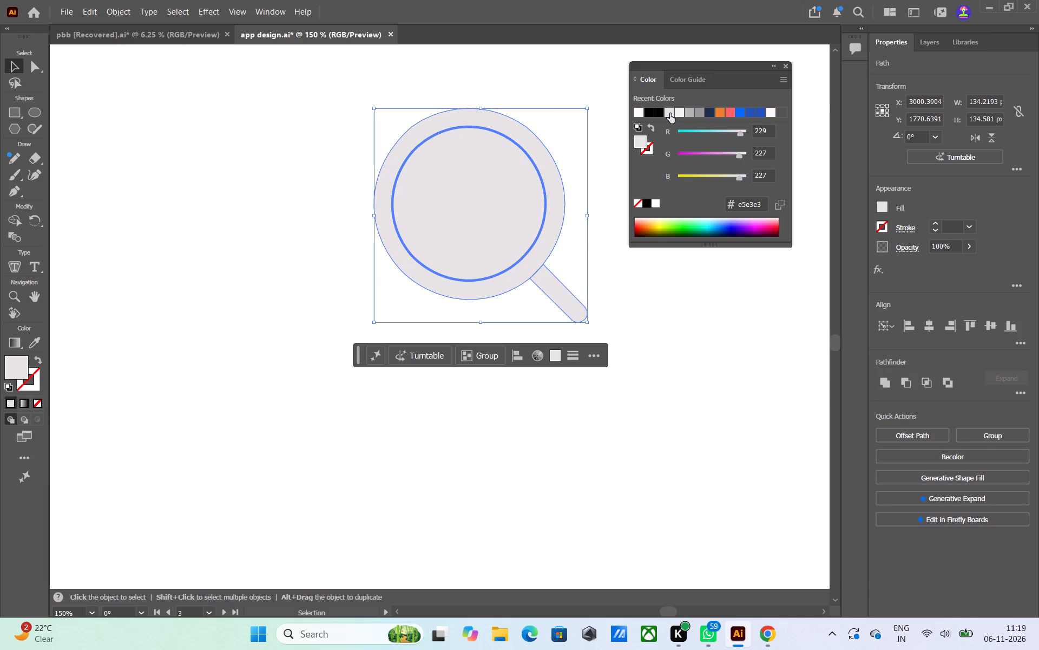
click(669, 114)
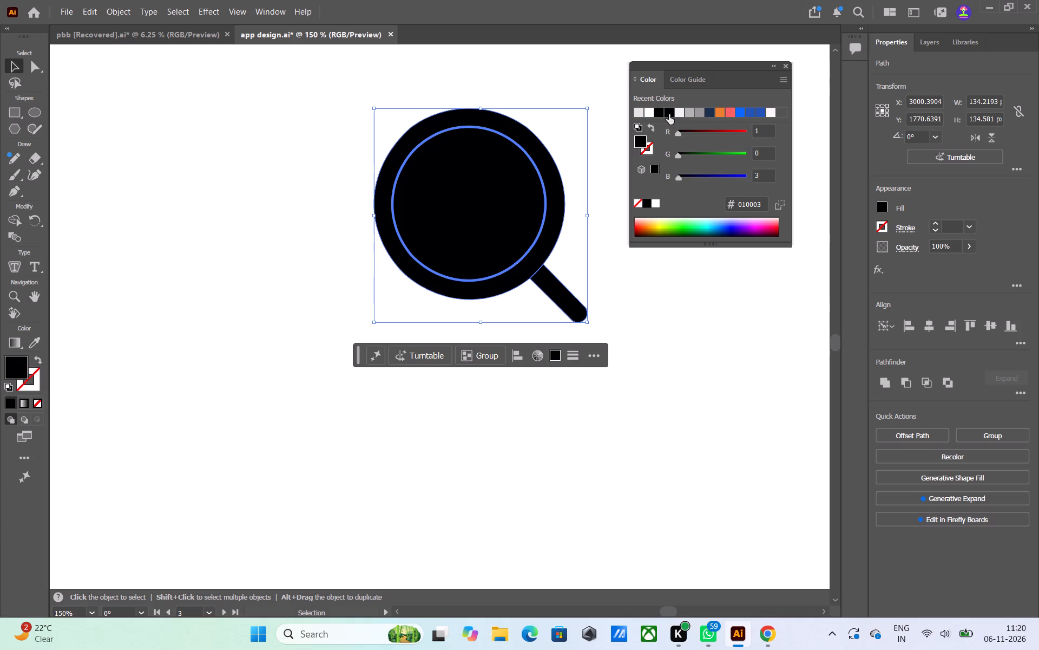
click(584, 75)
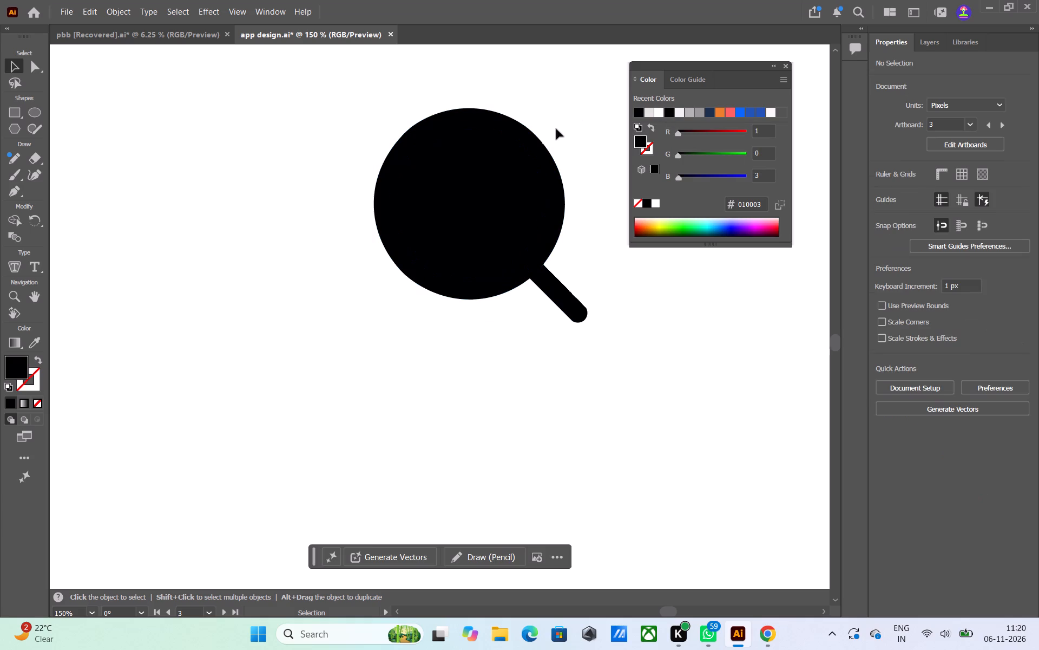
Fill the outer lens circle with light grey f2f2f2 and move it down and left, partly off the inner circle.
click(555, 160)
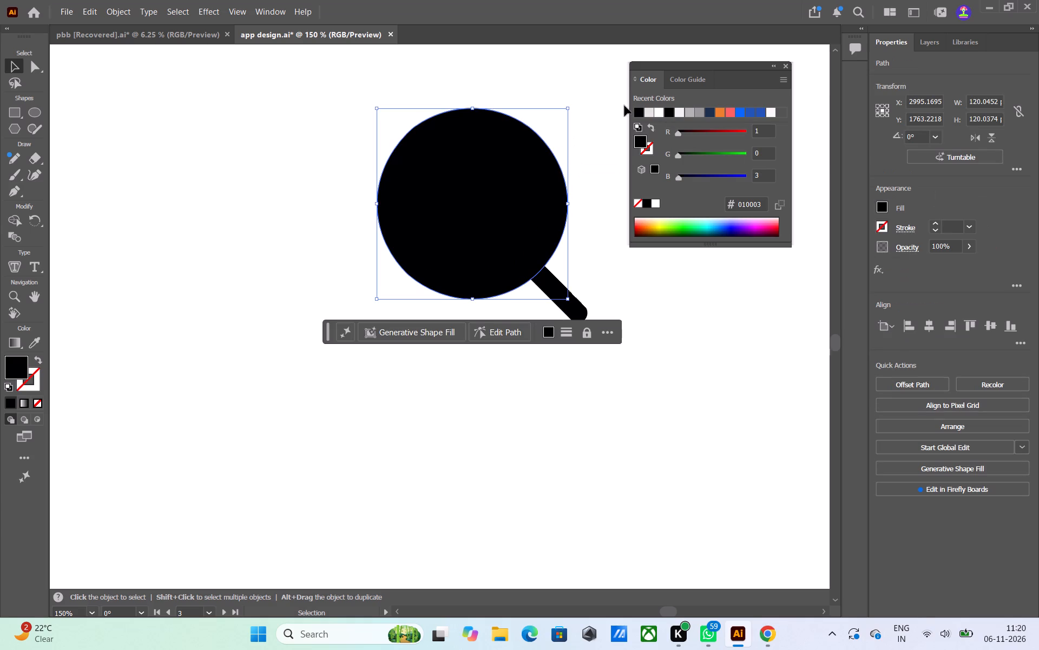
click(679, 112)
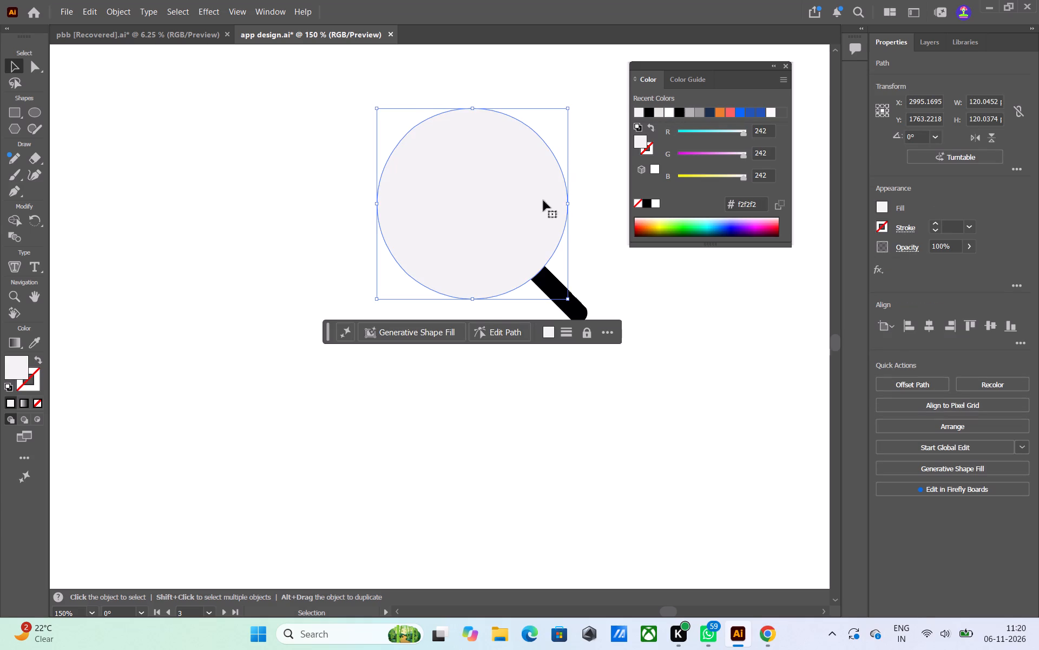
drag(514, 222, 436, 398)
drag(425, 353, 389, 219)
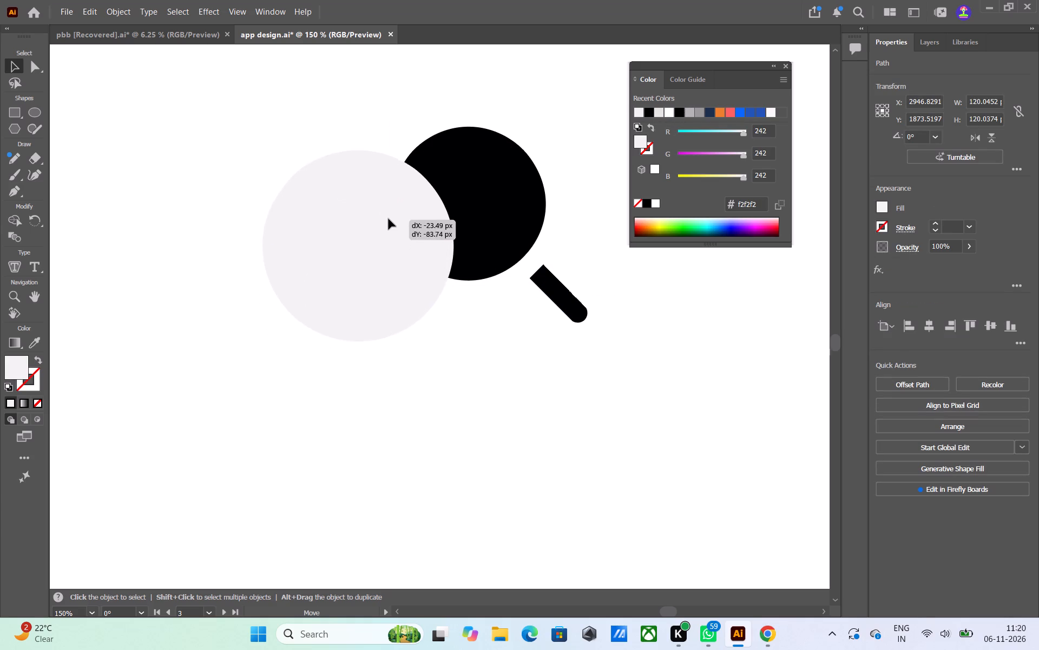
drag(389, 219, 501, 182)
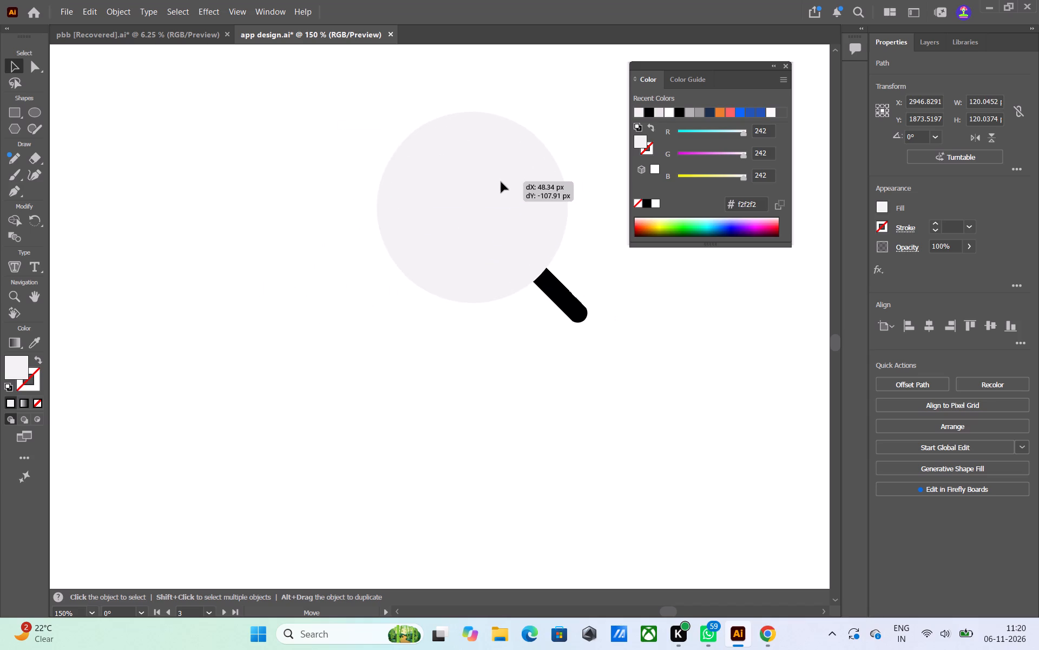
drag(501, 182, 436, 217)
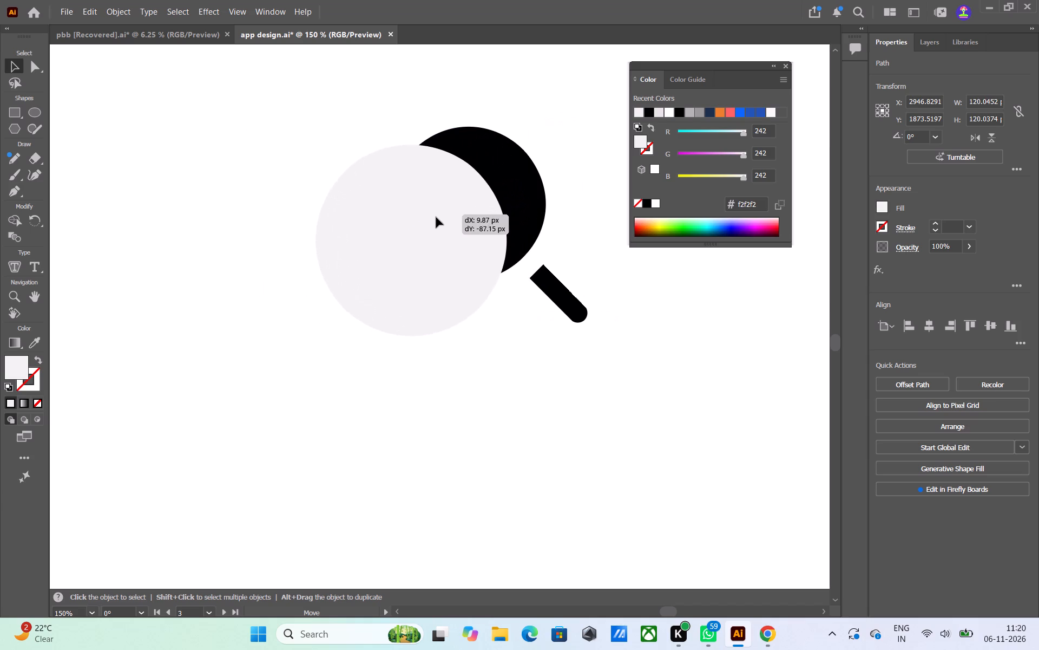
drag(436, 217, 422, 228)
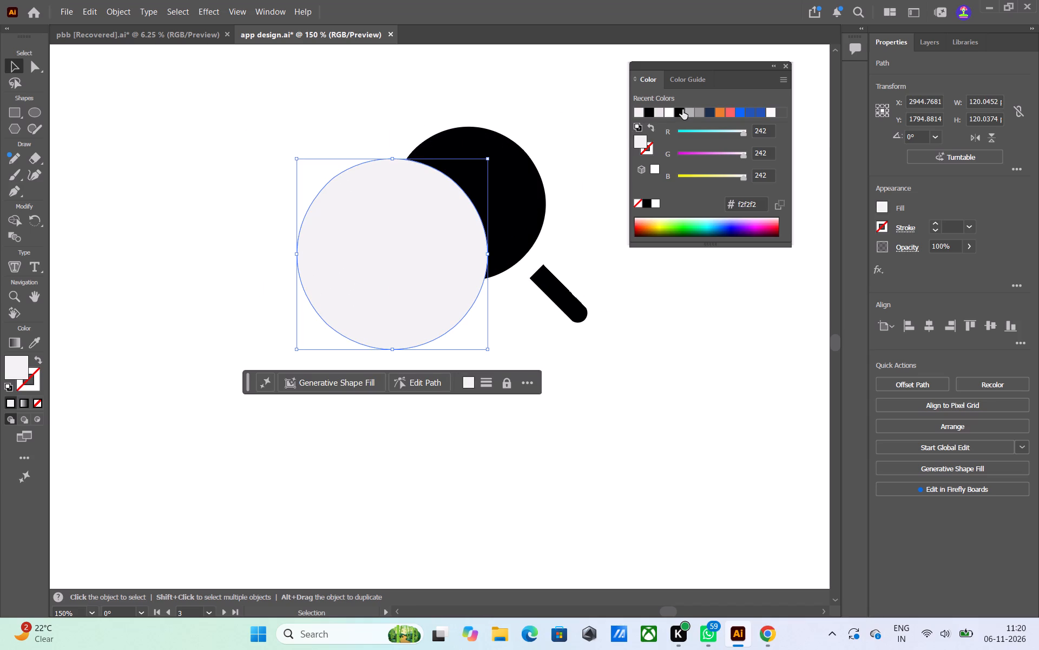
Fill the outer lens circle with black (000000) and the inner lens circle with light grey f2f2f2.
click(681, 111)
click(536, 194)
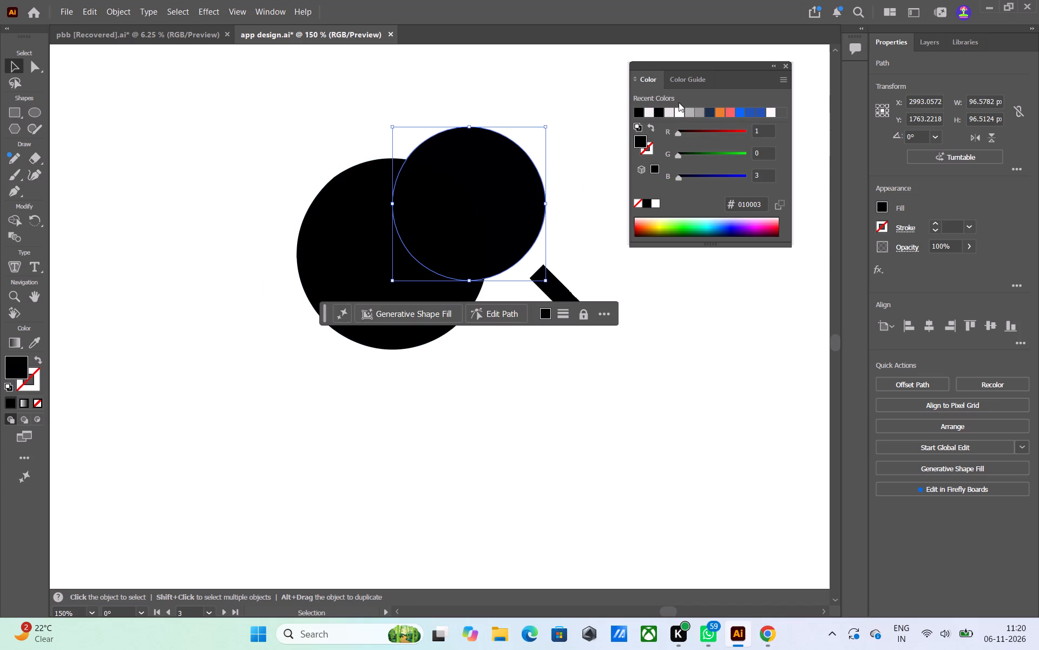
click(647, 115)
click(561, 138)
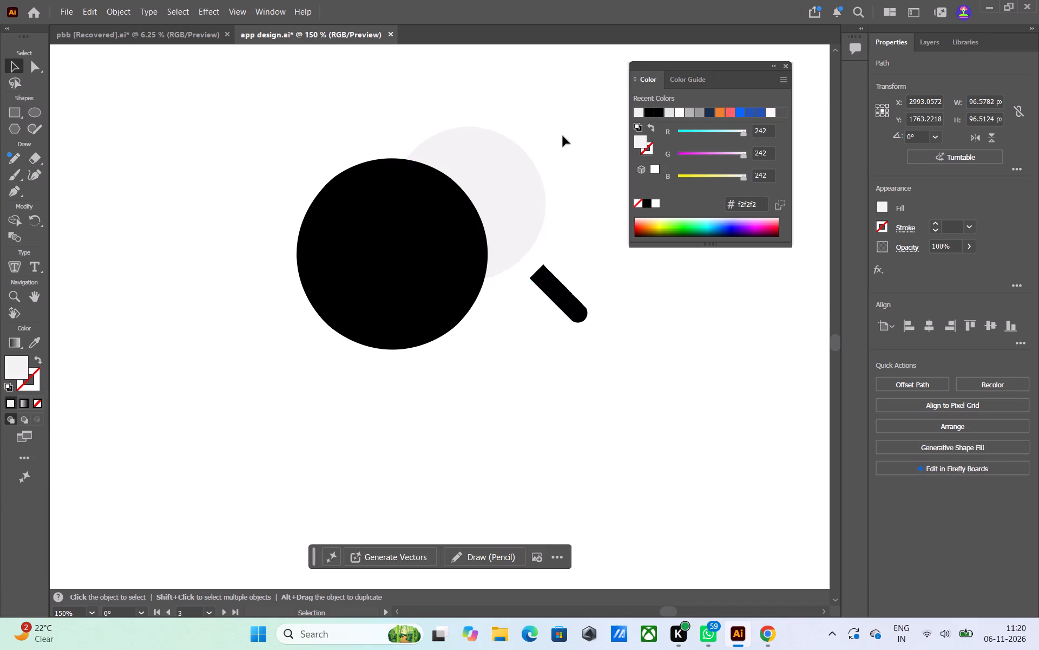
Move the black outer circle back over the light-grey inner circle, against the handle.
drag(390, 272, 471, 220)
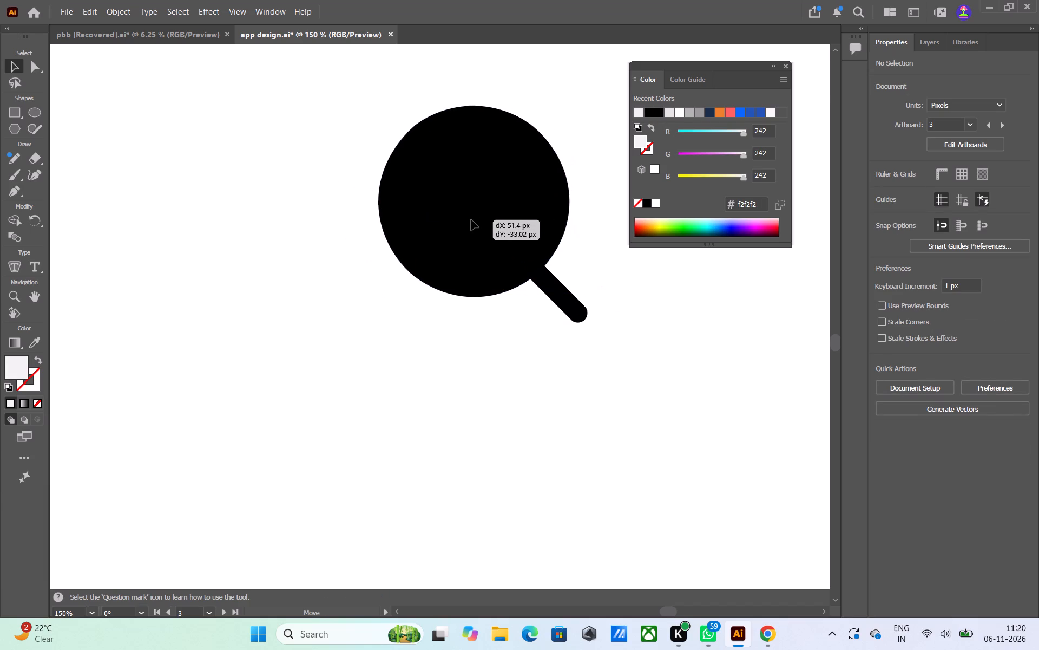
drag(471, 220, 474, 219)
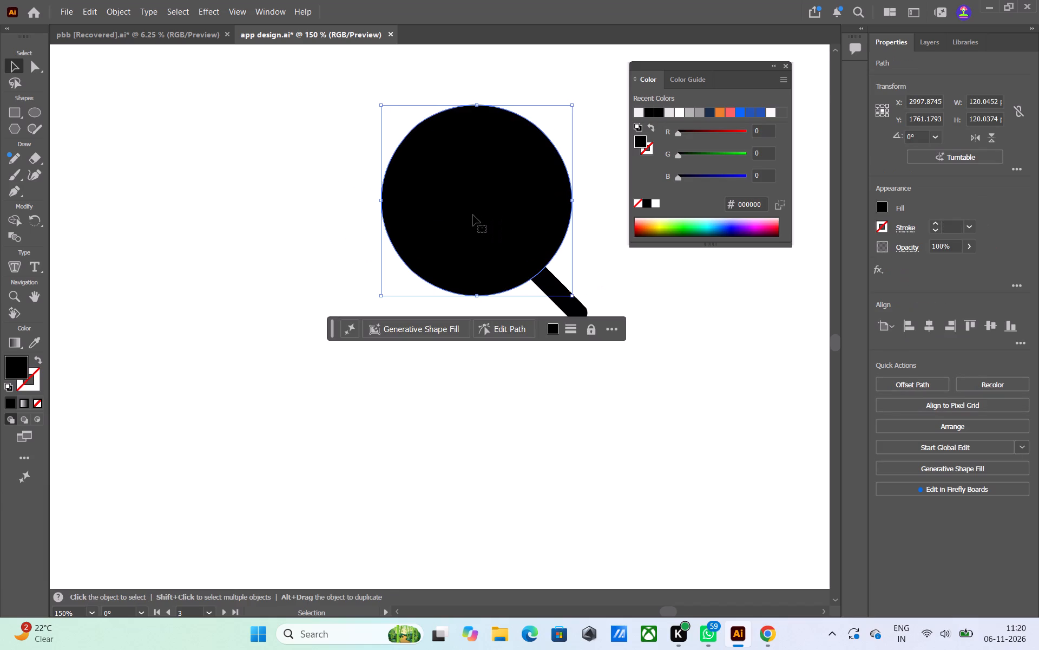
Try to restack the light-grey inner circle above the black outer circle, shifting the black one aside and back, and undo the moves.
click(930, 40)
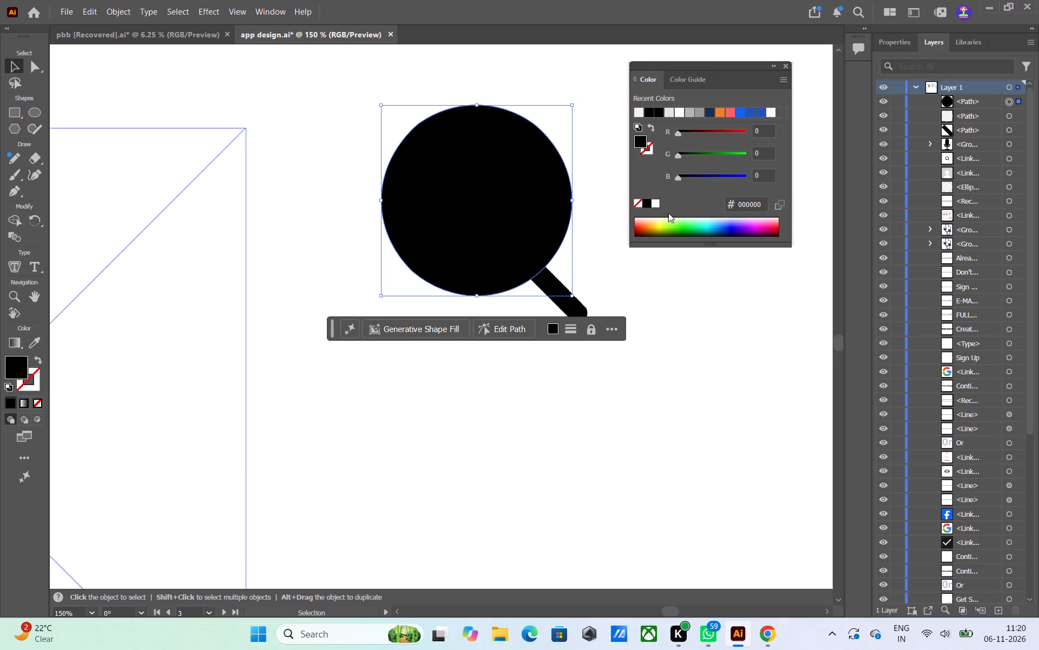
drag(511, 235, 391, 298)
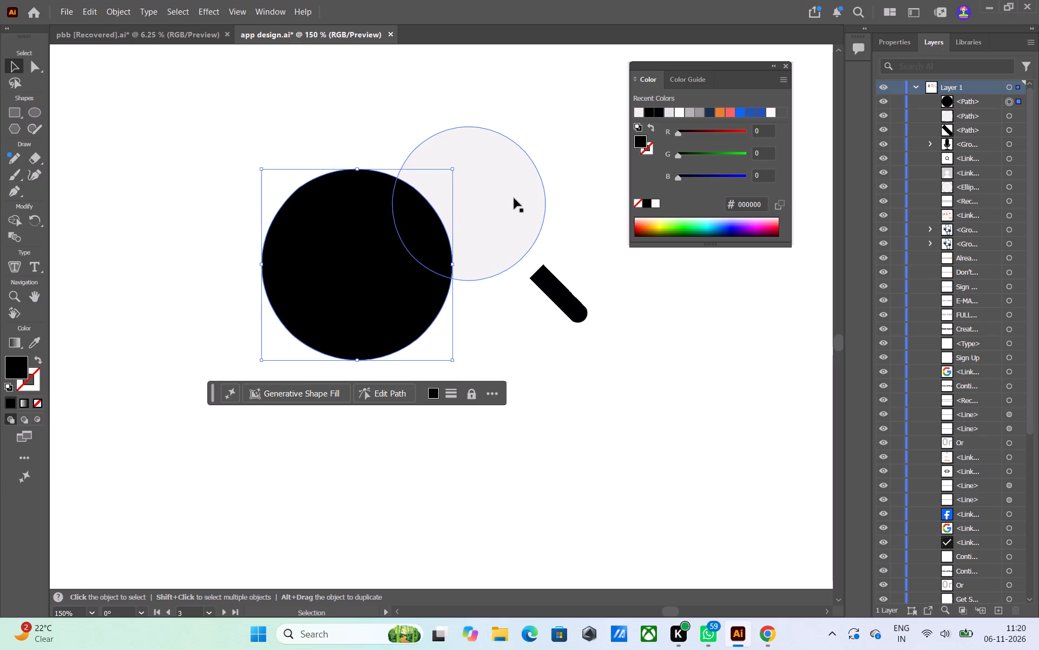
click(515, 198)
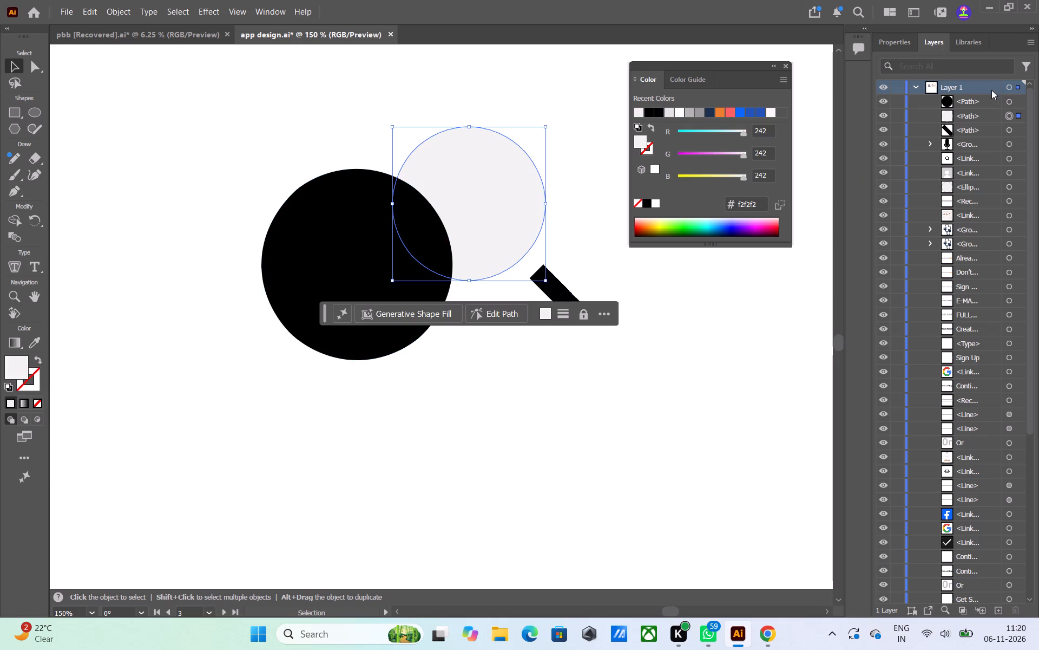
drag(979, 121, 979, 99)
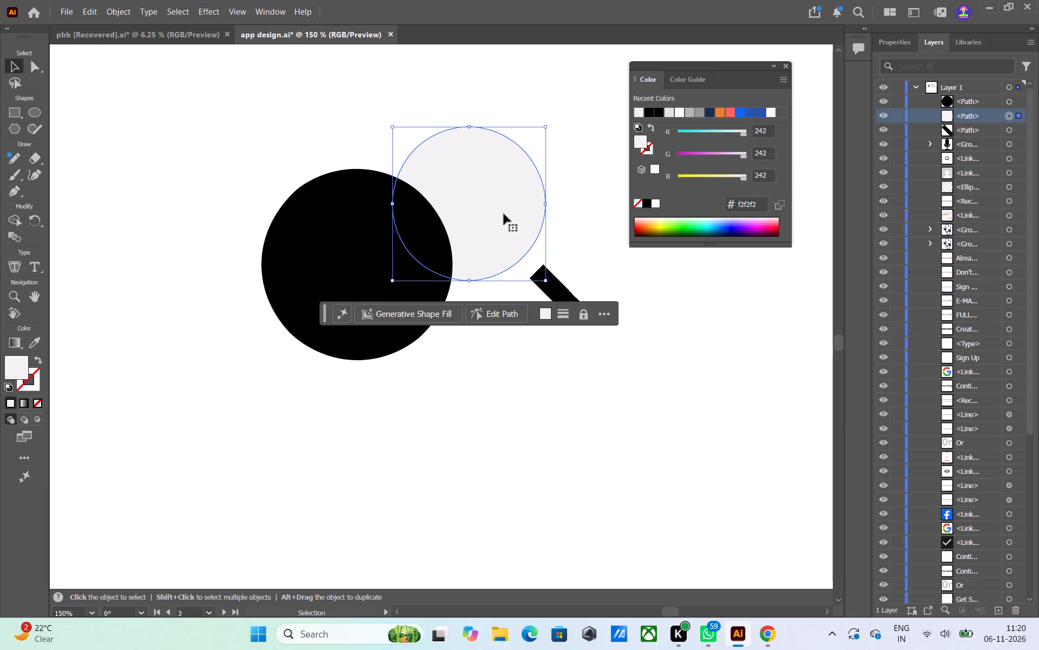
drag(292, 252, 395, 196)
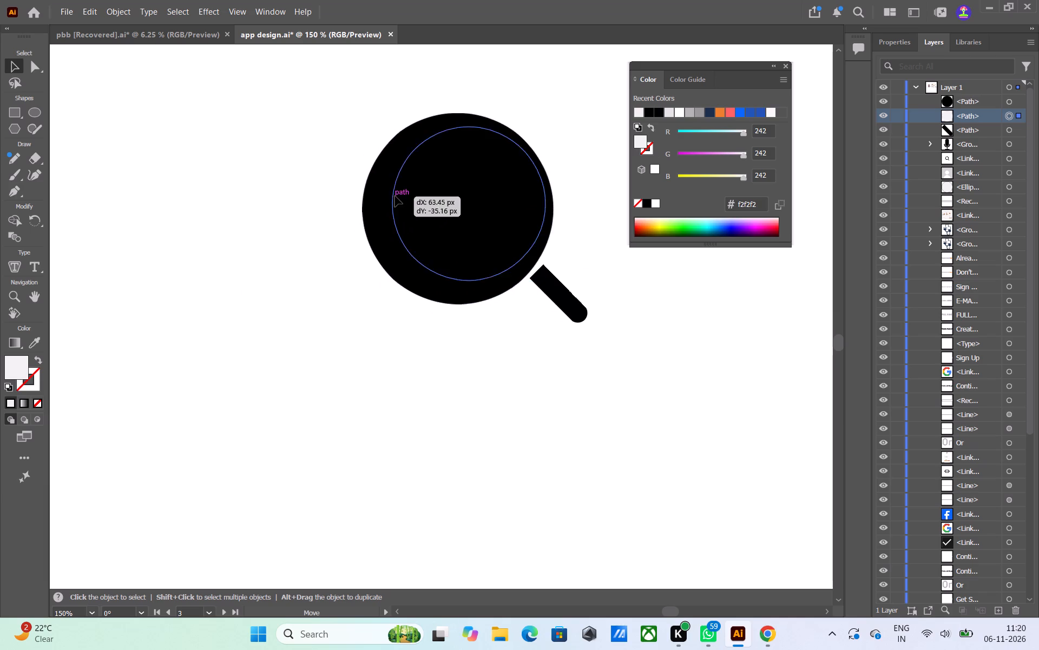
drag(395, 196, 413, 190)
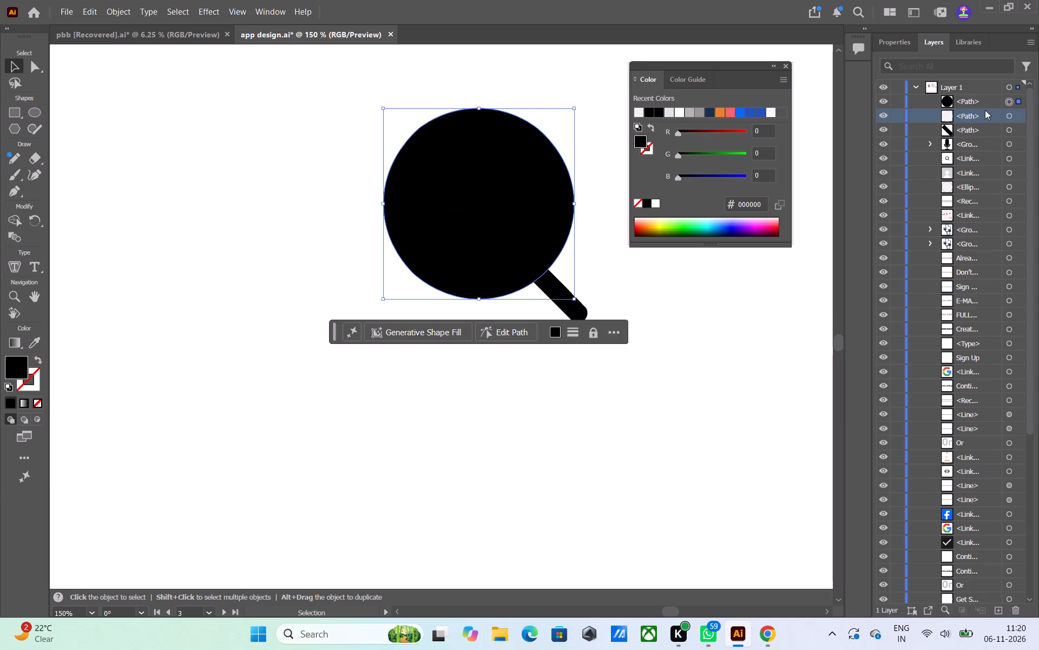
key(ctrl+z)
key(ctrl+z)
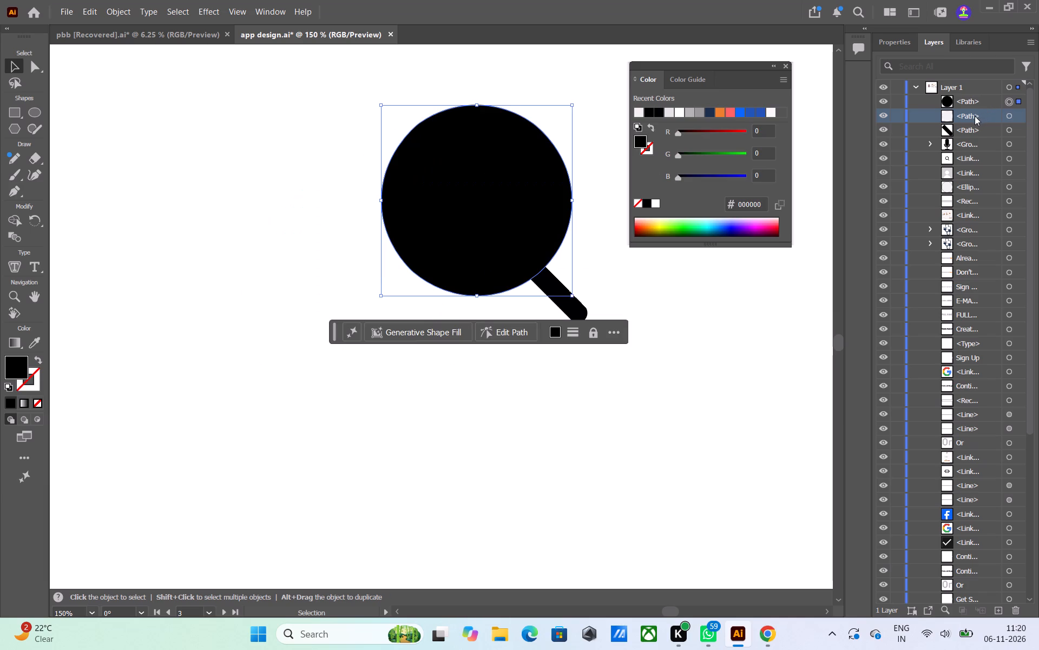
Reorder the two lens circles in Layer 1 so the light-grey inner circle sits above the black outer circle.
drag(979, 116, 982, 99)
drag(975, 99, 978, 118)
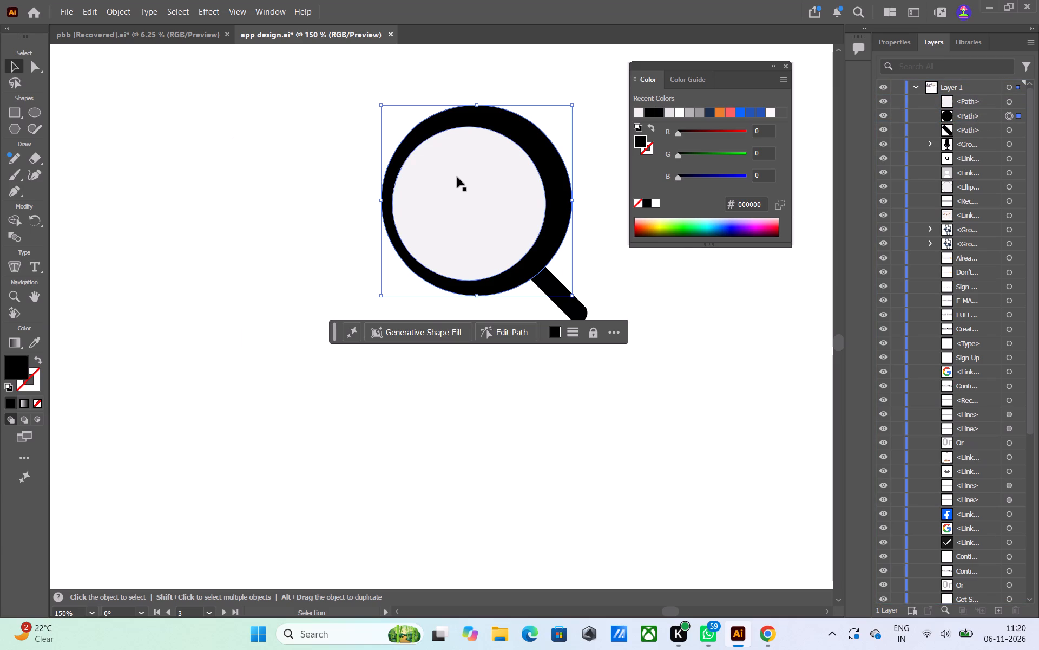
Centre the light-grey inner circle within the black outer circle so the lens ring is even all round.
drag(457, 178, 466, 176)
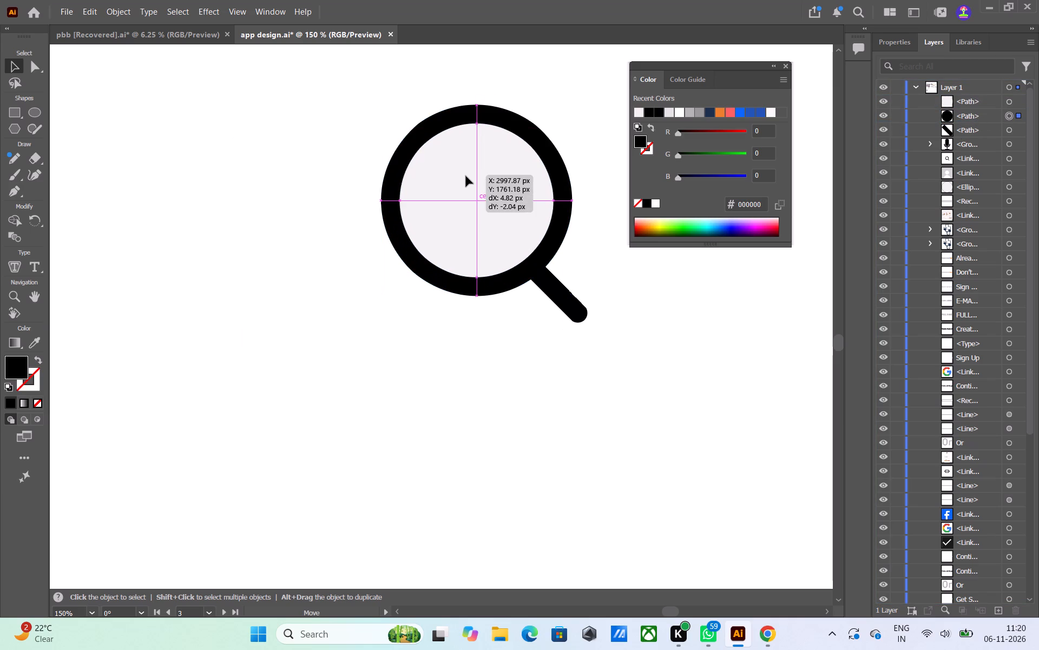
drag(466, 176, 466, 175)
drag(466, 175, 467, 172)
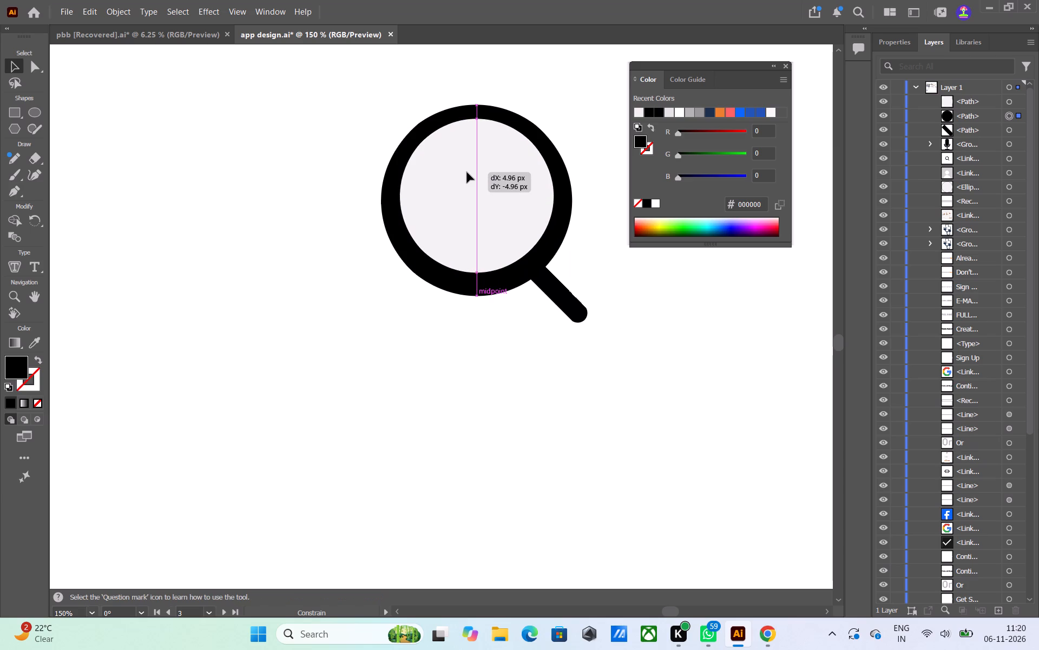
drag(467, 172, 461, 176)
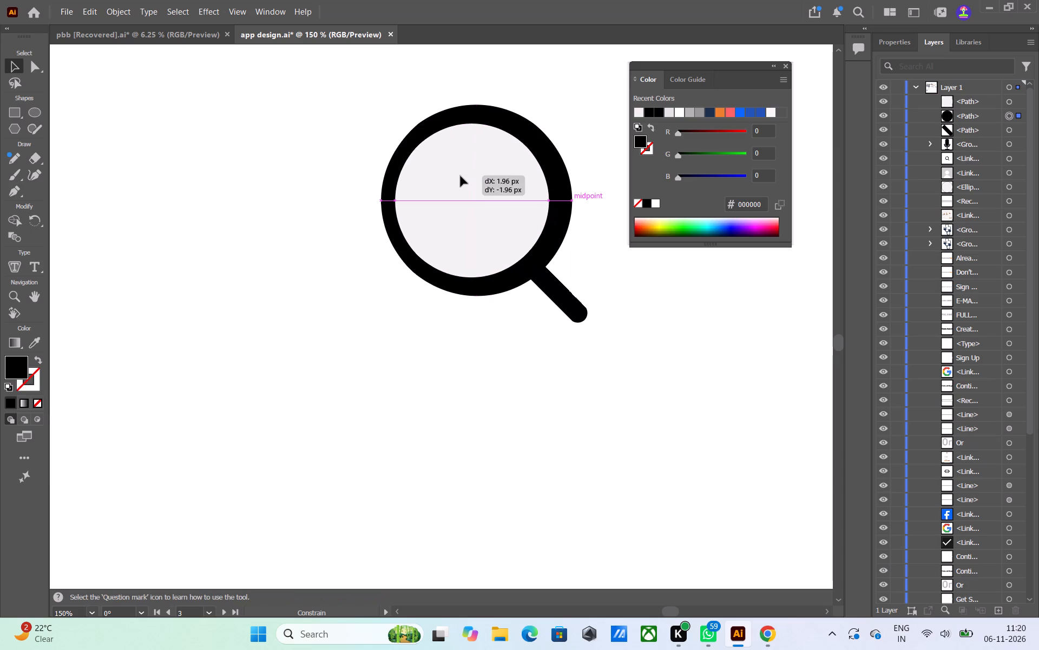
drag(461, 176, 464, 176)
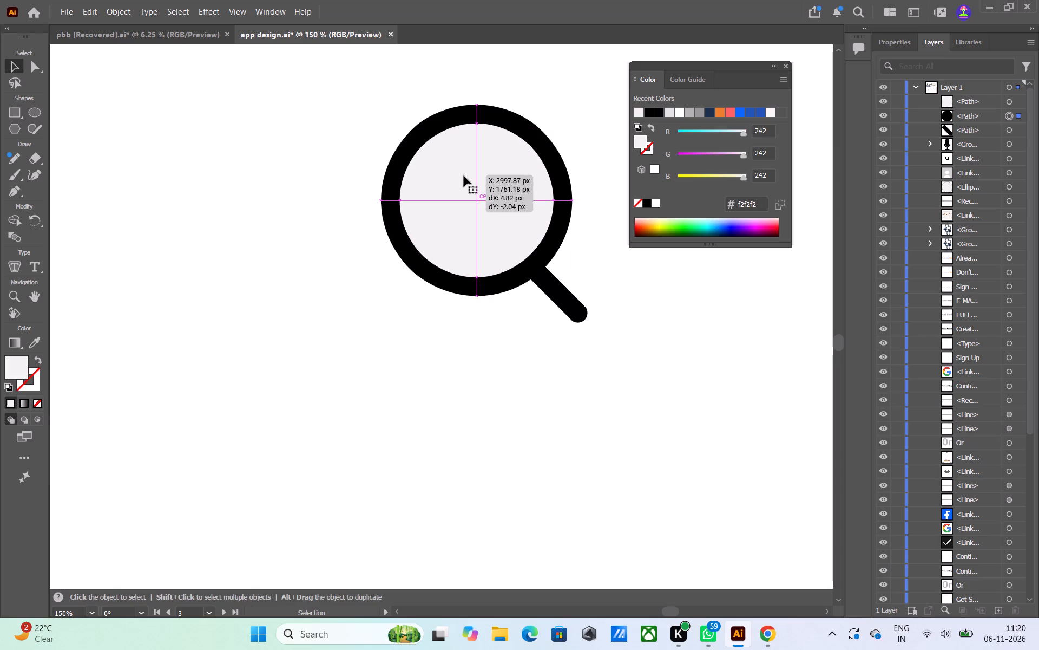
Group both lens circles and the handle into a single search icon.
click(324, 199)
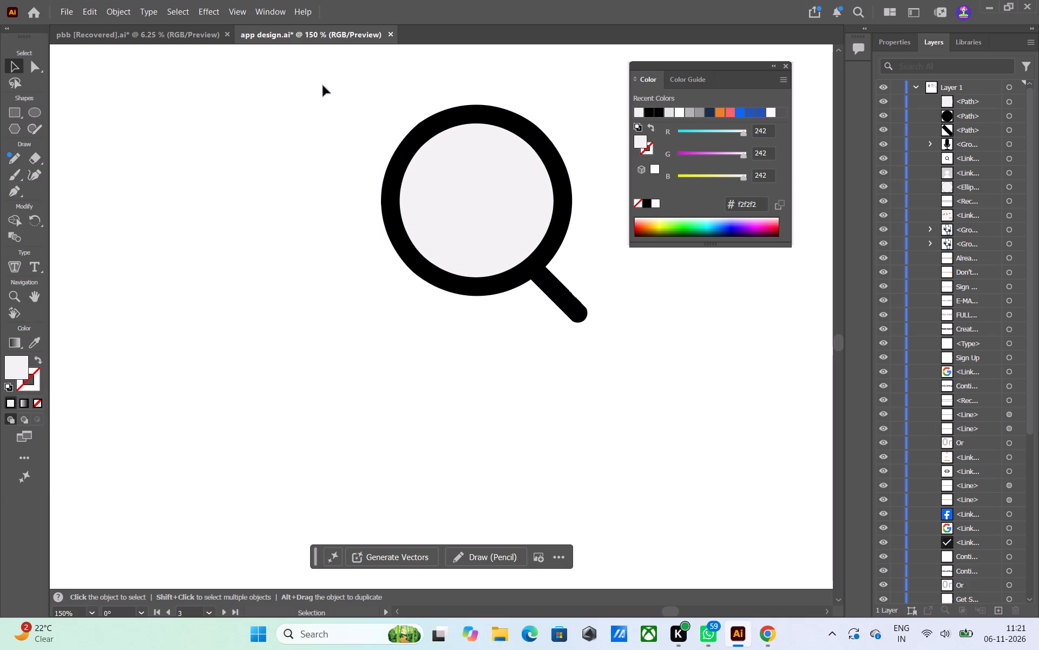
drag(333, 79, 620, 335)
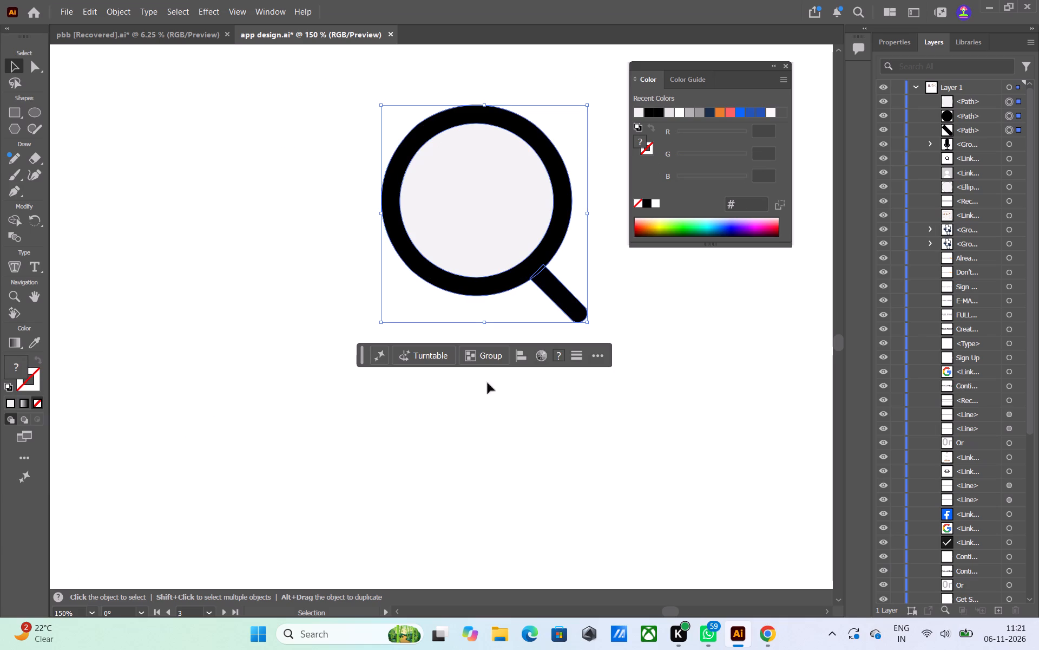
click(490, 359)
click(582, 434)
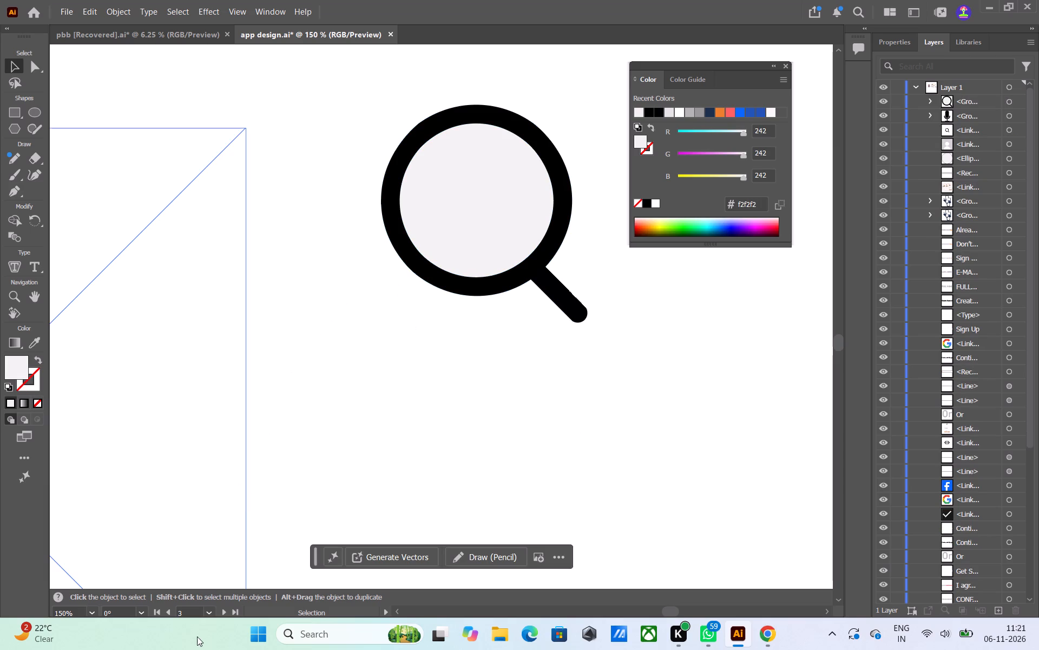
Delete the linked reference search image beside the redrawn search icon on Artboard 3.
alt+scroll(123, 467, up, 2)
alt+scroll(123, 467, down, 5)
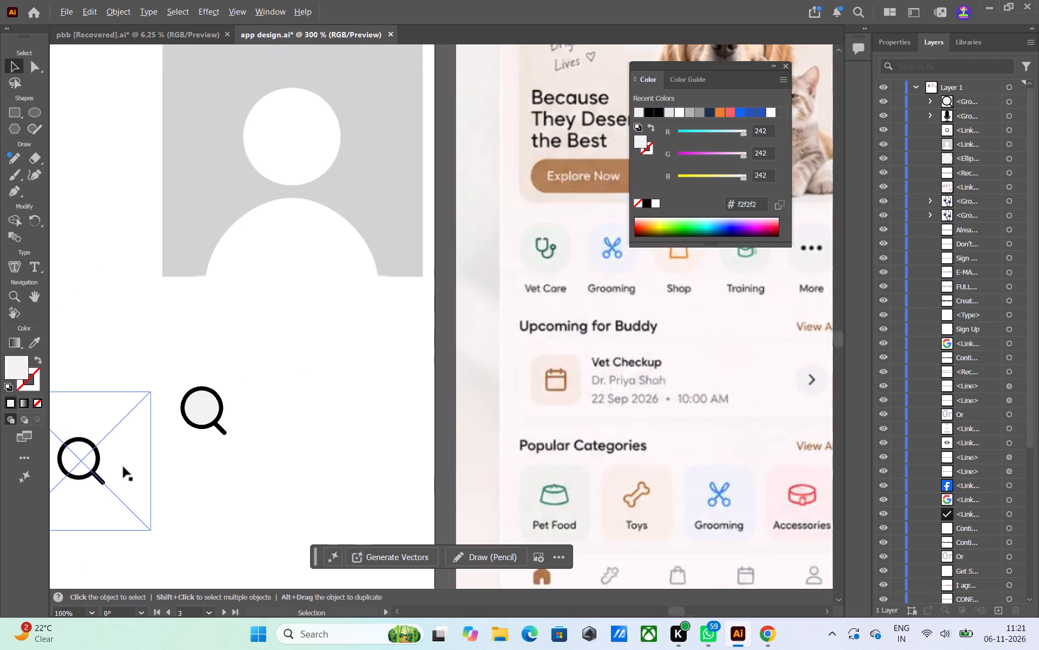
alt+scroll(124, 467, down, 2)
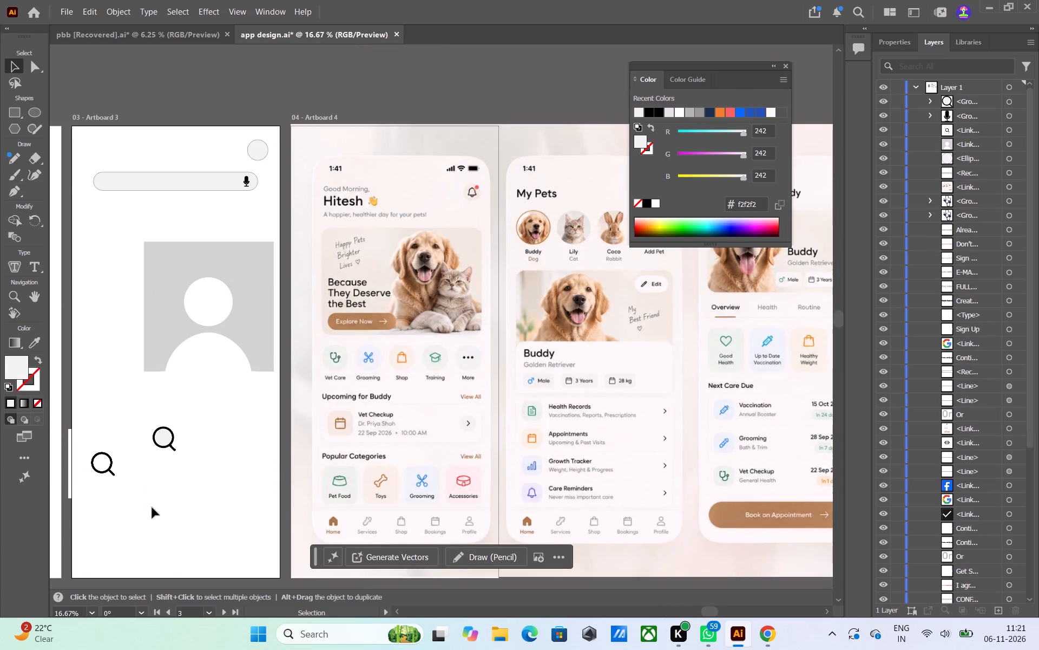
click(113, 465)
key(Delete)
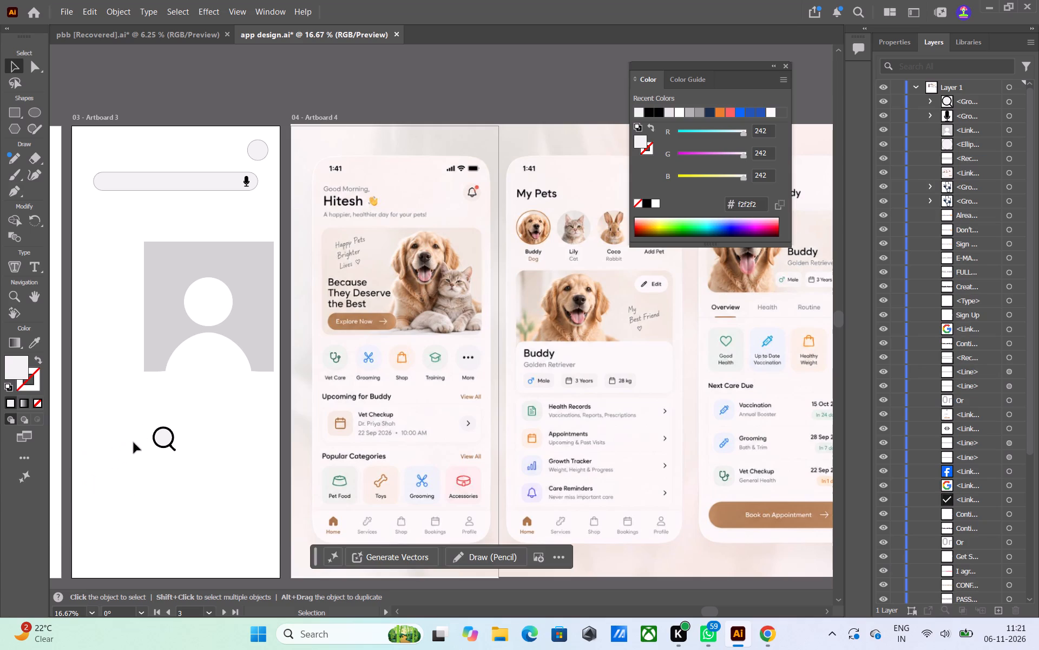
Move the grouped search icon onto the left part of the search bar and scale it down to fit the bar's height.
drag(163, 437, 133, 191)
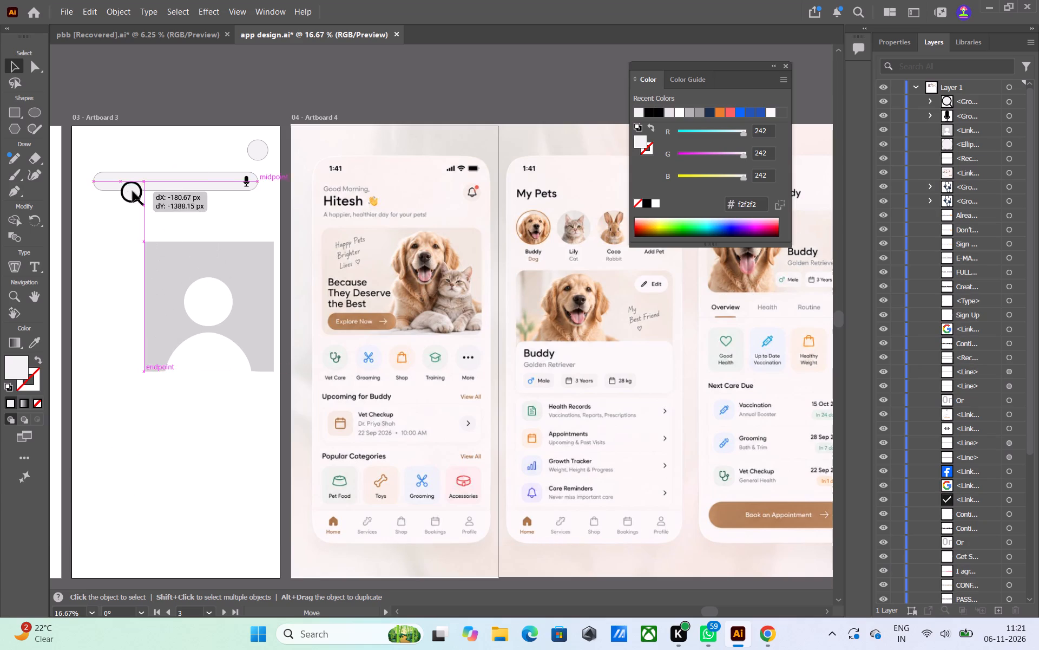
drag(133, 191, 117, 184)
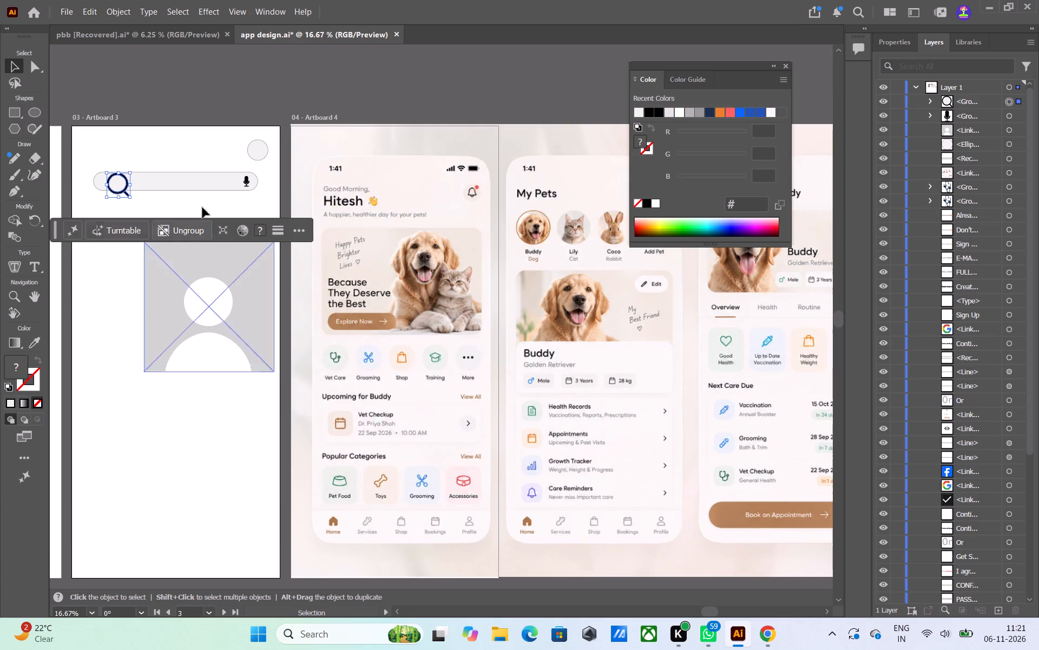
alt+scroll(182, 150, up, 4)
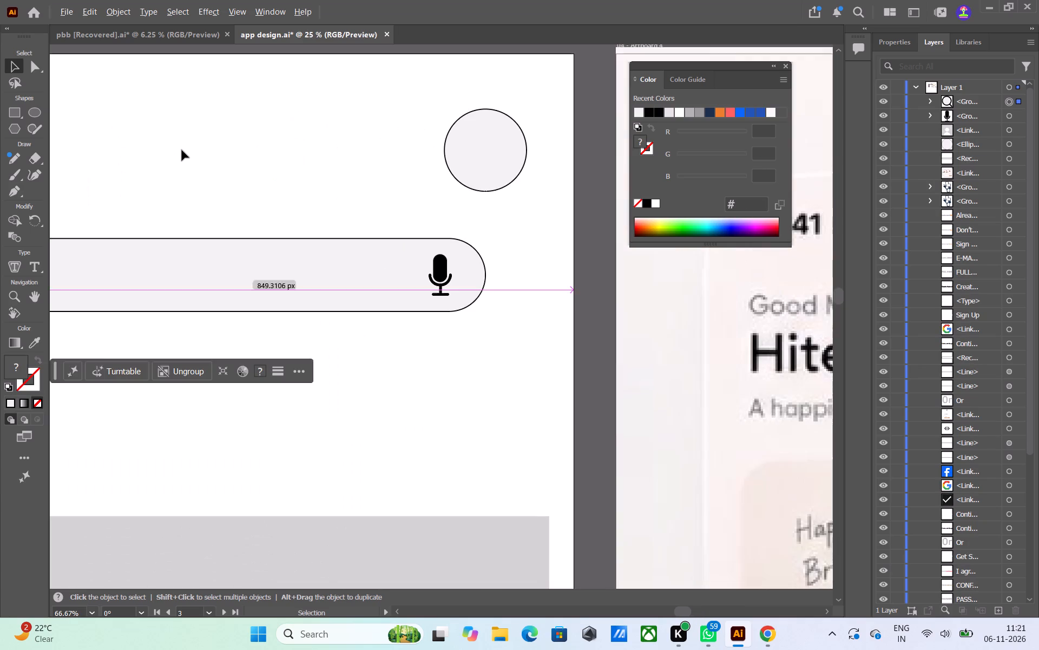
middle_drag(147, 175, 466, 142)
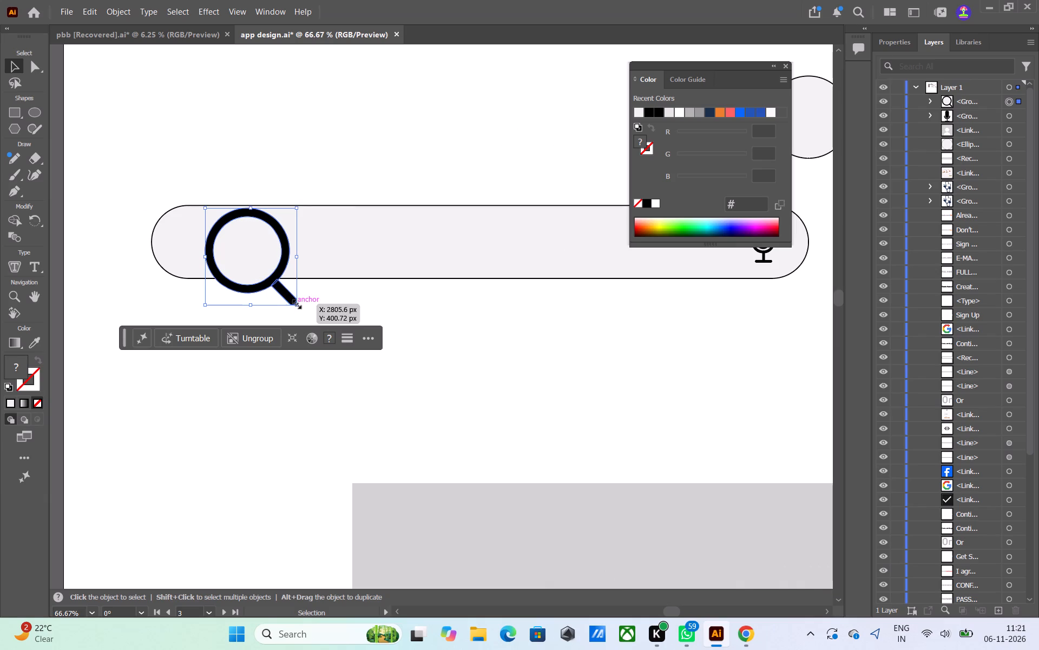
drag(296, 303, 232, 255)
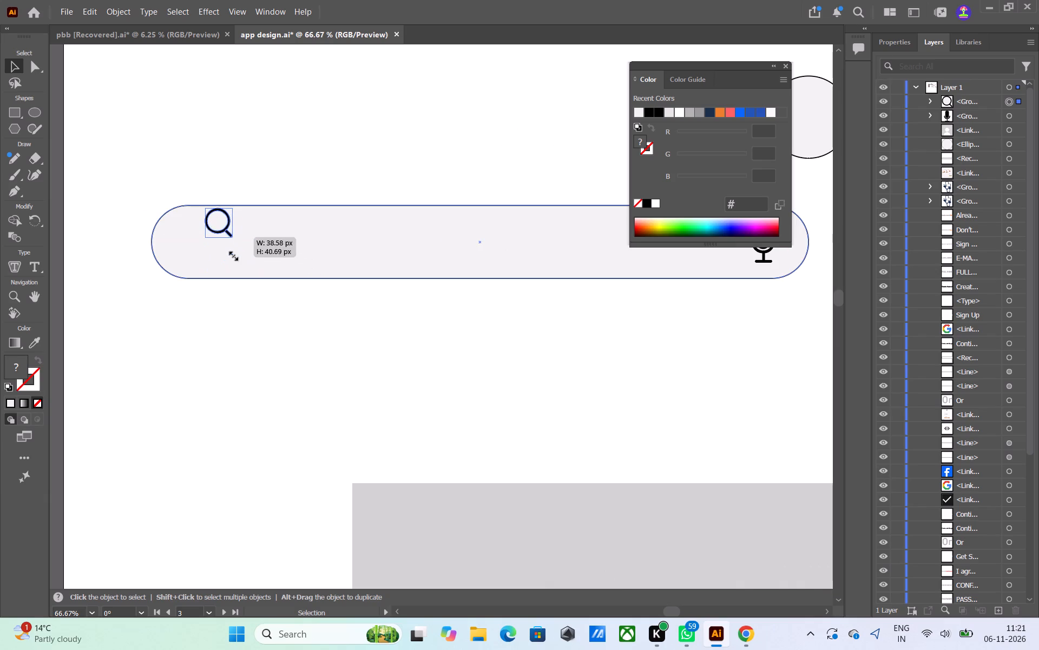
drag(232, 255, 246, 283)
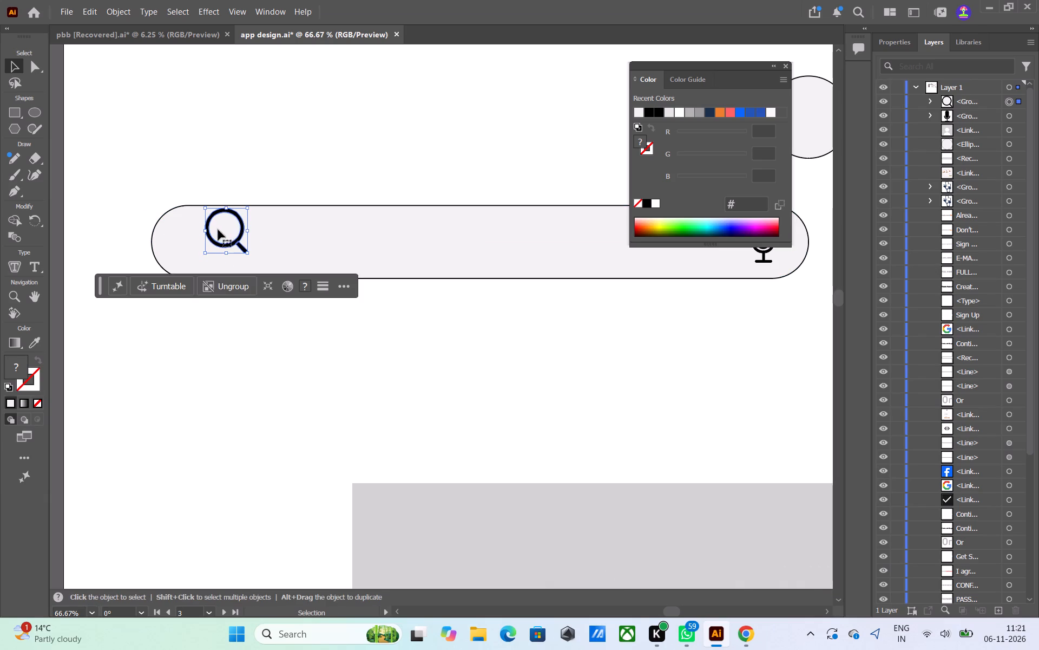
Position the search icon inside the search bar's rounded left end, vertically centred like the microphone icon.
drag(221, 230, 195, 246)
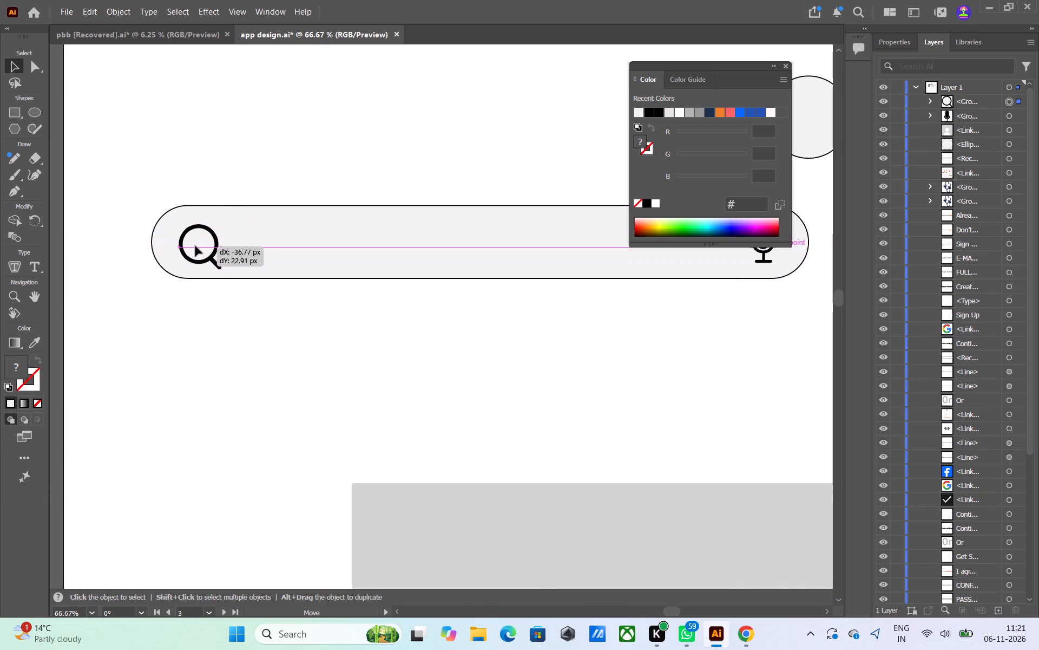
drag(195, 246, 192, 240)
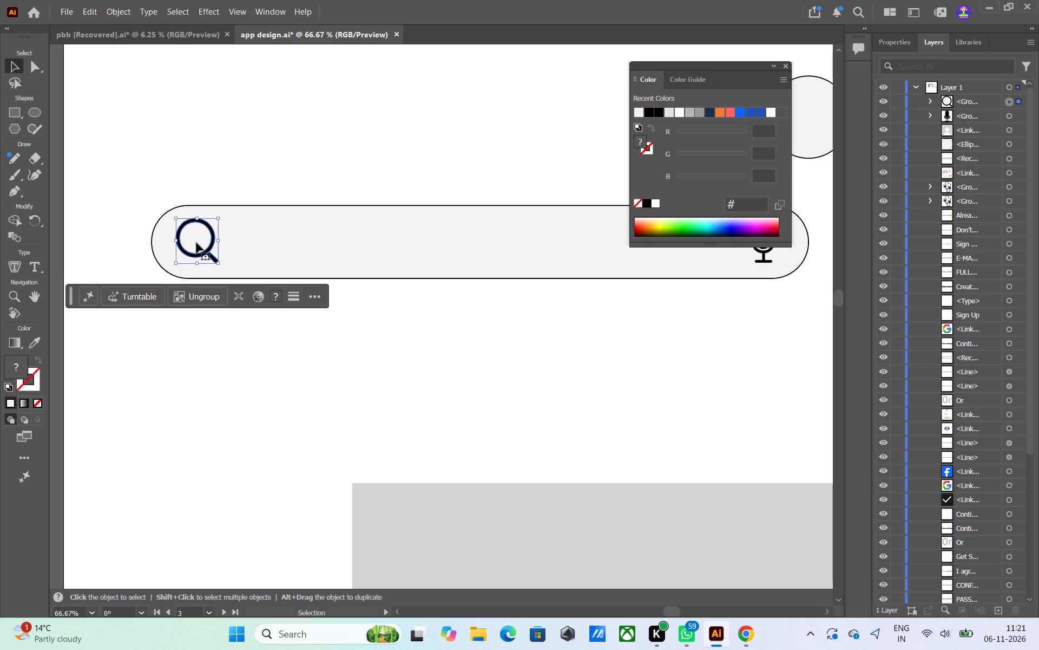
drag(196, 243, 205, 245)
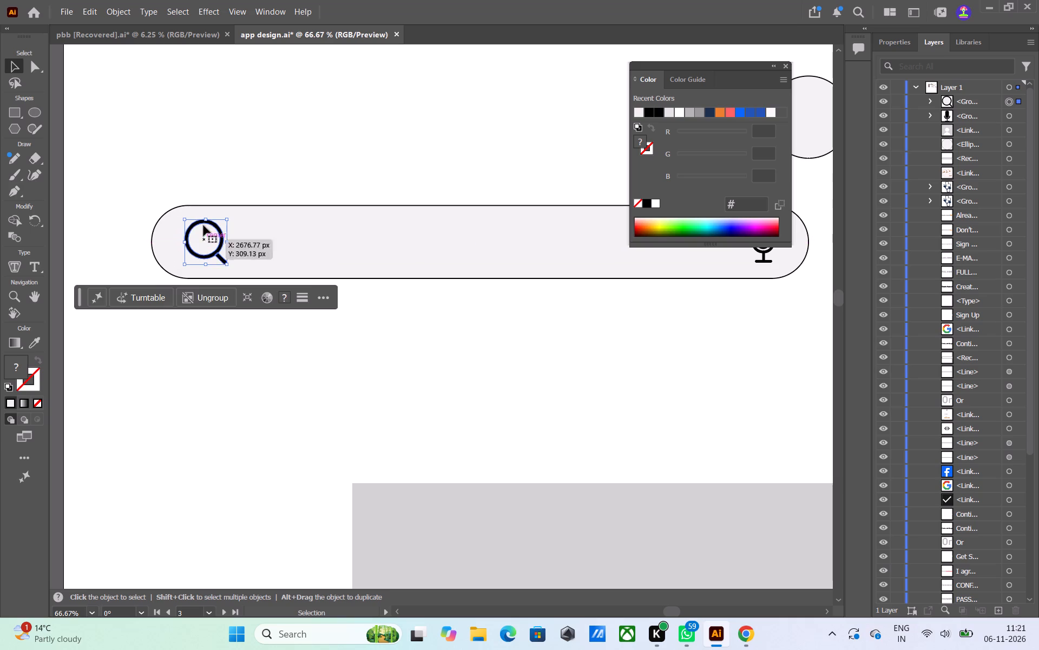
click(200, 145)
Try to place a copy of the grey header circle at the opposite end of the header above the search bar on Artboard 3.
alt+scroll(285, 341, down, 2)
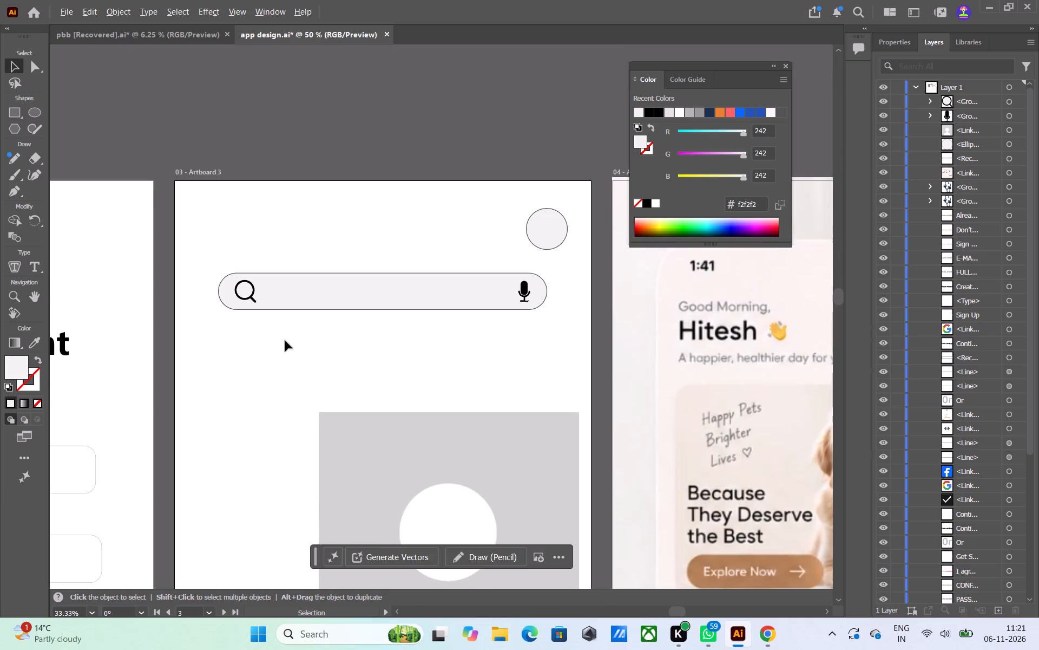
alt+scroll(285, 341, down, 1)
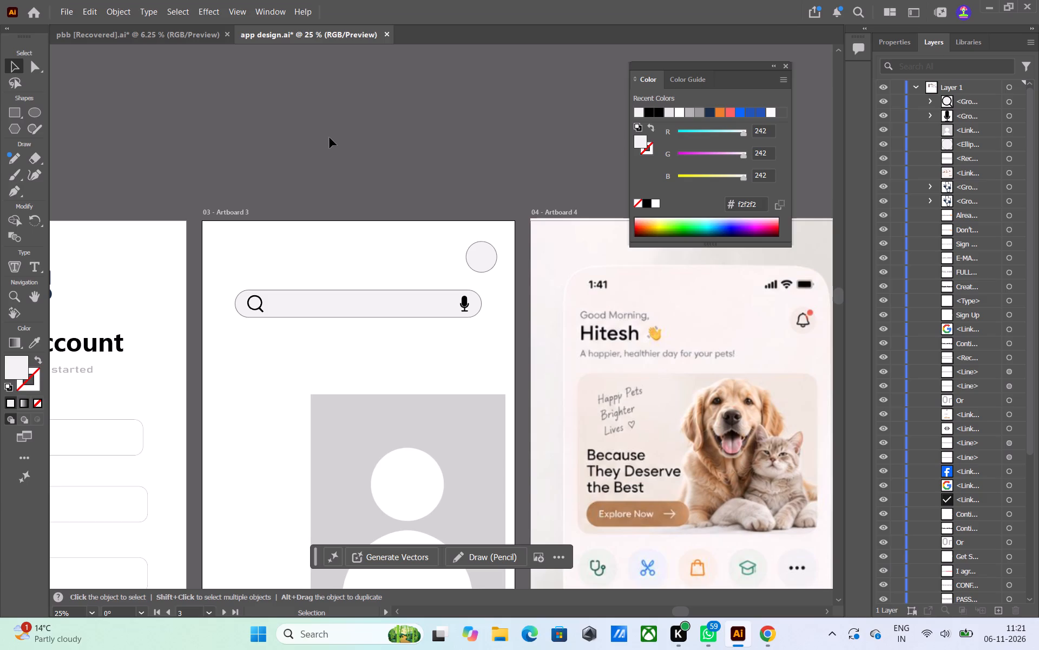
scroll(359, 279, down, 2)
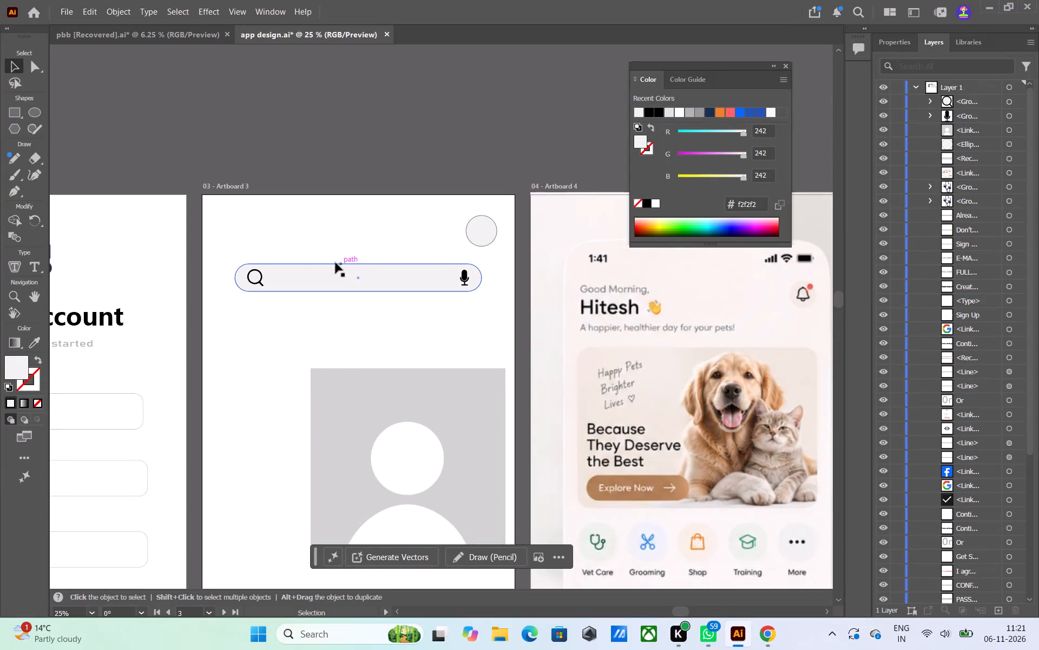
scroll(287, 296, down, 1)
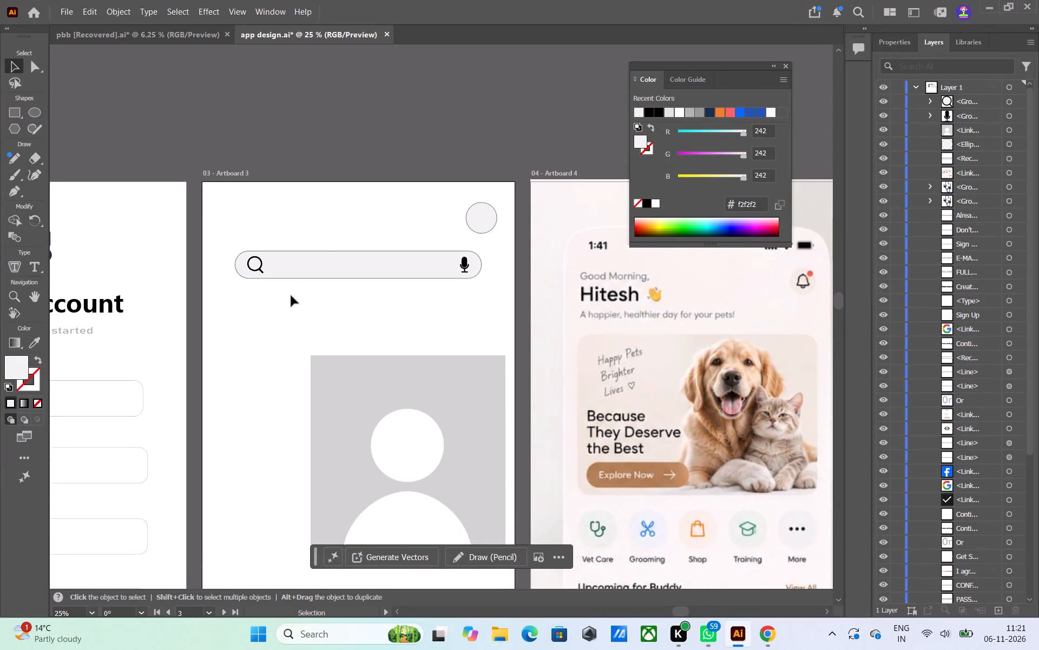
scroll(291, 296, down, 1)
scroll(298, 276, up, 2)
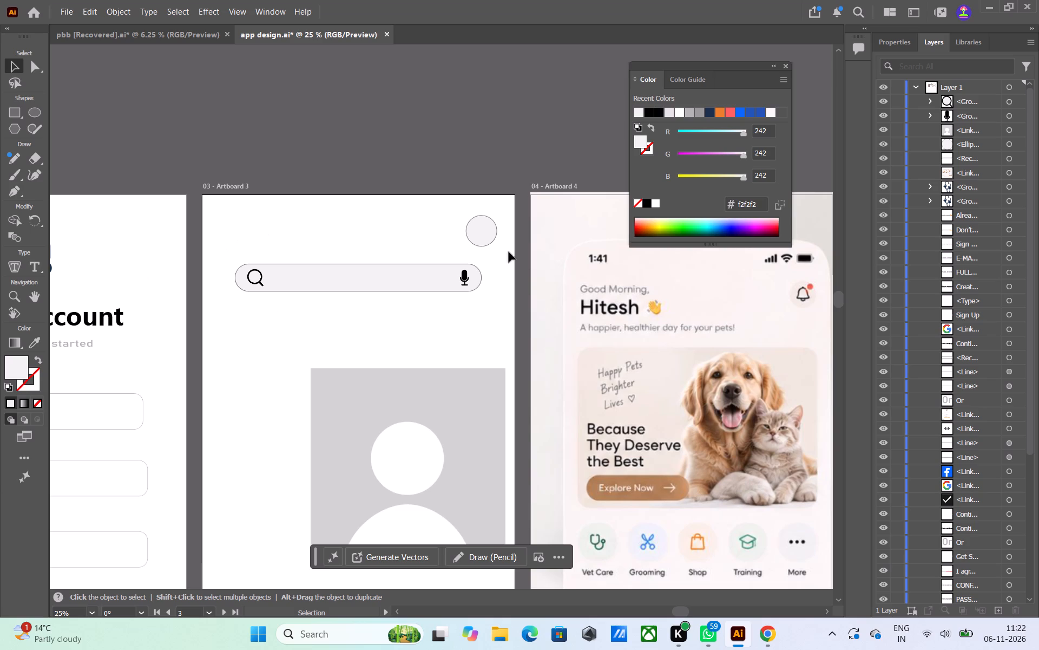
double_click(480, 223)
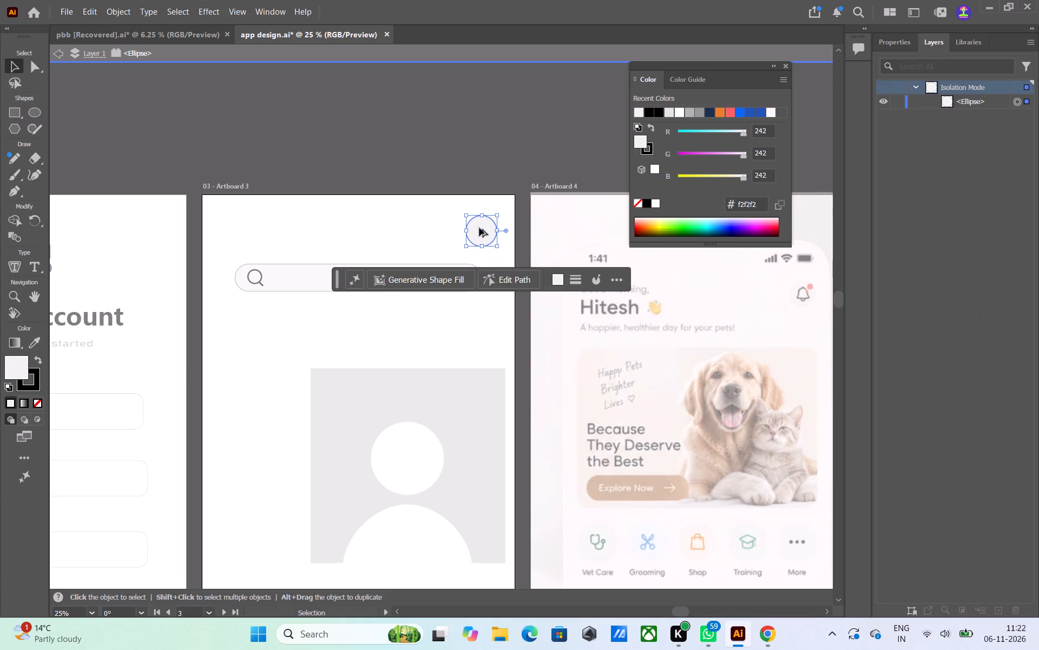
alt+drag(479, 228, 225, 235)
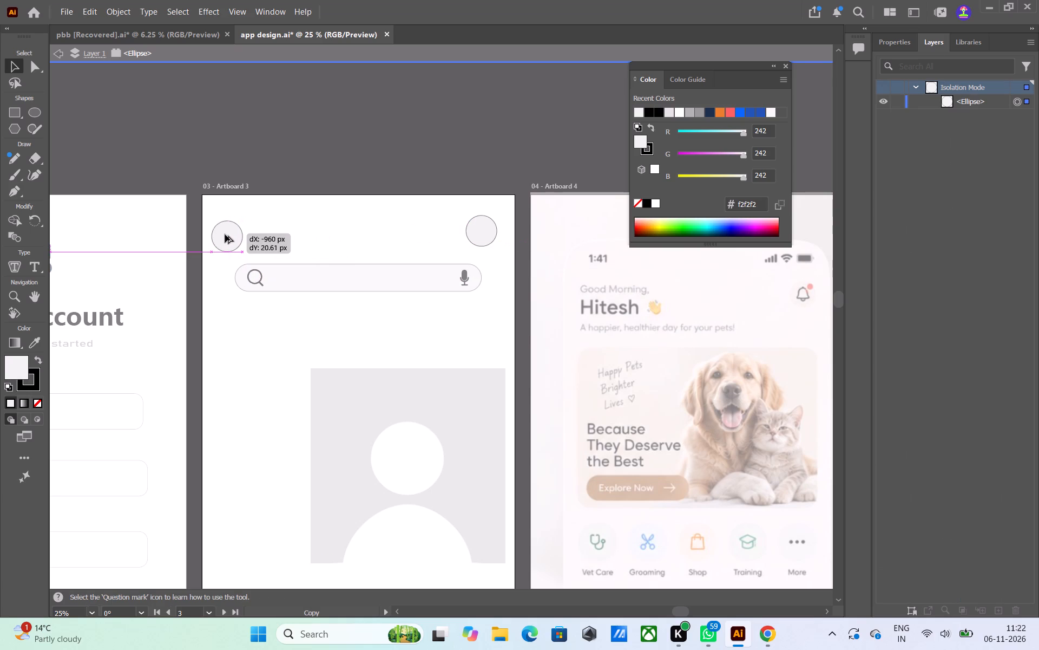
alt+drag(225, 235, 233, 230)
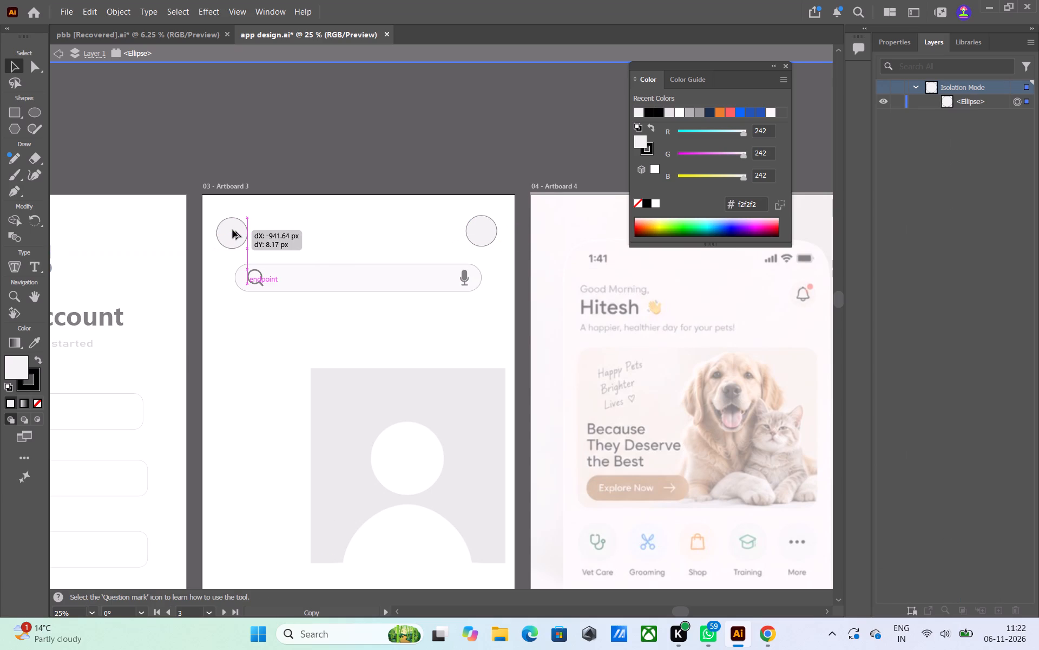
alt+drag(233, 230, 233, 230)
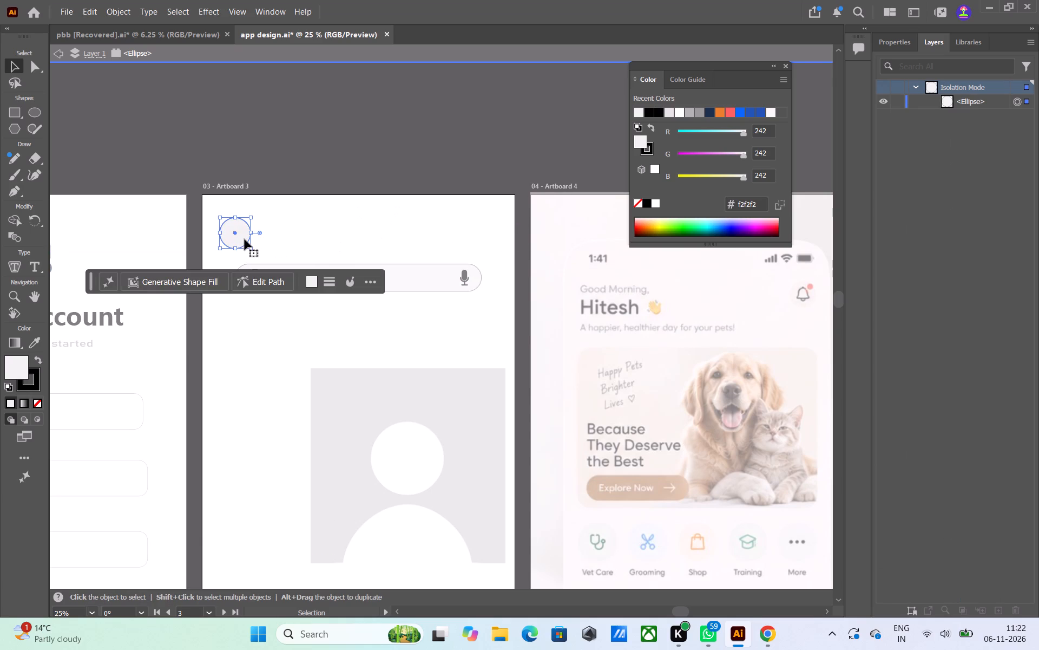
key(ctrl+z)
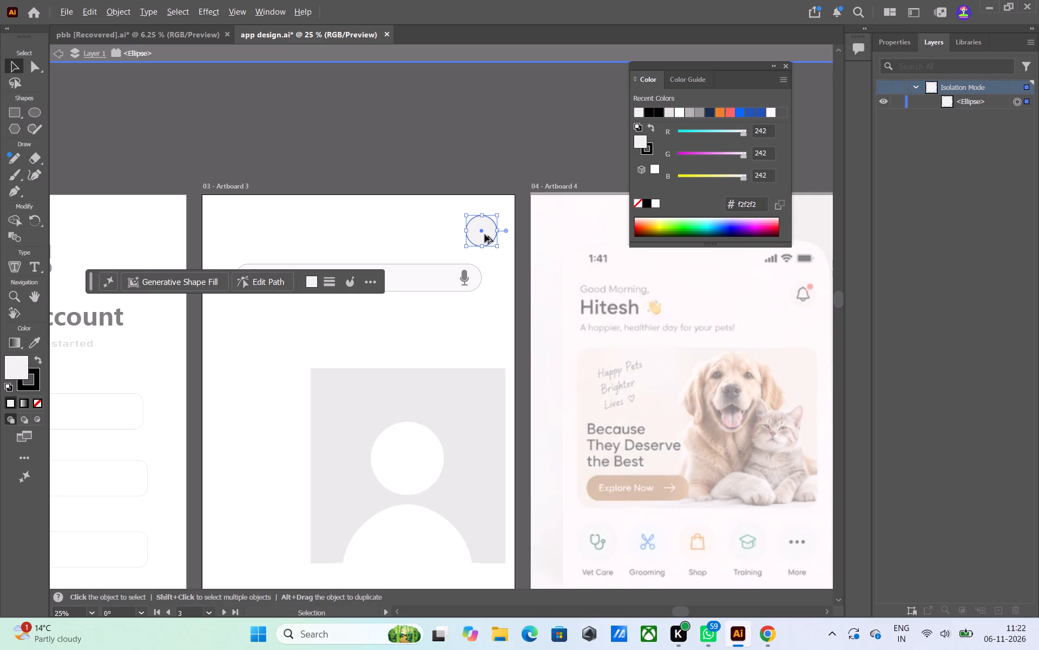
Duplicate the grey header circle to the left end of the header, above the search icon on Artboard 3.
alt+drag(485, 235, 231, 237)
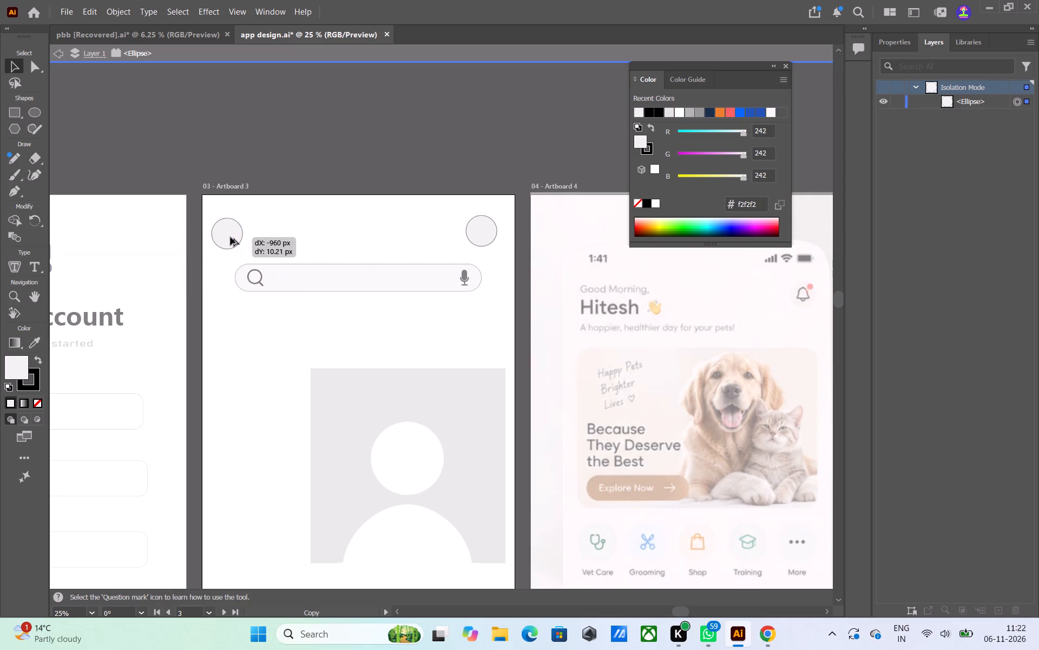
alt+drag(231, 237, 240, 238)
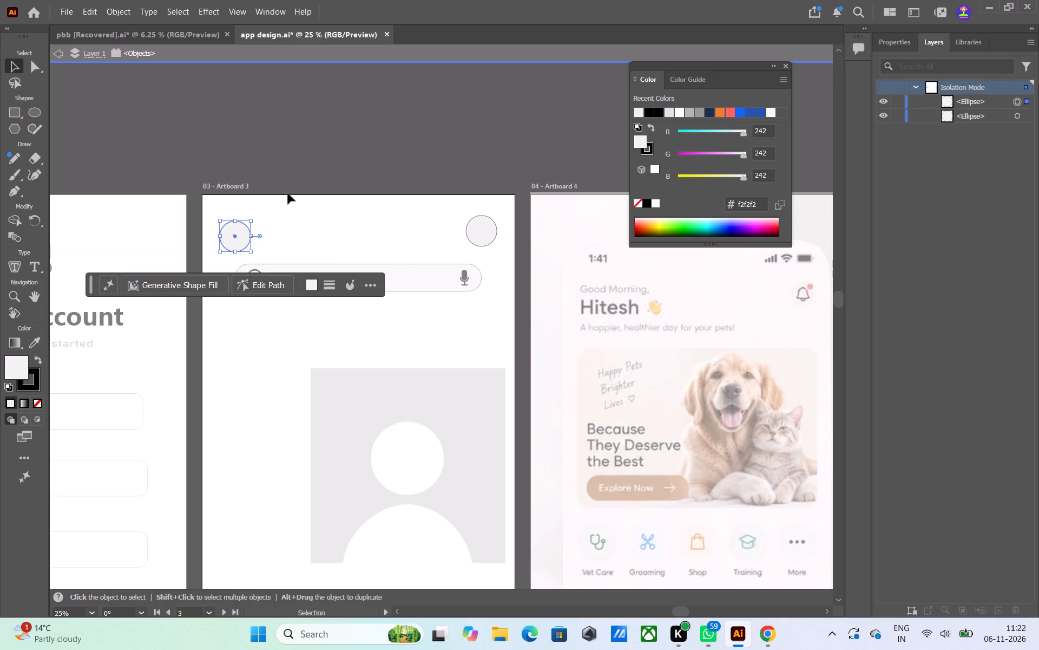
click(357, 132)
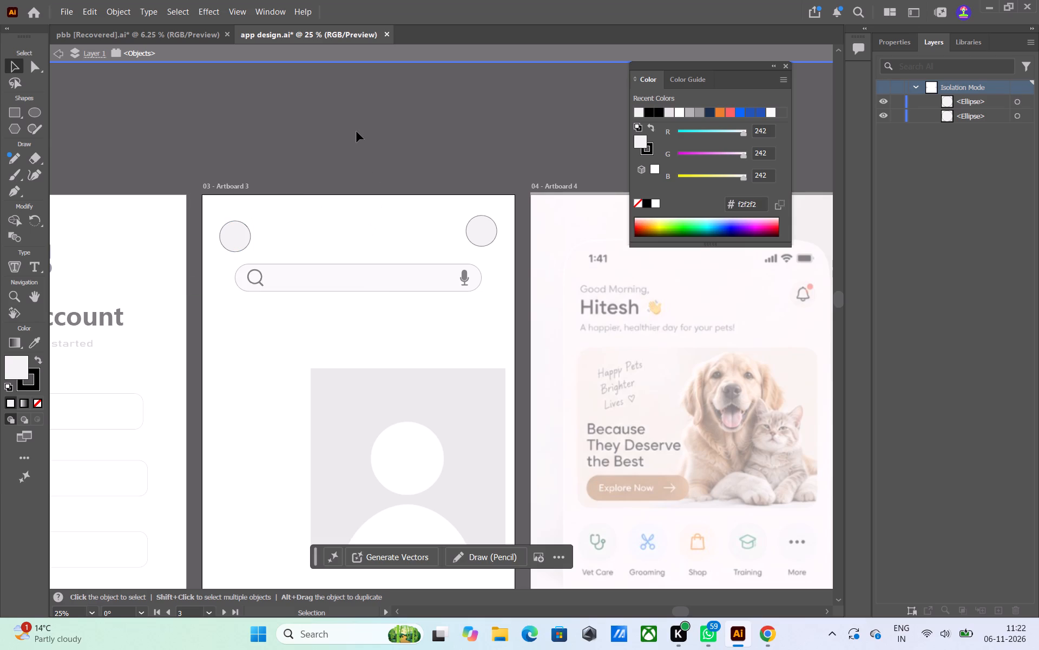
Move the original right-hand header circle straight down about 21 px, level with its copy on the left.
click(476, 229)
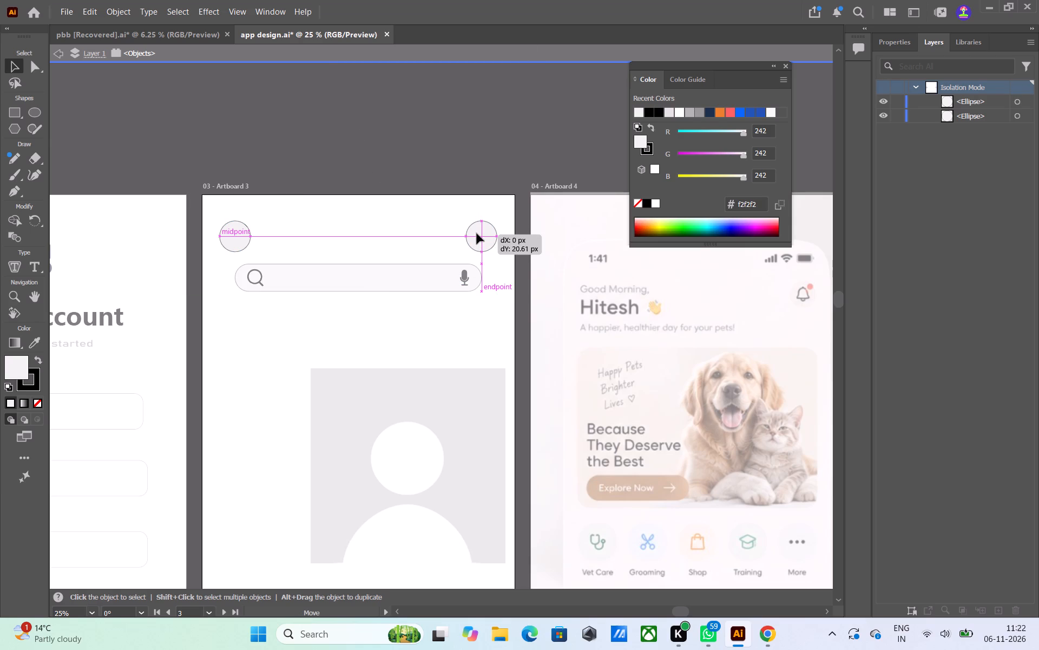
click(475, 233)
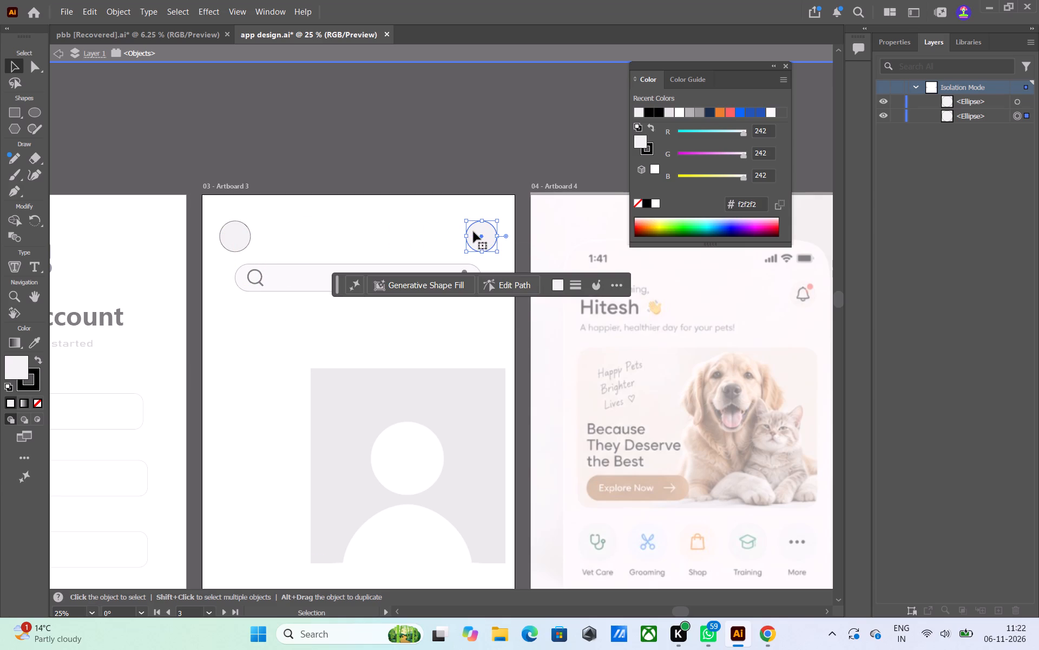
click(415, 141)
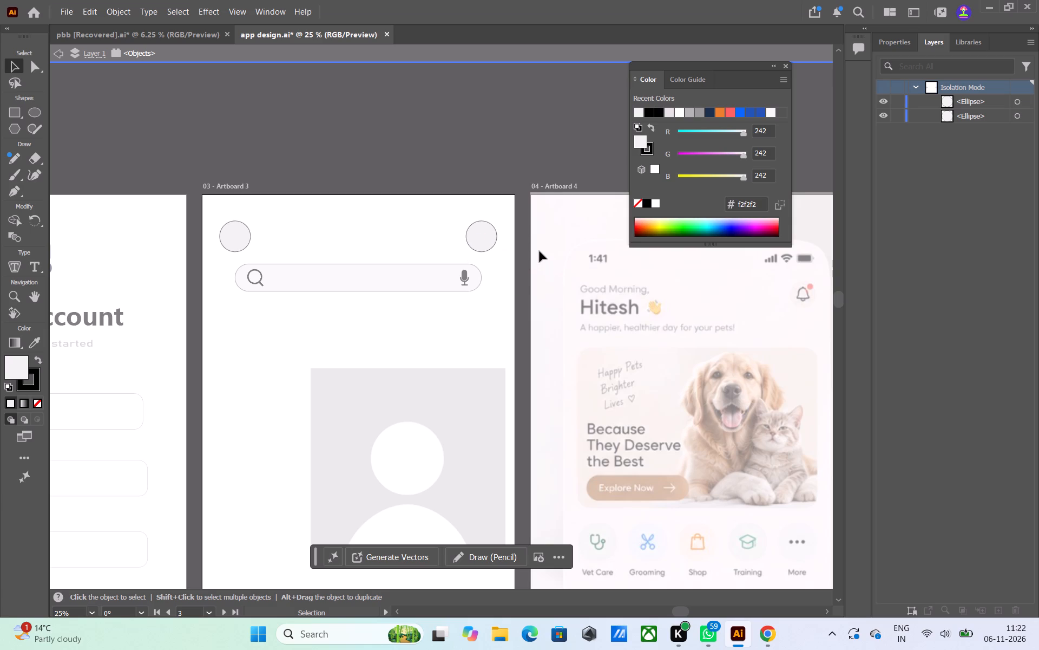
Set the right-hand header circle's stroke weight to 0.5 pt.
click(478, 243)
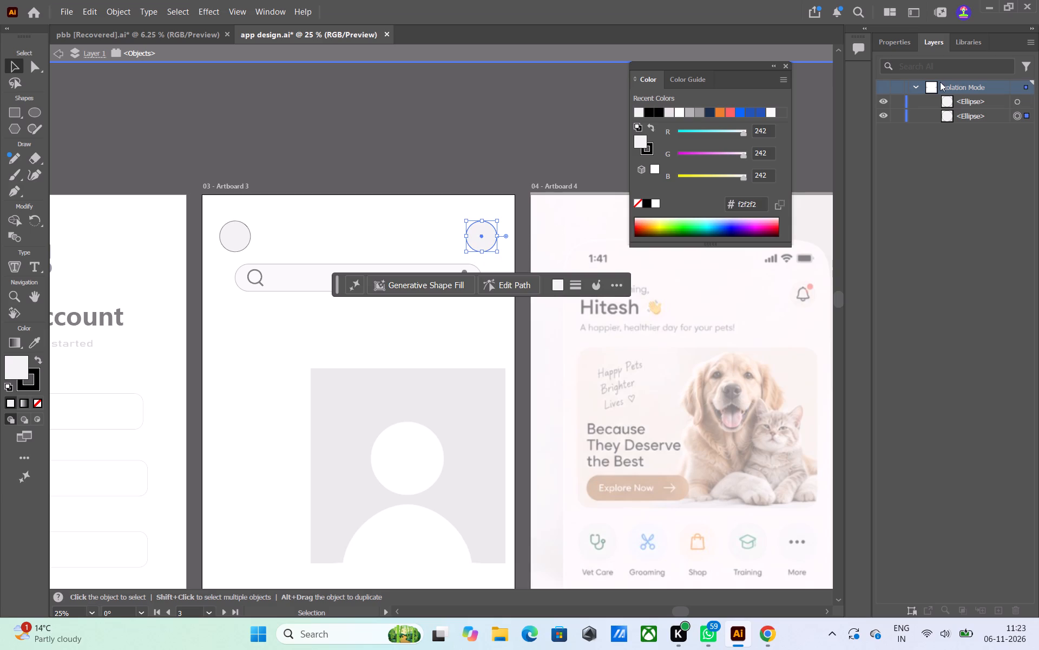
click(892, 43)
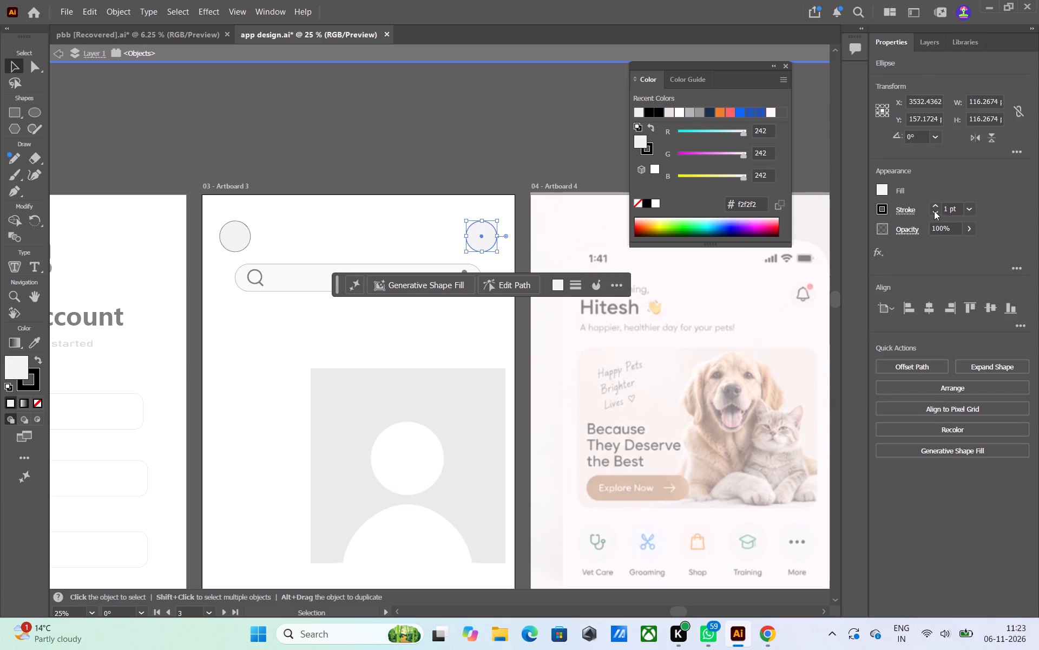
click(934, 203)
click(934, 203)
click(934, 203)
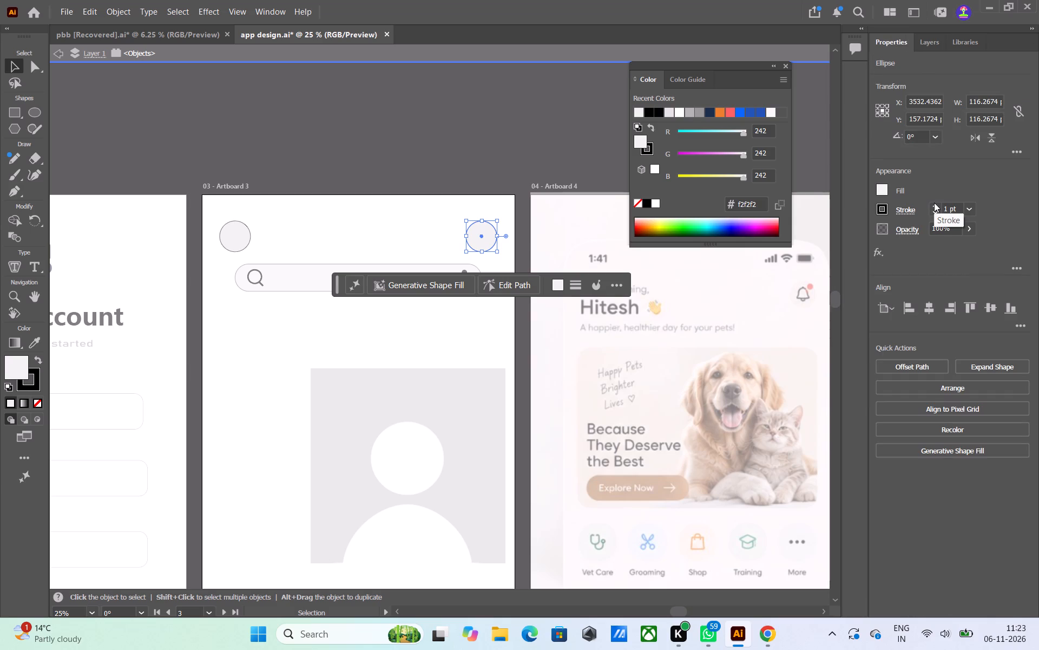
click(934, 205)
click(934, 205)
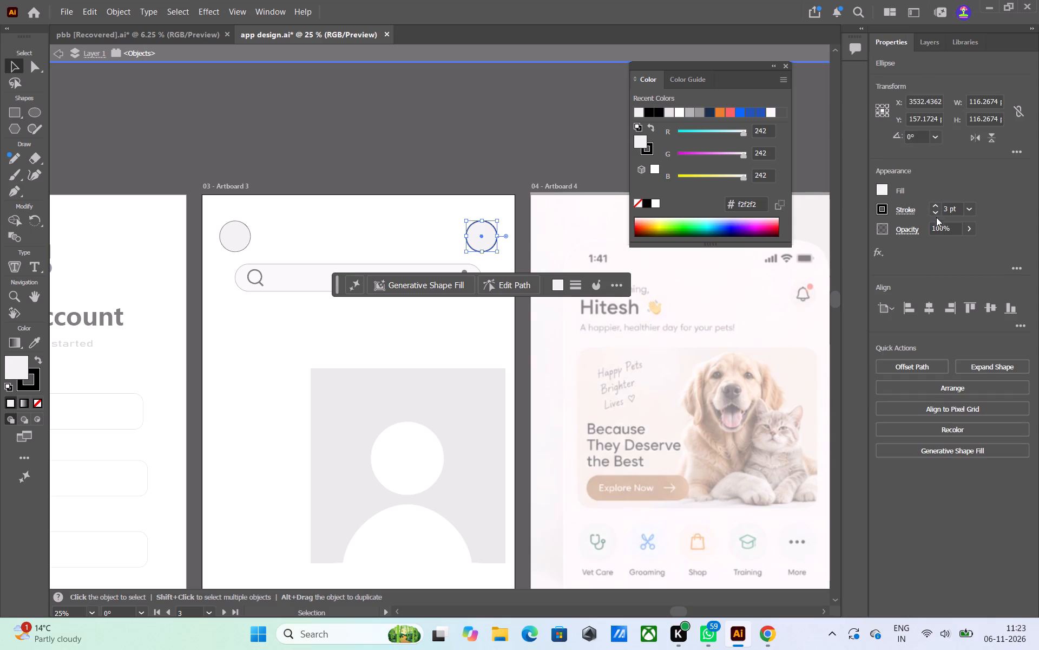
triple_click(936, 213)
click(936, 213)
click(540, 149)
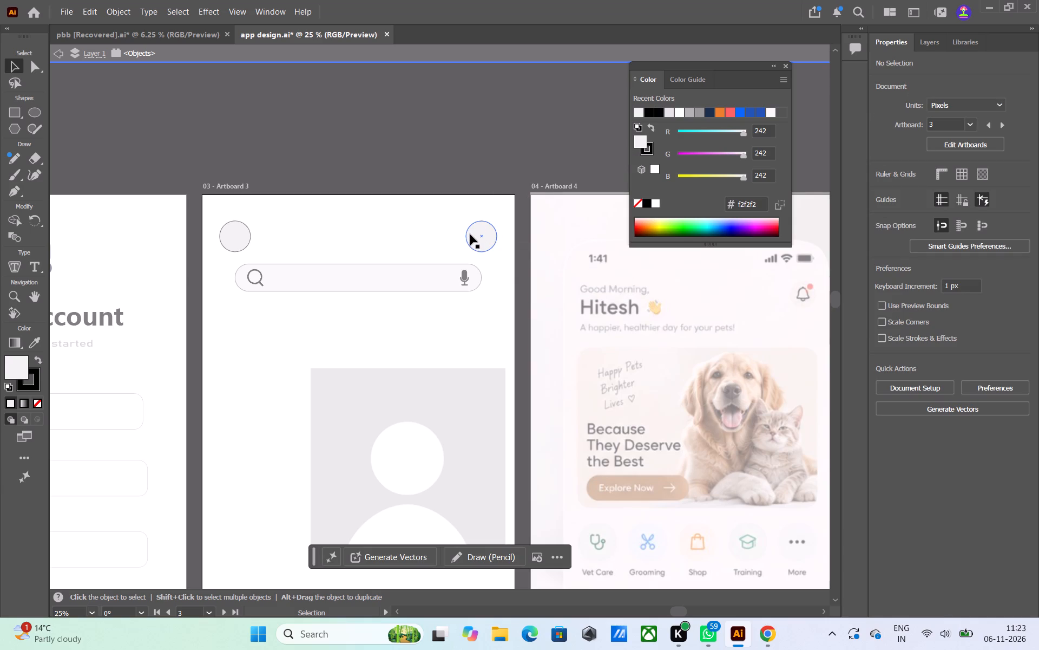
Switch to Pinterest in Chrome and search for "notification icon".
click(761, 629)
click(203, 83)
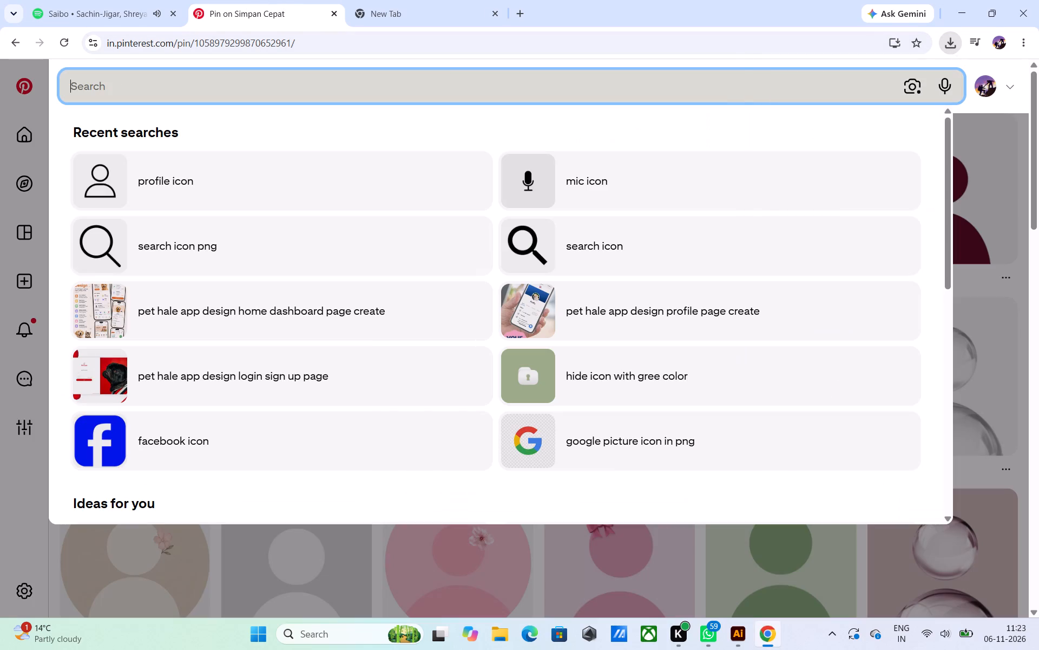
text(notifi)
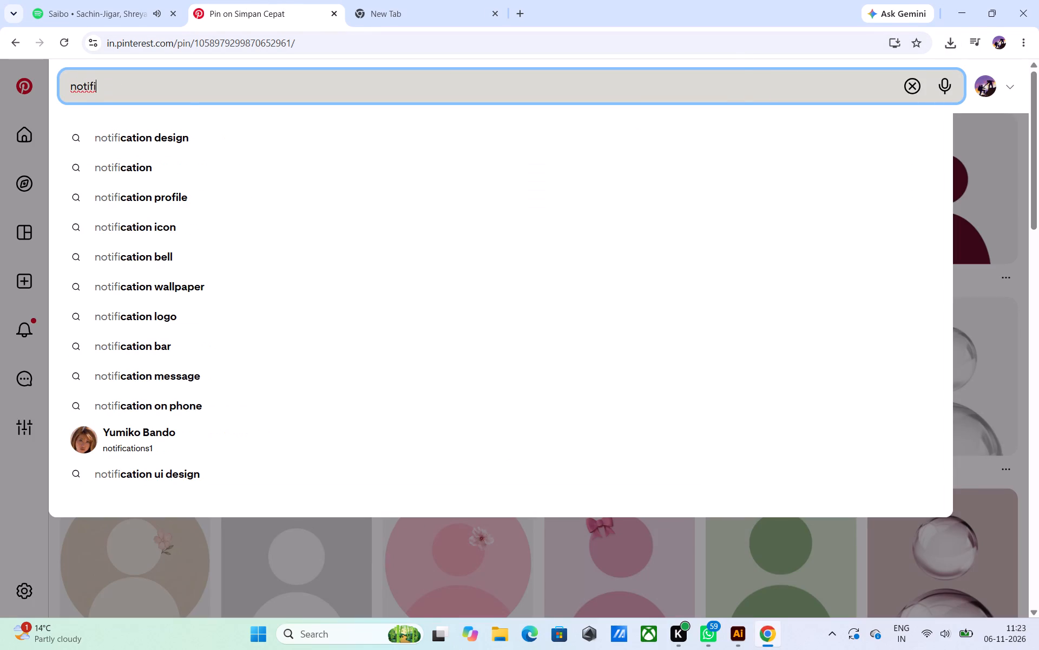
click(161, 230)
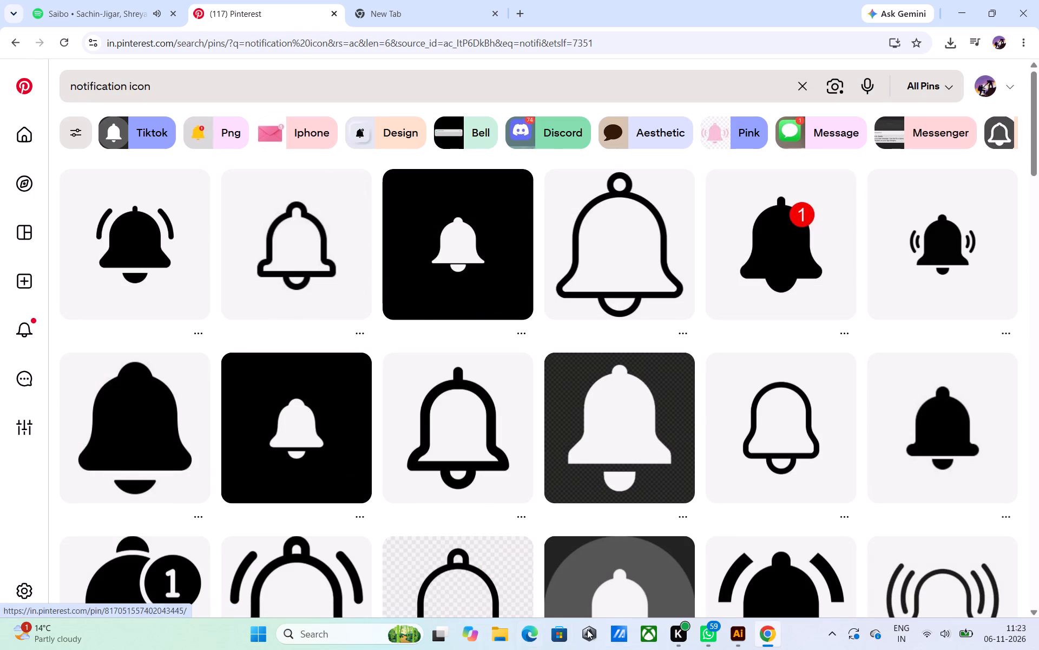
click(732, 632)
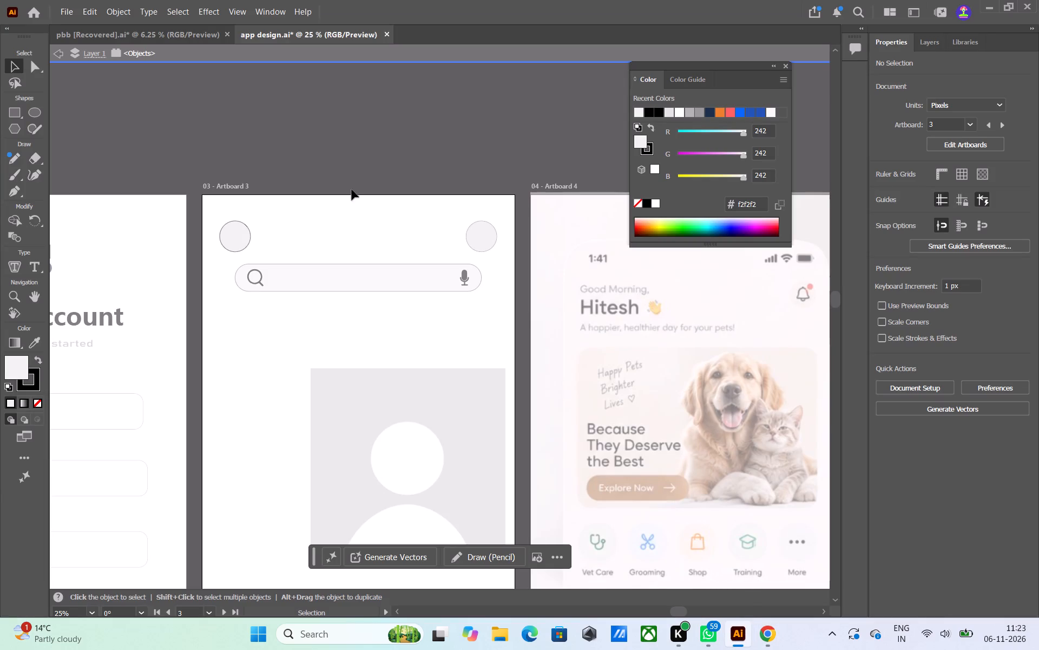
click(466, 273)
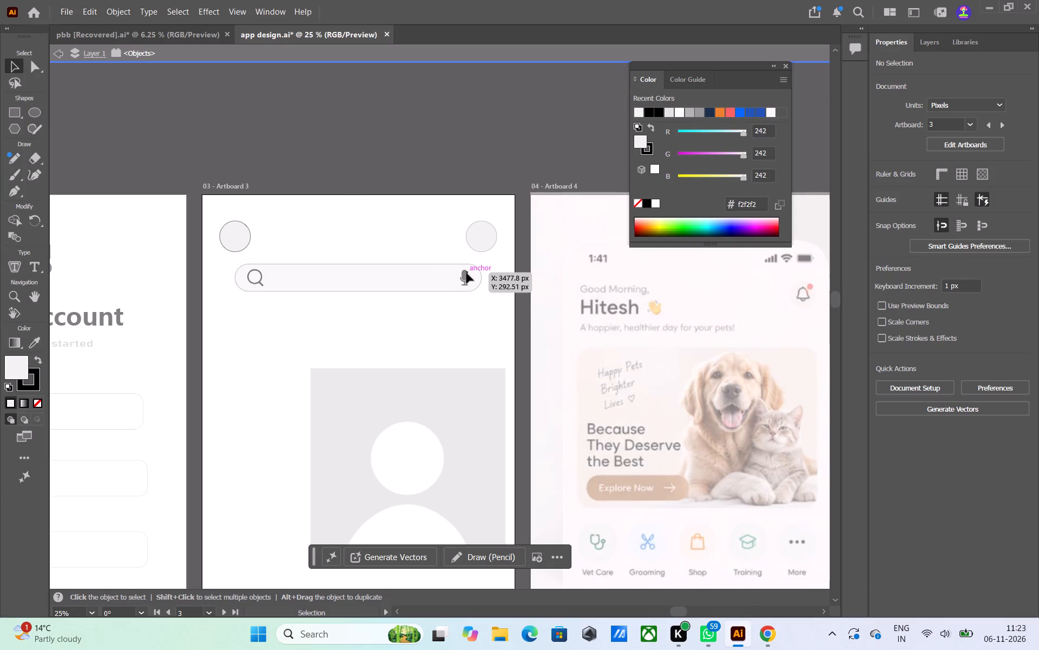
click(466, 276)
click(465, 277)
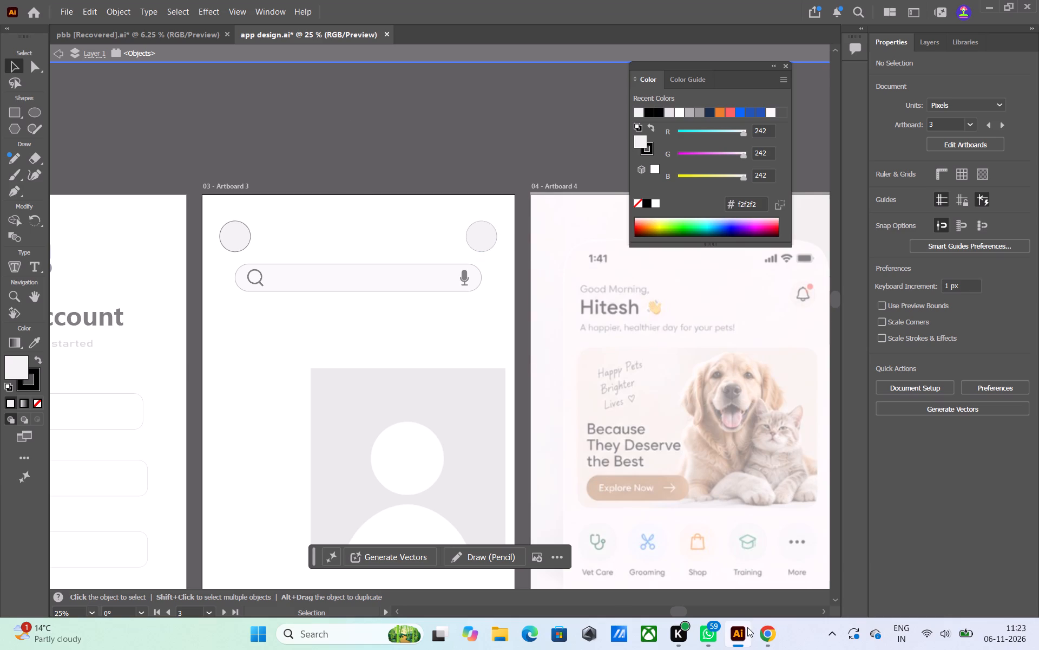
Switch to Pinterest in Chrome and browse the "notification icon" results for a suitable bell icon.
click(765, 635)
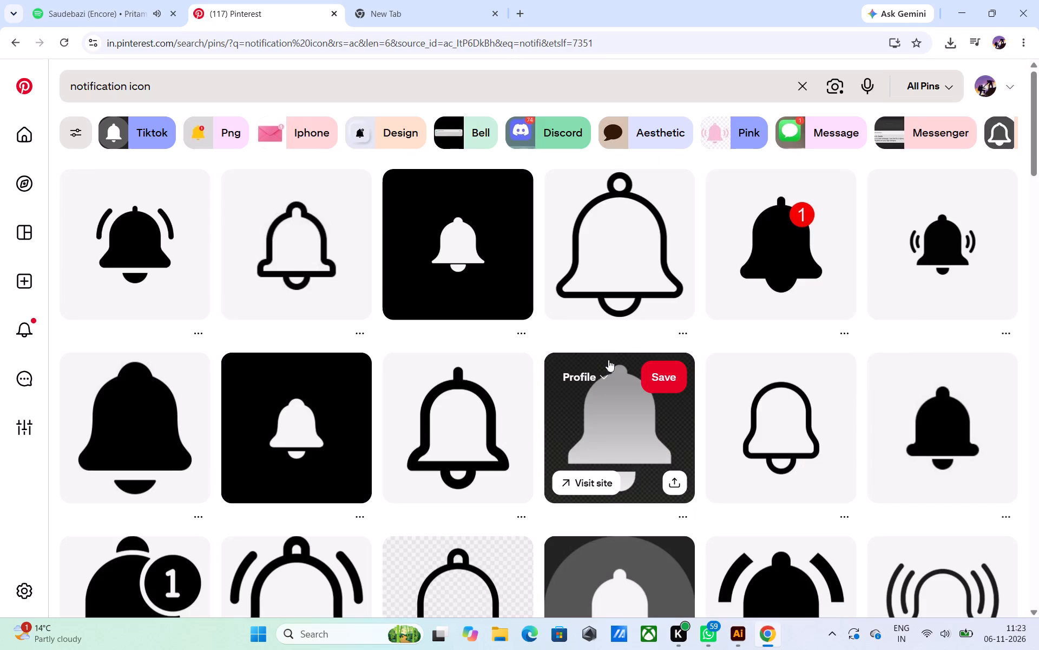
scroll(685, 357, down, 6)
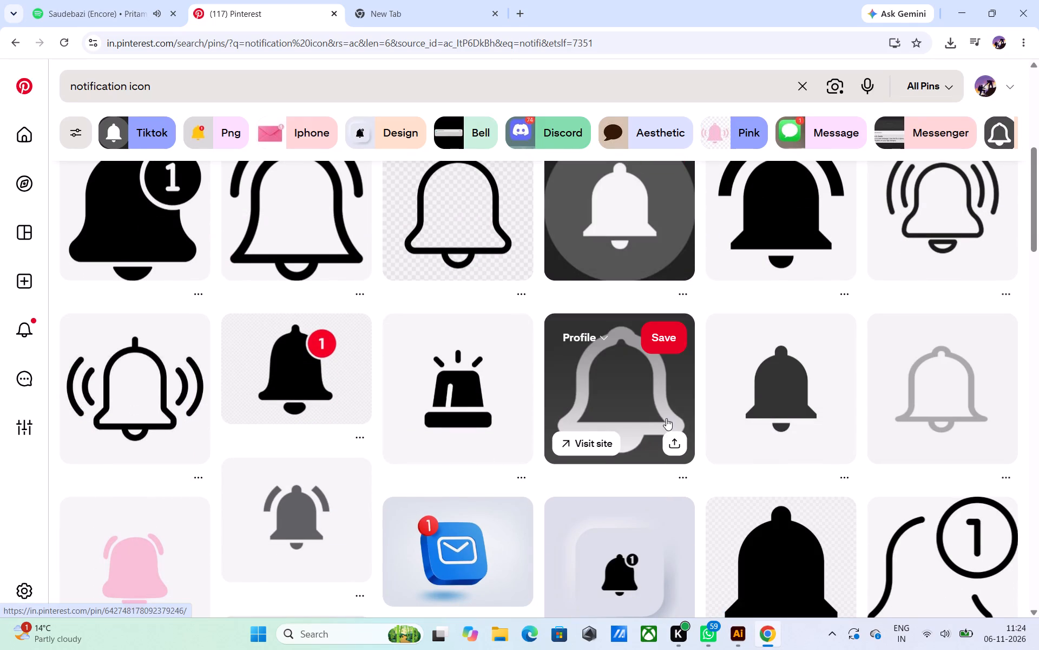
scroll(663, 417, up, 4)
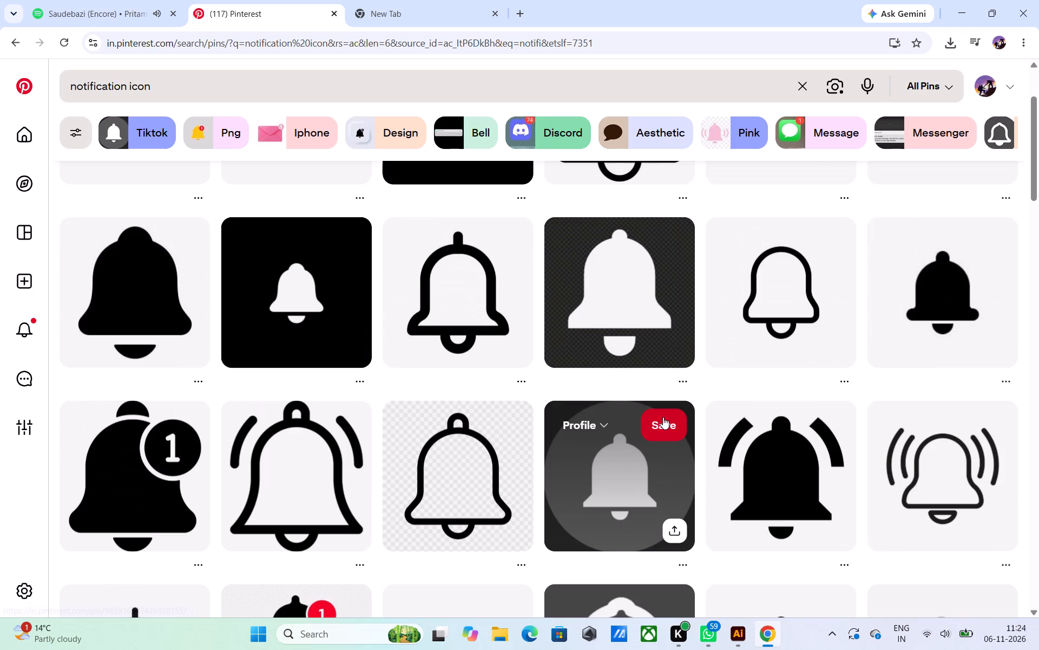
scroll(663, 414, up, 2)
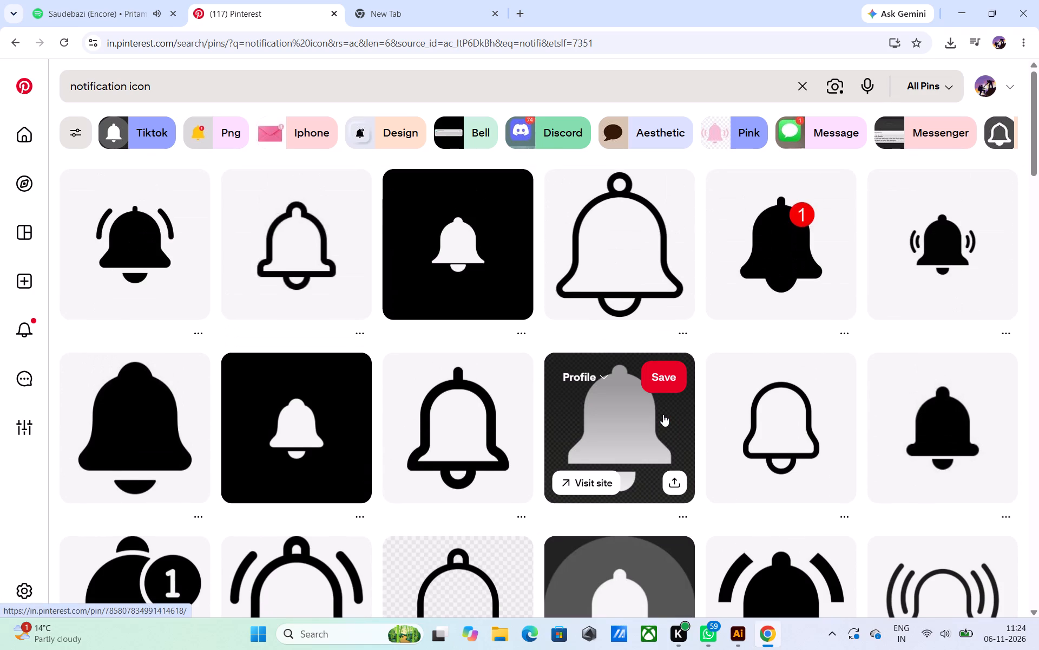
scroll(663, 414, up, 2)
scroll(662, 414, down, 18)
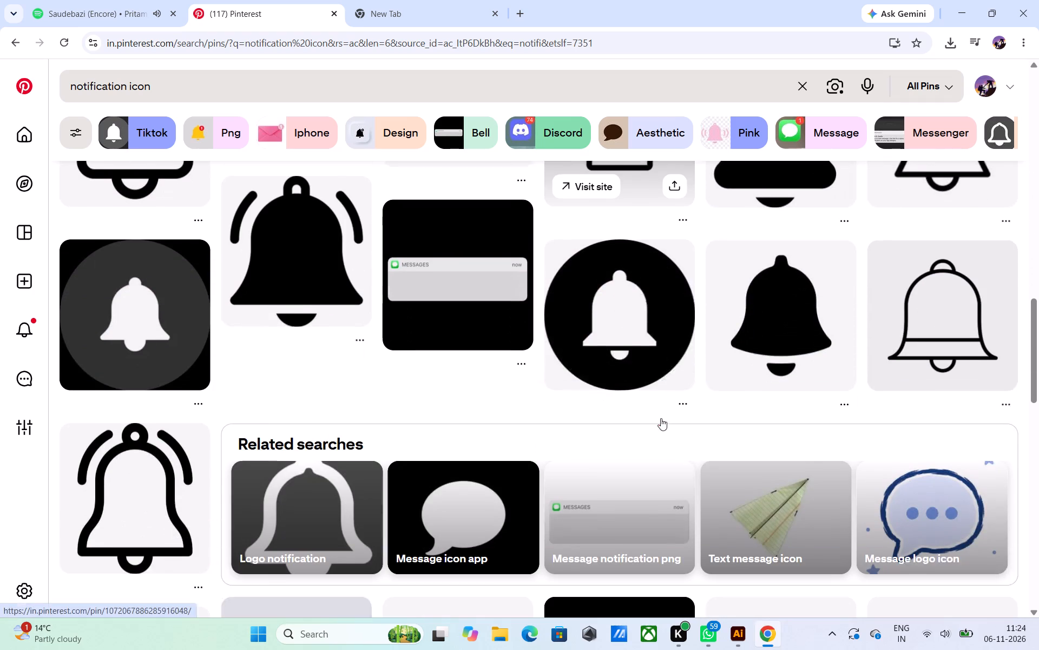
scroll(660, 419, down, 5)
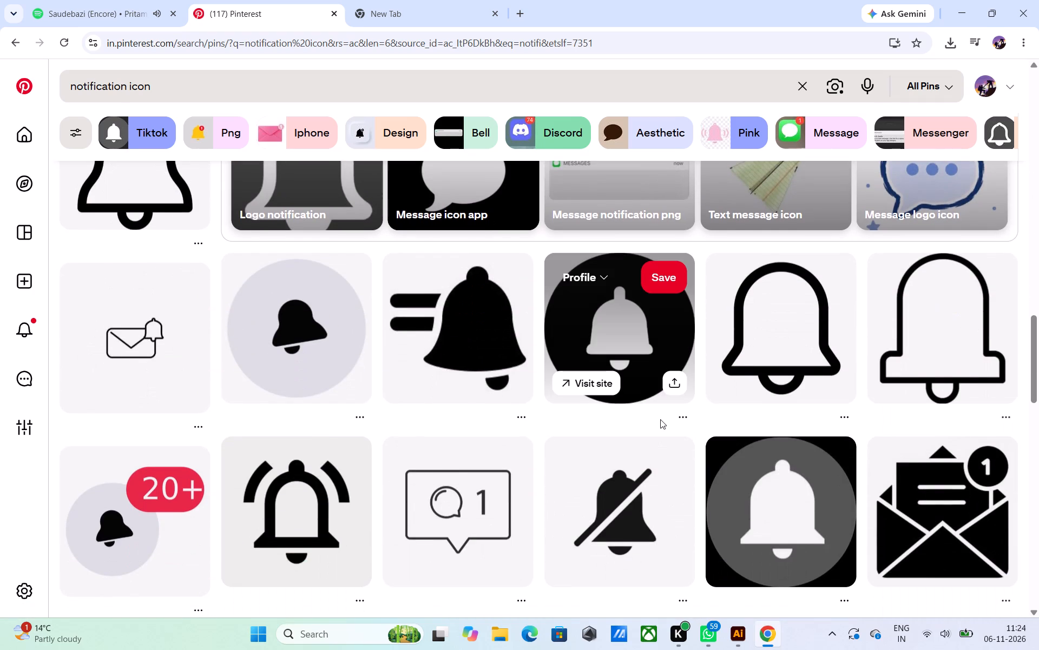
scroll(660, 419, down, 12)
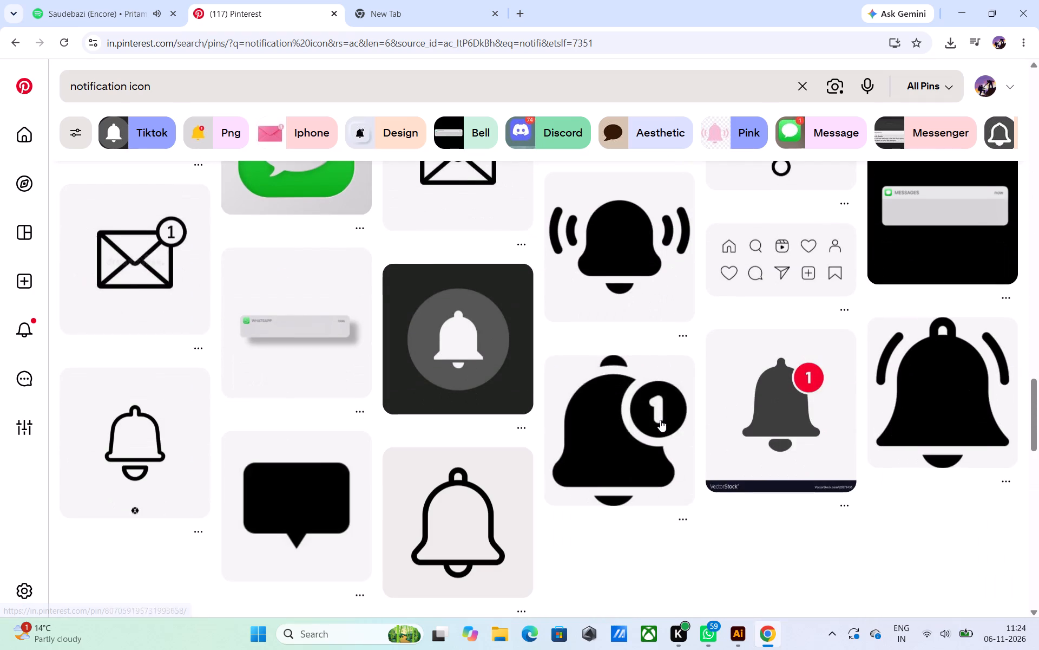
scroll(660, 420, down, 5)
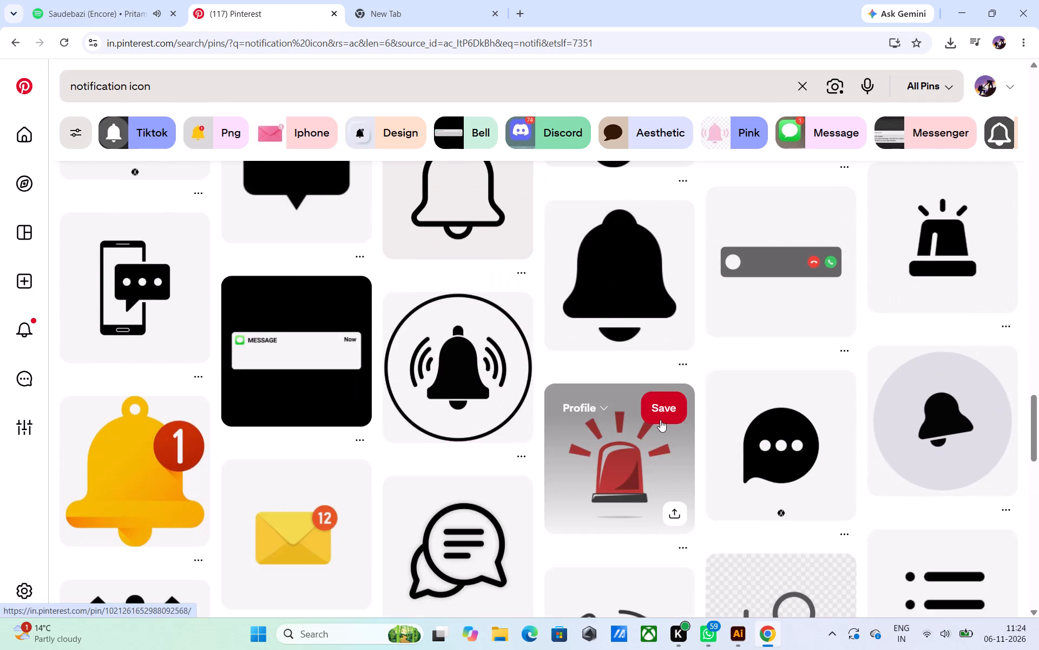
scroll(660, 420, down, 11)
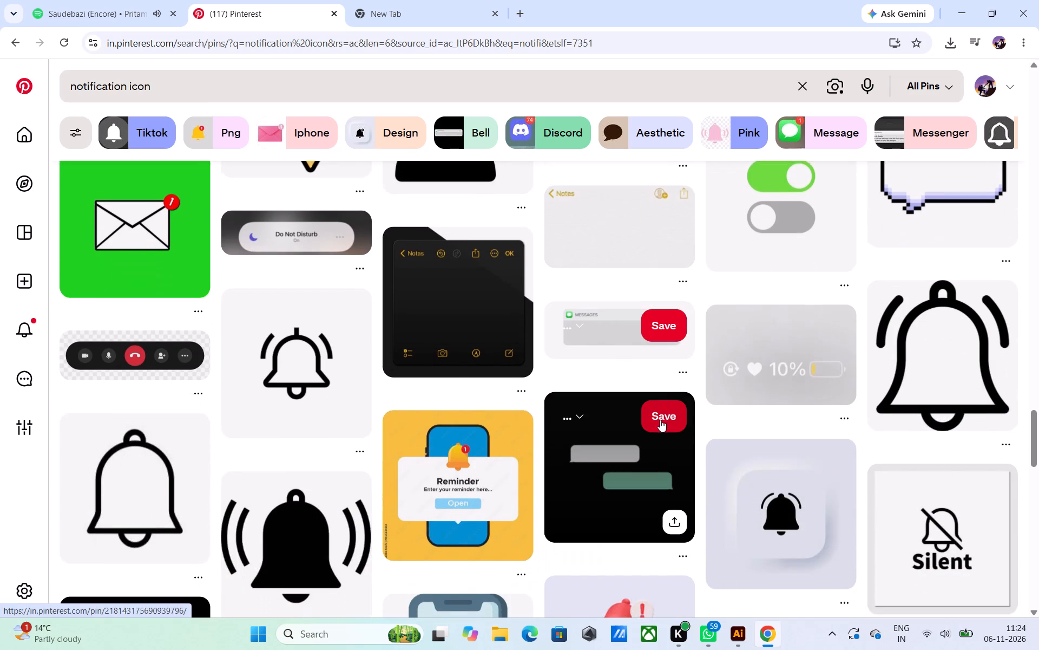
scroll(660, 420, down, 6)
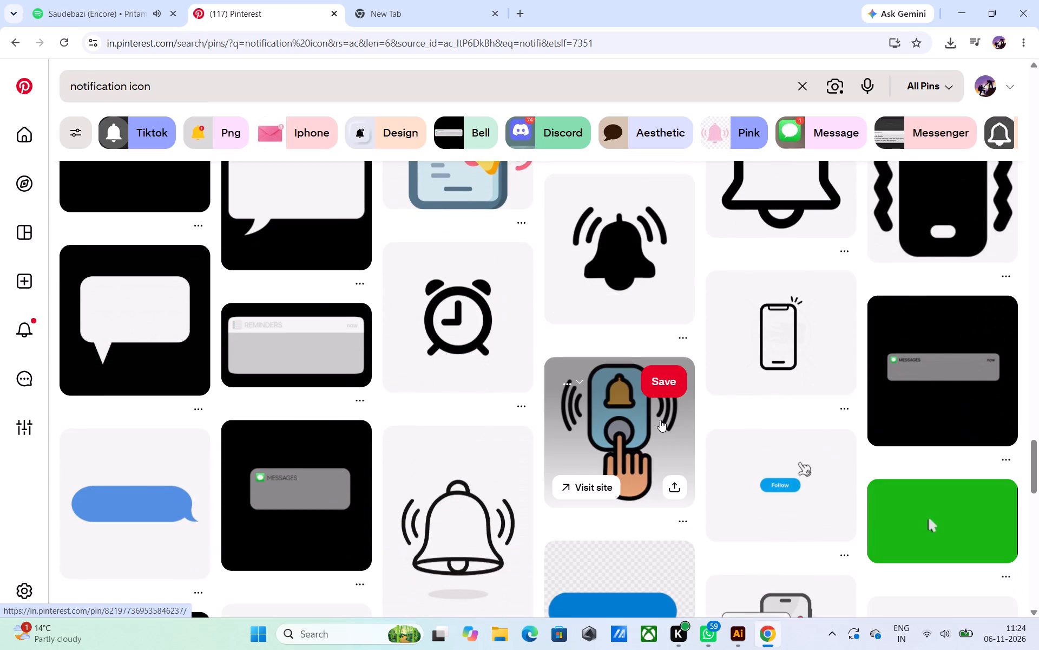
scroll(660, 421, up, 4)
scroll(660, 421, down, 10)
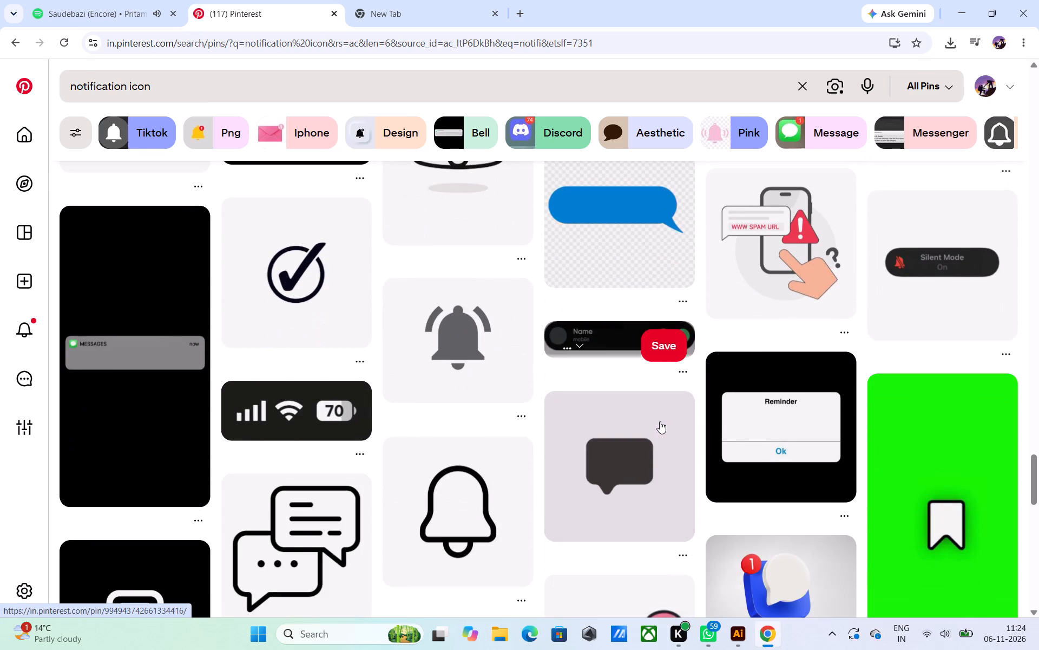
scroll(660, 421, down, 7)
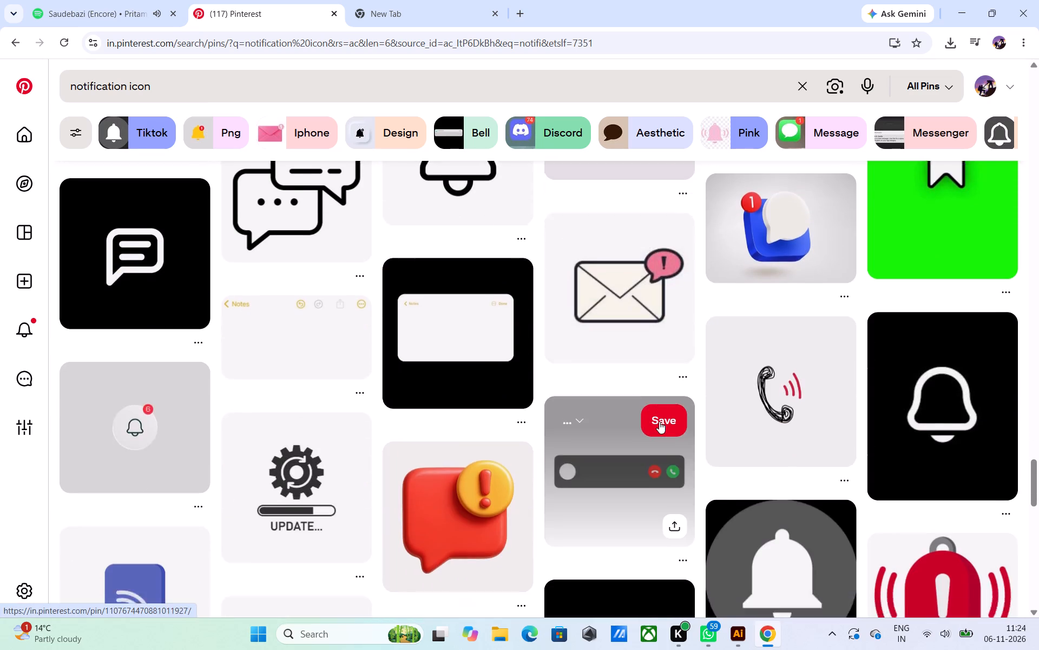
scroll(659, 421, down, 5)
scroll(659, 421, up, 1)
scroll(659, 421, down, 2)
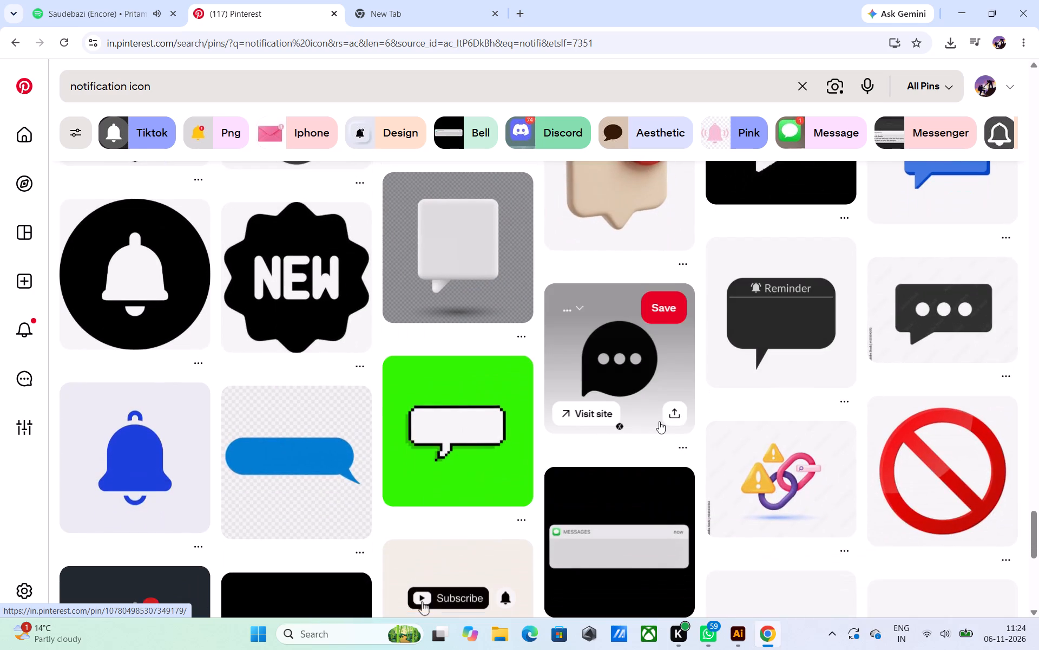
scroll(659, 421, up, 16)
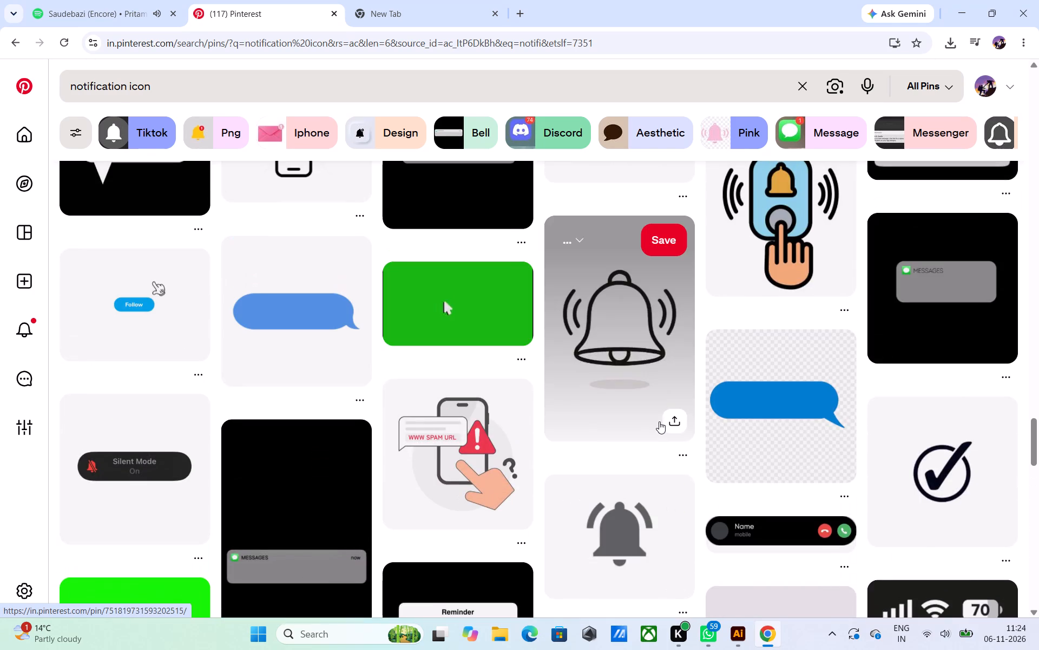
scroll(660, 418, up, 5)
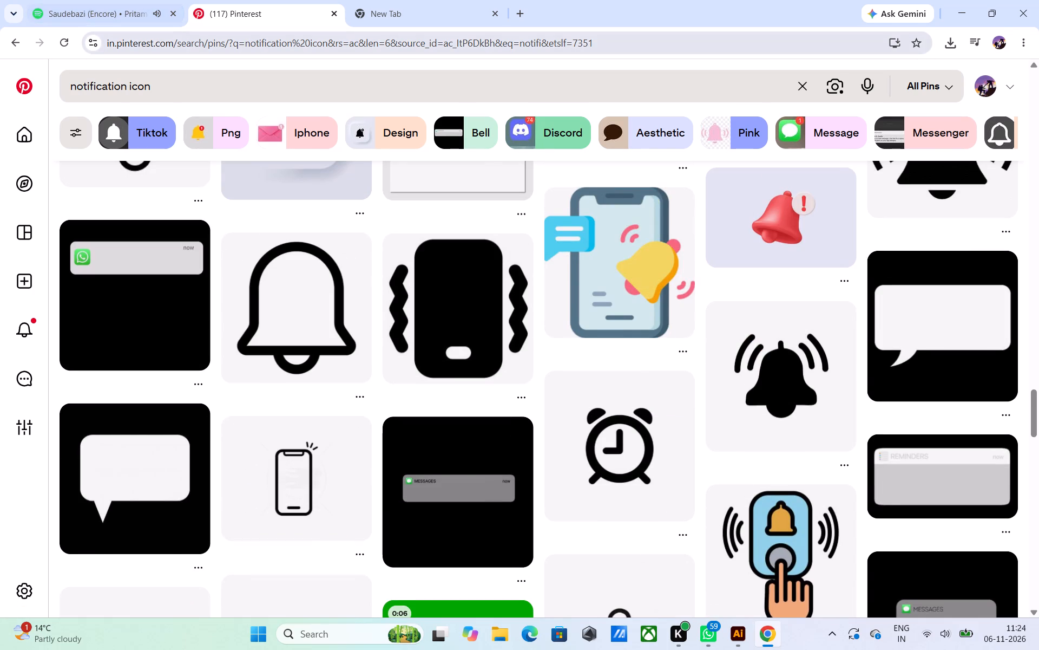
Switch back to Illustrator, close the floating Color panel and exit isolation mode in the app design document.
click(737, 636)
scroll(628, 540, down, 4)
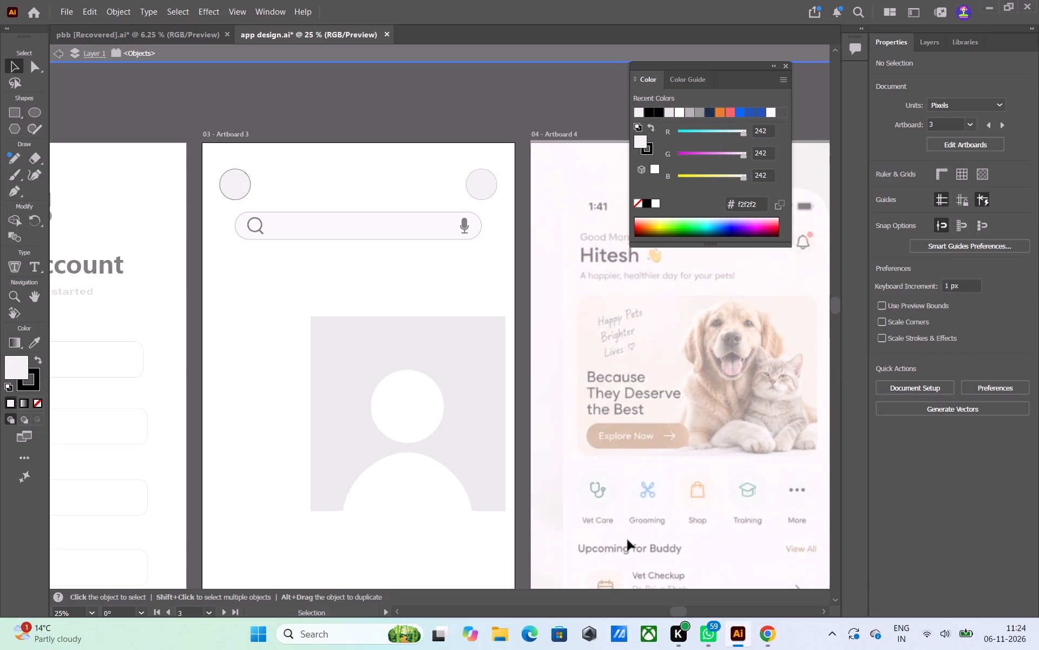
scroll(628, 540, down, 1)
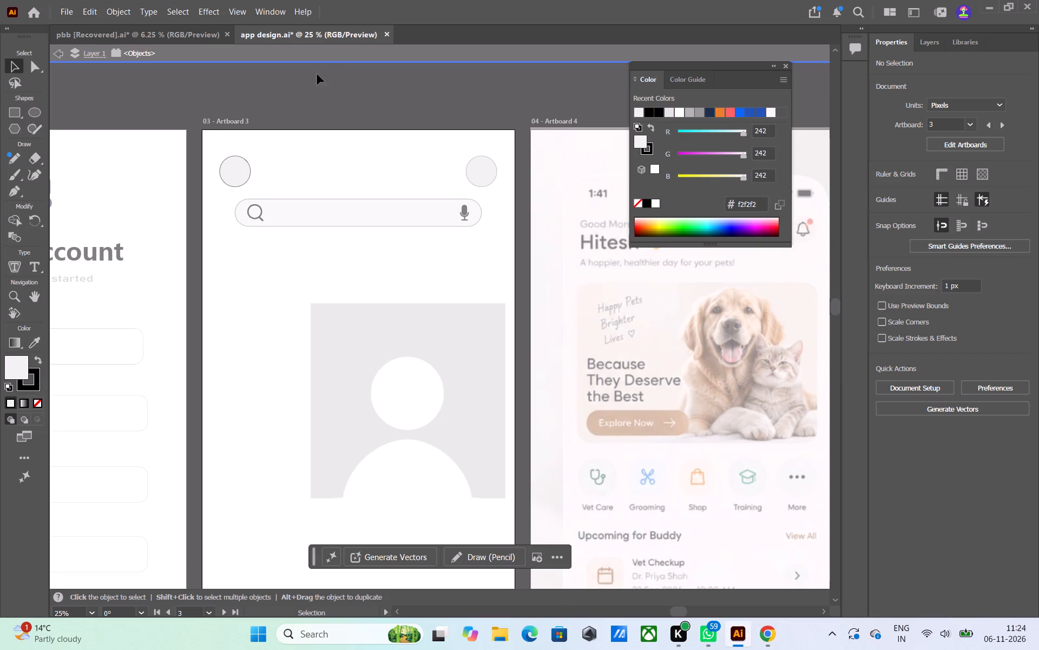
click(332, 63)
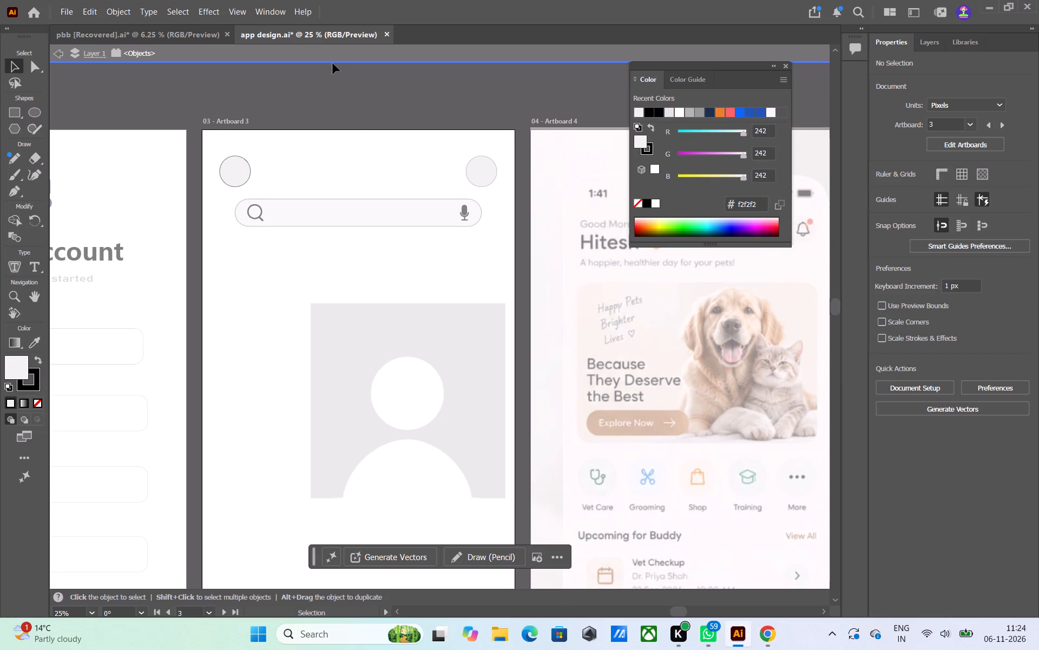
click(333, 63)
click(782, 68)
click(532, 115)
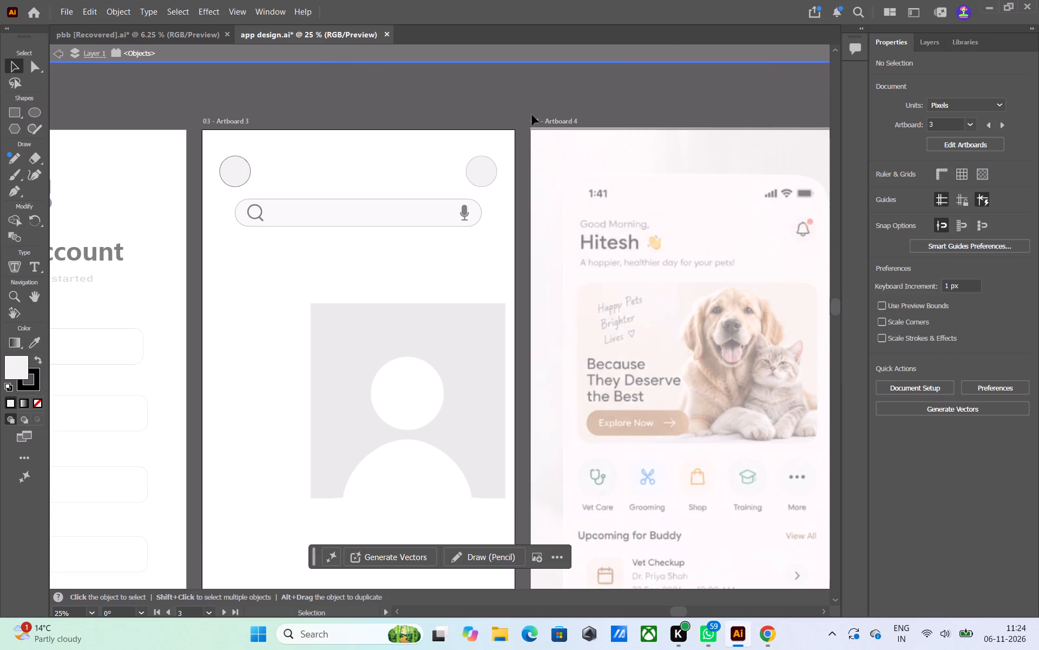
double_click(529, 63)
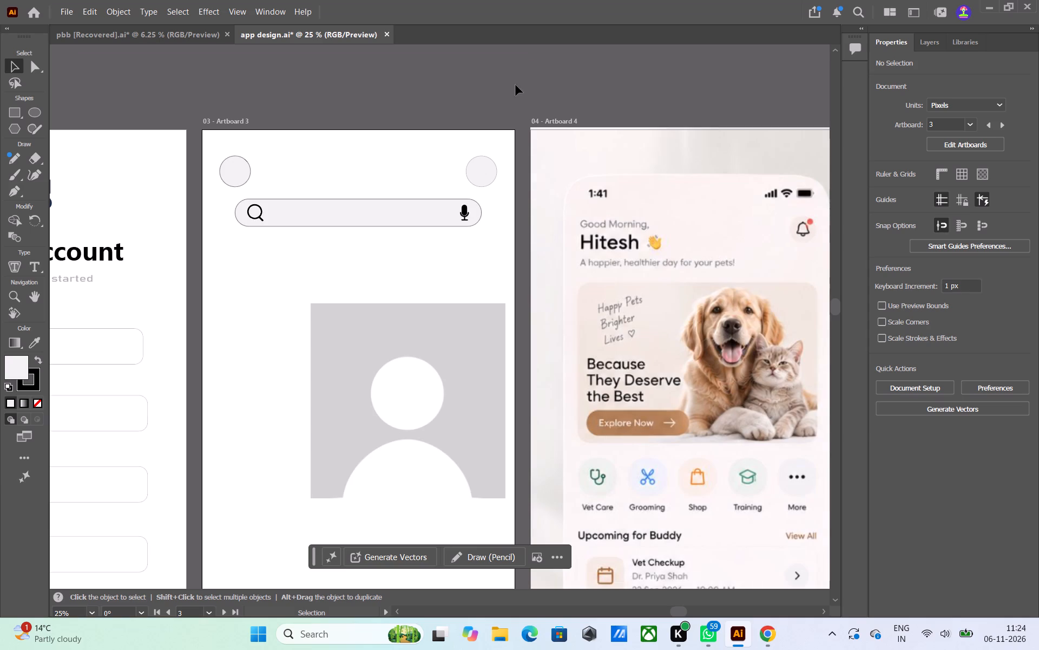
Scale the grey profile placeholder image on Artboard 3 down proportionally to about 181 × 181 px and deselect it.
scroll(477, 251, down, 5)
scroll(477, 251, up, 1)
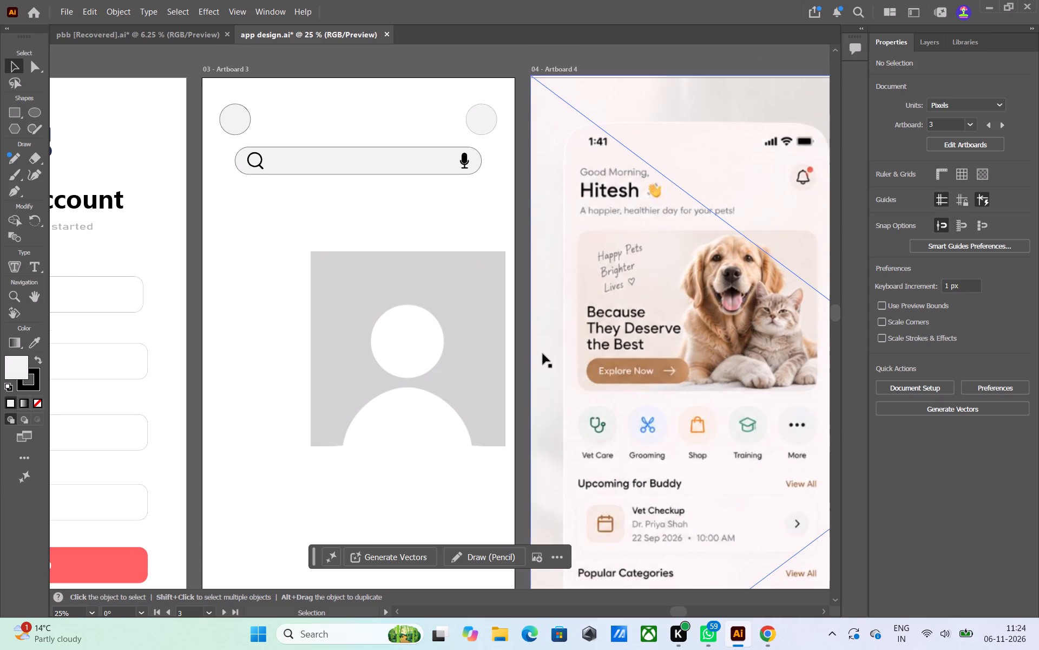
click(421, 356)
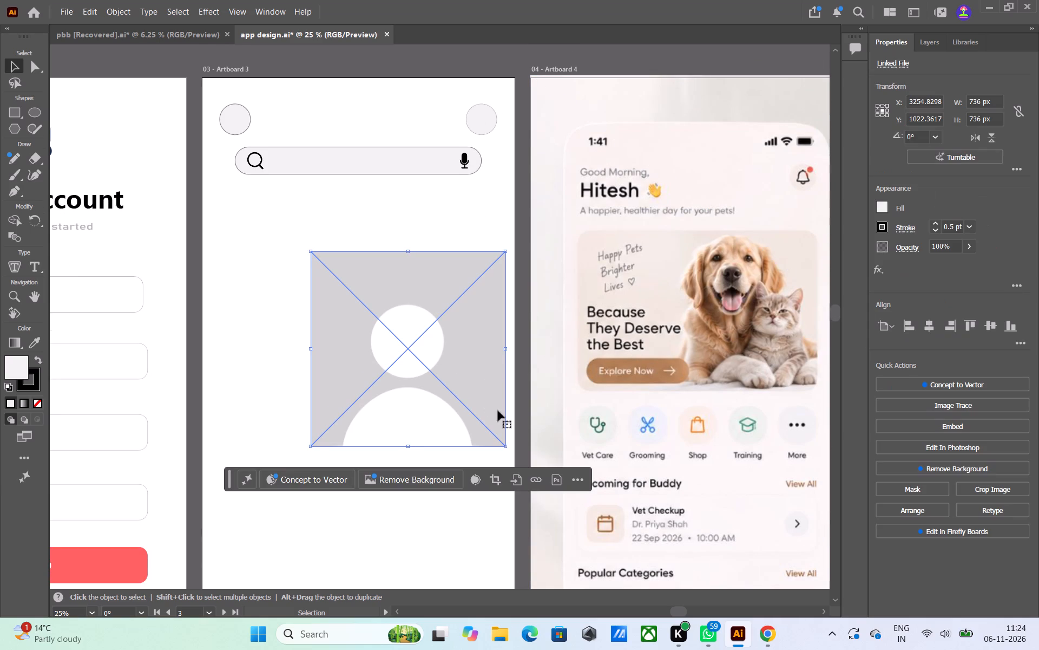
drag(505, 444, 371, 334)
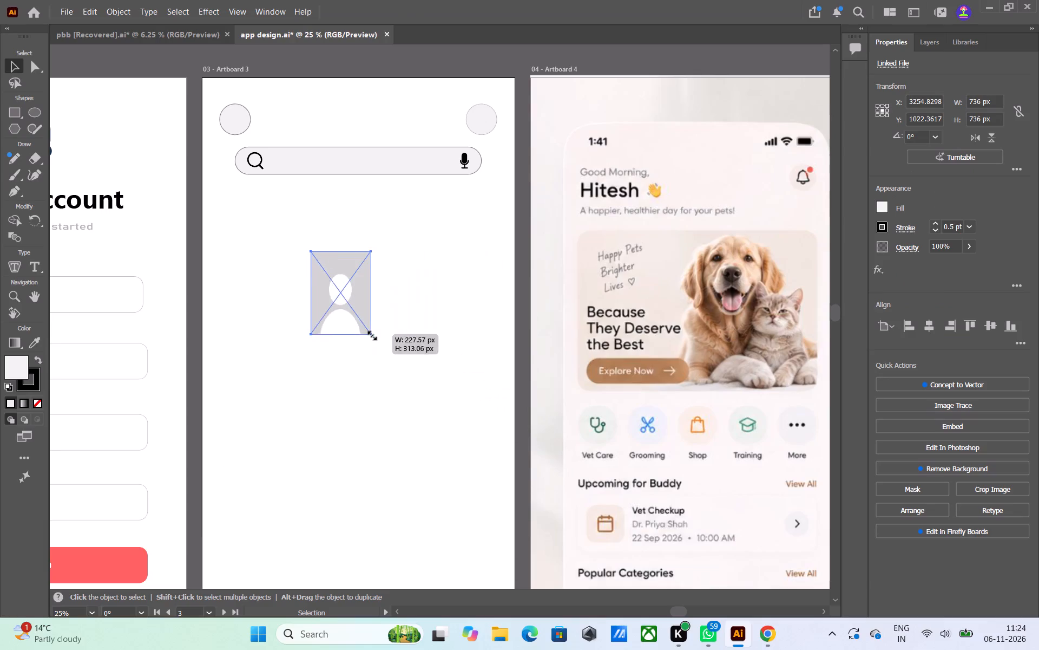
drag(371, 334, 356, 323)
shift+click(348, 317)
click(588, 60)
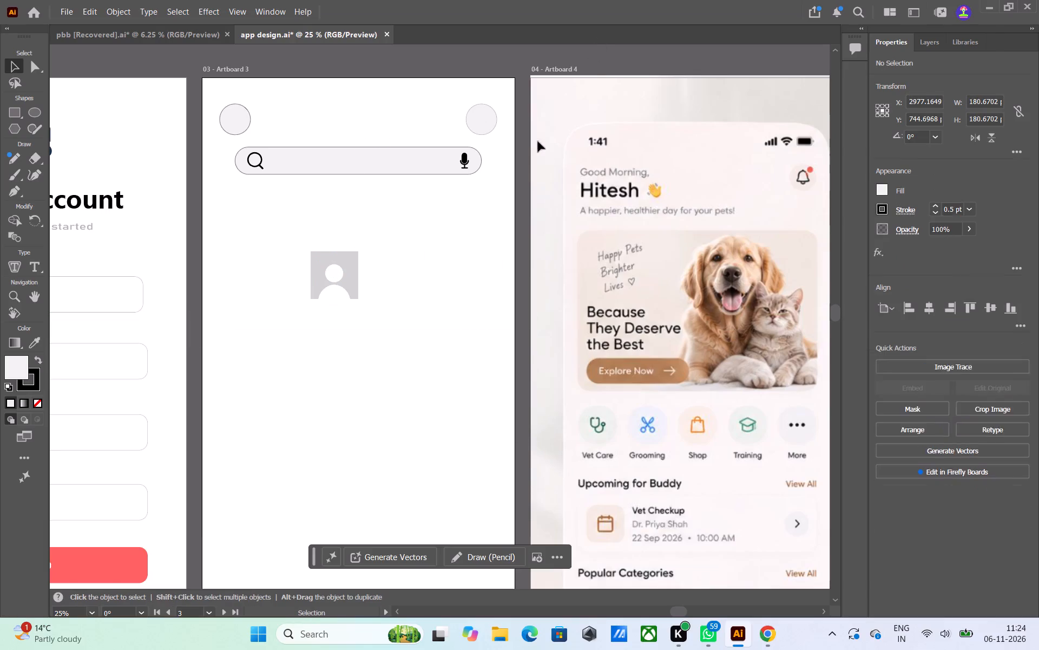
Examine the overall layout of all the artboards alongside the reference app screens.
scroll(388, 417, down, 6)
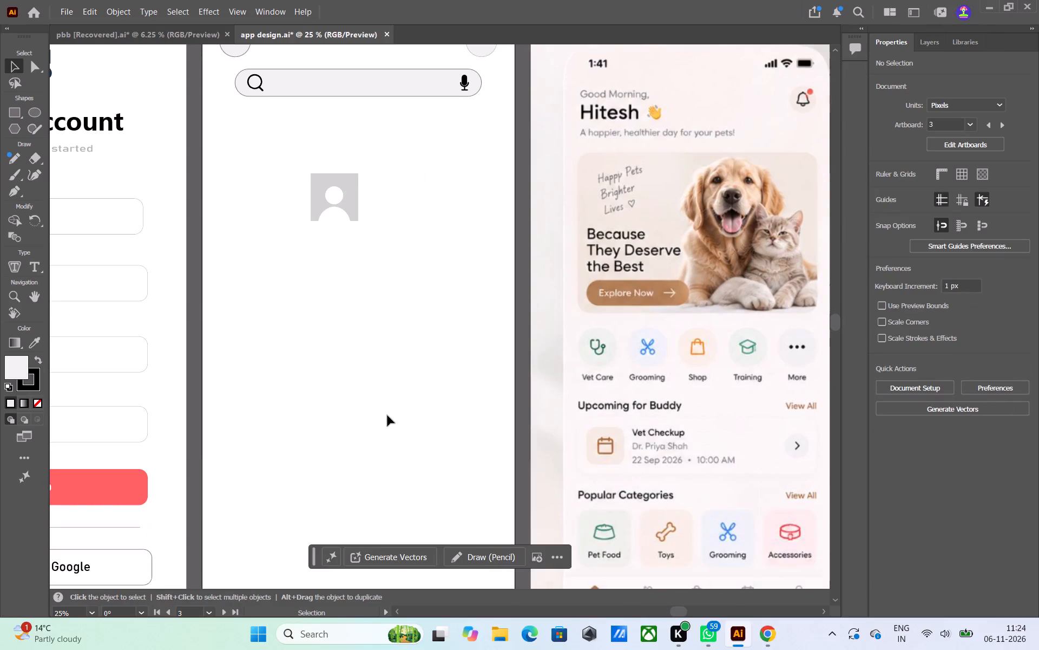
alt+scroll(387, 415, up, 3)
alt+scroll(387, 415, down, 9)
alt+scroll(387, 415, up, 3)
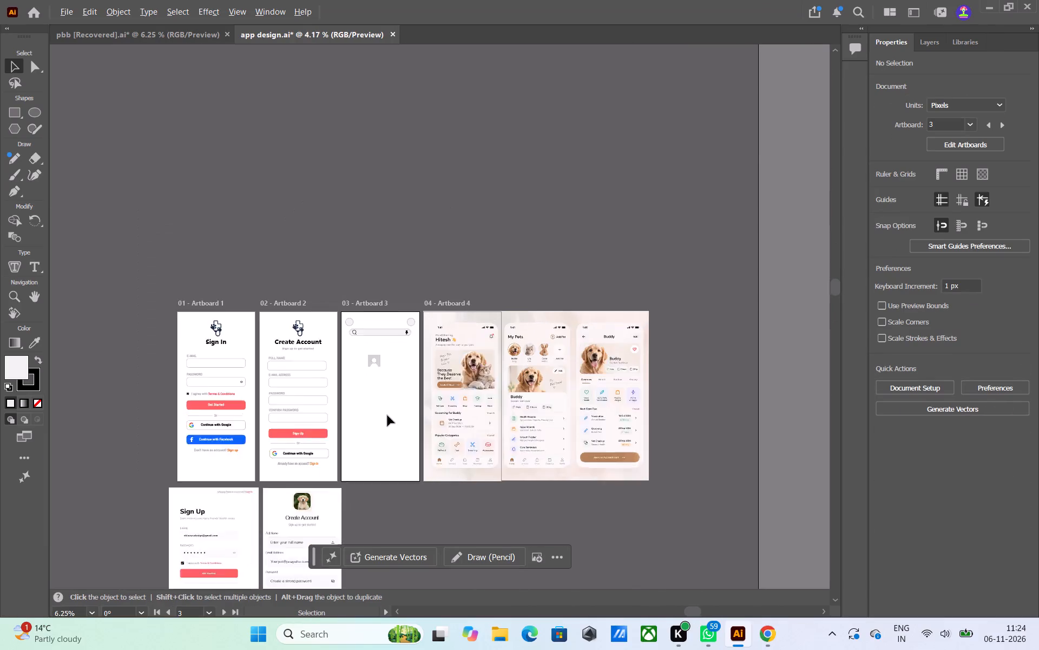
middle_drag(477, 517, 489, 370)
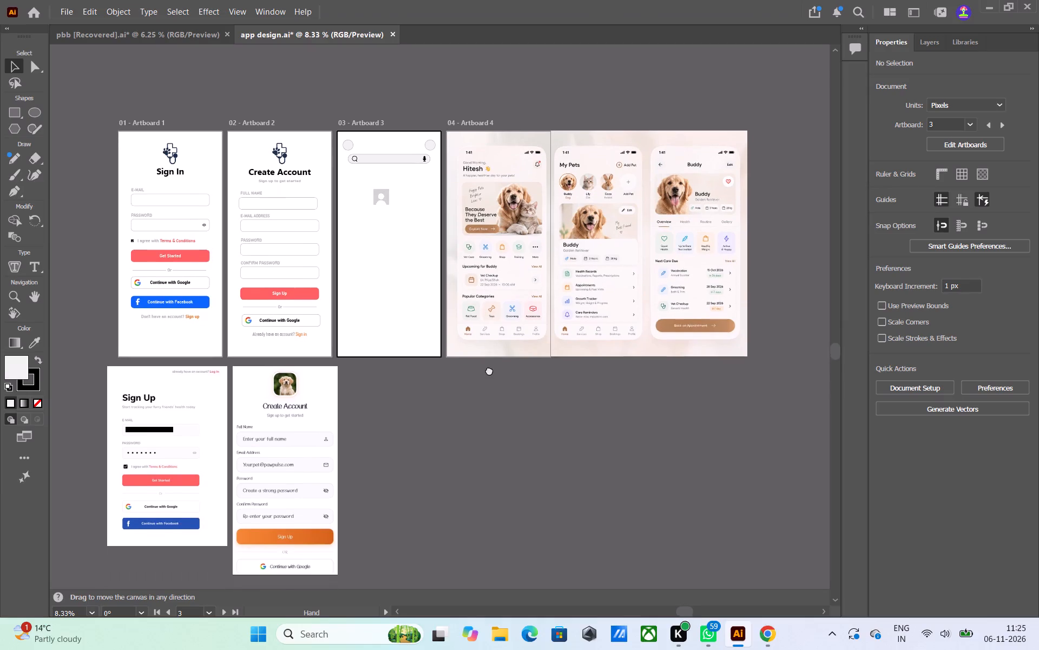
middle_drag(489, 370, 489, 350)
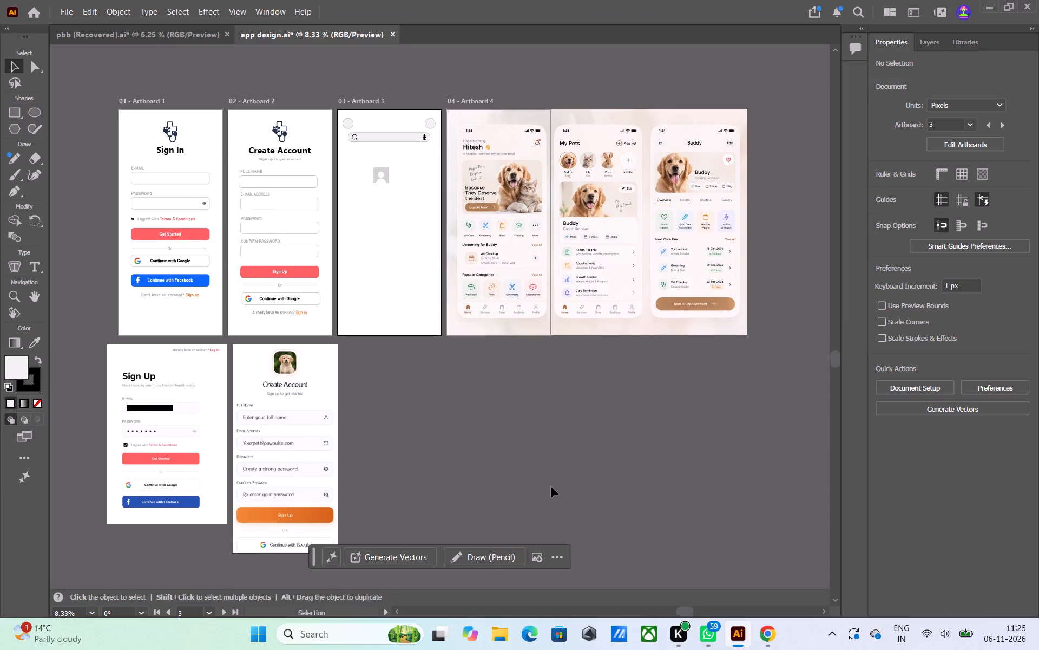
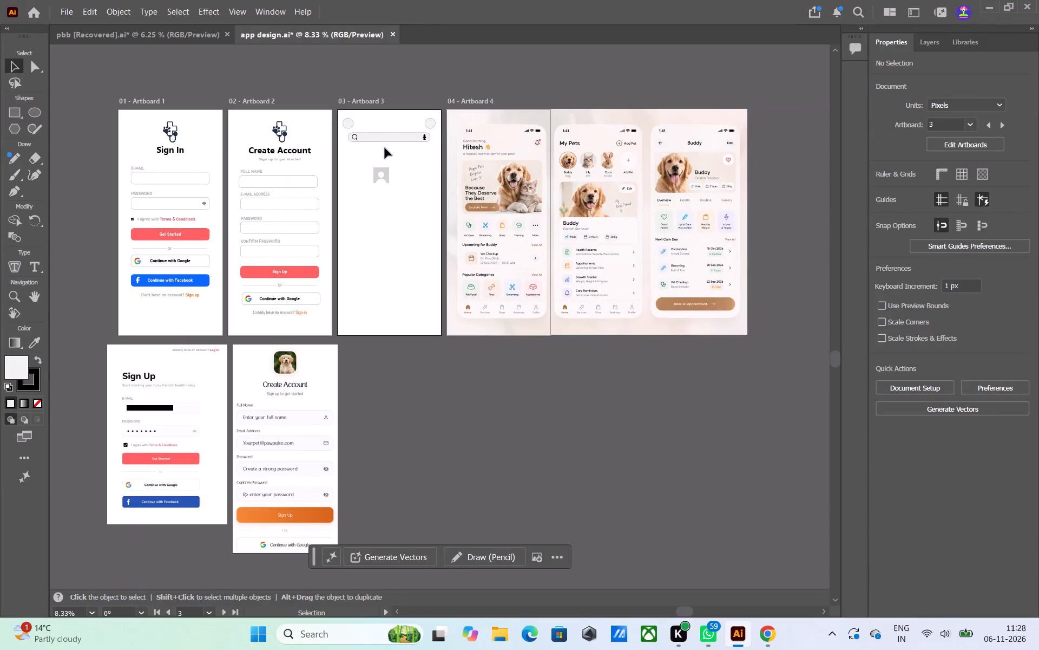
With the Pen tool, draw a closed rectangle about 58 by 34 px inside Artboard 3's avatar head circle and remove its fill.
alt+scroll(371, 135, up, 6)
alt+scroll(371, 133, down, 2)
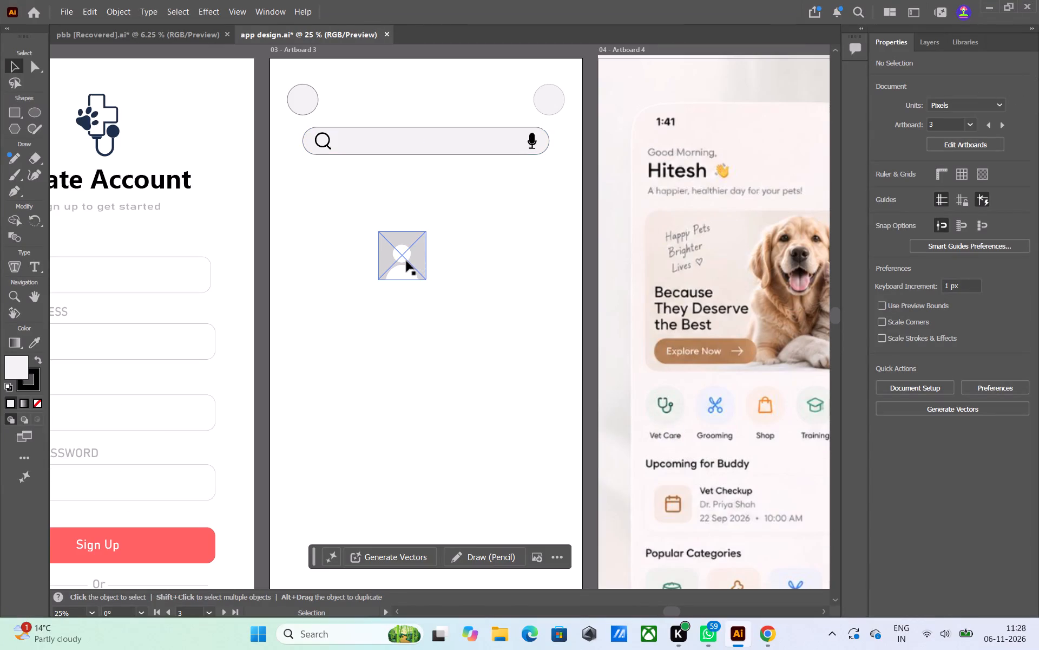
alt+scroll(403, 262, up, 7)
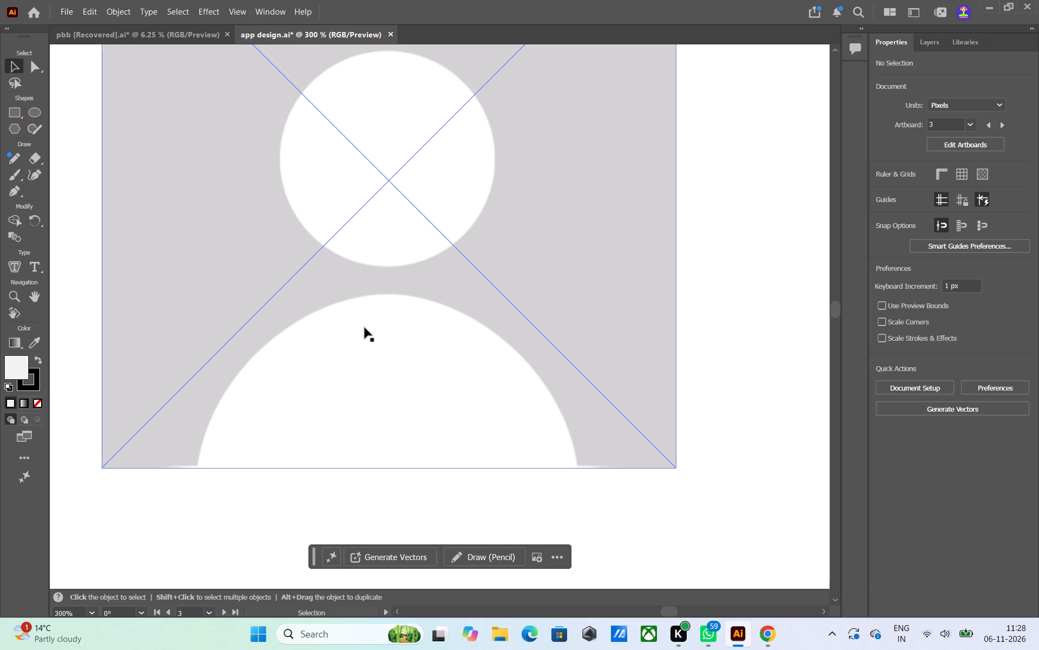
middle_drag(375, 315, 369, 367)
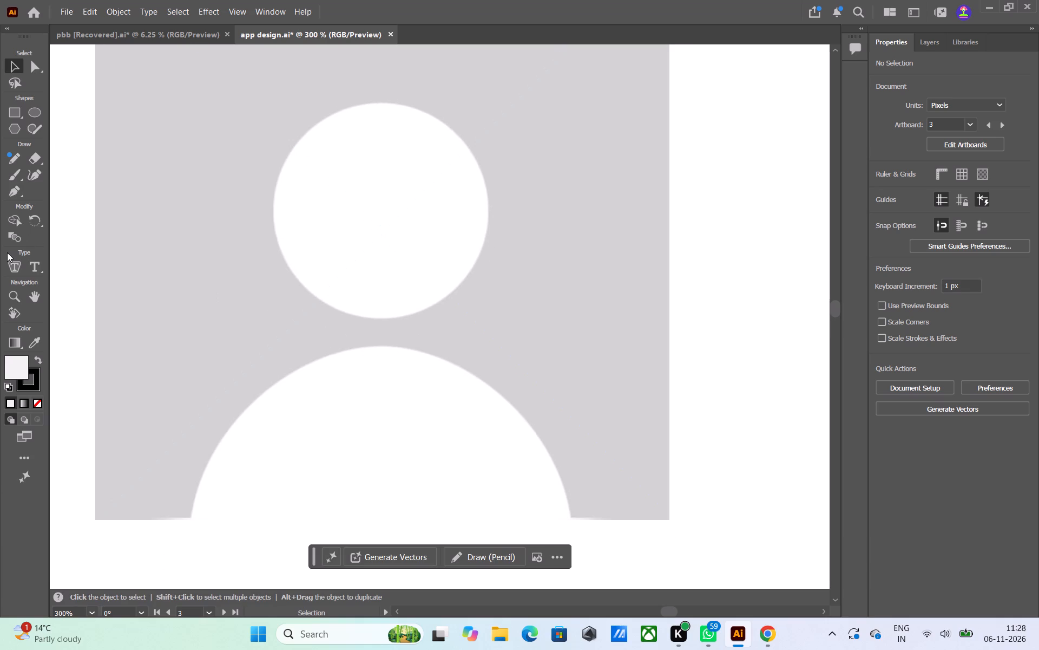
key(p)
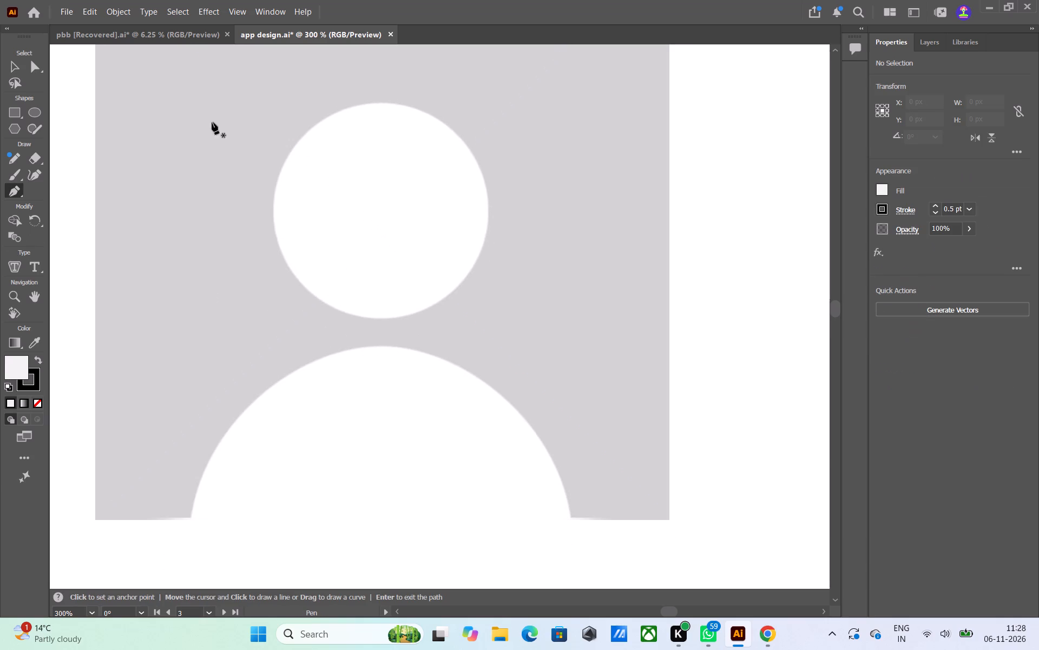
click(288, 157)
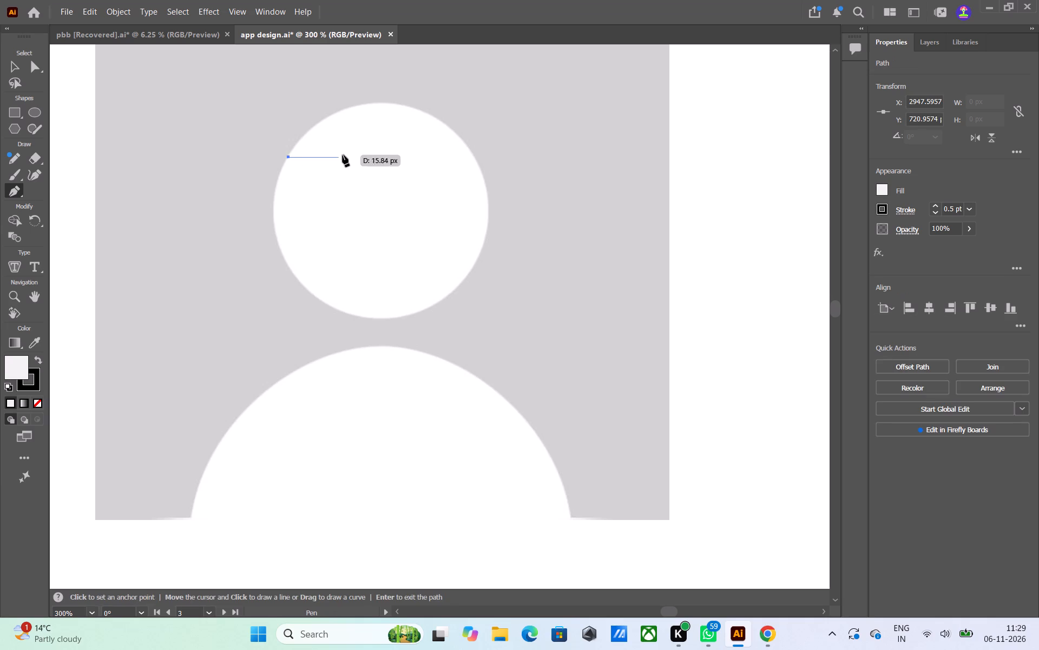
shift+click(474, 160)
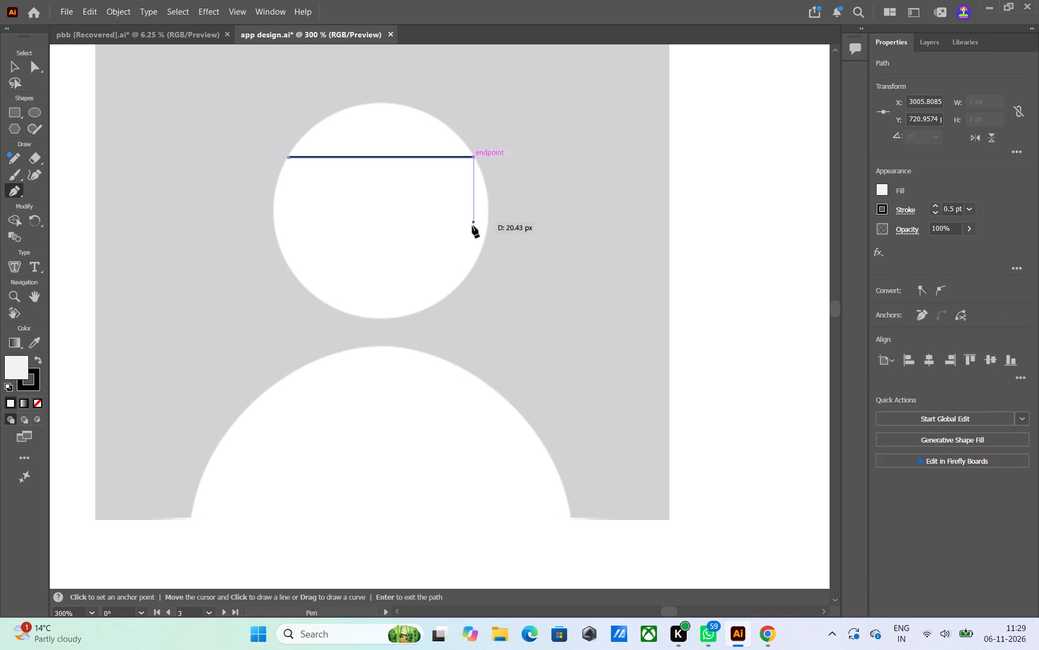
shift+click(478, 265)
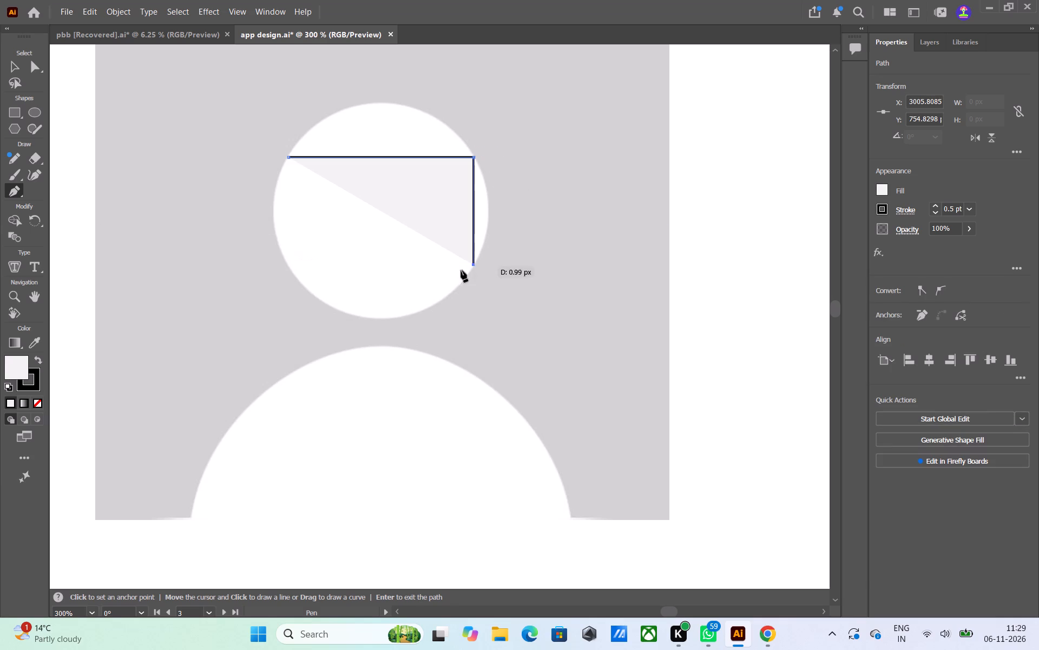
shift+click(290, 285)
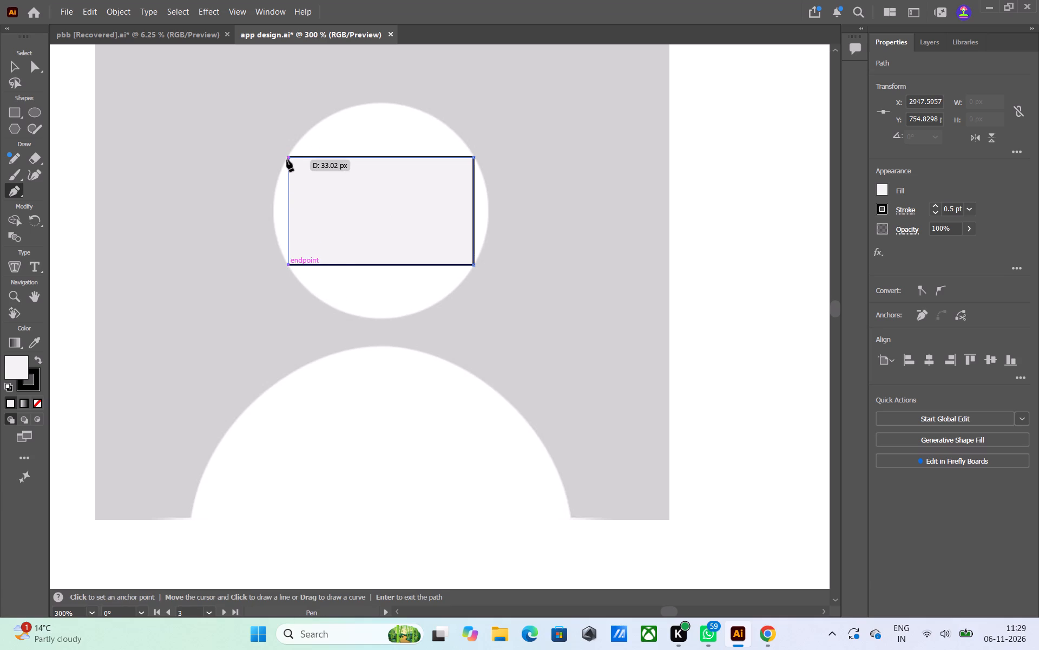
shift+click(288, 157)
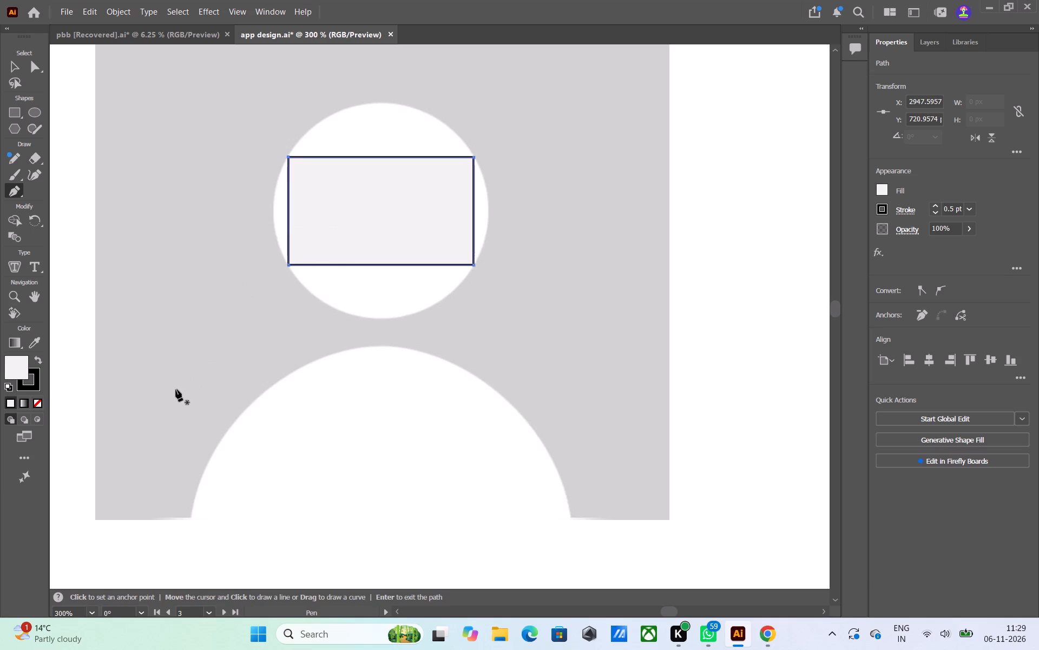
click(34, 406)
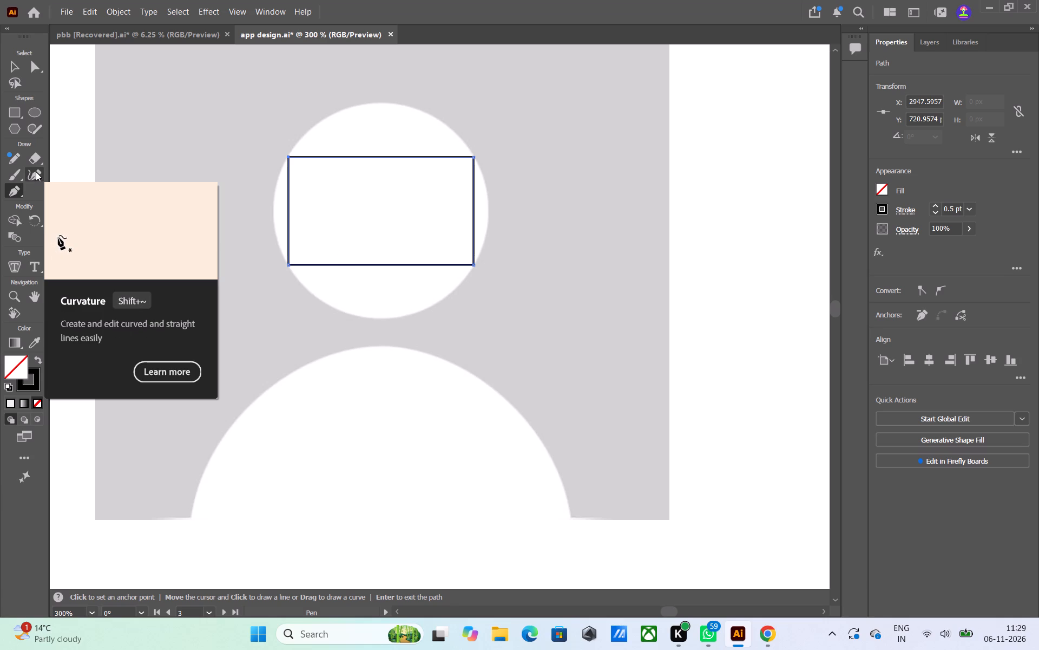
Bend all four sides of the rectangle outward with the Curvature tool to match the edge of the avatar's head circle.
click(36, 171)
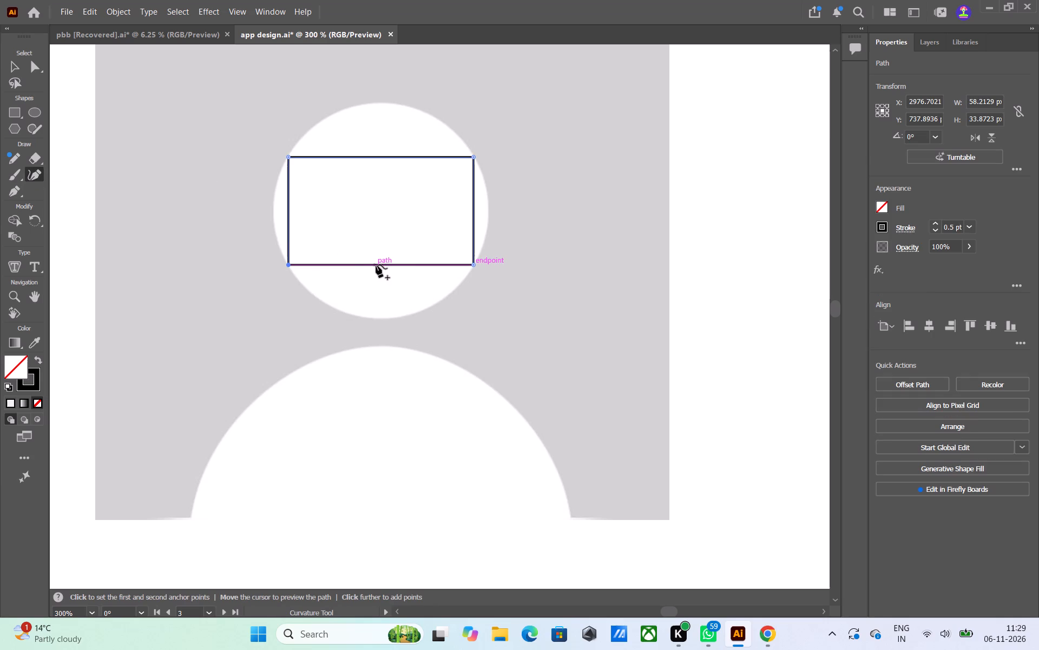
drag(383, 265, 389, 316)
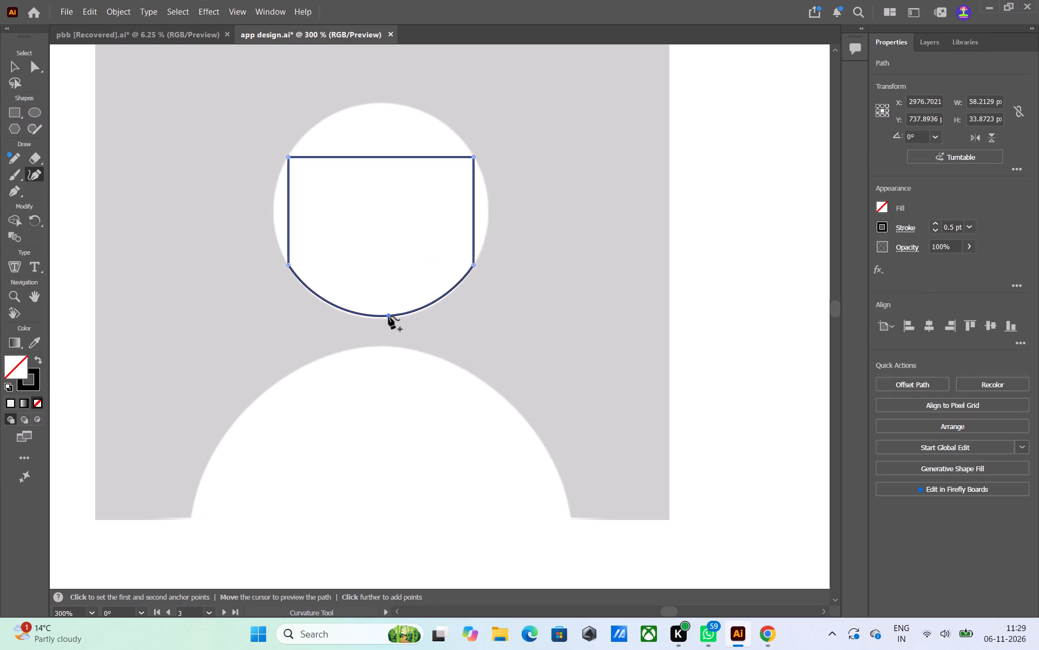
drag(389, 316, 389, 319)
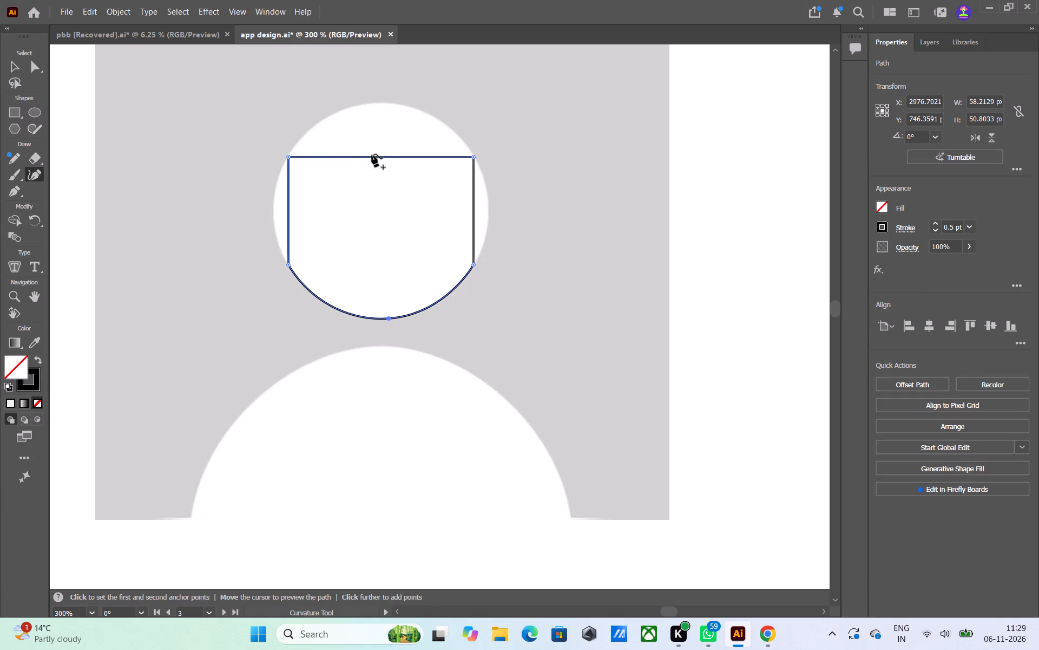
drag(382, 155, 380, 134)
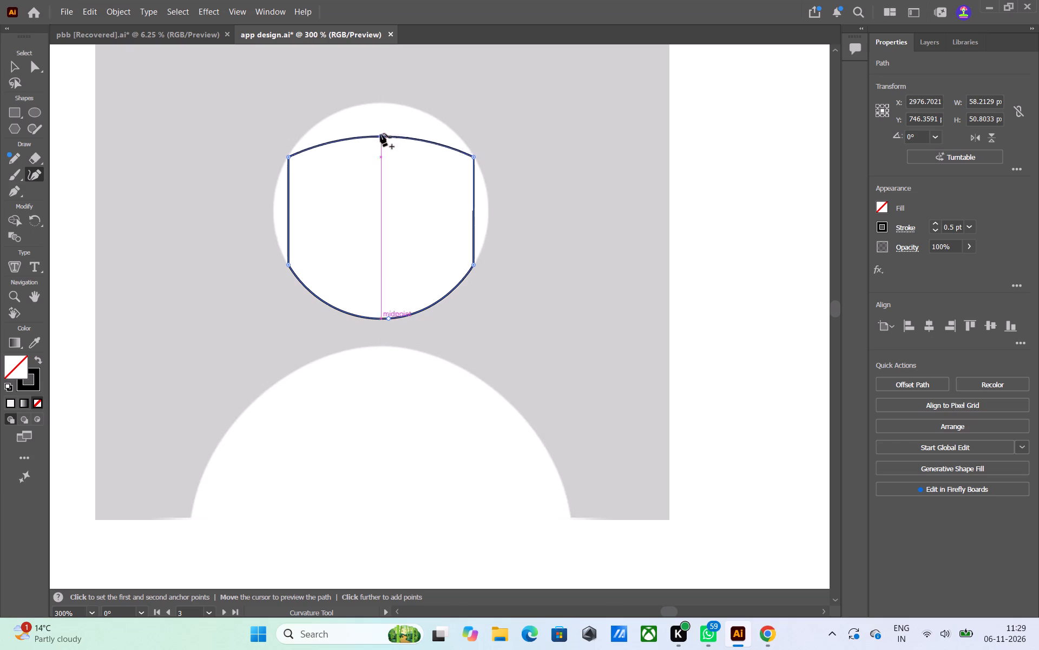
drag(380, 134, 383, 101)
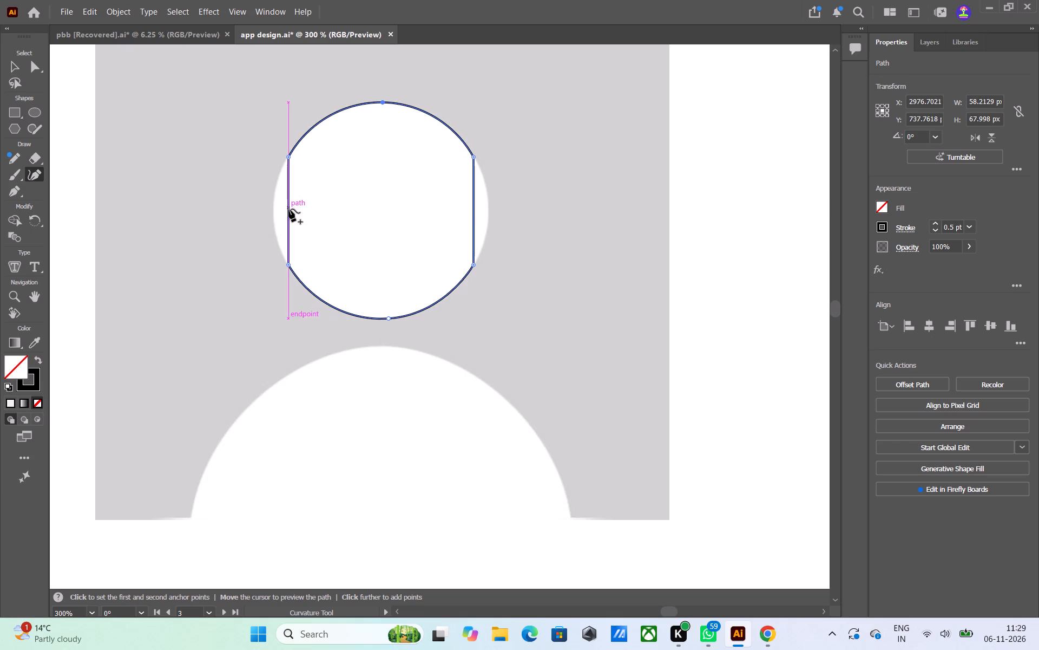
drag(289, 211, 276, 216)
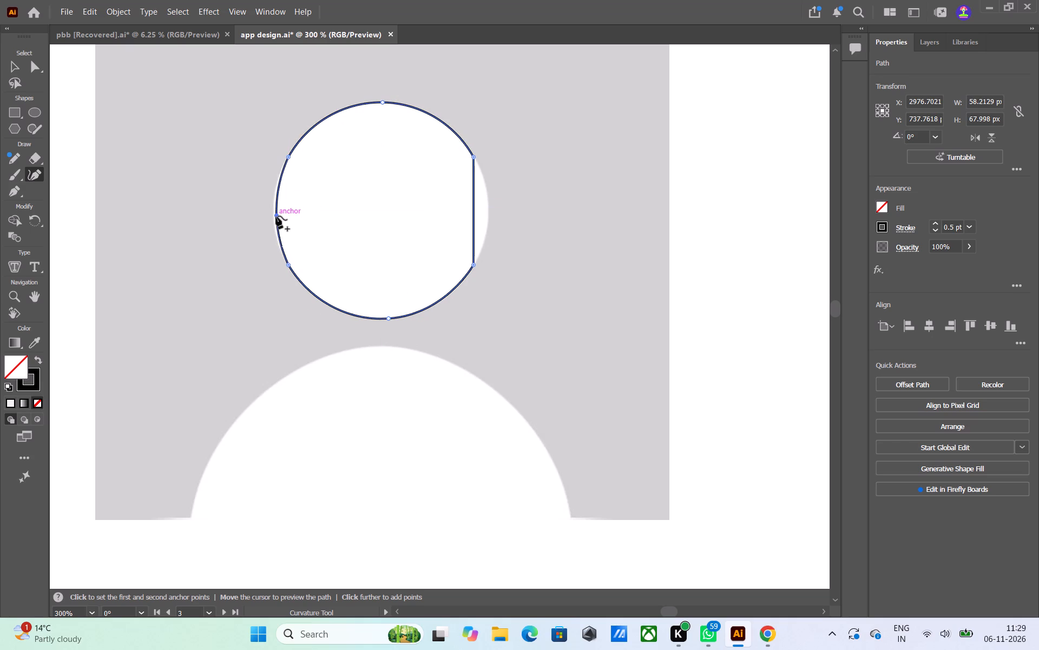
drag(276, 216, 273, 217)
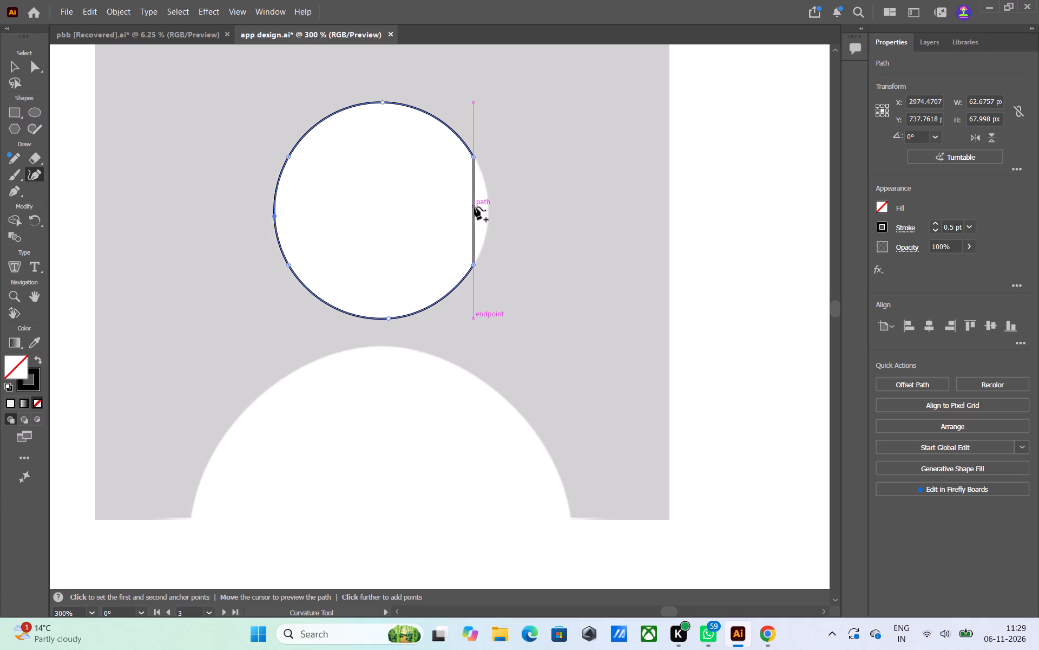
drag(474, 211, 479, 211)
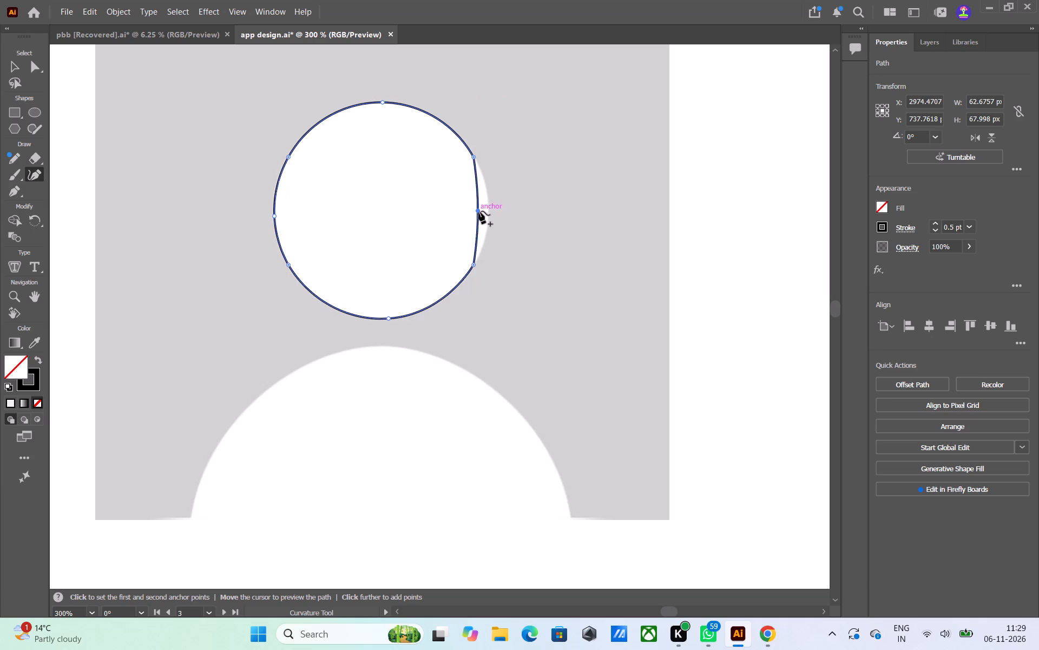
drag(479, 211, 489, 214)
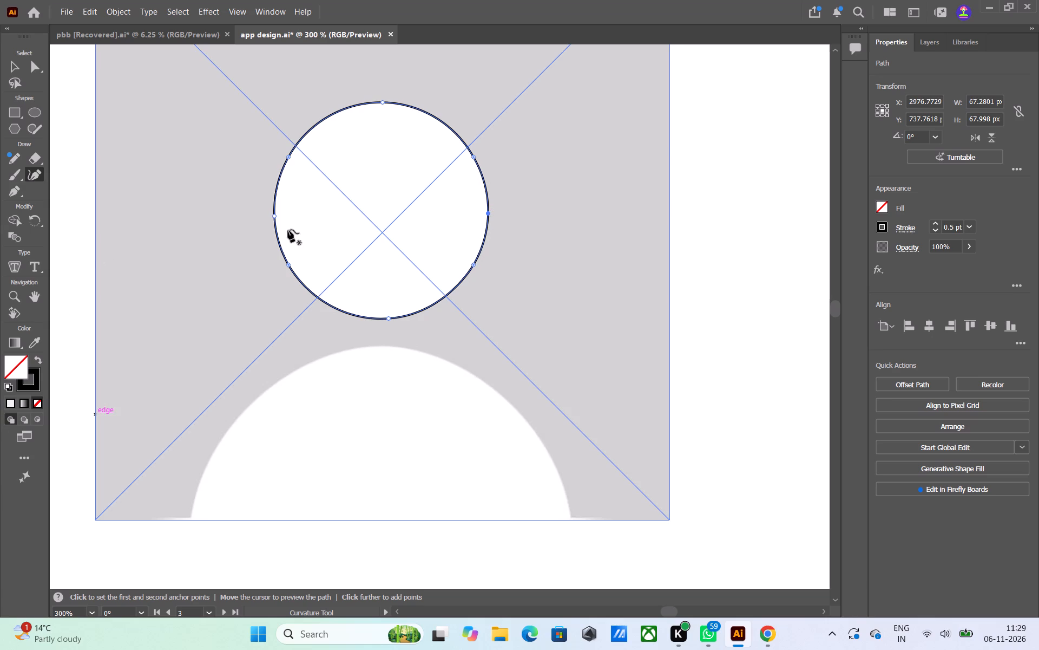
Rework the head outline's left side by deleting its middle anchor and bending the segment back out to the circle's edge.
drag(274, 216, 282, 218)
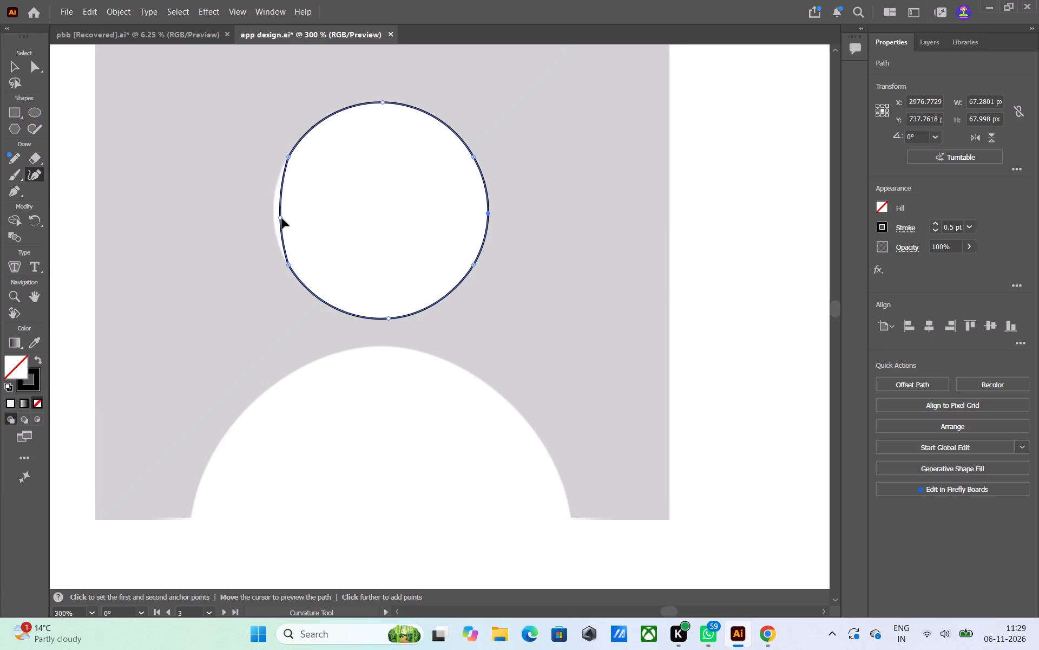
drag(282, 218, 292, 219)
drag(292, 219, 290, 219)
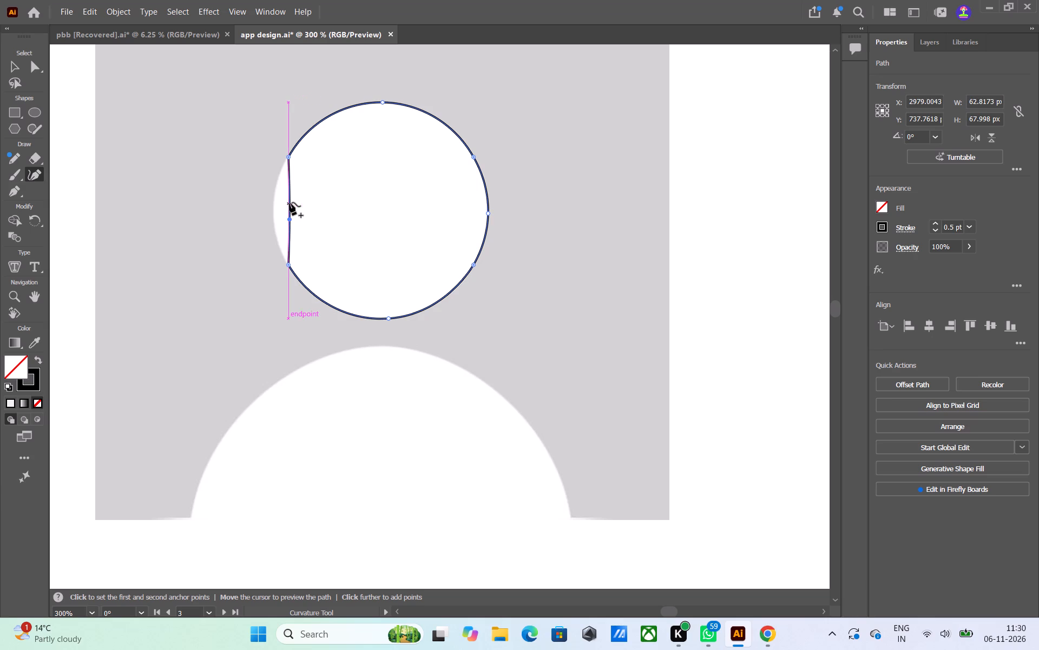
drag(290, 212, 285, 214)
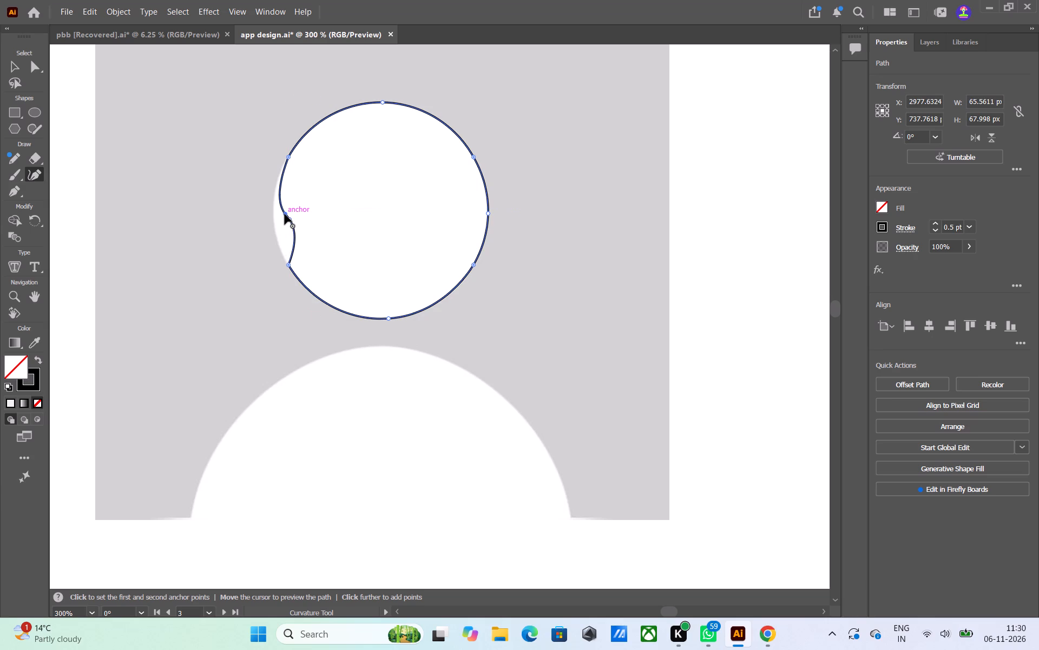
key(ctrl+z)
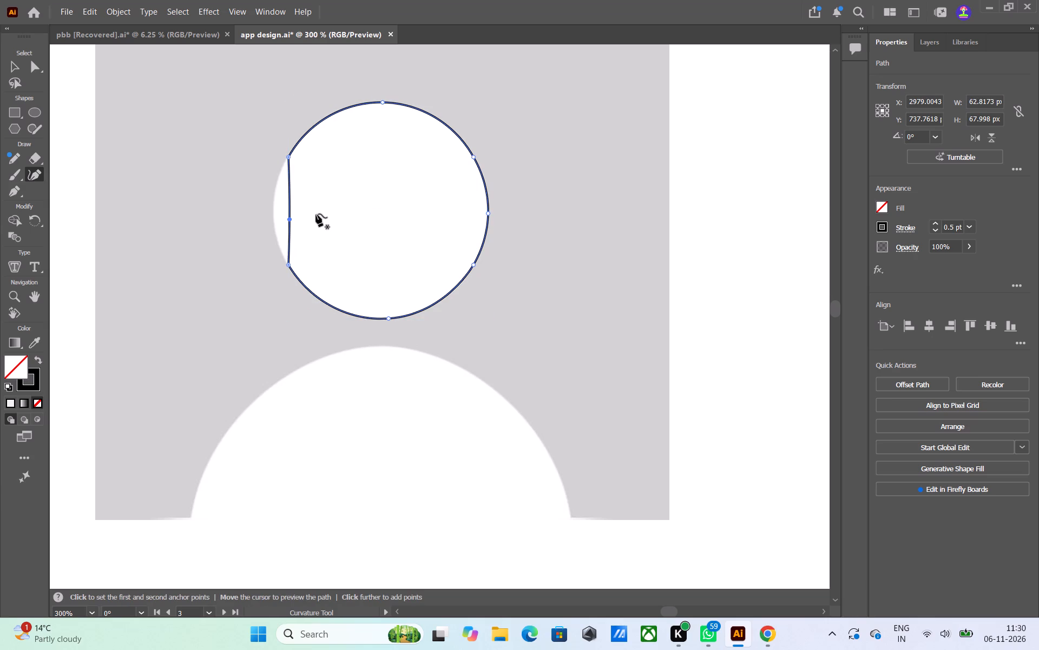
key(Delete)
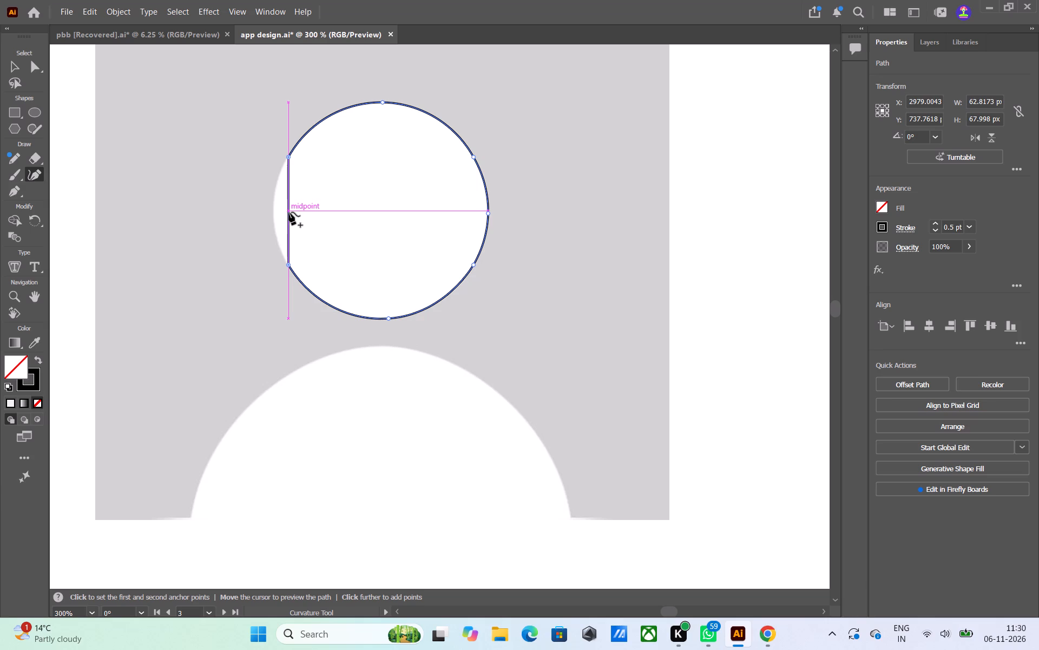
drag(289, 212, 279, 217)
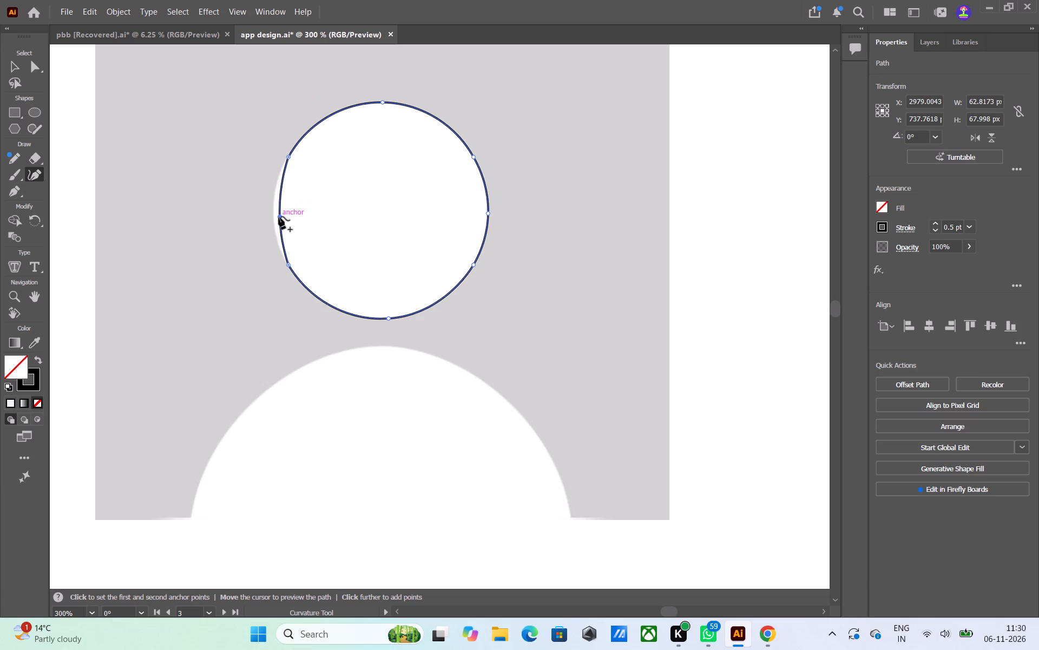
drag(279, 217, 272, 217)
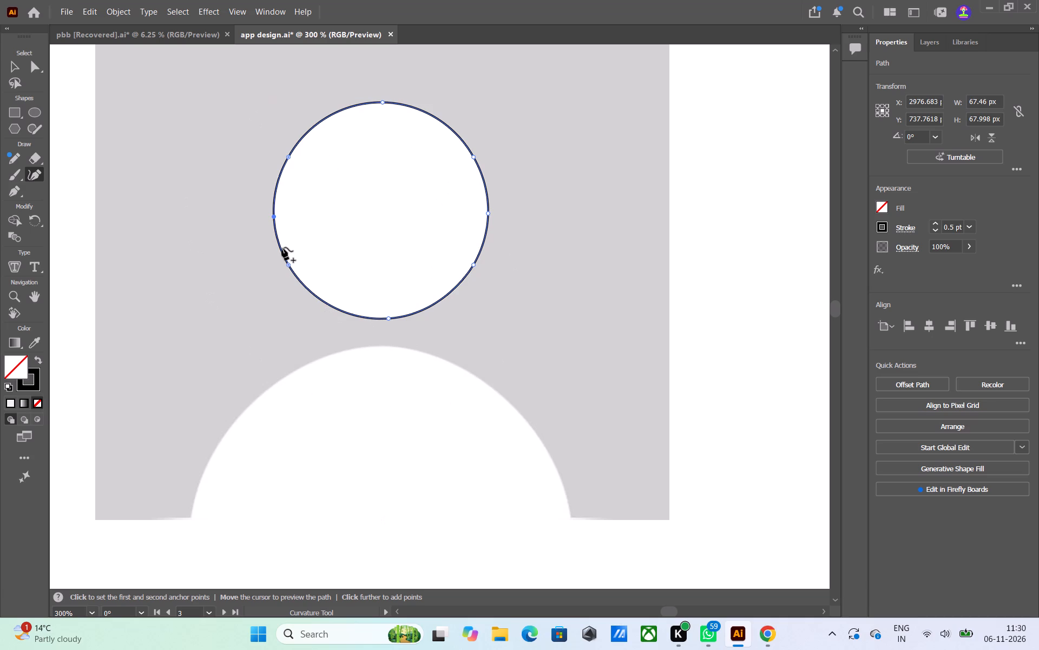
With the Pen tool, draw a closed trapezoid about 120 by 33 px with its corners on the edge of the avatar's shoulder shape.
click(14, 191)
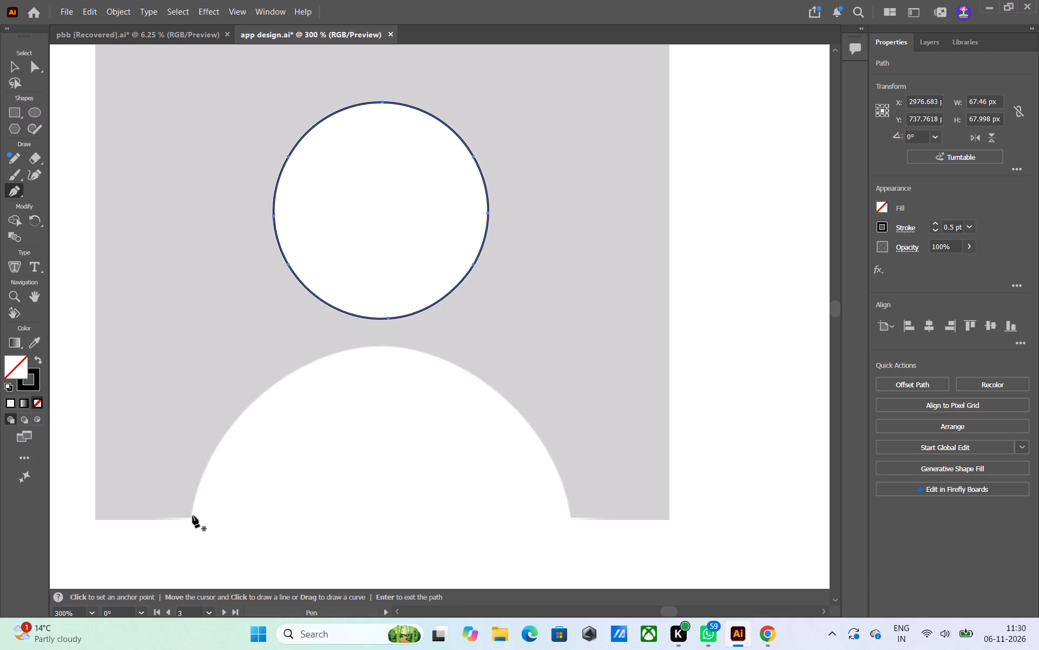
alt+scroll(191, 518, up, 5)
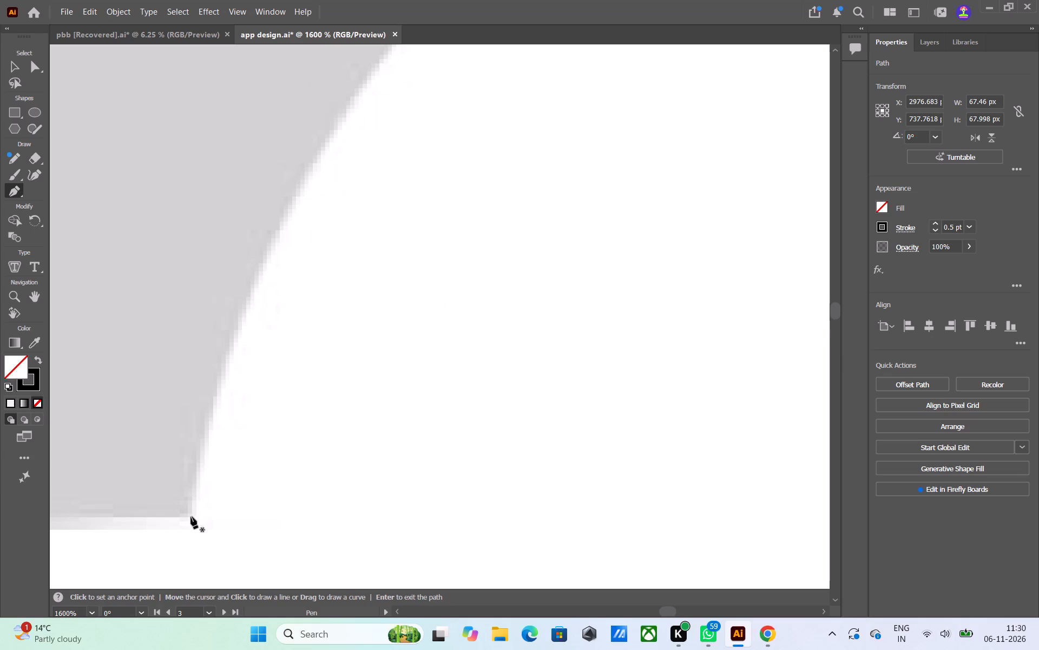
click(190, 517)
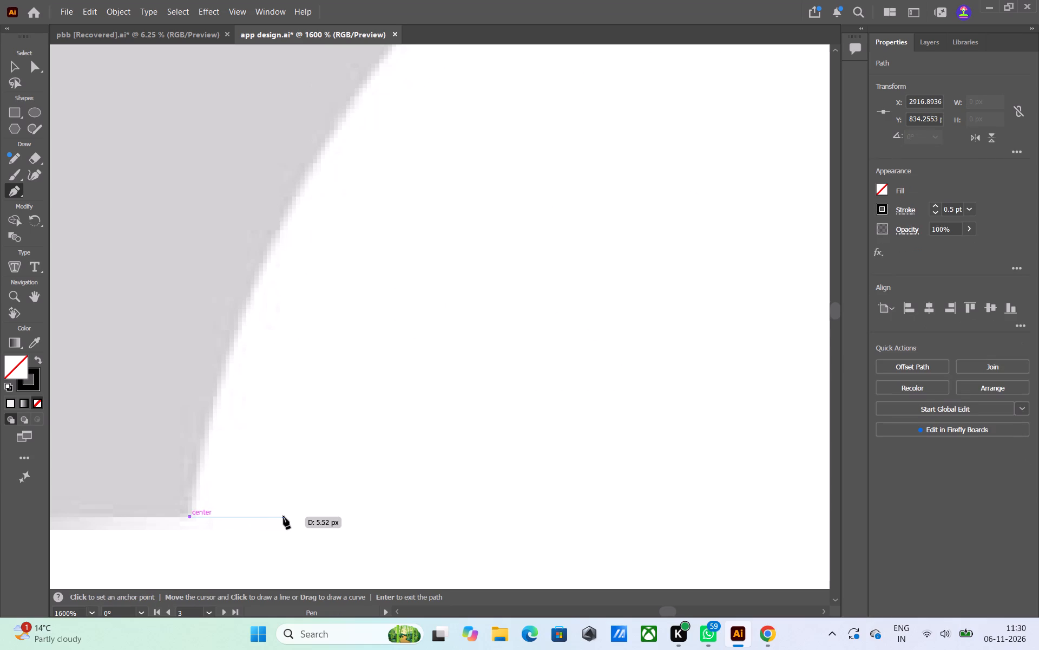
alt+scroll(281, 519, down, 4)
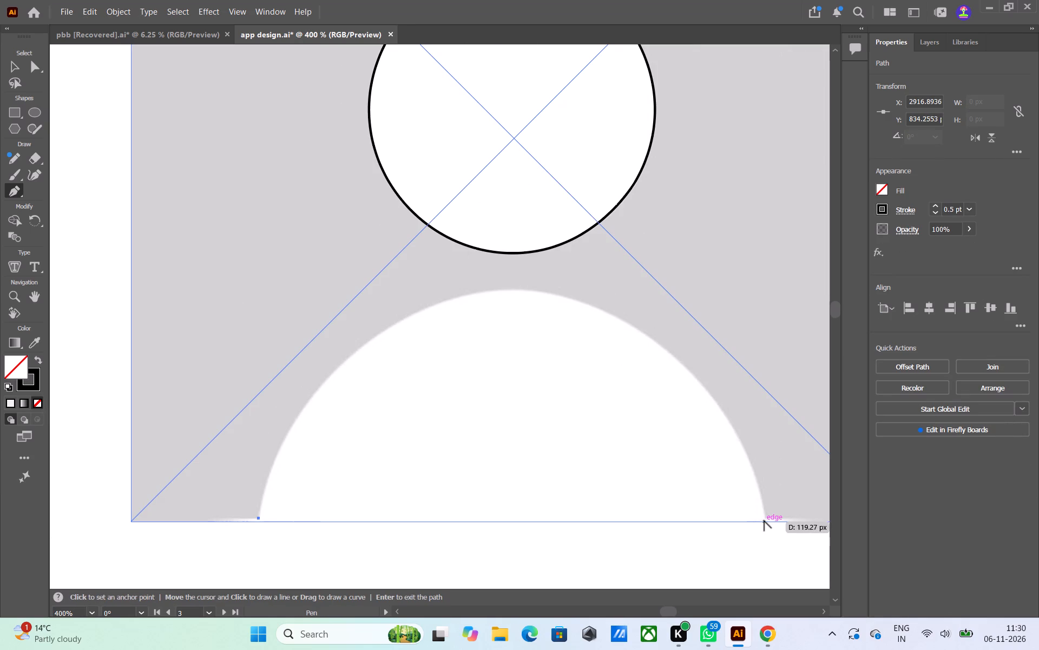
alt+scroll(764, 521, up, 7)
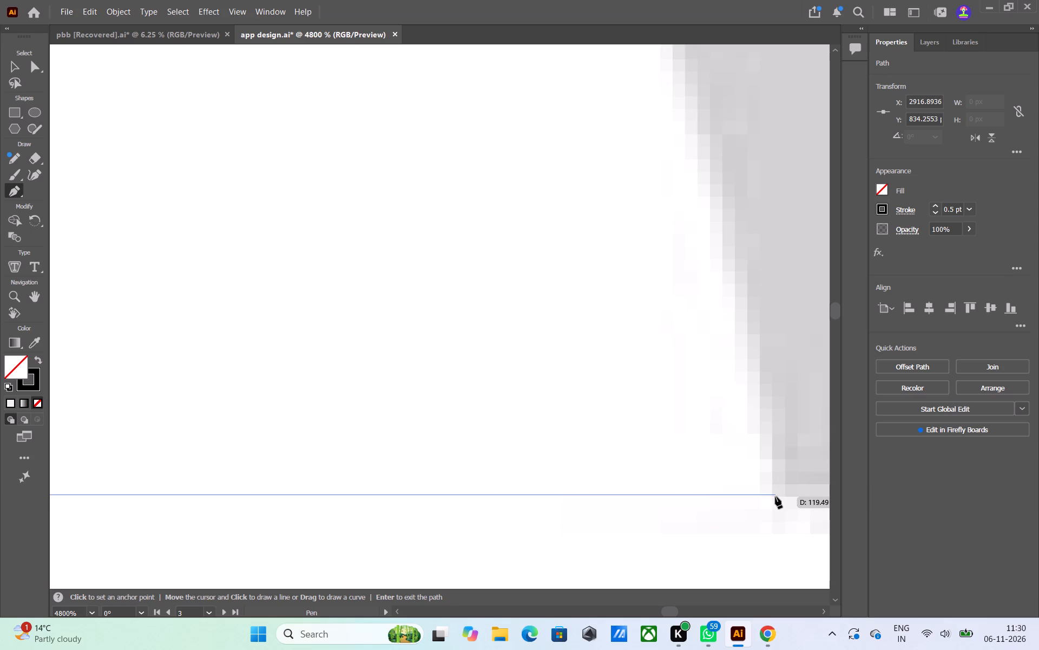
shift+click(777, 496)
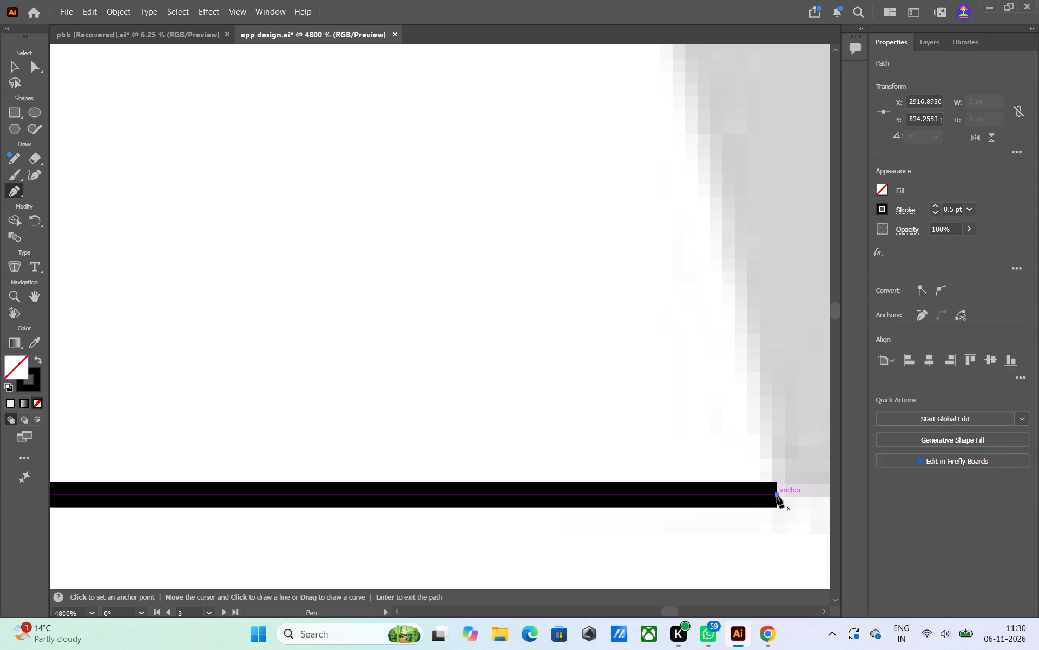
alt+scroll(777, 496, down, 9)
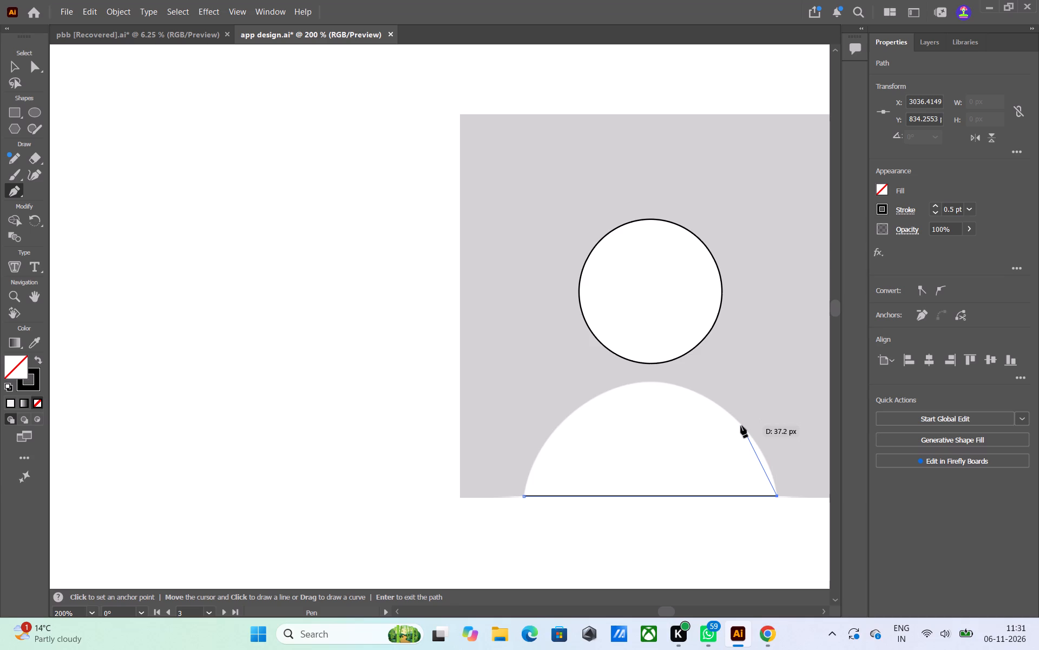
alt+scroll(741, 426, up, 5)
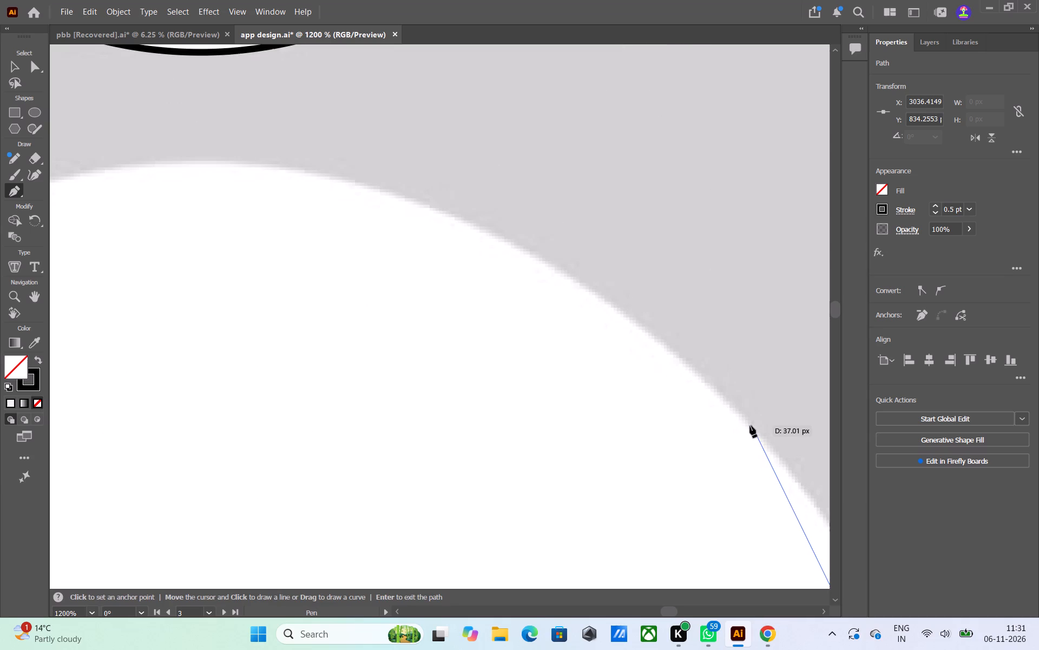
click(749, 426)
alt+scroll(736, 433, down, 5)
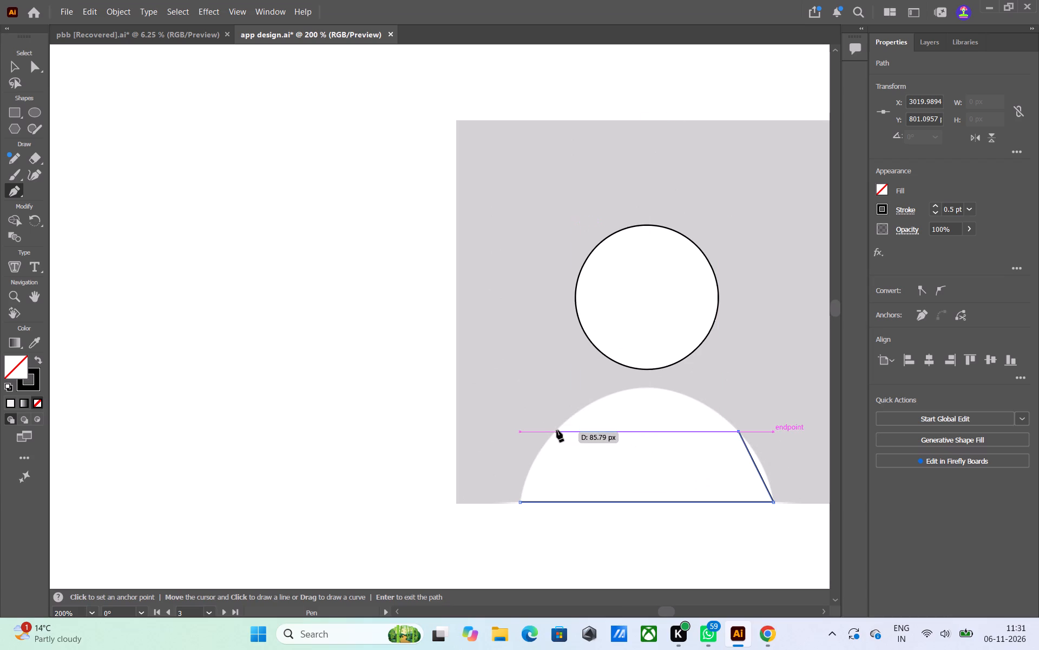
alt+scroll(557, 430, up, 4)
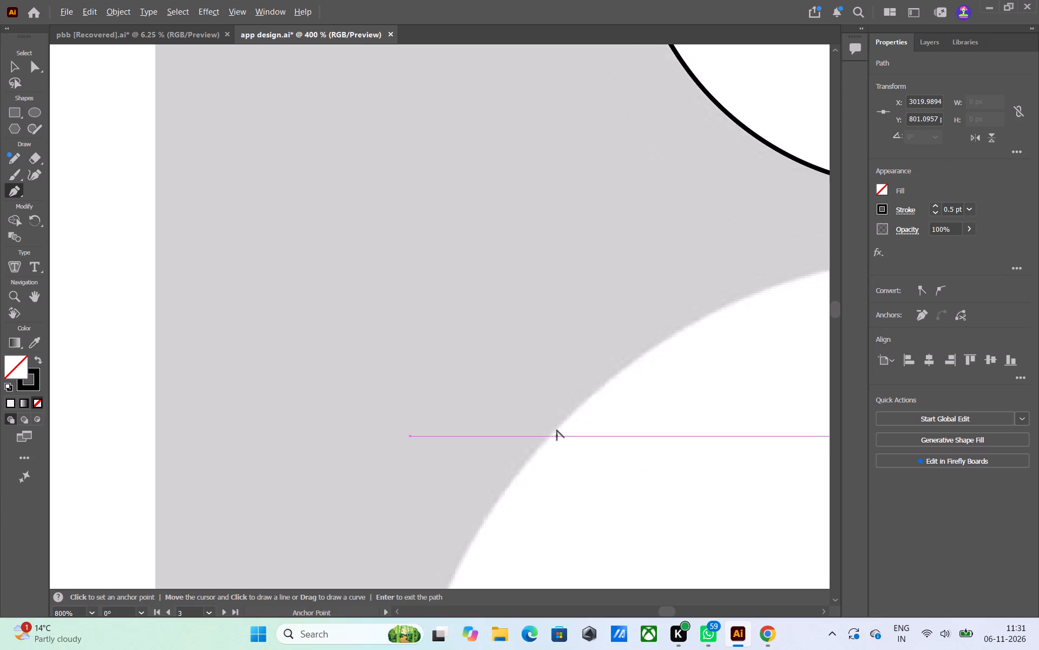
alt+scroll(557, 430, up, 3)
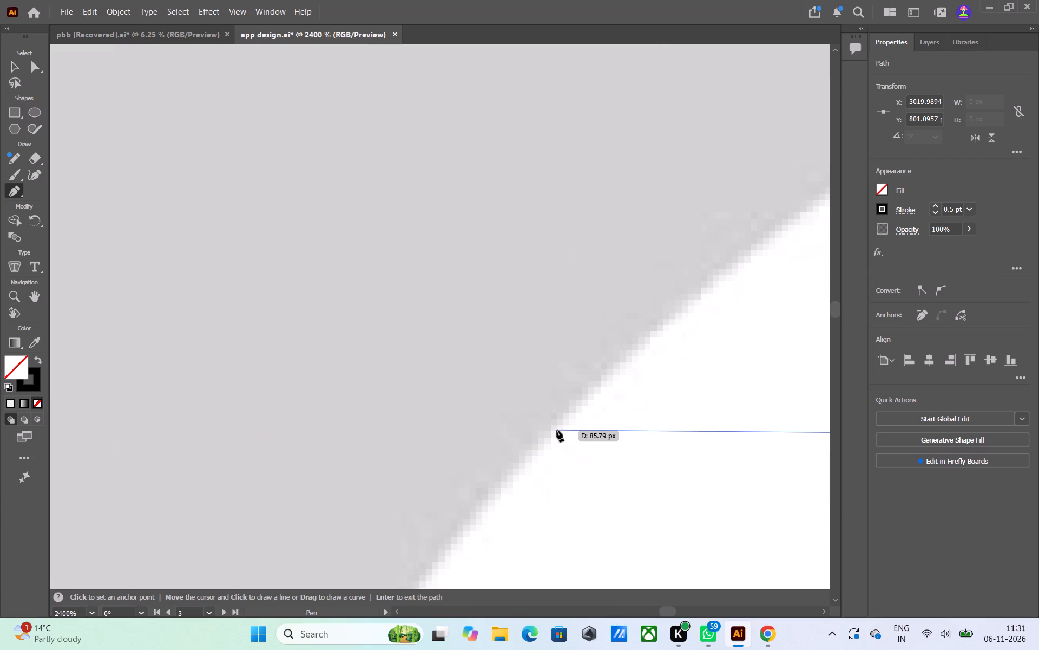
shift+click(537, 452)
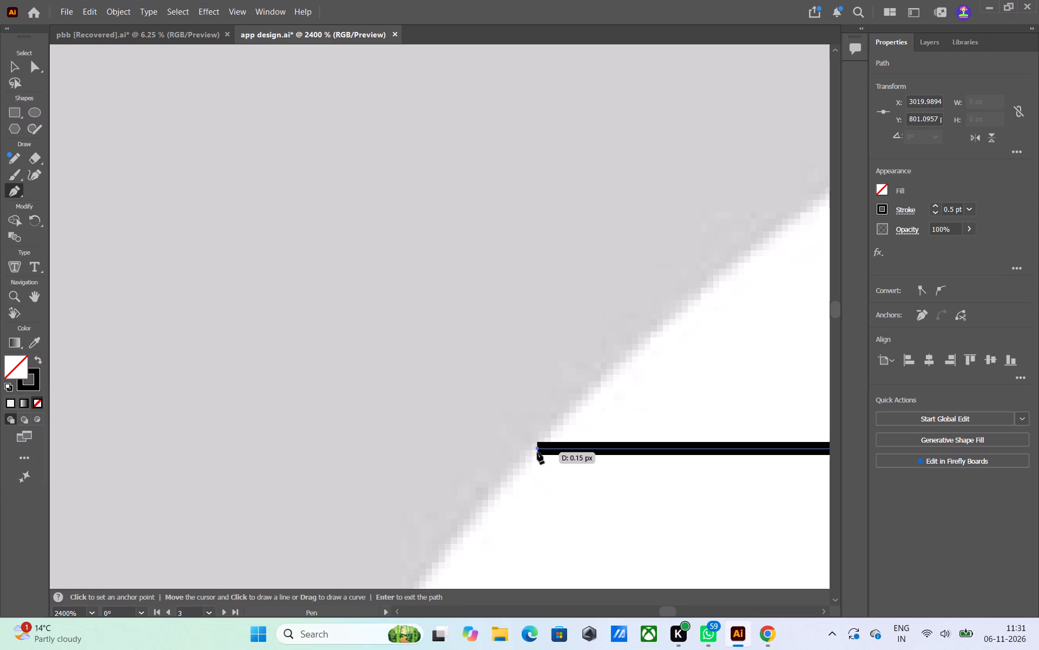
alt+scroll(535, 455, down, 5)
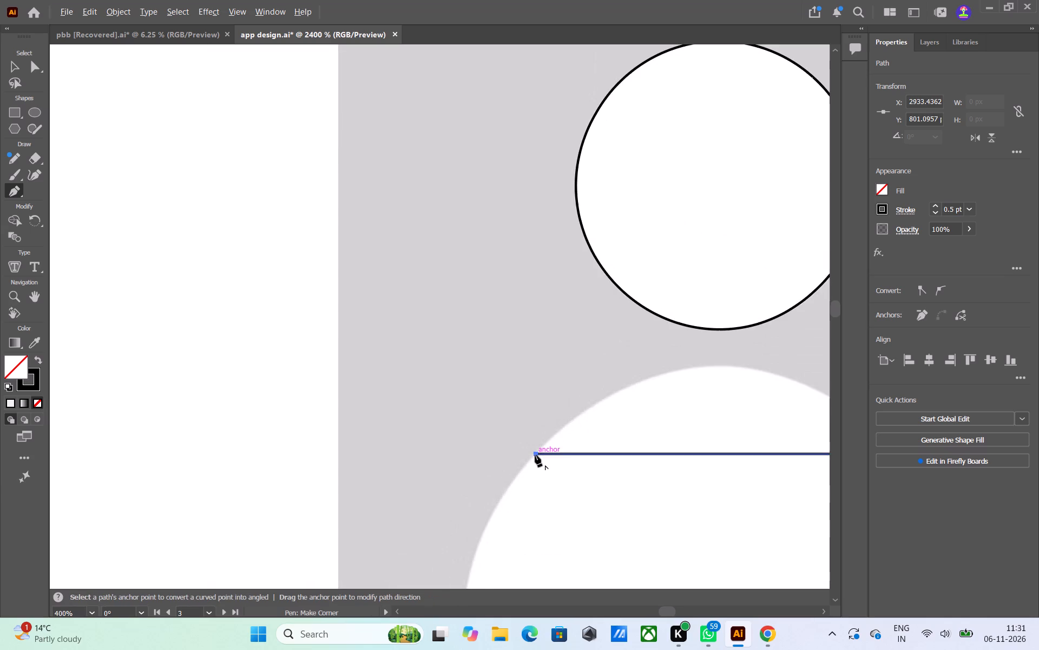
alt+scroll(535, 455, down, 3)
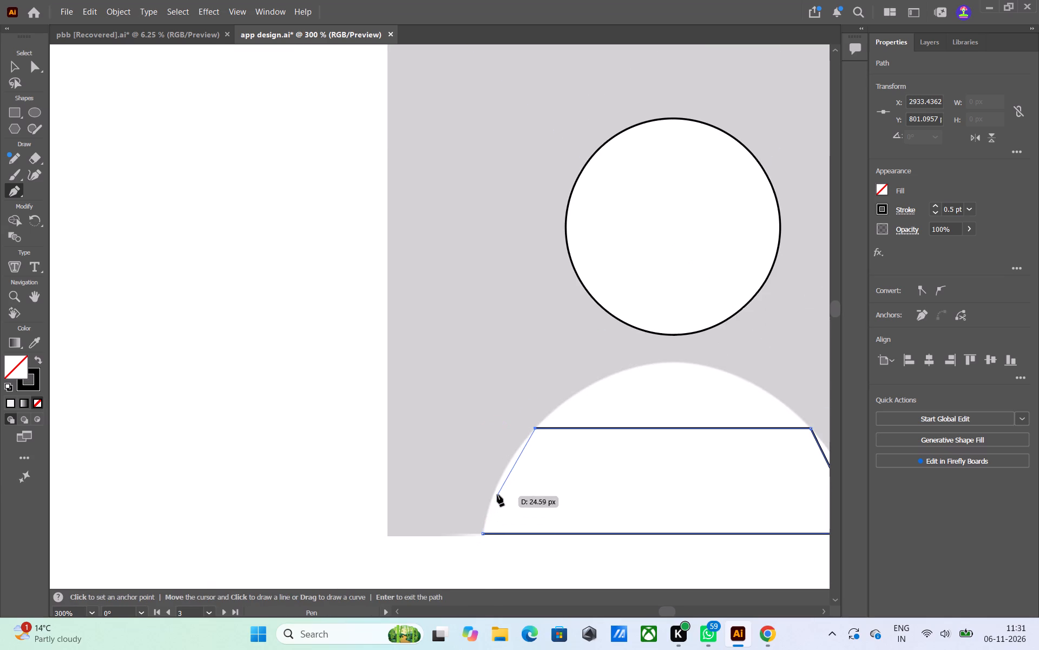
click(483, 535)
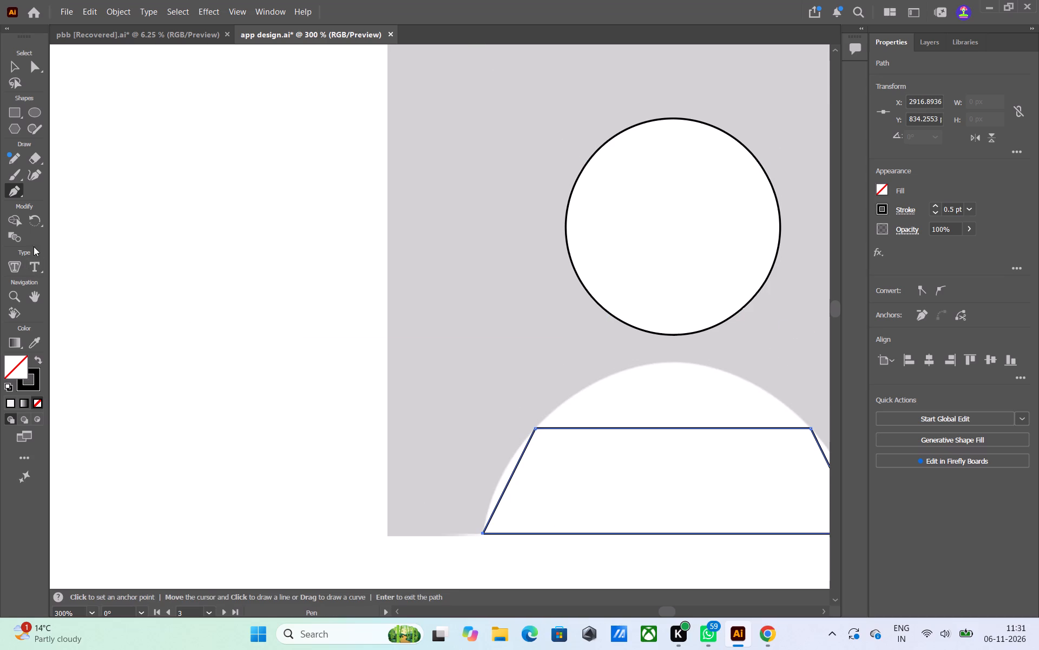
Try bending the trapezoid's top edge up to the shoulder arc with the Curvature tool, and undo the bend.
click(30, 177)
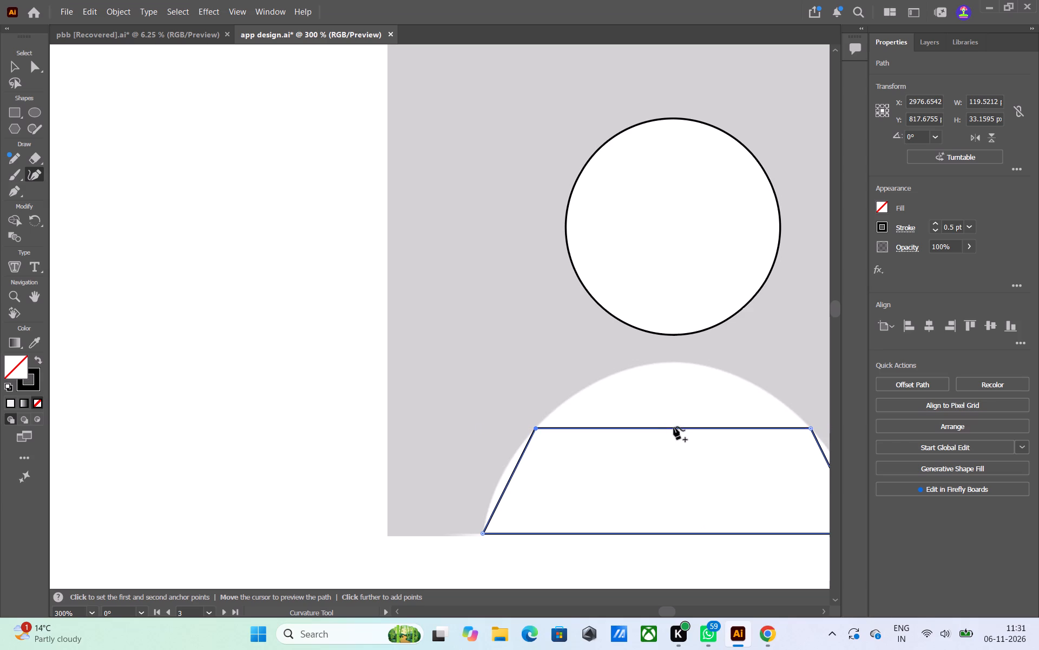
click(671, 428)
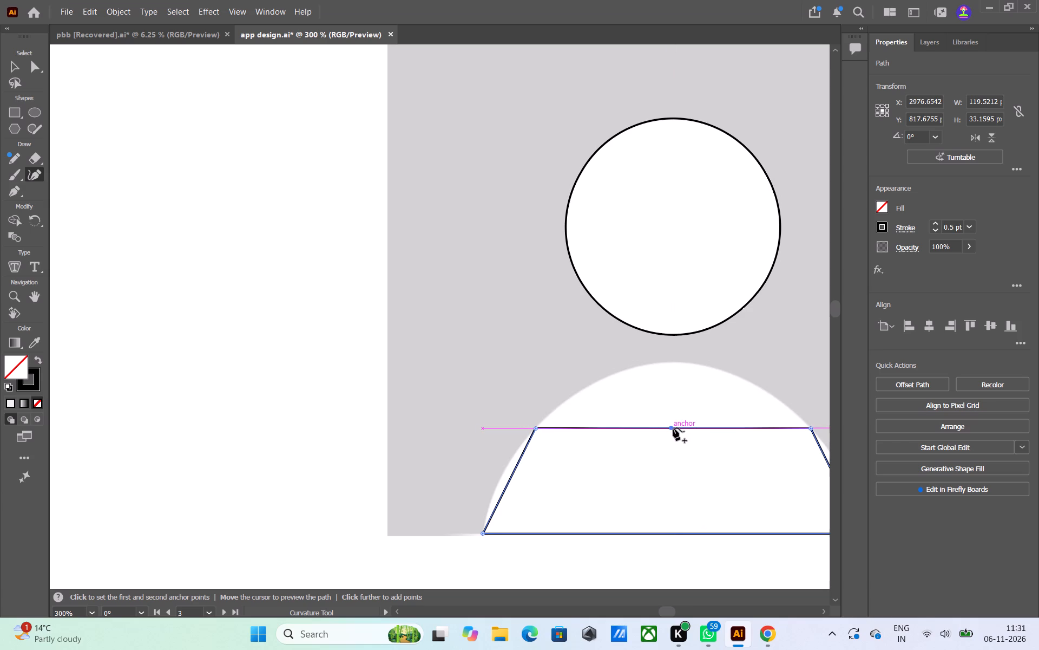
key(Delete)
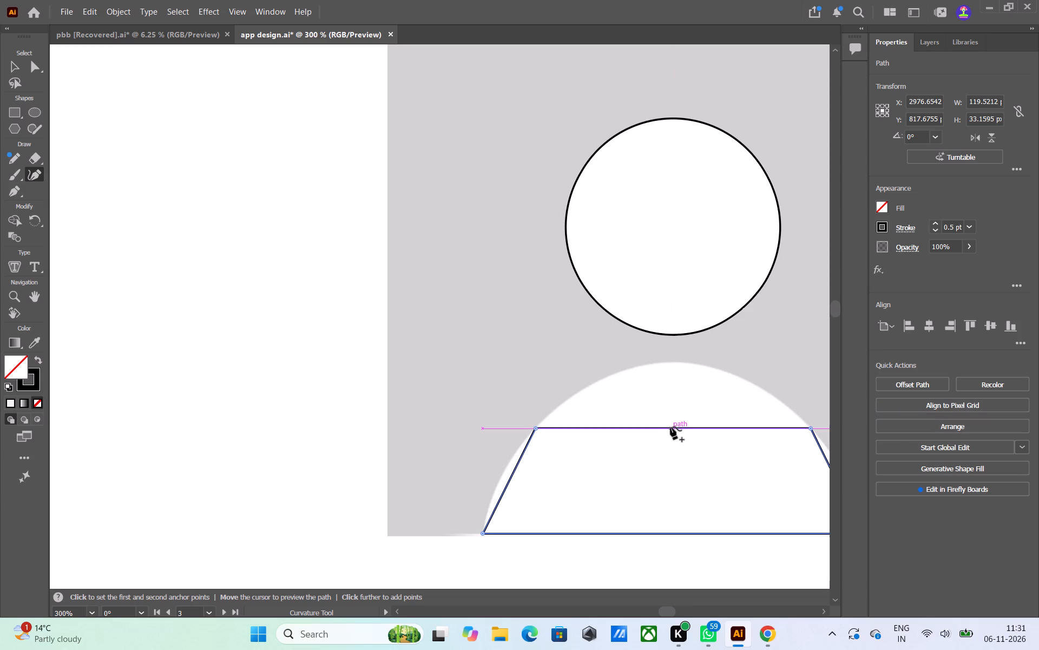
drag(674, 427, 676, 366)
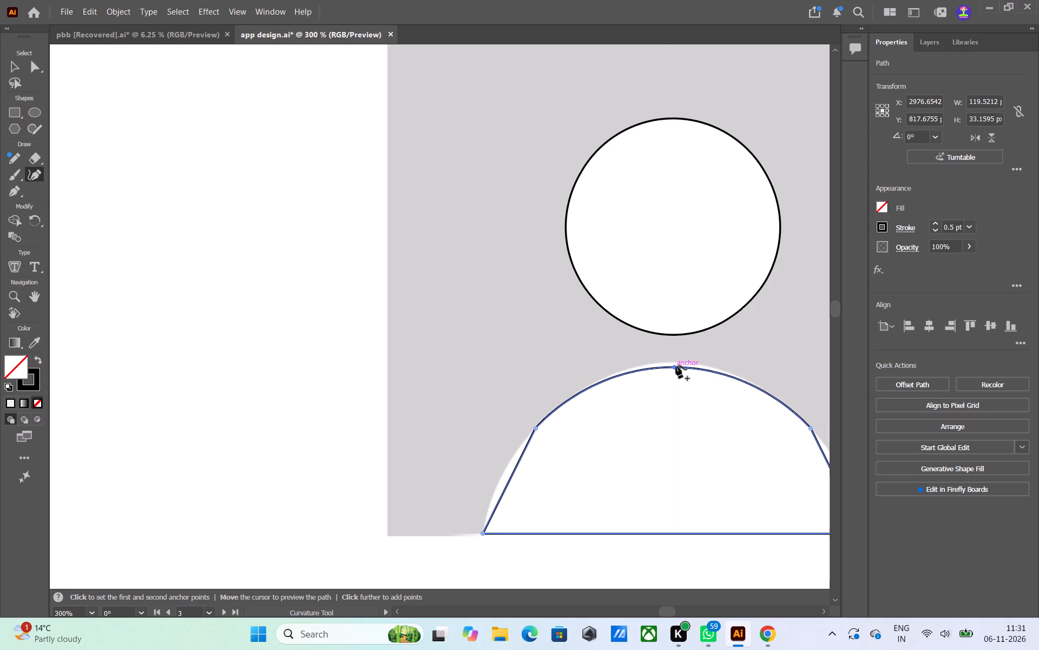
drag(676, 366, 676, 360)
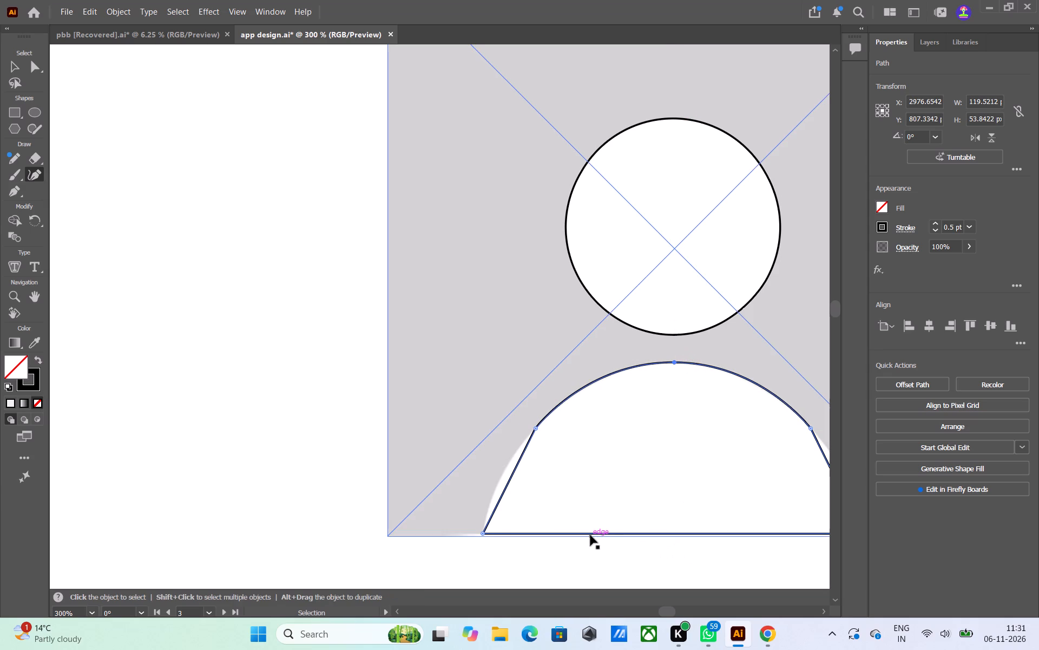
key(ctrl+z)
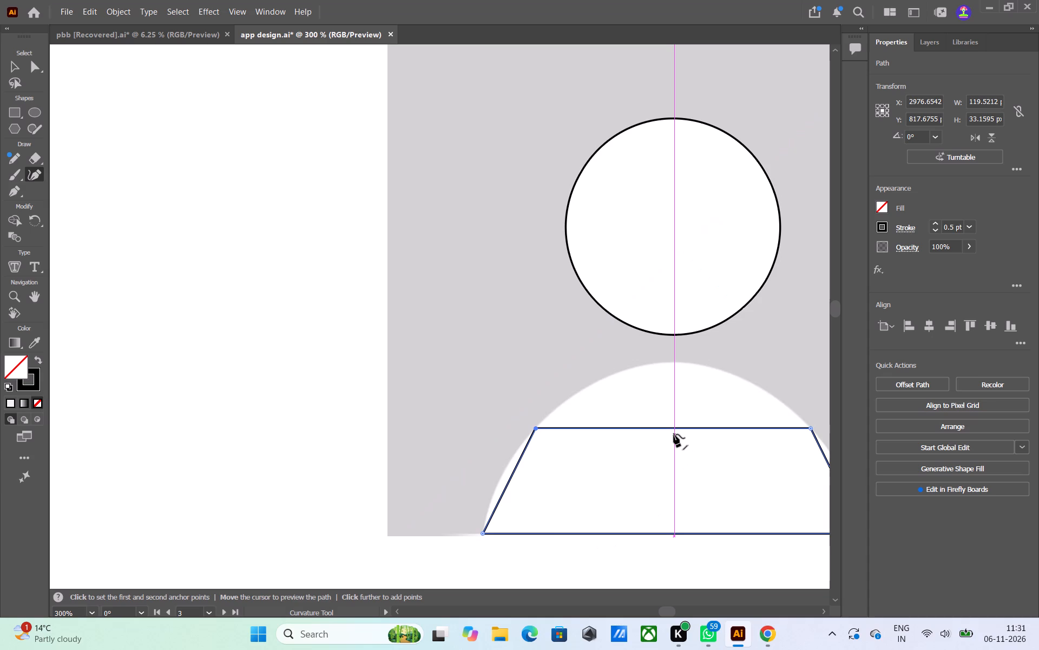
Bend the trapezoid's top edge upward from its midpoint to the crest of the shoulder arc, making the outline about 54 px high.
alt+middle_drag(674, 435, 562, 427)
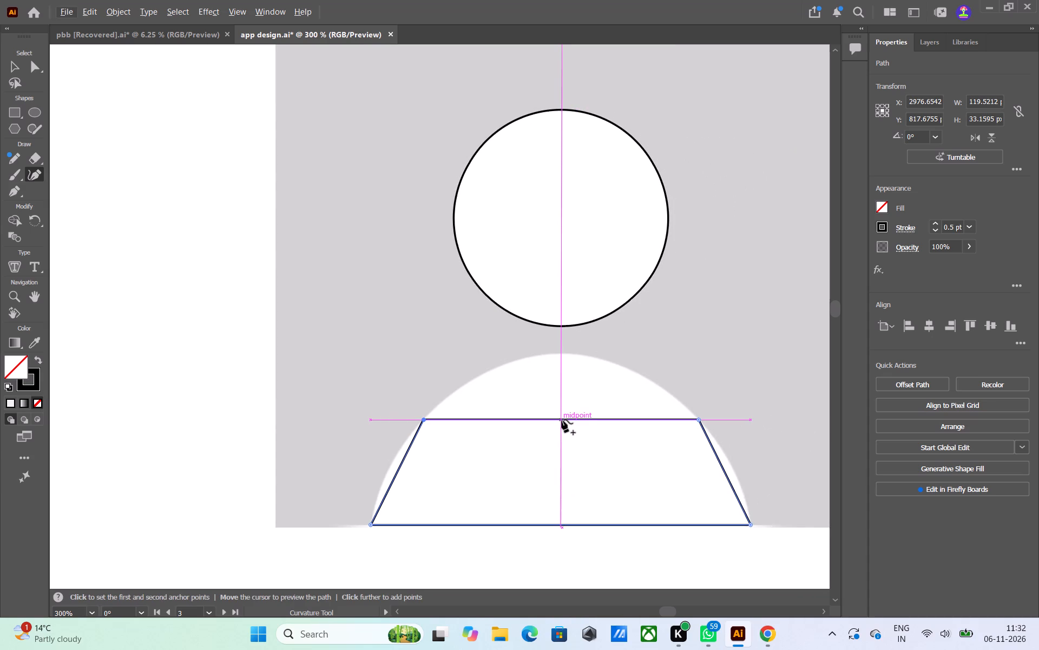
drag(562, 420, 565, 387)
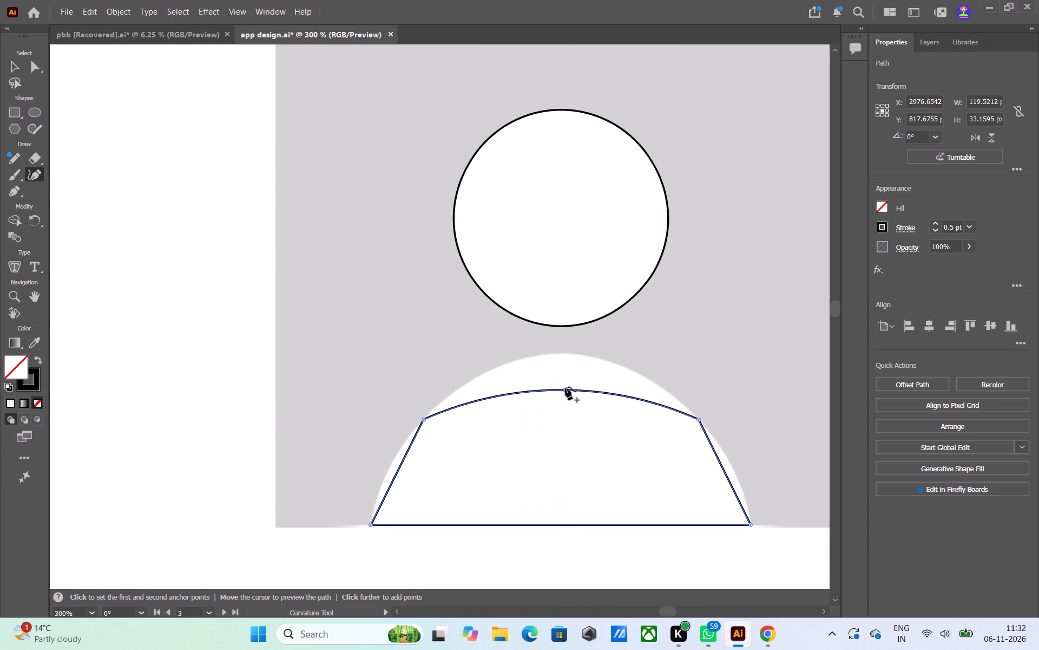
drag(565, 387, 562, 353)
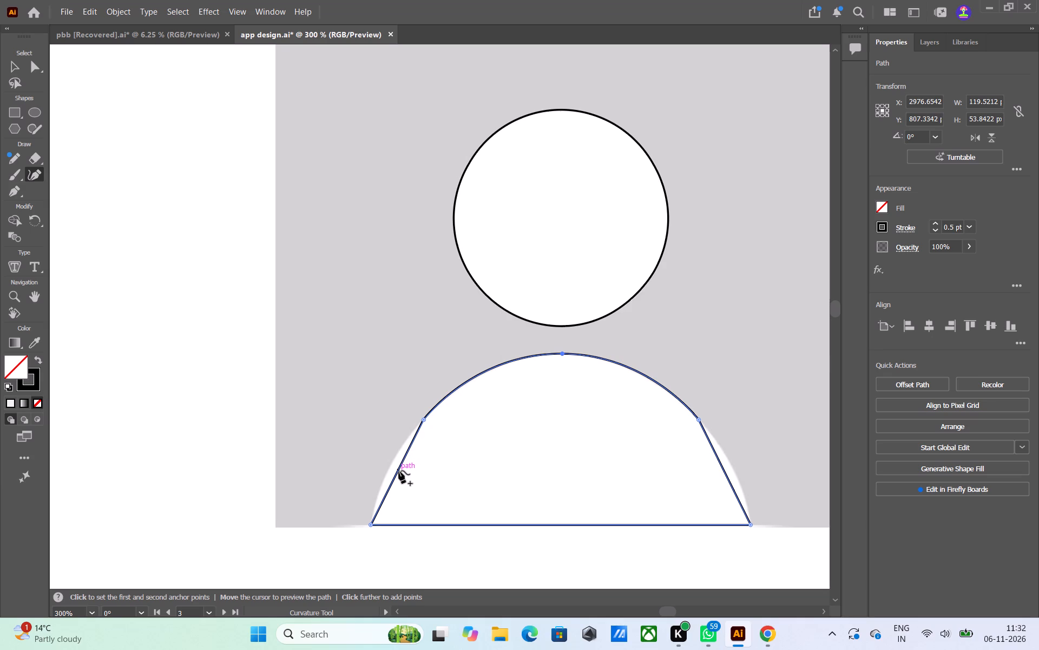
Bend the trapezoid's slanted left and right sides outward and fine-tune their middle anchors to match the shoulder curve.
drag(398, 472, 390, 471)
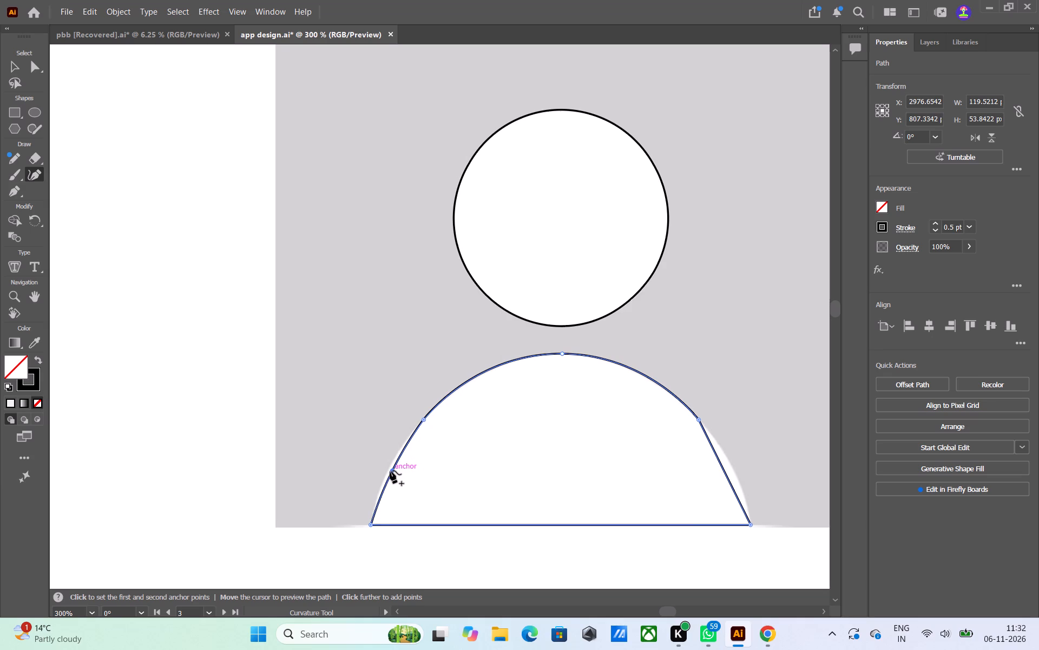
drag(390, 471, 386, 471)
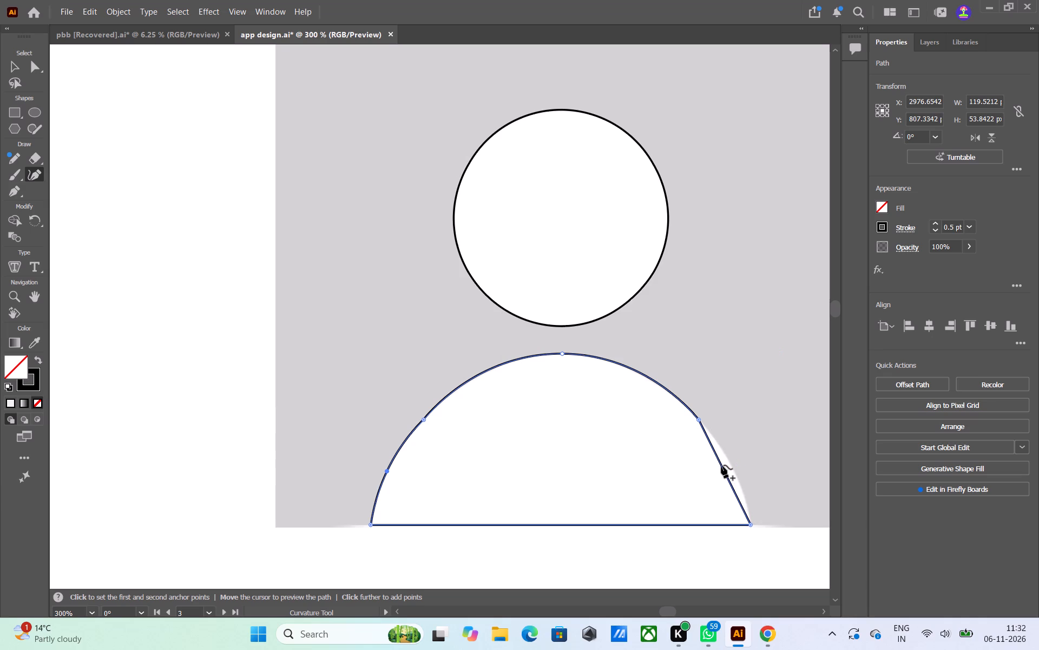
drag(724, 471, 731, 463)
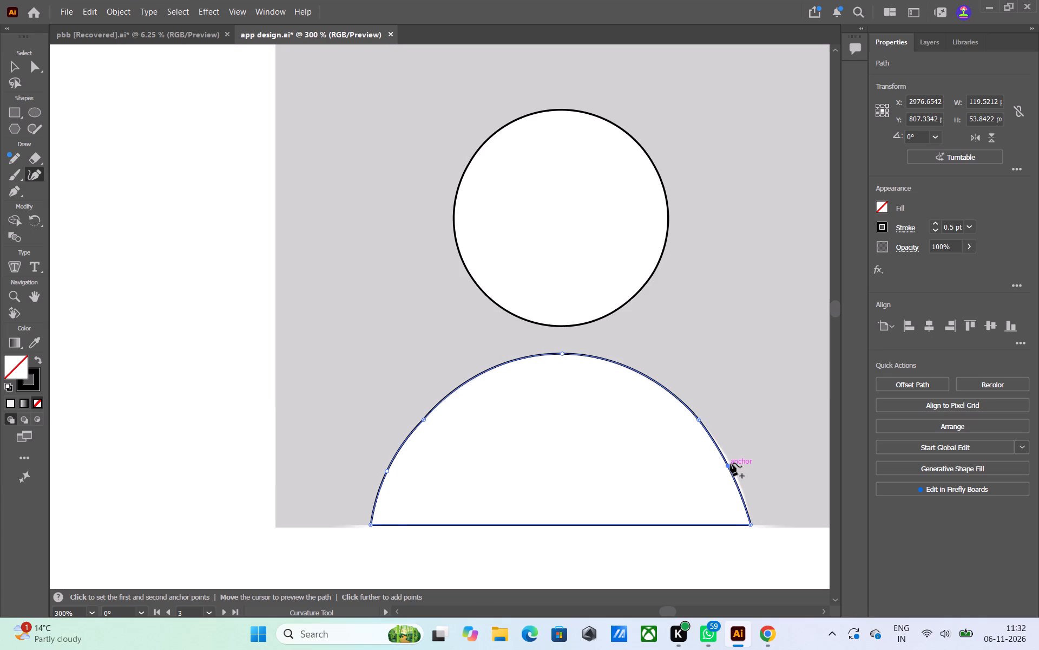
drag(731, 463, 727, 462)
drag(727, 462, 732, 465)
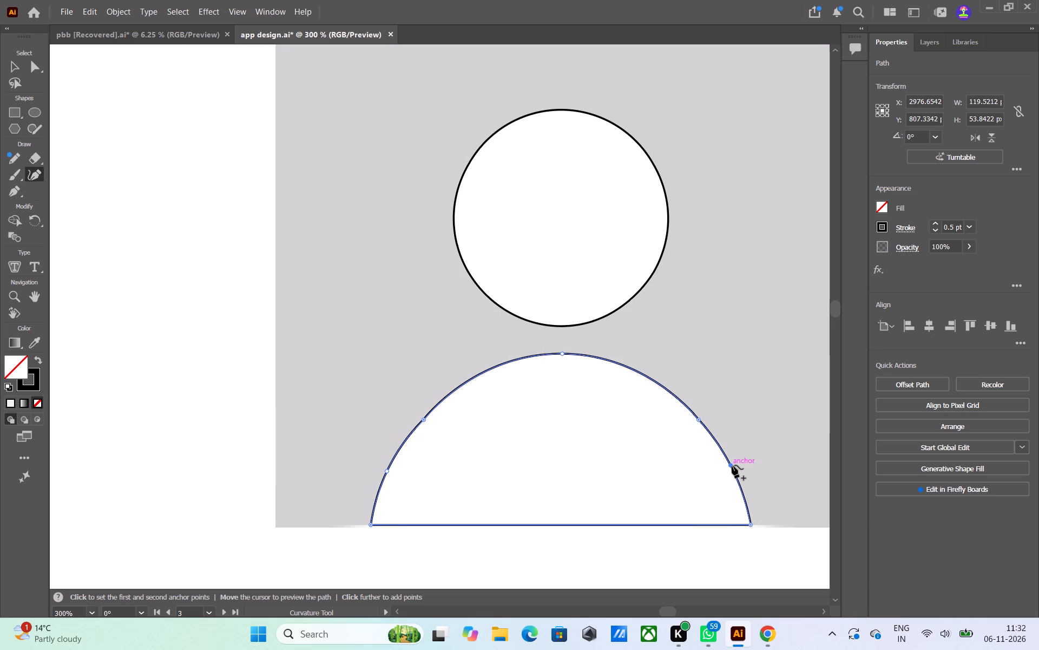
drag(732, 465, 731, 467)
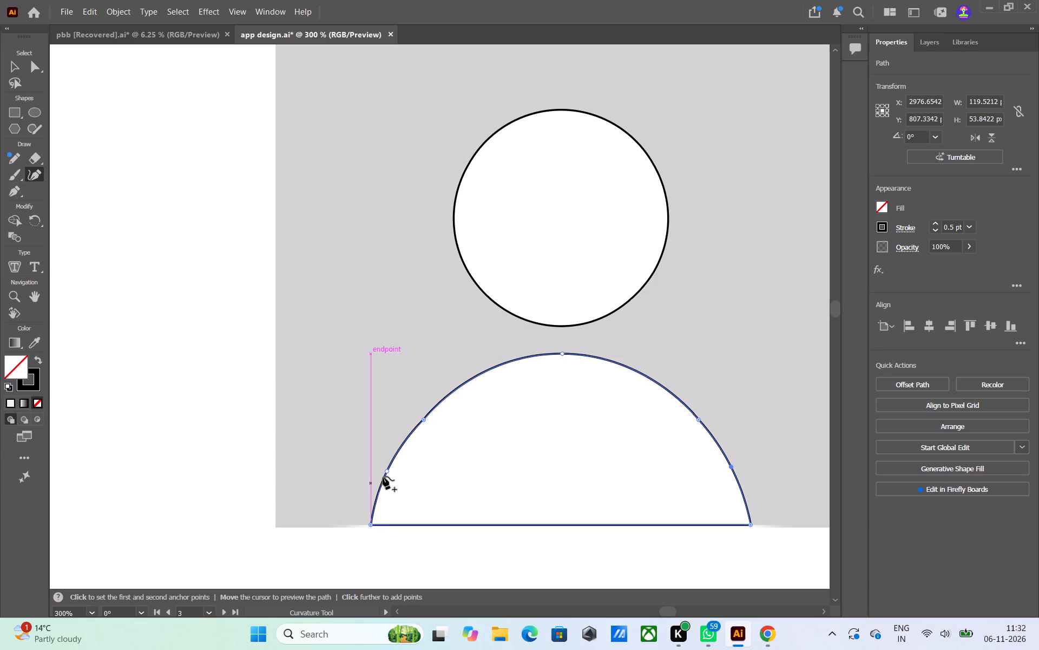
drag(386, 470, 384, 479)
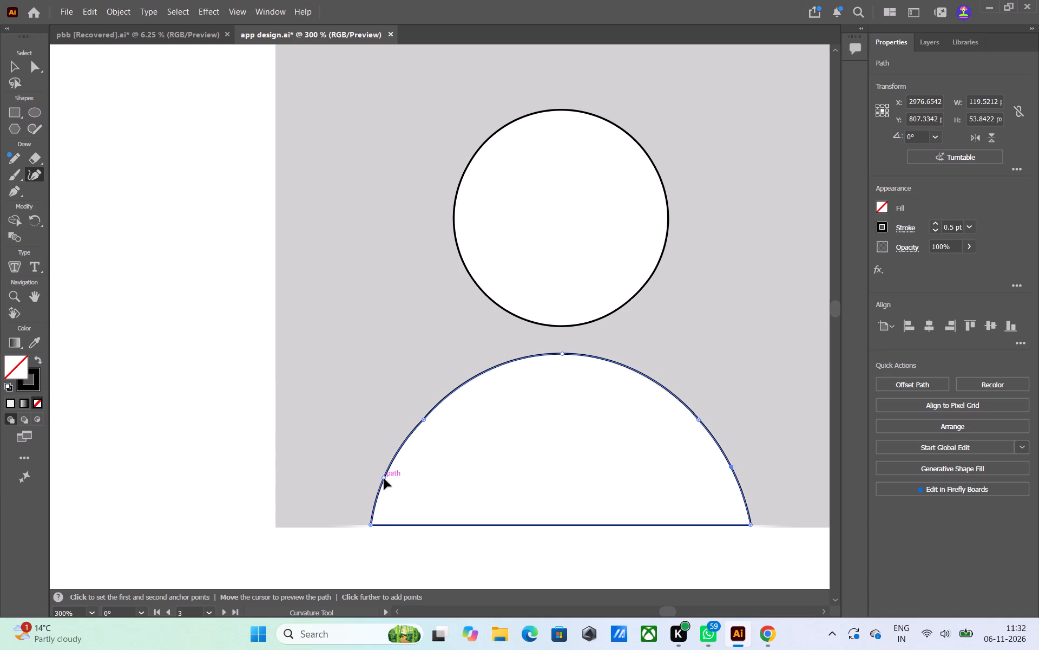
drag(384, 479, 383, 486)
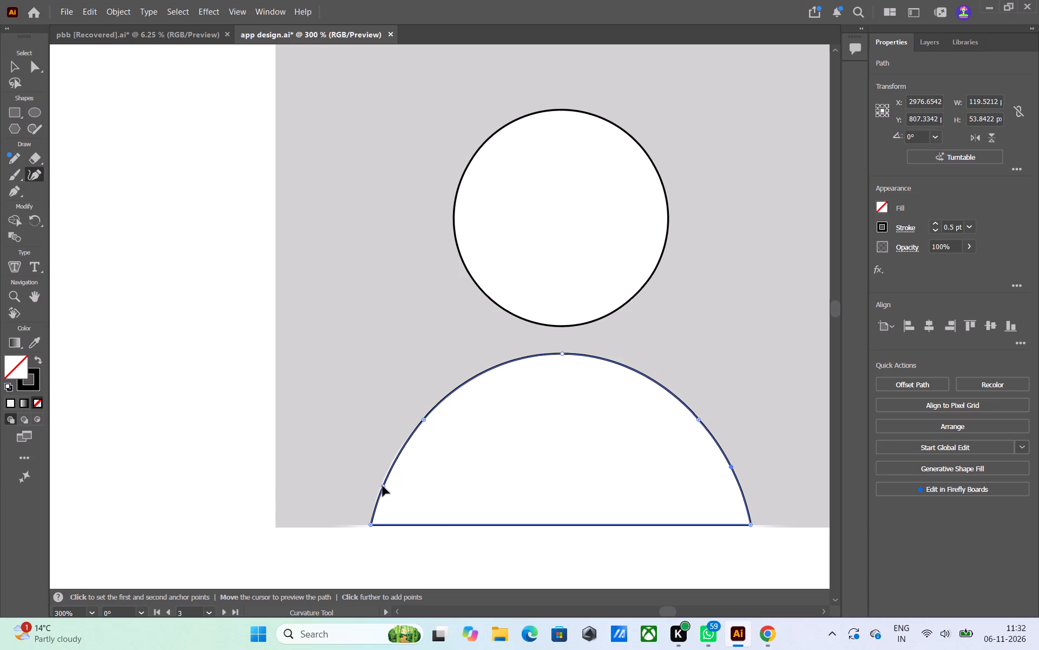
drag(383, 486, 384, 482)
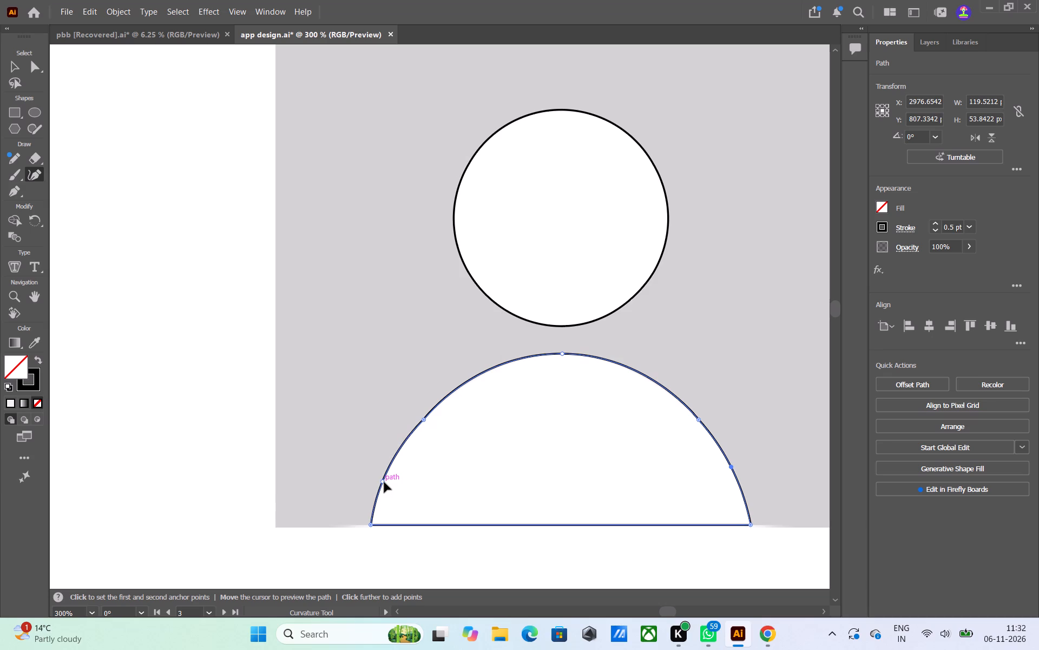
drag(384, 482, 384, 482)
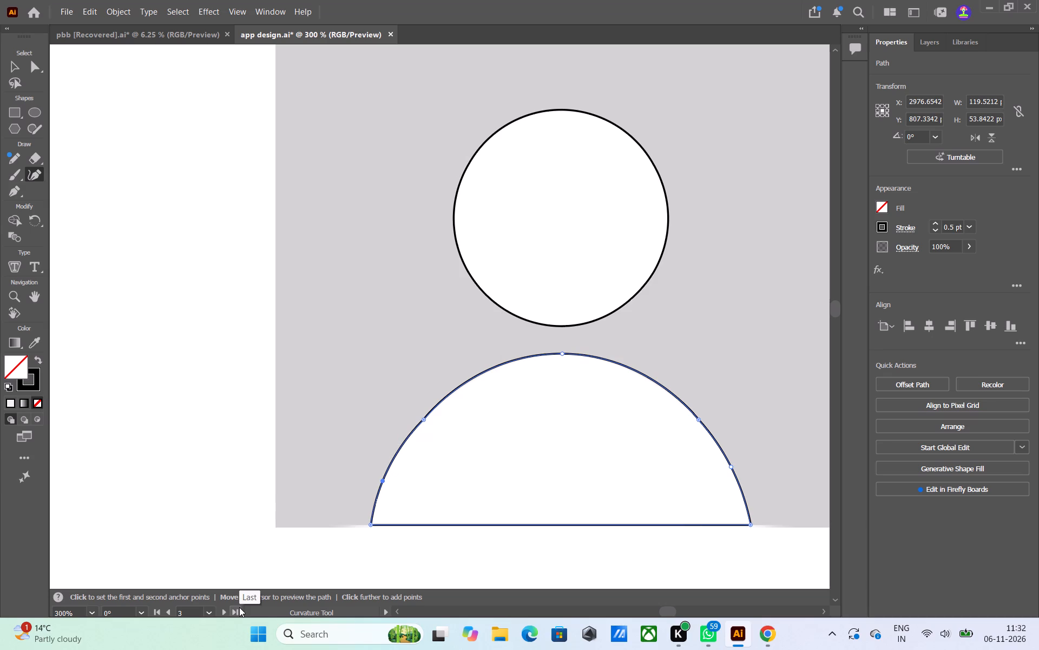
click(11, 68)
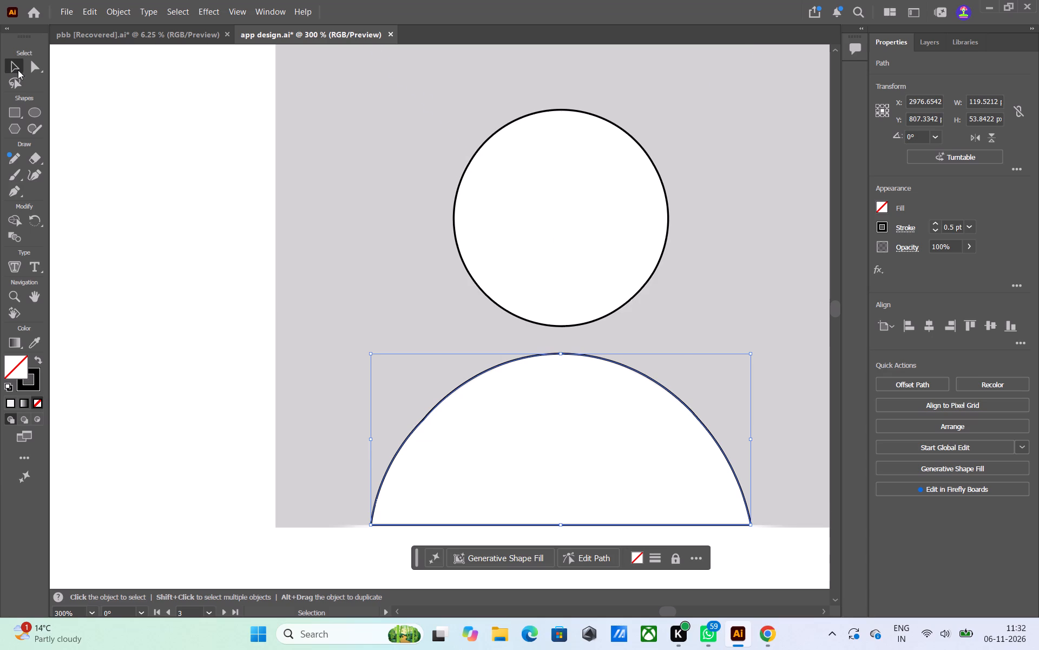
Move the linked placeholder avatar image out from behind the traced outlines and delete it.
drag(364, 177, 346, 321)
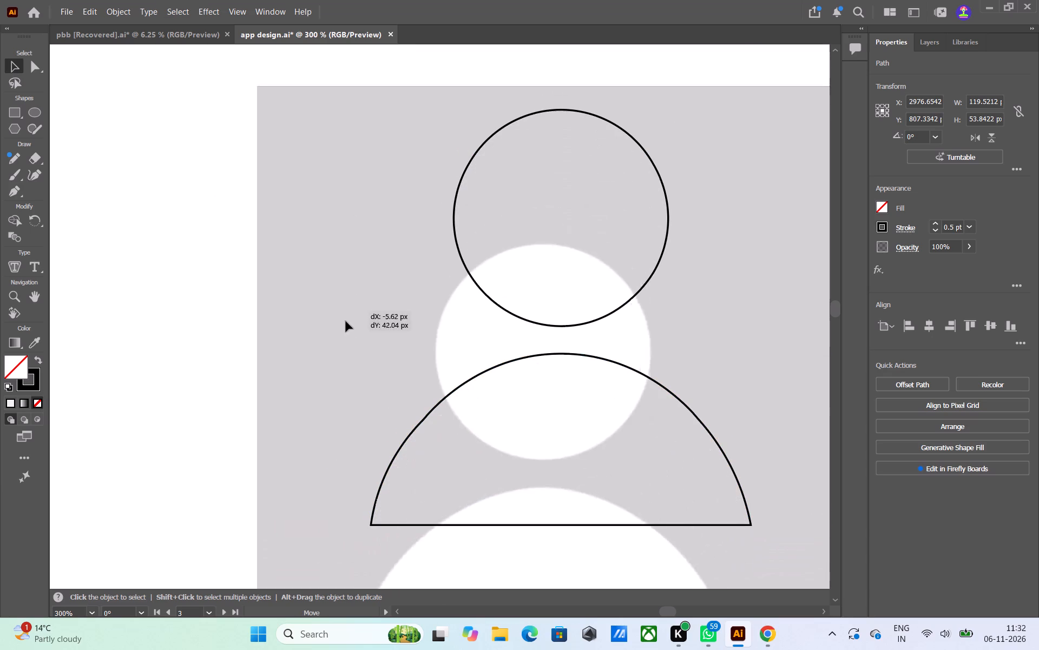
drag(346, 321, 74, 395)
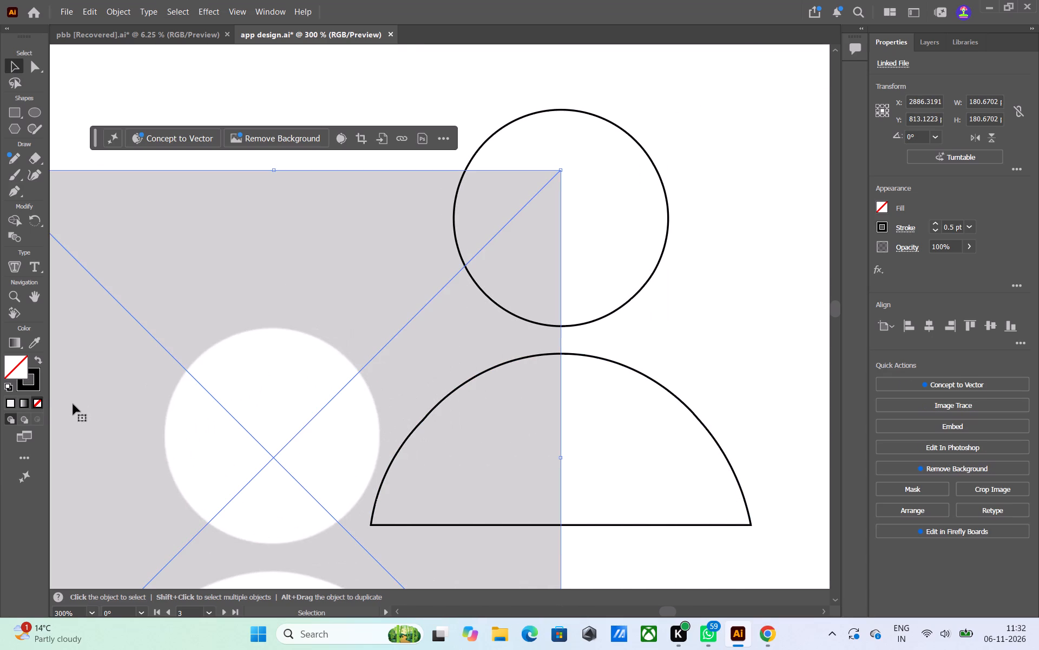
key(Delete)
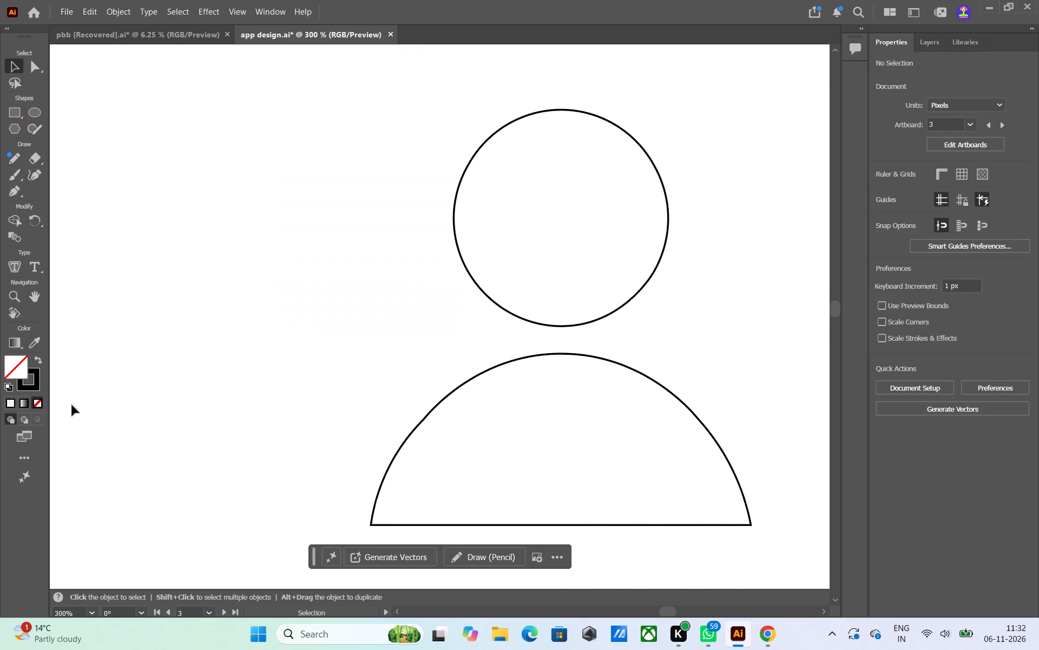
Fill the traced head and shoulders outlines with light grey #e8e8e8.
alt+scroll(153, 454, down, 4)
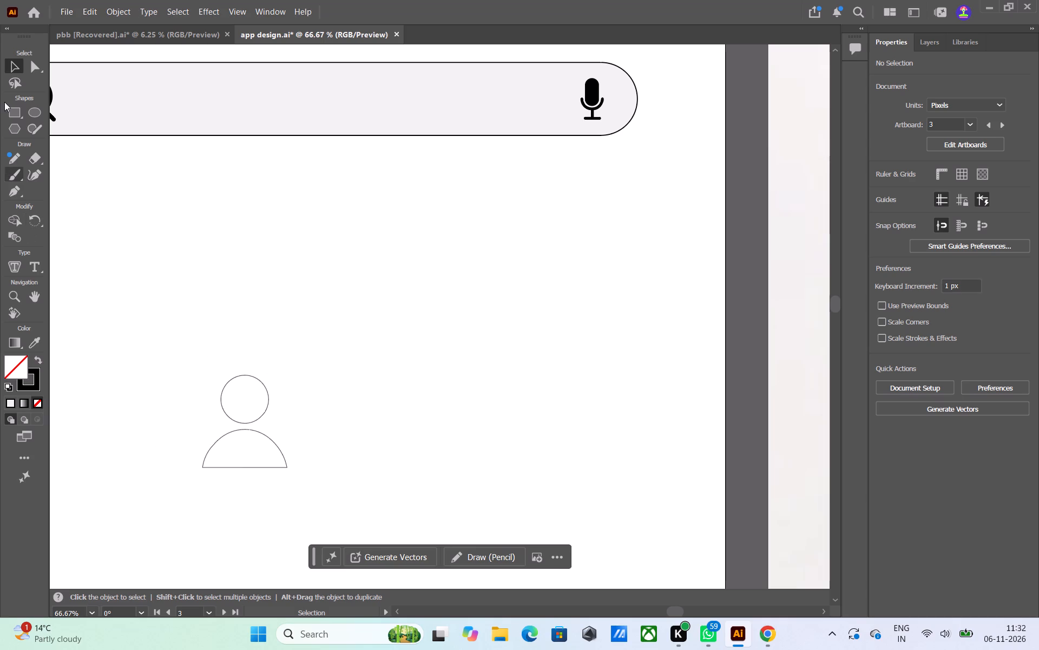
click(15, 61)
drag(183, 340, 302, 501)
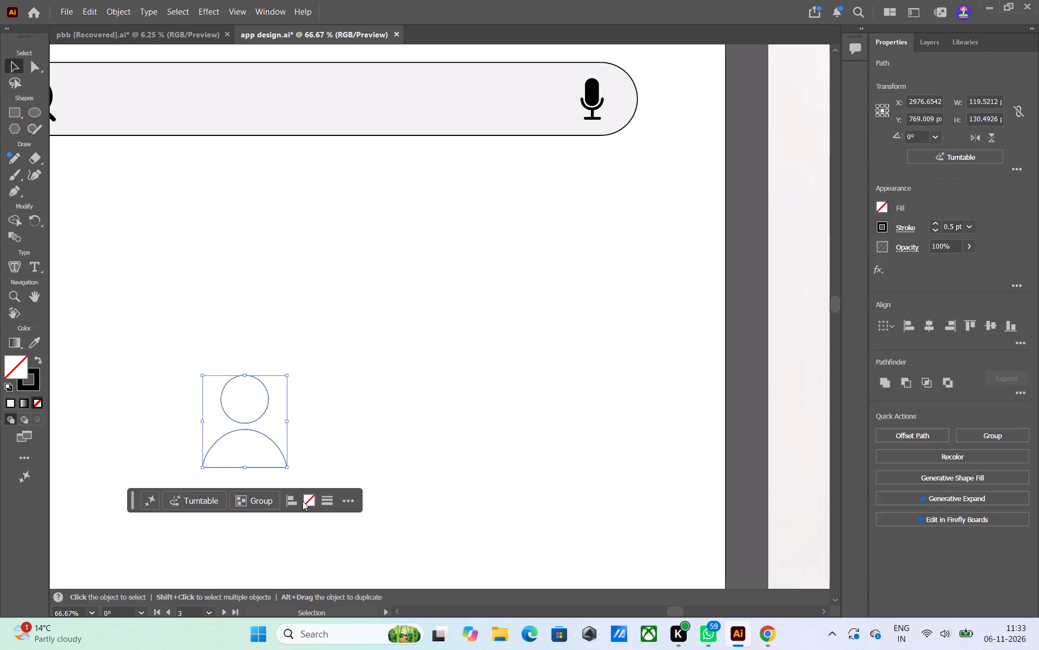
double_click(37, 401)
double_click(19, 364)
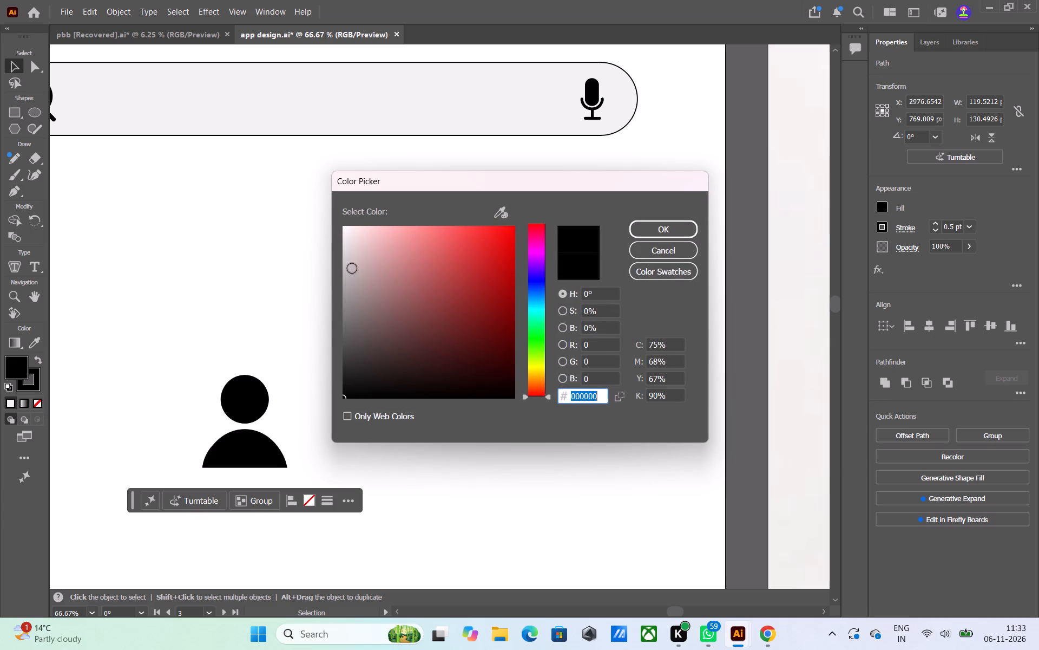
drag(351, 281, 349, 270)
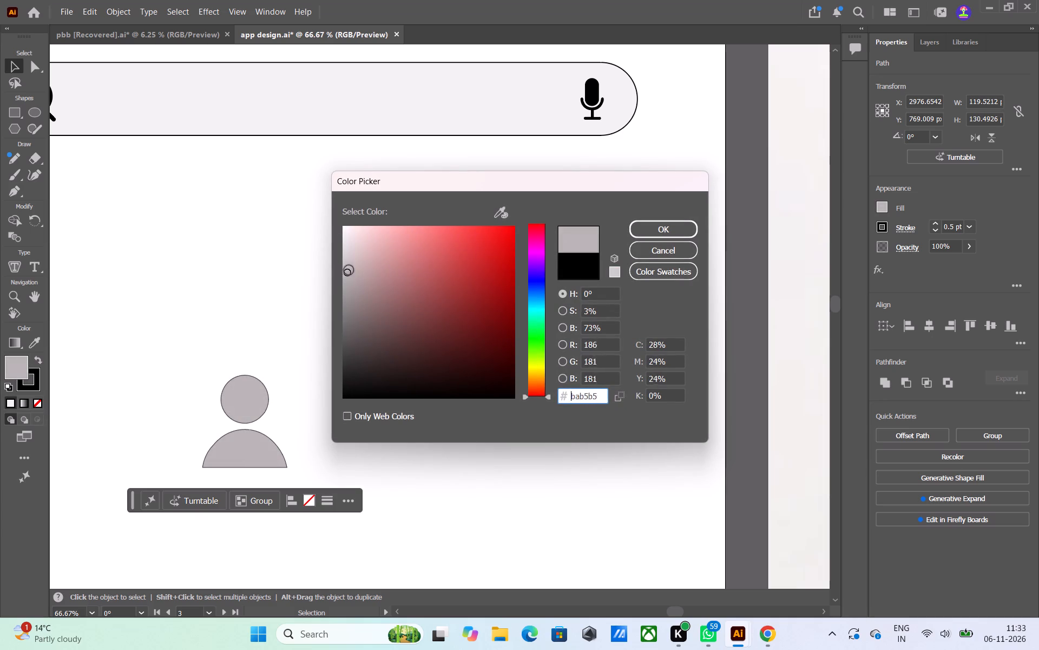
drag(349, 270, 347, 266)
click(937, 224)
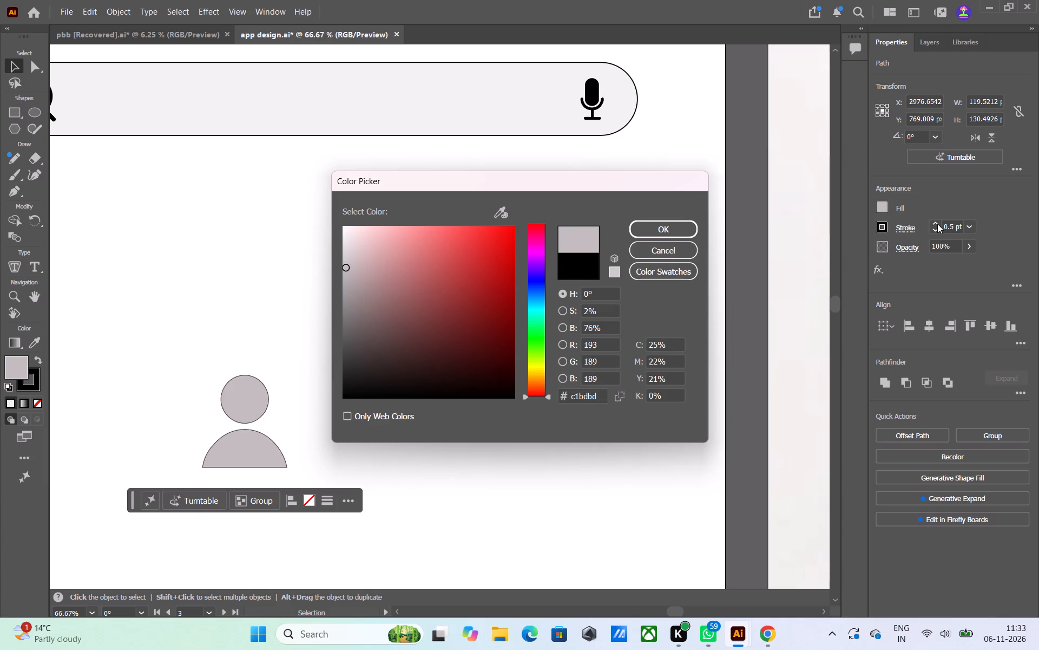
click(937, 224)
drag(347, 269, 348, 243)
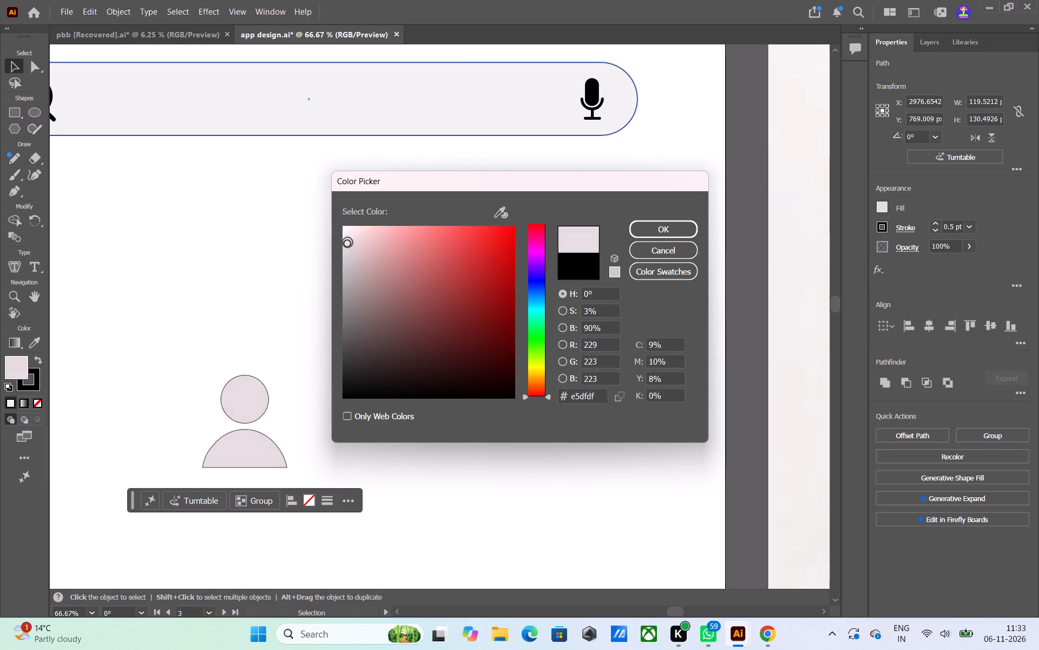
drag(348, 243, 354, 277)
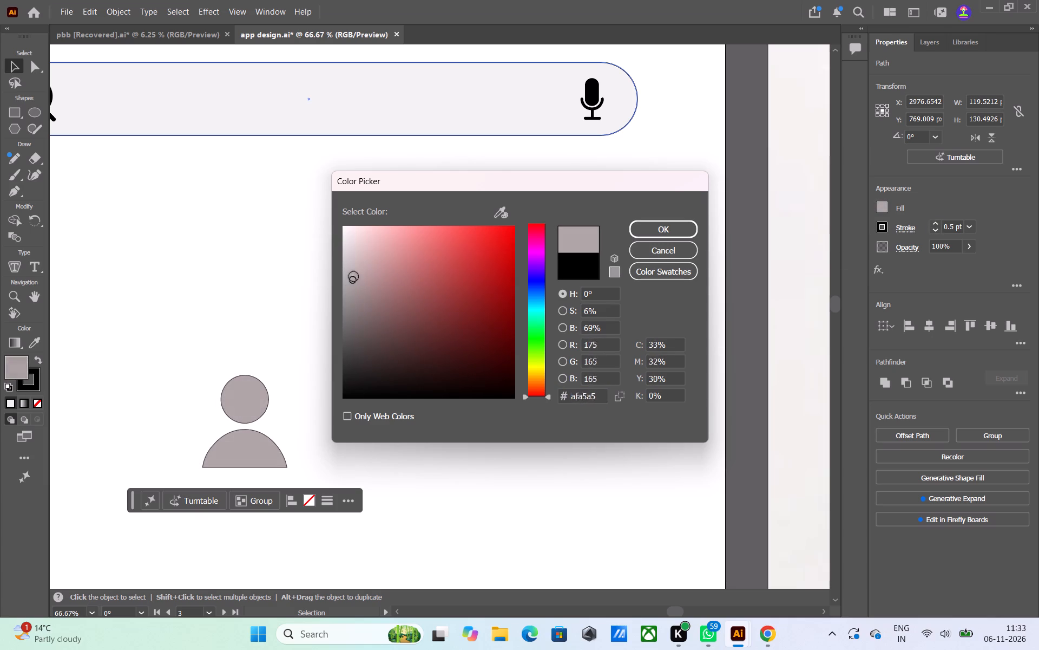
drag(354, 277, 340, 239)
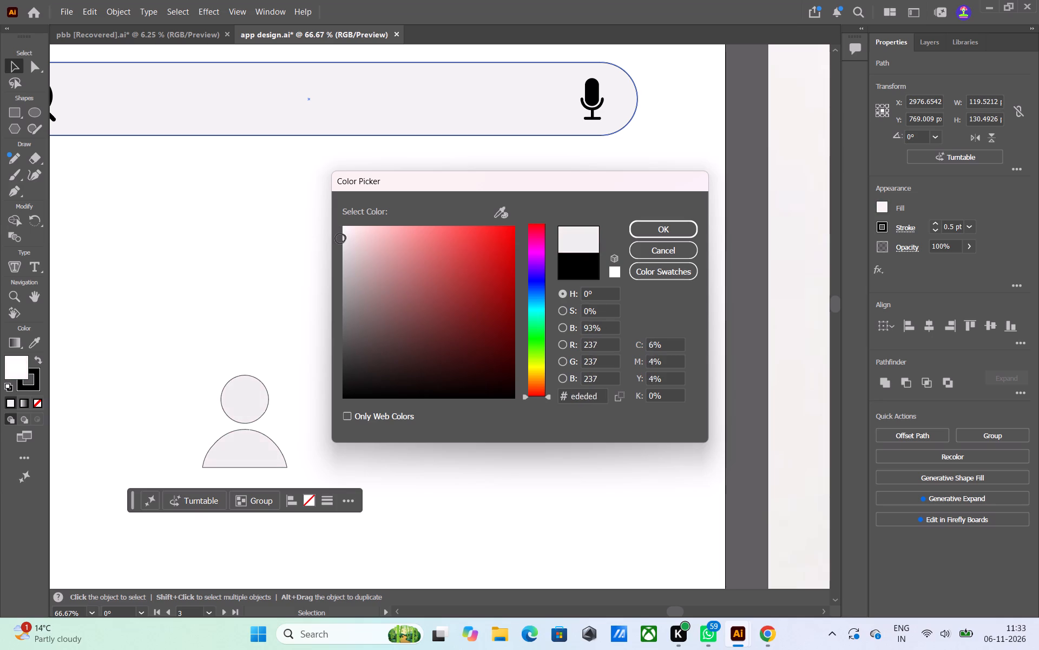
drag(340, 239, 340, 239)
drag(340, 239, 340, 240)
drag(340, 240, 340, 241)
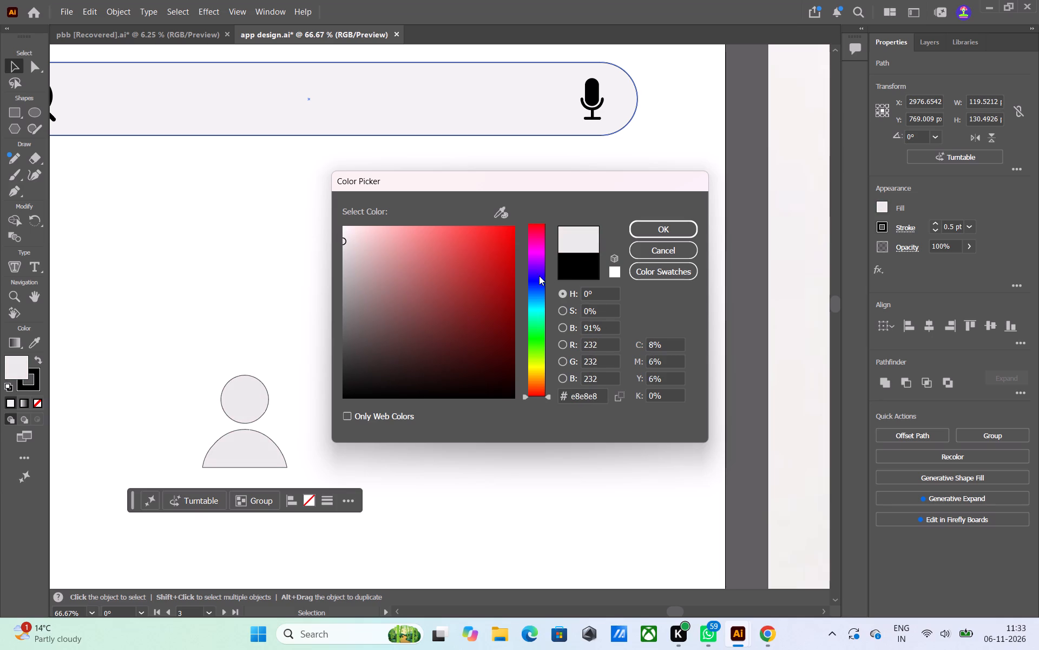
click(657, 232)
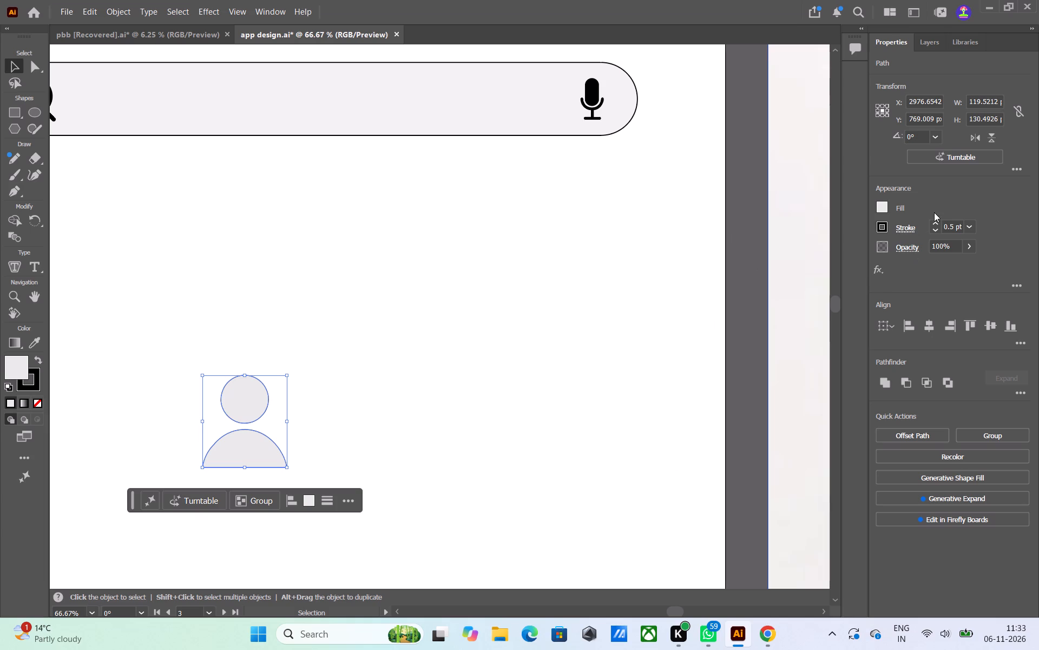
Set the stroke weight of the head and shoulders shapes to 0 pt.
triple_click(936, 222)
click(936, 222)
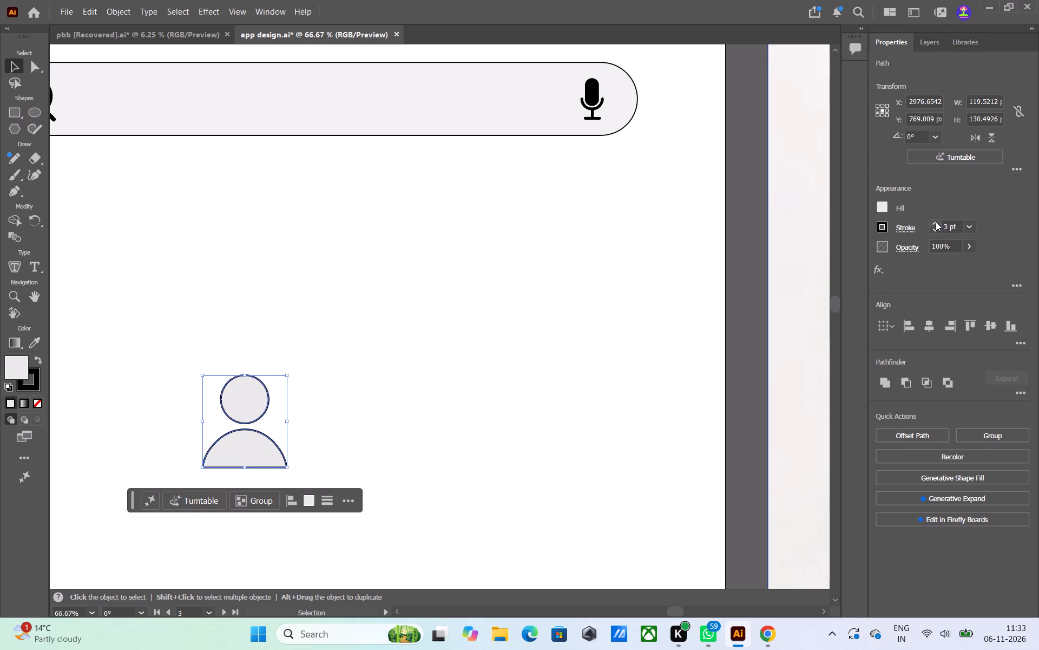
click(934, 231)
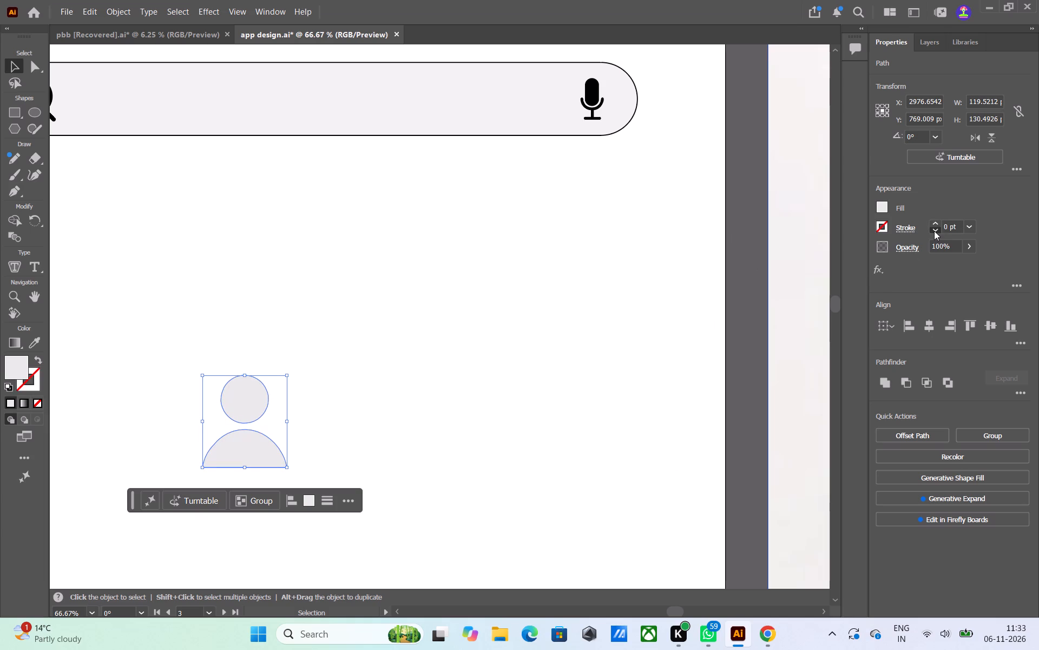
click(374, 276)
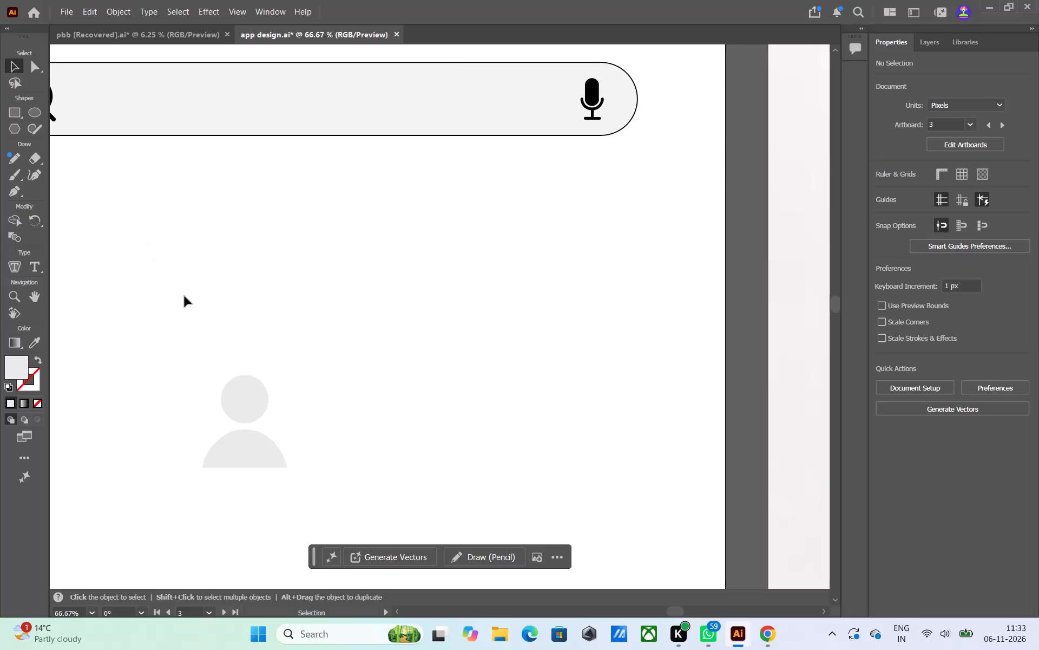
drag(186, 327, 310, 491)
click(261, 502)
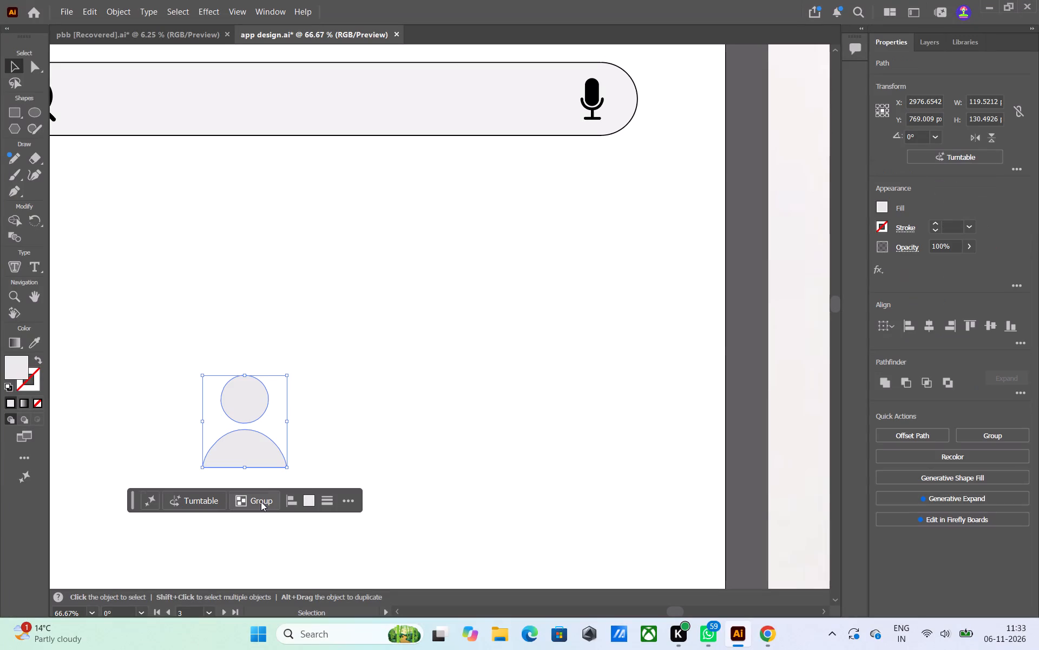
Move the avatar group to the circle left above Artboard 3's search bar, scale it to about 60 by 65 px, and centre it in the circle.
alt+scroll(301, 502, down, 3)
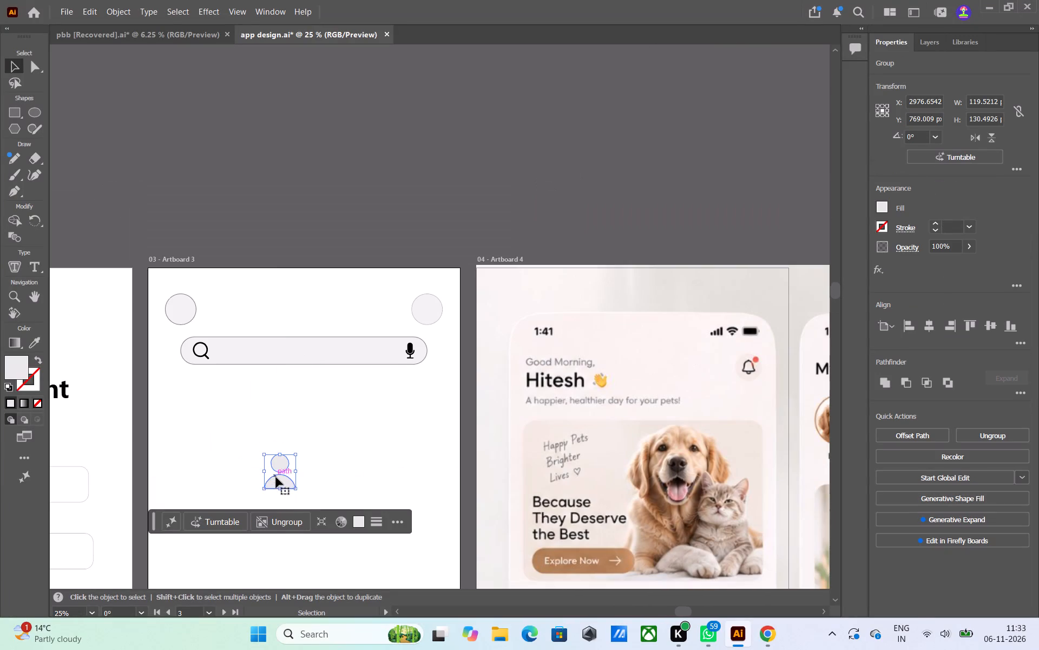
drag(278, 477, 177, 315)
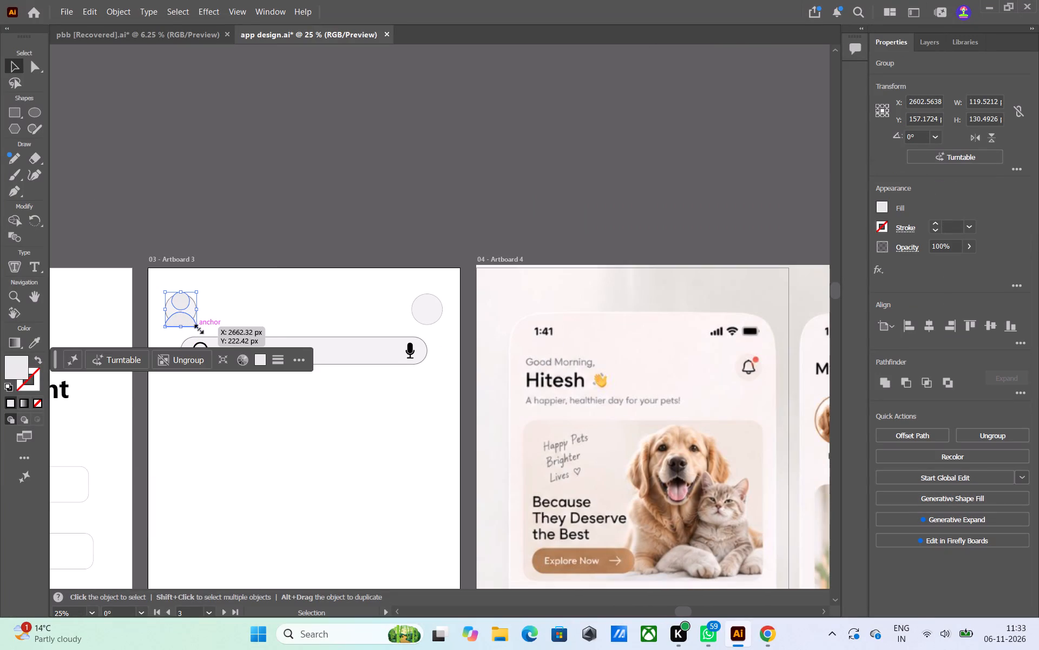
drag(198, 328, 186, 311)
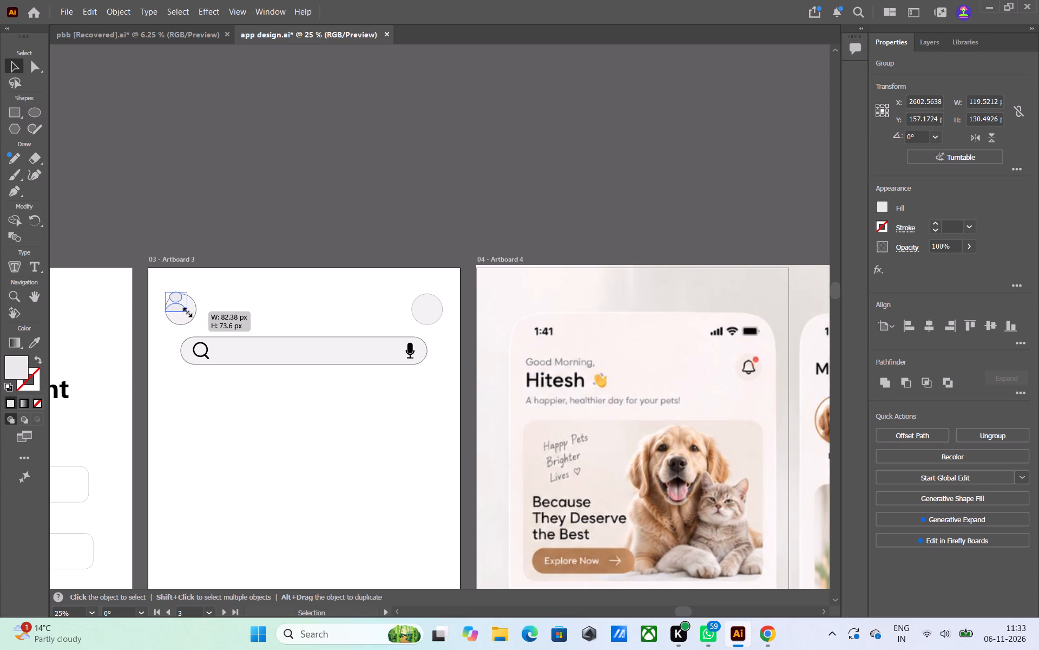
drag(186, 311, 185, 309)
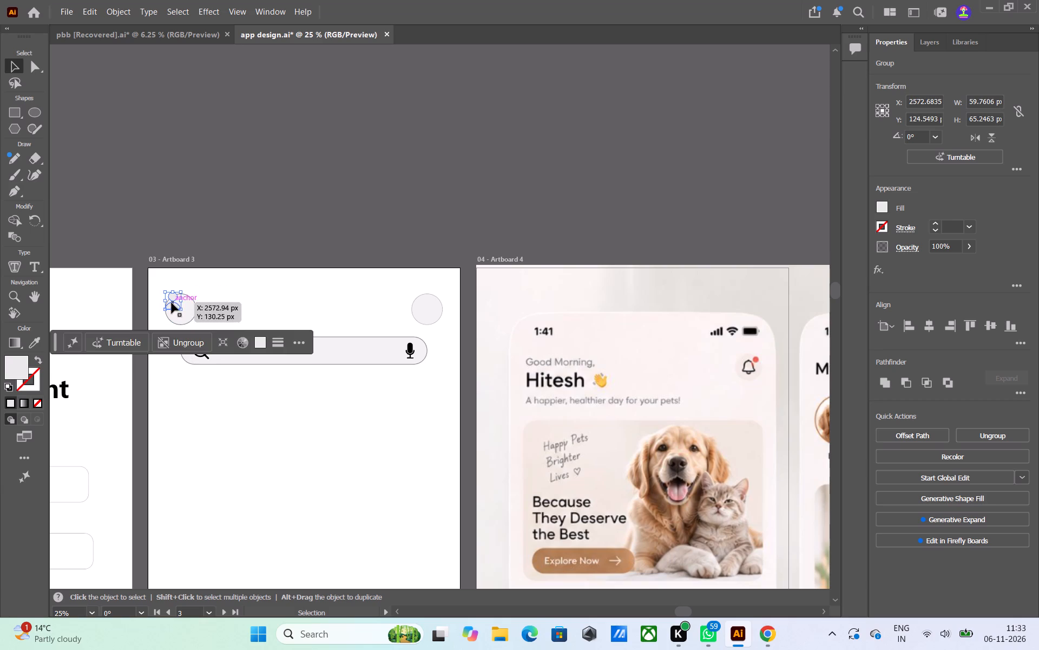
drag(172, 303, 181, 313)
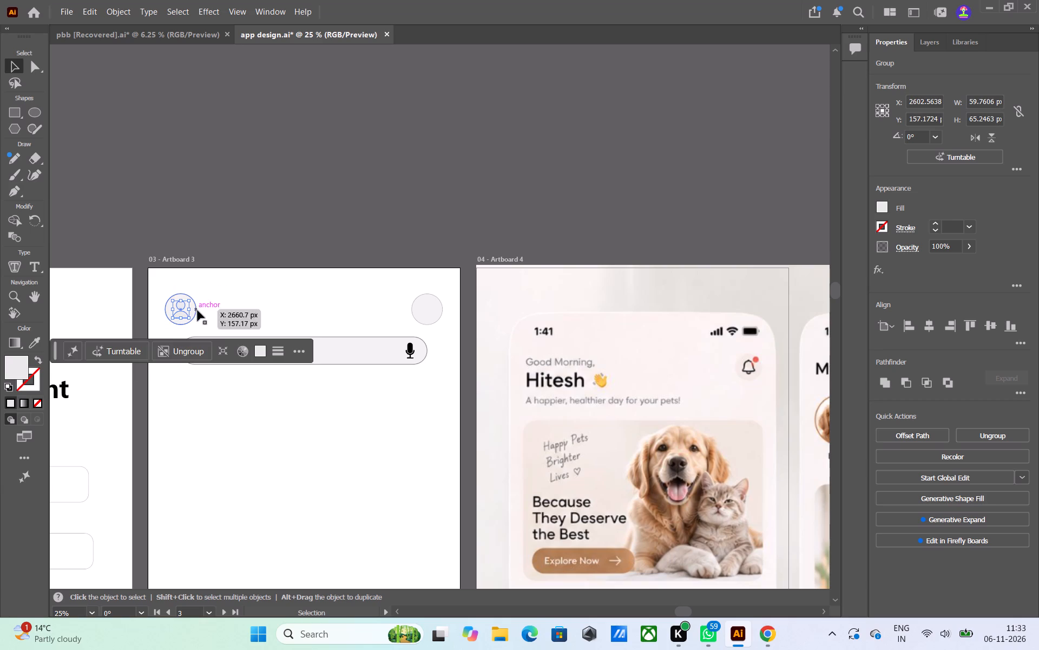
Fill the avatar group with a dark grey swatch and deselect it.
click(260, 352)
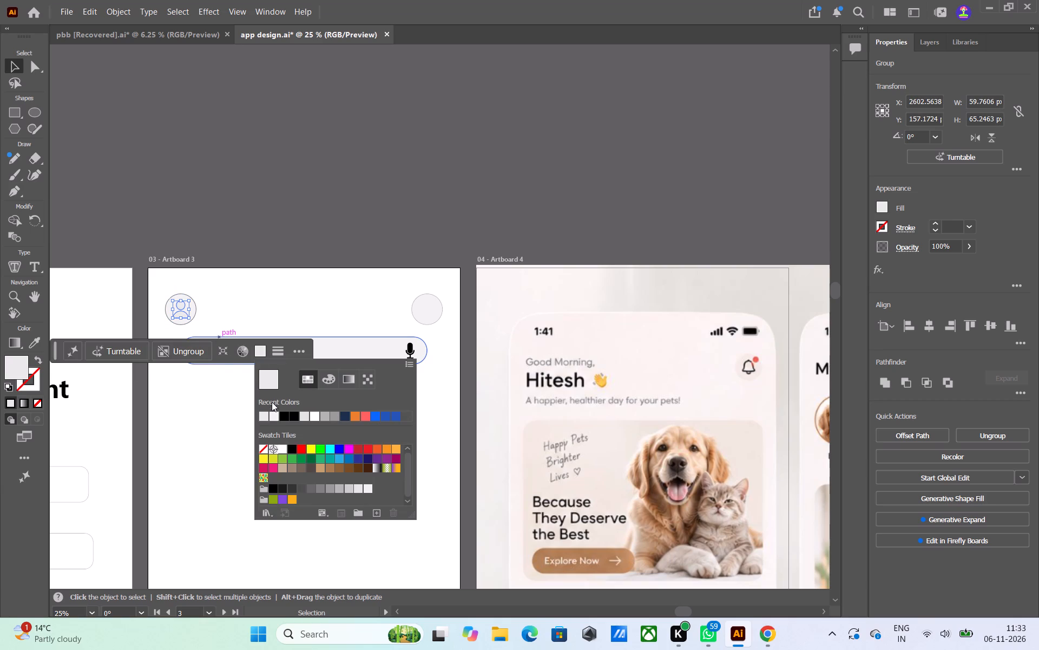
click(312, 490)
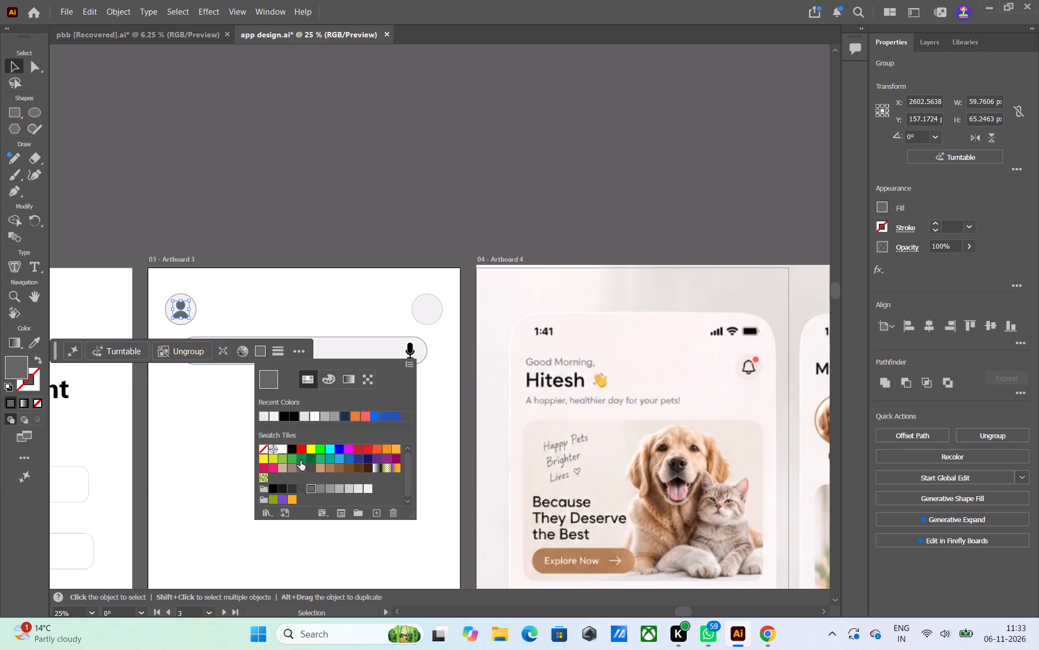
click(229, 188)
click(193, 418)
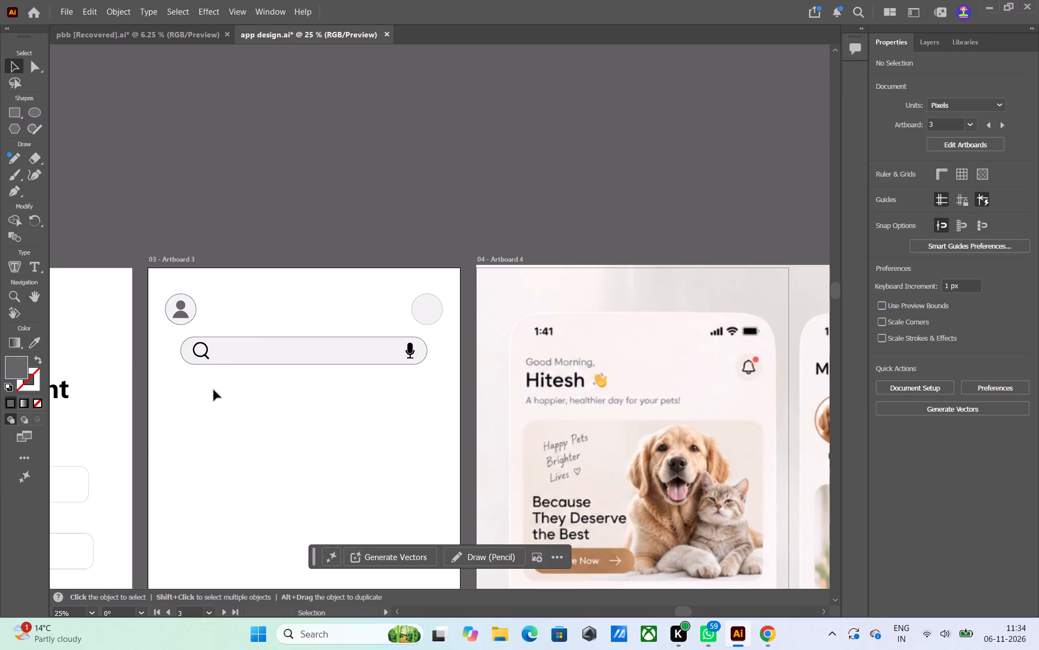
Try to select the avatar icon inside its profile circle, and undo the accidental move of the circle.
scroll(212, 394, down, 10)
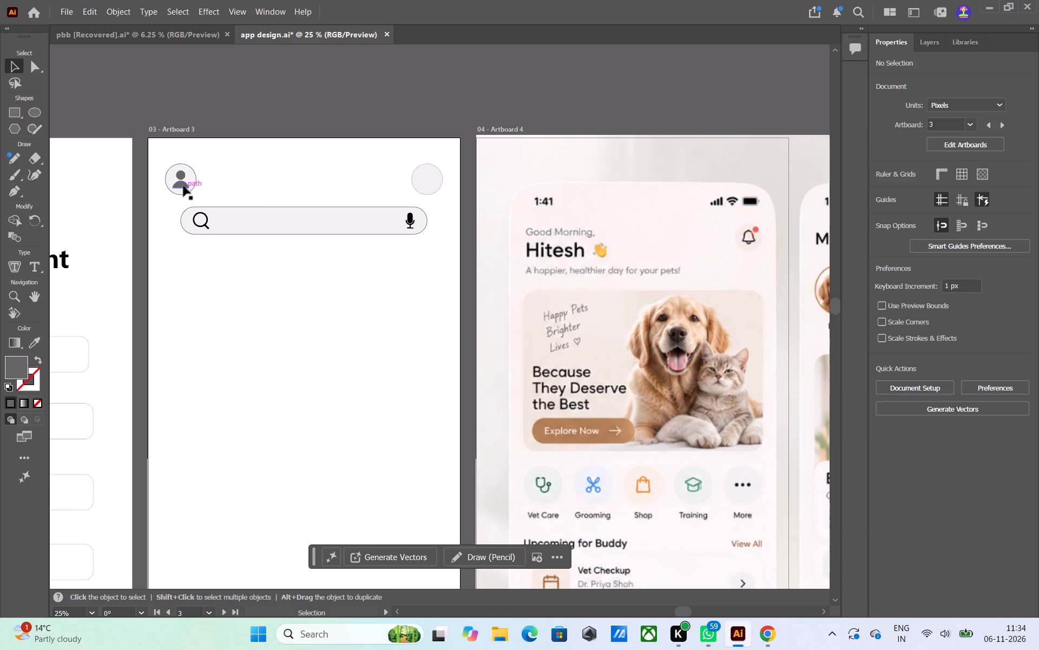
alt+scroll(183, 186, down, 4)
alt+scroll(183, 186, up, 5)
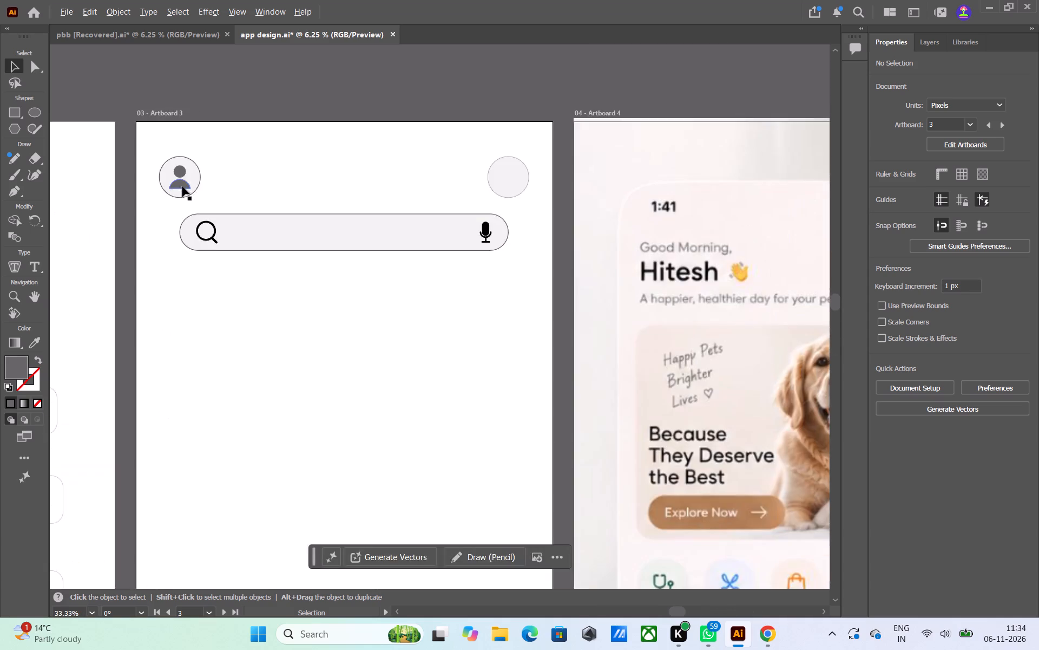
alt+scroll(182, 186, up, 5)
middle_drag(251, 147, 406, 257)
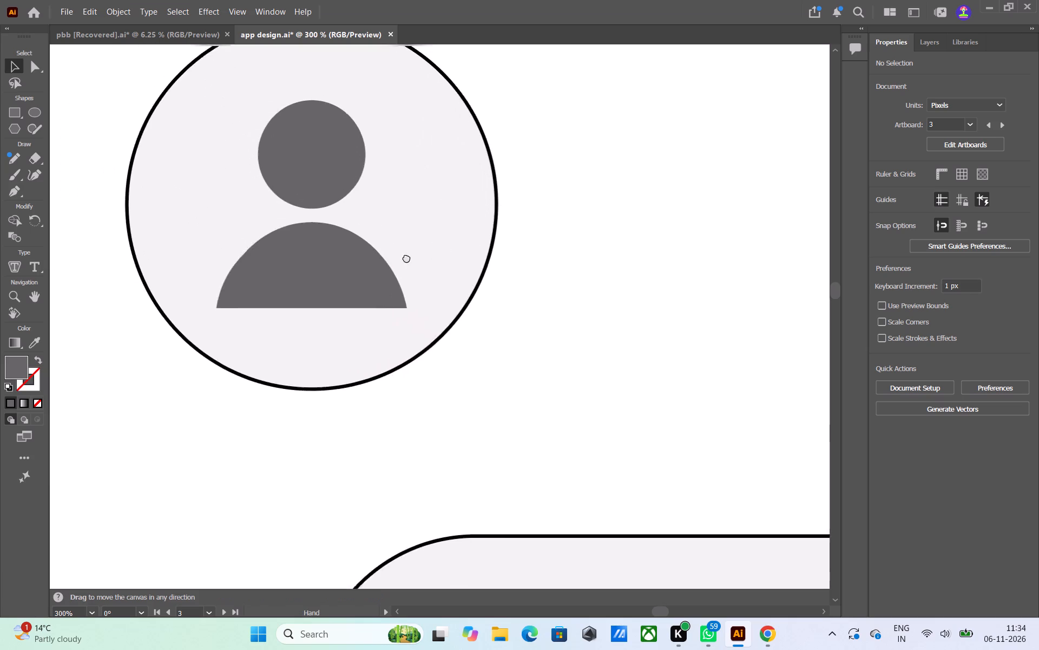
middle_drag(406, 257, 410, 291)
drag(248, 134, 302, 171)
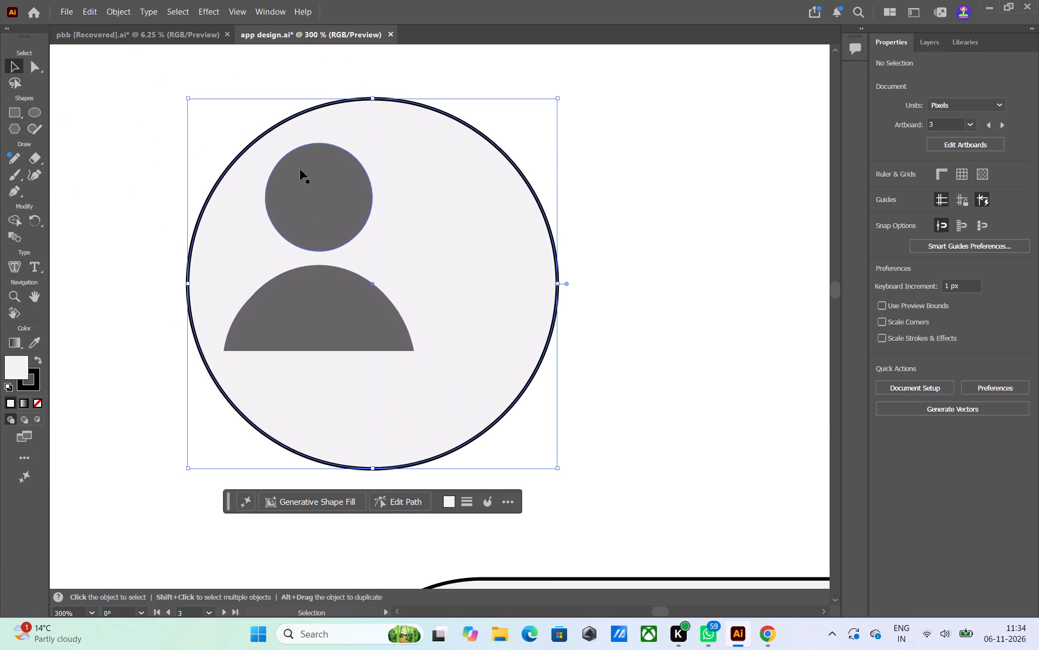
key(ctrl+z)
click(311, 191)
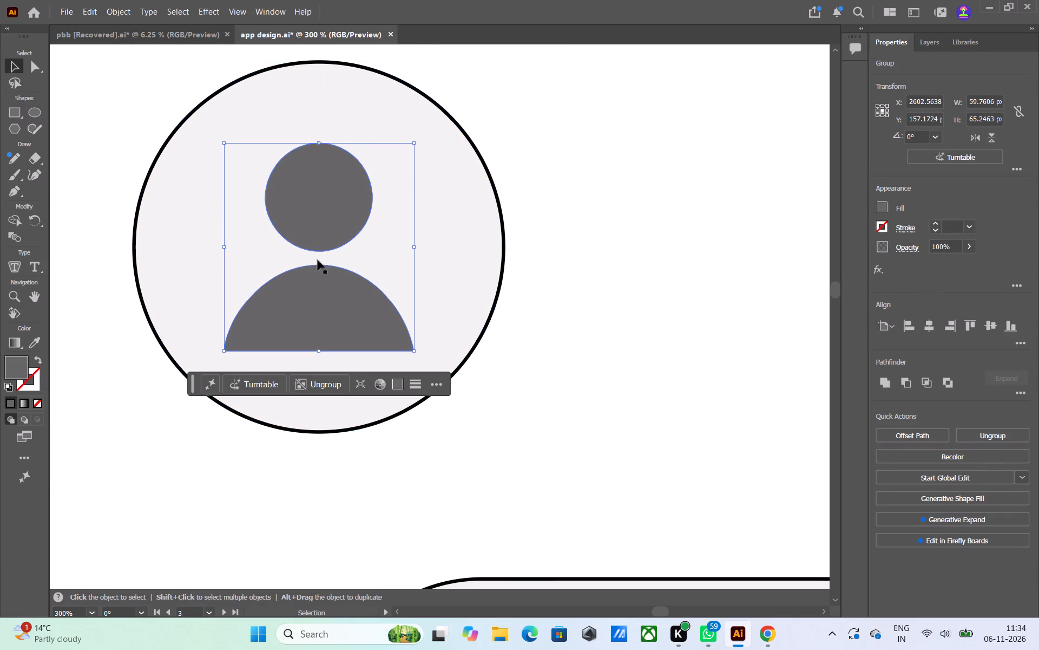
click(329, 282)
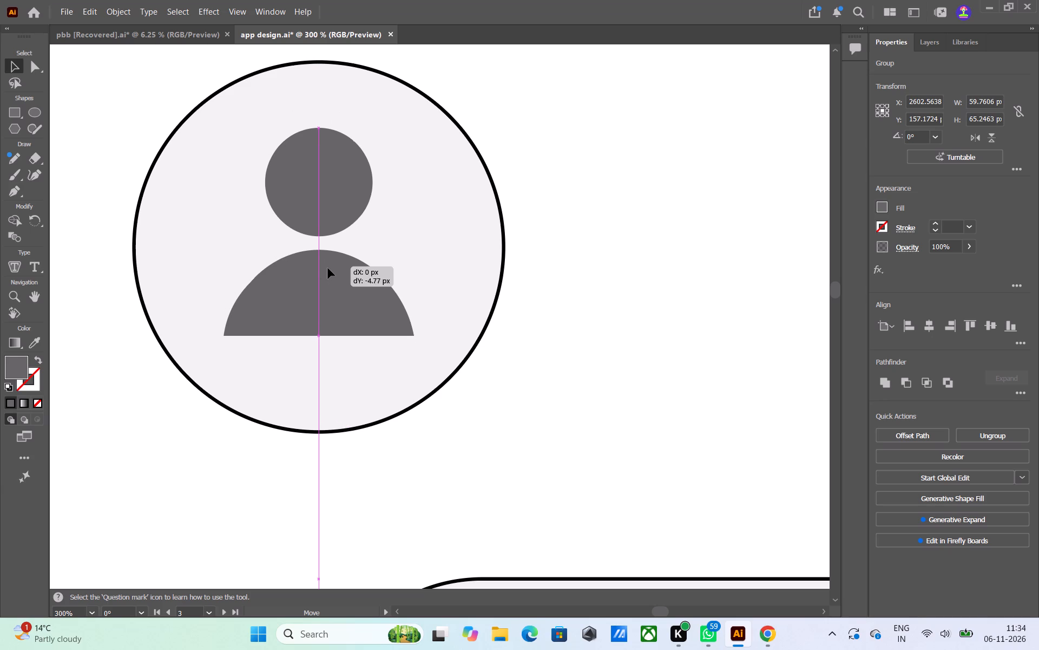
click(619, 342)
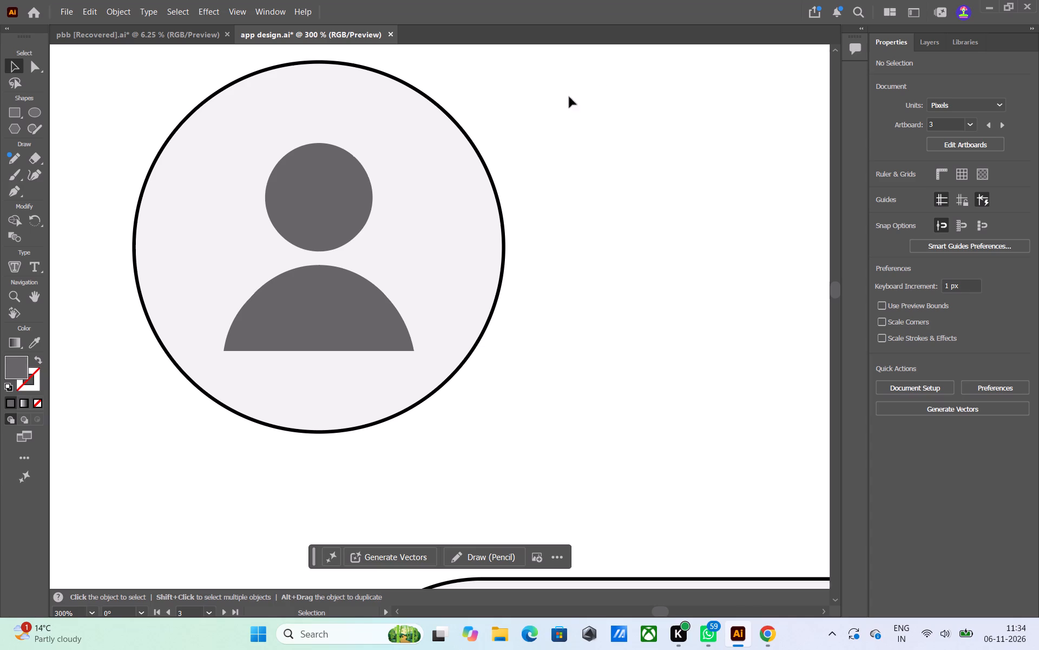
Group the avatar icon with its surrounding profile circle on Artboard 3 and deselect the group.
alt+scroll(521, 191, down, 3)
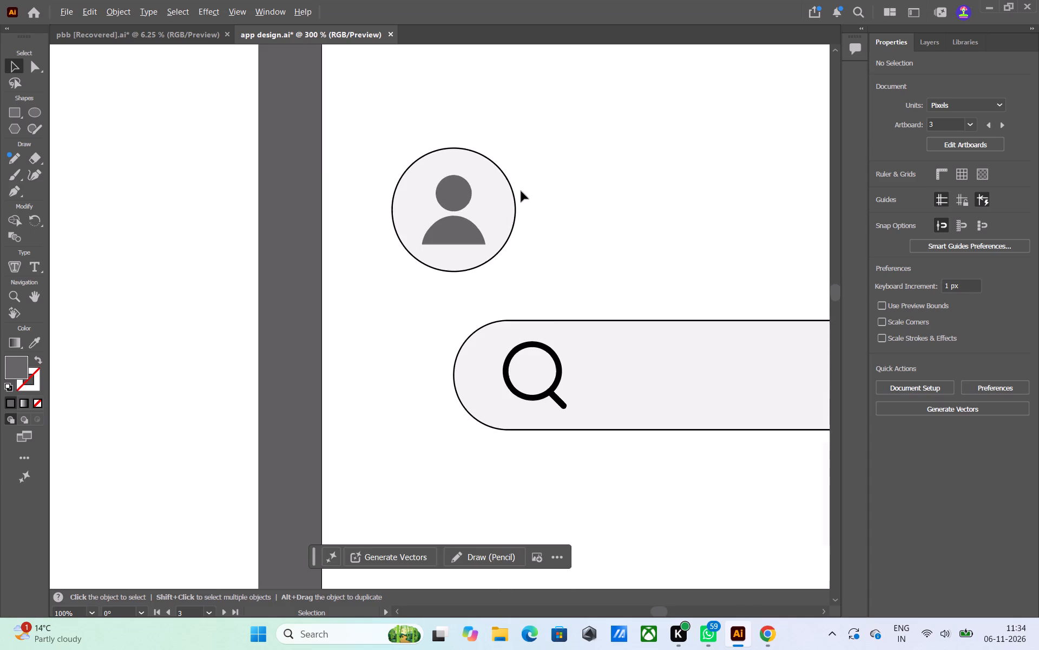
alt+scroll(521, 191, down, 1)
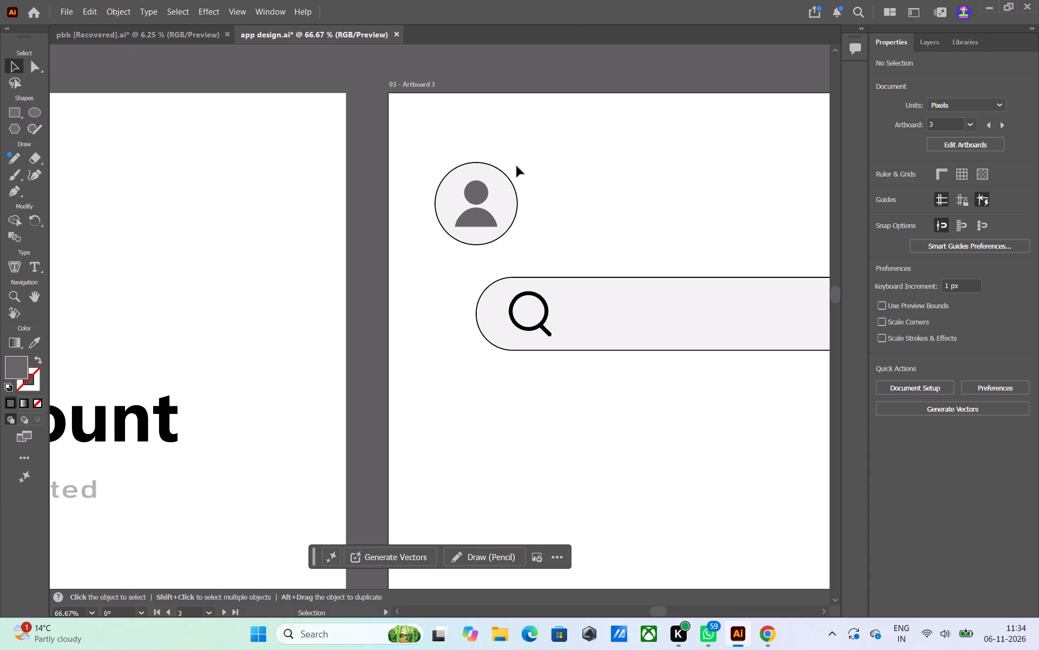
drag(512, 126, 428, 270)
drag(428, 270, 417, 252)
click(466, 274)
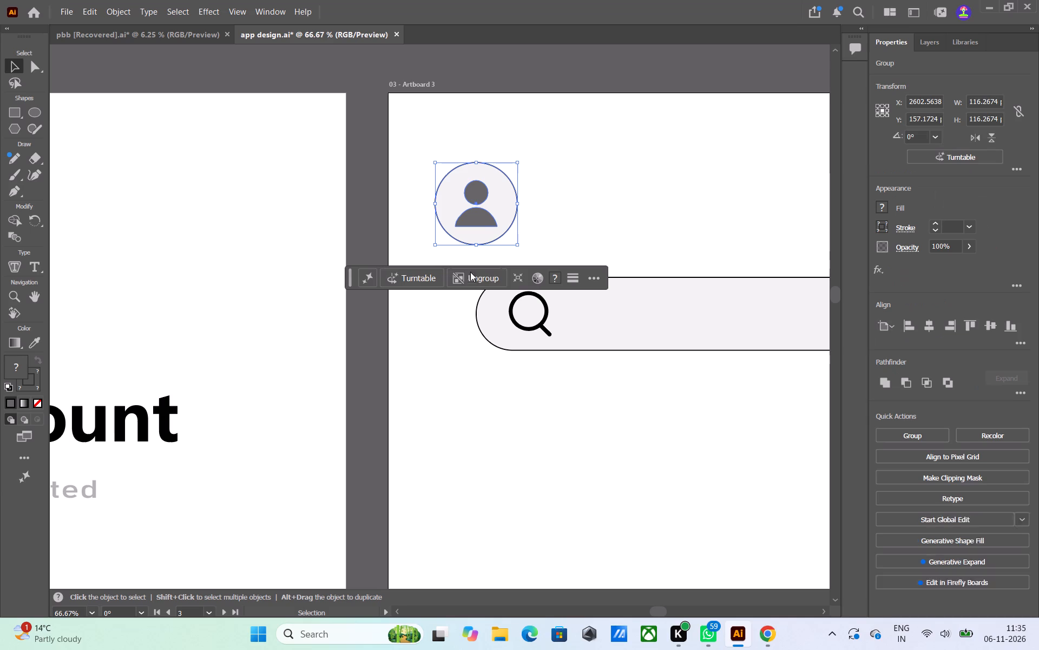
click(621, 197)
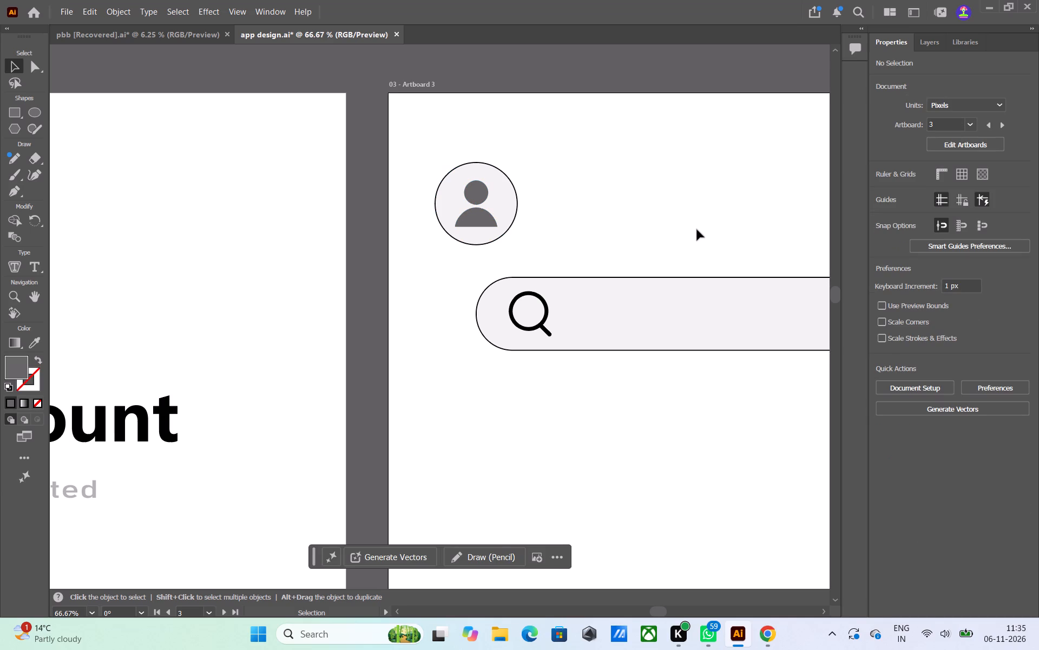
Group the search bar with its magnifier and microphone icons, and deselect the group.
middle_drag(697, 230, 359, 244)
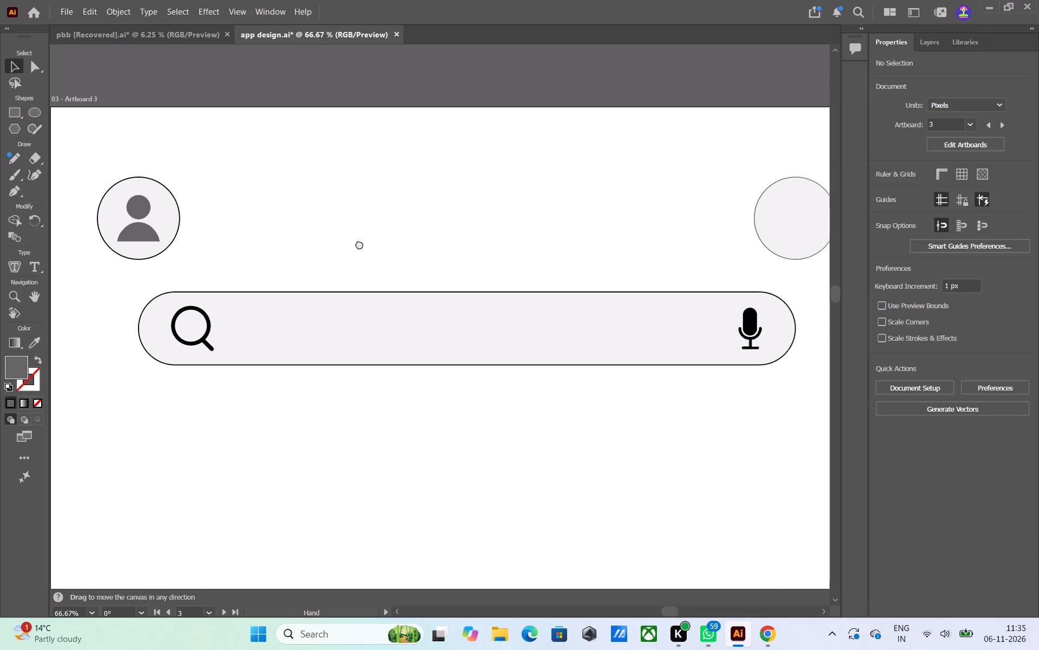
middle_drag(359, 244, 360, 240)
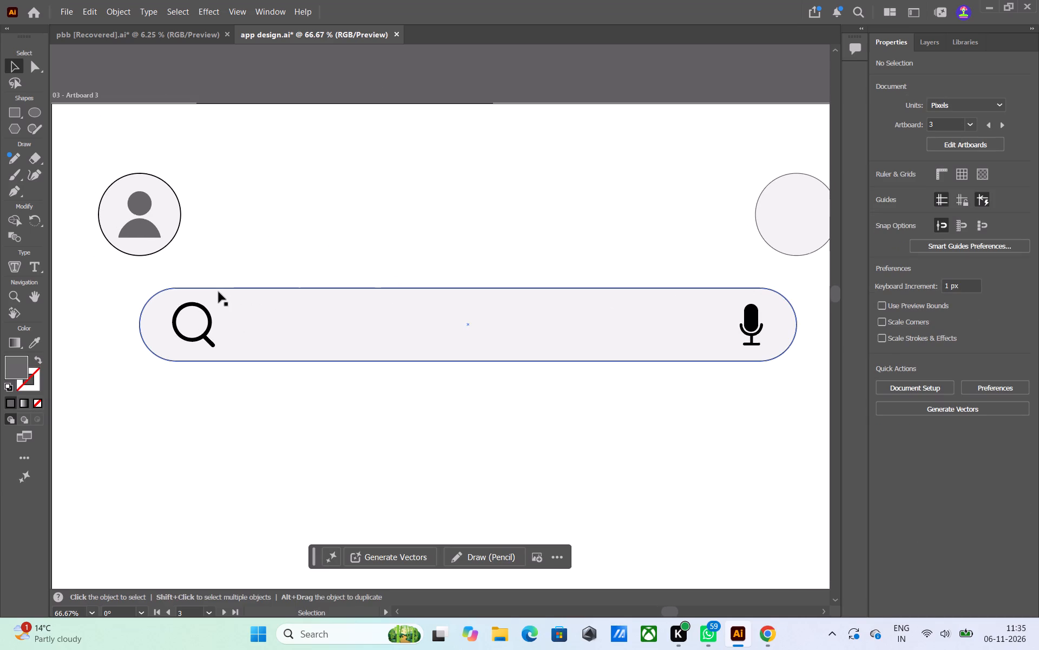
drag(109, 271, 311, 409)
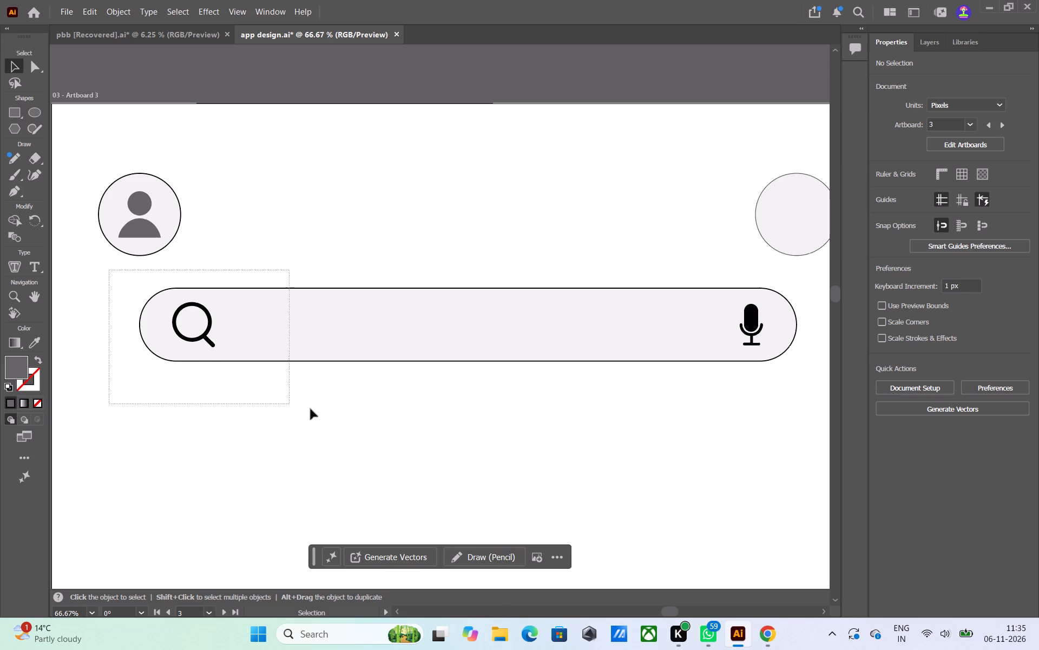
drag(311, 409, 813, 439)
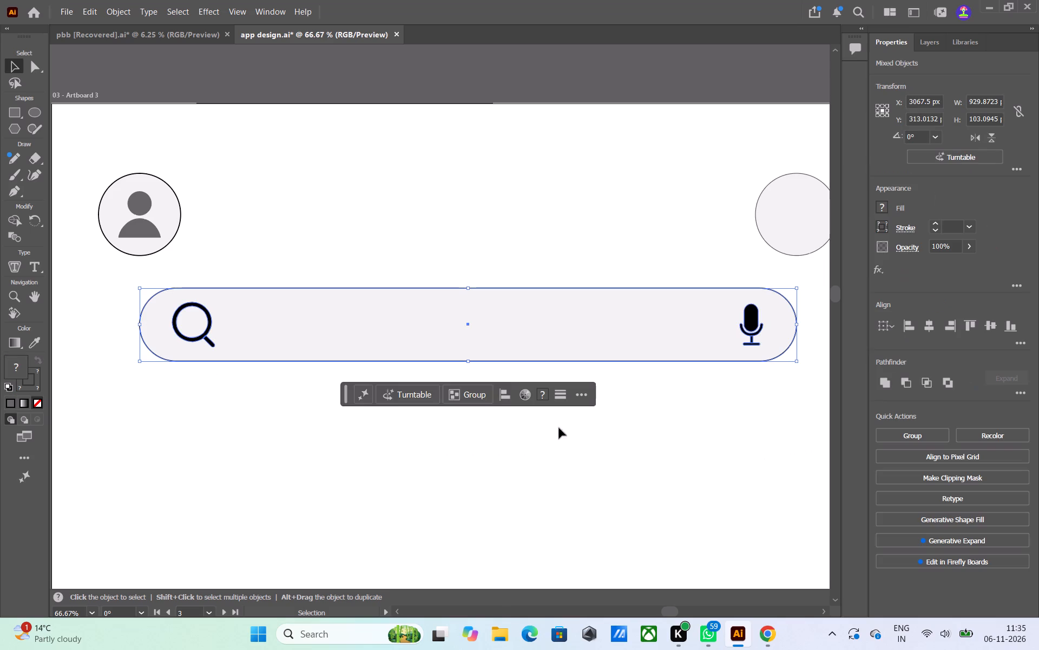
click(461, 394)
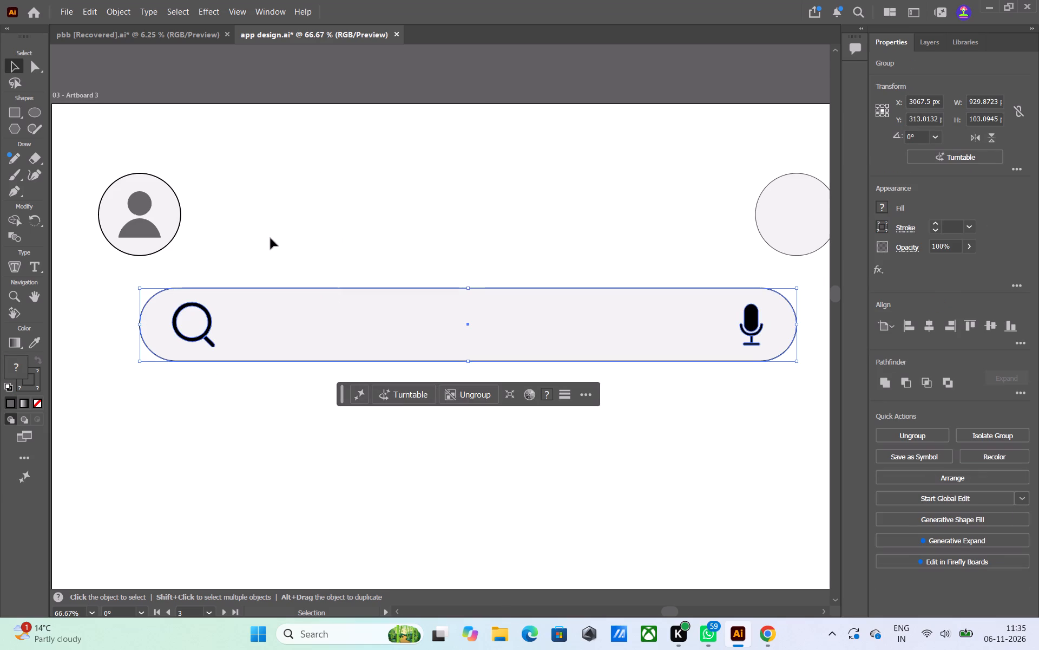
click(271, 239)
Move the search bar group straight down about 49 px, away from the header circles.
drag(340, 333, 340, 367)
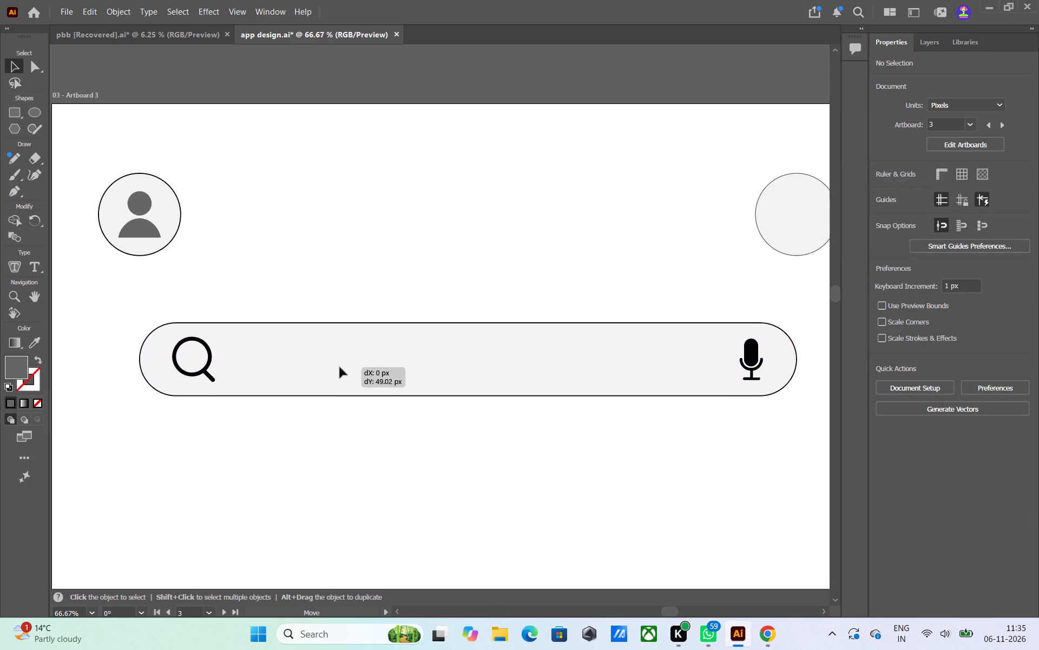
drag(340, 367, 339, 367)
Move the profile icon group about 16 px to the right at the same height.
drag(134, 213, 145, 218)
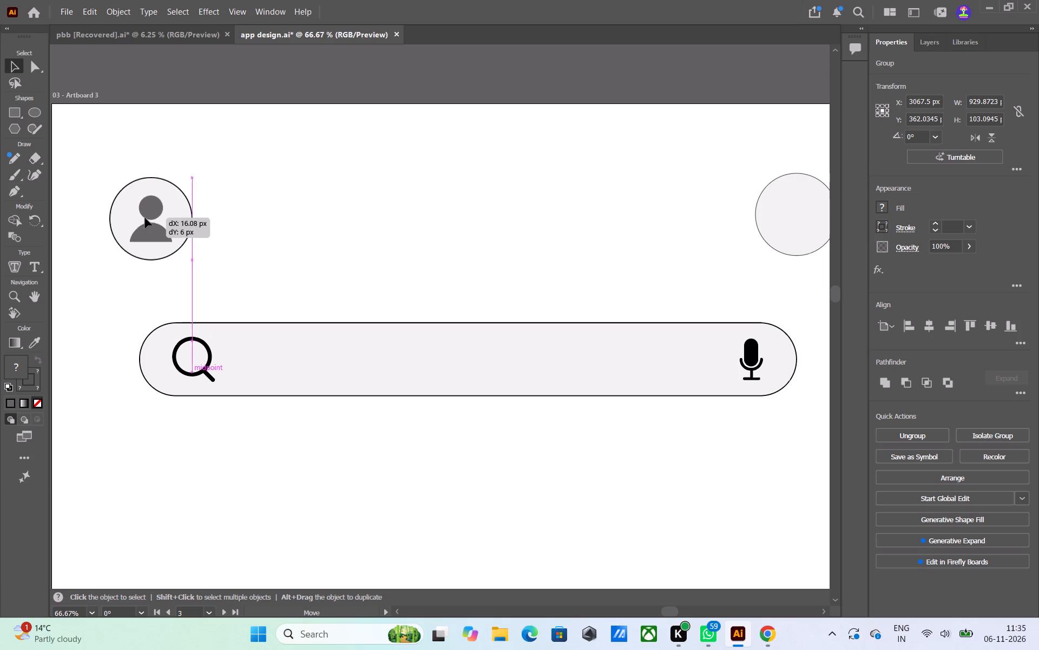
drag(145, 218, 144, 215)
Shift the empty circle above the search bar's microphone end slightly down and deselect it.
click(811, 207)
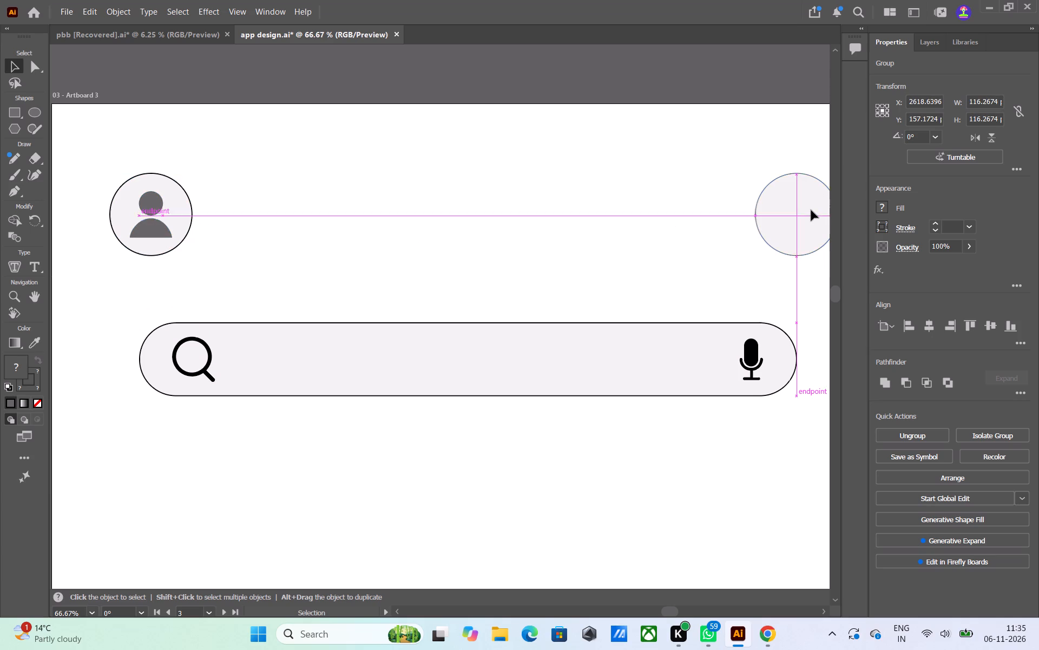
click(476, 279)
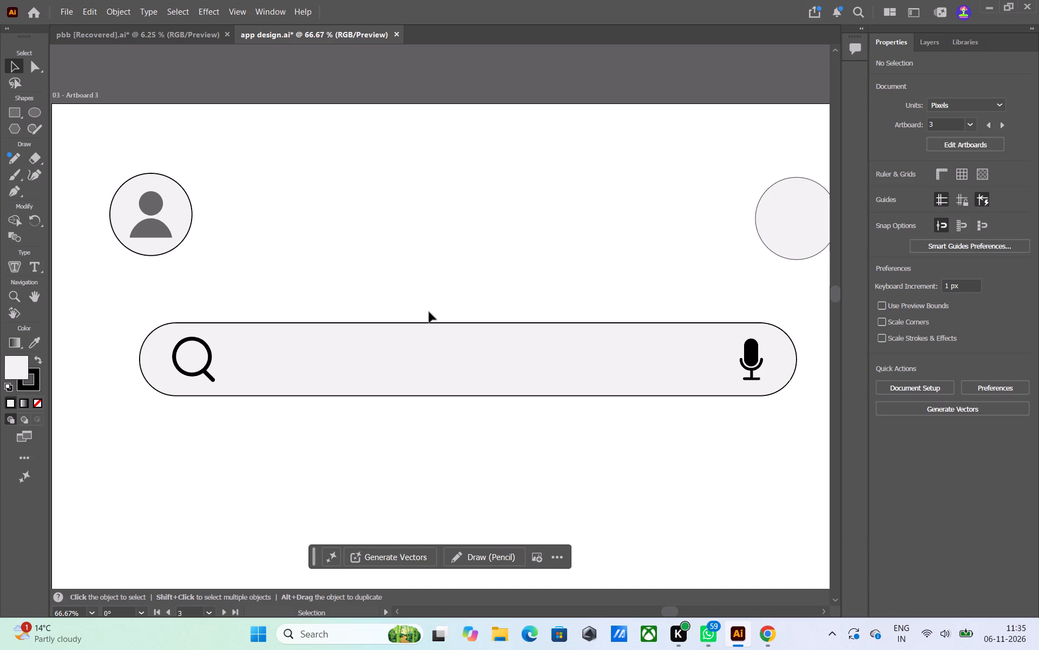
ctrl+alt+scroll(423, 320, down, 3)
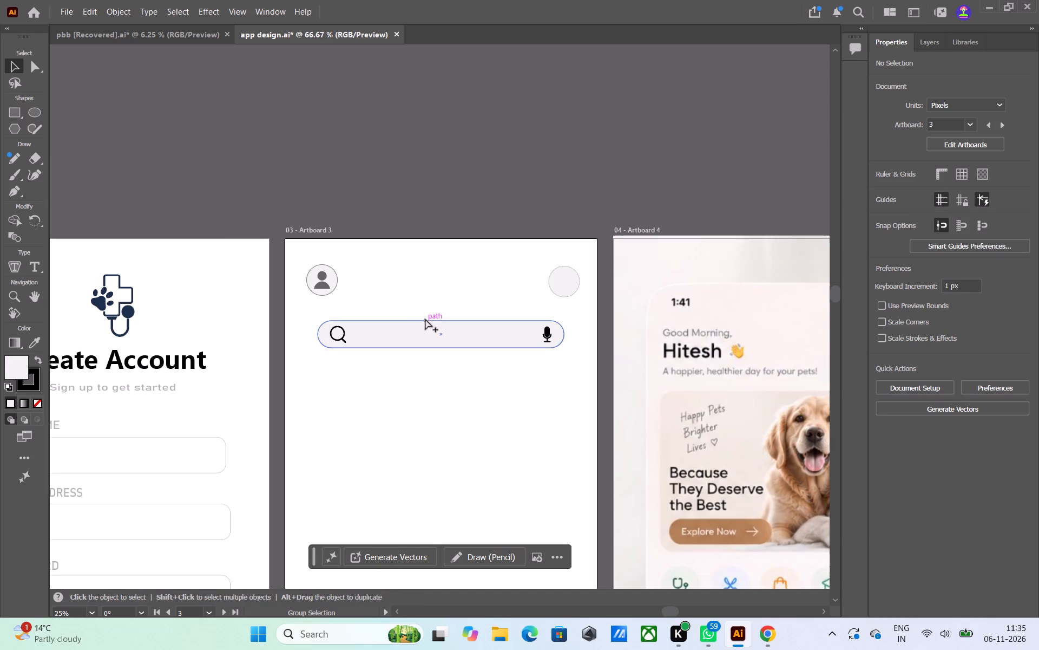
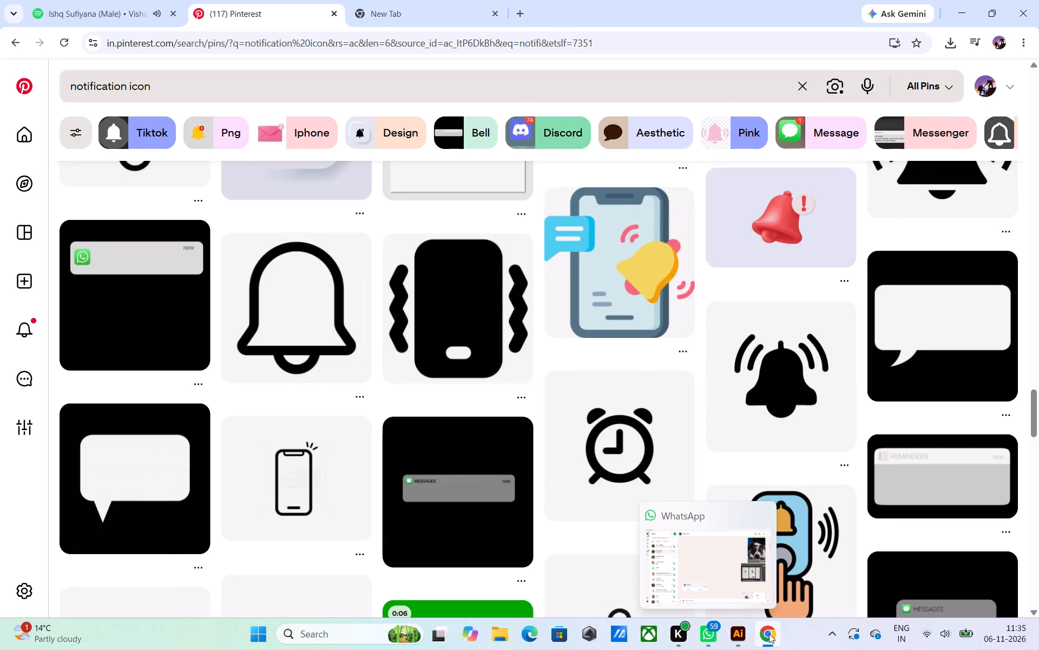
Check the notification bell in Illustrator's Artboard 4 reference, and open the matching rounded outline "Bell Ring" icon pin on Pinterest in Chrome.
click(742, 635)
middle_drag(723, 399, 470, 401)
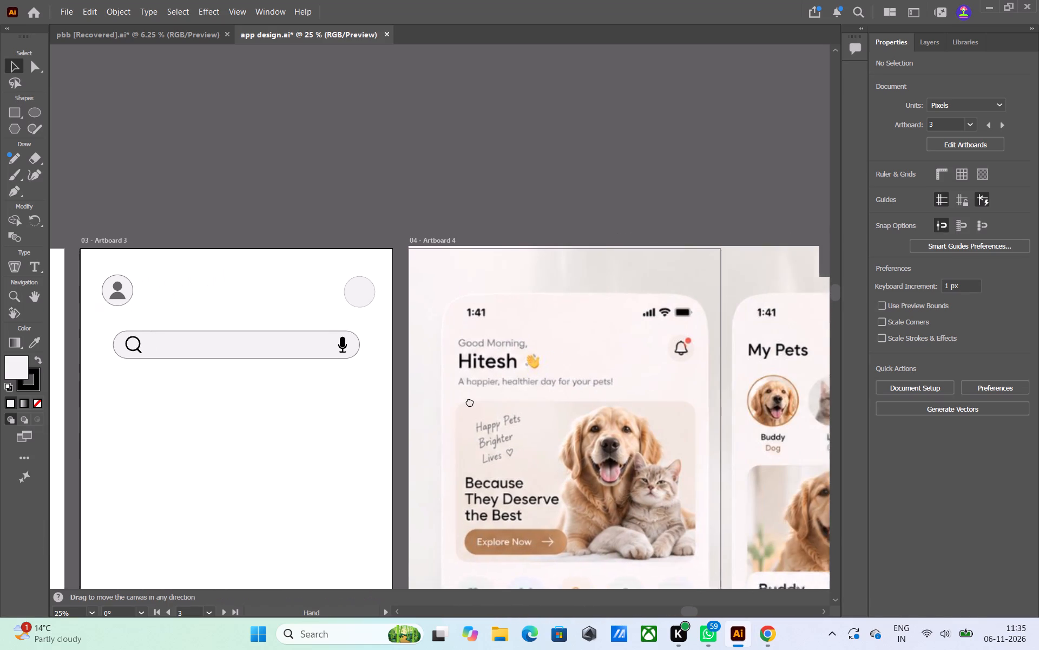
middle_drag(470, 401, 442, 394)
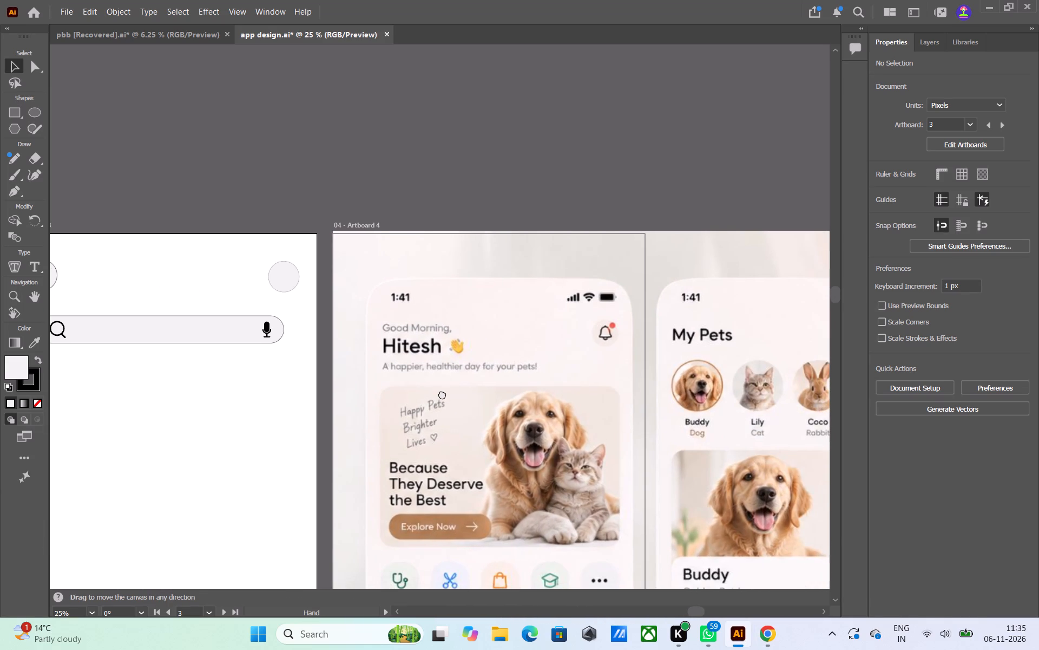
middle_drag(442, 394, 614, 368)
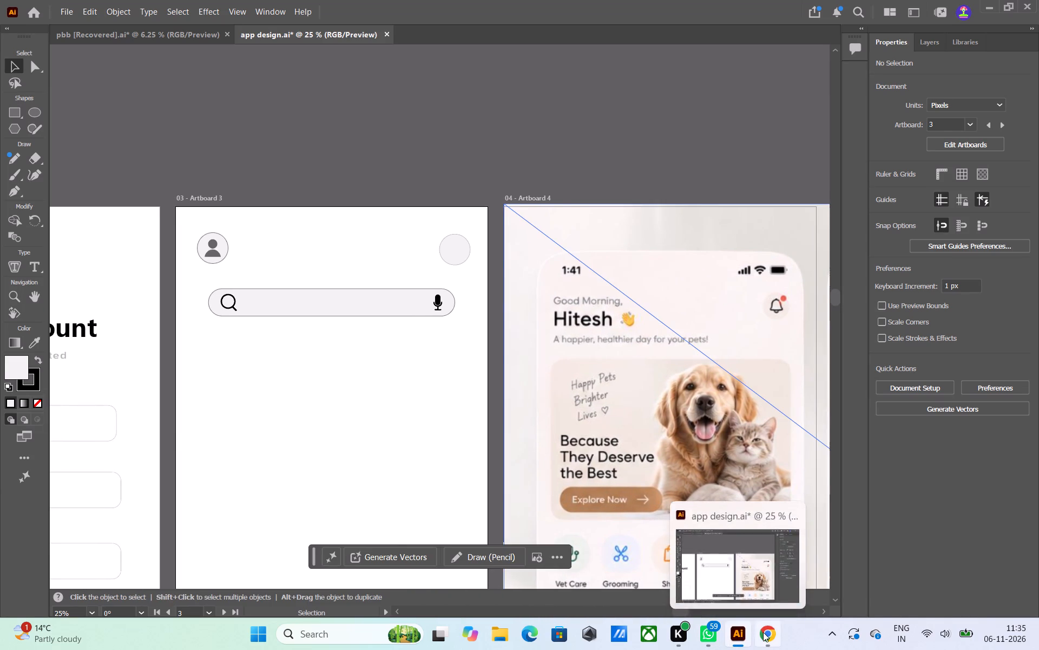
click(763, 632)
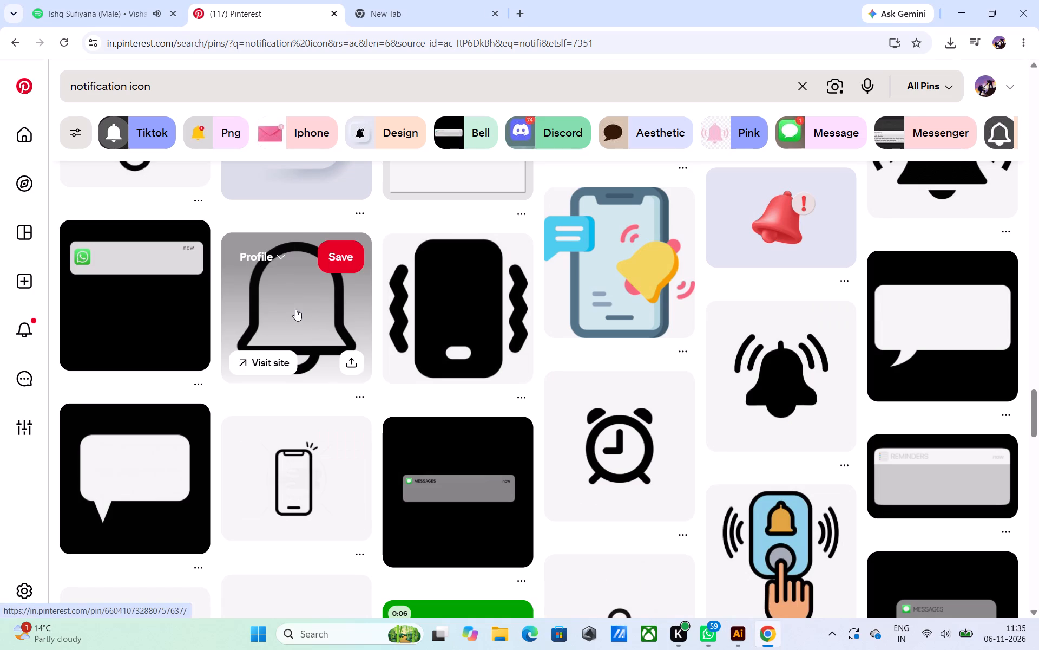
click(300, 275)
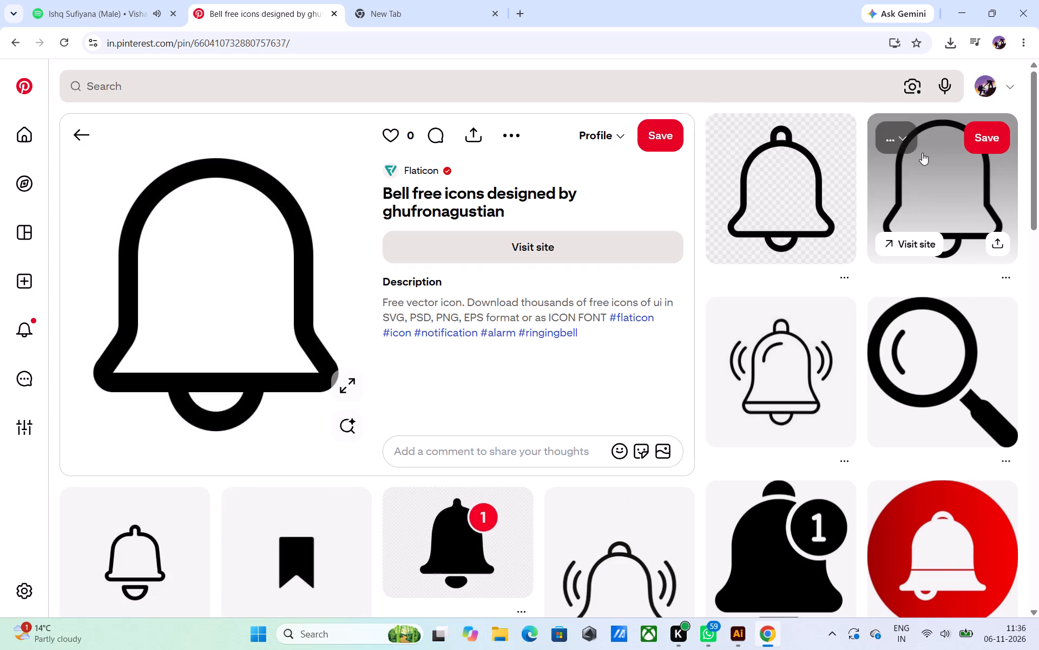
drag(918, 163, 979, 144)
click(941, 173)
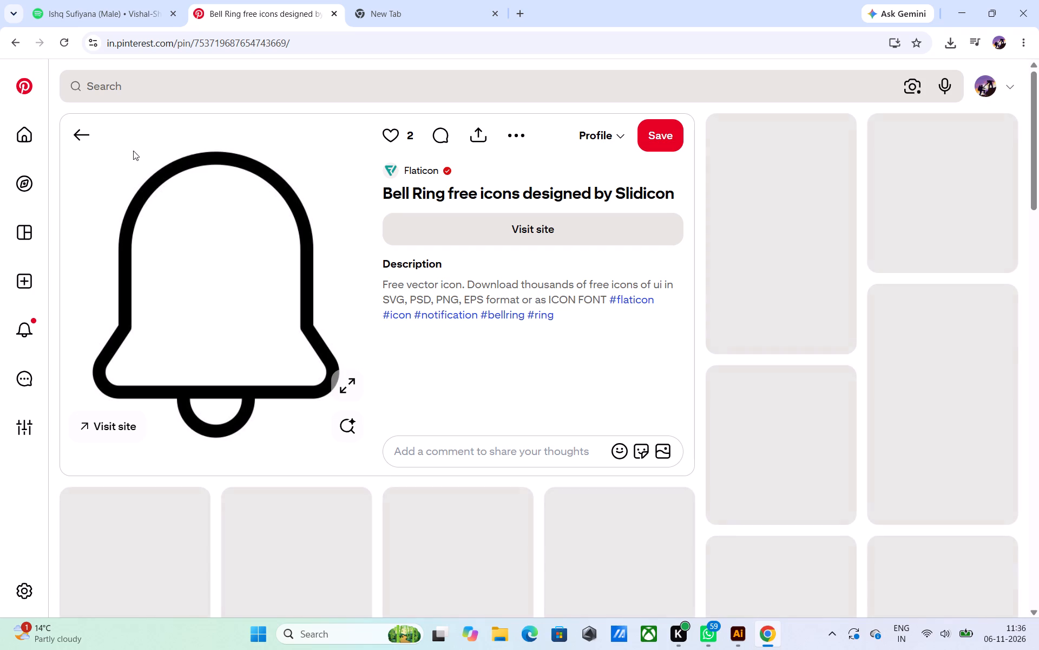
Return to the earlier Flaticon bell pin and open the related outlined bell icon shown on a checkered background.
click(73, 130)
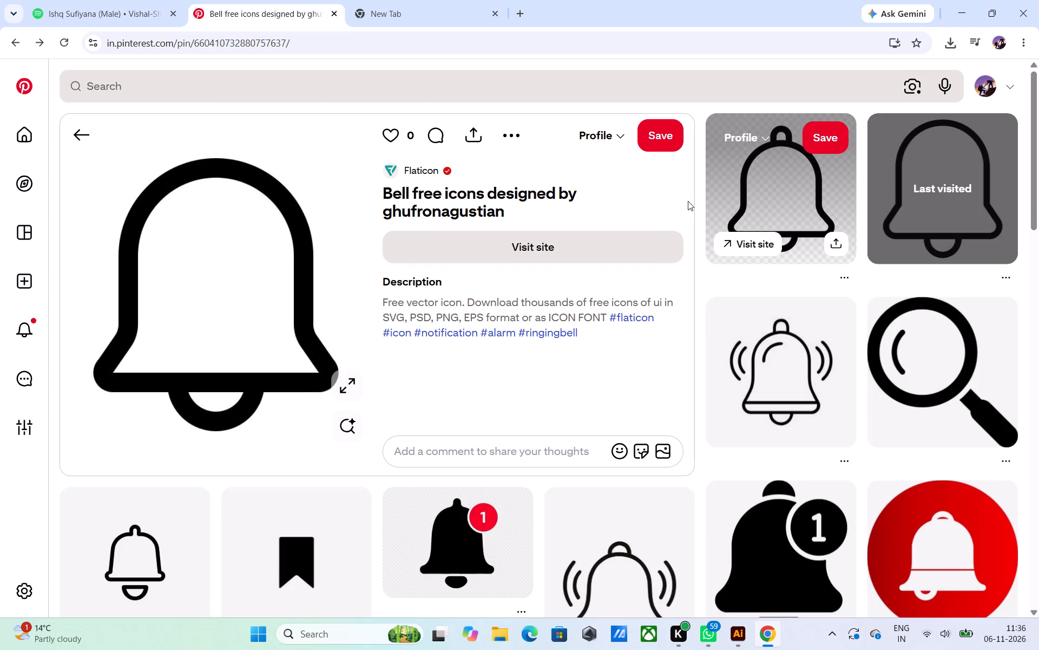
click(762, 185)
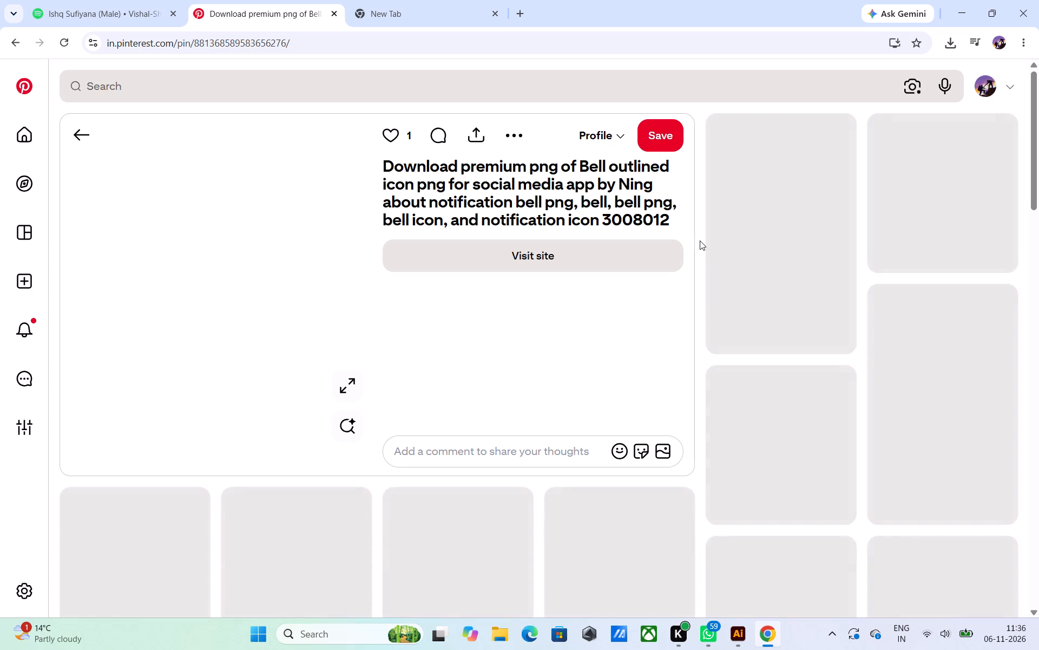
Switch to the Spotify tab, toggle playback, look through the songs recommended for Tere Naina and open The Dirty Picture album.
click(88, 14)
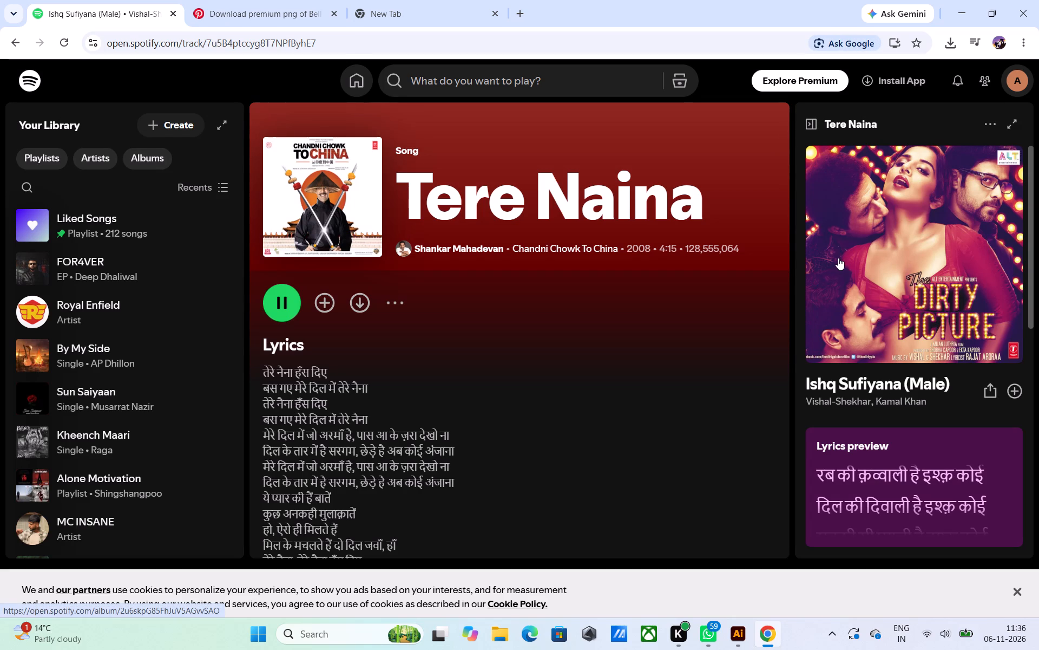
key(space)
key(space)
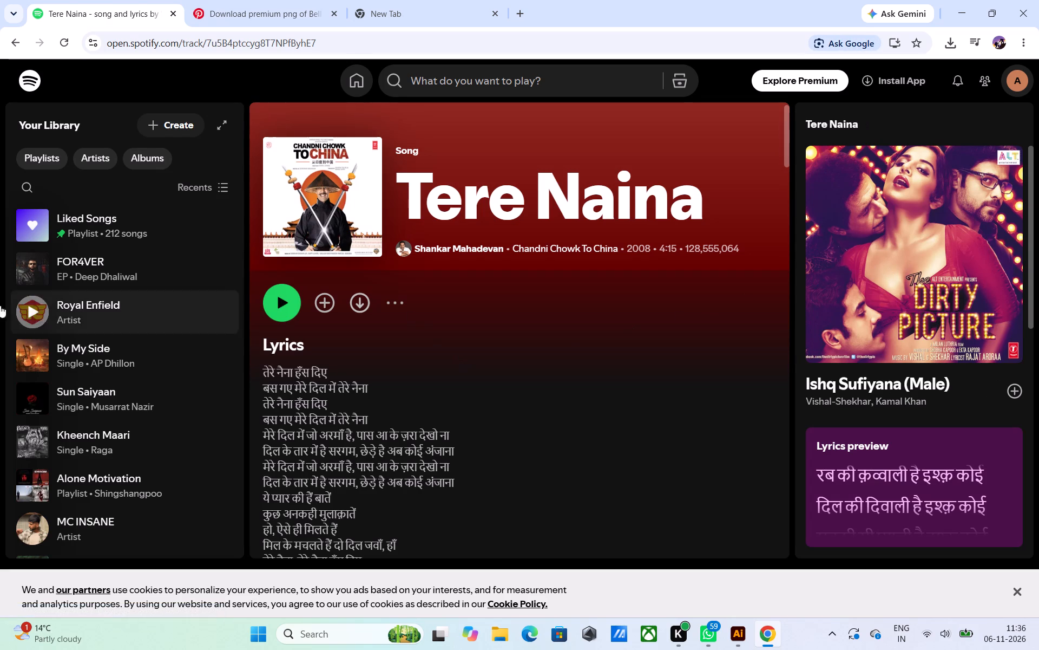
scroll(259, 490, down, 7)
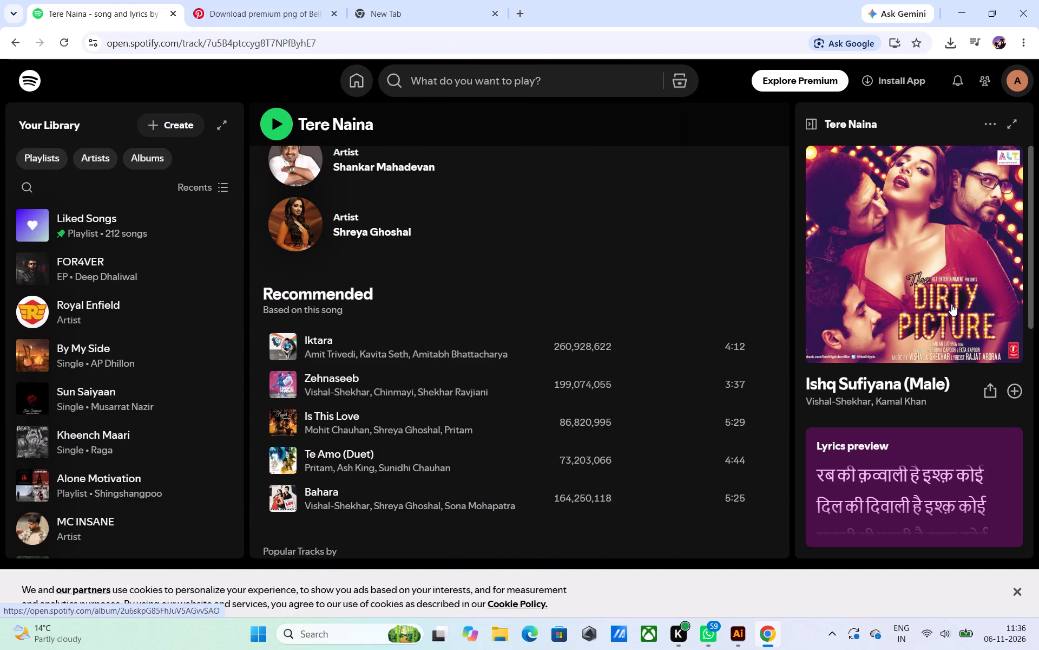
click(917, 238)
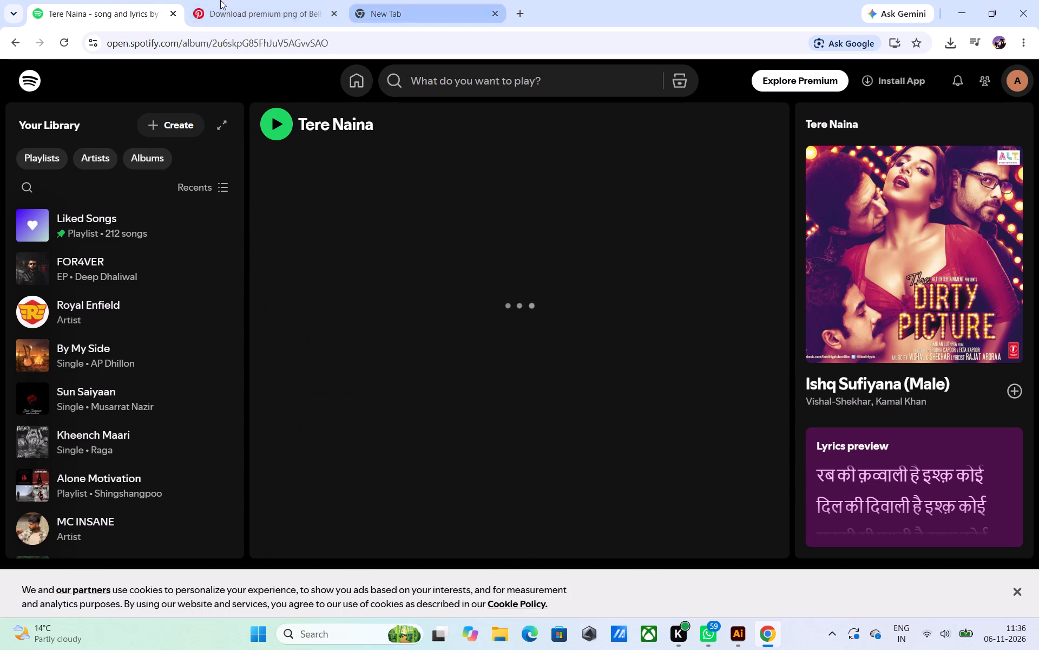
Switch back to the Pinterest bell icon pin and check the computer's Wi-Fi connection.
click(264, 11)
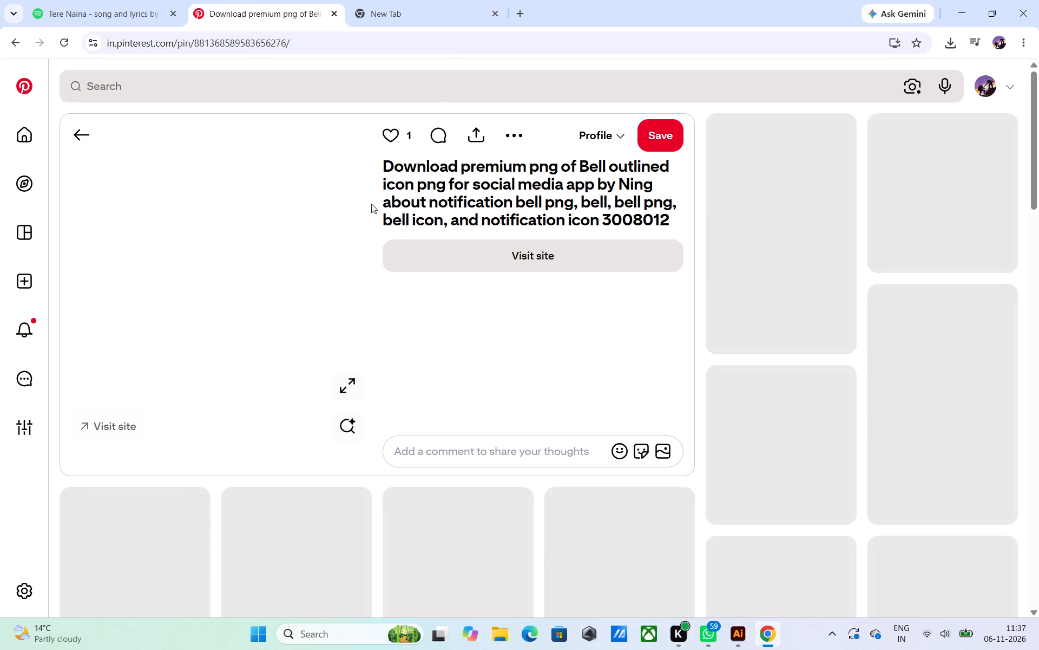
click(929, 630)
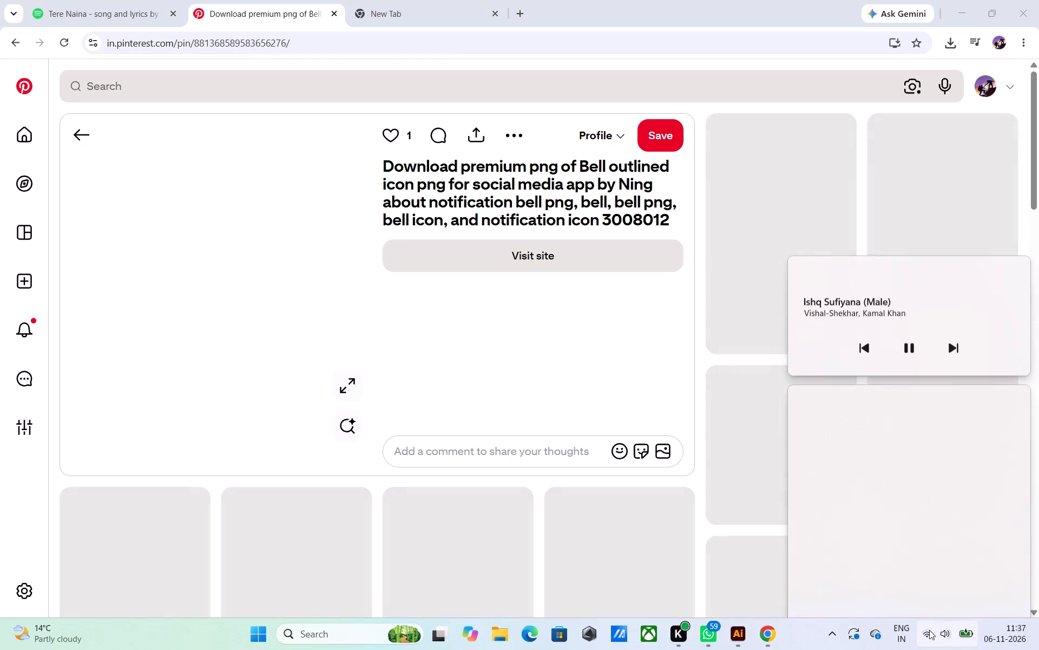
click(854, 380)
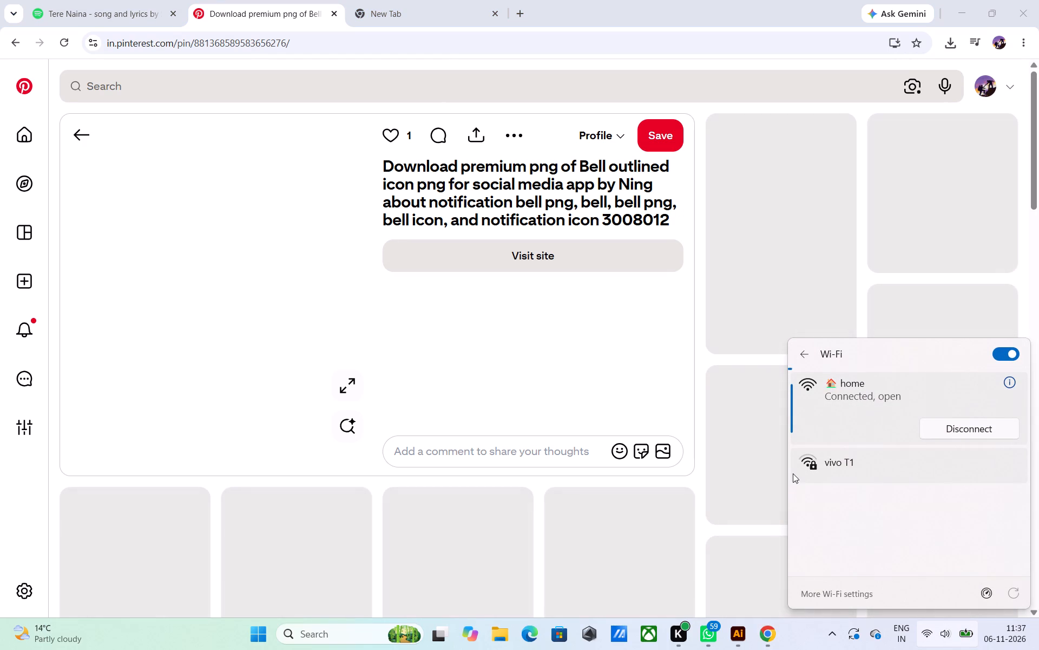
click(273, 190)
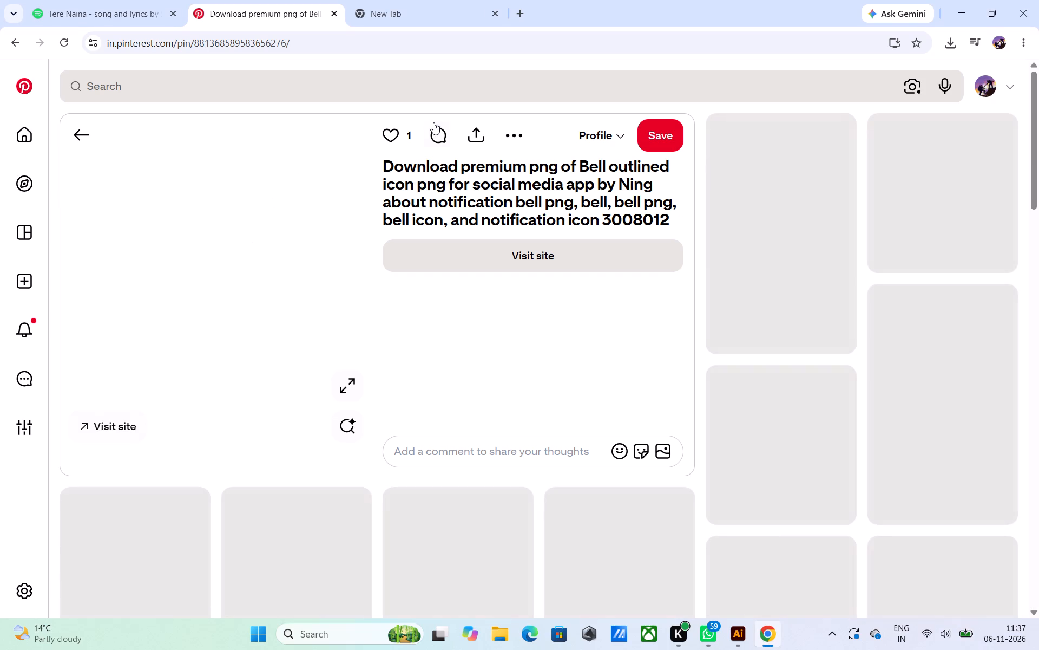
Go back to the Flaticon bell pin and open a visual search from the related outlined bell on a checkered background.
click(75, 133)
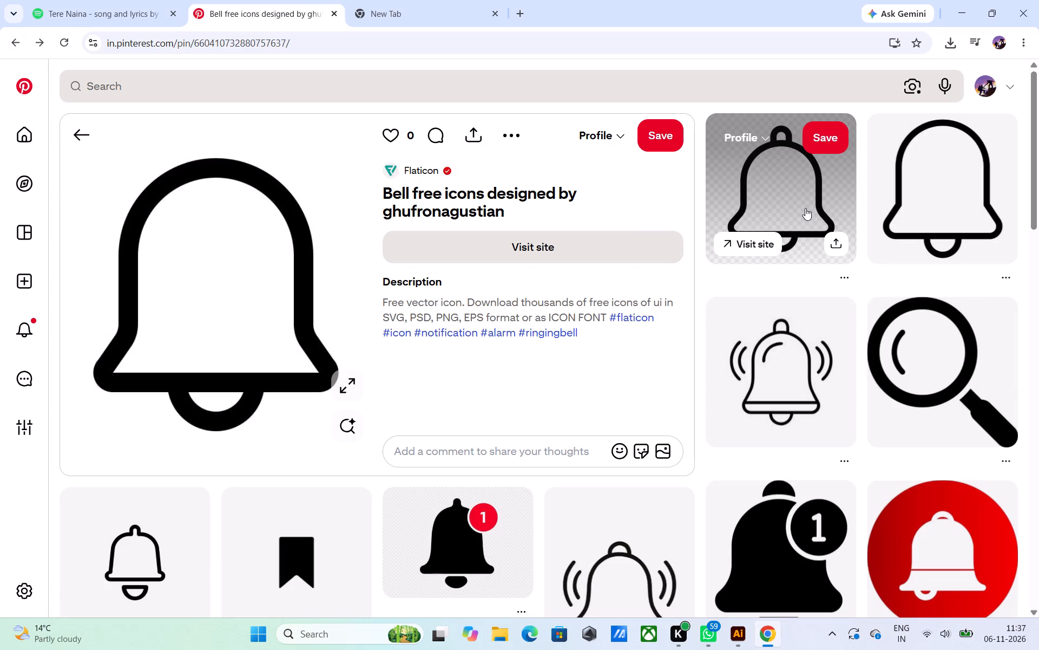
drag(804, 207, 803, 194)
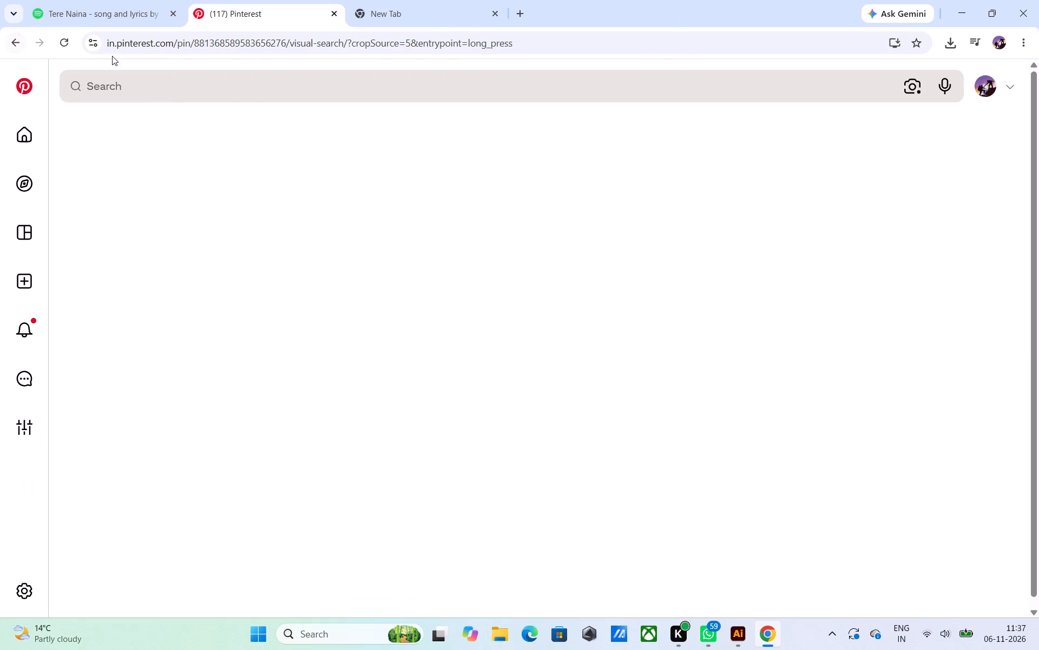
Return to the Pinterest tab and download the image from the thick-outlined Flaticon bell icon pin.
click(246, 10)
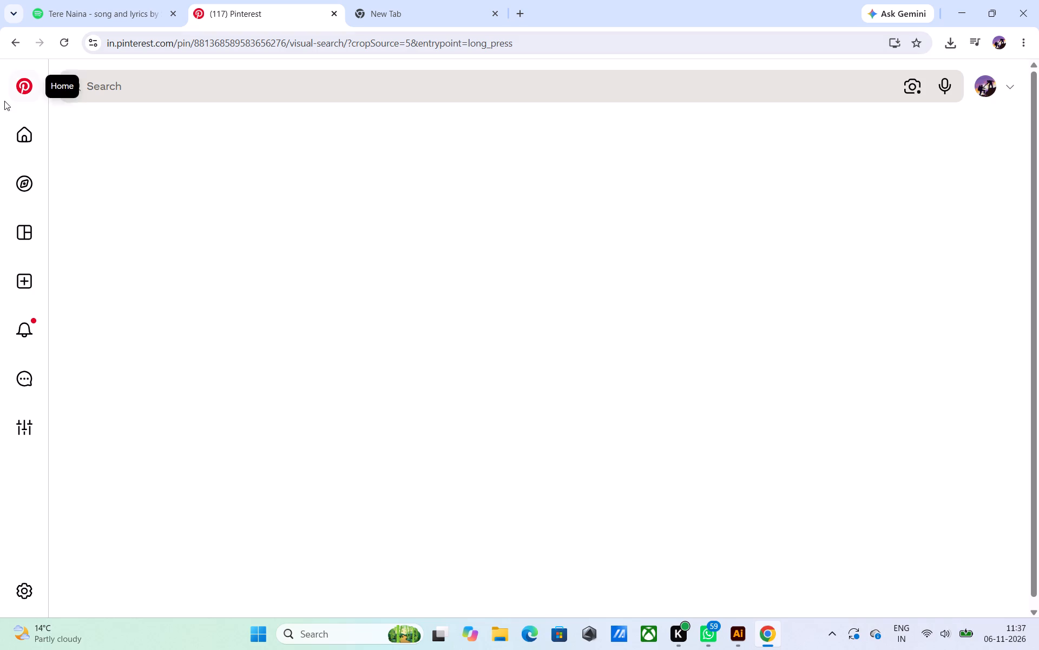
click(13, 43)
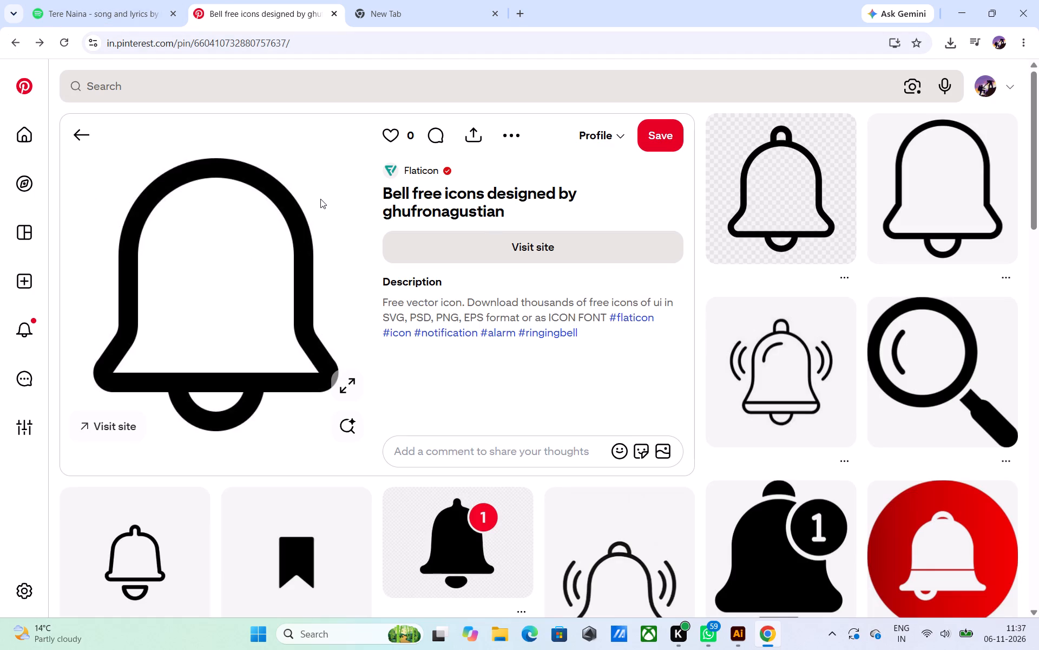
click(516, 137)
click(513, 181)
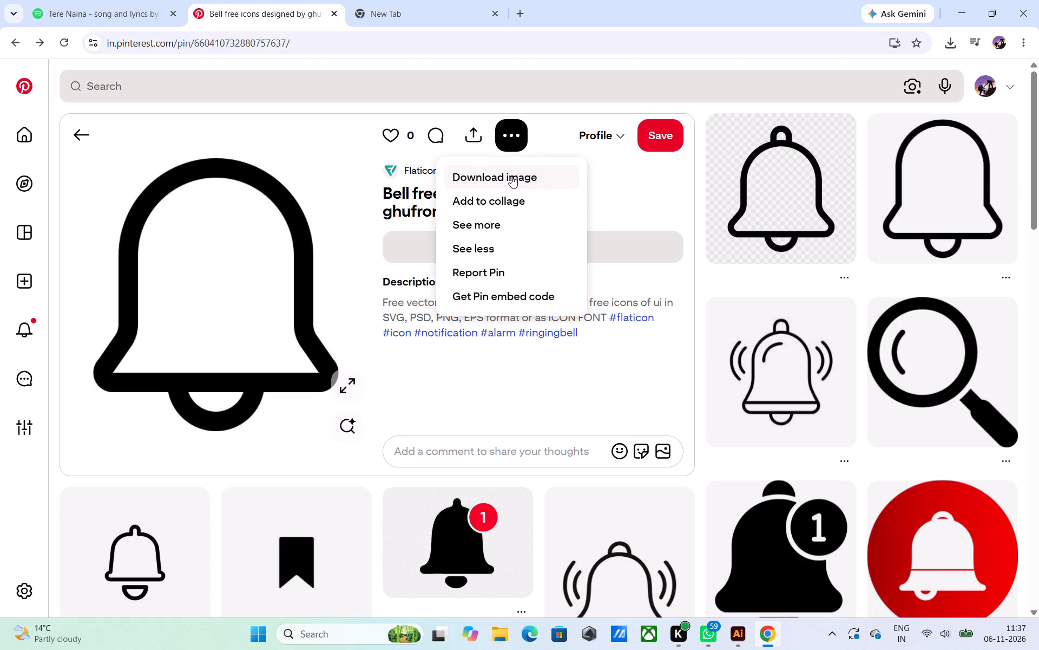
click(954, 46)
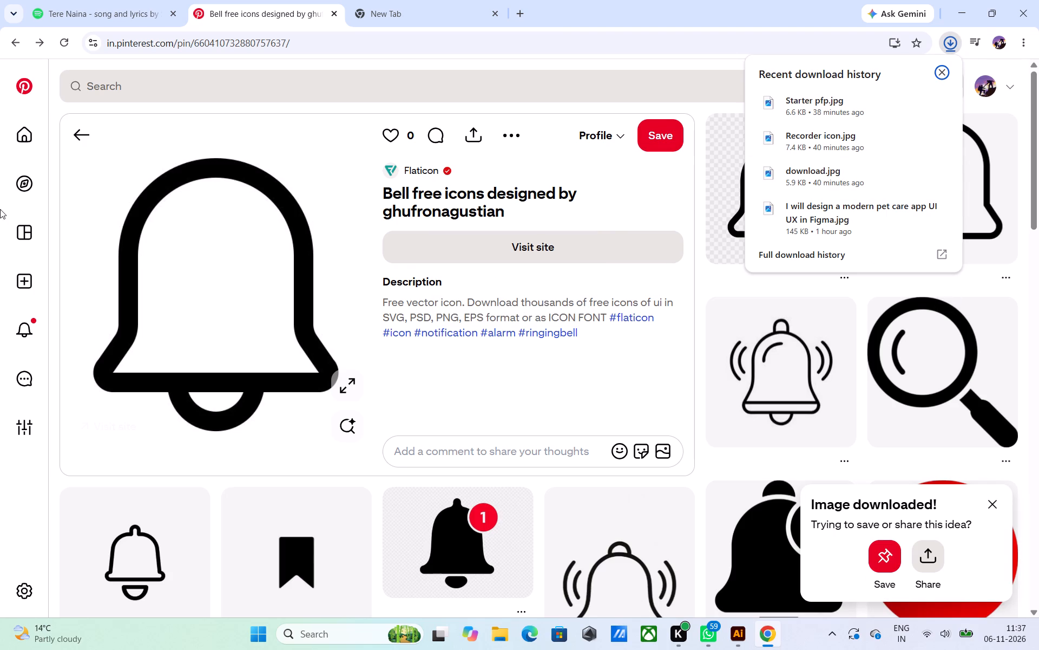
click(196, 200)
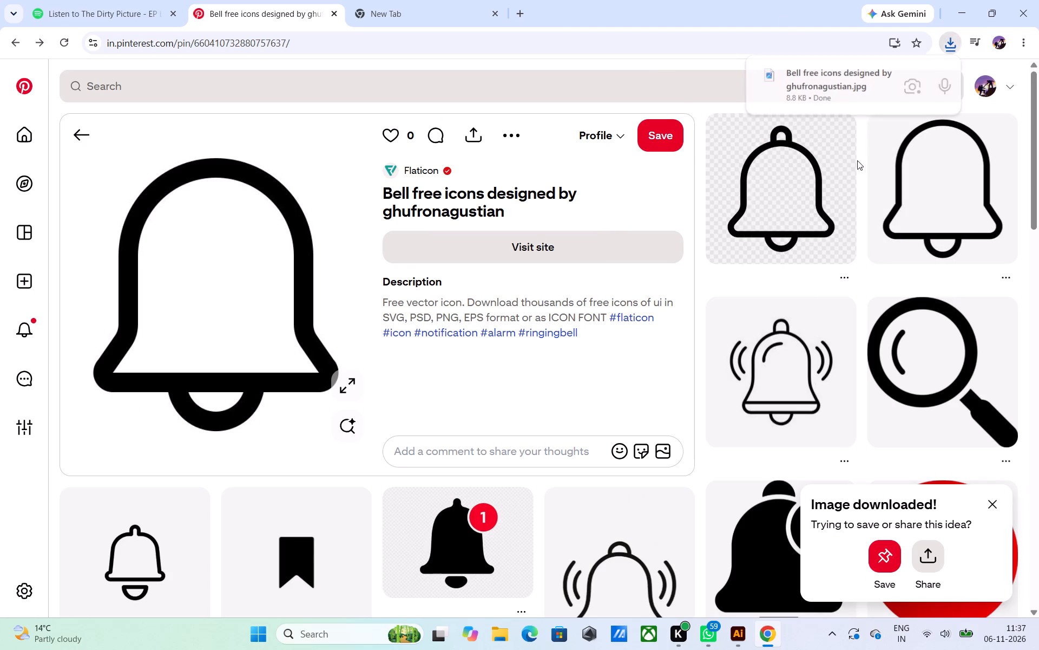
click(780, 197)
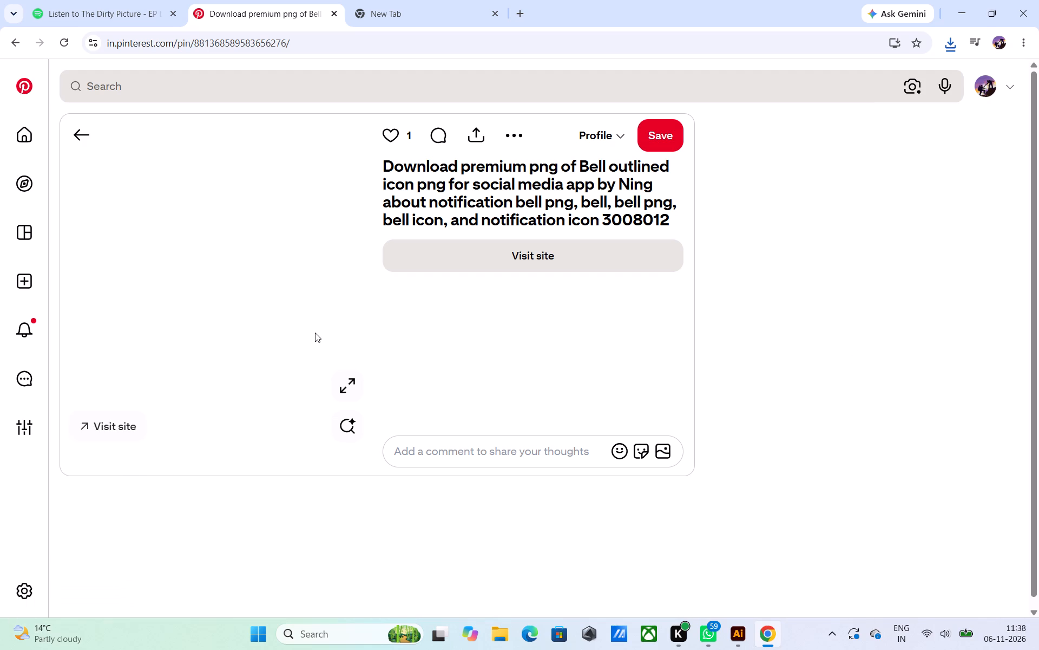
Bring the downloaded bell image into the app design document in Illustrator, placing it on Artboard 3 below the search bar.
click(945, 39)
drag(845, 103, 809, 365)
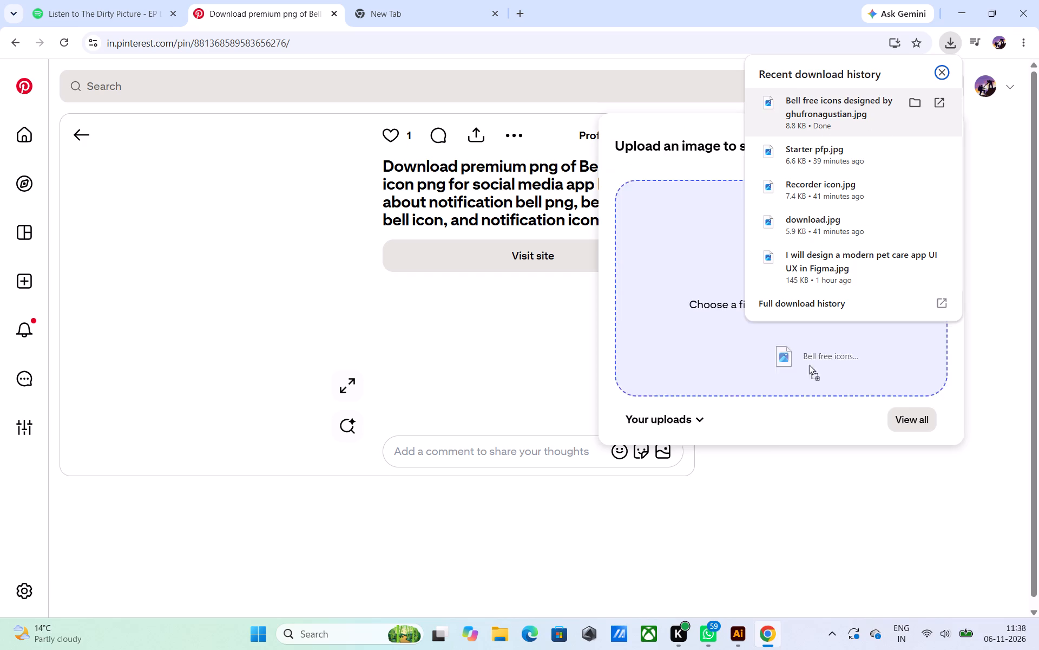
drag(809, 365, 236, 337)
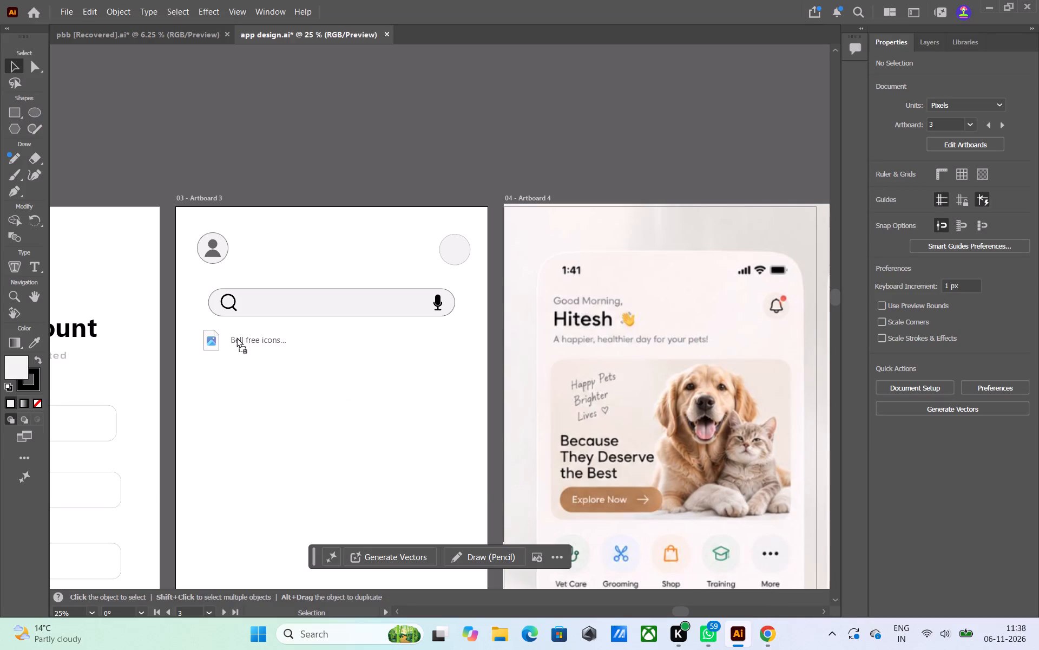
drag(236, 337, 341, 401)
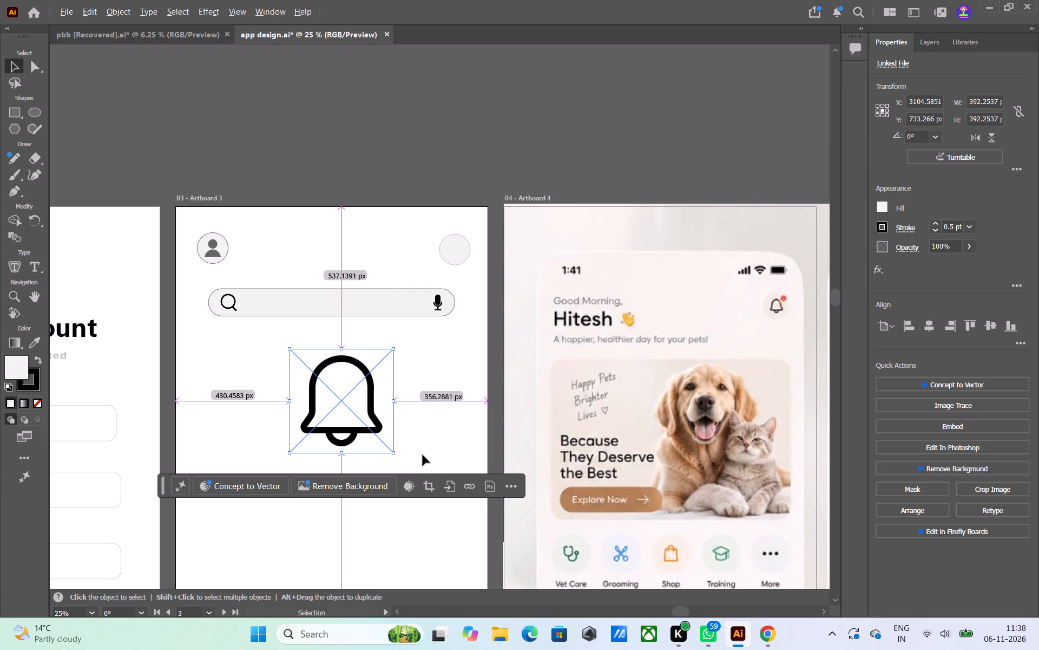
Draw a horizontal Pen tool line about 196 px long across the bell's inner opening, where the dome meets the straight sides.
alt+scroll(370, 416, down, 4)
alt+scroll(370, 416, up, 9)
alt+scroll(360, 425, down, 2)
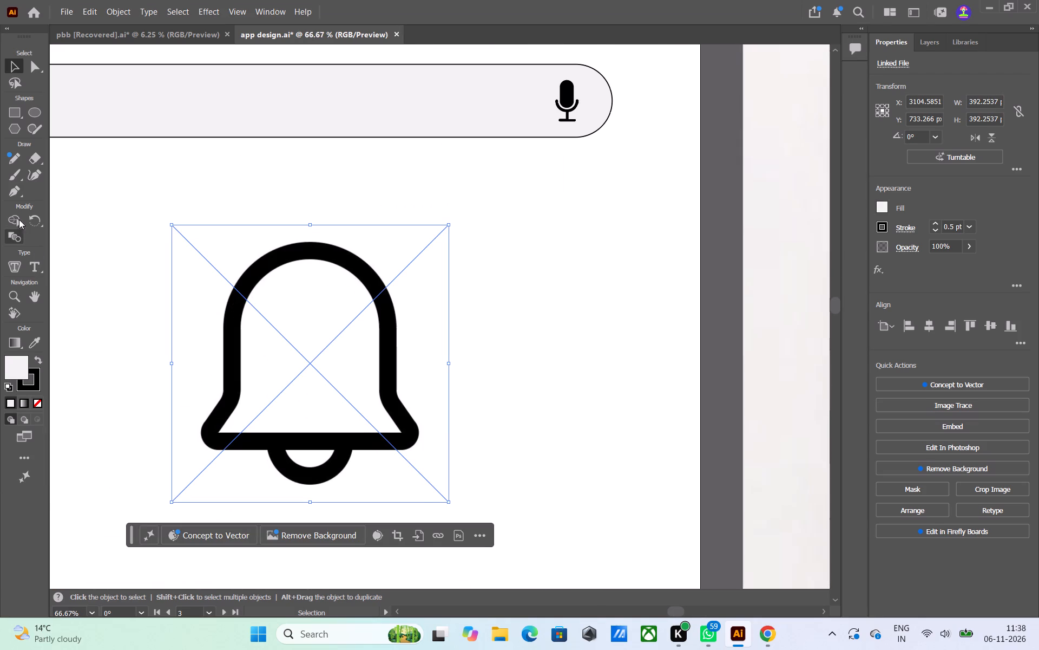
key(p)
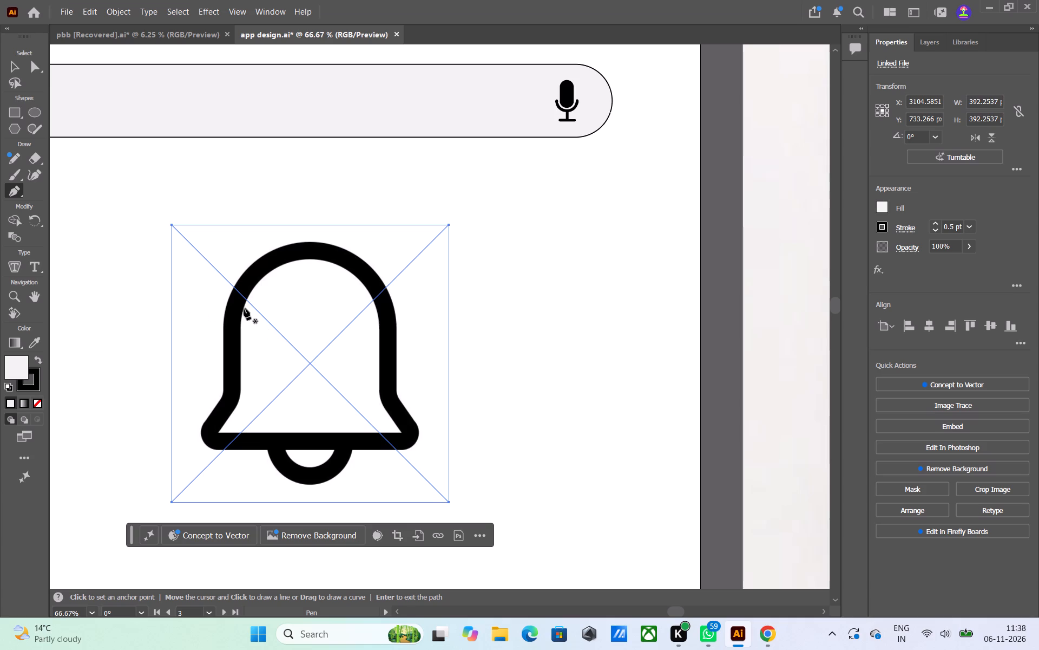
click(10, 64)
click(159, 250)
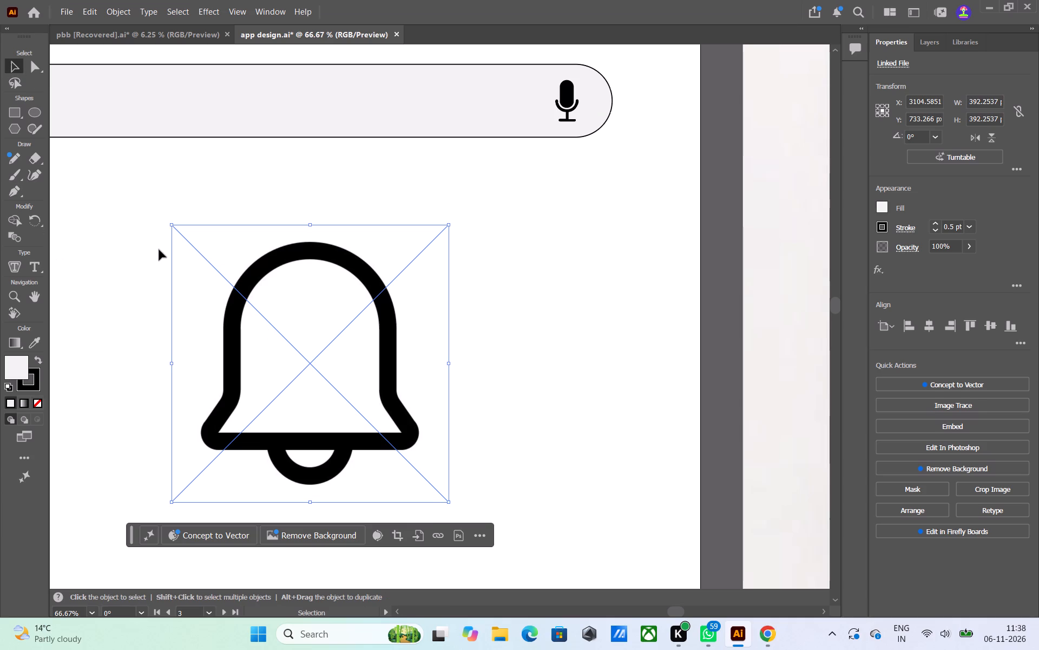
click(11, 191)
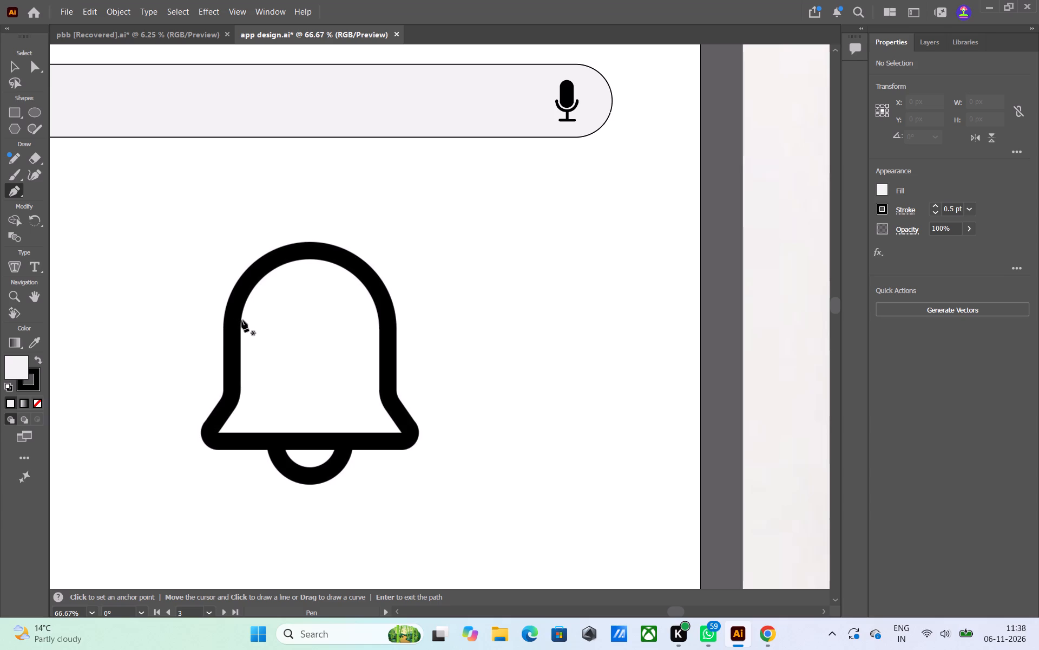
alt+scroll(241, 320, up, 1)
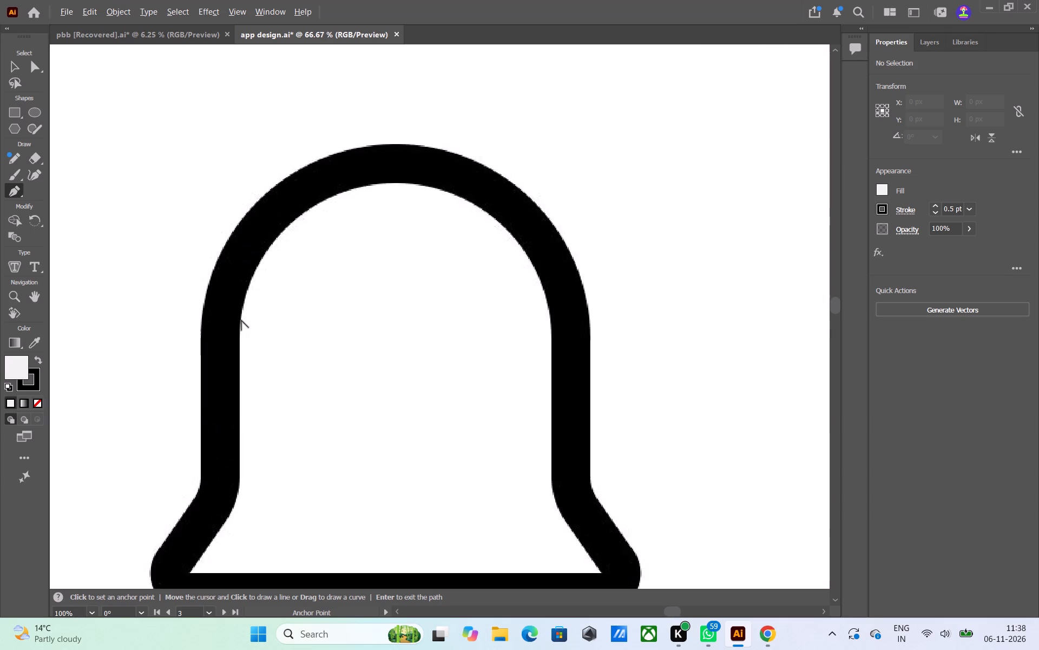
alt+scroll(241, 320, up, 2)
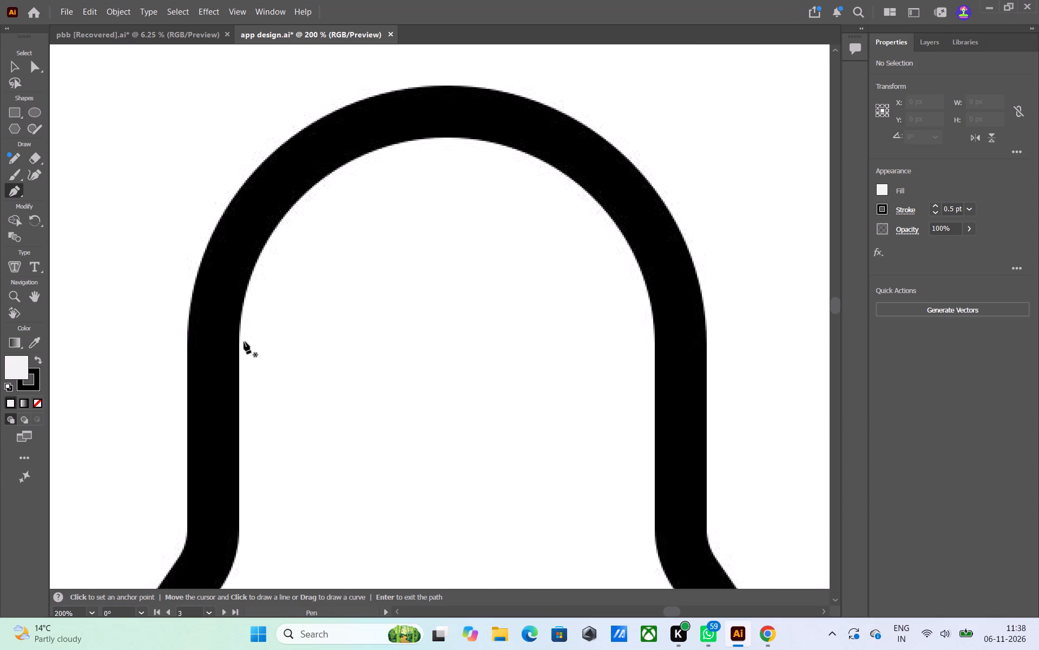
click(239, 328)
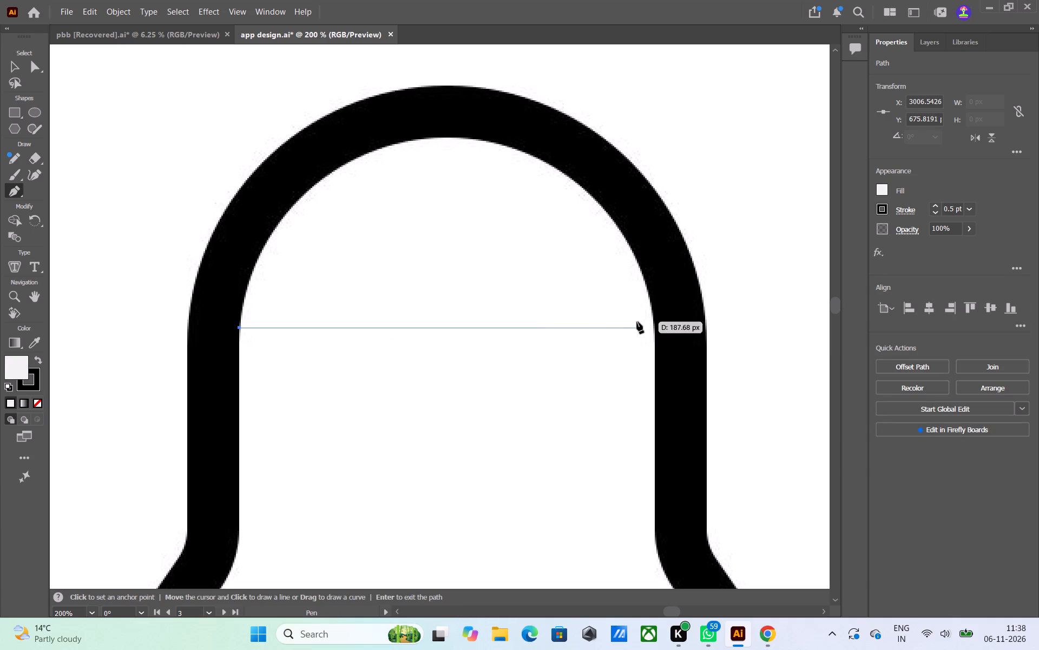
shift+click(655, 329)
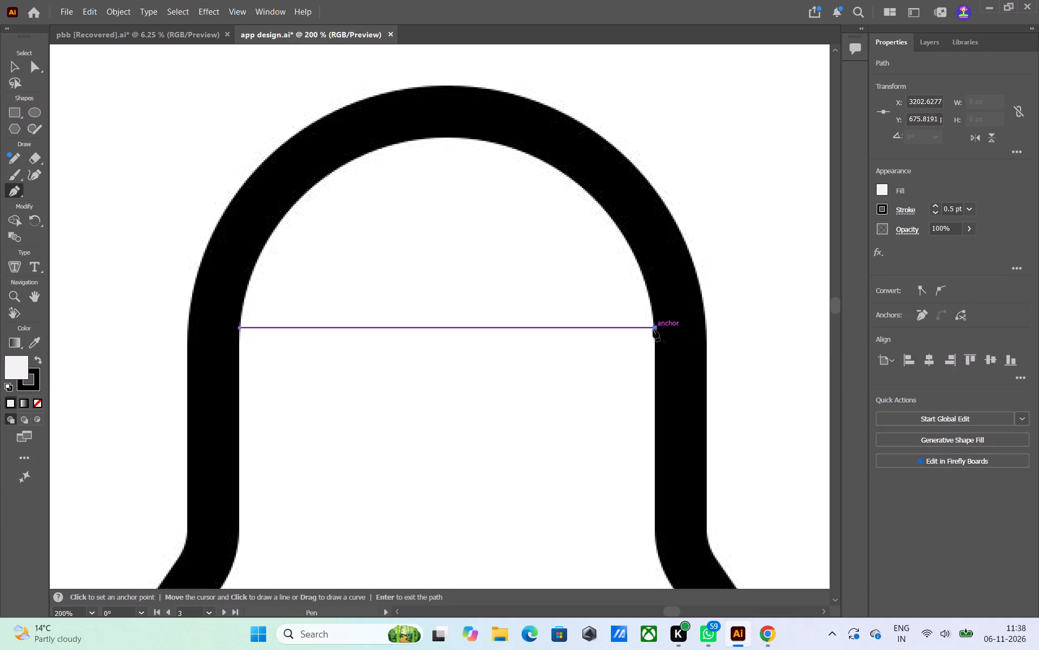
Continue the path along the bell's straight inner sides and close it as a rectangle about 101 px high.
scroll(656, 383, down, 7)
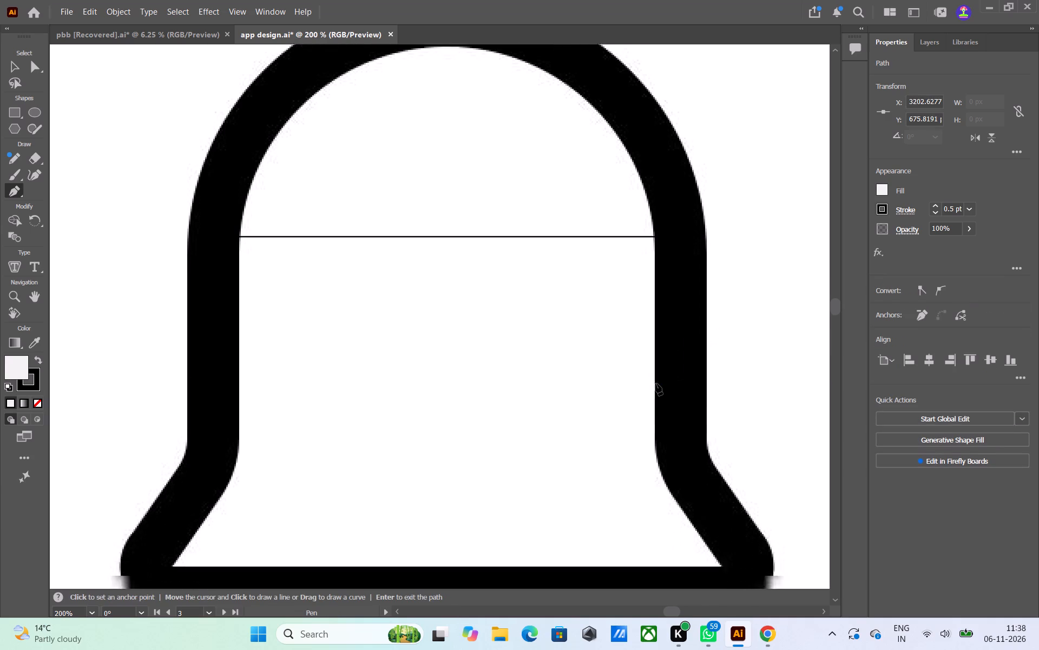
scroll(656, 383, down, 1)
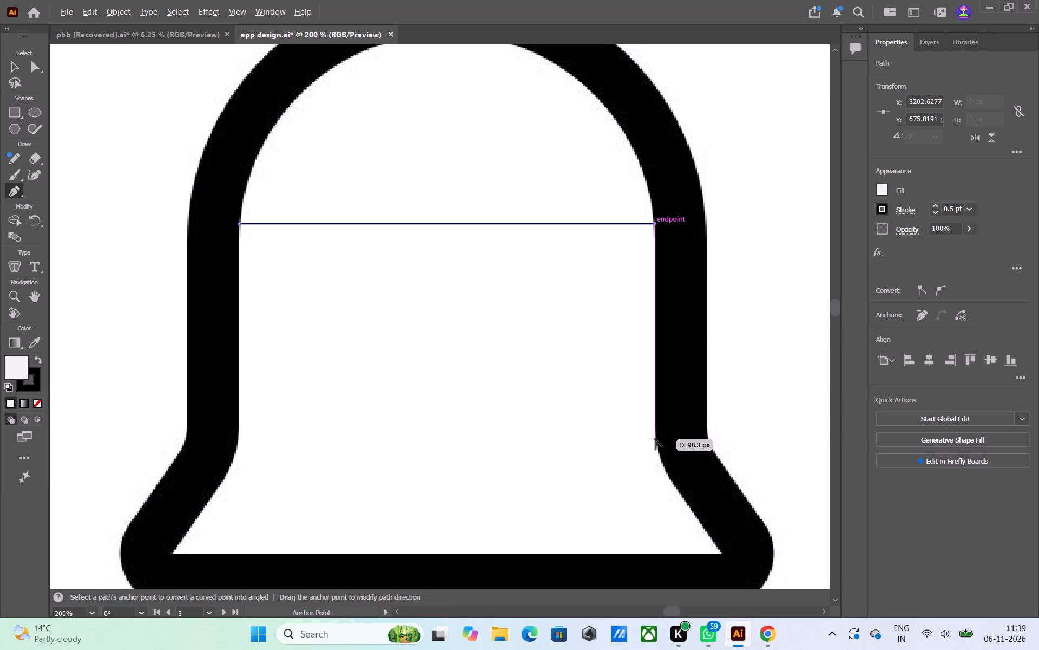
alt+click(655, 435)
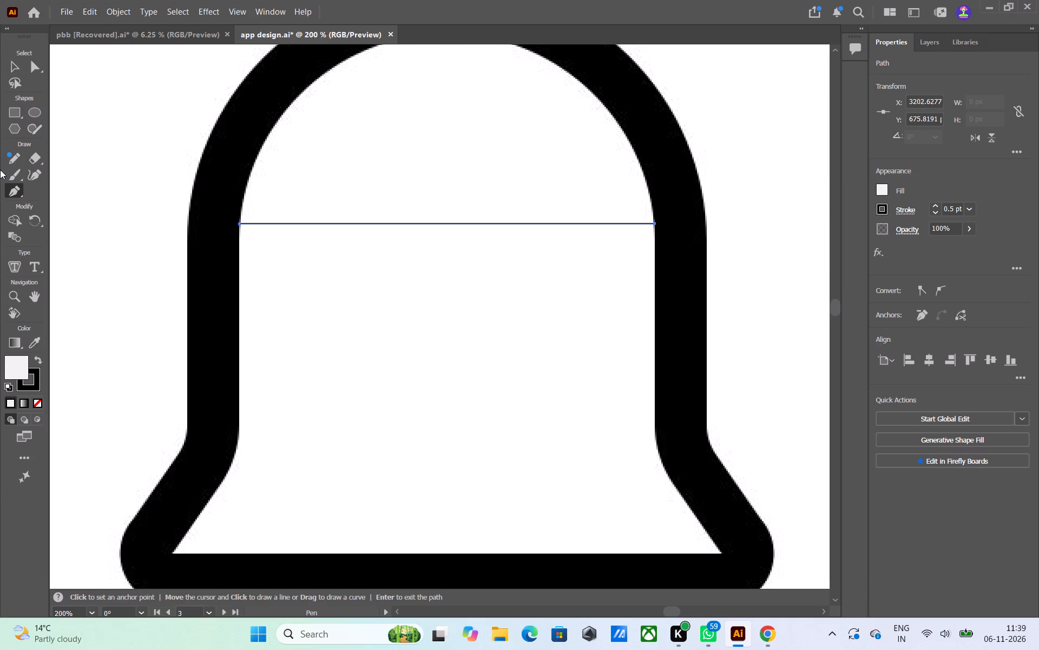
click(656, 224)
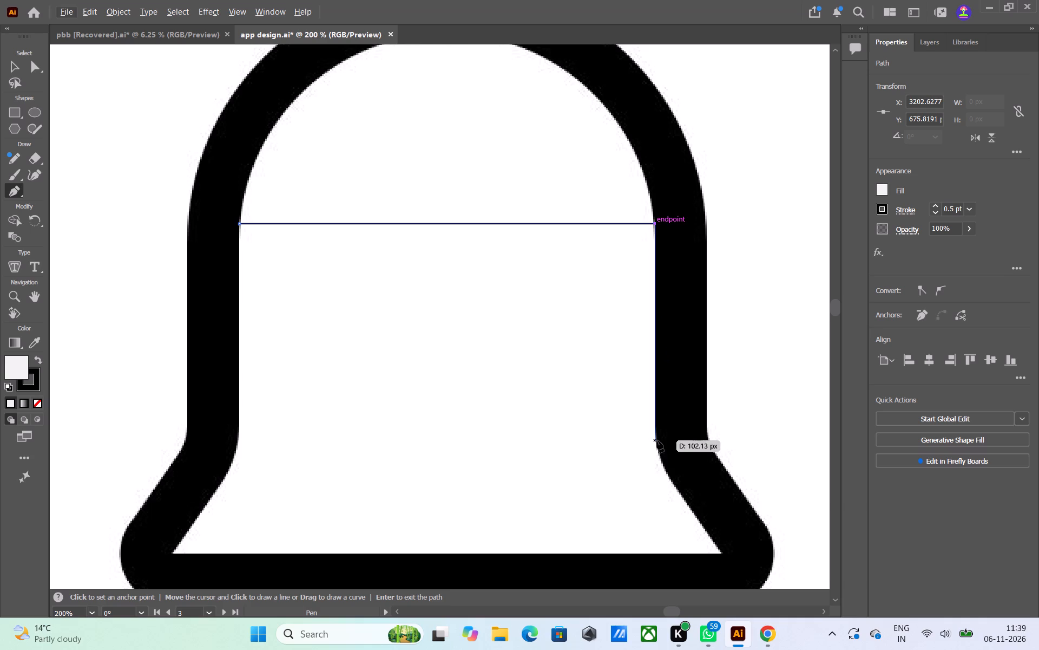
shift+click(657, 437)
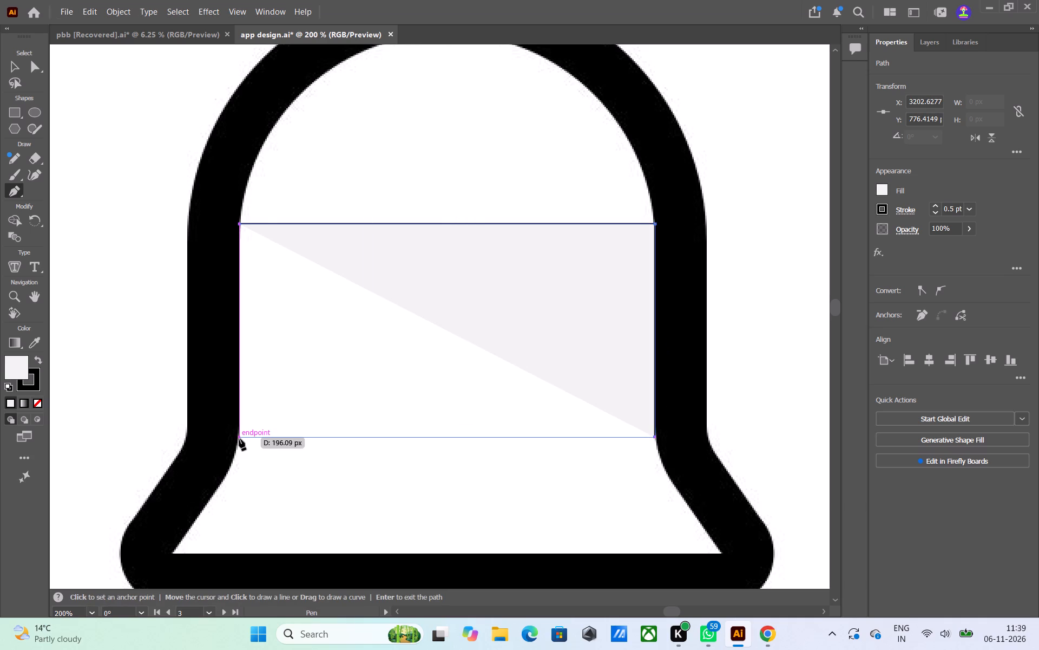
shift+click(239, 439)
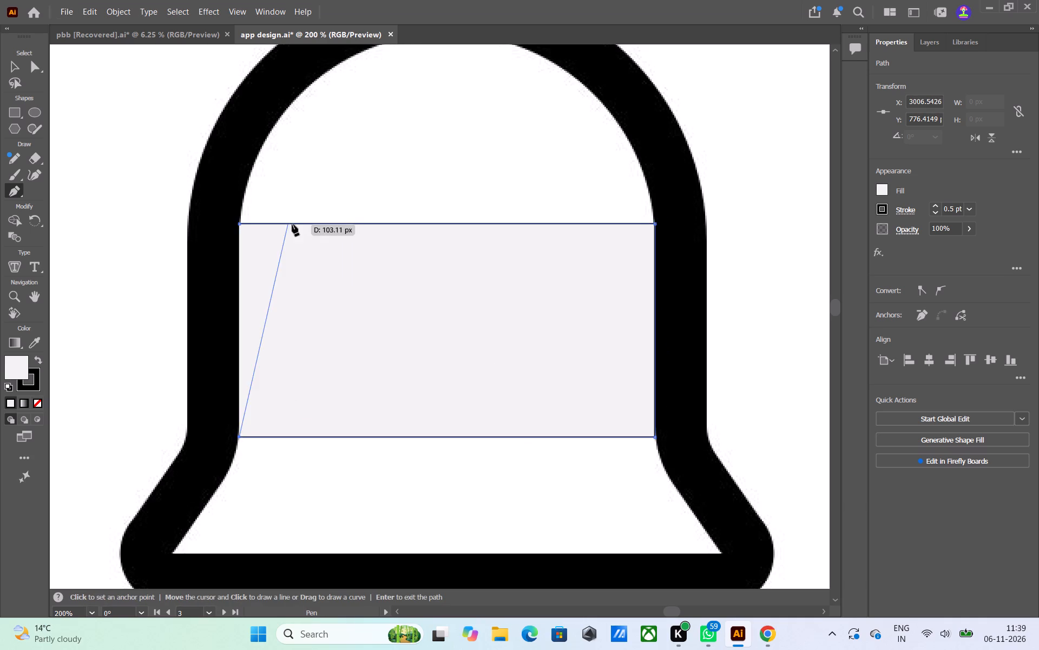
shift+click(240, 224)
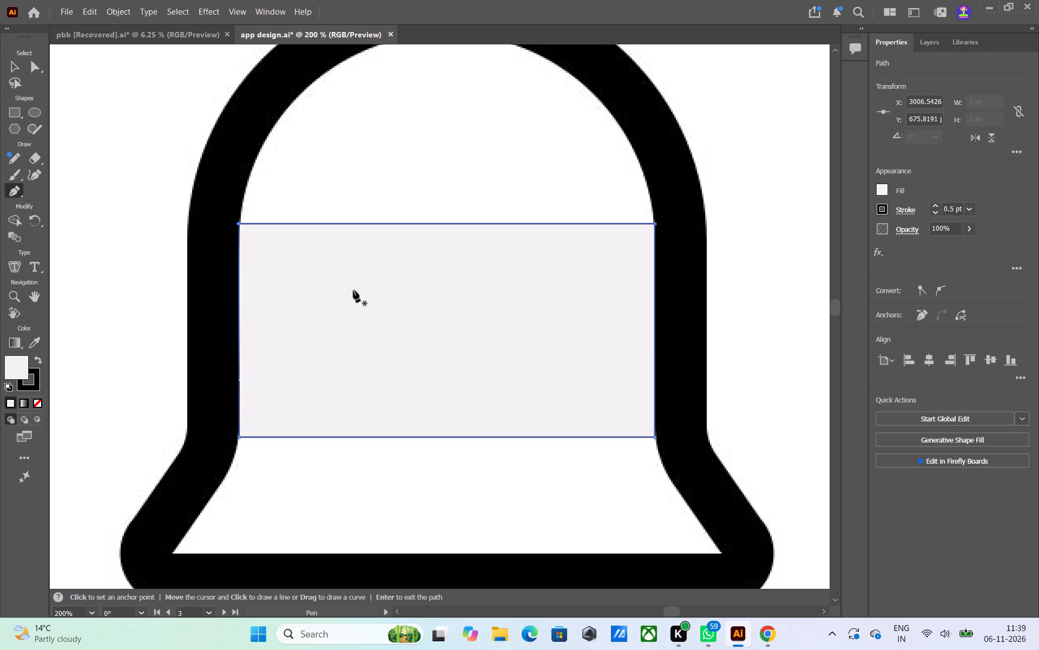
Remove the fill from the traced rectangle.
click(38, 403)
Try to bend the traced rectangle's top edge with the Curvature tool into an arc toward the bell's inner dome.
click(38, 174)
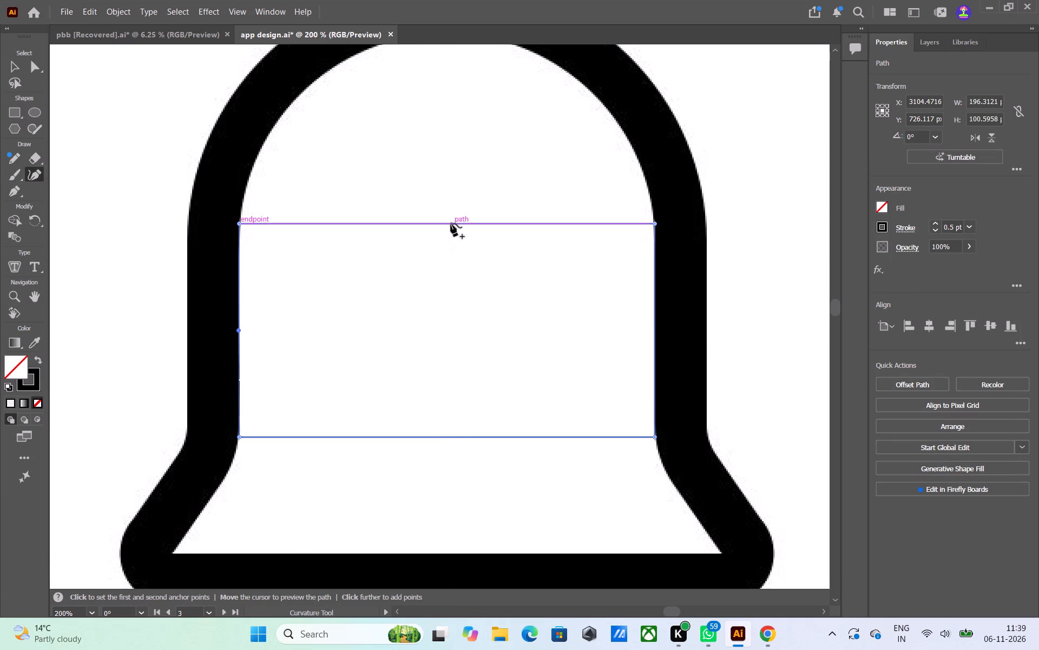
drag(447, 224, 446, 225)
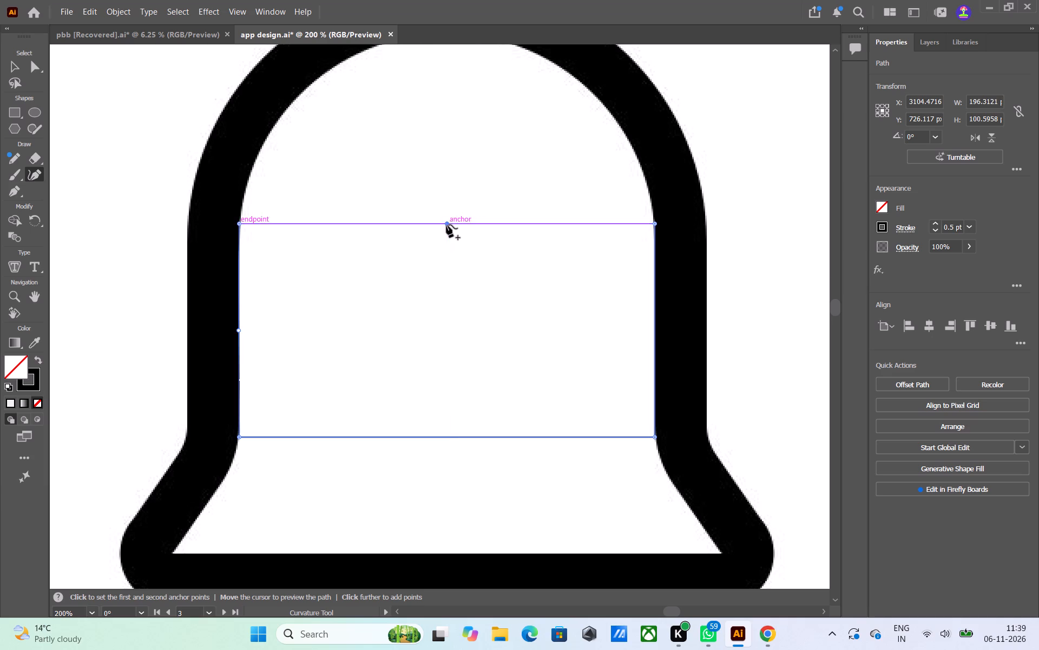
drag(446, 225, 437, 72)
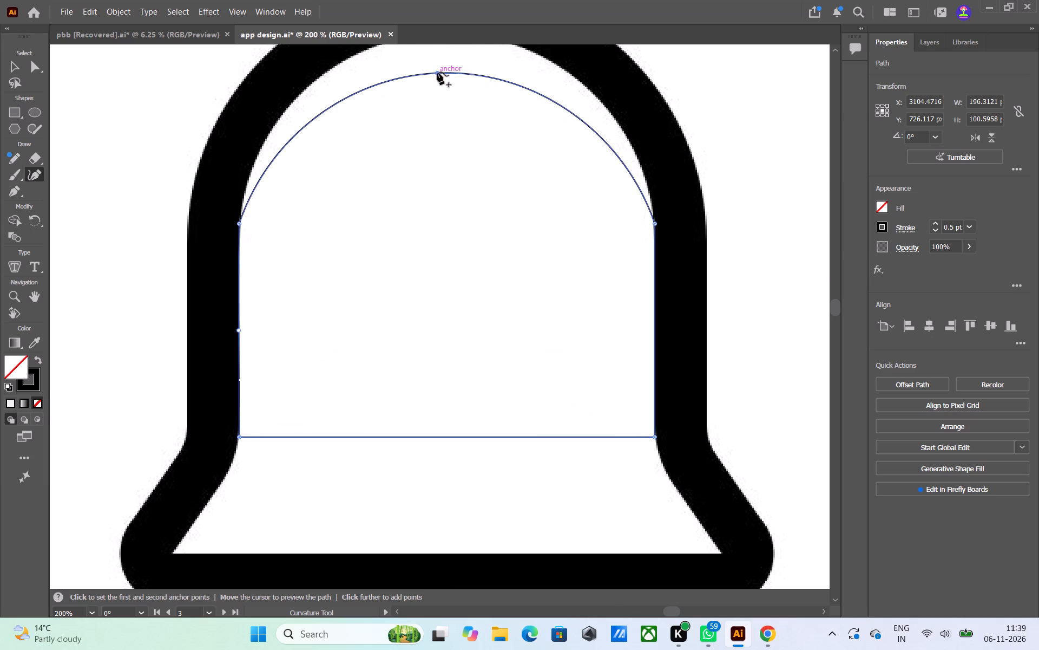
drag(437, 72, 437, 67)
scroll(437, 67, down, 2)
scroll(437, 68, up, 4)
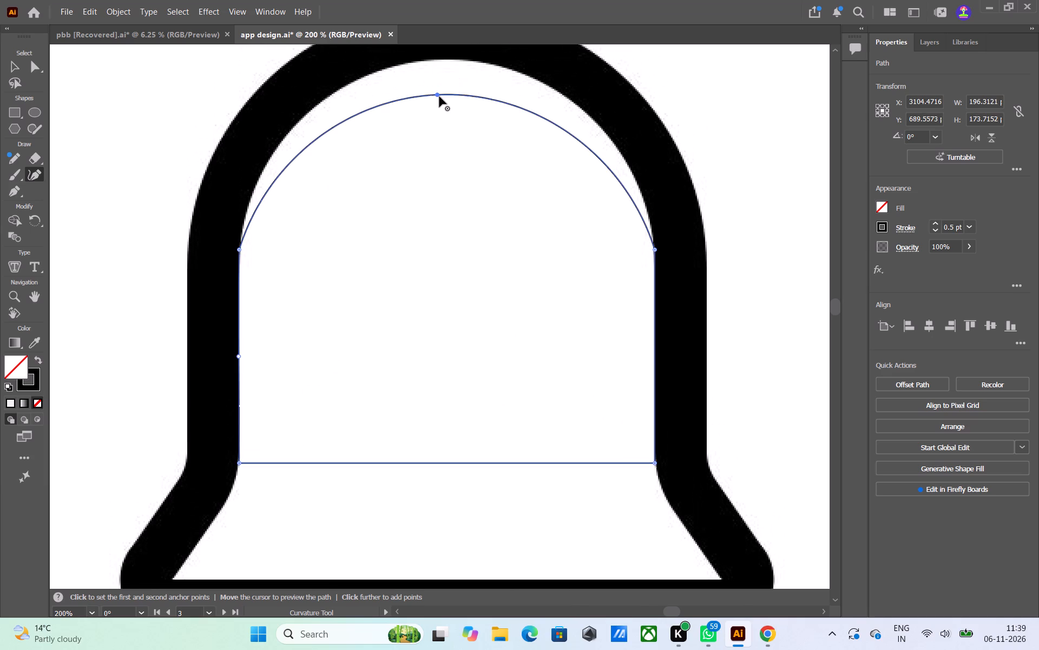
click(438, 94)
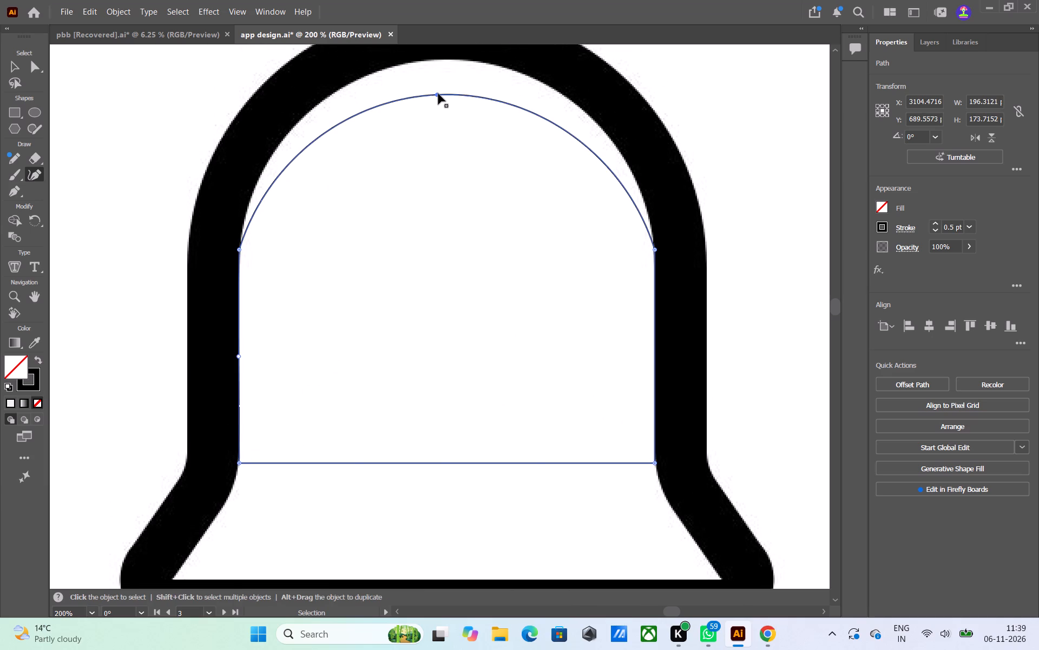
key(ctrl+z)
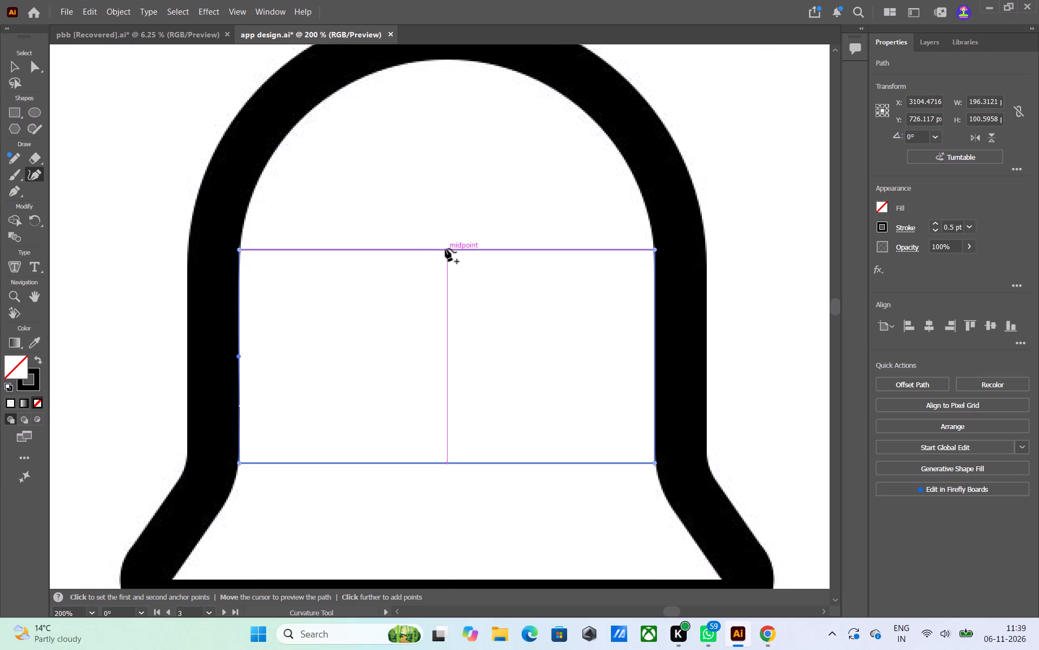
Bend the rectangle's top edge from its midpoint with the Curvature tool to match the bell's inner dome, making the shape about 190 px high.
drag(446, 249, 446, 219)
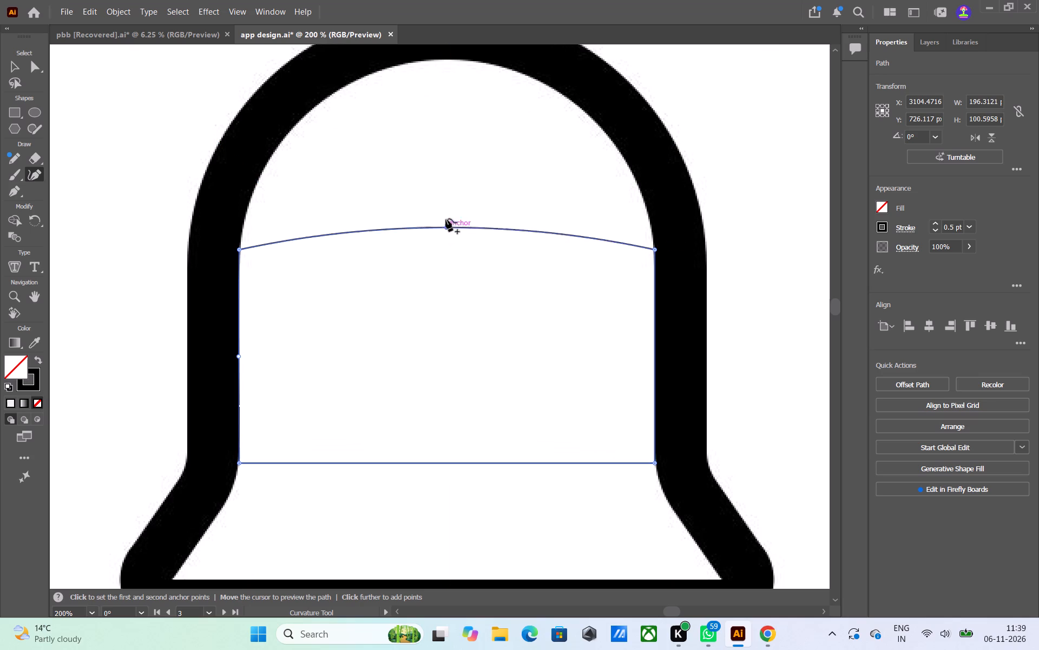
drag(446, 219, 443, 56)
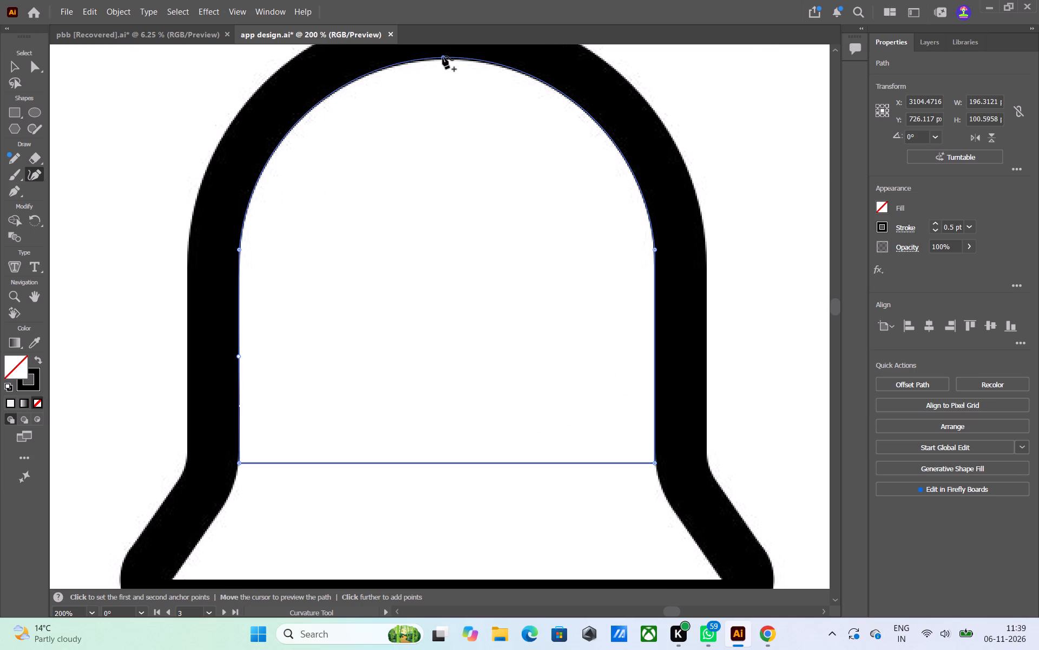
drag(443, 56, 446, 60)
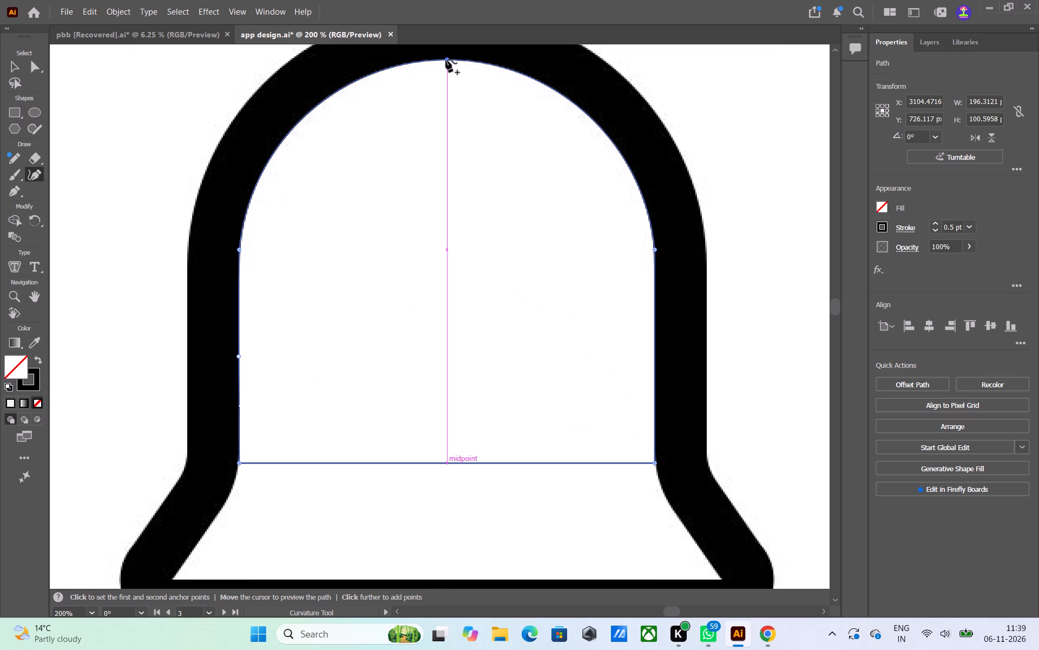
drag(446, 60, 448, 60)
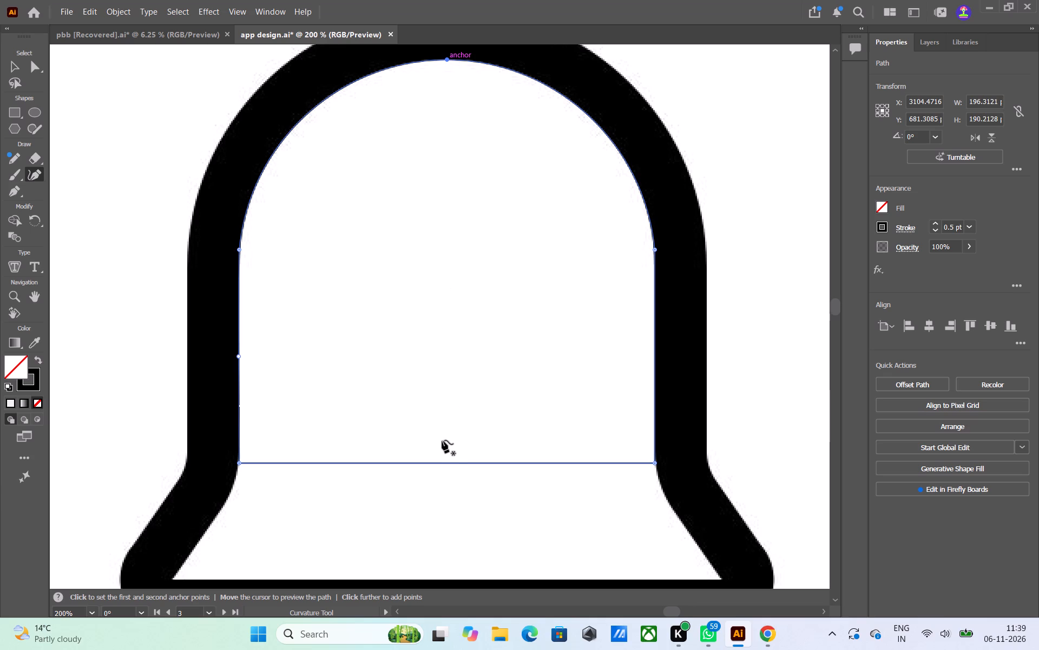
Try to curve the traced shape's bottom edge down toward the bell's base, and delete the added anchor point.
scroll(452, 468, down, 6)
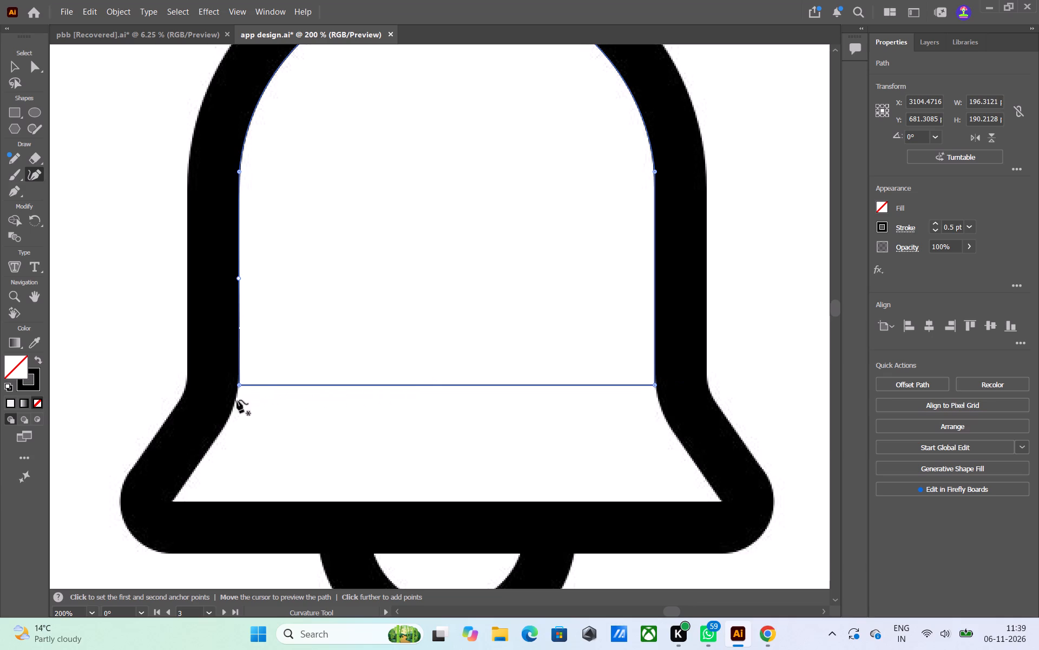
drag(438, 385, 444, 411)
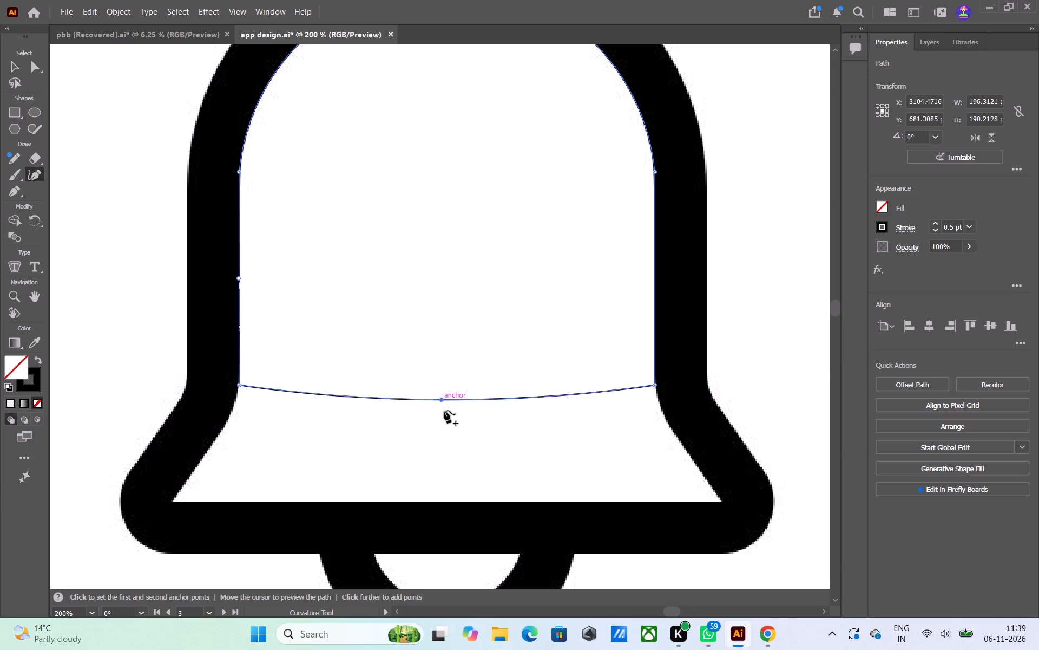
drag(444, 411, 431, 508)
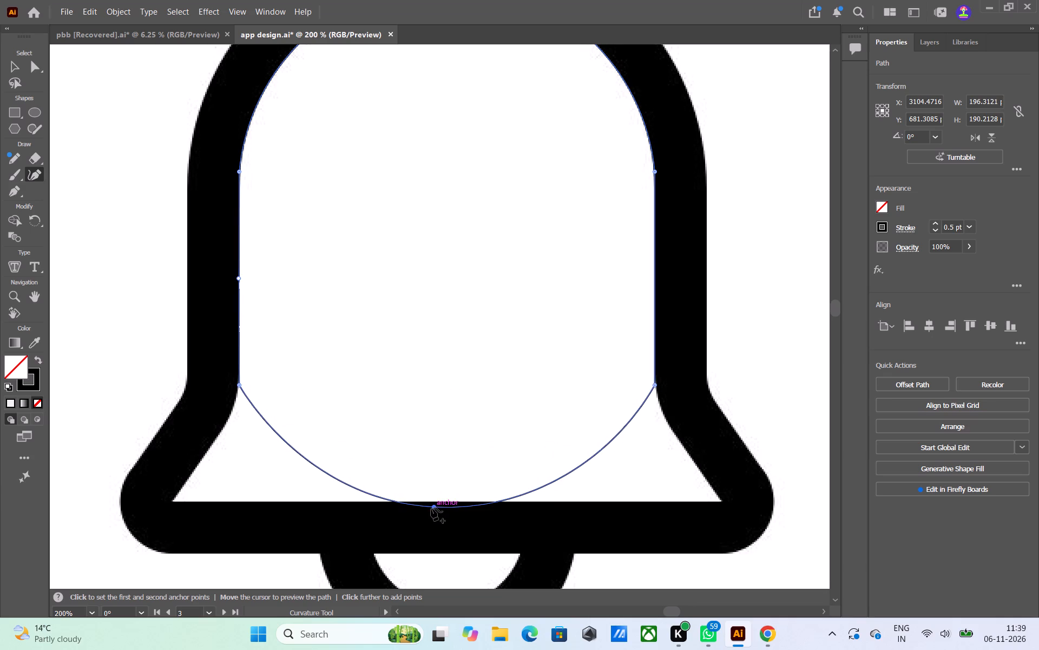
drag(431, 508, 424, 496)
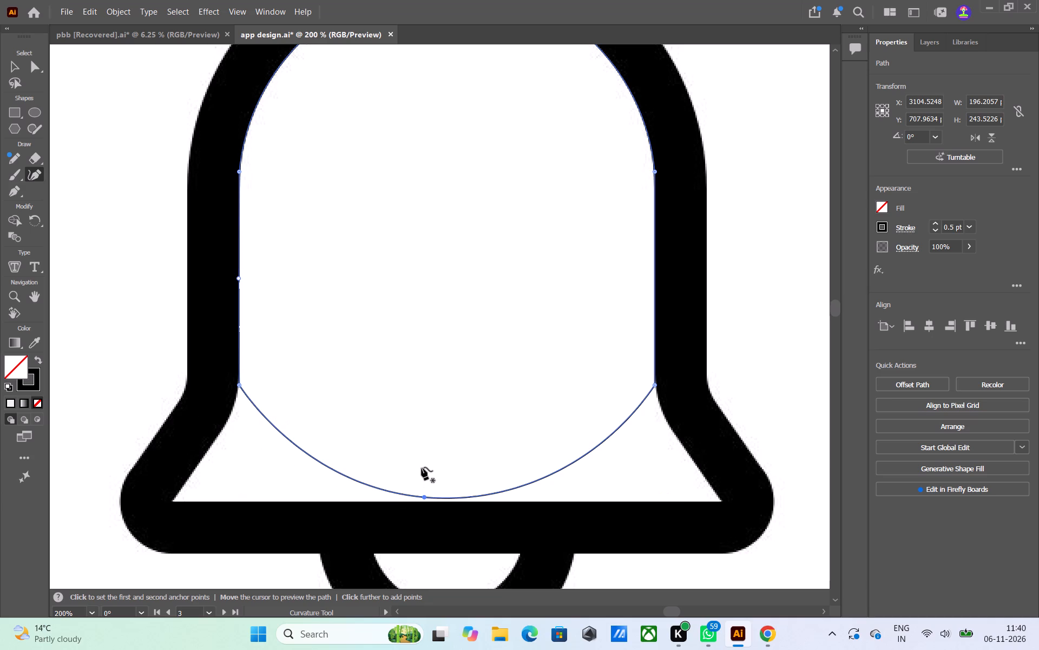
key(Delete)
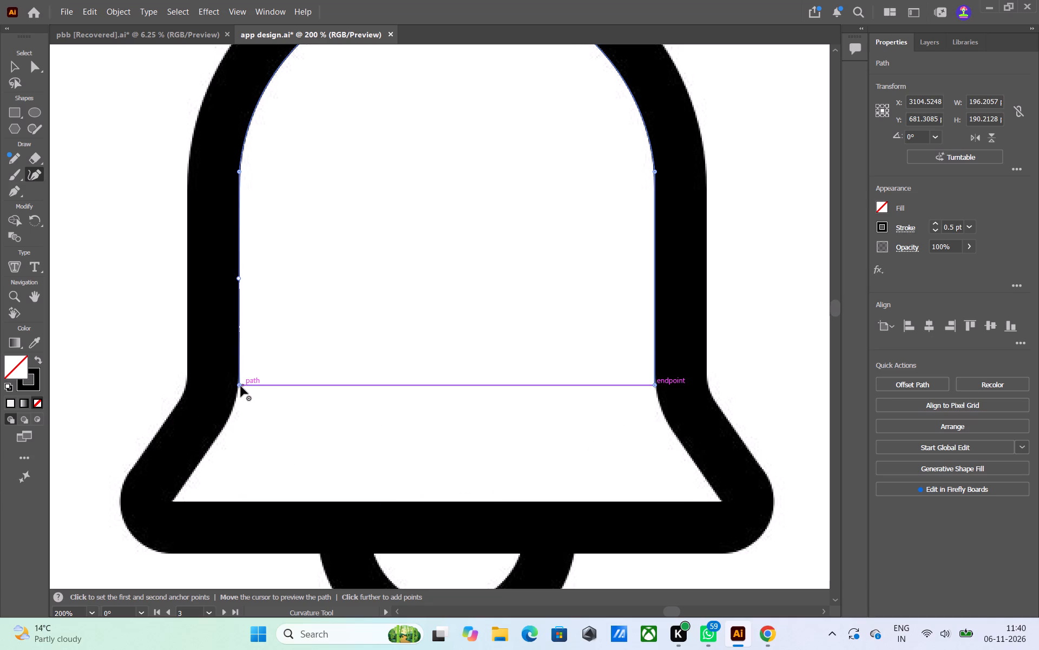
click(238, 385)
Trace the bell's flared inner base with the Pen tool as a closed trapezoid about 260 px wide and 55 px high.
click(14, 191)
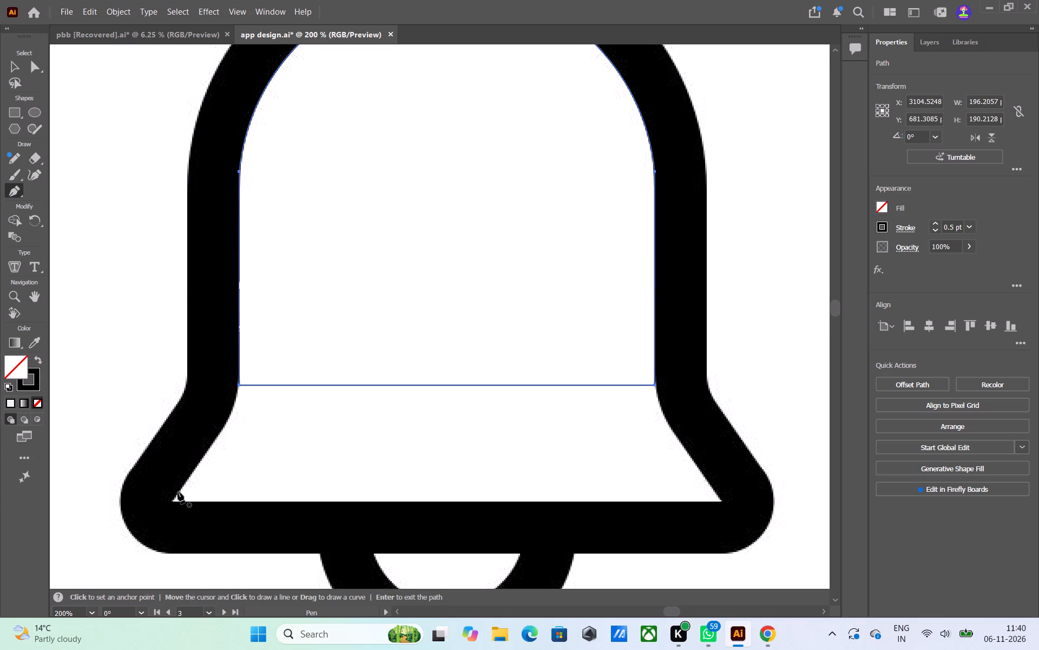
click(173, 501)
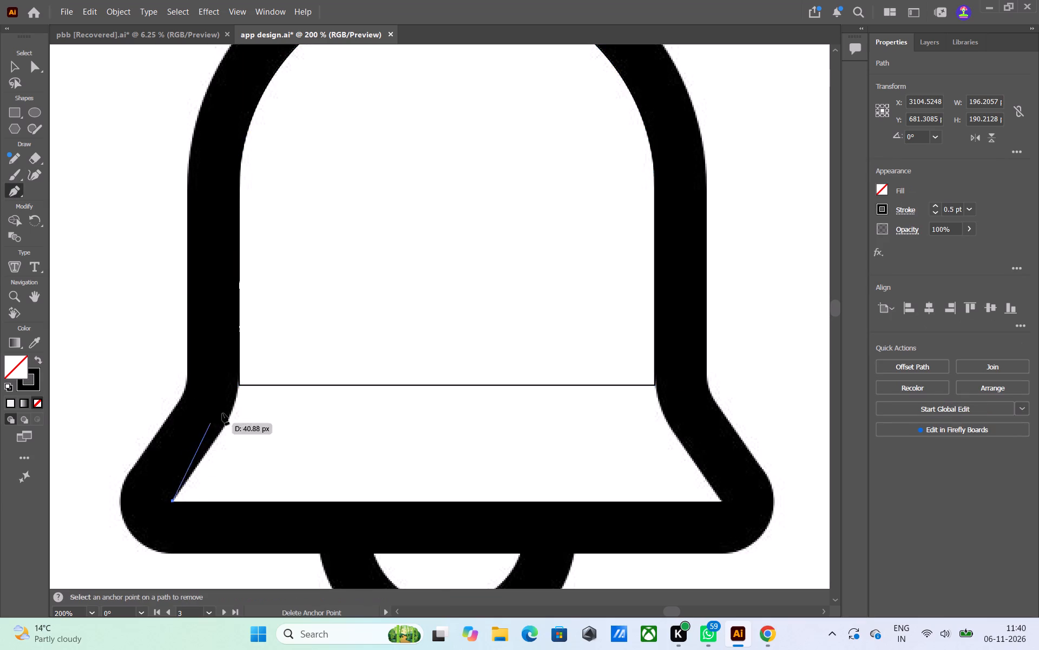
click(240, 387)
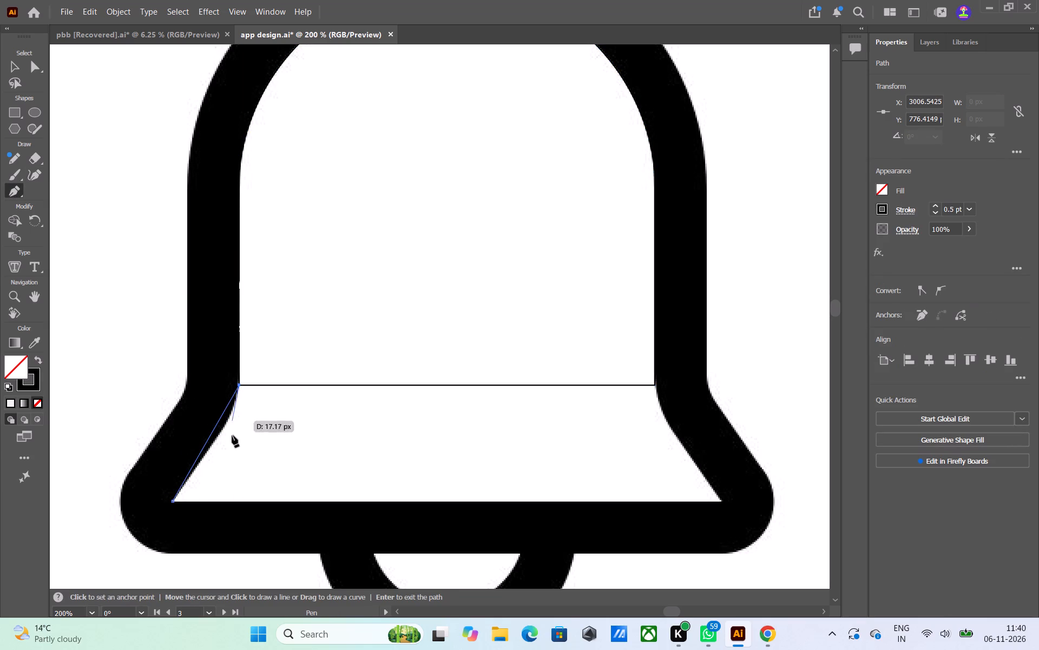
click(656, 385)
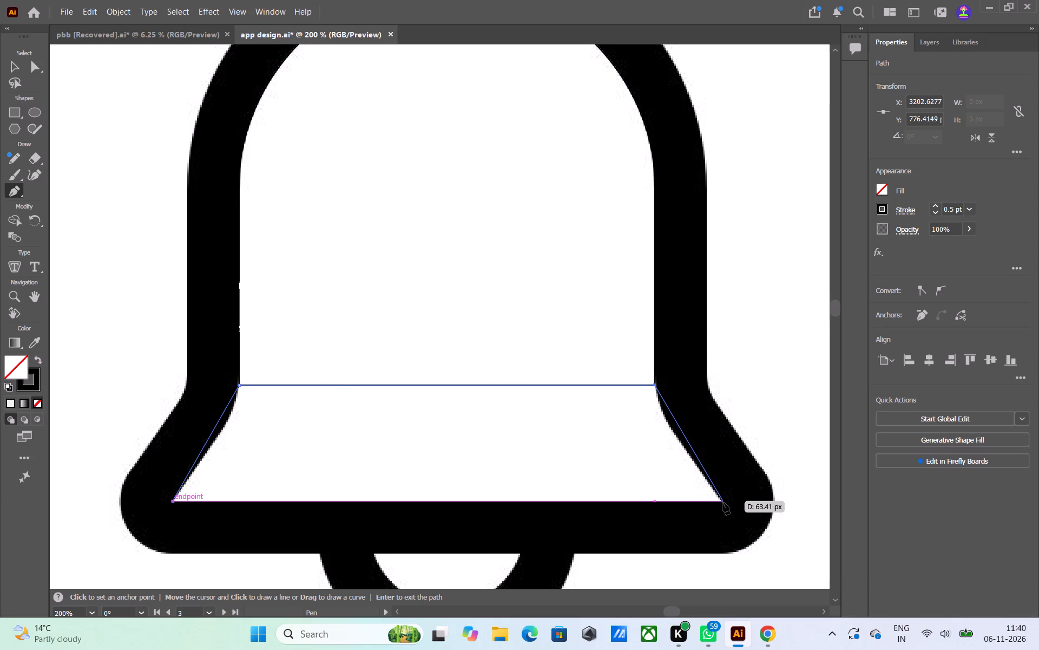
click(723, 503)
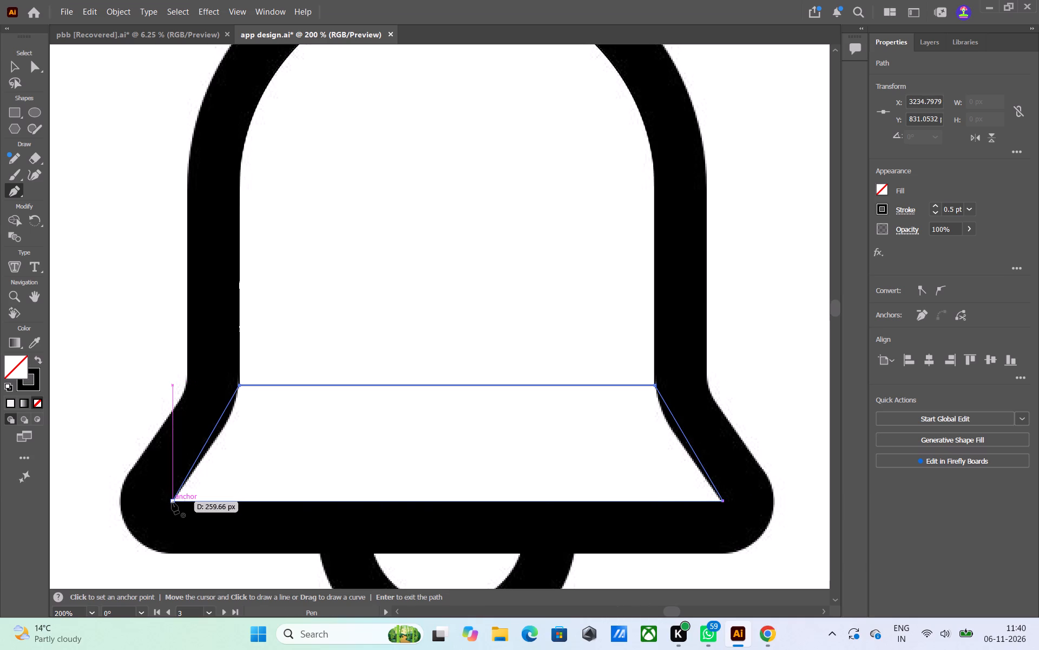
click(173, 502)
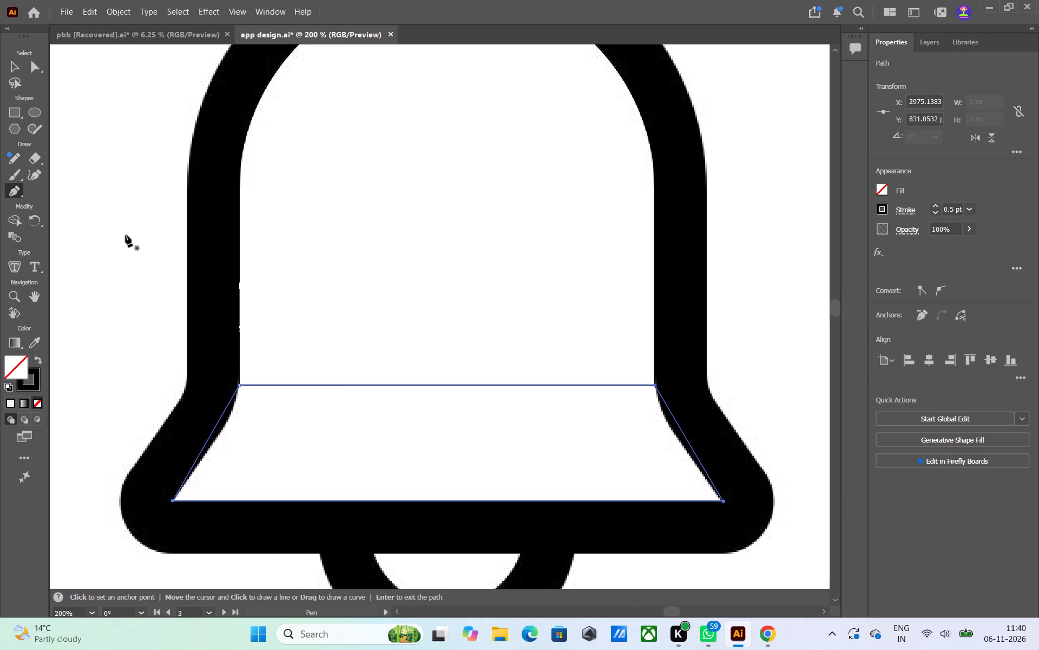
Bend the trapezoid's slanted sides with the Curvature tool to follow the bell's flared inner edges.
click(35, 170)
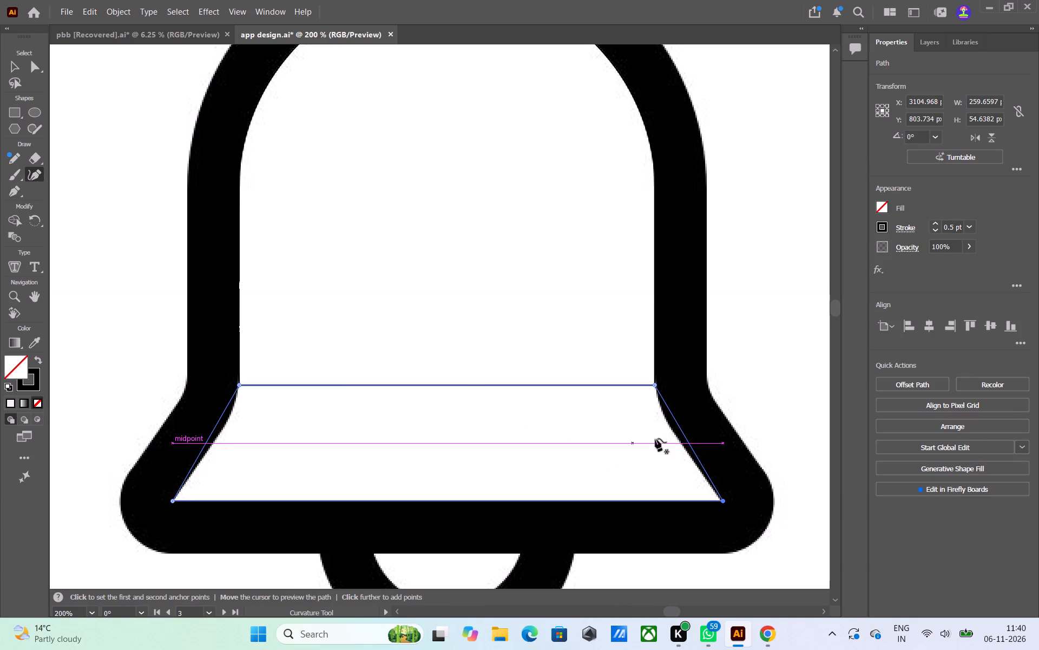
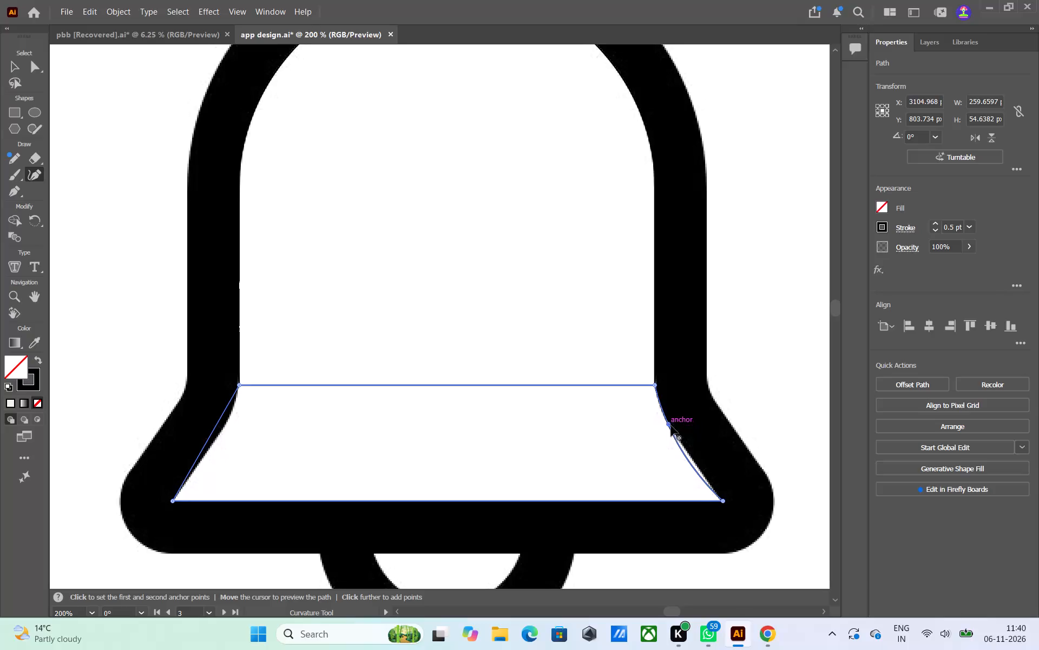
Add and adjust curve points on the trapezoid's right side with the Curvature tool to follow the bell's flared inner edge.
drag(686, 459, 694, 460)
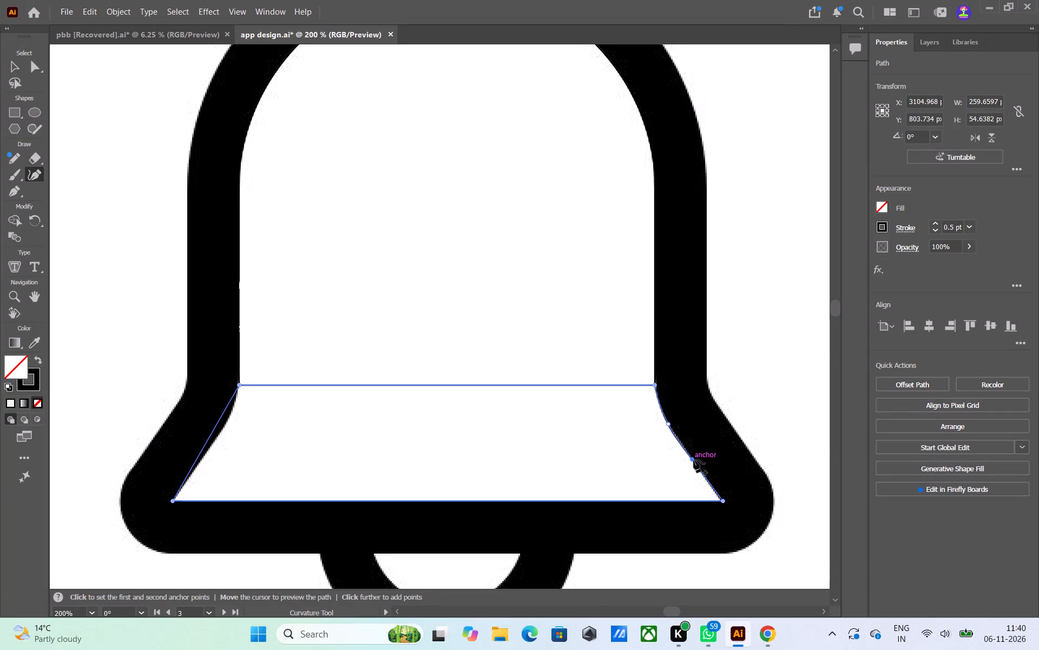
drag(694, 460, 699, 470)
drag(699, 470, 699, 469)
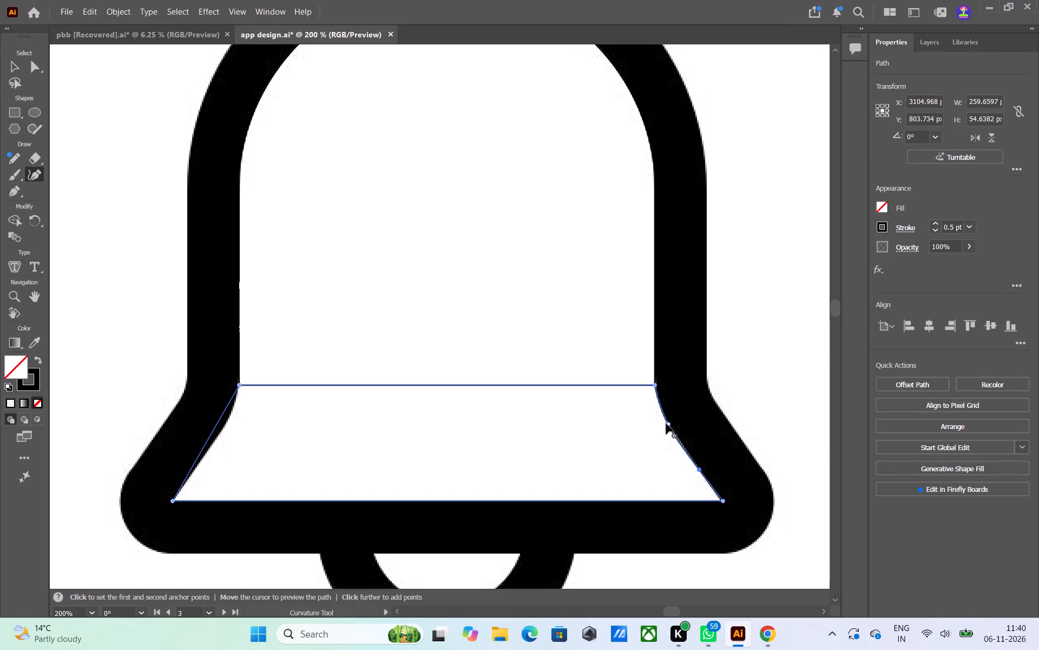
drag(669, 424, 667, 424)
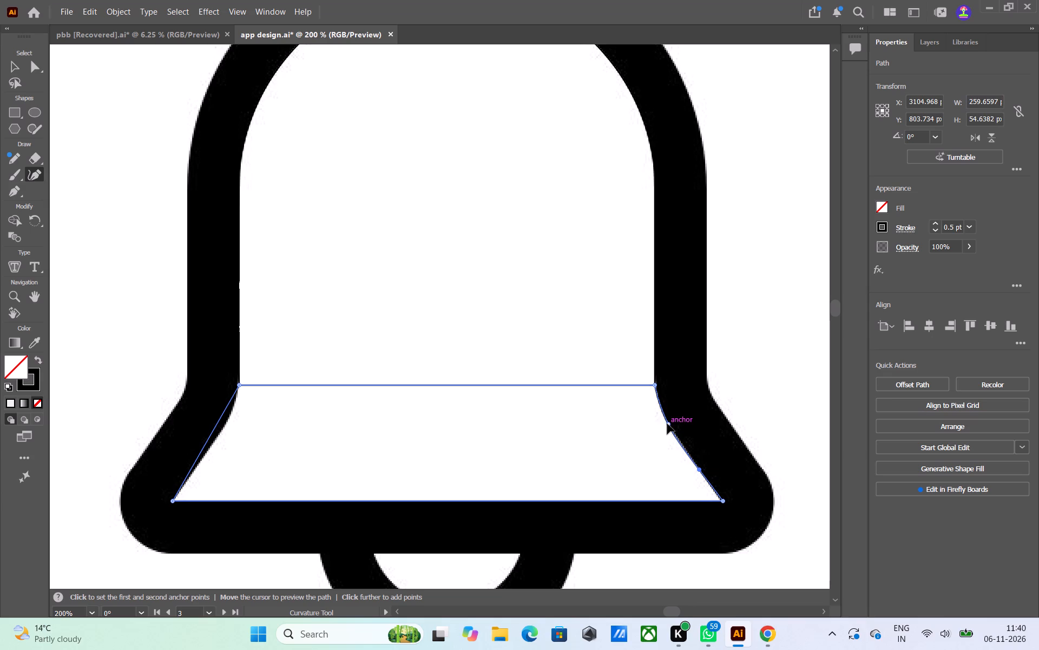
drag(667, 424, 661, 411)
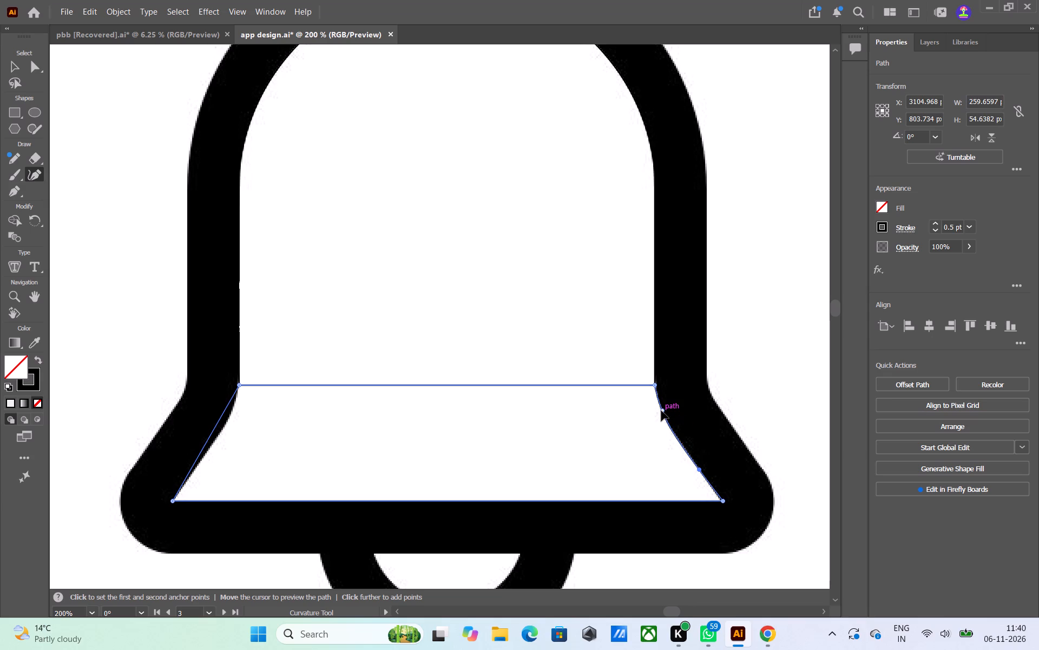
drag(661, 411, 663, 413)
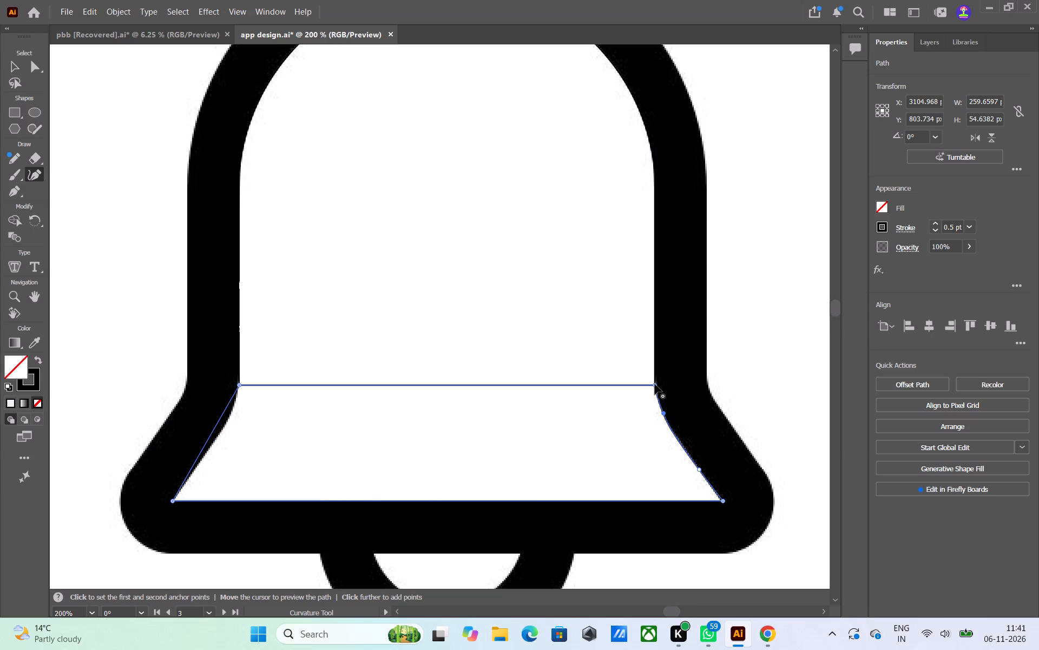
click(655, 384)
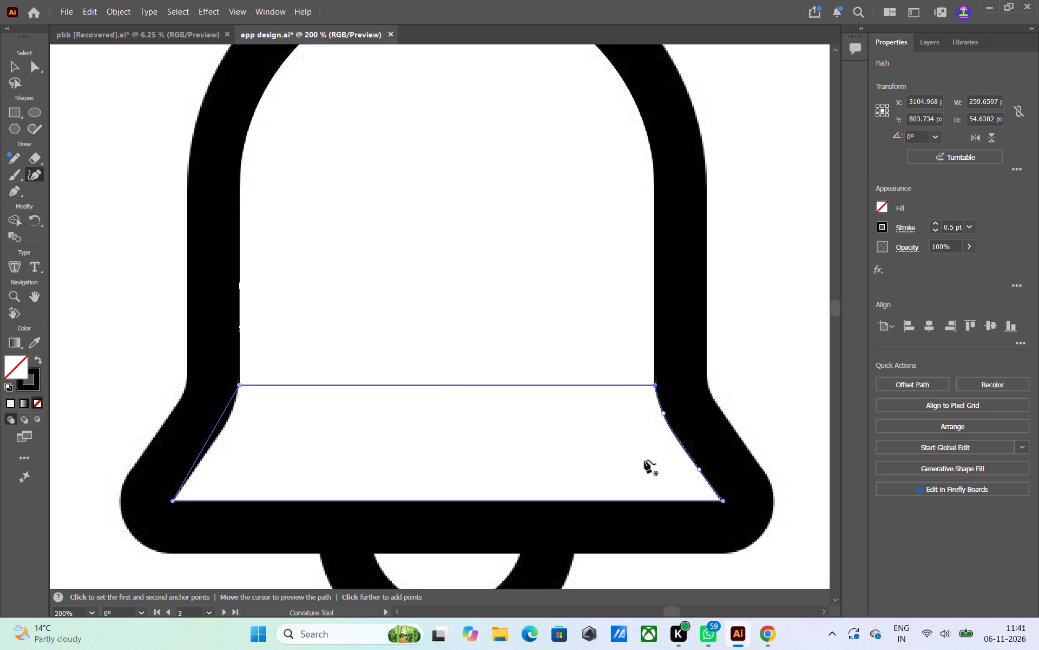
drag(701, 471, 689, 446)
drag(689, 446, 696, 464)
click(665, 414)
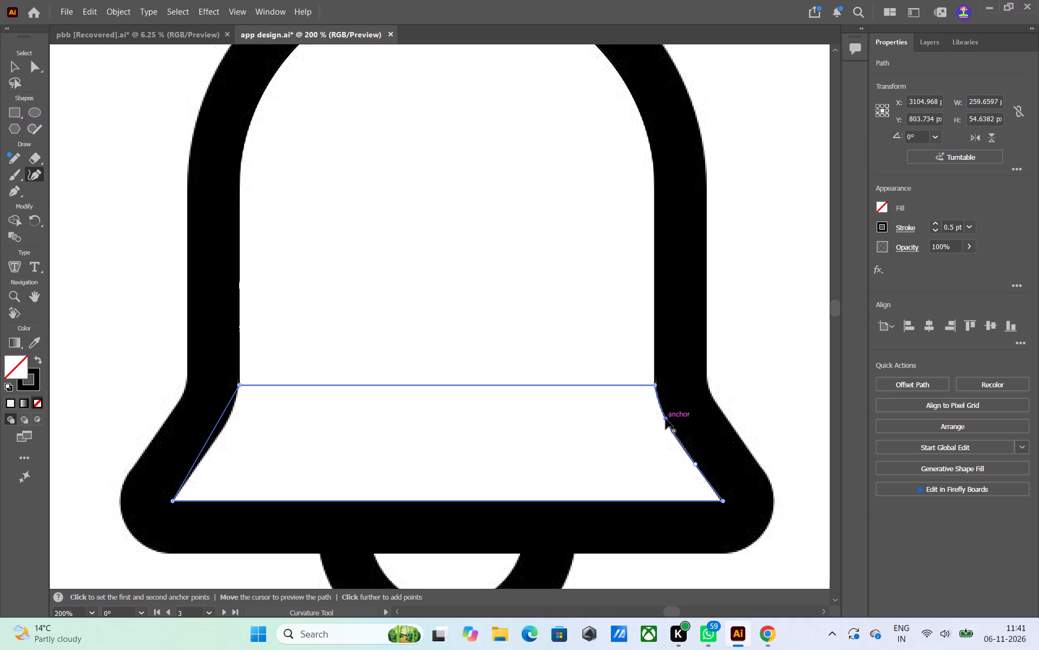
Undo the curve adjustments and the whole trapezoid traced over the bell's flared base, keeping only the dome shape.
key(ctrl+z)
key(ctrl+z)
key(ctrl+z)
key(ctrl+z)
key(ctrl+z)
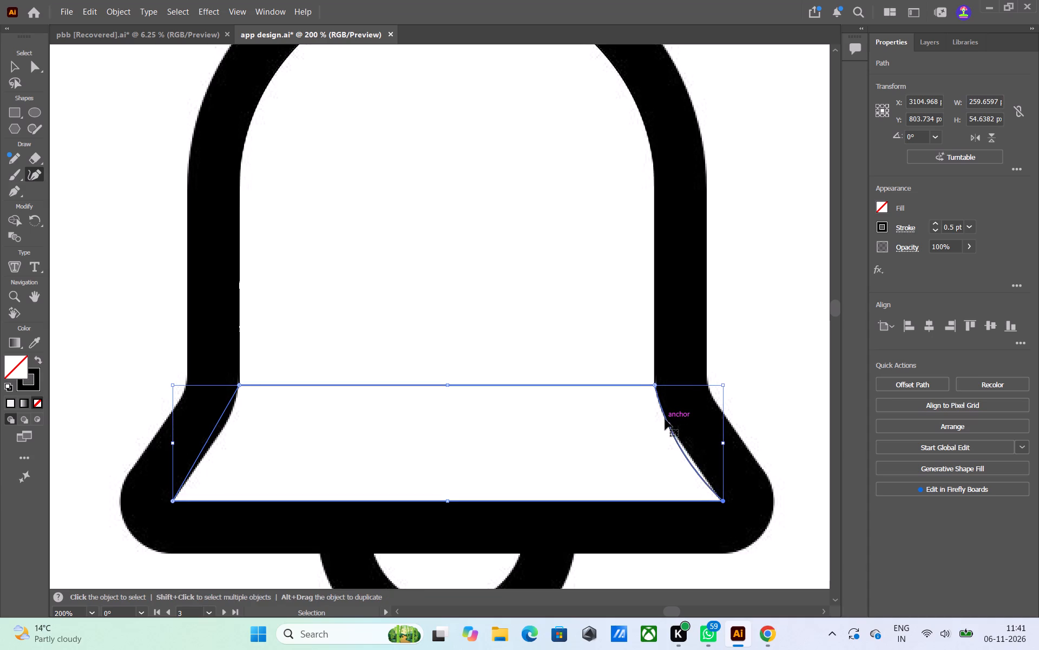
key(ctrl+z)
key(ctrl+z)
key(ctrl+z)
key(ctrl+z)
key(ctrl+z)
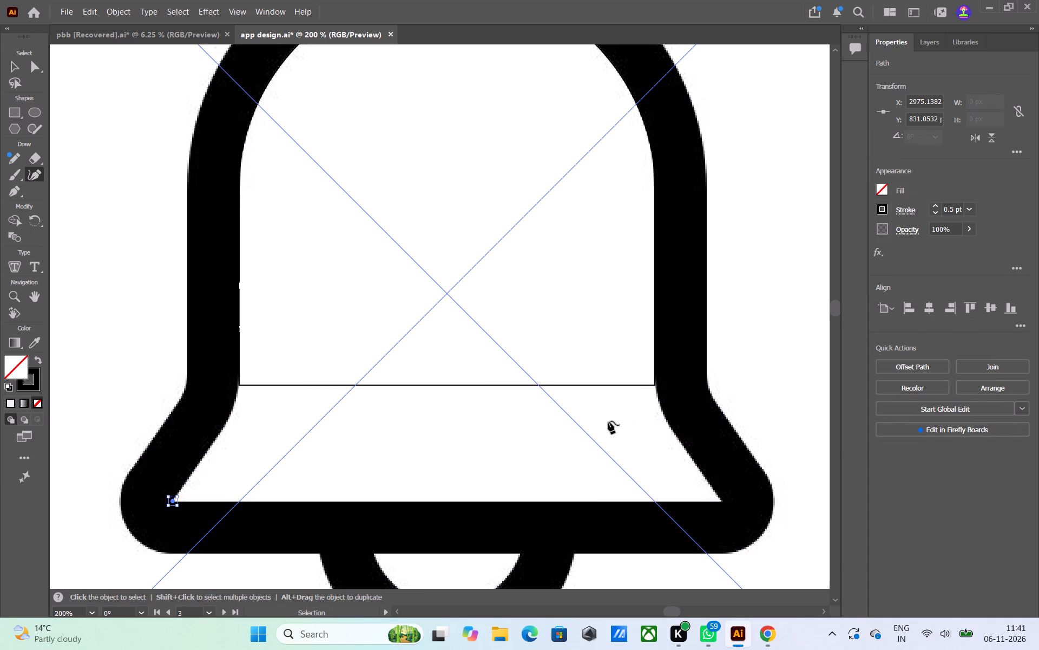
key(ctrl+z)
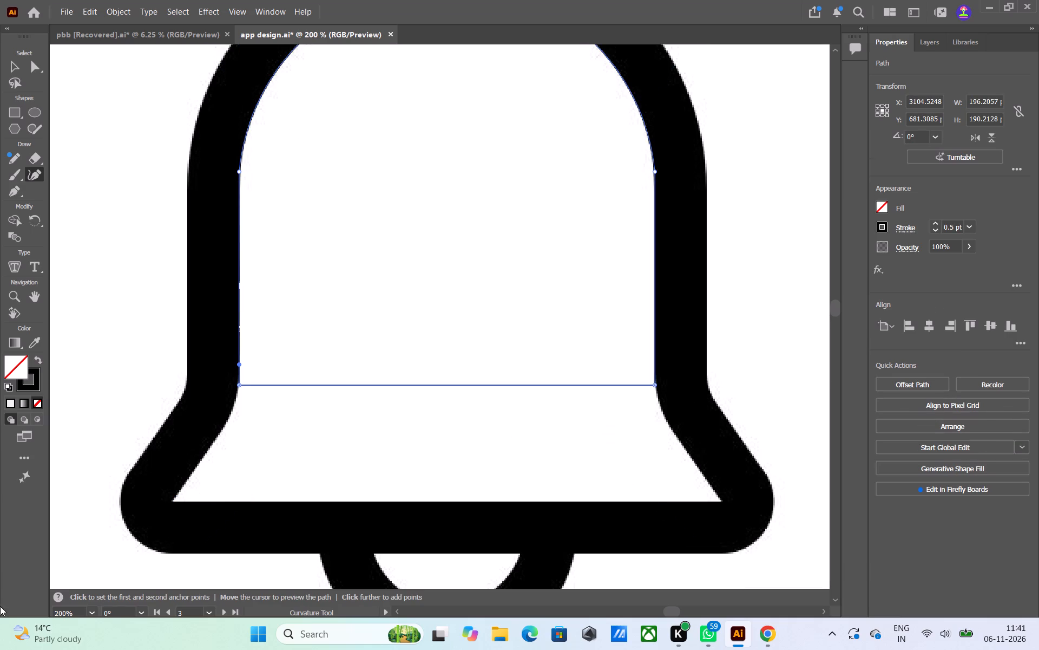
click(173, 502)
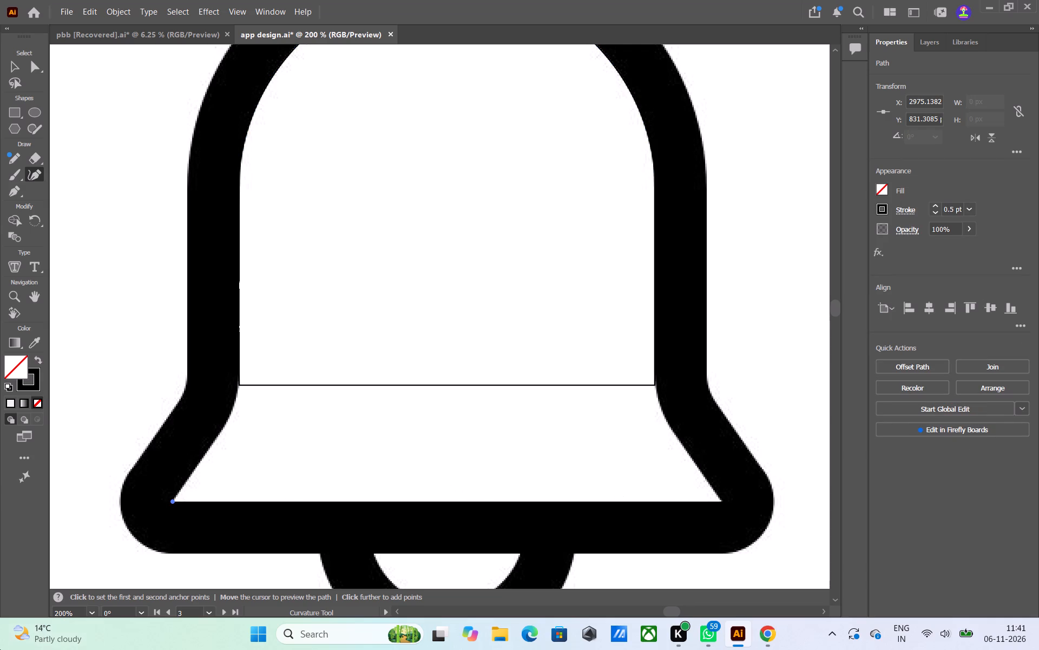
key(ctrl+z)
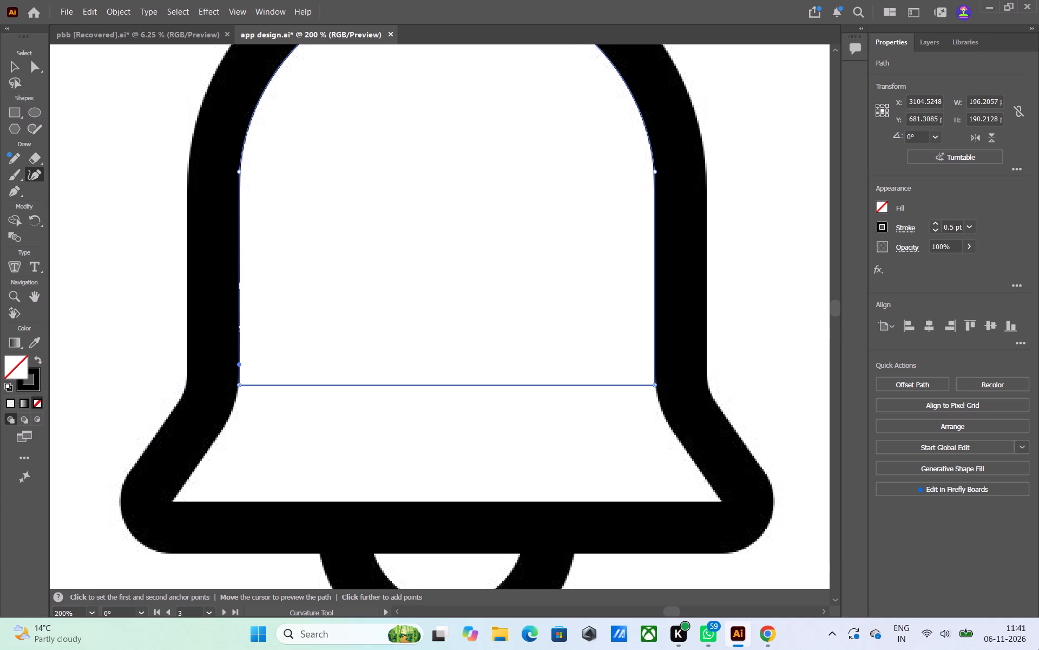
Trace the bell's inner bottom edge about 260 px wide with the Pen tool, continuing up the right flare through one bend point to the dome's corner.
click(12, 193)
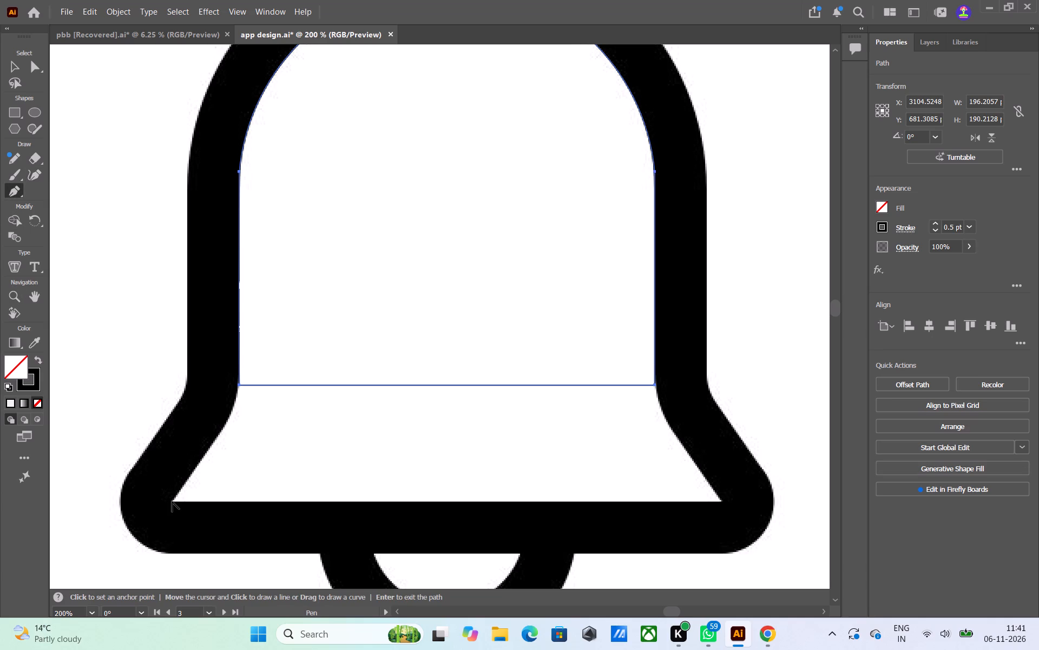
alt+scroll(172, 502, up, 4)
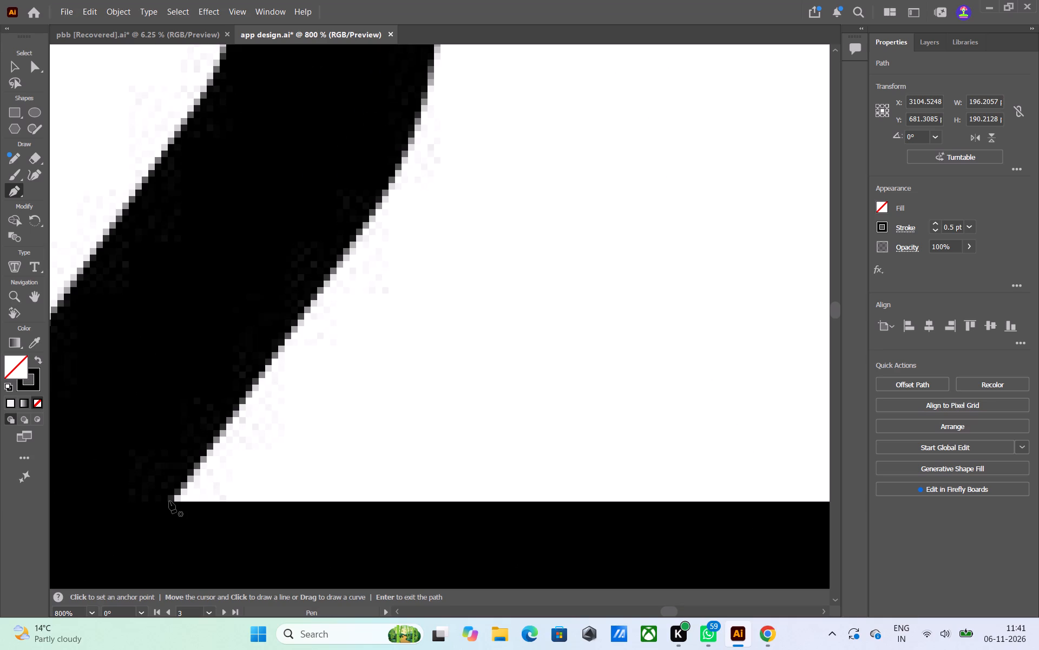
click(170, 503)
alt+scroll(346, 507, down, 4)
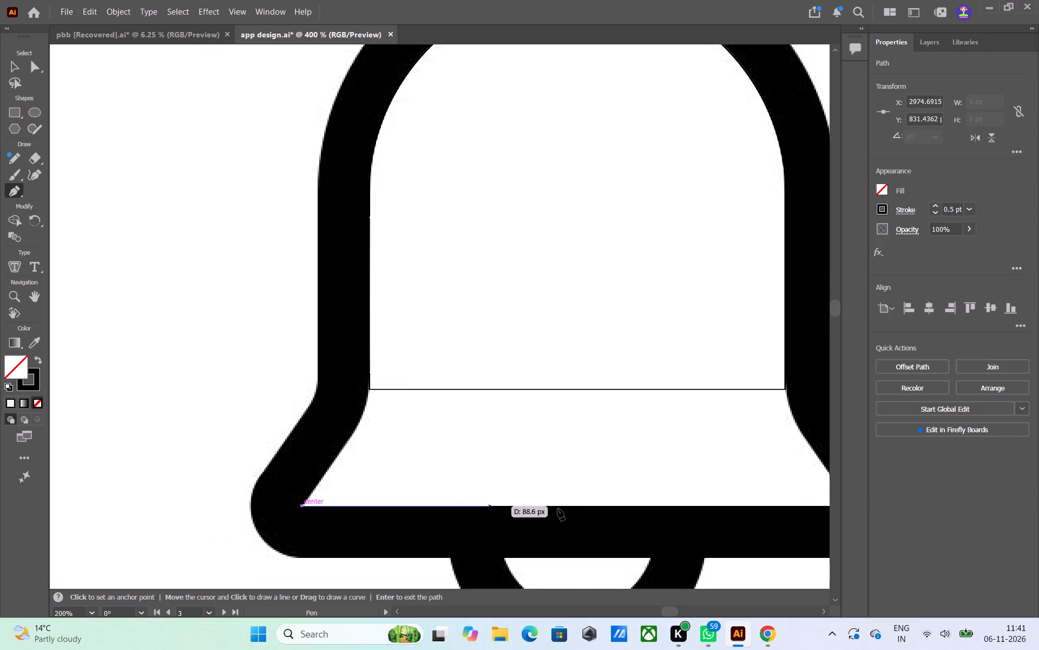
scroll(778, 508, down, 2)
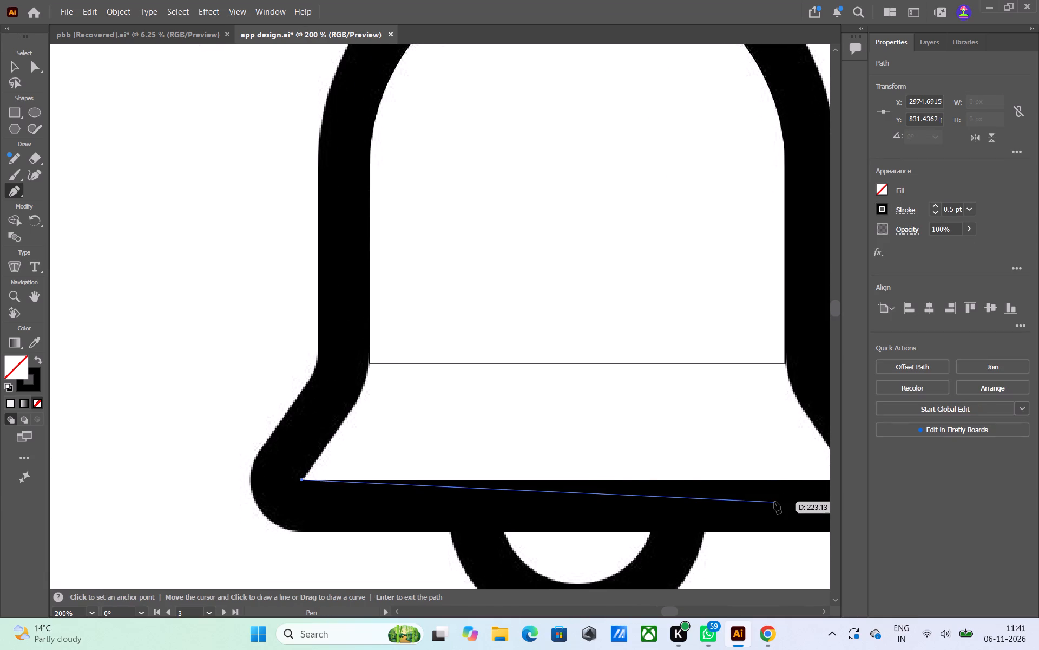
middle_drag(774, 500, 696, 496)
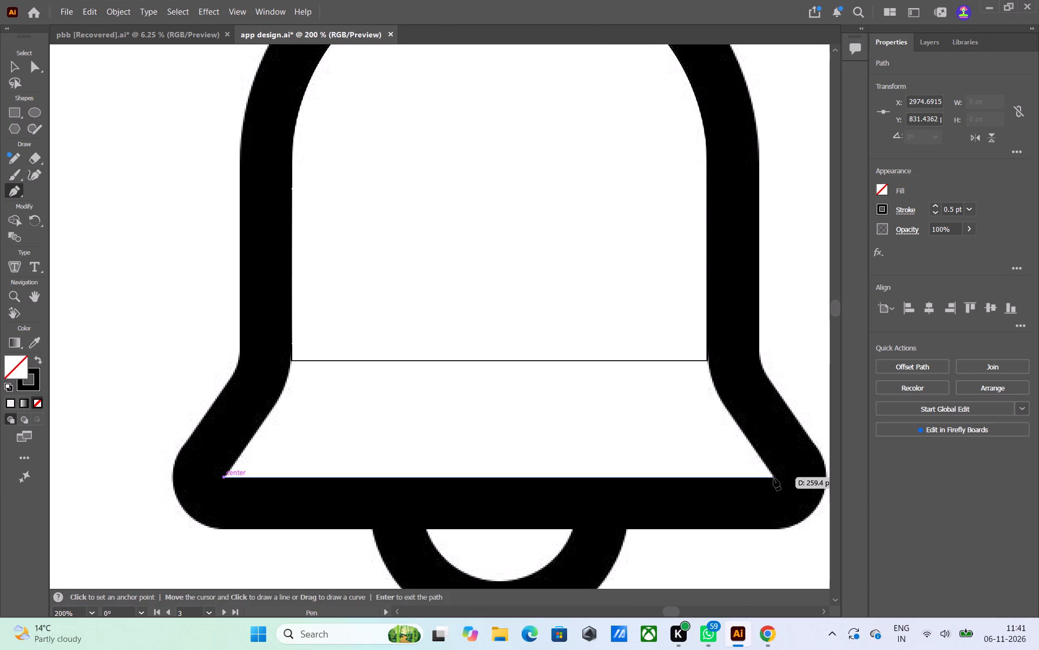
alt+scroll(774, 478, up, 4)
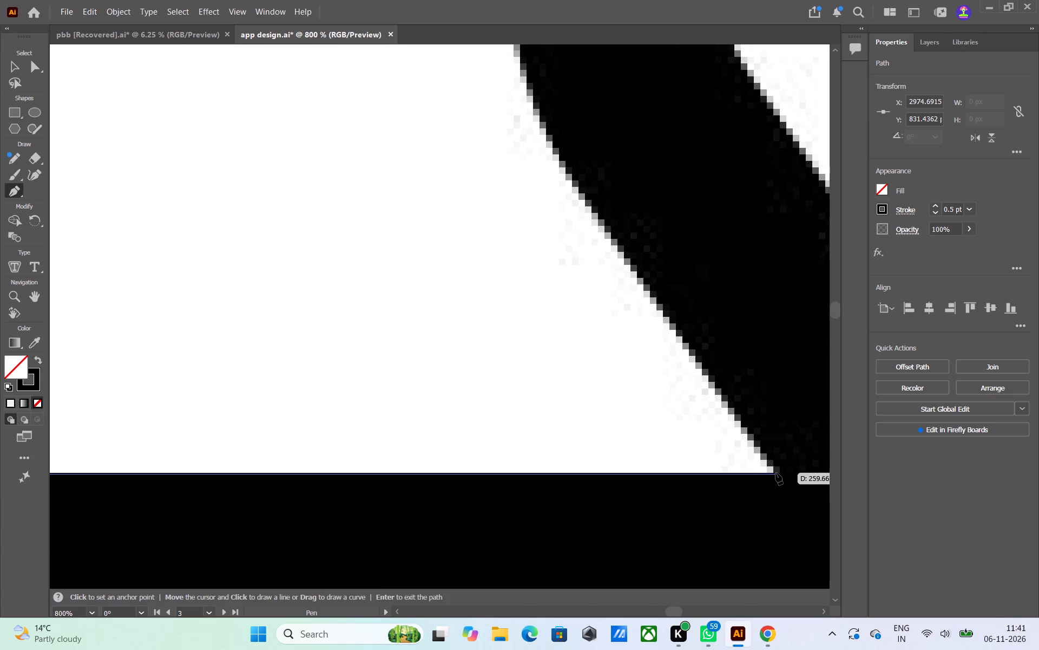
shift+click(777, 473)
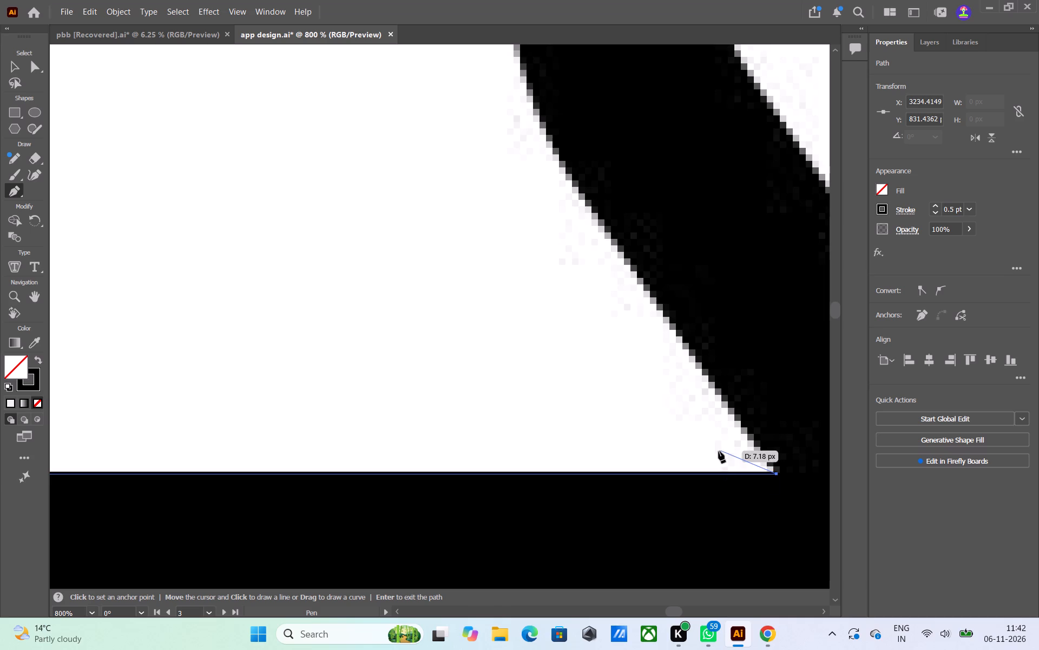
alt+scroll(718, 452, down, 3)
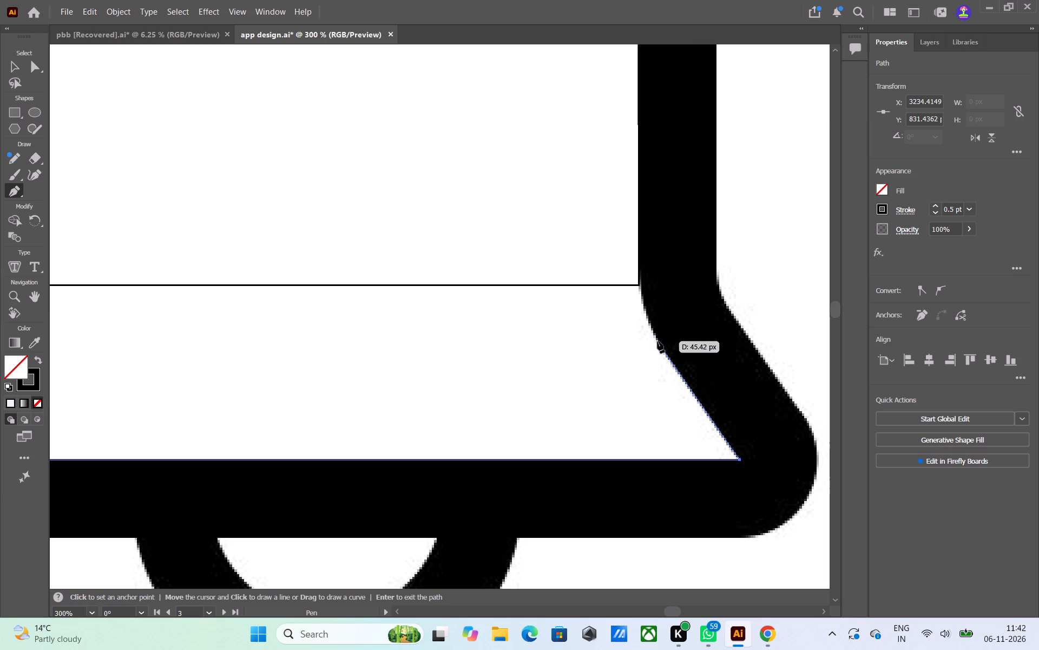
click(657, 341)
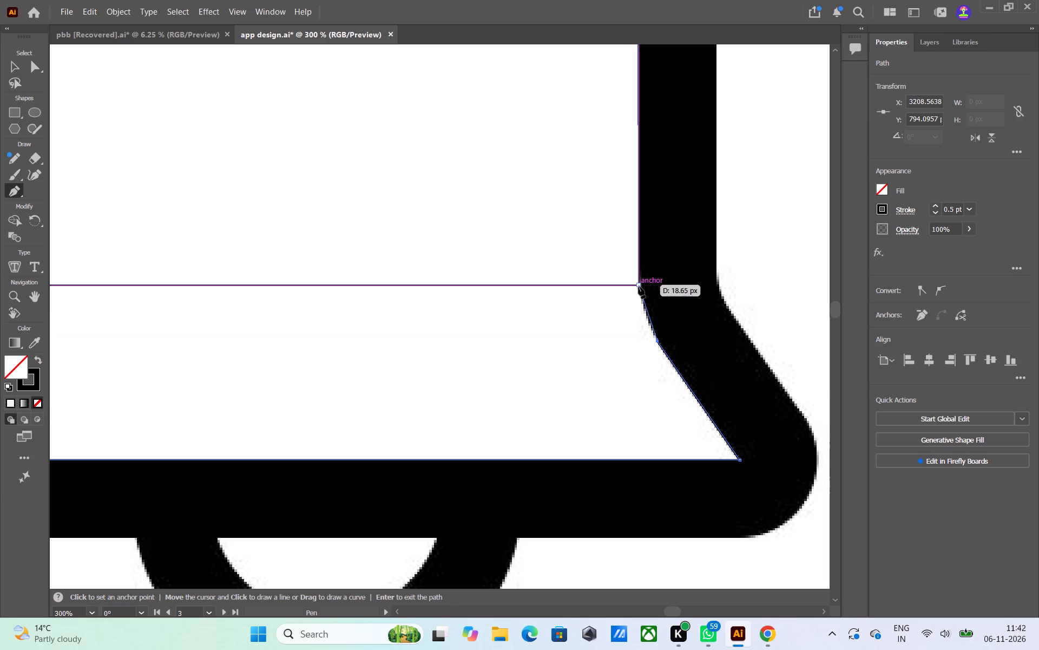
click(639, 285)
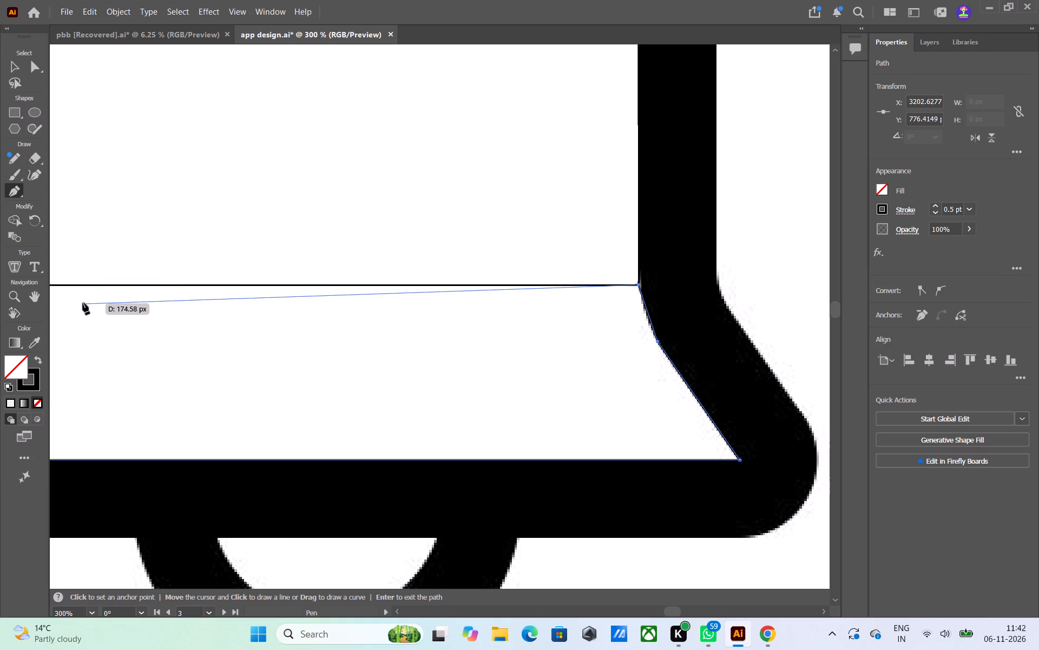
Continue the path along the dome's bottom edge and down the left flare through one bend point, closing it at about 55 px high.
middle_drag(70, 307, 98, 313)
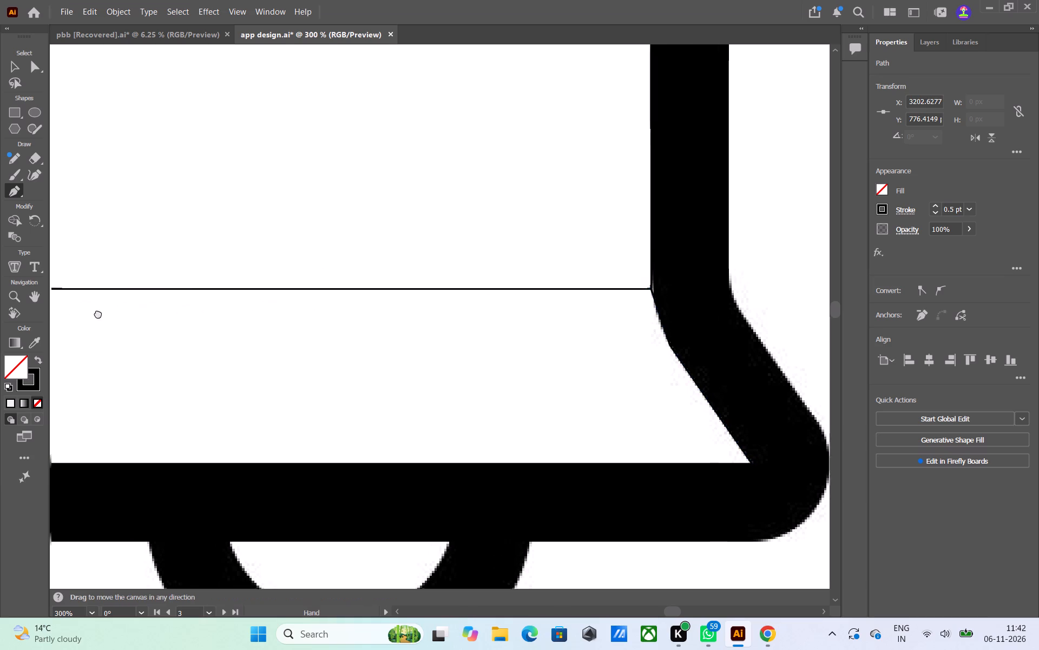
middle_drag(98, 313, 425, 301)
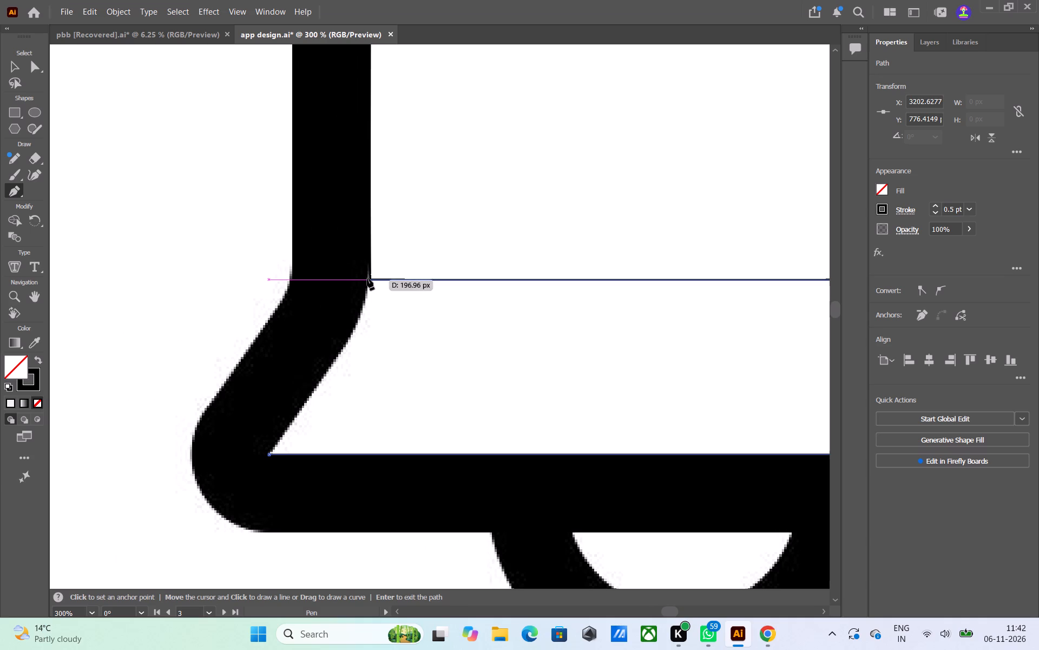
shift+click(367, 278)
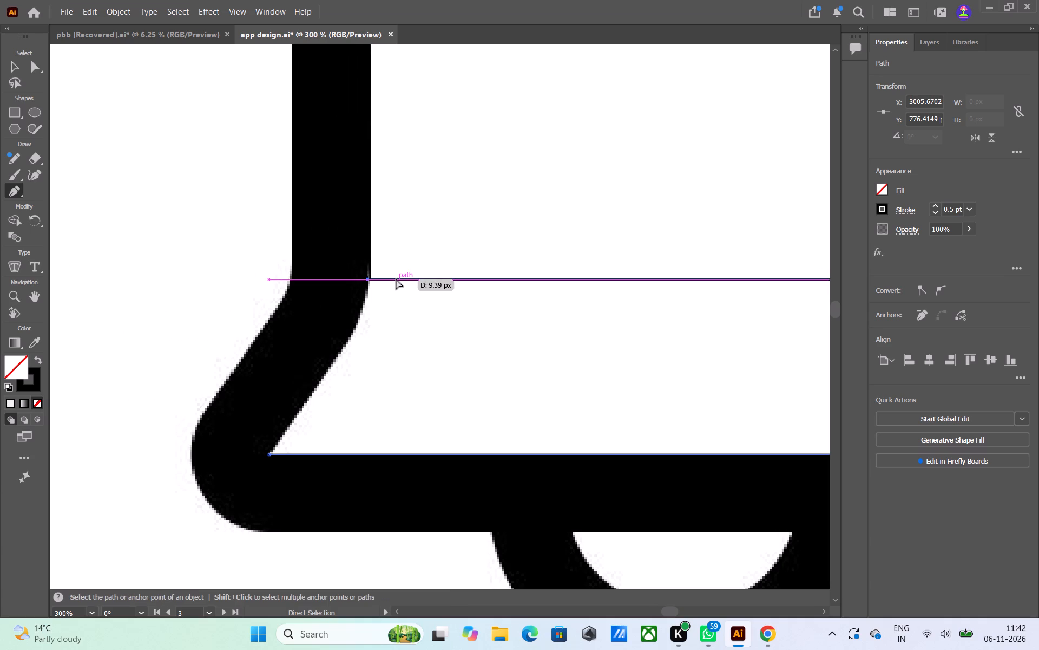
key(ctrl+z)
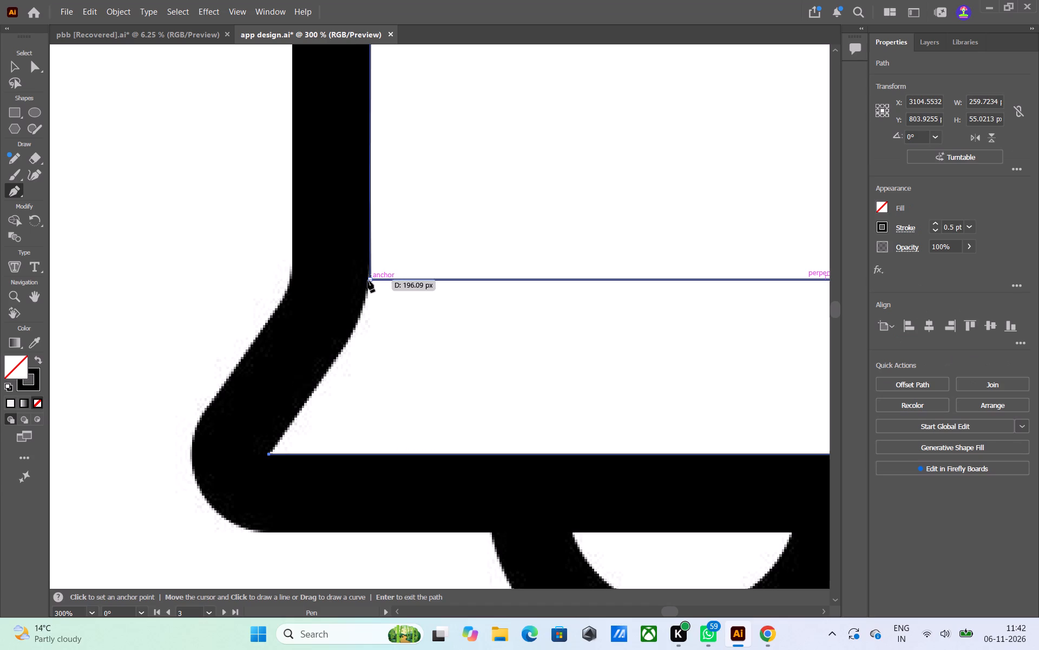
click(370, 280)
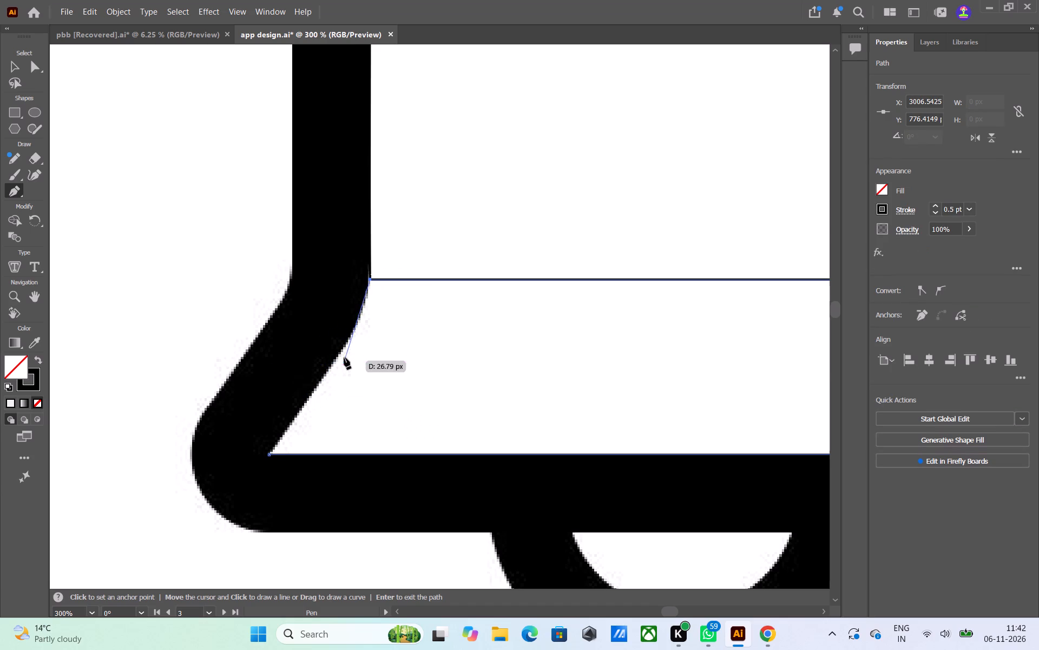
middle_drag(525, 309, 204, 368)
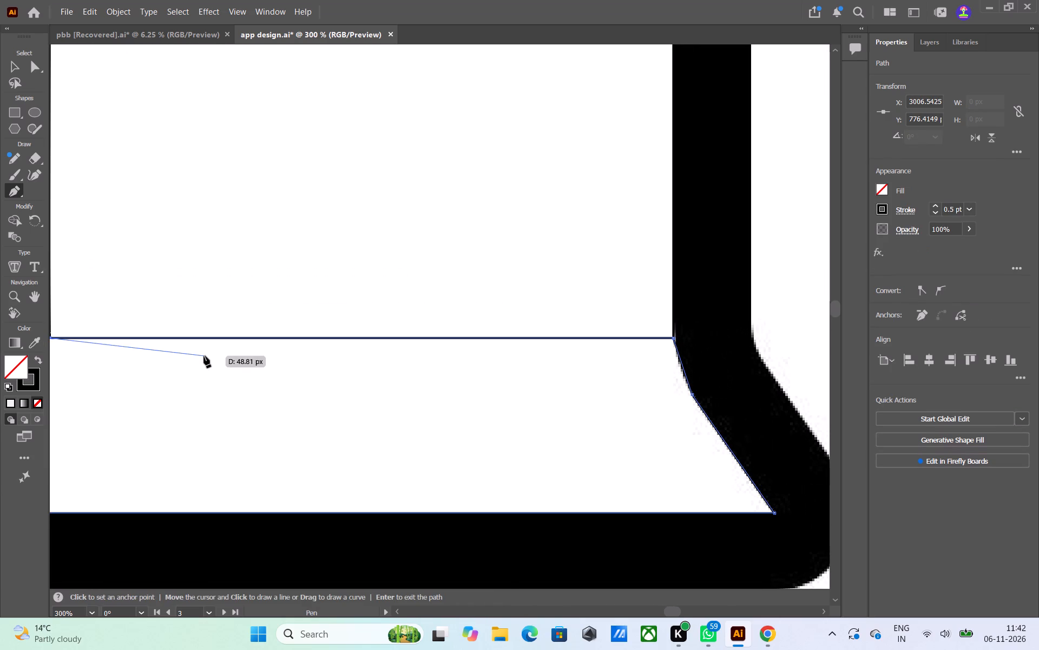
middle_drag(204, 356, 432, 336)
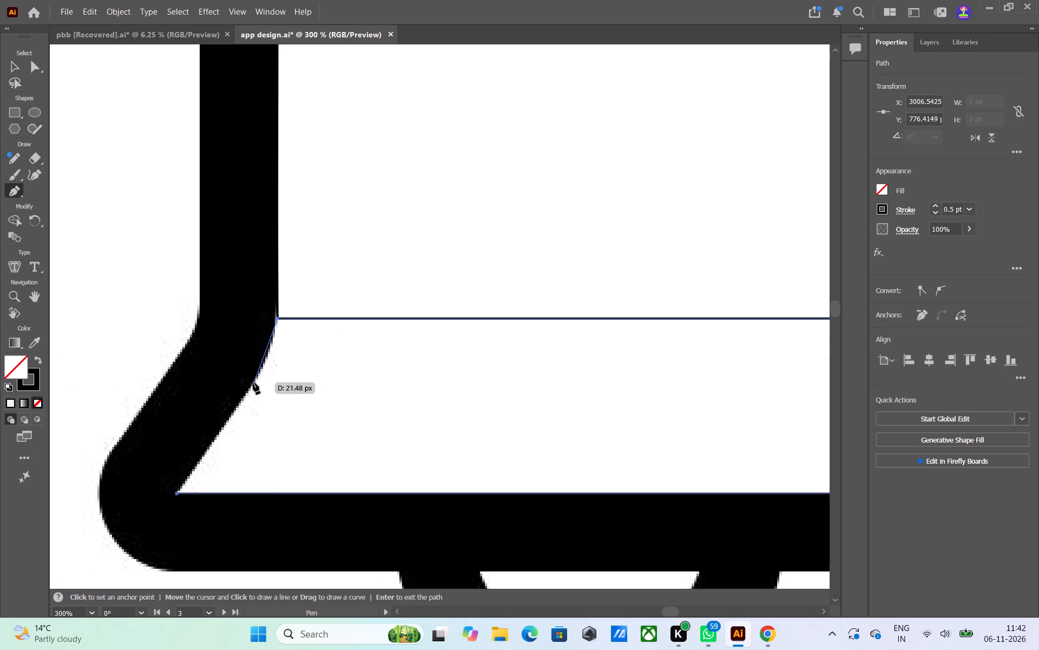
click(253, 382)
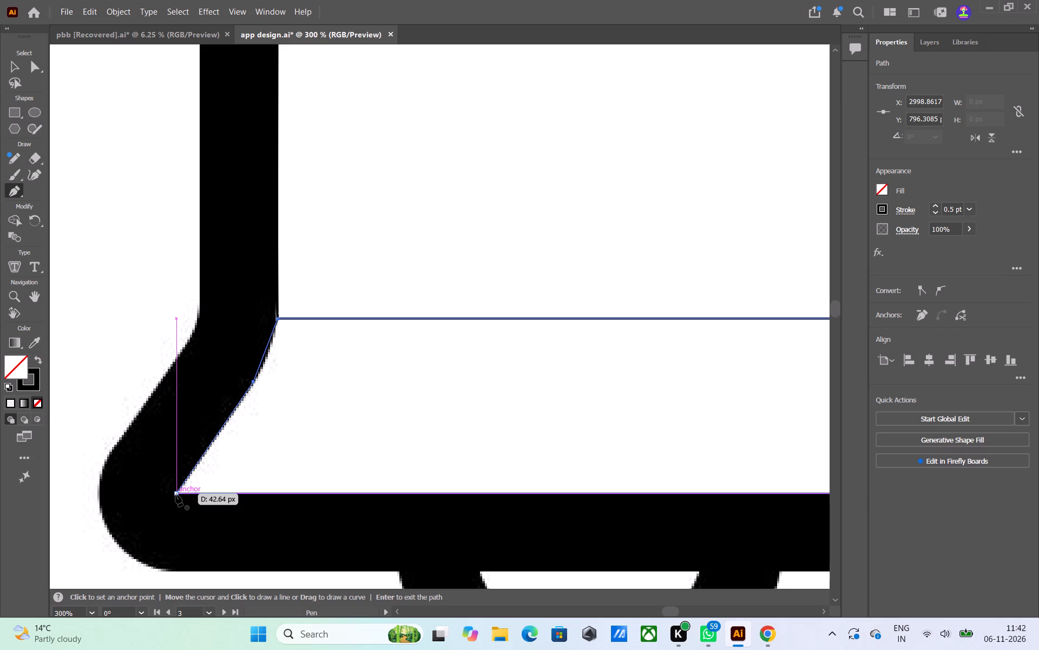
click(176, 495)
Curve the base's left flare with the Curvature tool, adding a point below the dome corner and shifting the corner to fit the bell's inner edge.
click(29, 172)
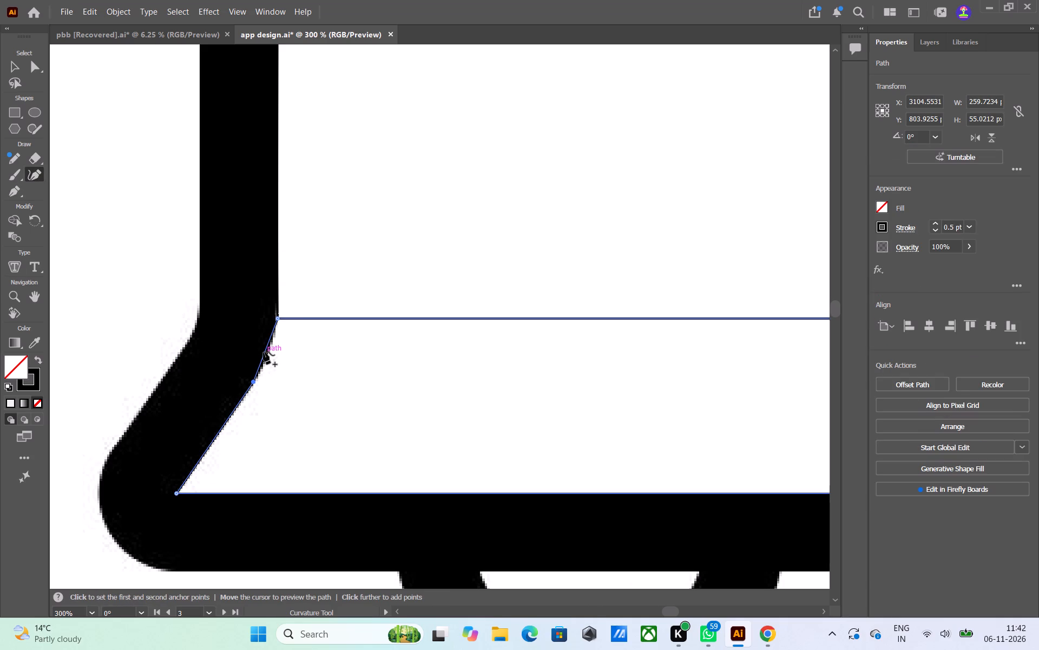
alt+scroll(264, 352, up, 4)
drag(271, 346, 271, 346)
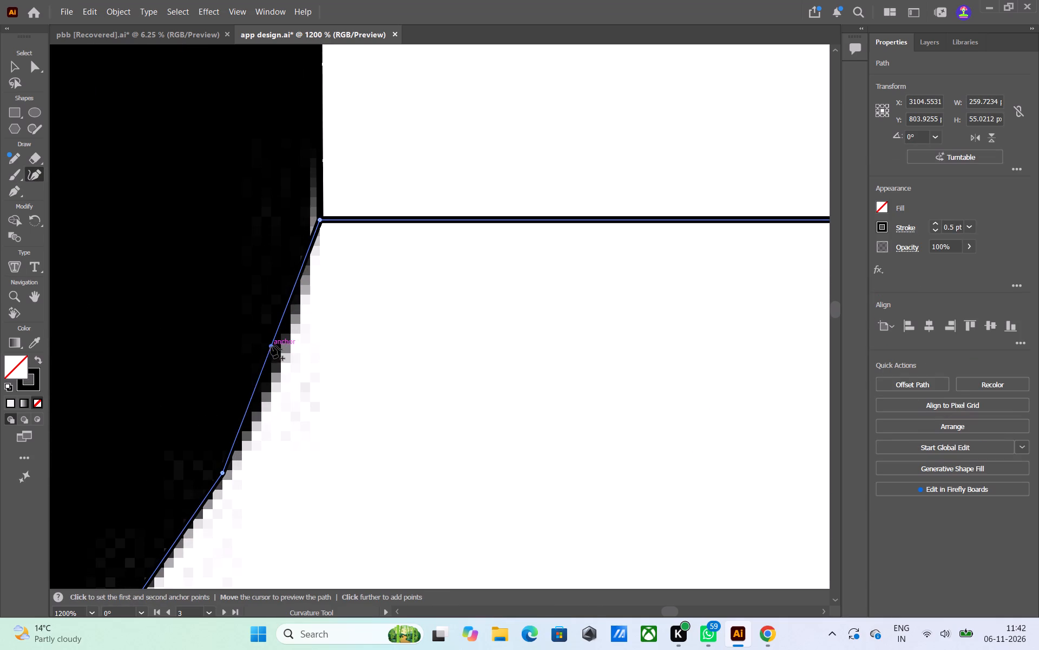
drag(271, 346, 286, 355)
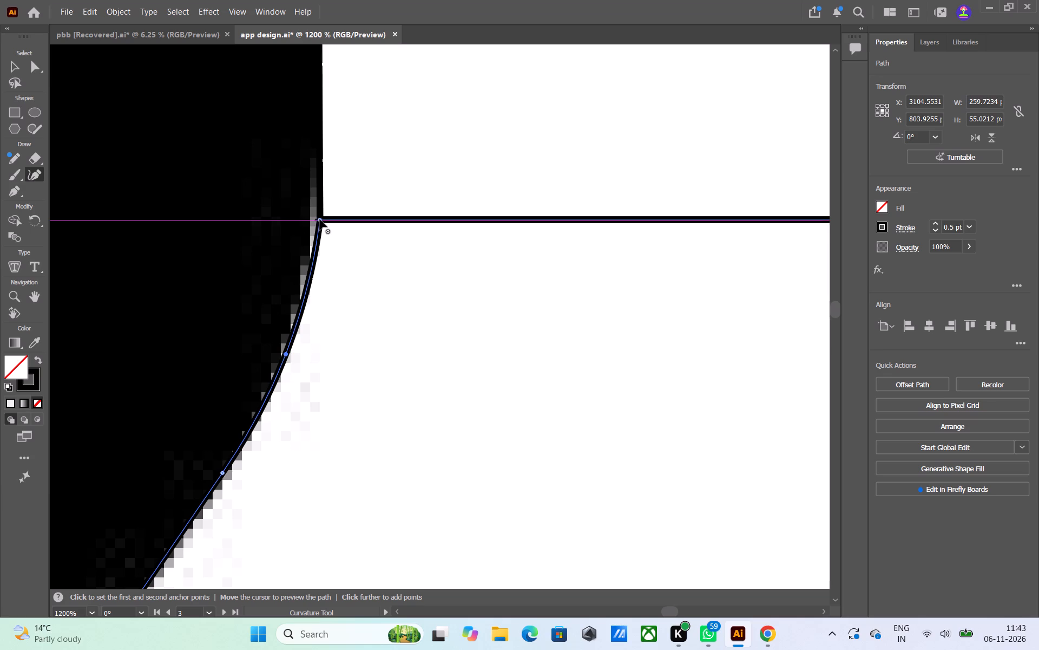
drag(320, 219, 314, 220)
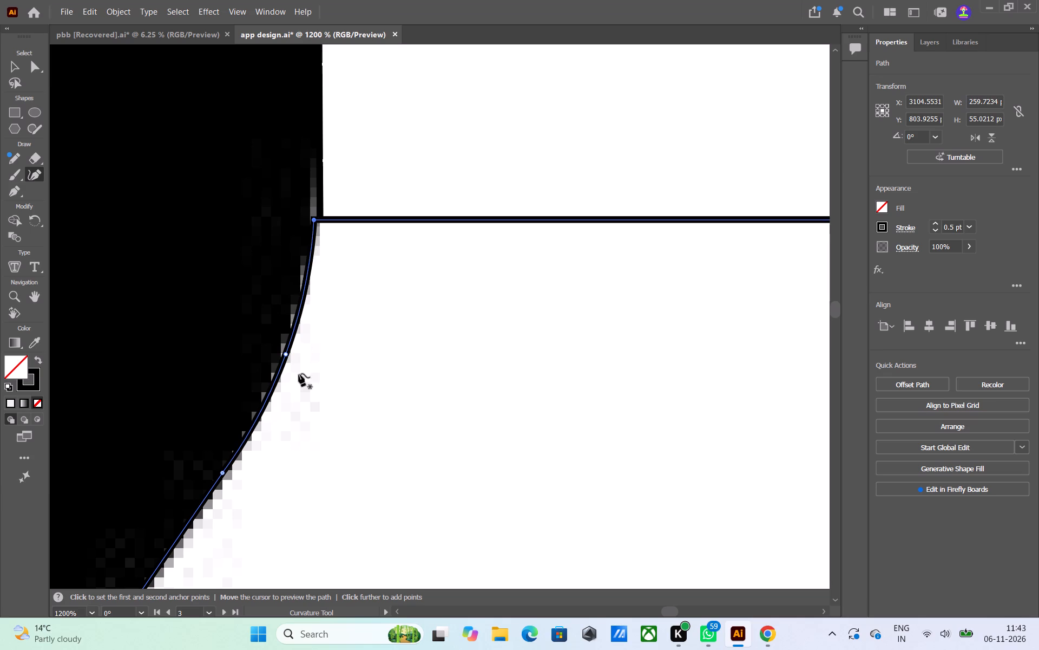
Curve the base's right flare to match the bell's inner edge, moving the dome-side corner outward and adding a curve point on the upper segment.
alt+scroll(338, 402, down, 5)
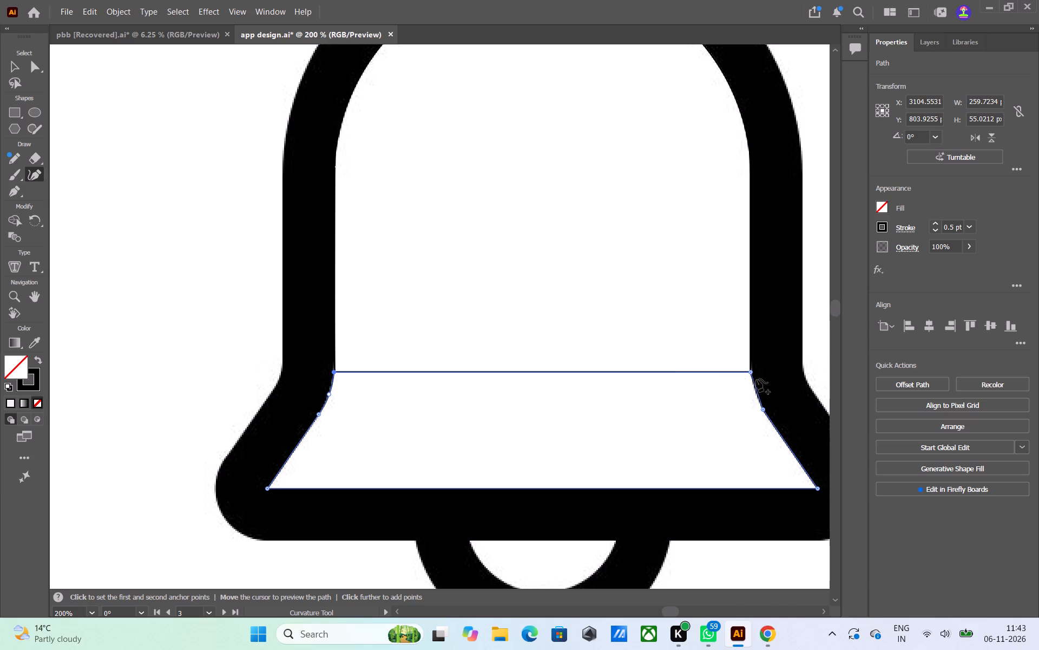
middle_drag(757, 379, 457, 388)
scroll(457, 392, up, 1)
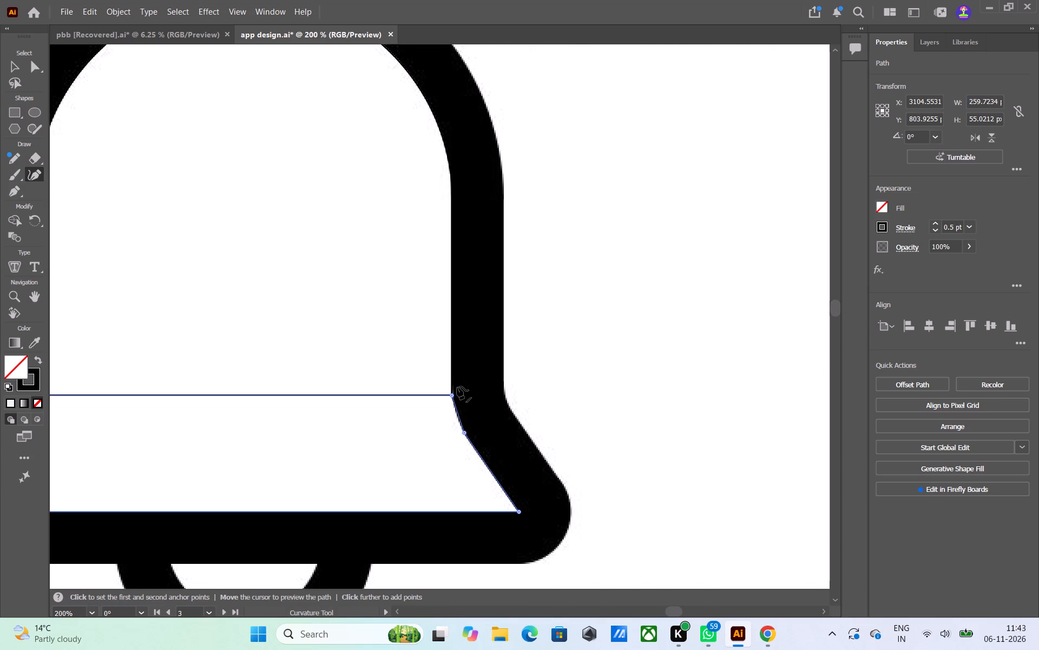
alt+scroll(457, 387, up, 6)
scroll(444, 524, down, 1)
middle_drag(444, 523, 469, 286)
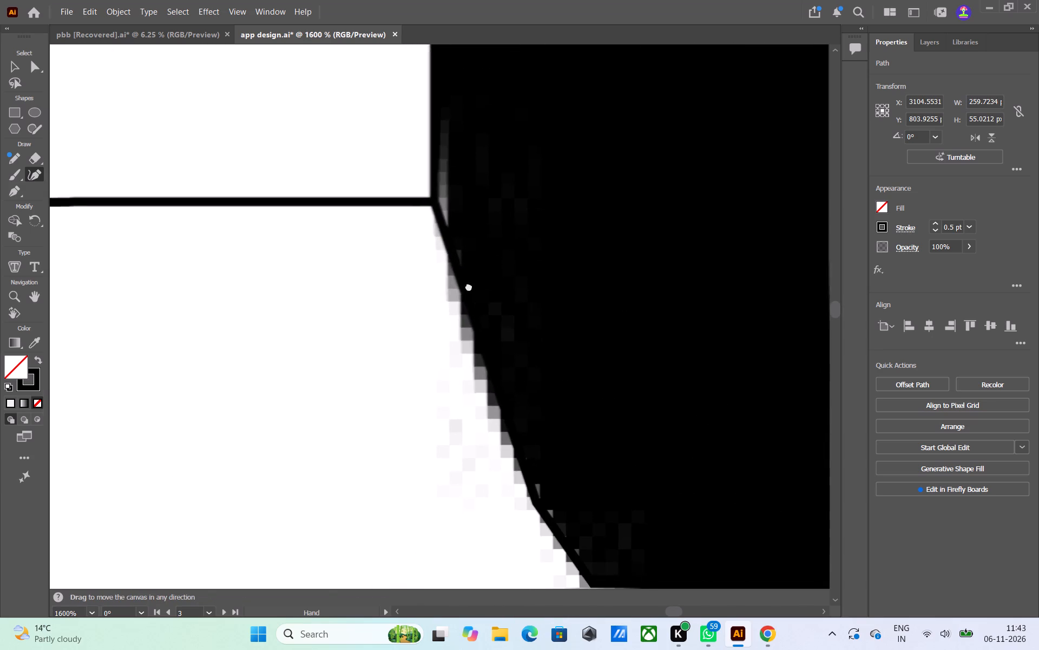
middle_drag(469, 286, 468, 279)
drag(435, 196, 444, 196)
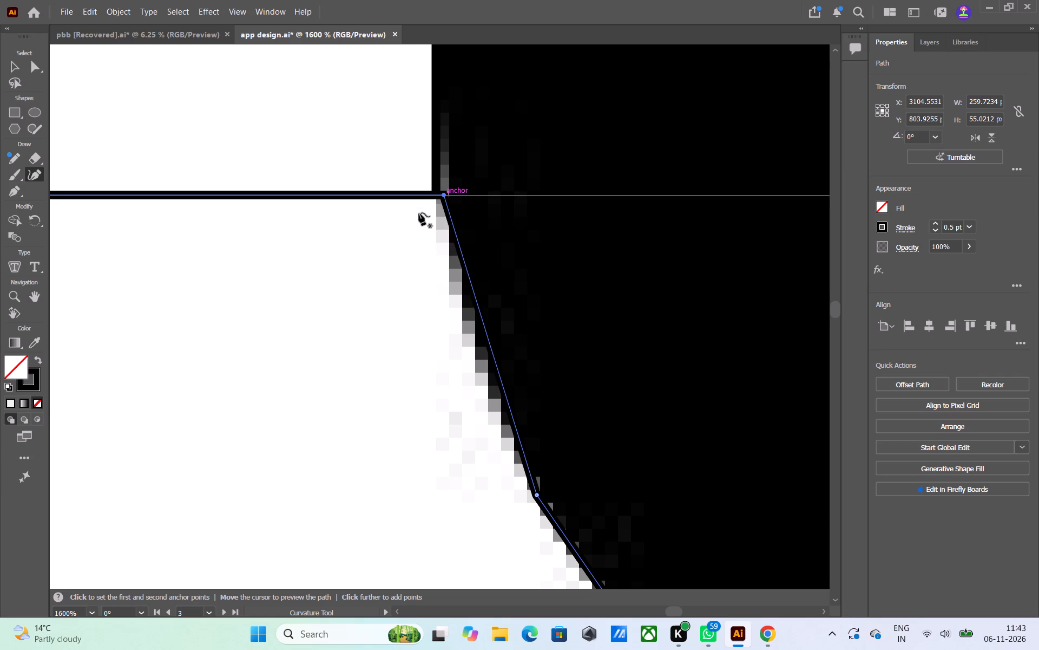
drag(483, 326, 474, 341)
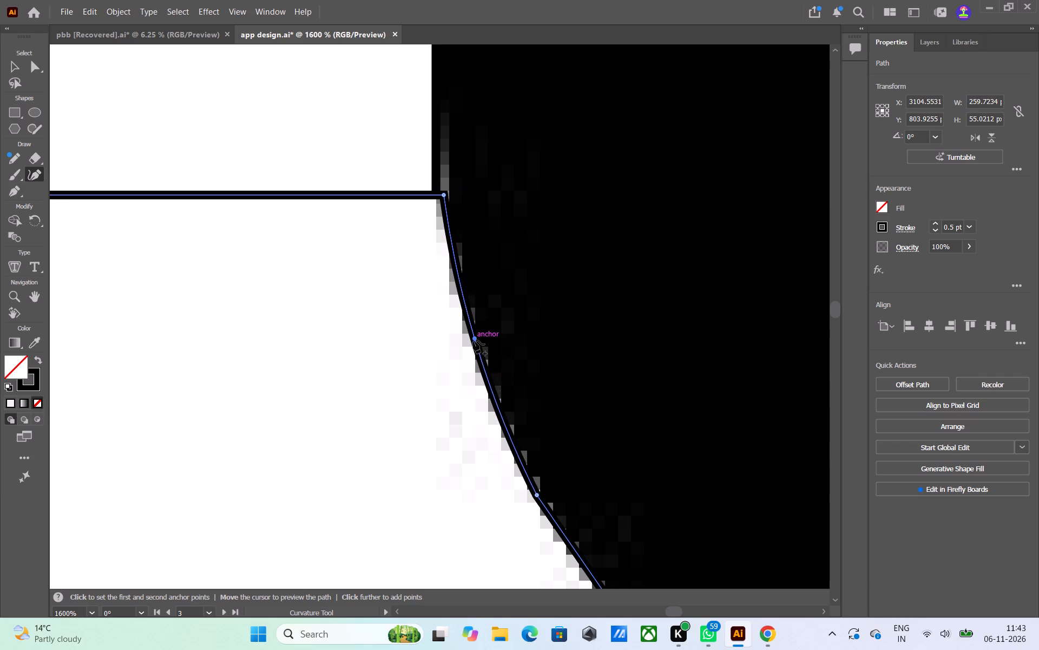
drag(474, 341, 472, 342)
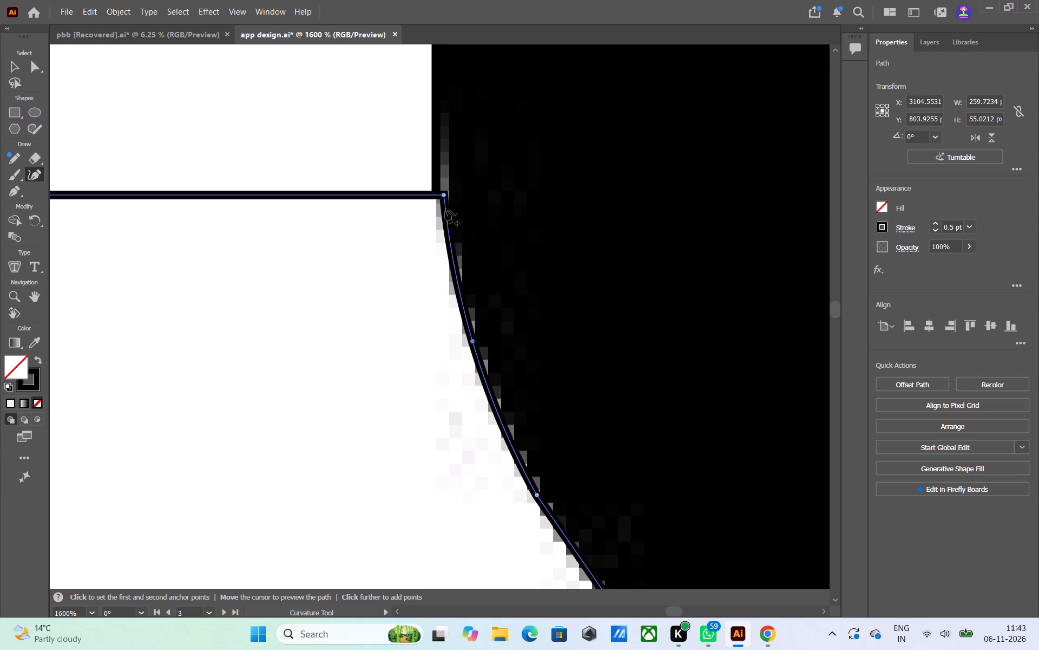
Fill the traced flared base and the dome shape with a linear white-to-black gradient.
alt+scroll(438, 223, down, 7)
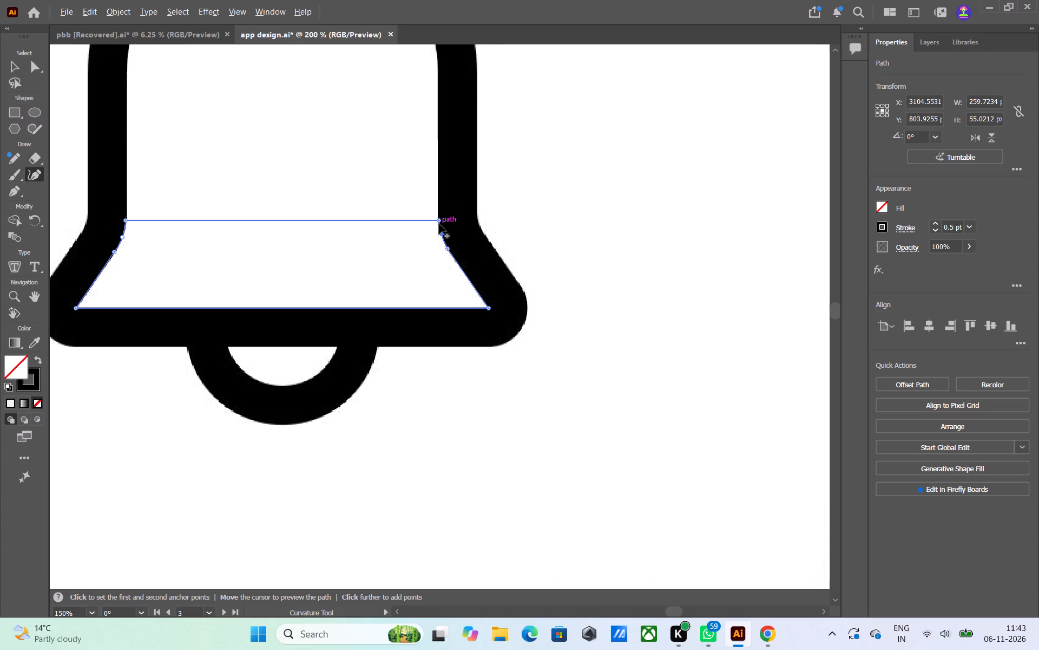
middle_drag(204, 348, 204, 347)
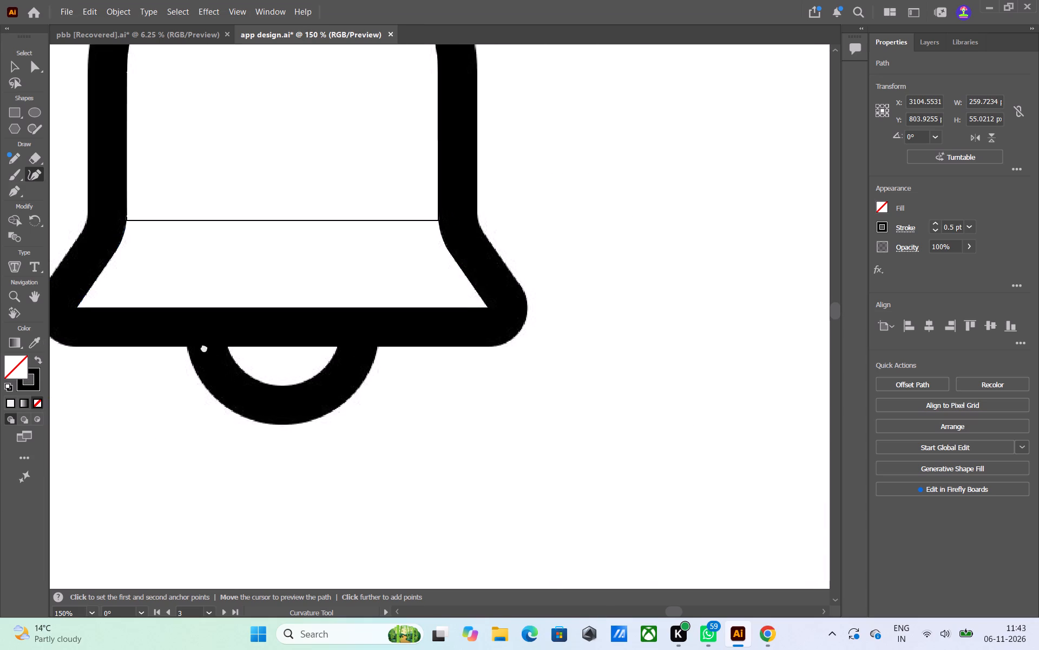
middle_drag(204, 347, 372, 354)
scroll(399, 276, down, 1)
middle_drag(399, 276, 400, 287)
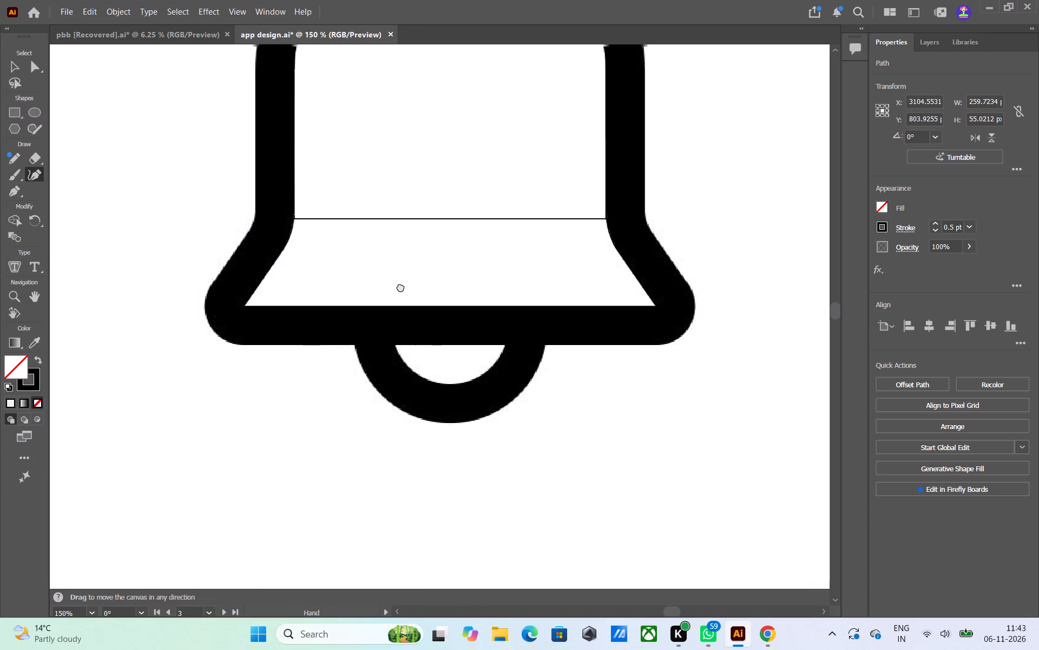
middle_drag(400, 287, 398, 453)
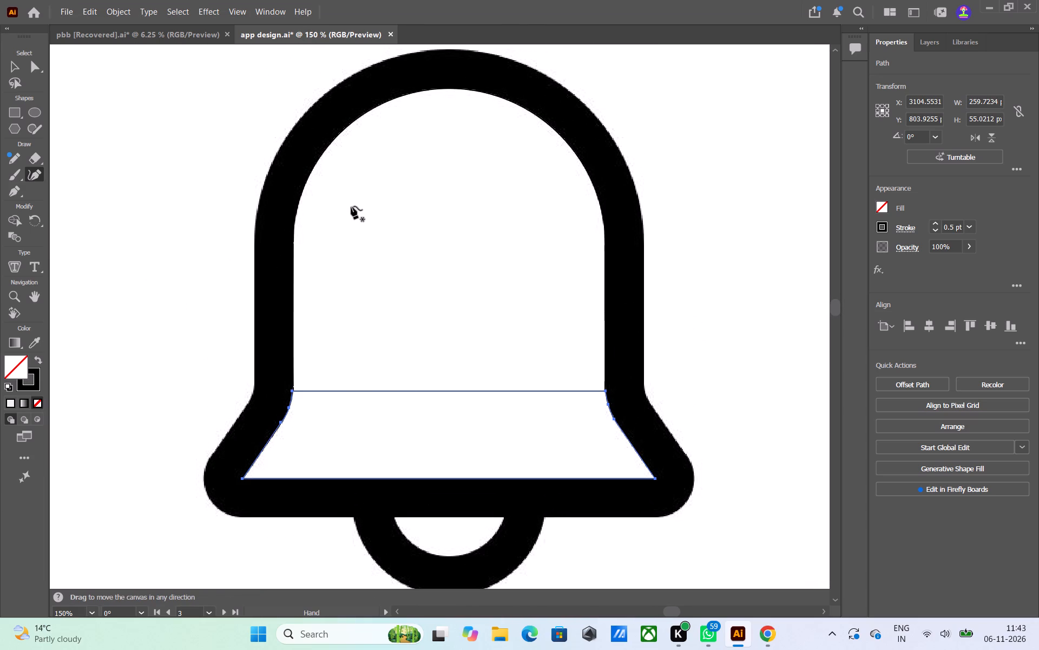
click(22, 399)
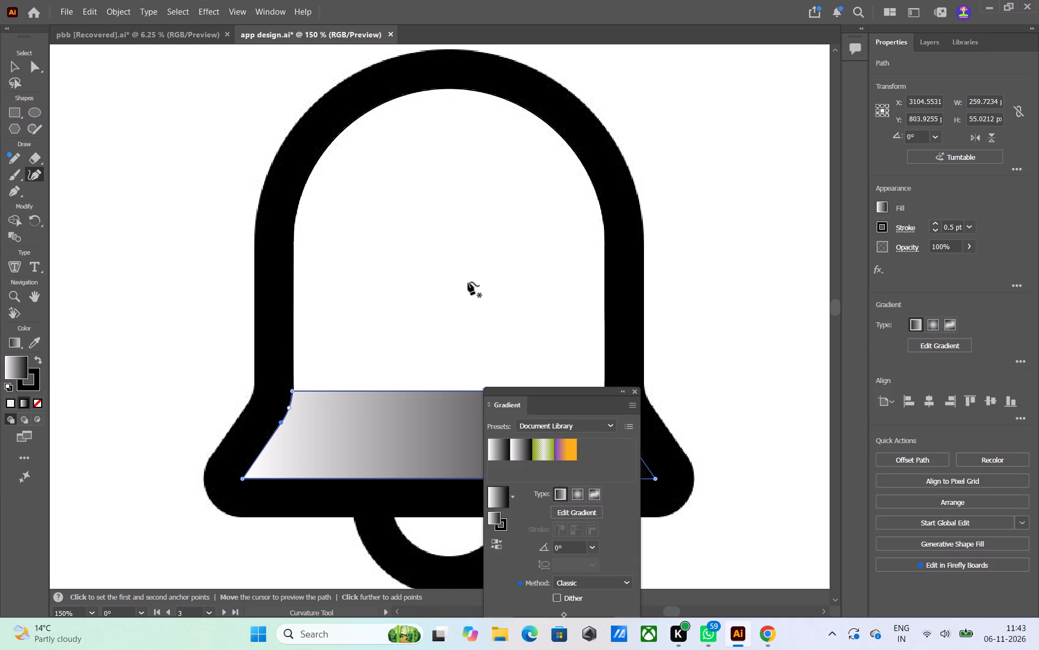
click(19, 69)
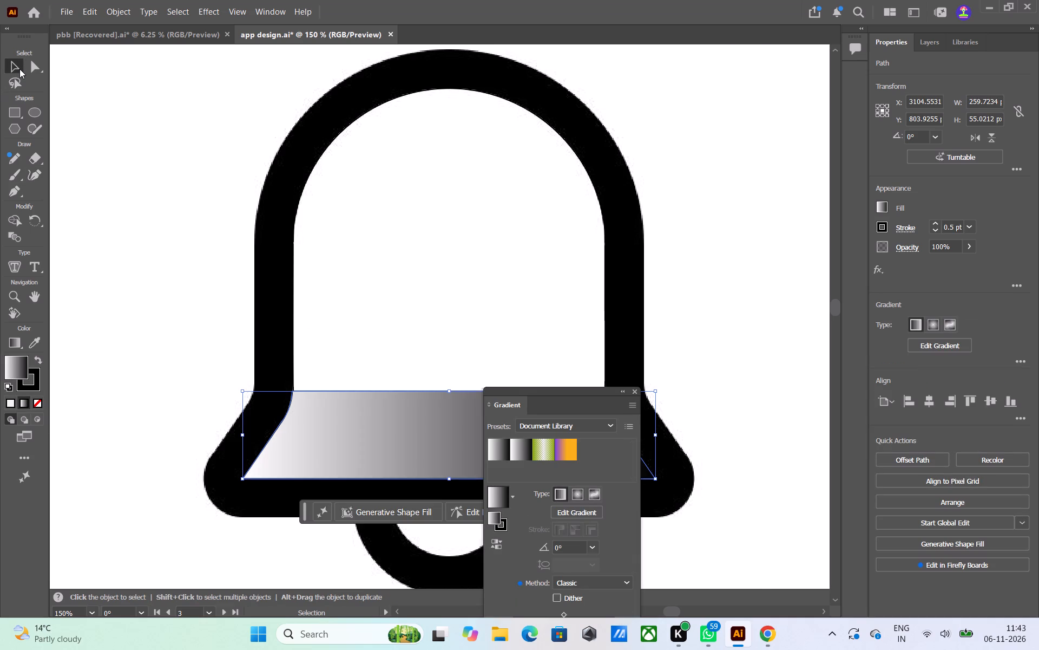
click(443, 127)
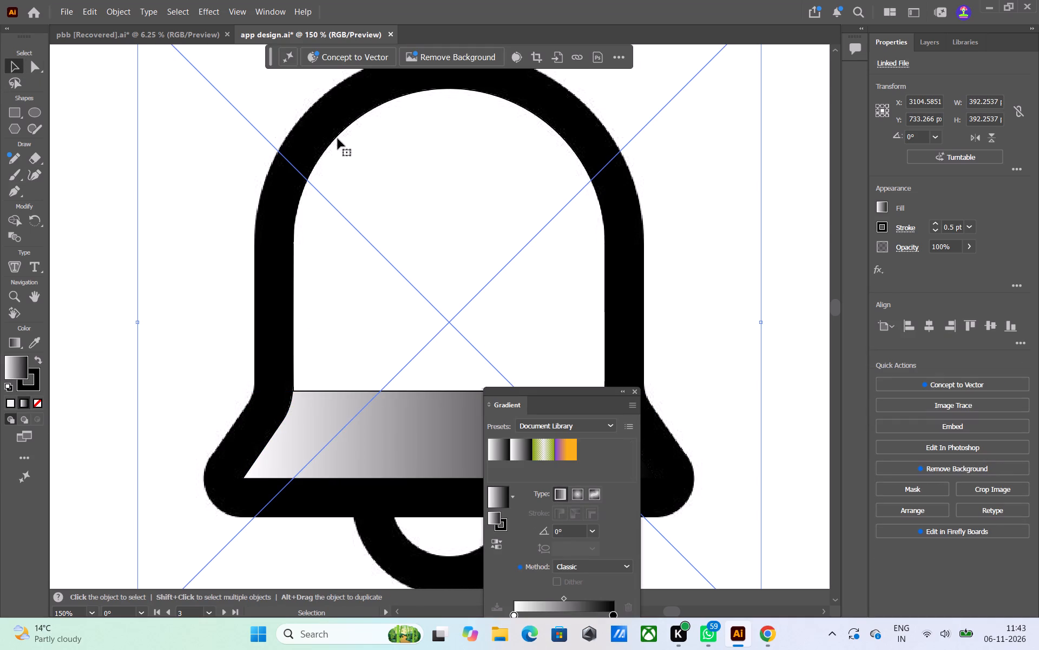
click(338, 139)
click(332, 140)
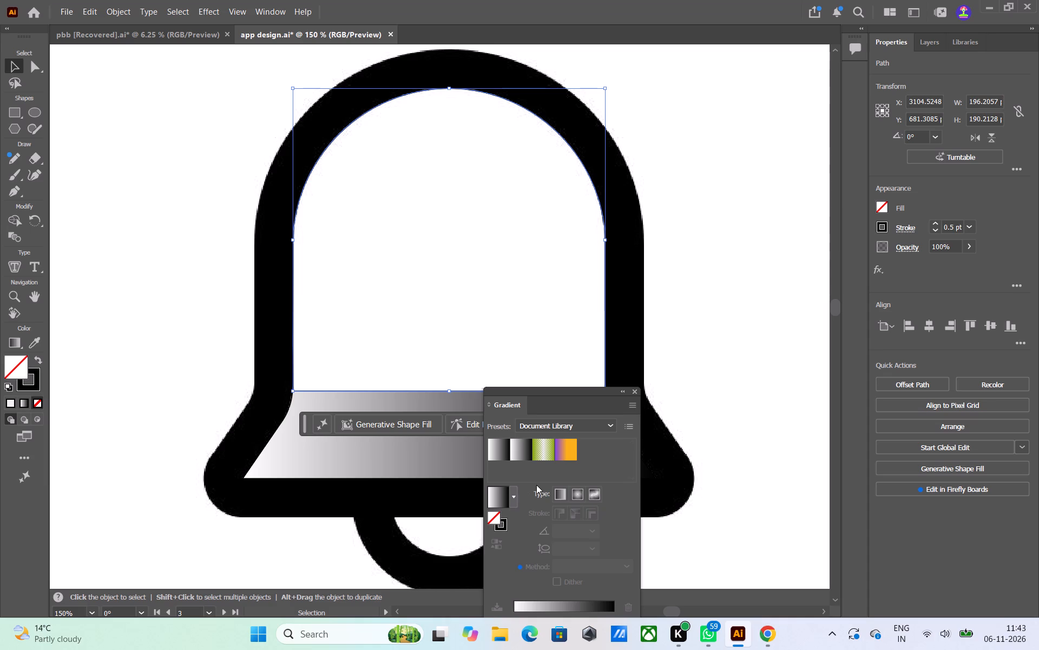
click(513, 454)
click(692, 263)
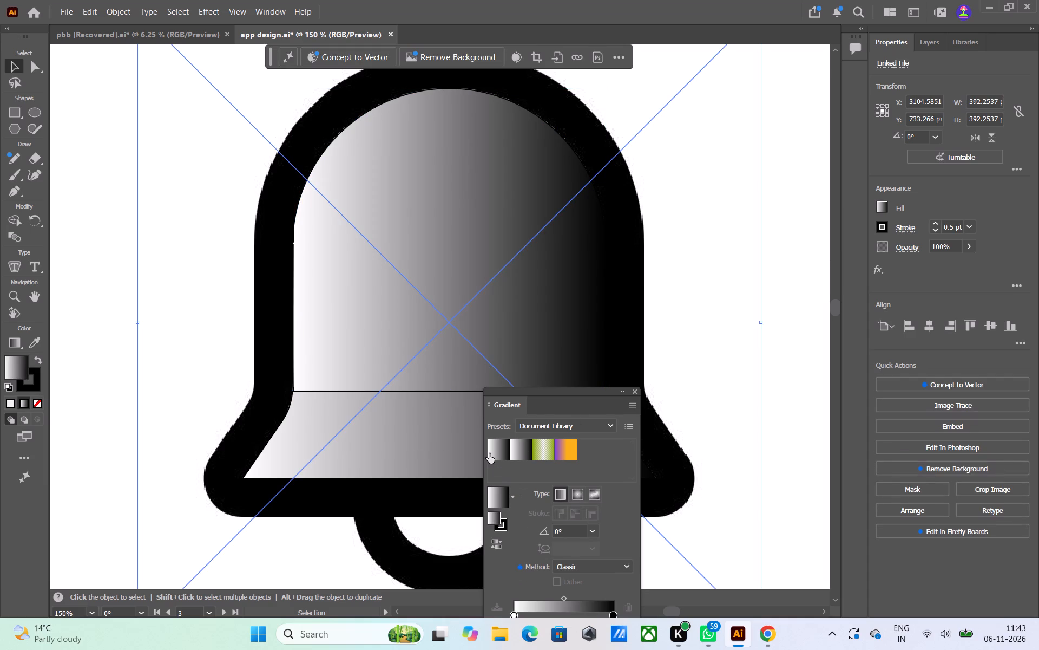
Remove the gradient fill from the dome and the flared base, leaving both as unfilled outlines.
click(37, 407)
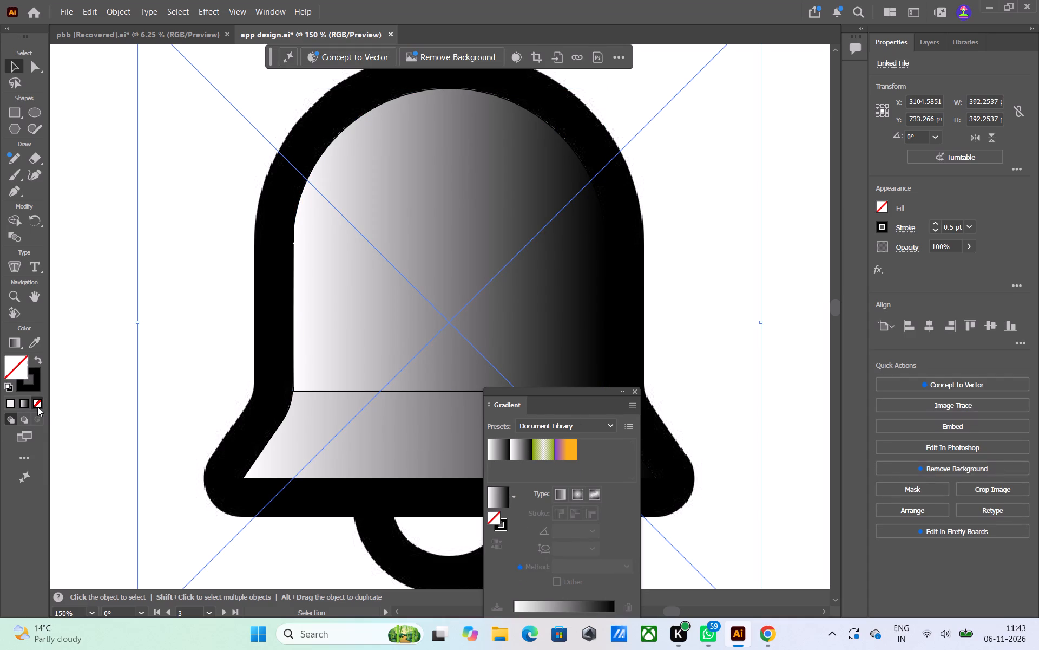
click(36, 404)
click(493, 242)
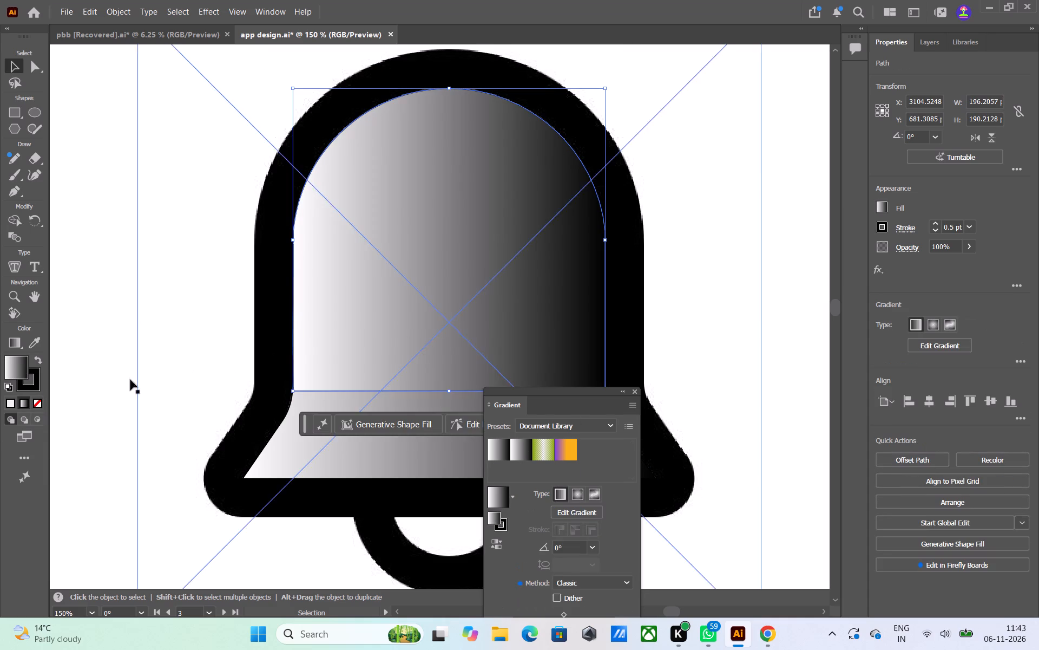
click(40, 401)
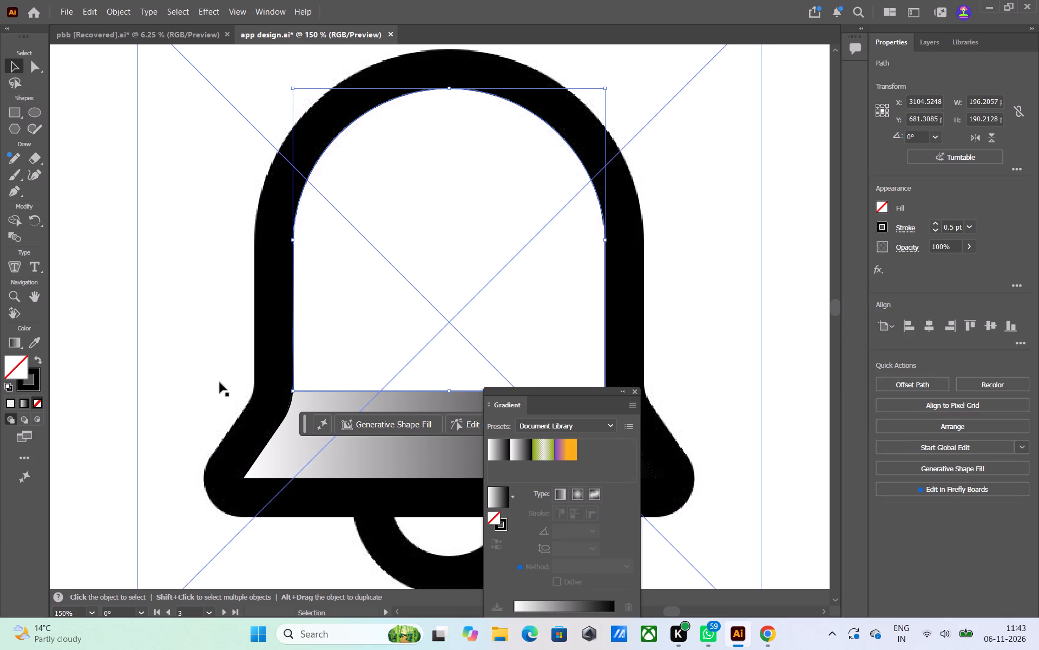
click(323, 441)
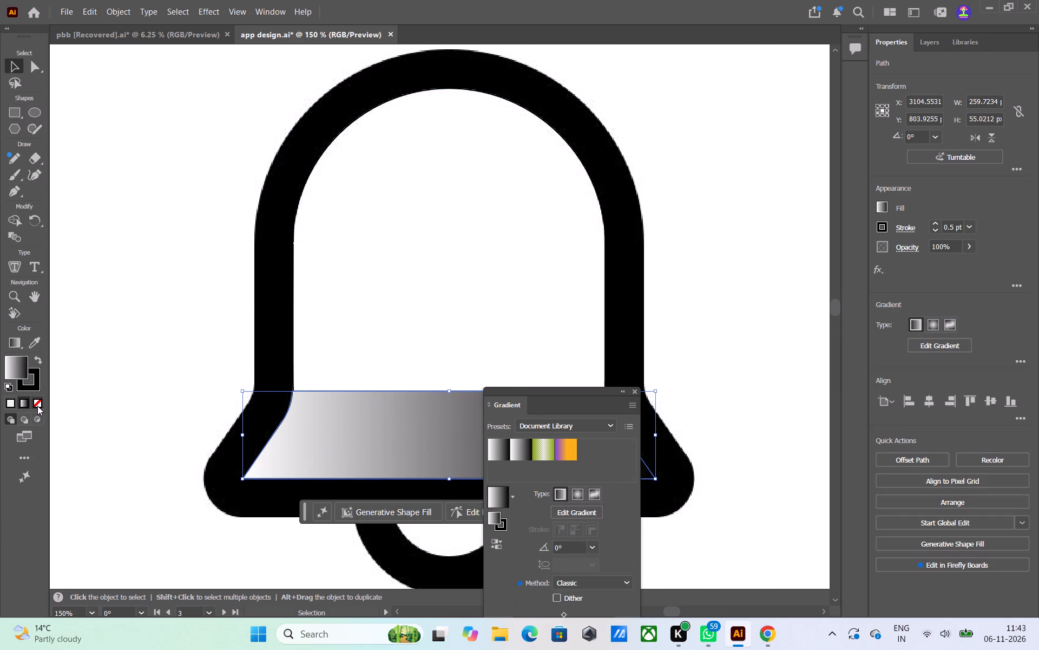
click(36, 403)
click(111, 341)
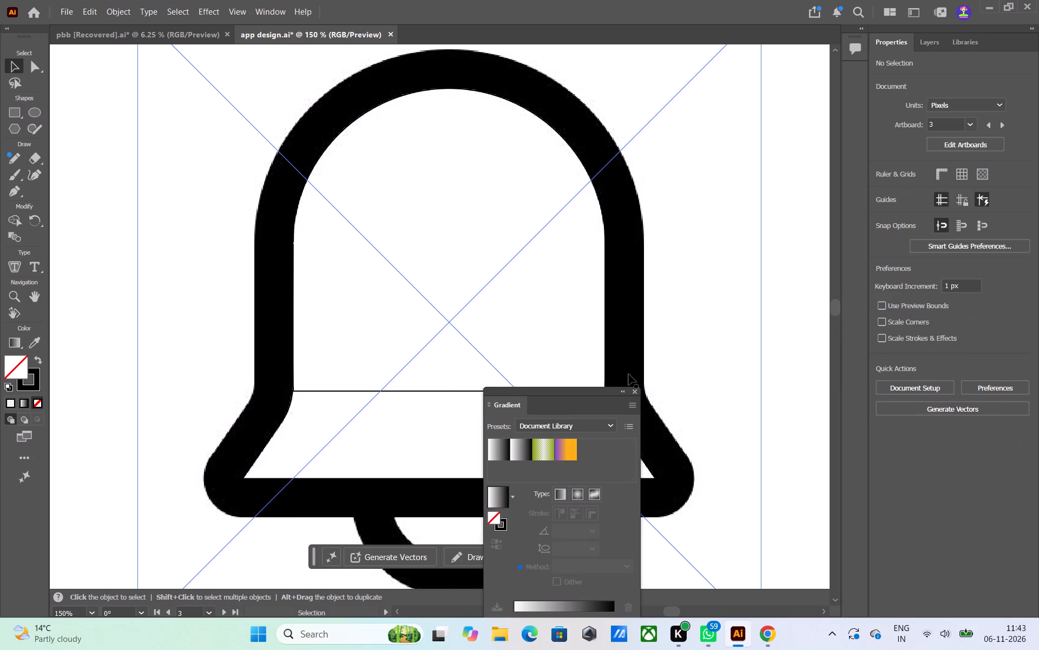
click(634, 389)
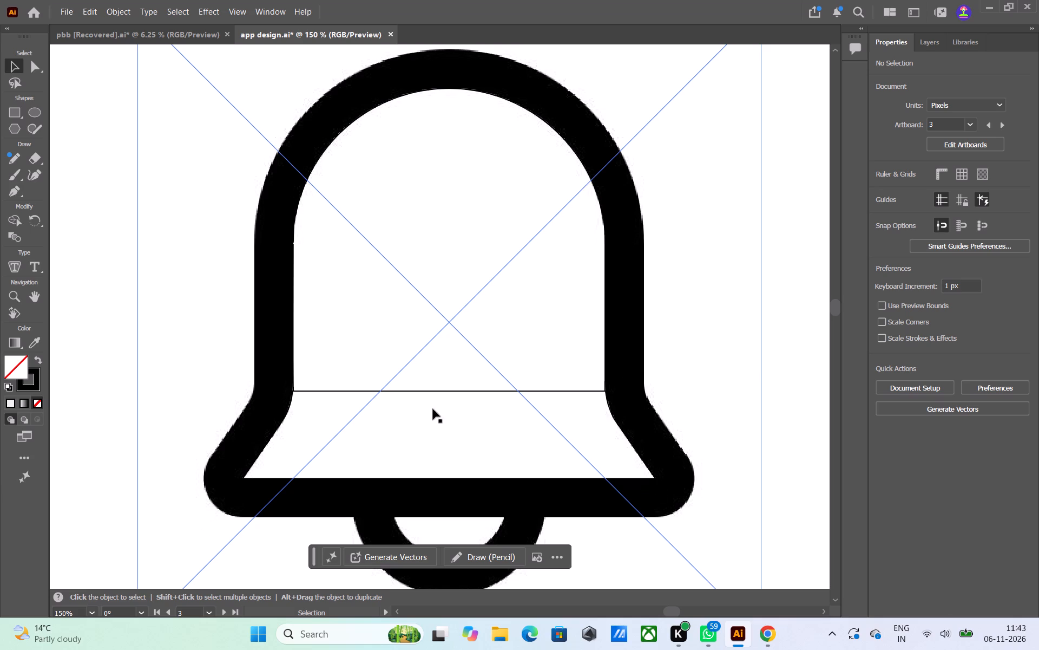
Draw a straight Pen path about 69 px wide across the top of the clapper's inner opening.
scroll(414, 470, down, 4)
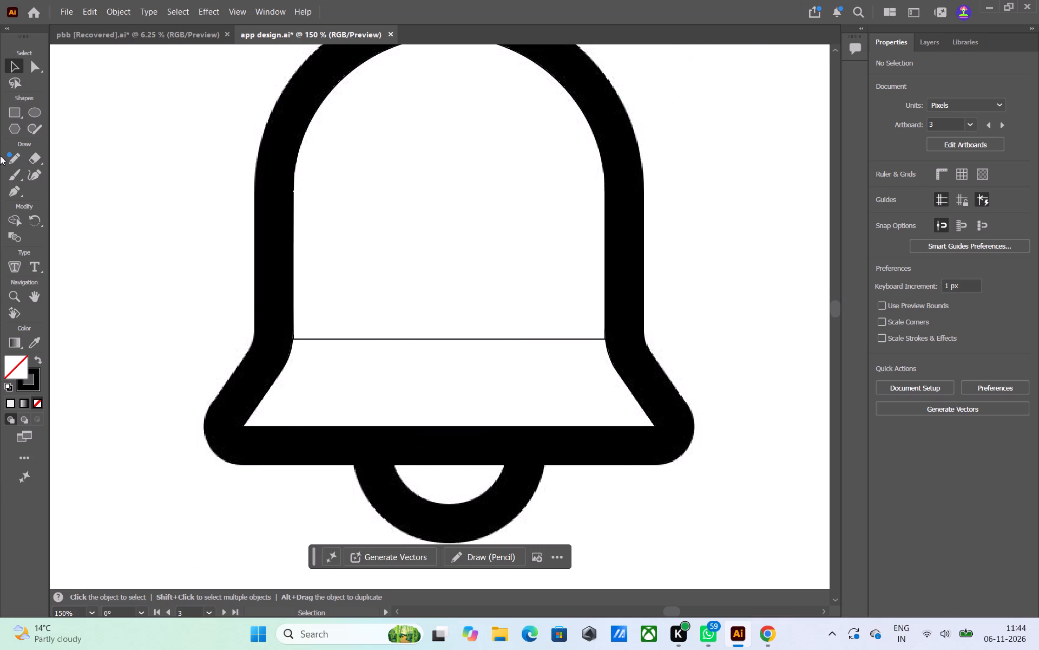
click(10, 193)
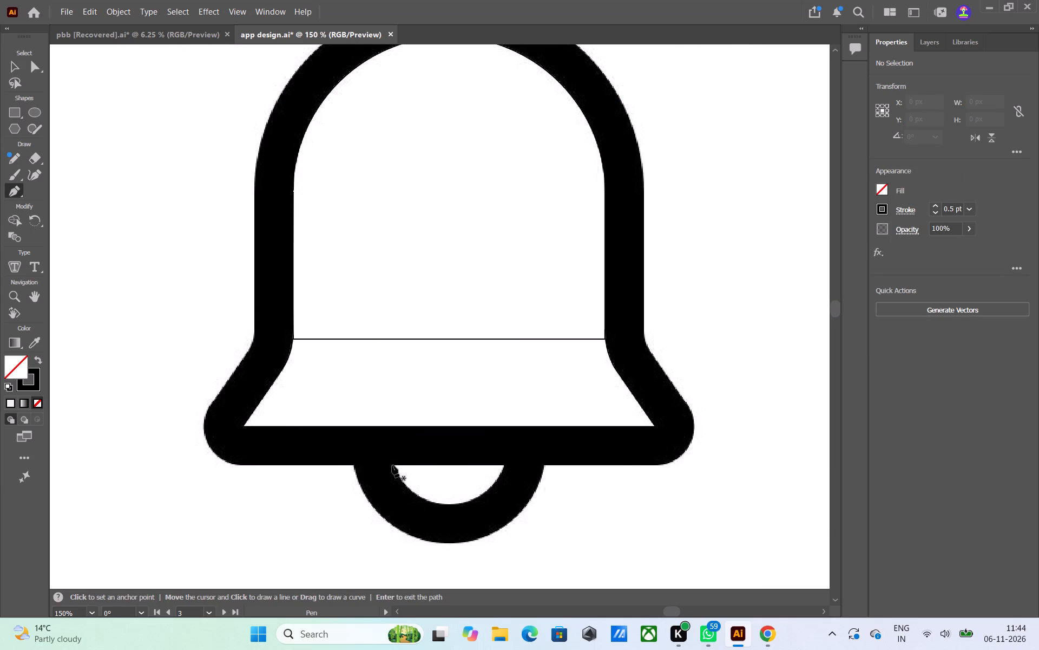
alt+scroll(409, 481, up, 6)
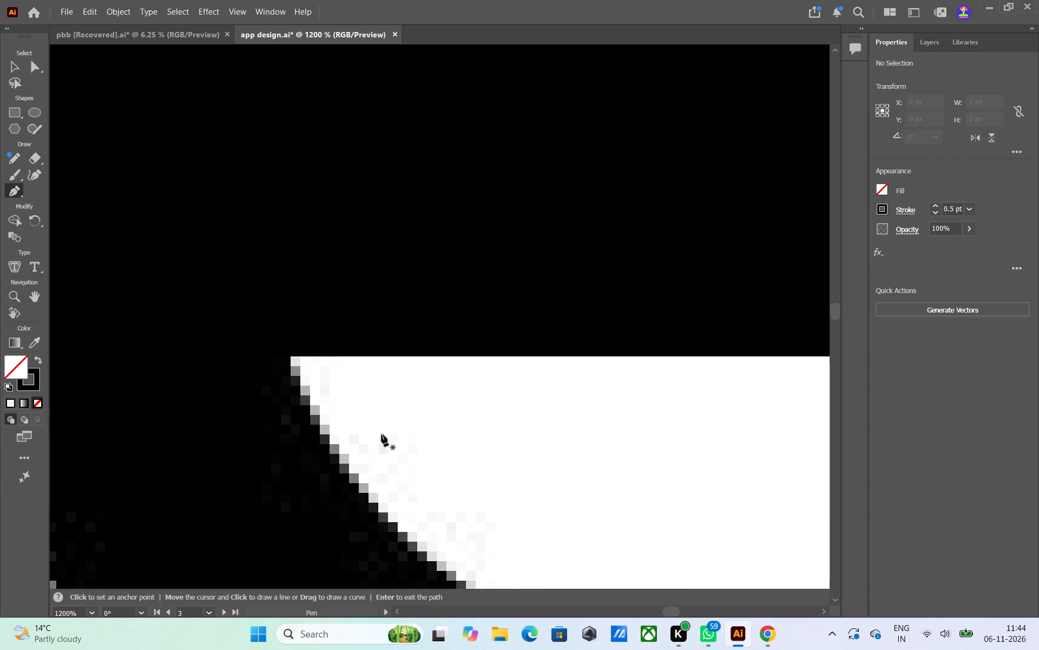
middle_drag(597, 387, 334, 403)
alt+scroll(333, 402, down, 3)
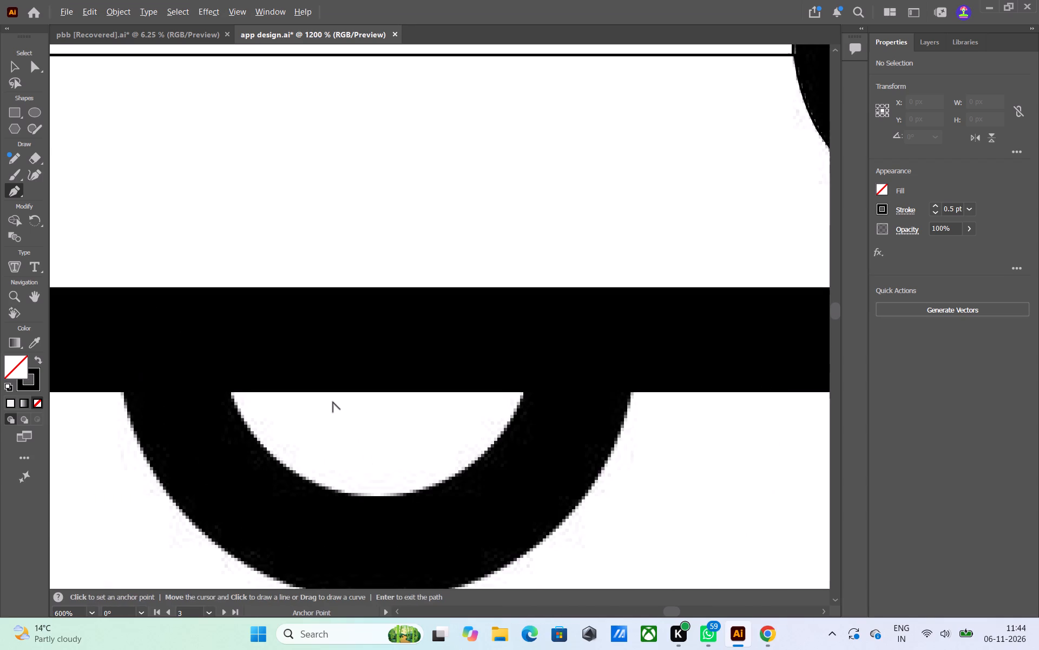
alt+scroll(333, 402, up, 1)
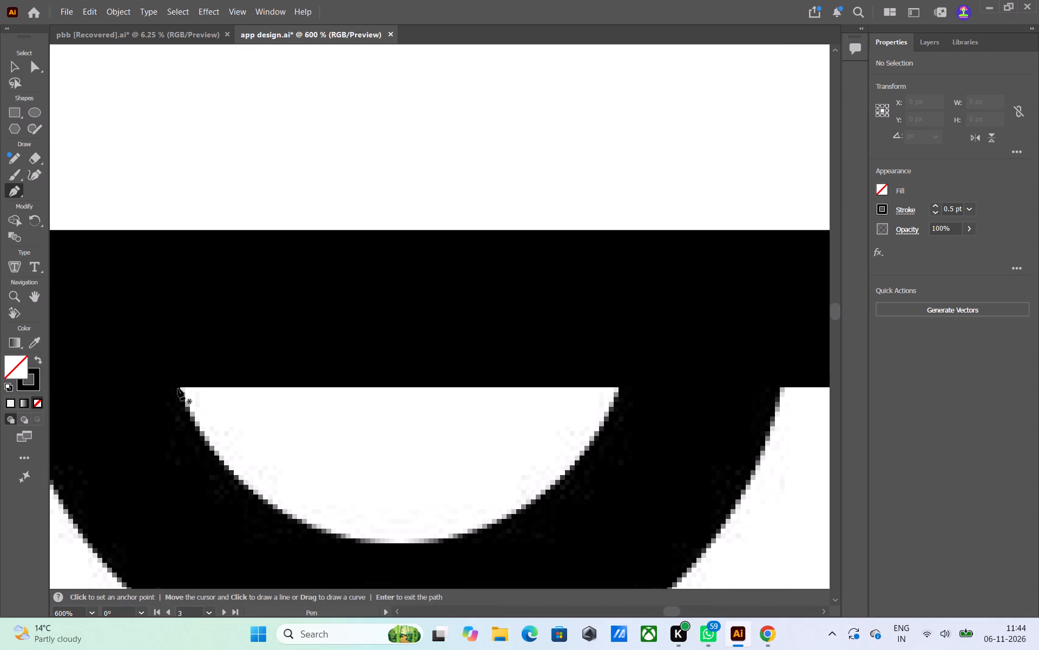
click(178, 387)
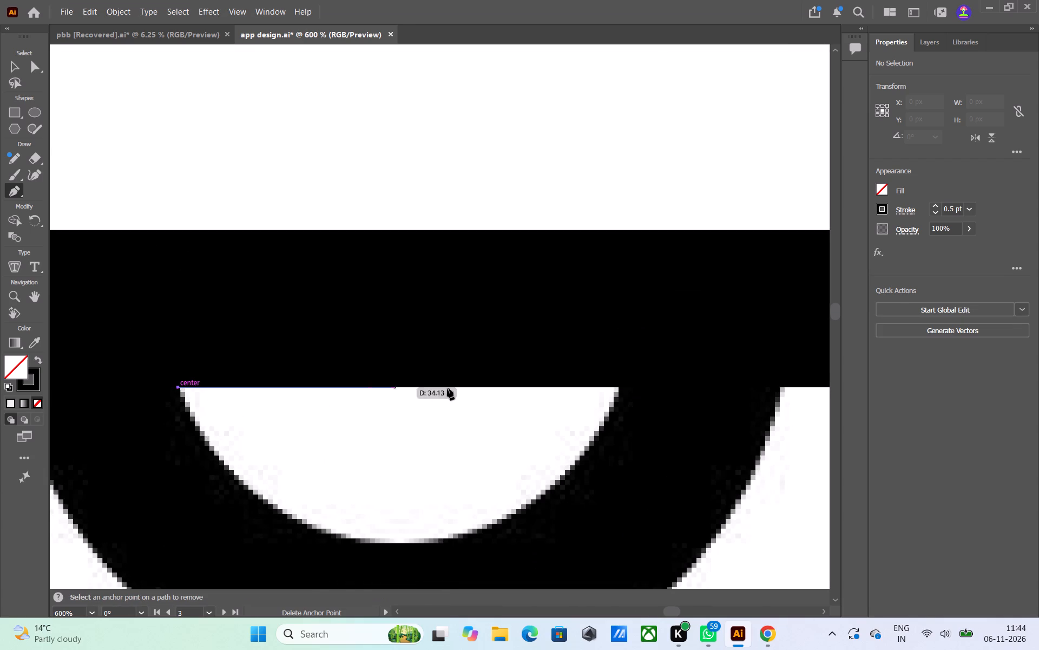
shift+click(620, 389)
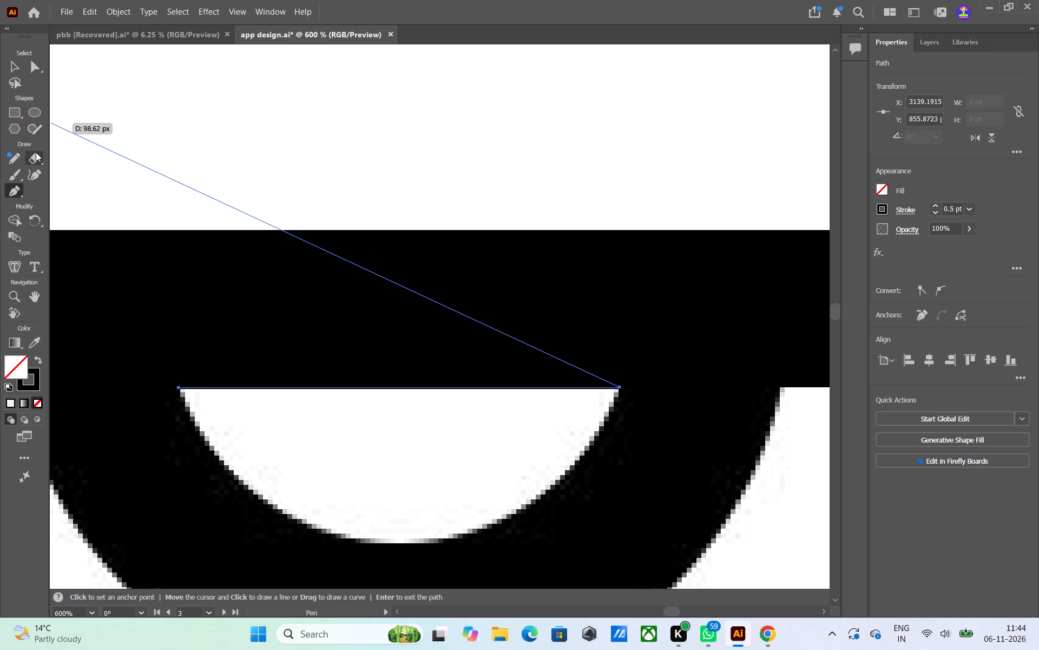
Bend the clapper line downward at its middle with the Curvature tool to follow the opening's inner arc.
click(37, 178)
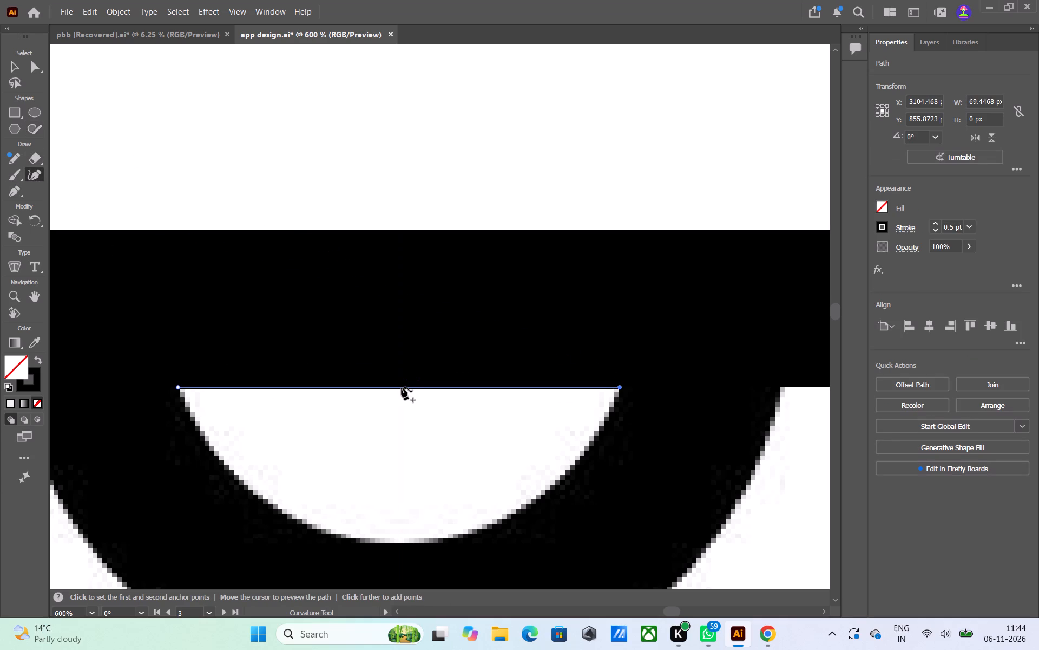
drag(399, 387, 391, 516)
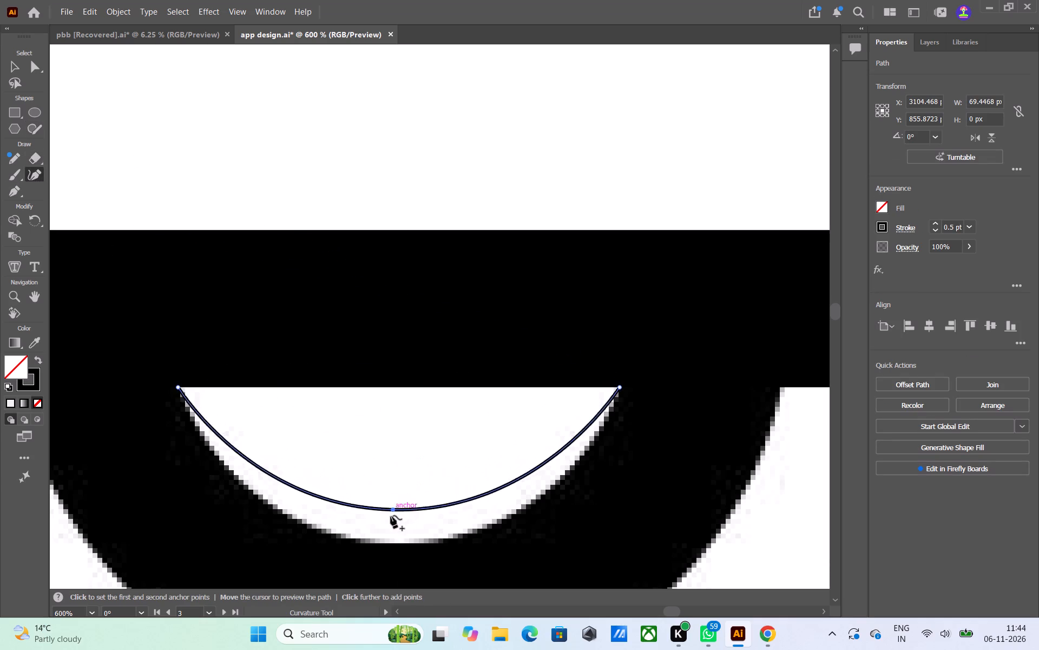
drag(391, 516, 387, 547)
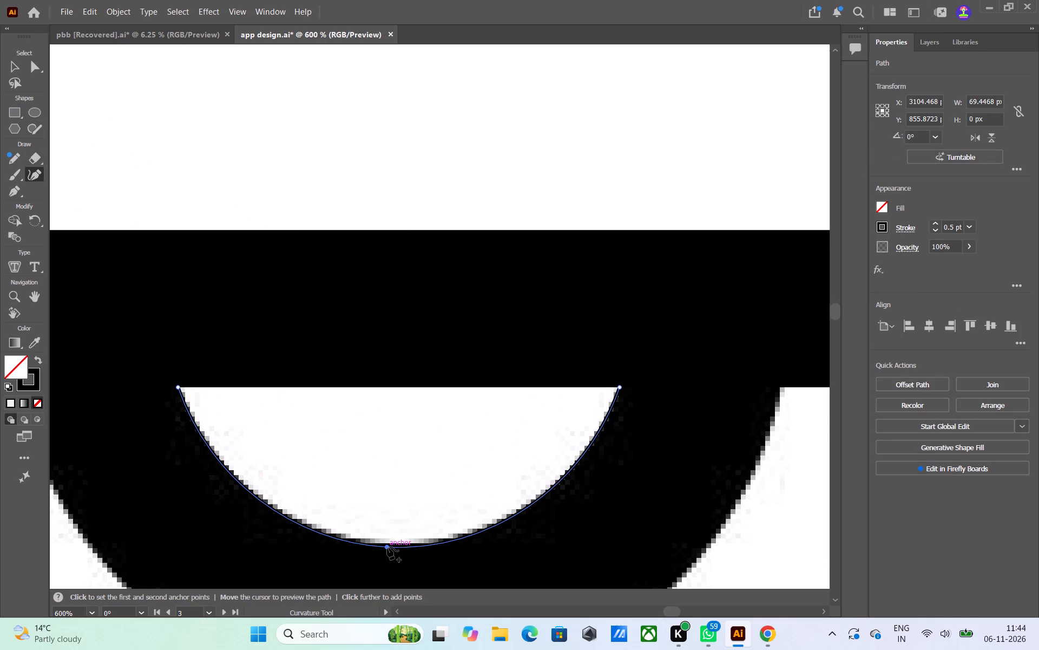
Fit the arc's lowest point to the clapper's inner opening and close the path with a straight top edge.
drag(387, 547, 388, 543)
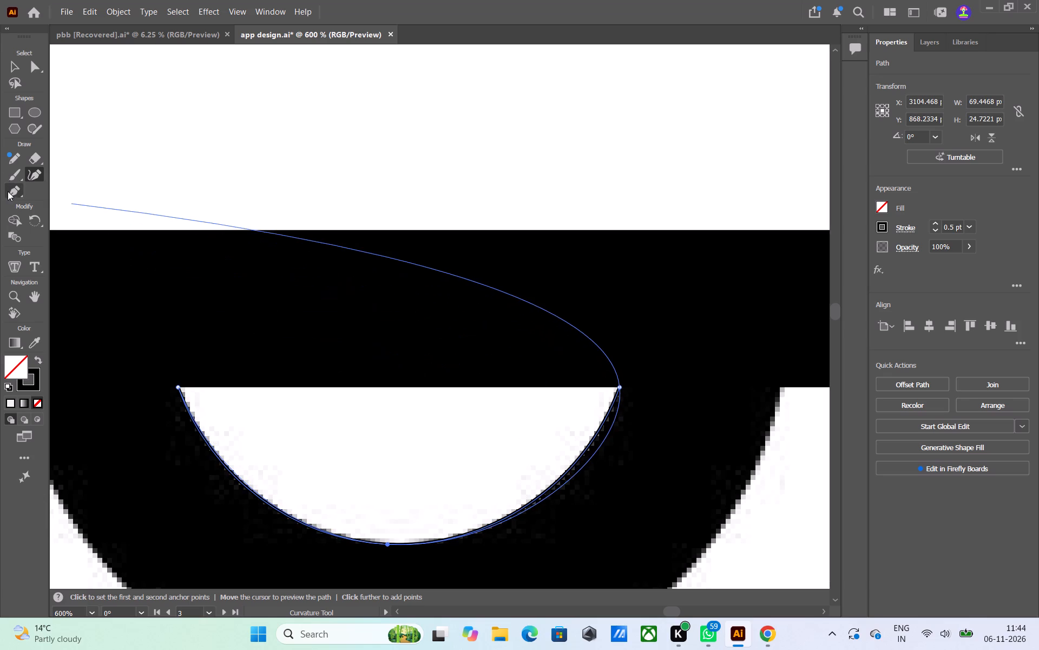
click(12, 194)
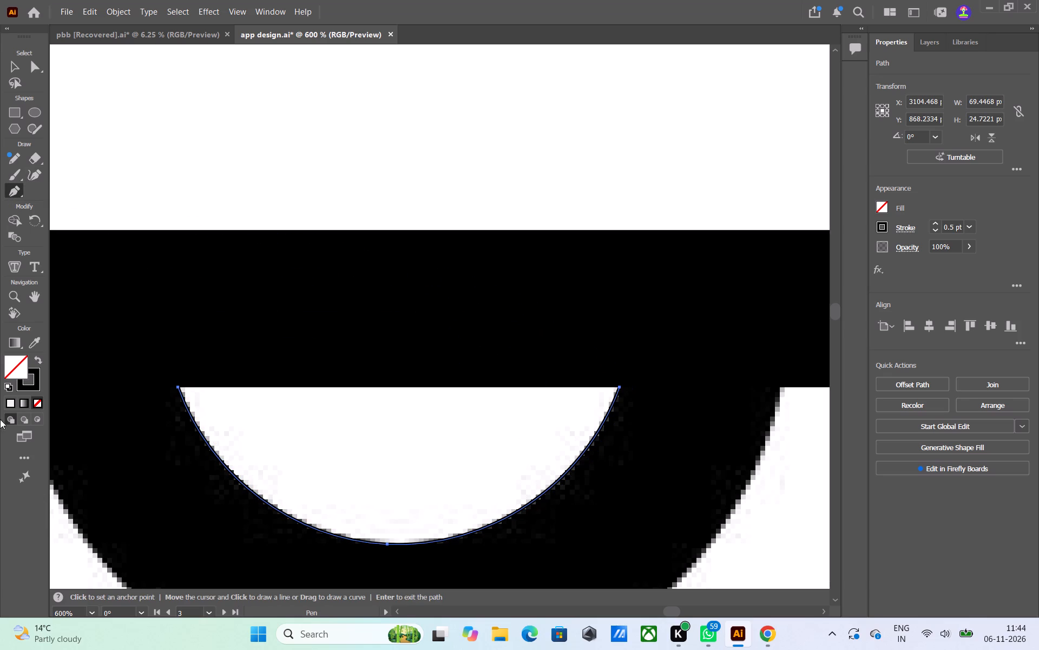
click(178, 388)
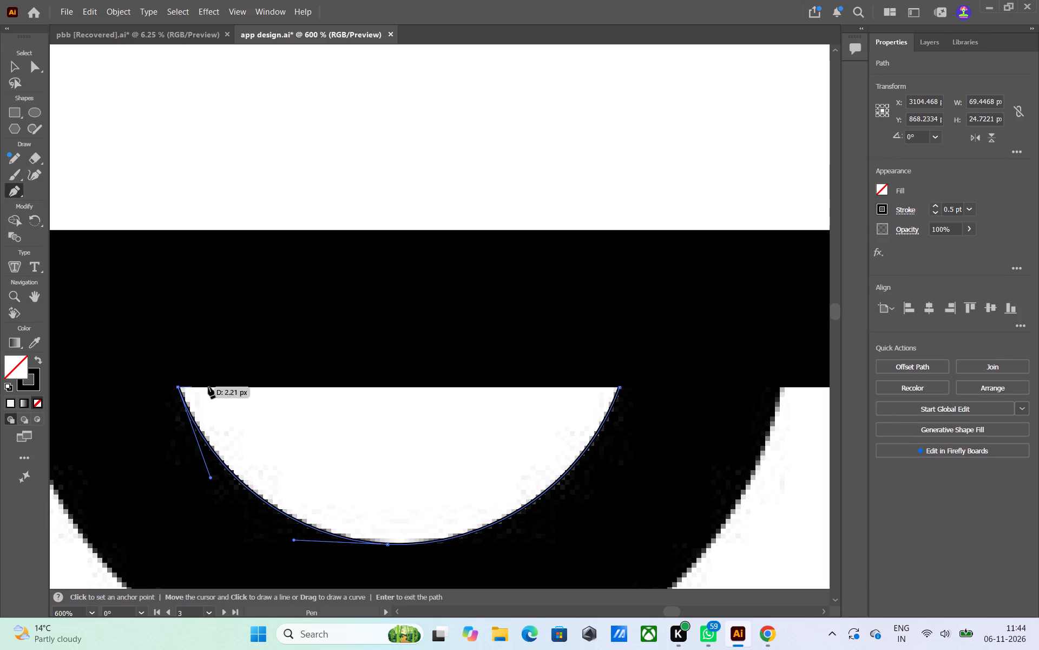
click(620, 387)
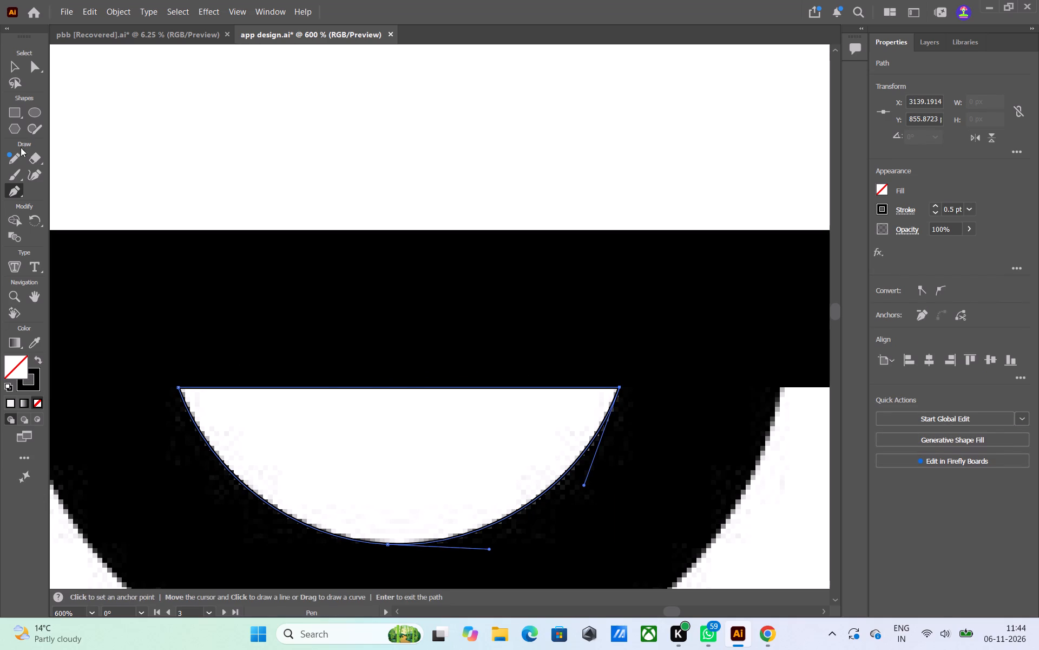
click(11, 64)
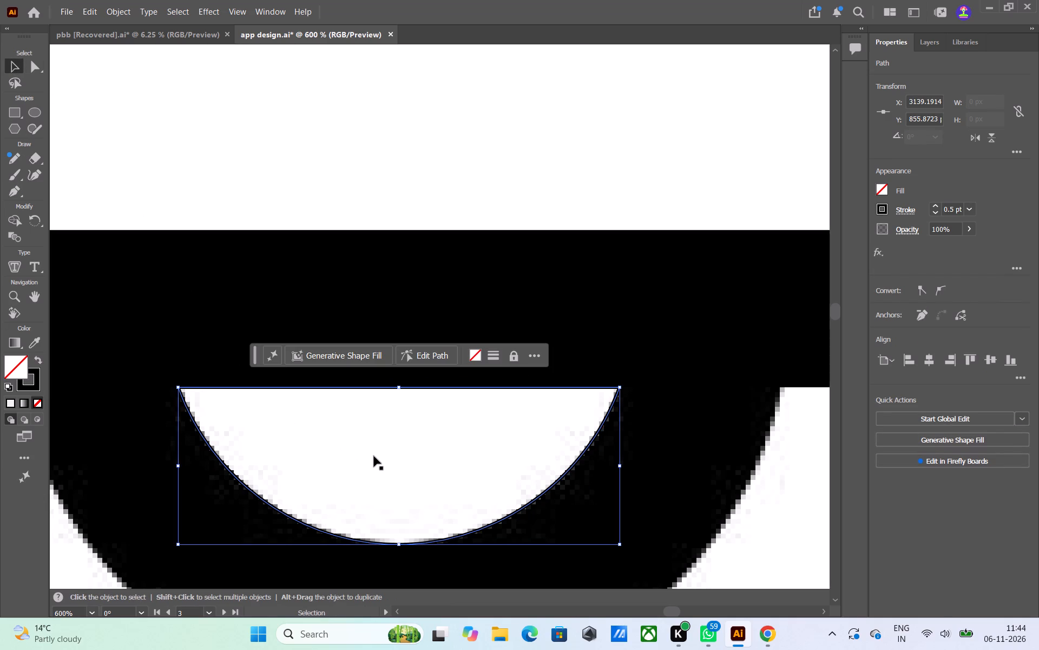
click(374, 456)
click(374, 456)
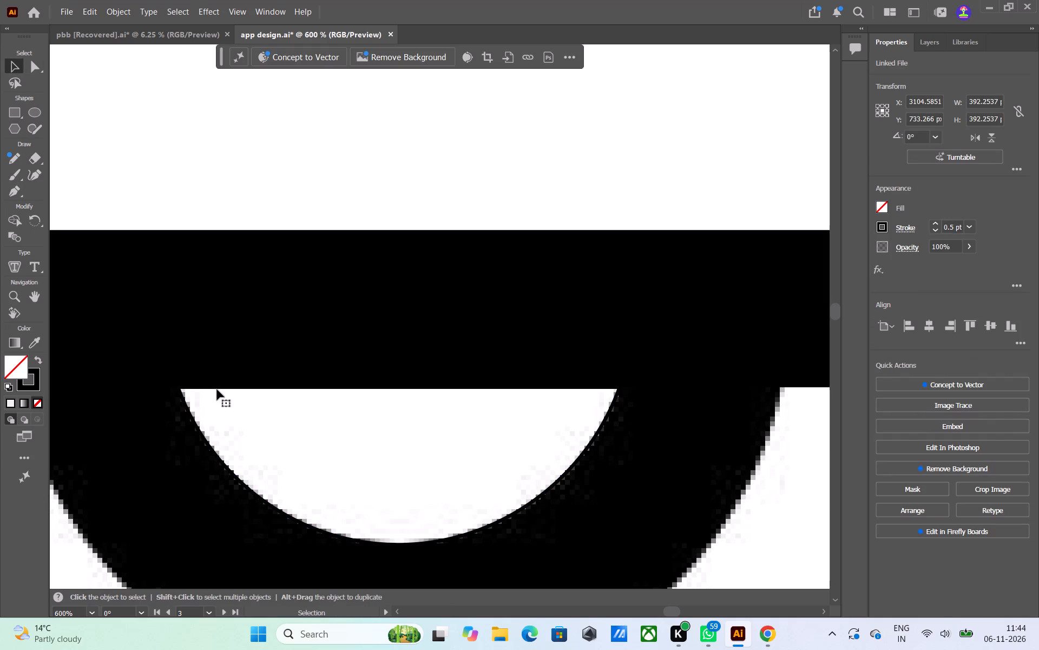
click(216, 386)
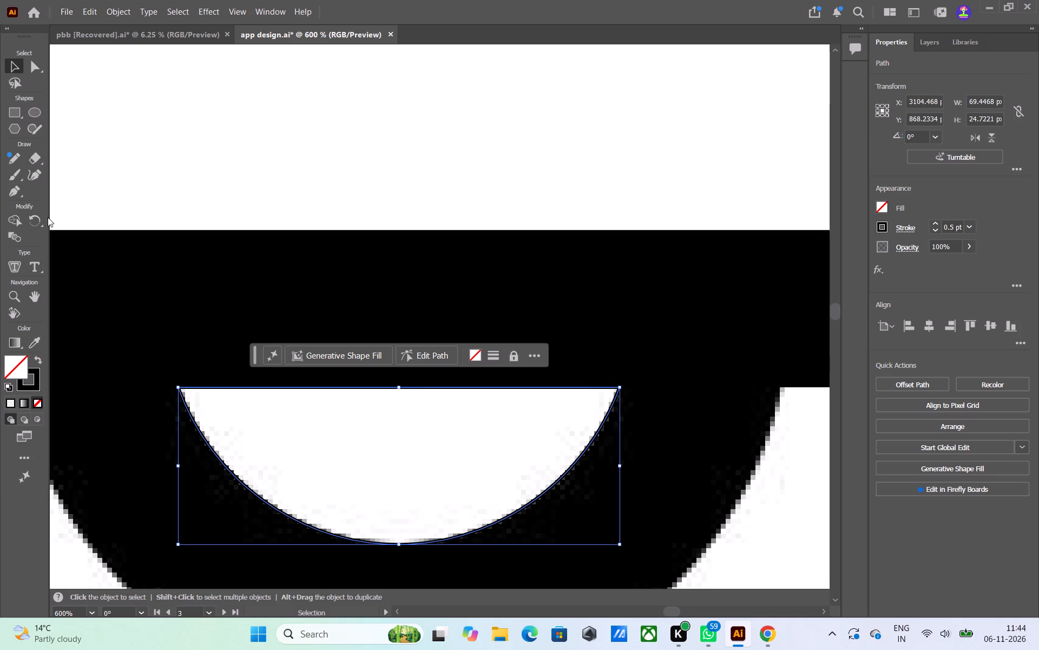
click(199, 191)
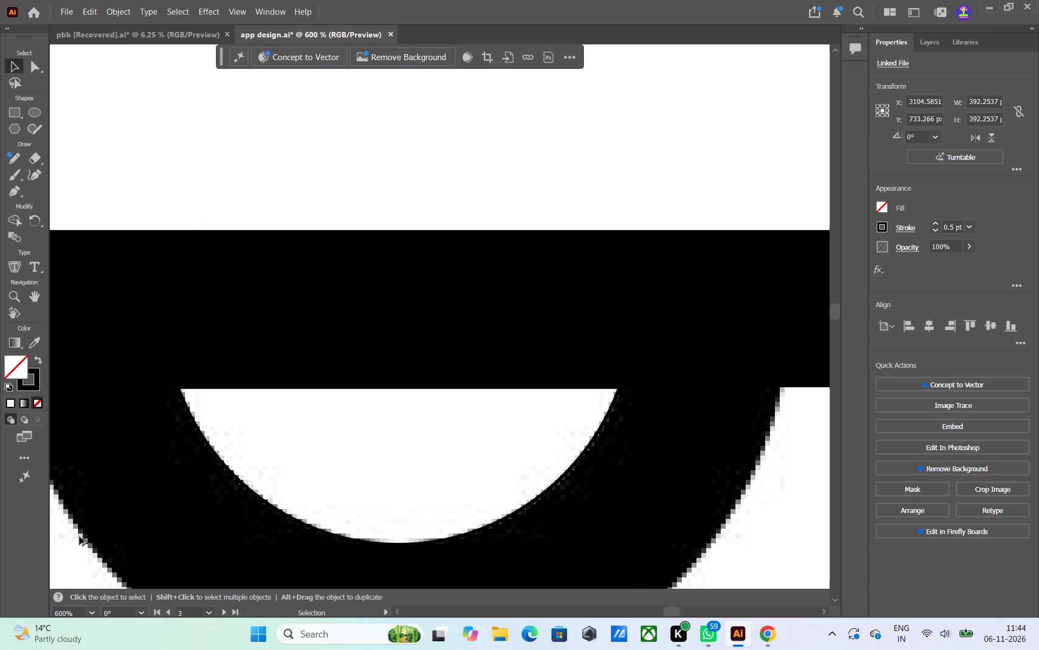
Draw a closed four-cornered Pen path about 247 × 95 px along the bell body's outer edges, from the dome's base to the flare.
alt+scroll(80, 537, down, 4)
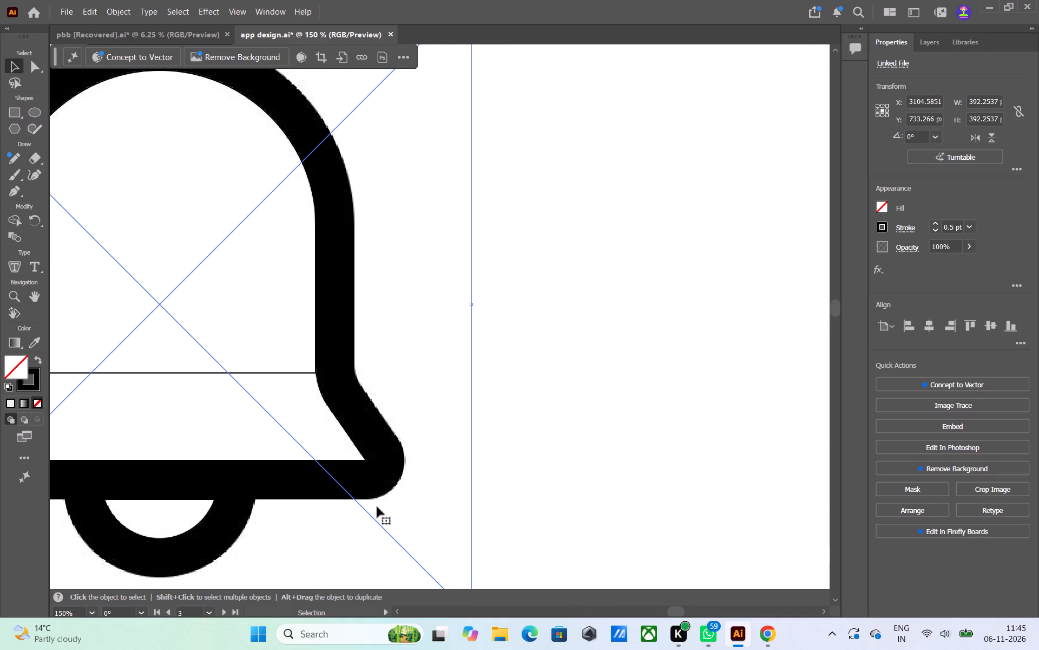
middle_drag(351, 532, 603, 552)
middle_drag(238, 194, 228, 234)
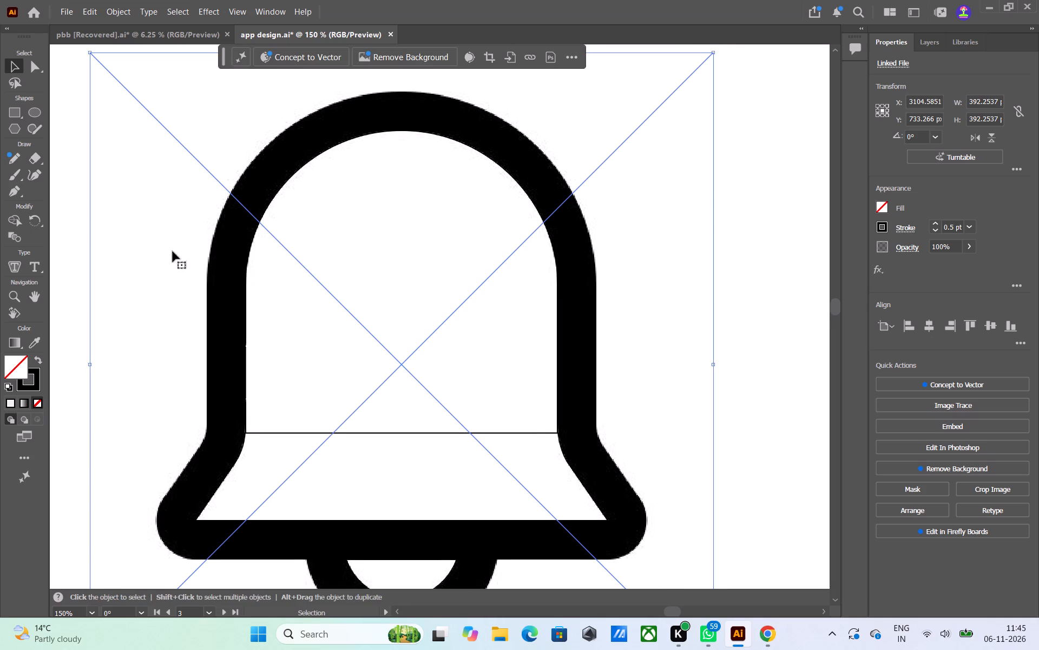
click(18, 191)
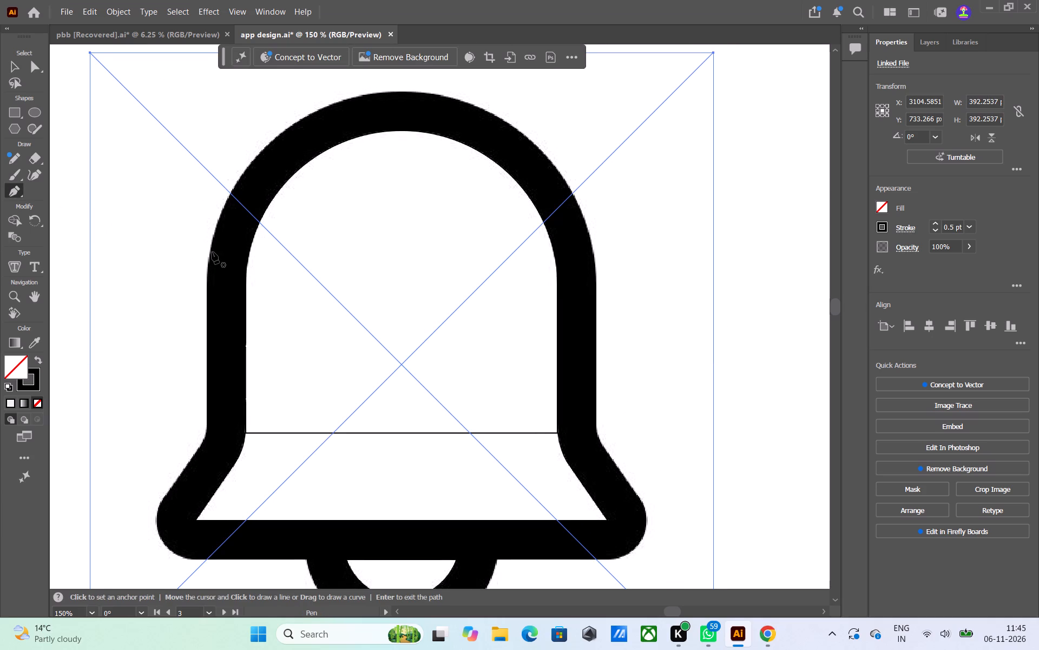
click(15, 69)
click(88, 200)
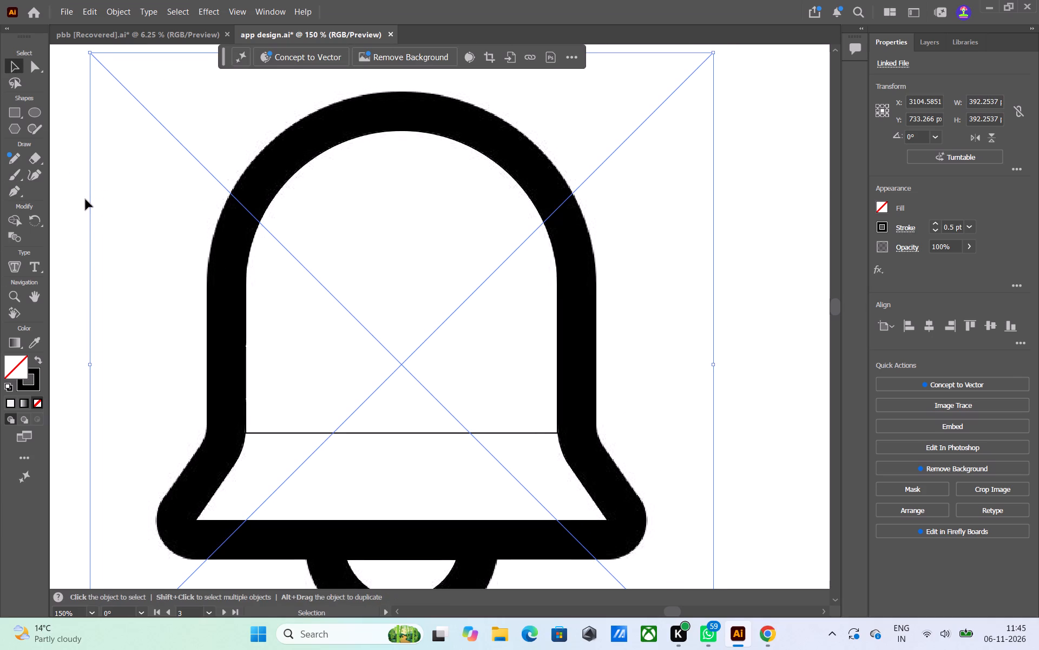
click(78, 202)
click(172, 212)
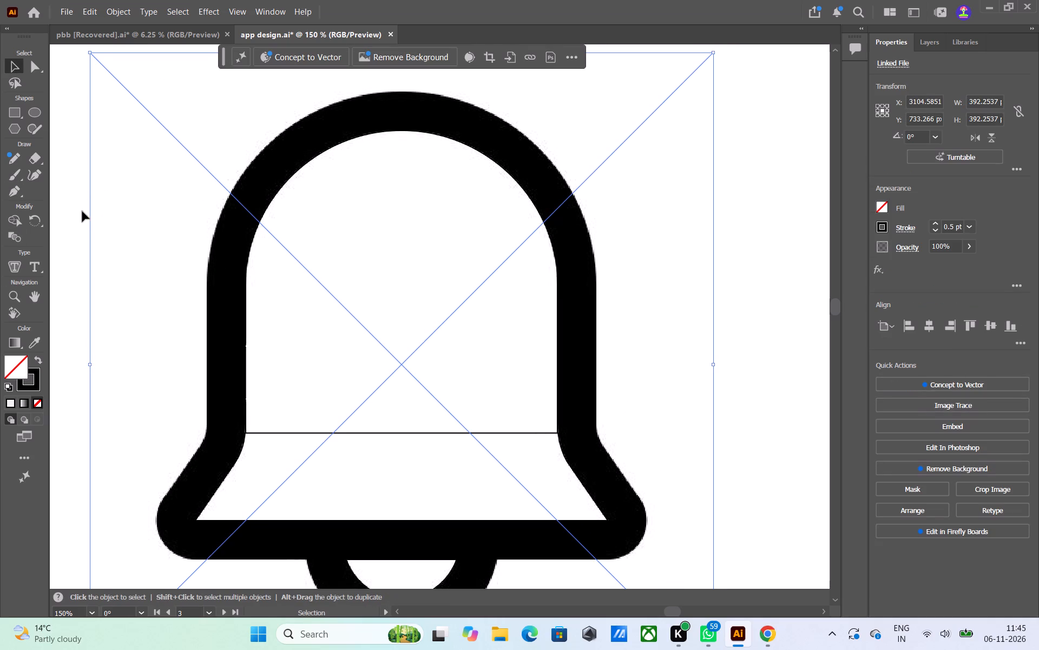
click(72, 214)
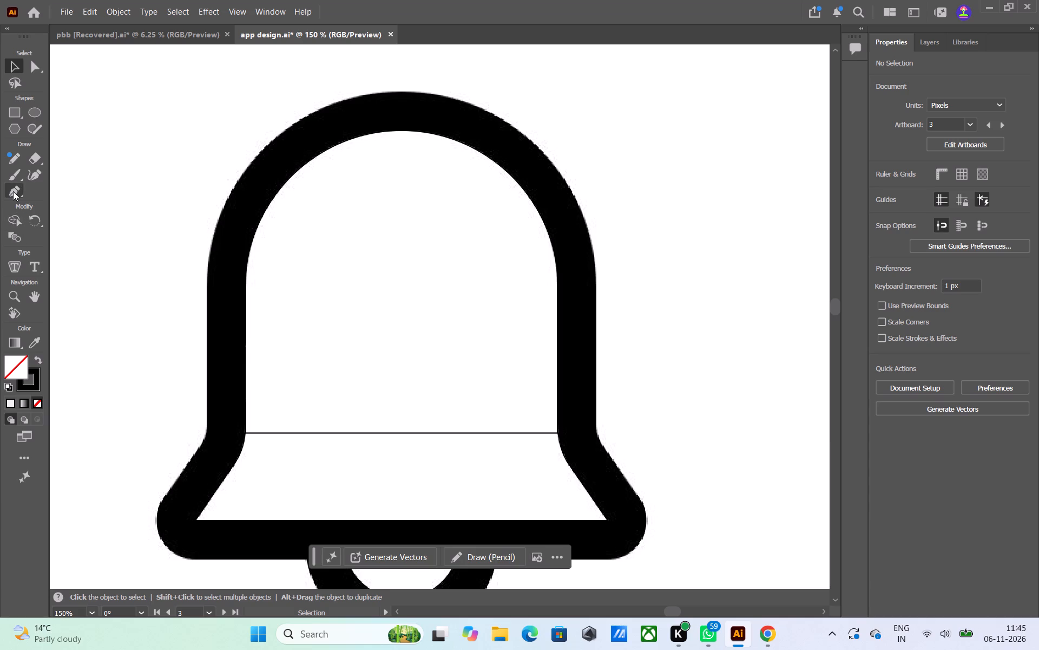
click(13, 191)
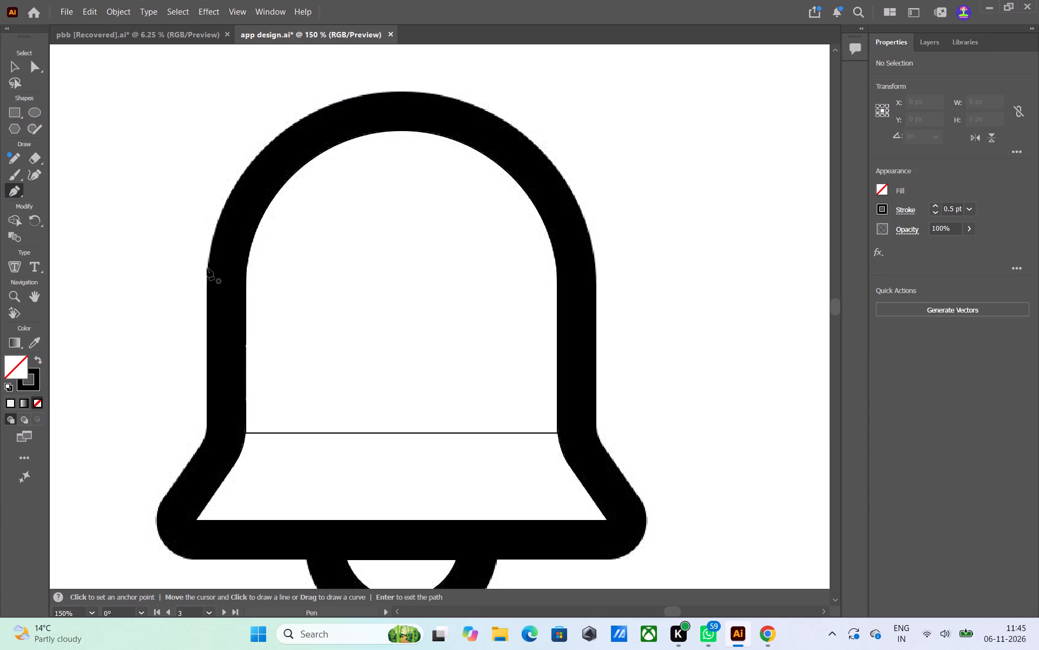
alt+scroll(207, 268, up, 4)
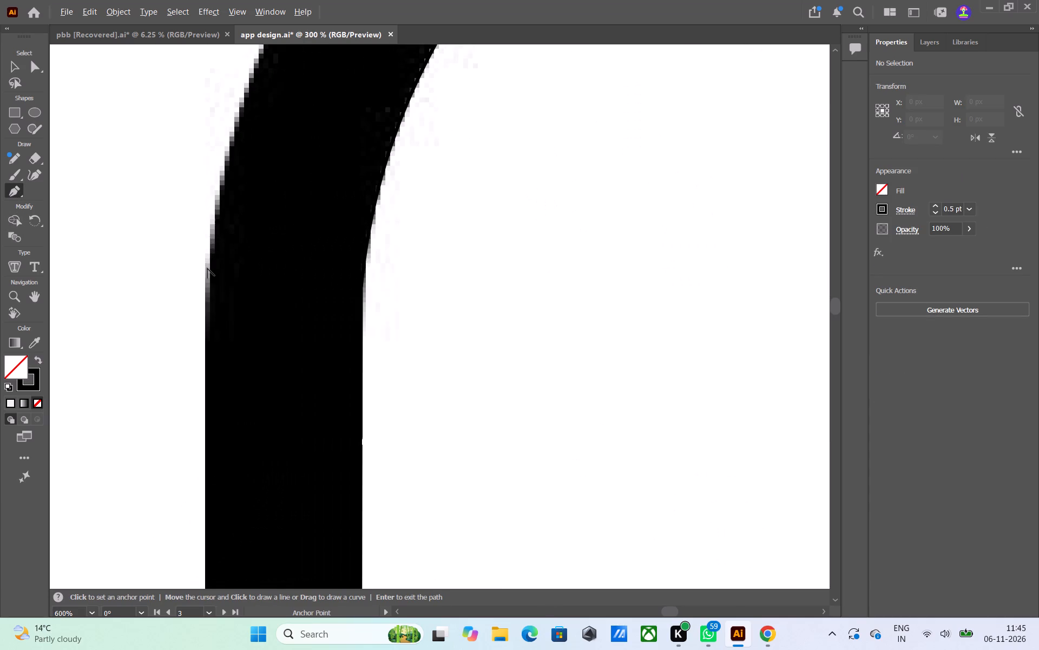
click(205, 322)
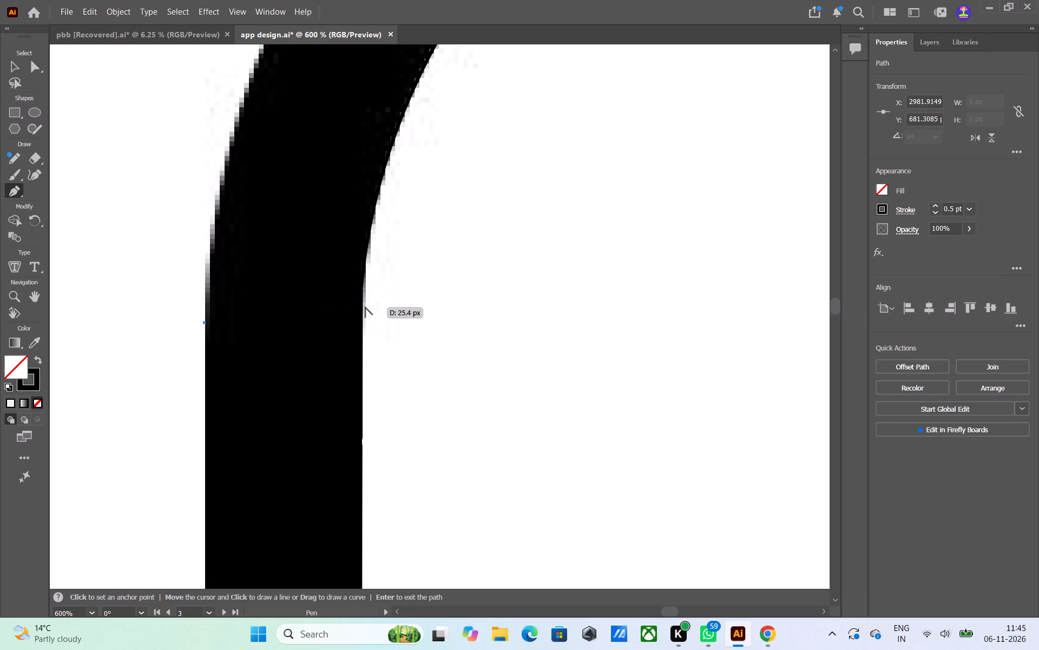
alt+scroll(365, 307, down, 3)
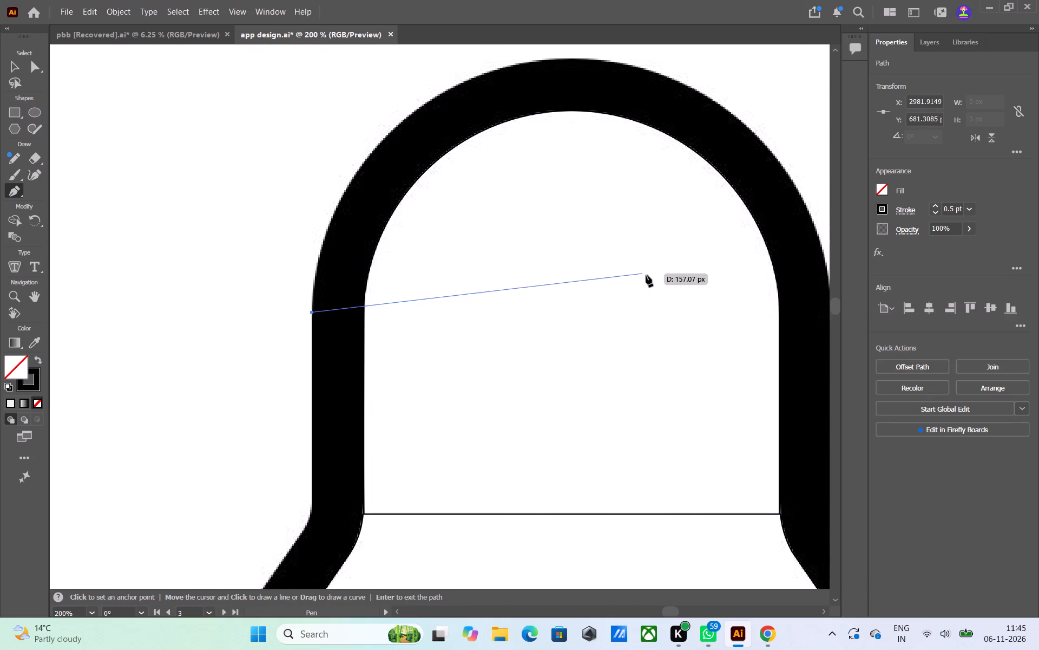
middle_drag(775, 305, 646, 333)
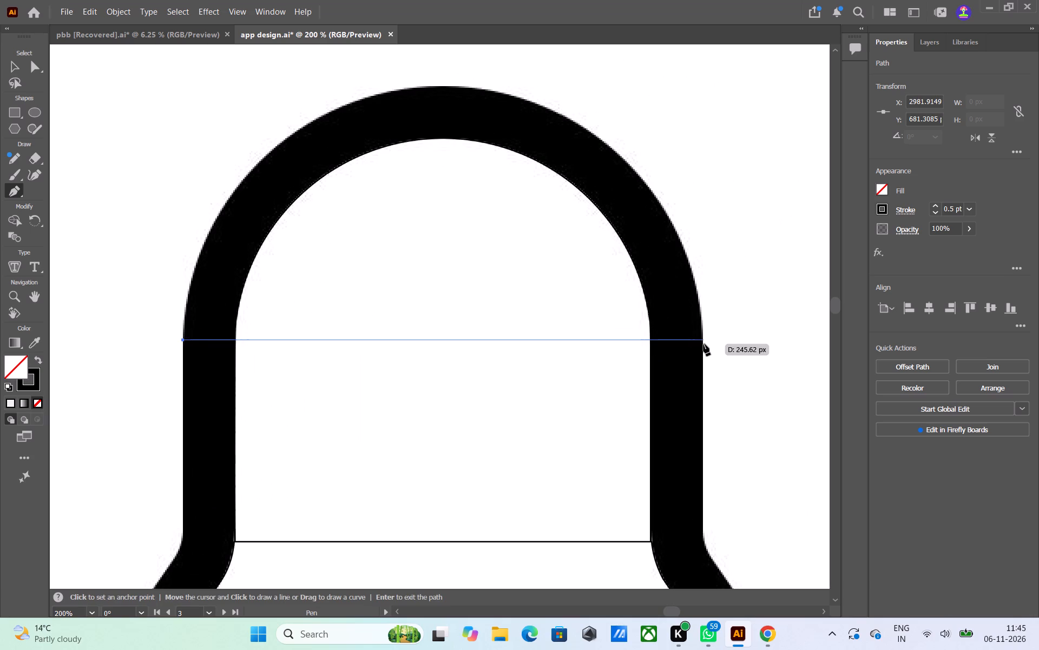
shift+click(703, 344)
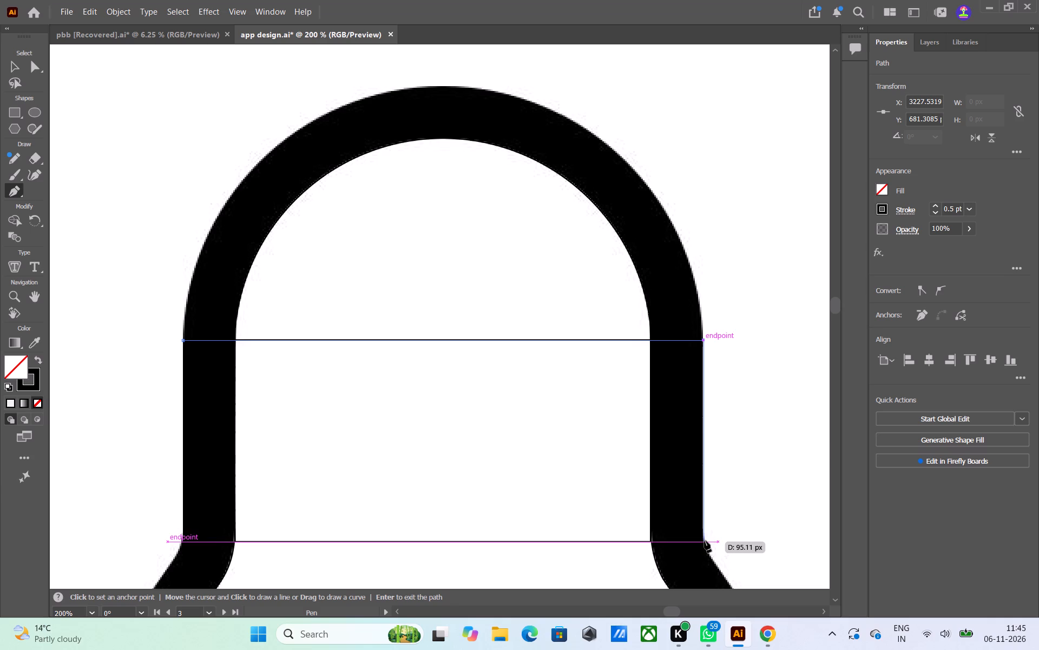
shift+click(705, 541)
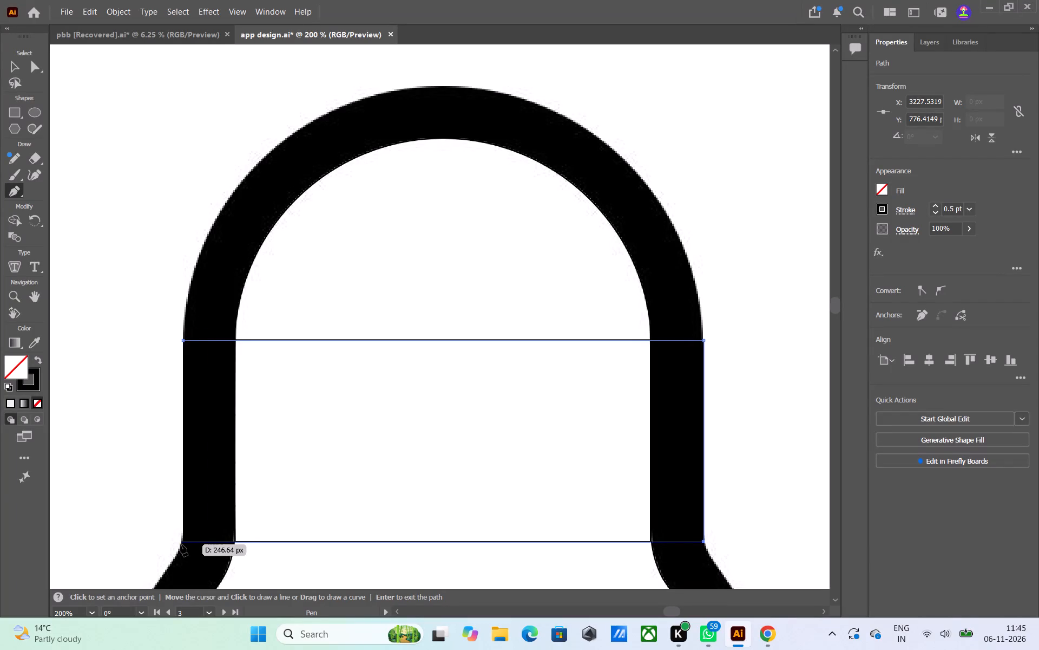
shift+click(181, 544)
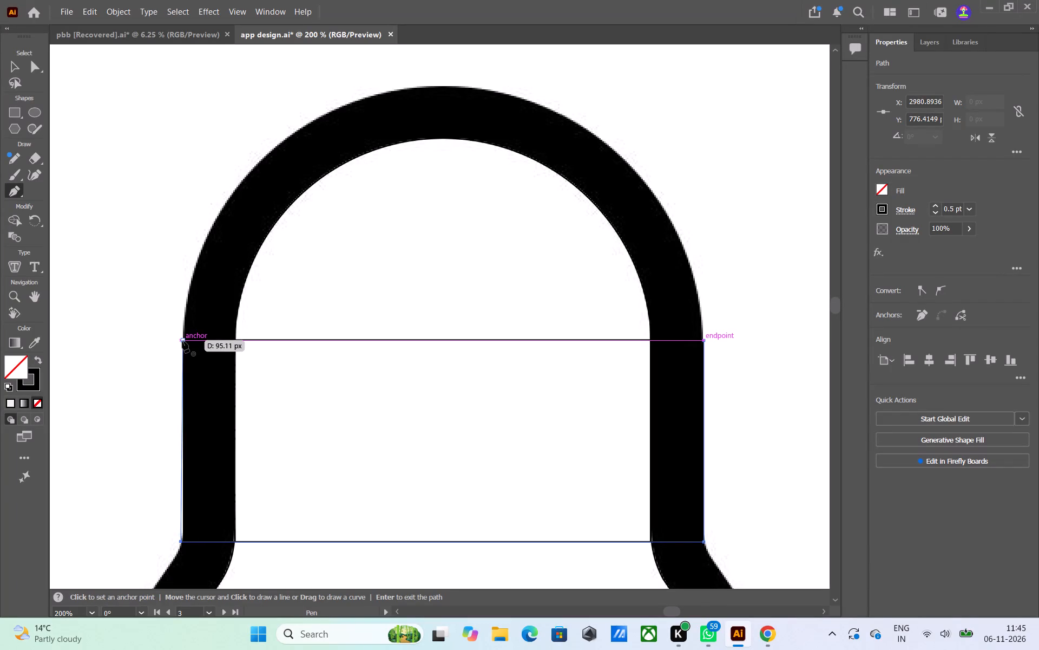
shift+click(182, 341)
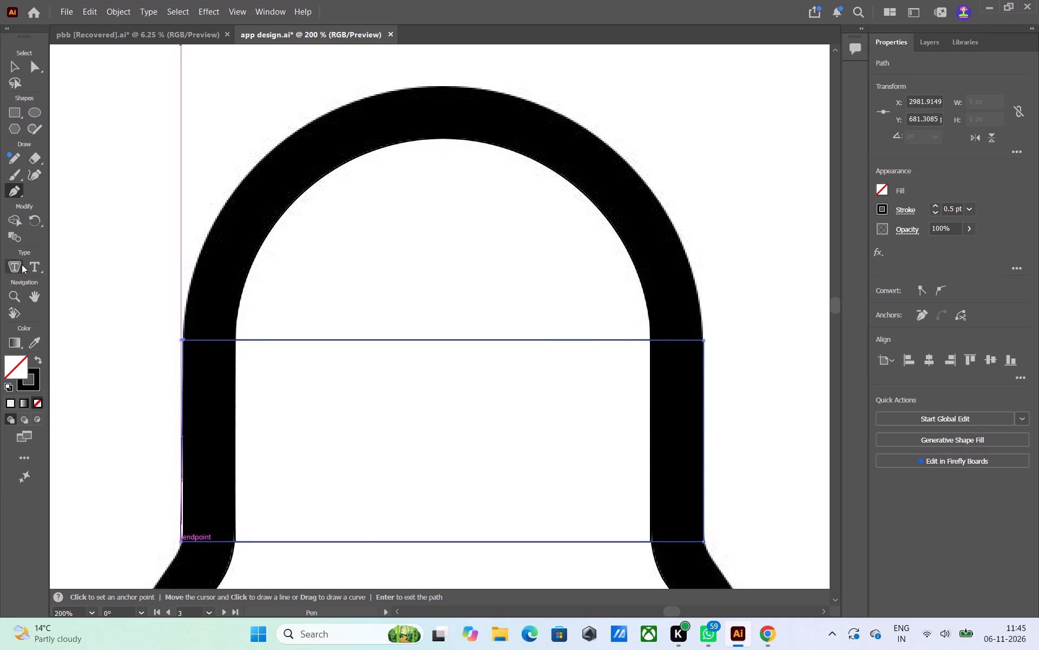
Bend the outer body path's top edge upward with the Curvature tool to follow the dome's outer arc, about 215 px tall overall.
click(36, 172)
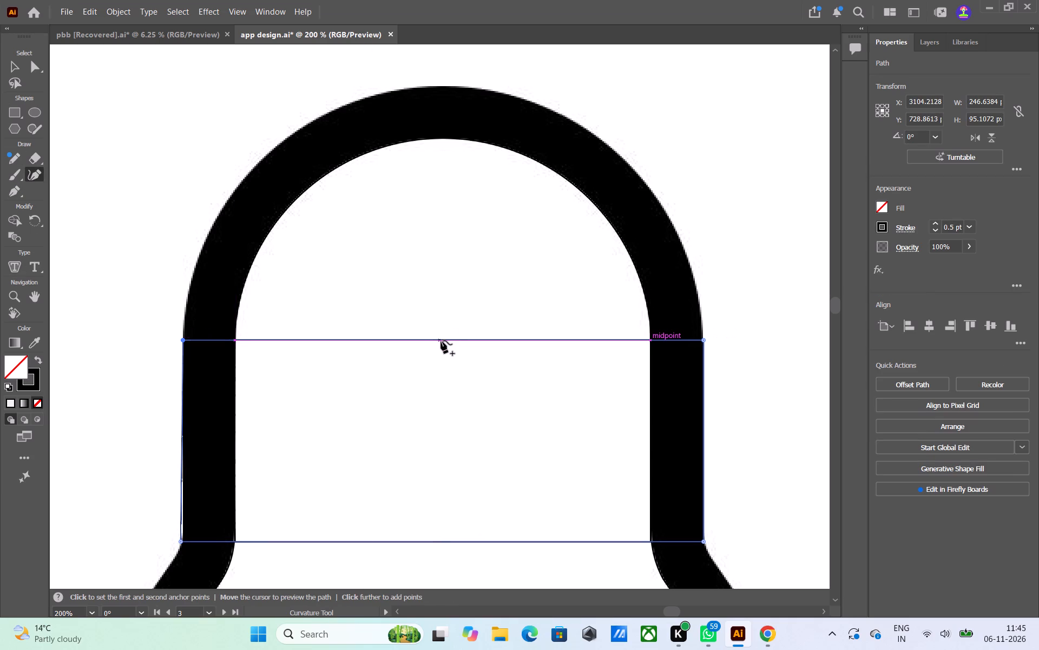
alt+scroll(441, 341, down, 2)
drag(441, 341, 430, 211)
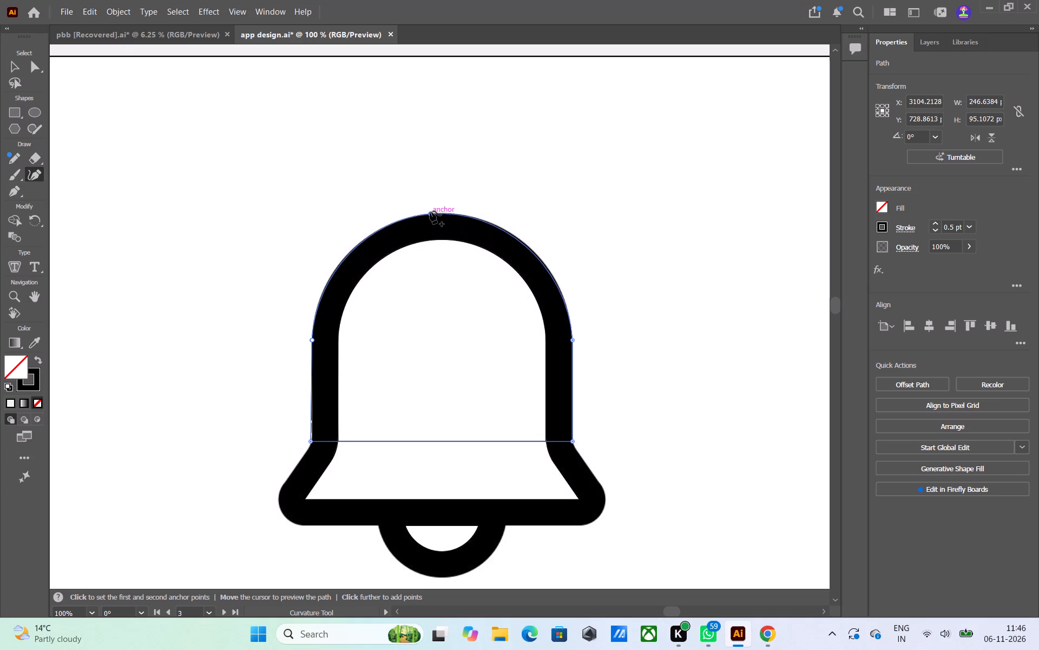
drag(430, 211, 433, 213)
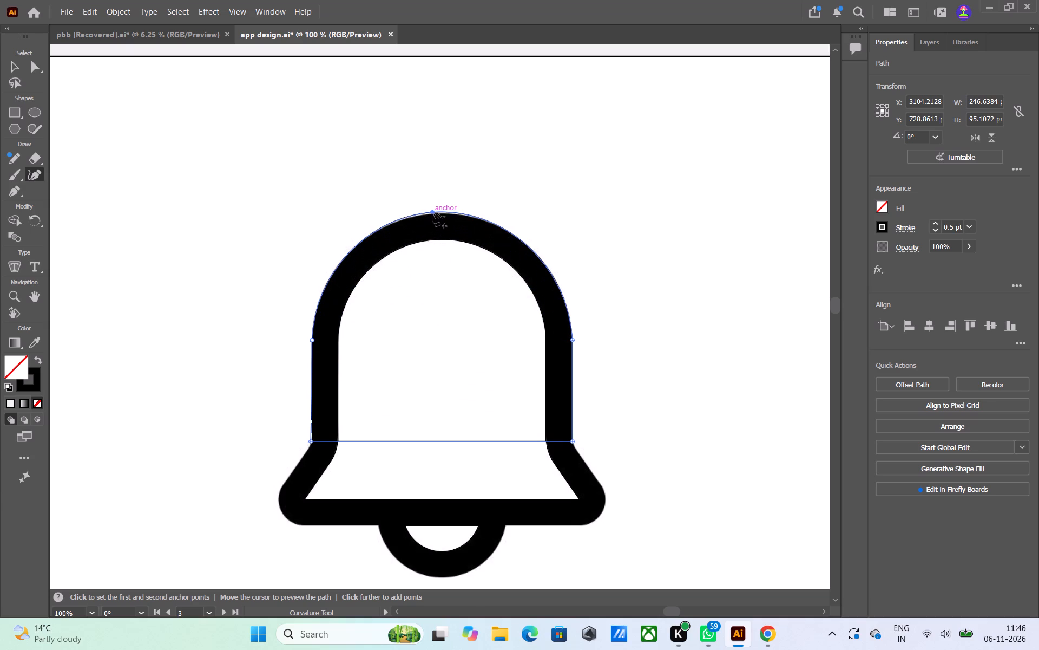
drag(433, 213, 441, 214)
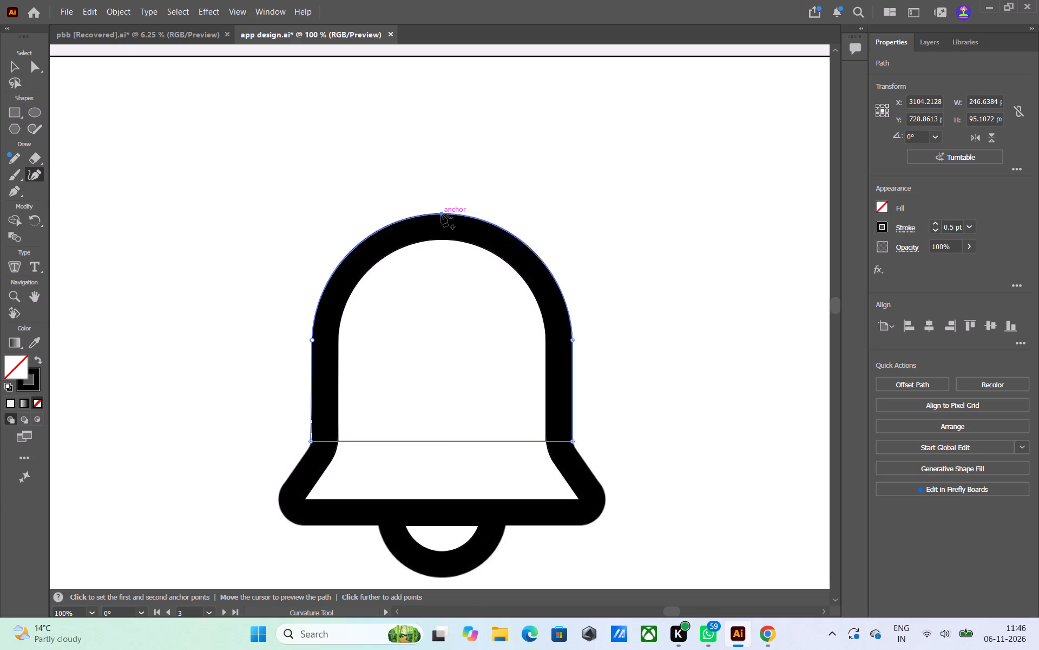
drag(441, 214, 438, 213)
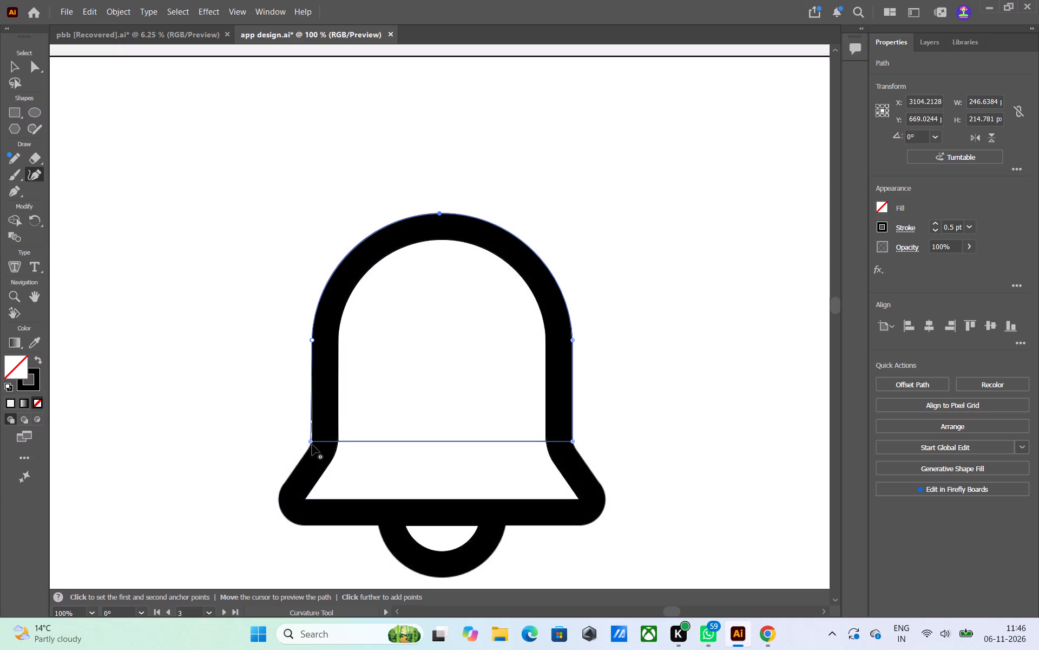
Move the outer body outline's lower-left anchor onto the bell's outer edge, making the outline about 246 px wide.
click(15, 188)
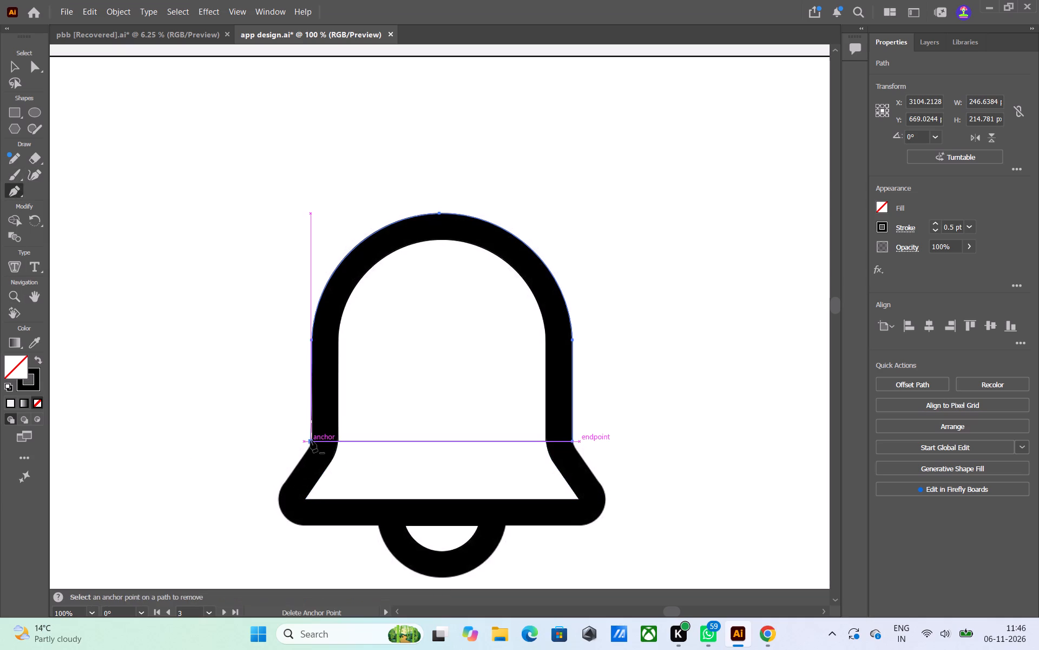
alt+scroll(314, 486, up, 4)
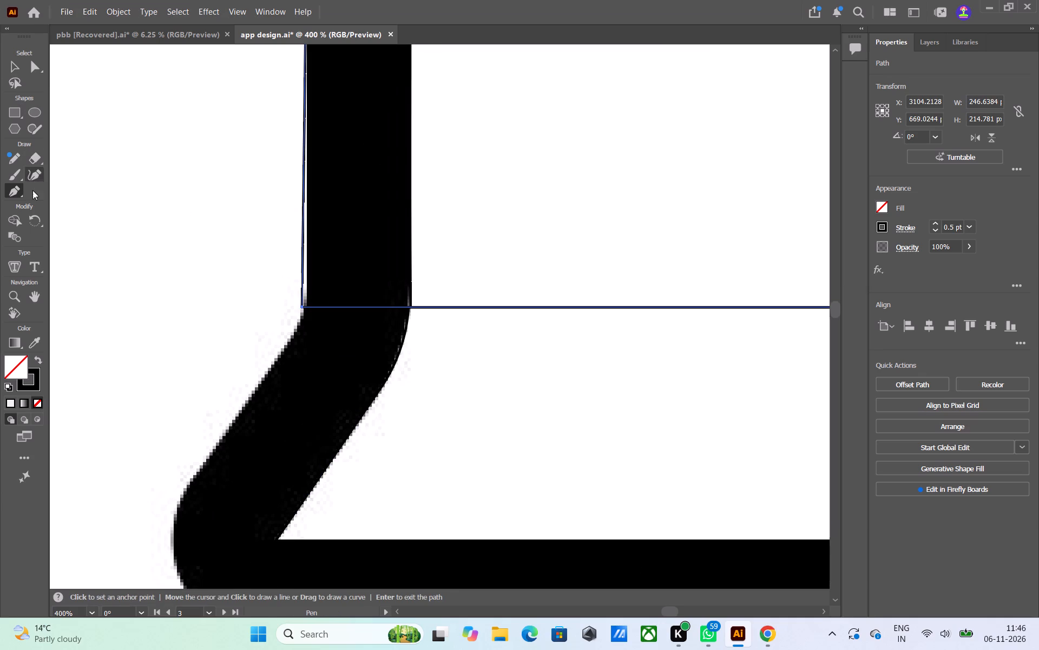
click(35, 177)
click(301, 307)
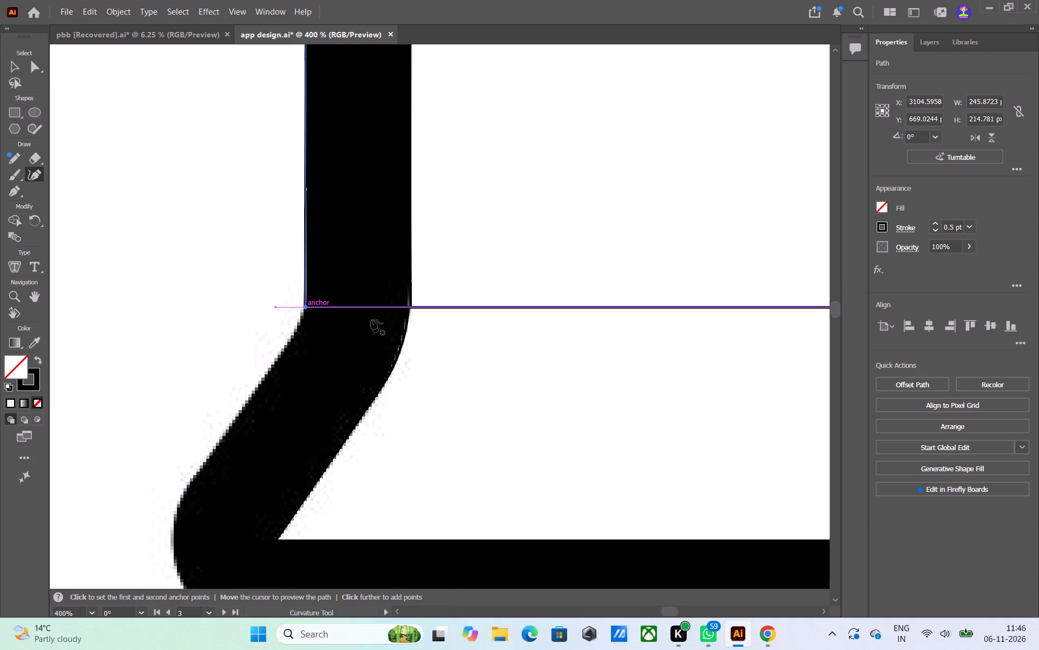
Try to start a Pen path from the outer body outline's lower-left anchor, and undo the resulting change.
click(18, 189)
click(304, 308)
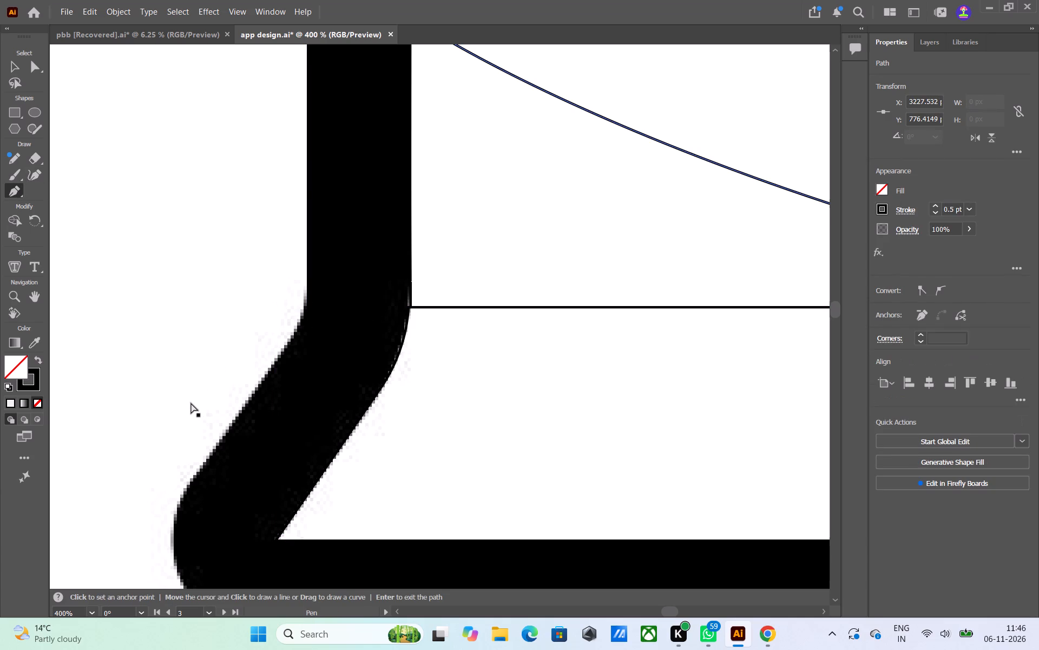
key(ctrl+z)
Draw a closed six-cornered Pen path about 297 × 79 px around the outer edges of the bell's flared base.
alt+scroll(368, 447, down, 2)
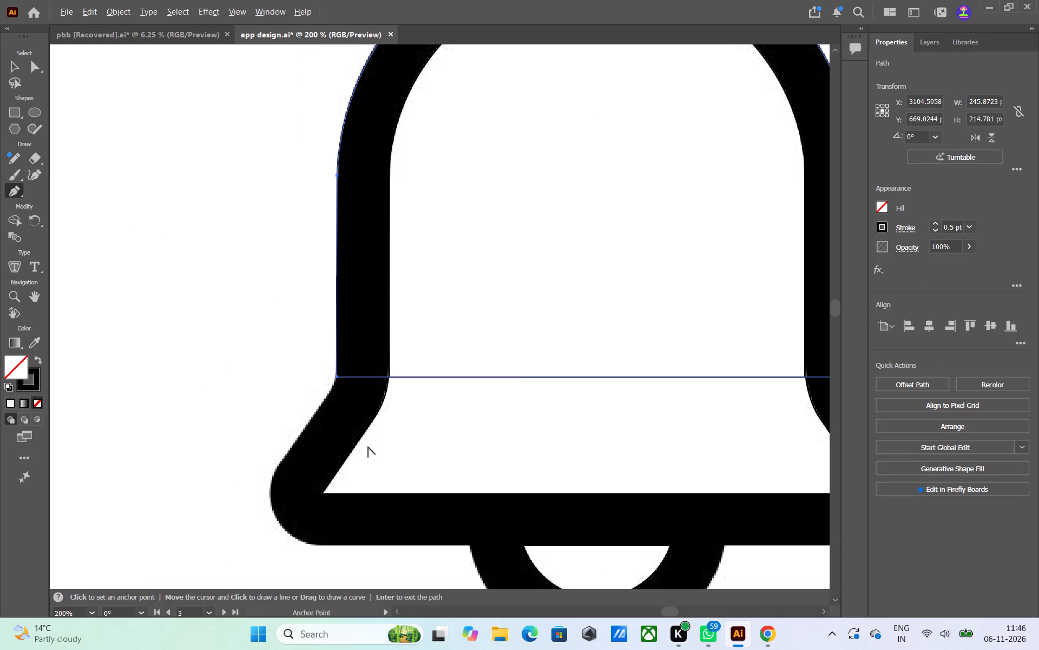
scroll(495, 405, down, 1)
middle_drag(495, 405, 490, 404)
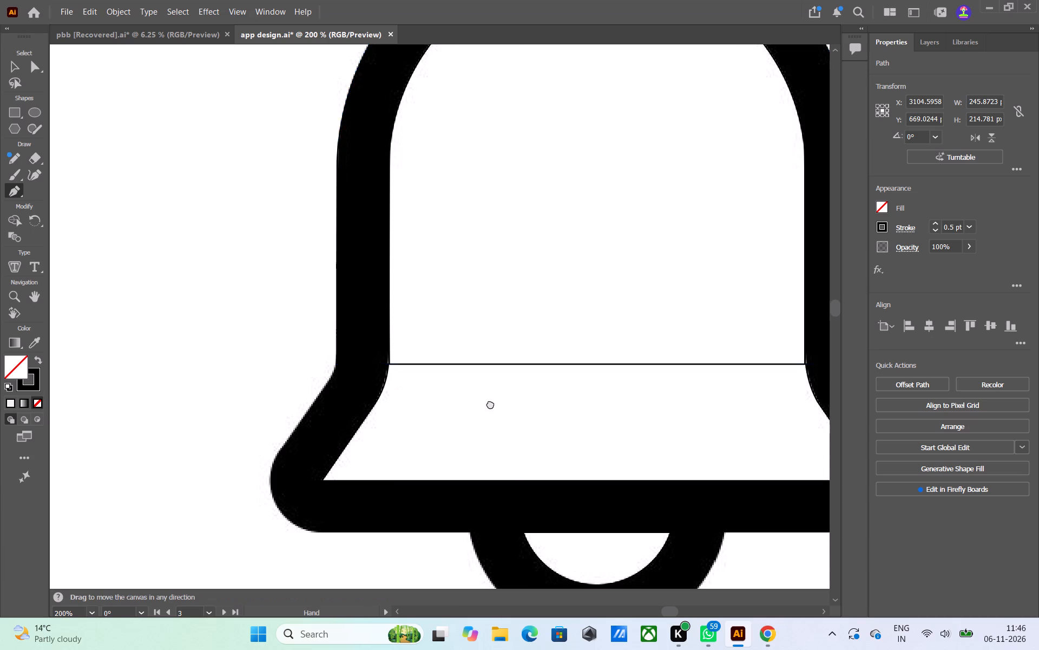
middle_drag(490, 404, 298, 363)
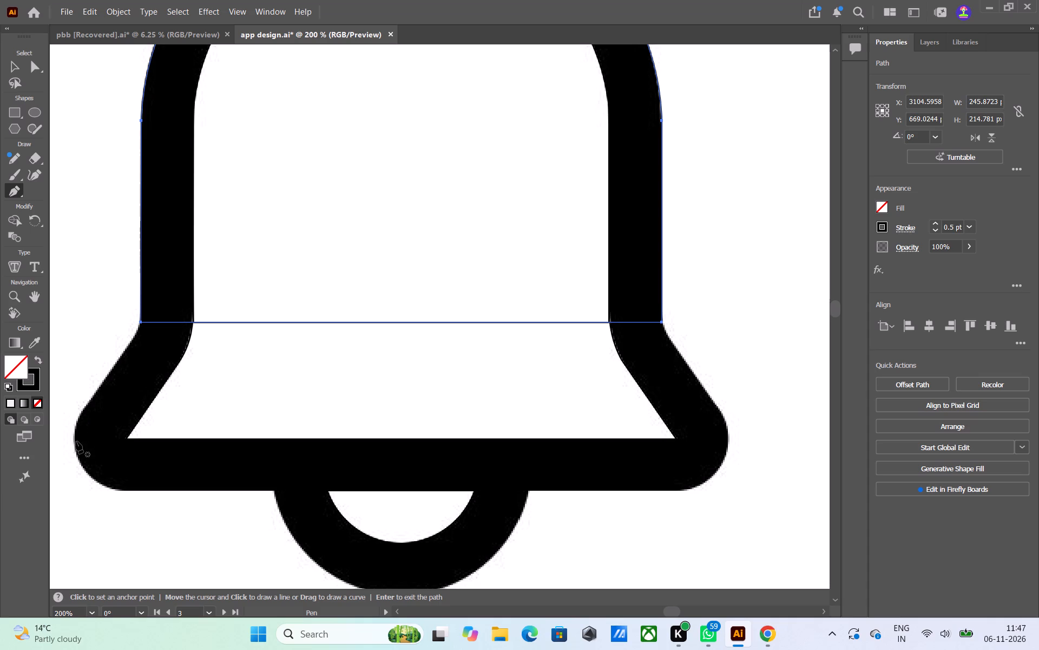
click(87, 407)
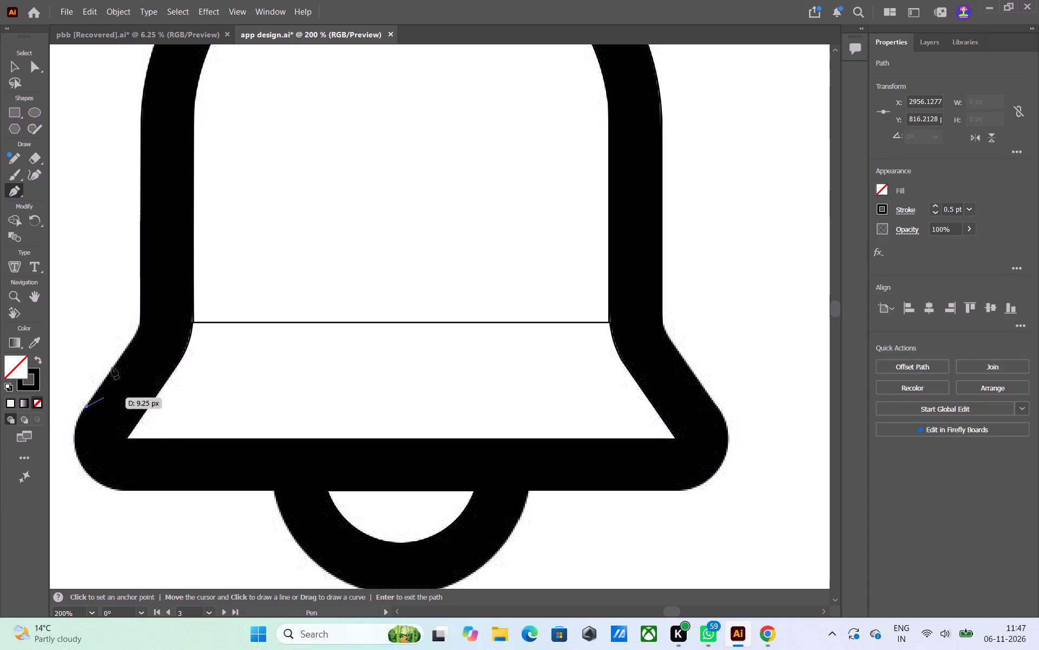
click(142, 323)
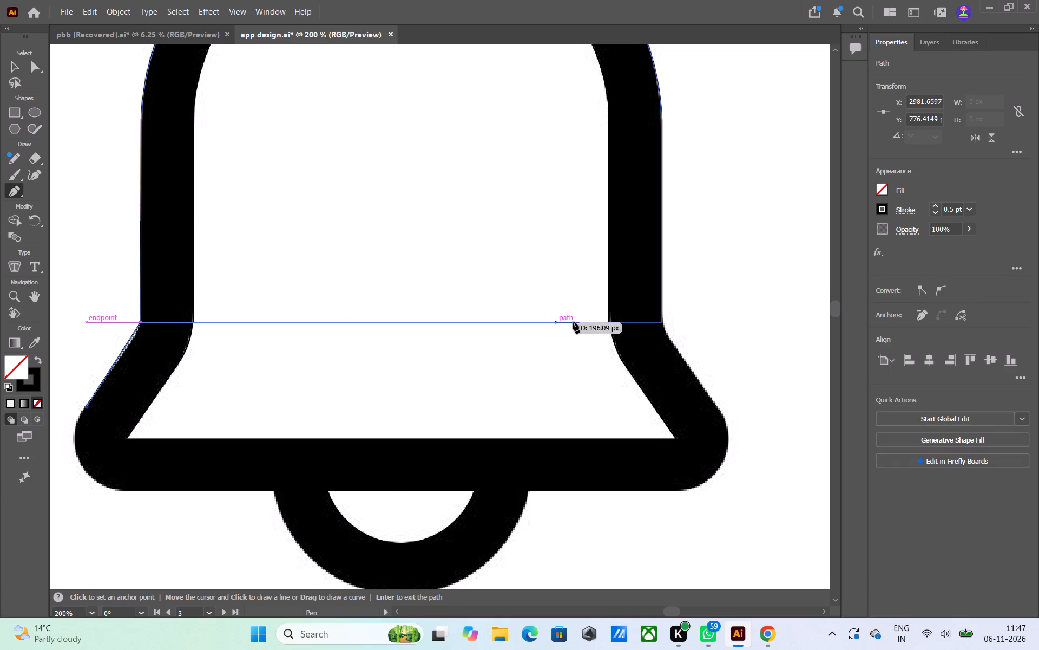
click(663, 323)
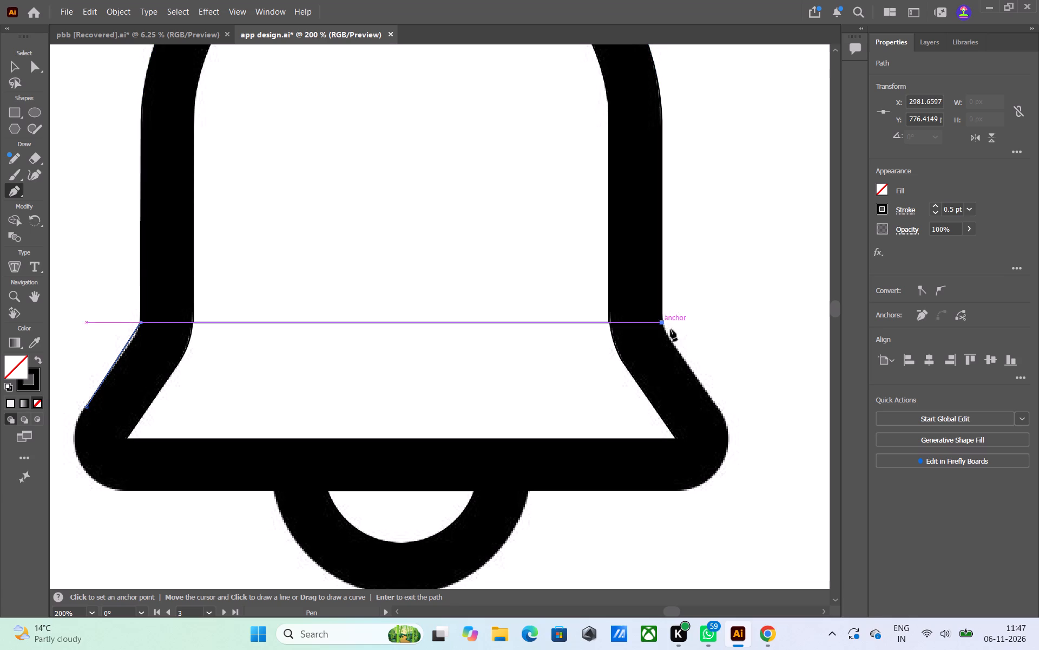
click(716, 407)
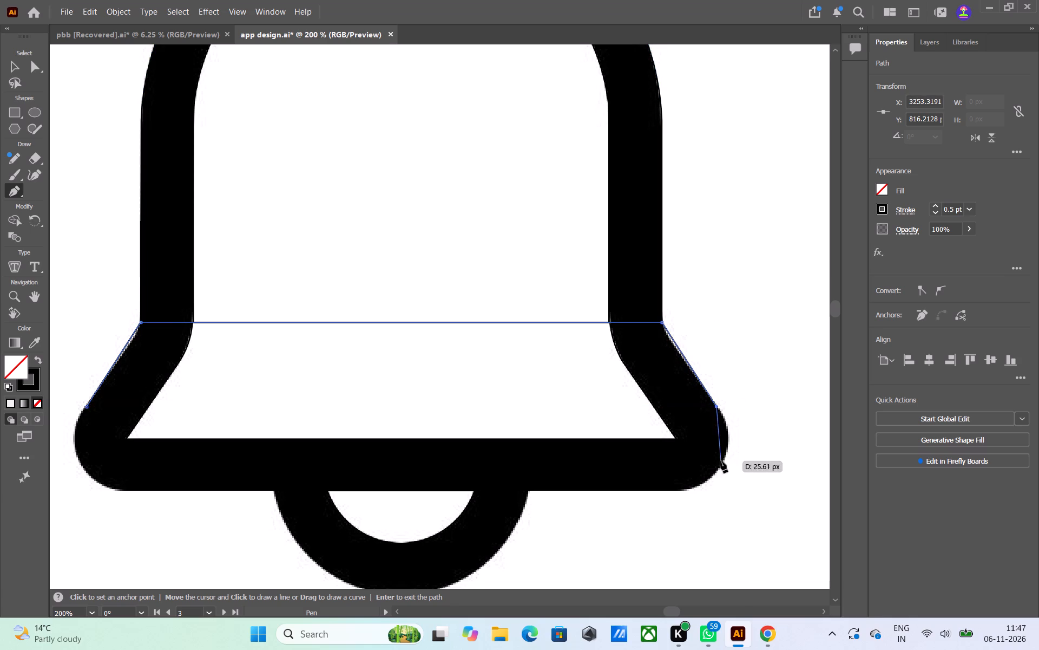
click(685, 489)
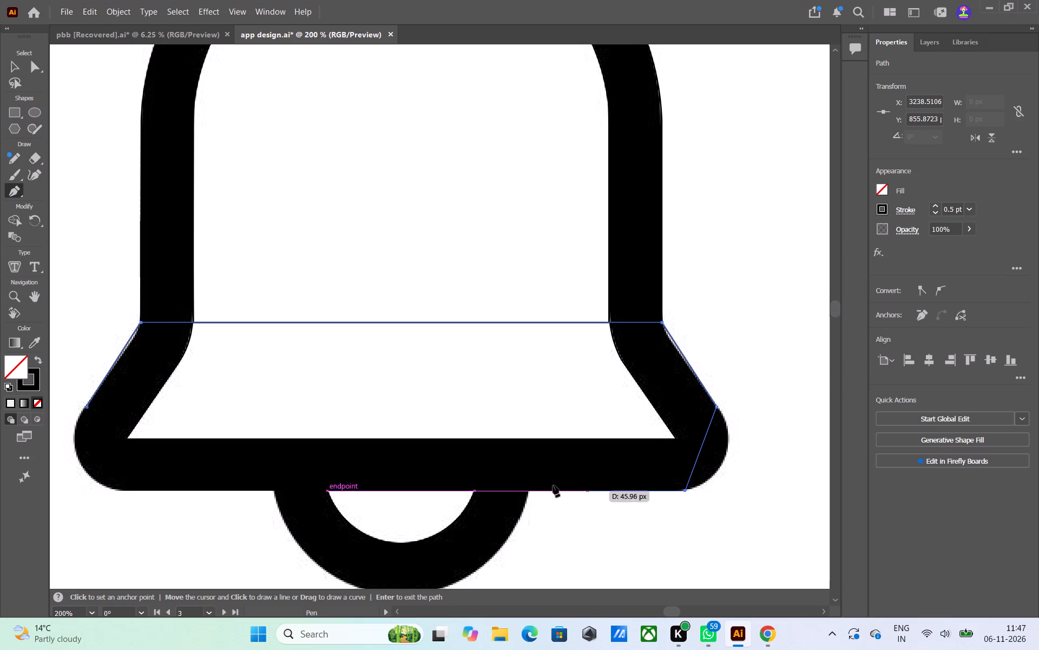
shift+click(127, 489)
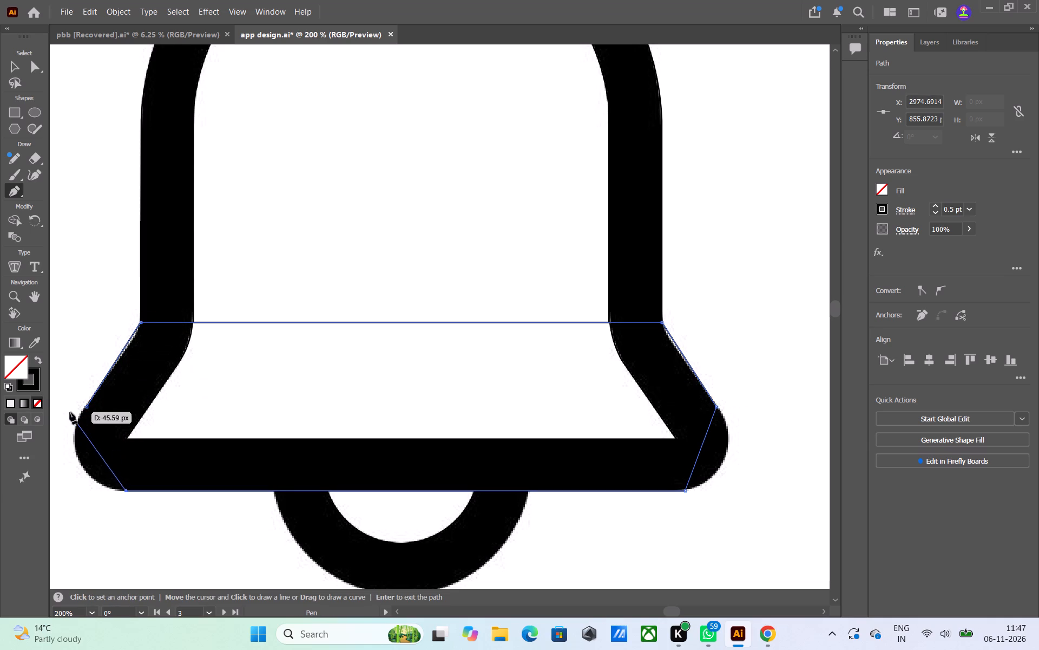
click(87, 408)
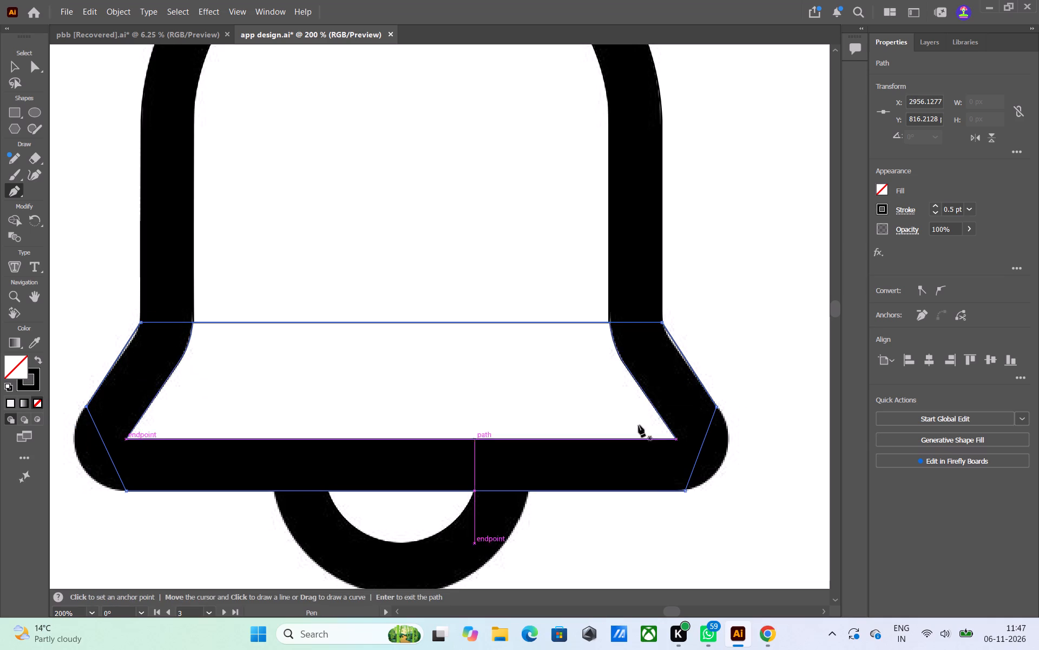
Bend both lower corner segments of the flare outline outward with the Curvature tool to follow the rounded ends, about 308 px wide overall.
click(40, 171)
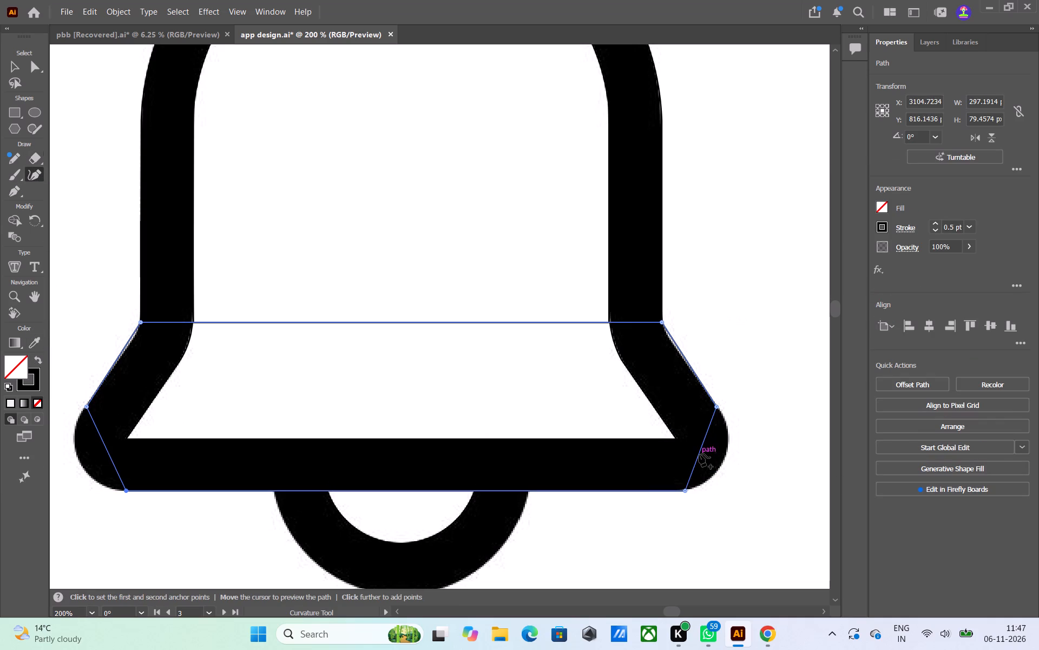
drag(699, 454, 721, 464)
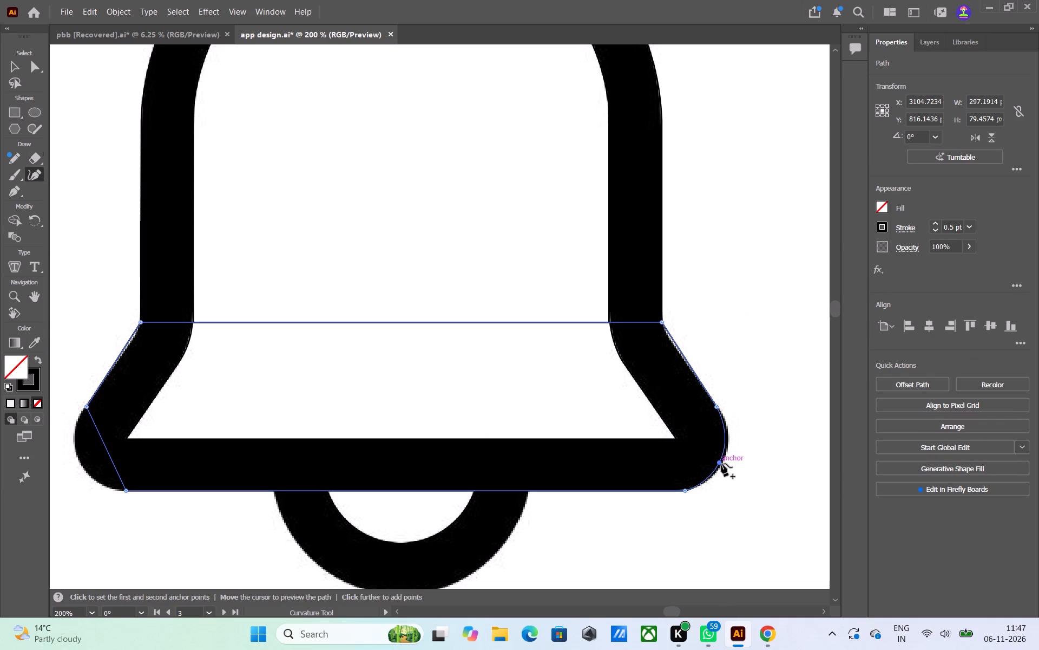
drag(721, 464, 723, 464)
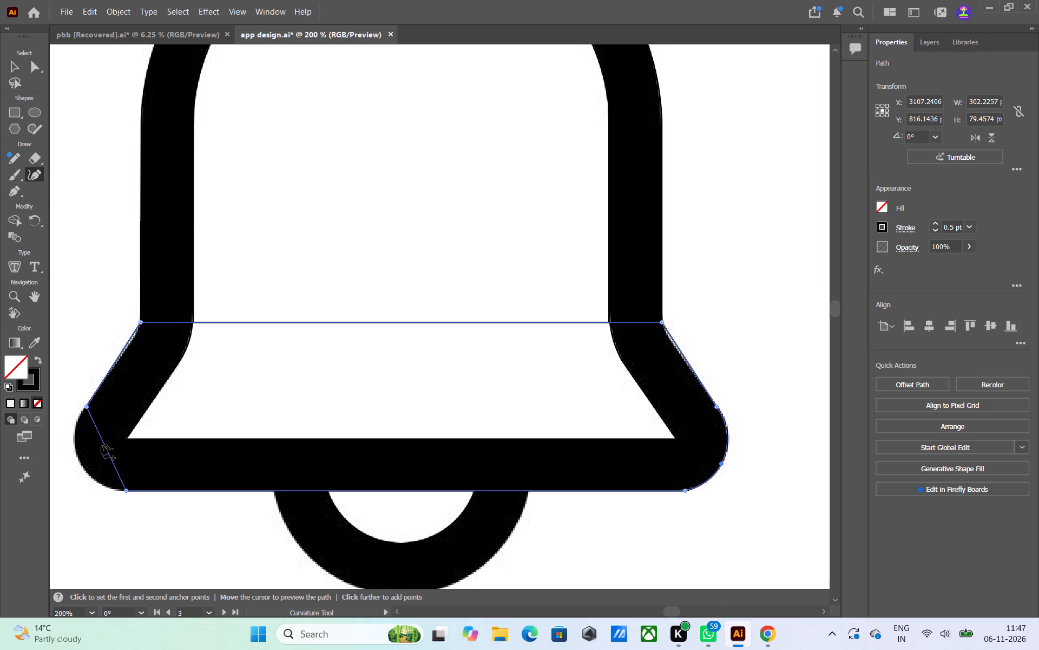
drag(104, 445, 89, 450)
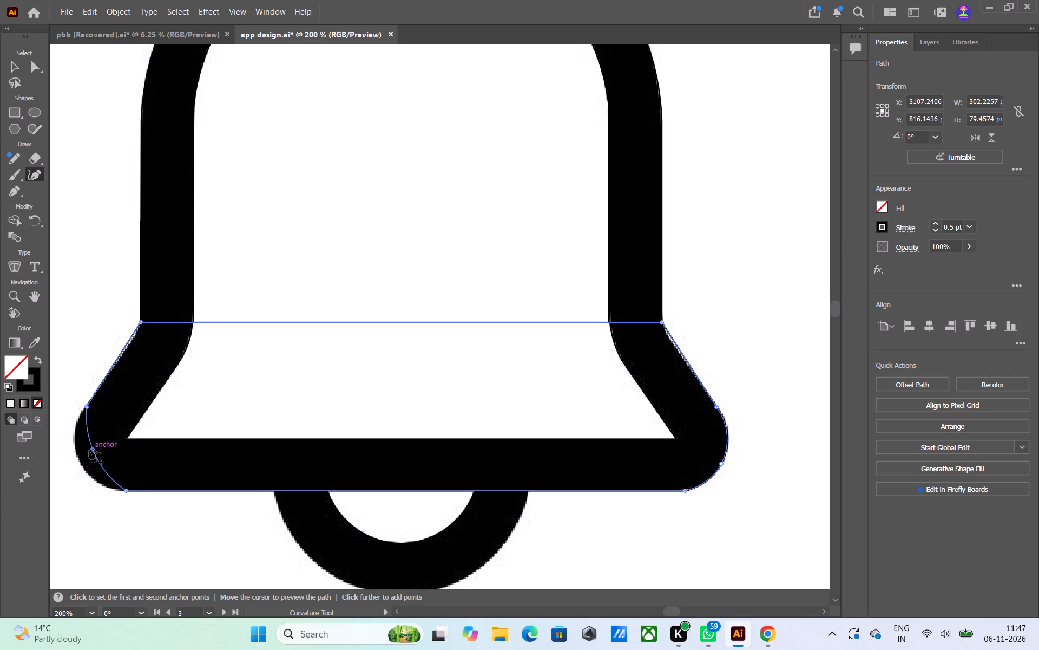
drag(89, 450, 75, 453)
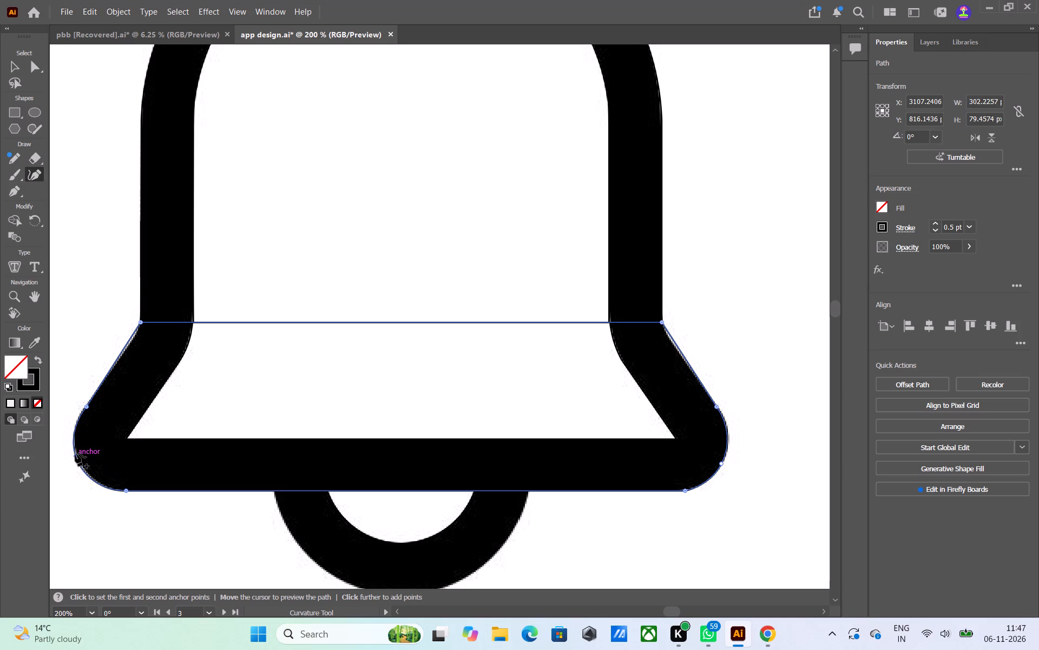
drag(75, 453, 77, 458)
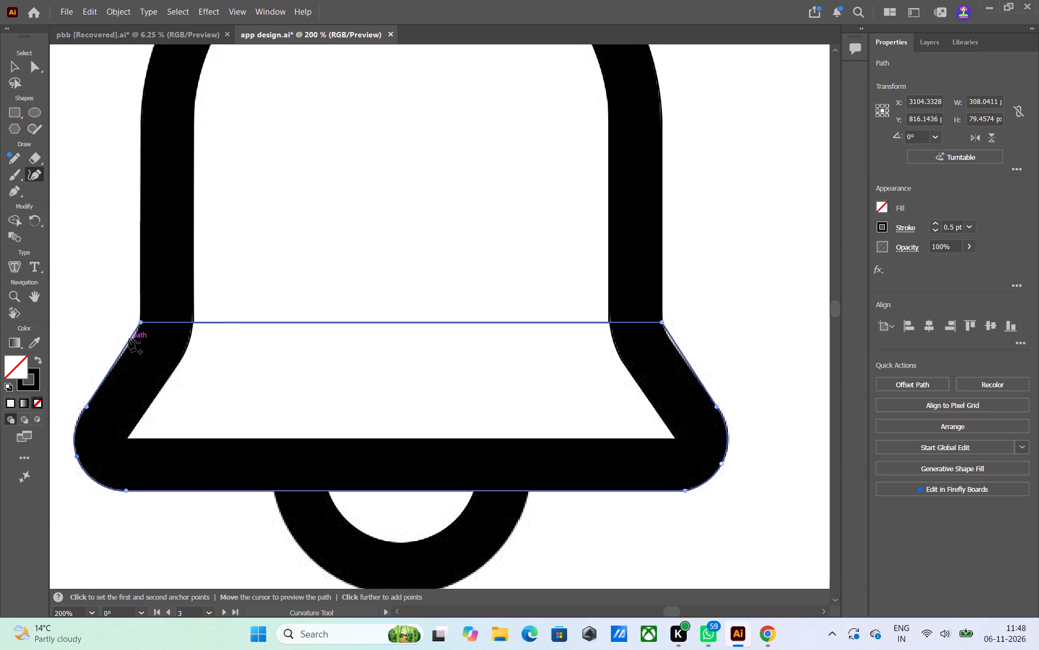
Add a Curvature anchor on the flare outline's left slanted side and position it along the bell's outer edge.
alt+scroll(129, 339, up, 4)
drag(127, 349, 134, 352)
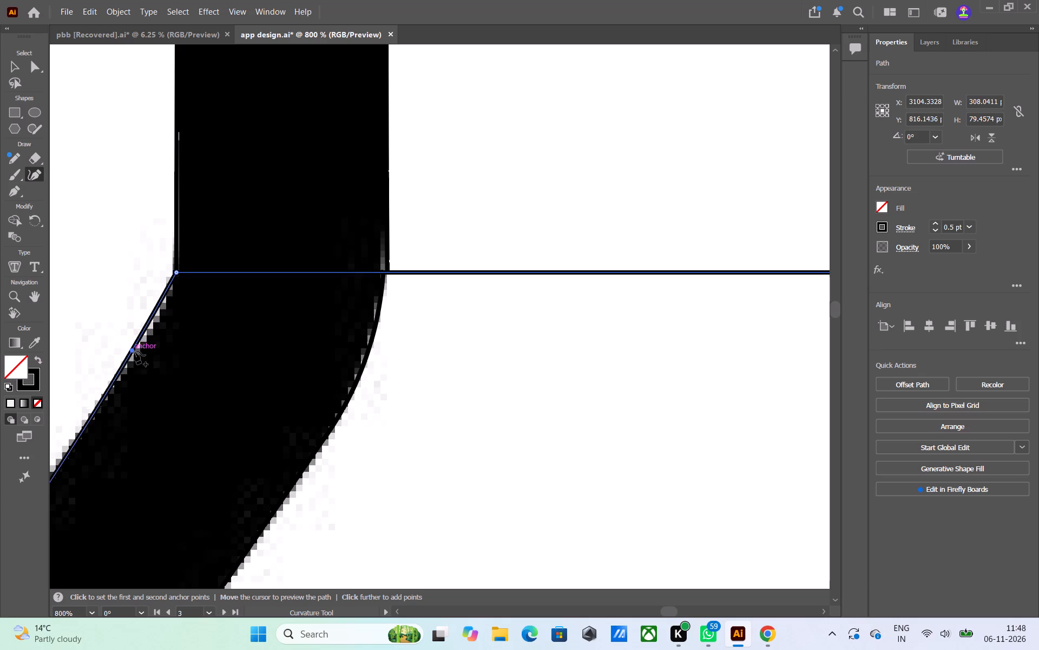
drag(134, 352, 142, 349)
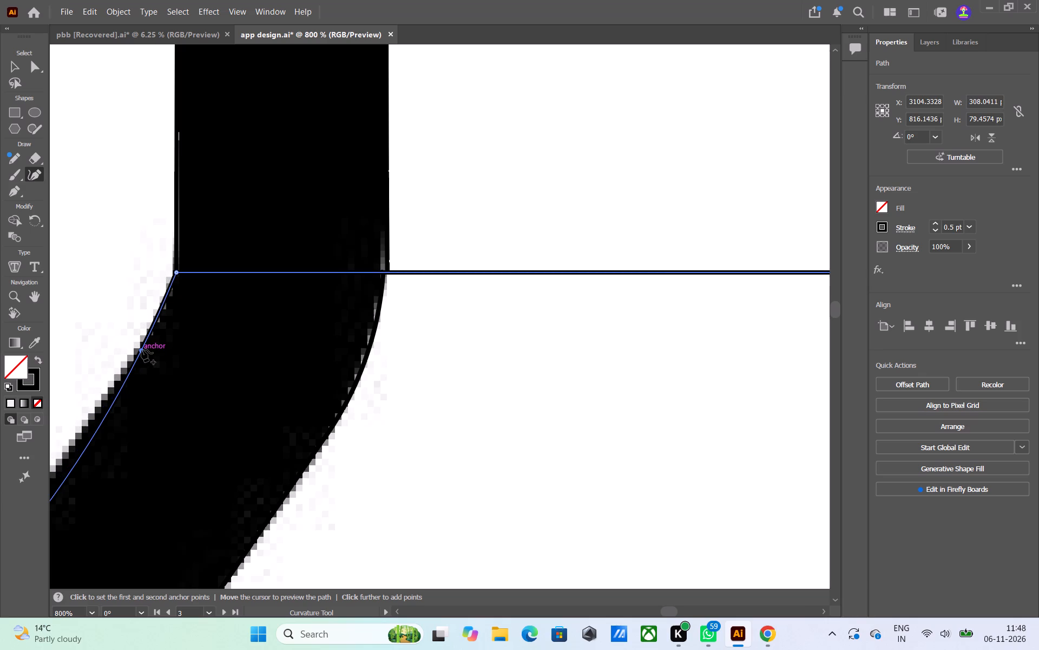
drag(142, 349, 110, 389)
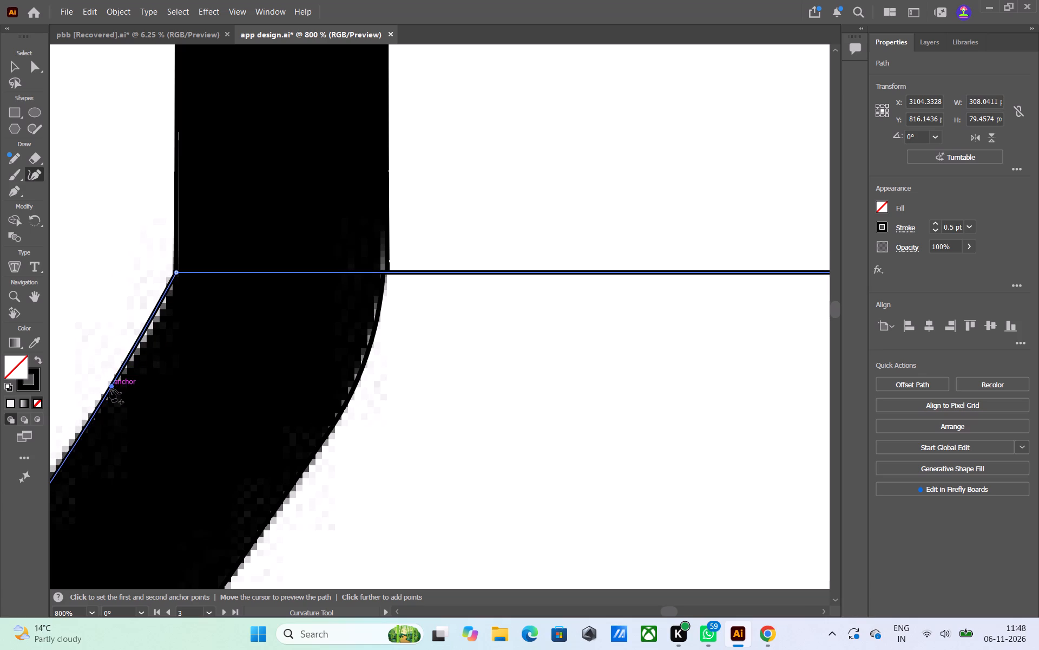
drag(110, 389, 113, 383)
drag(113, 383, 109, 384)
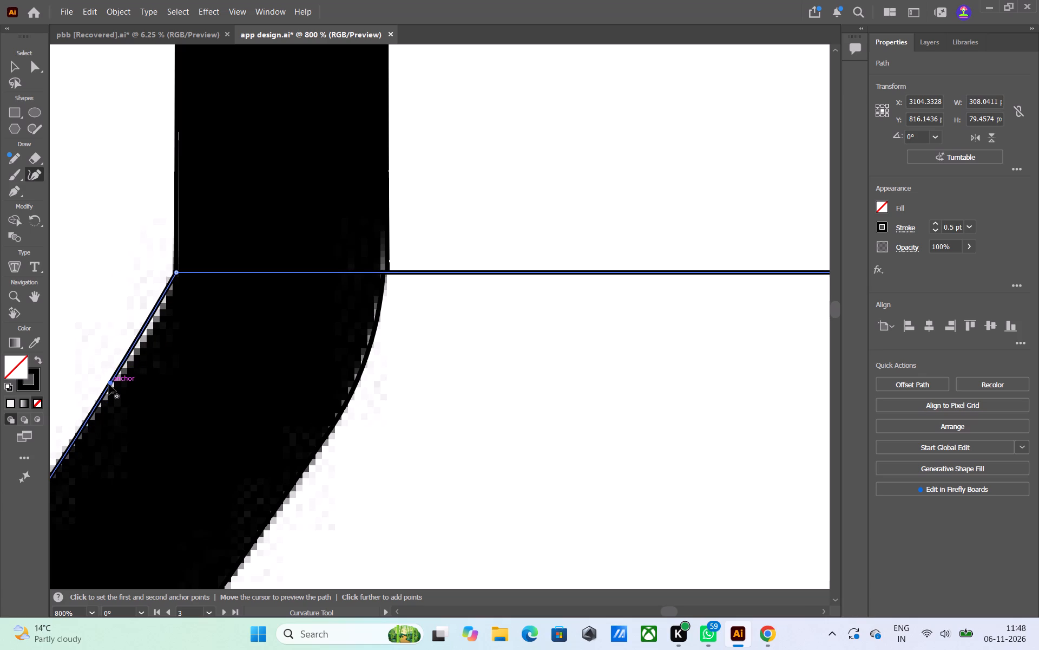
Move the flare outline's upper-left corner anchor inward and slightly up into the bell's black wall, making the outline about 80 px tall.
alt+scroll(109, 384, down, 4)
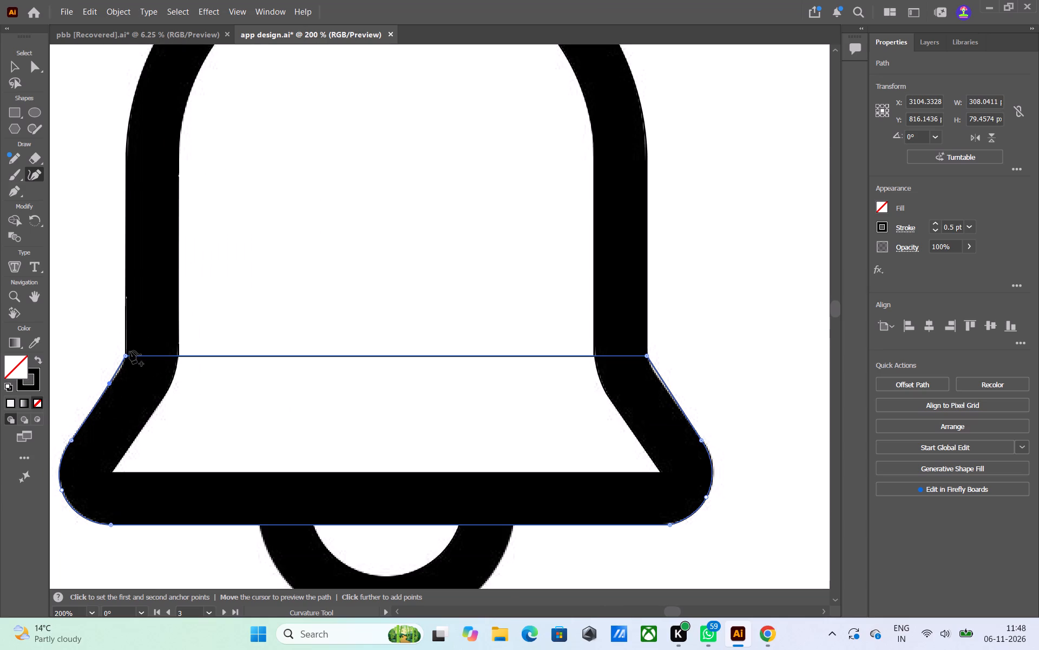
alt+scroll(127, 354, up, 5)
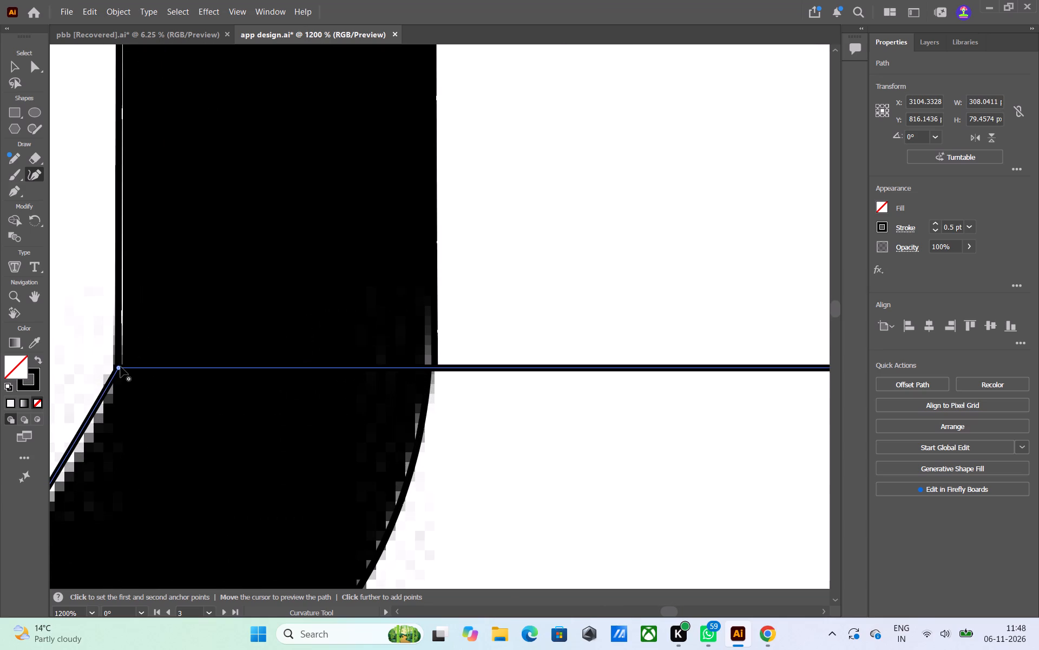
drag(120, 368, 153, 328)
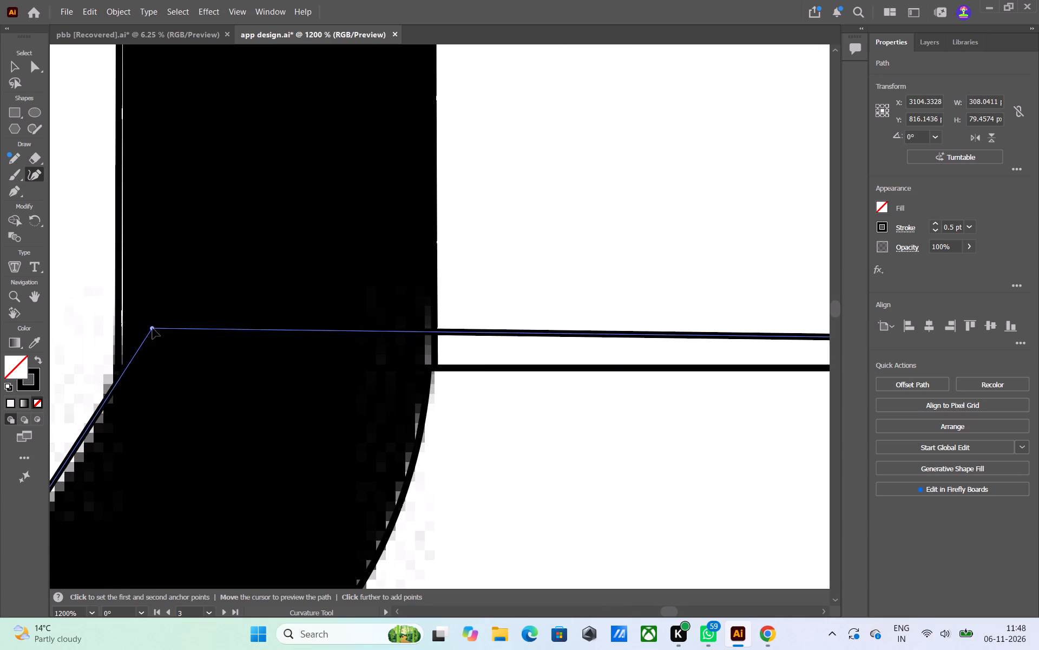
drag(153, 328, 202, 361)
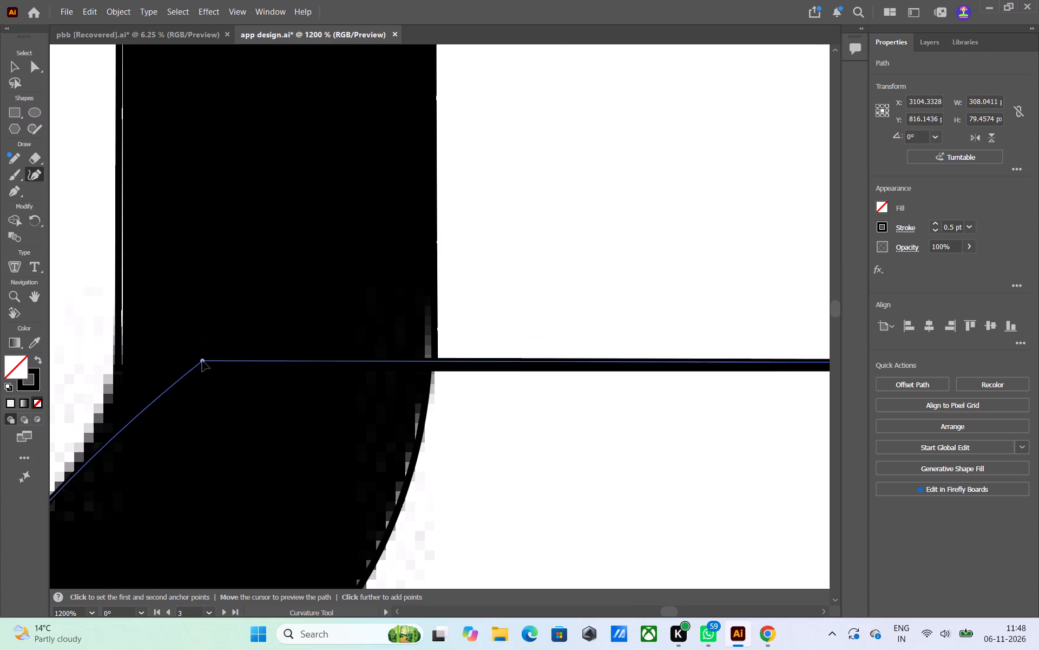
drag(202, 361, 207, 360)
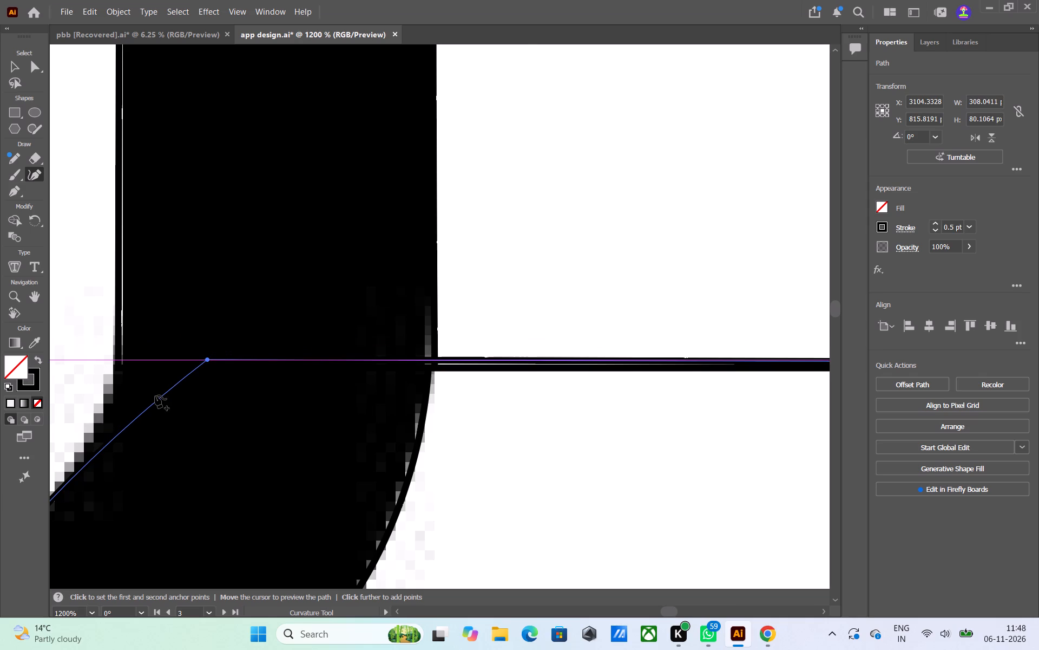
Reposition the added anchor and the upper-left corner anchor so the flare outline's left side runs straight along the bell's slanted edge.
alt+scroll(155, 395, up, 2)
alt+scroll(155, 395, down, 4)
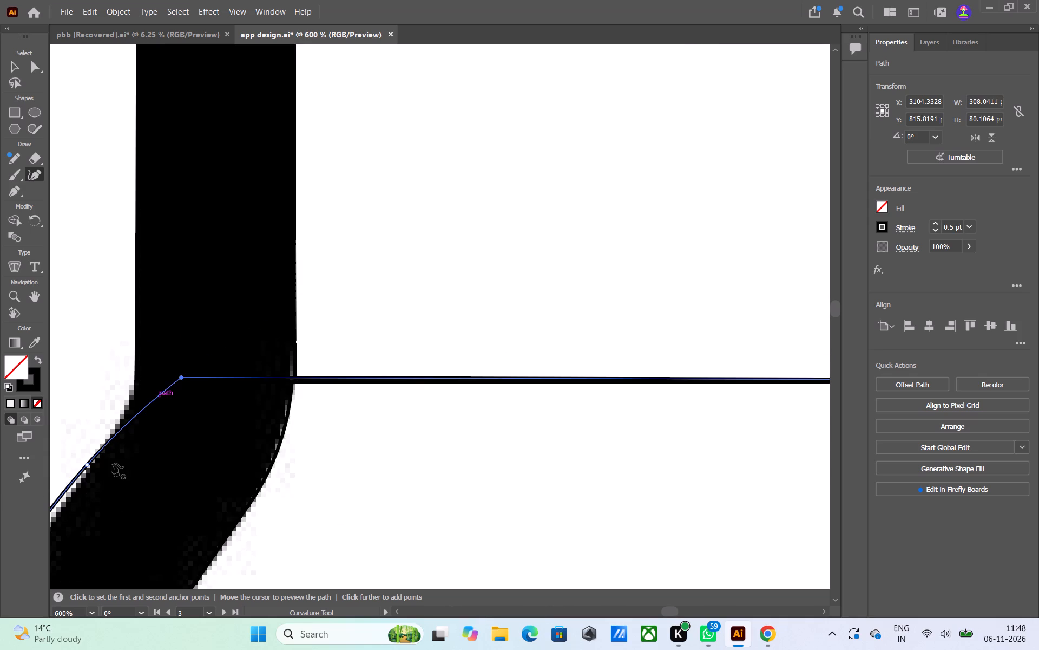
middle_drag(109, 470, 259, 371)
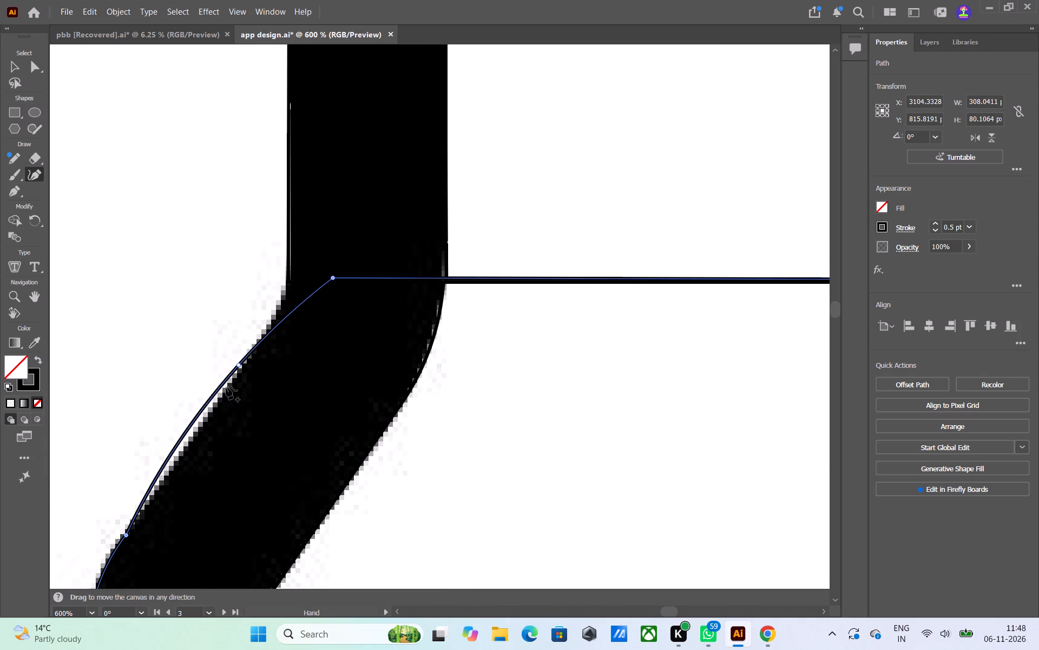
drag(239, 364, 229, 390)
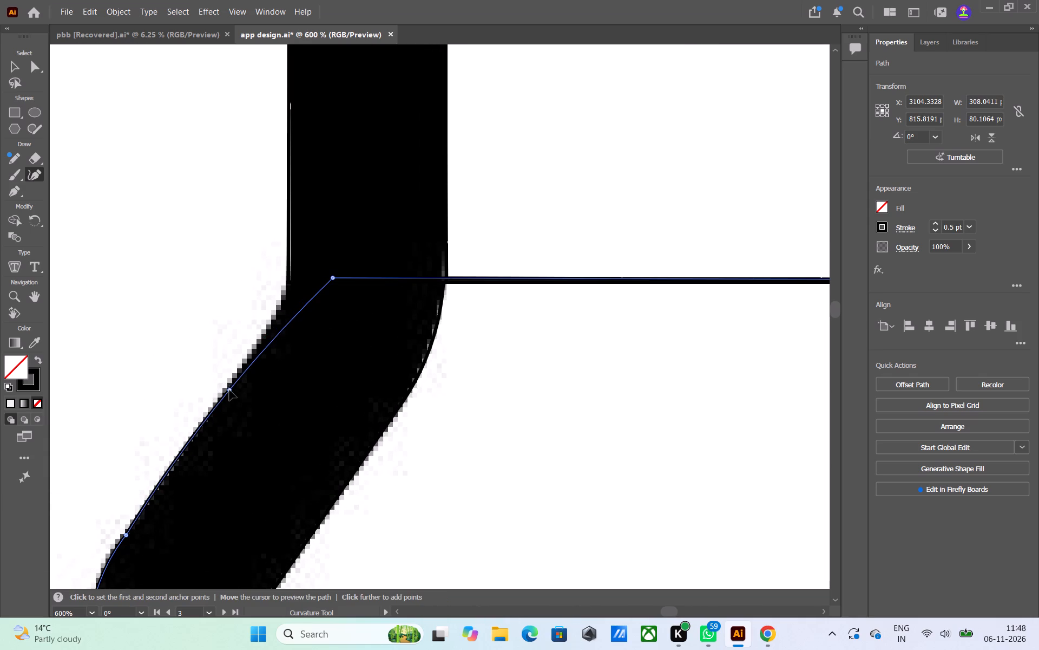
drag(229, 390, 213, 408)
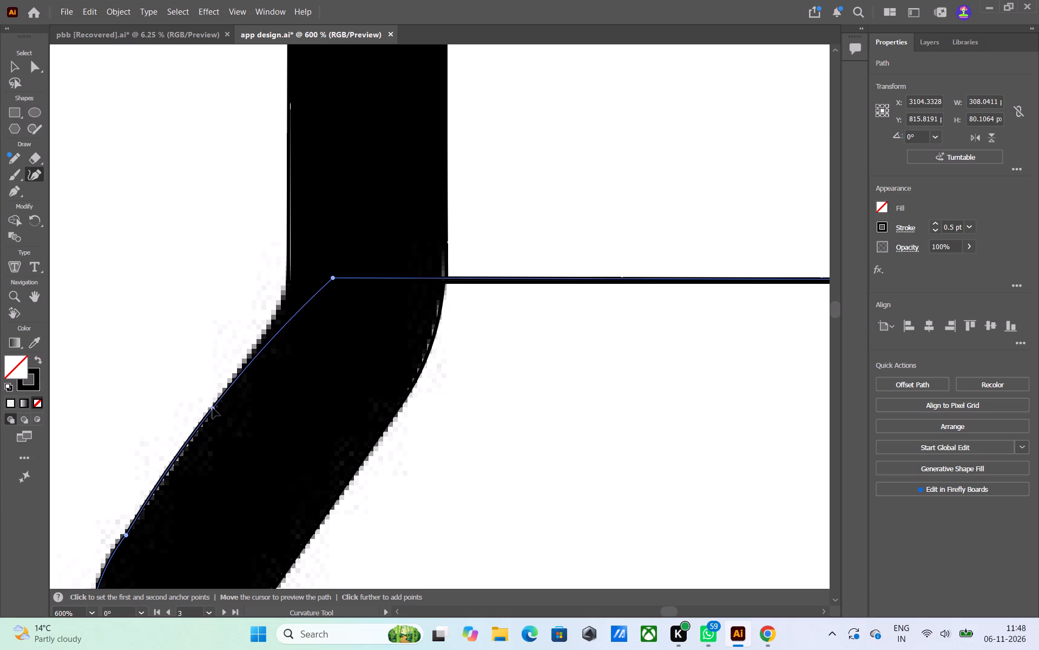
drag(213, 408, 215, 406)
drag(334, 276, 326, 282)
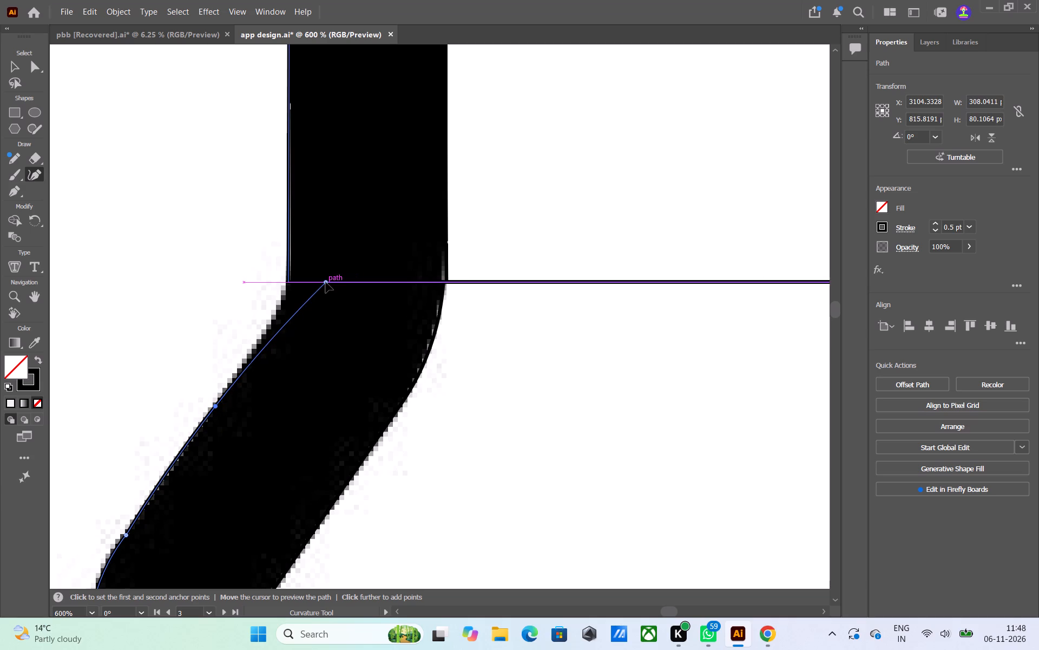
drag(326, 282, 300, 276)
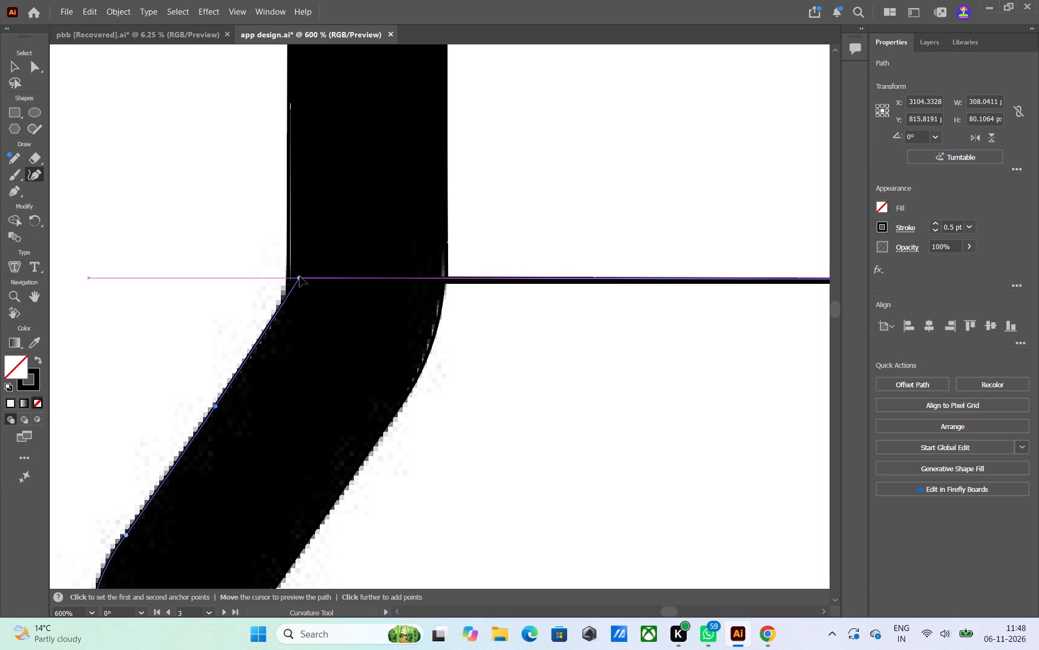
drag(300, 276, 301, 278)
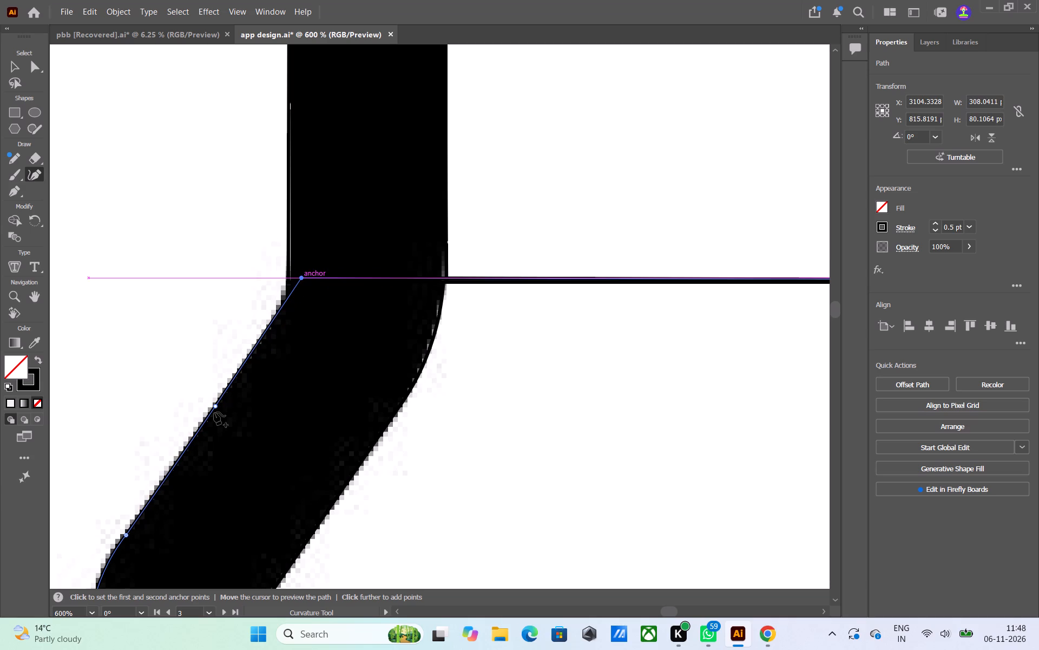
click(216, 406)
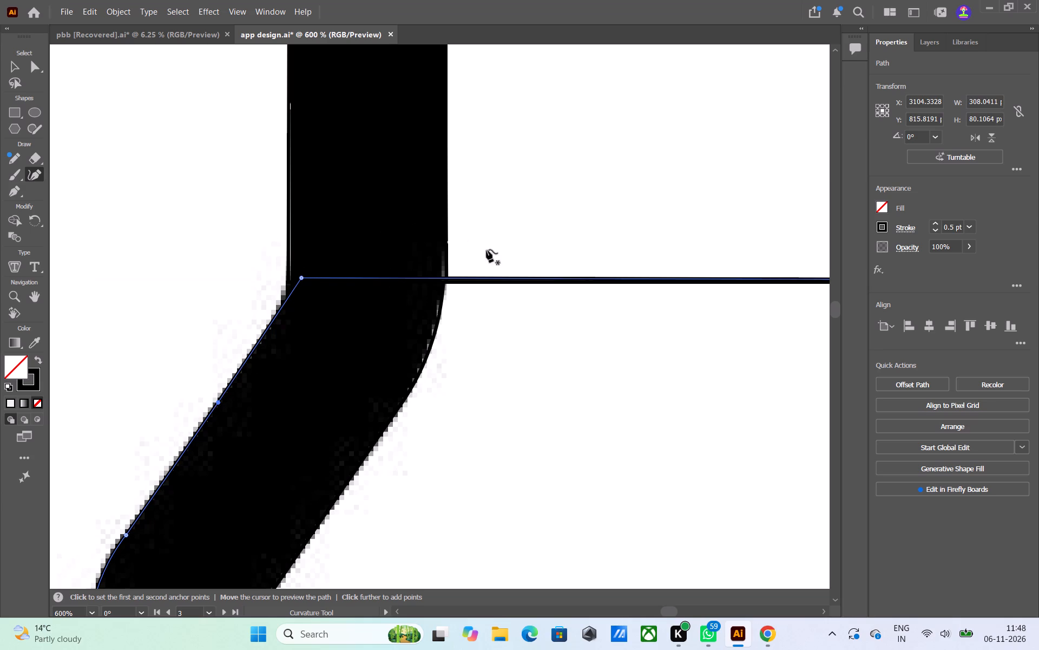
click(11, 63)
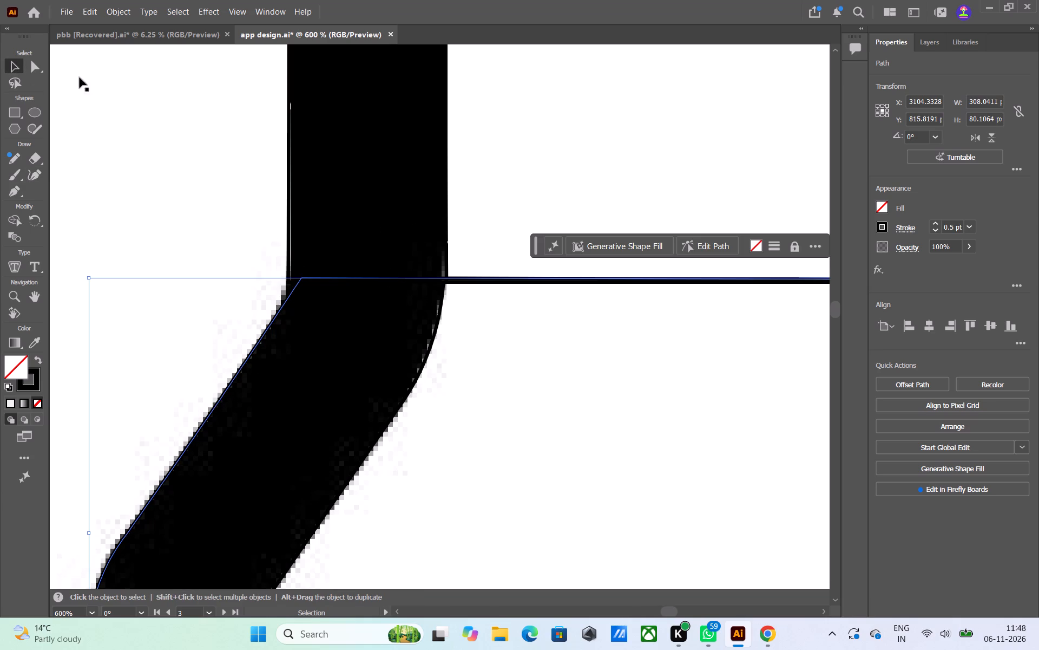
Move the flare outline's upper-right corner anchor slightly inward with the Curvature tool so its right side follows the bell's slanted edge.
click(245, 220)
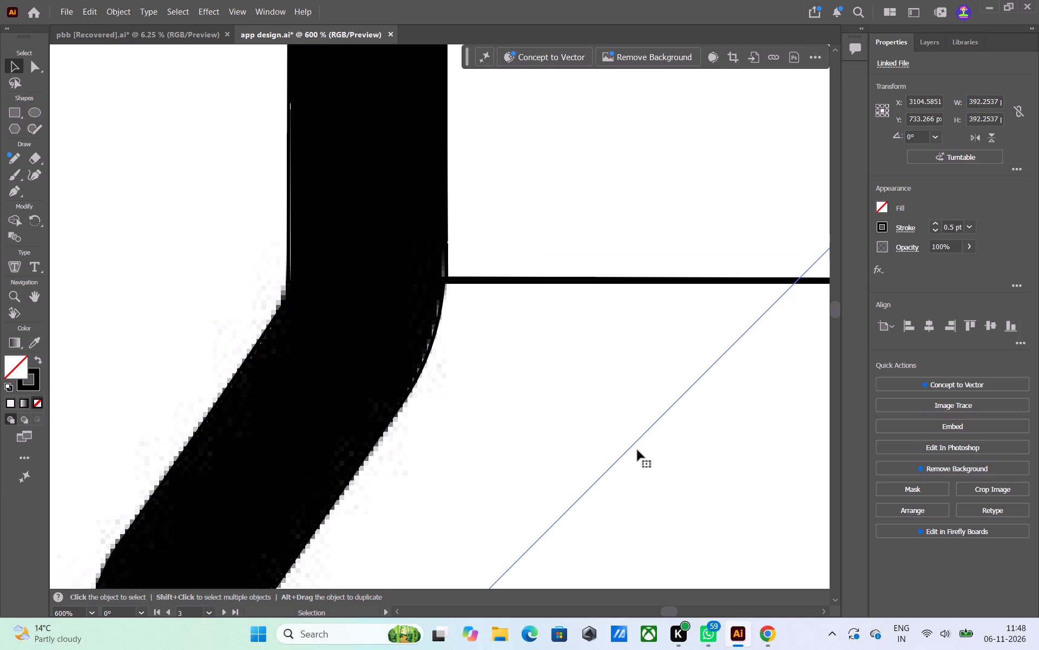
alt+scroll(630, 461, up, 3)
alt+scroll(630, 461, down, 5)
middle_drag(665, 452, 464, 440)
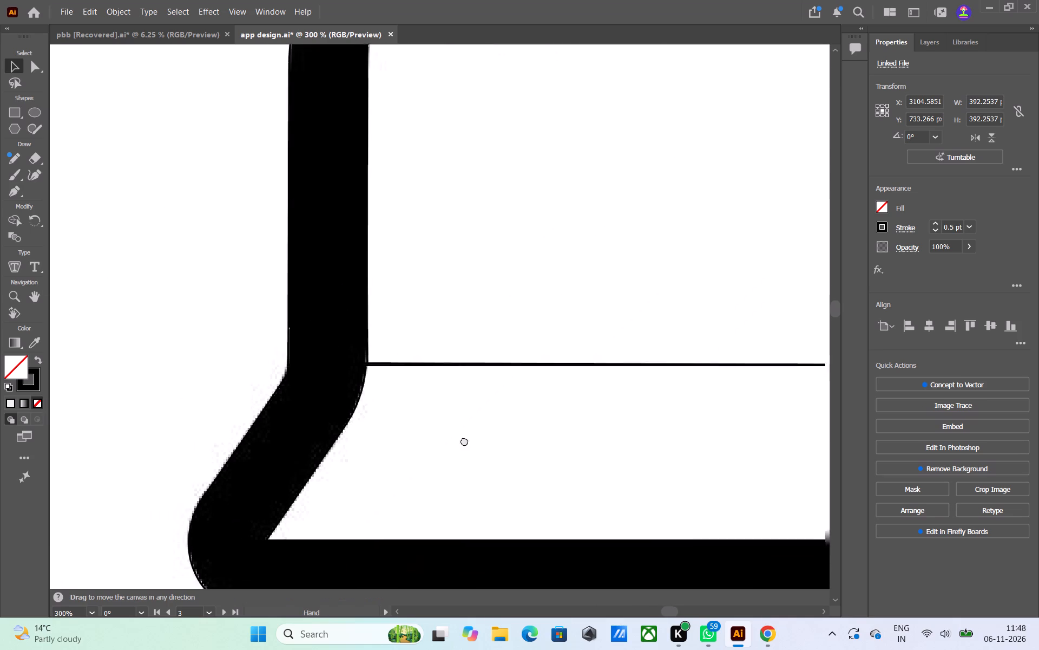
middle_drag(464, 440, 24, 388)
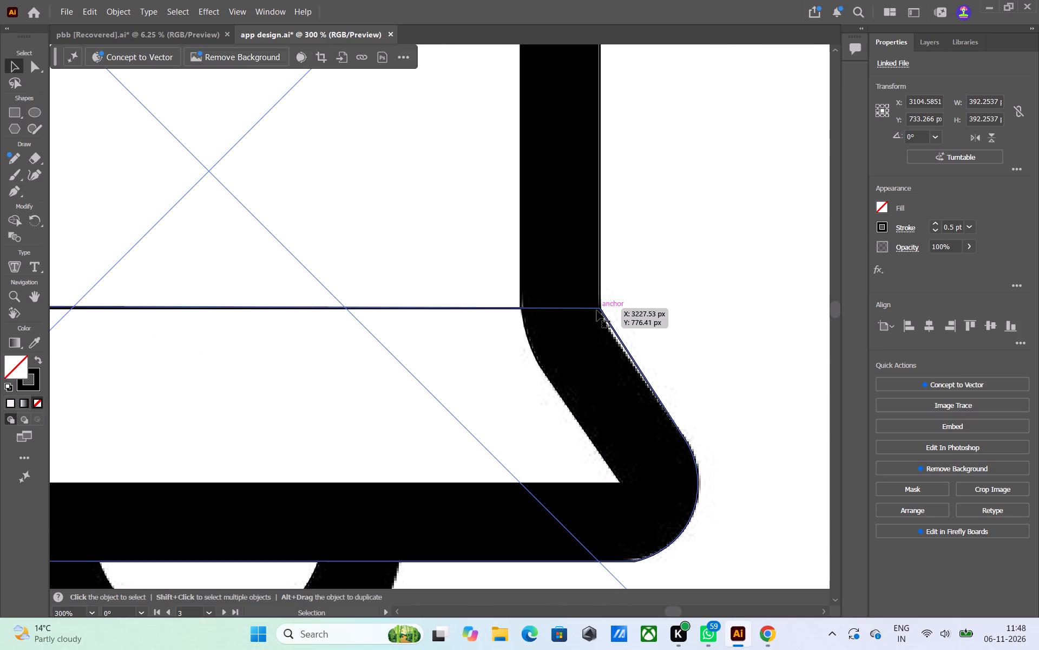
click(602, 309)
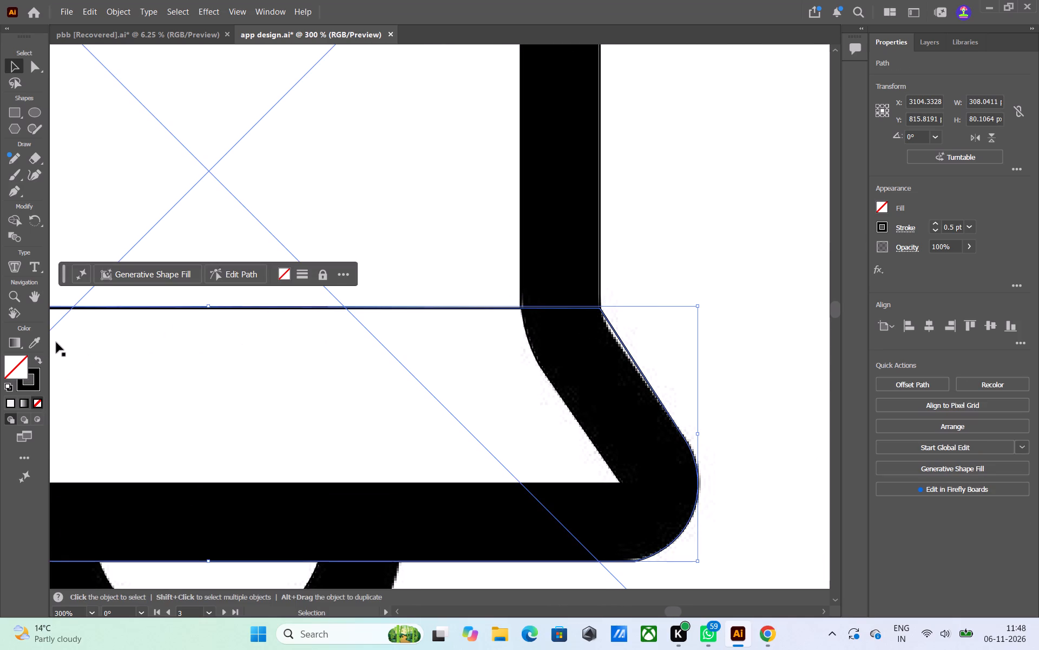
click(35, 177)
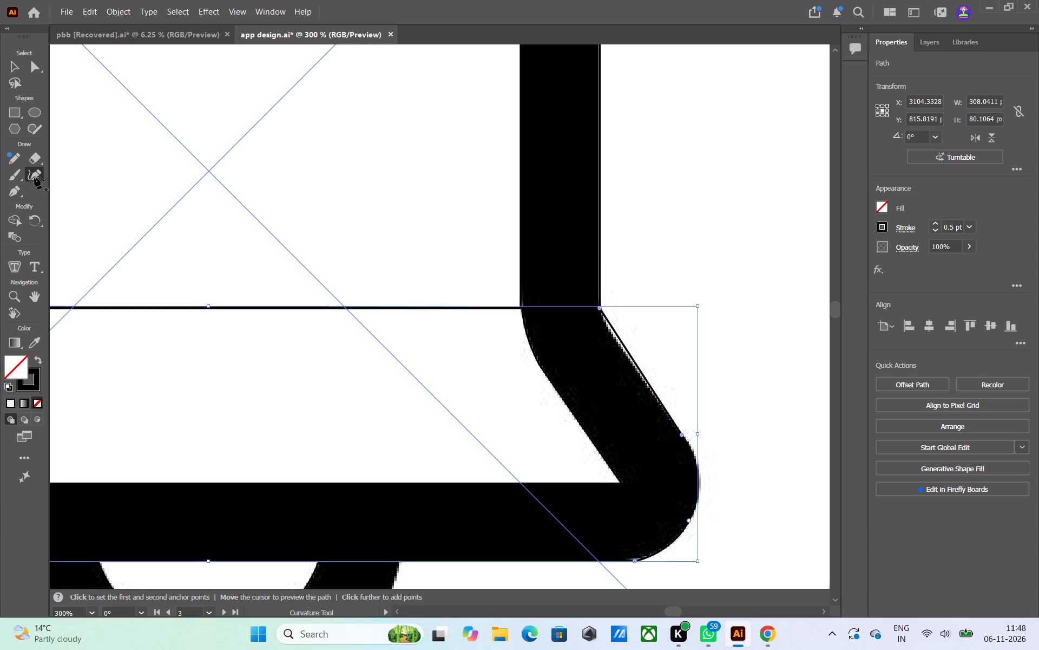
drag(599, 308, 592, 311)
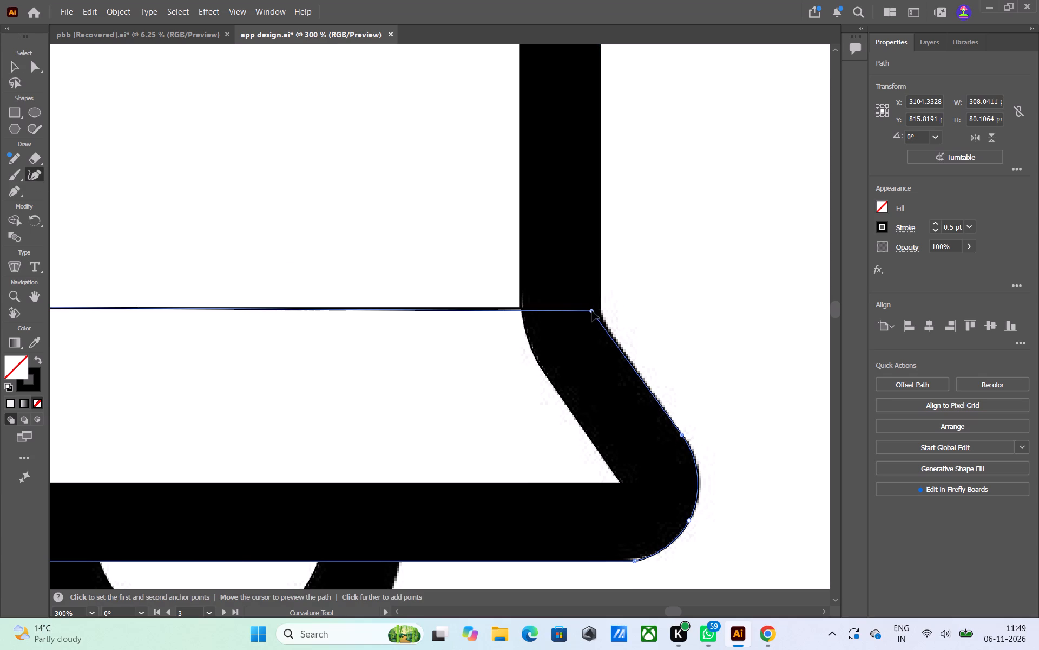
drag(592, 311, 593, 311)
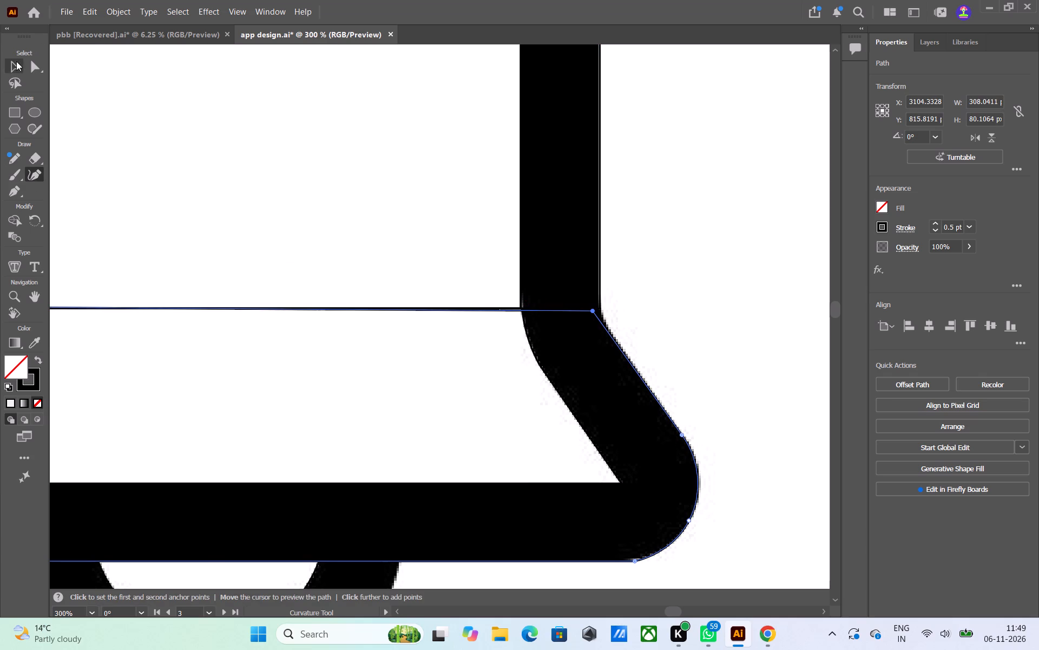
click(13, 65)
click(767, 258)
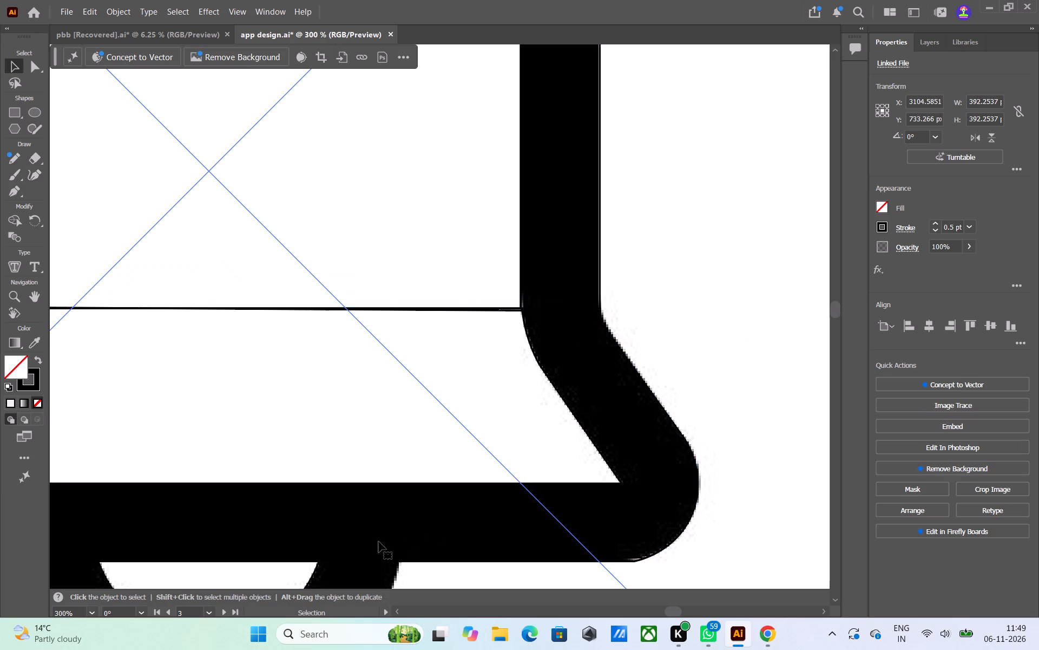
Draw a straight 120 px Pen line along the bell's base between the clapper's two outer edges.
alt+scroll(145, 649, down, 5)
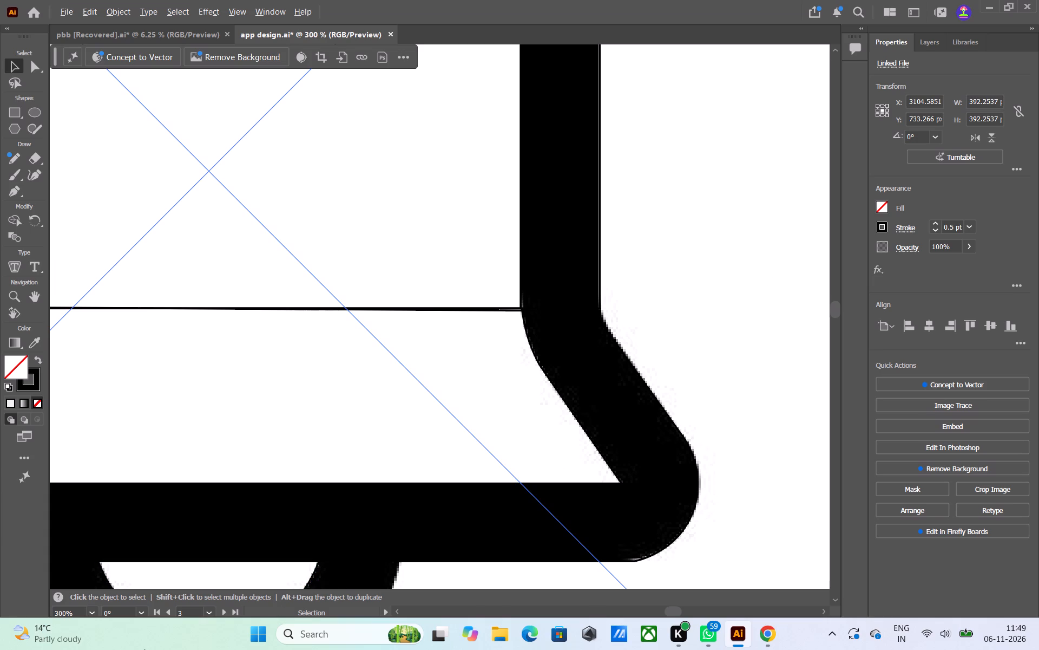
click(759, 314)
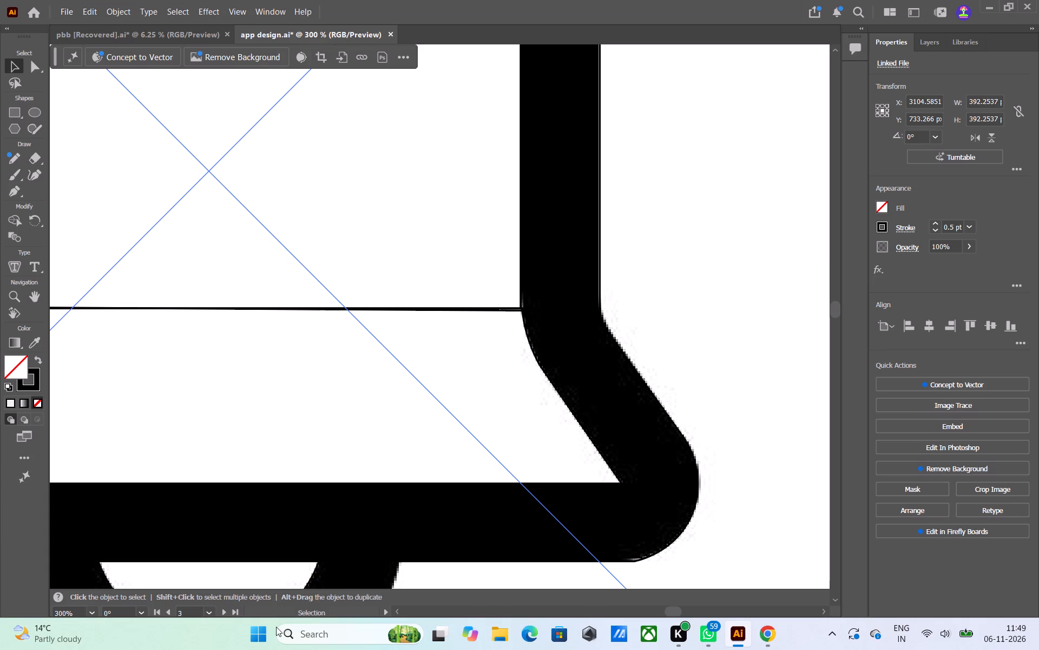
scroll(275, 606, down, 1)
middle_drag(275, 604, 292, 546)
middle_drag(292, 545, 366, 382)
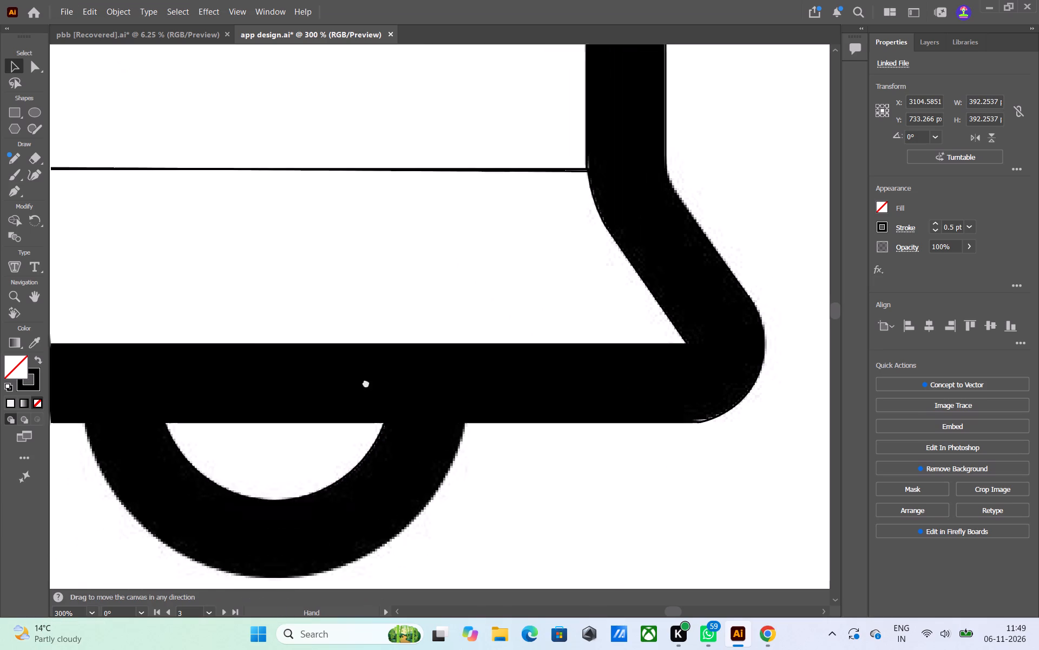
middle_drag(366, 382, 406, 246)
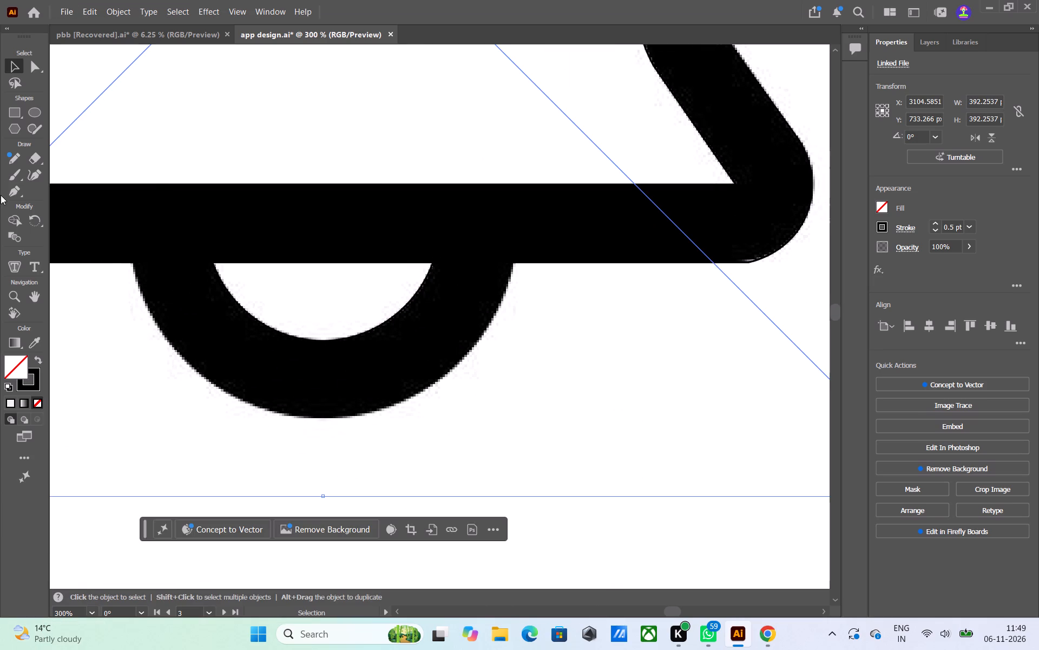
click(12, 188)
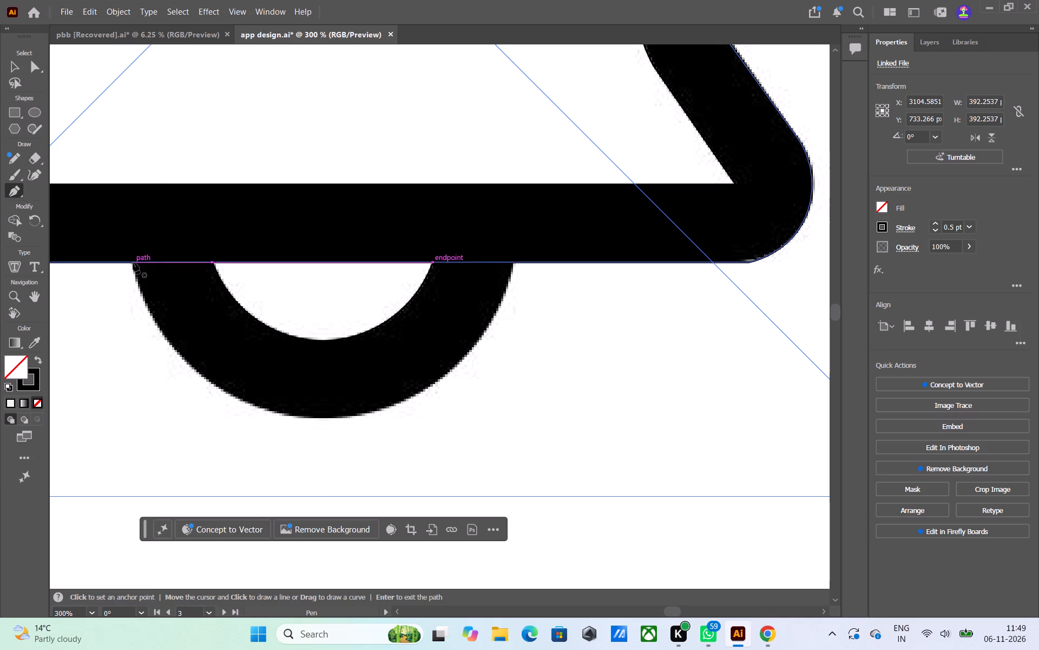
click(131, 262)
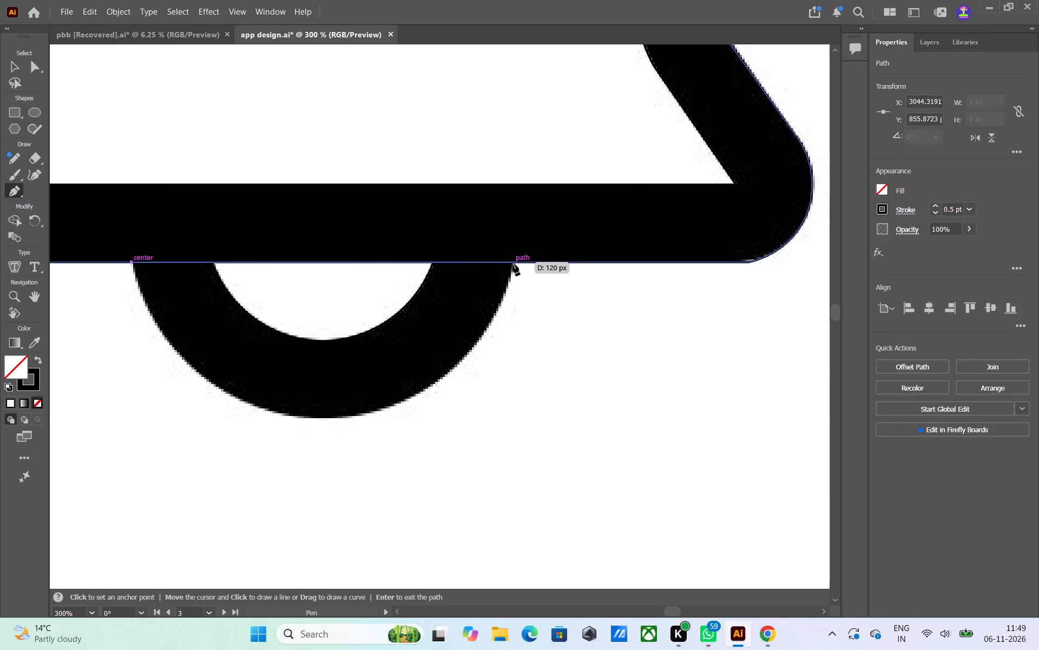
click(513, 264)
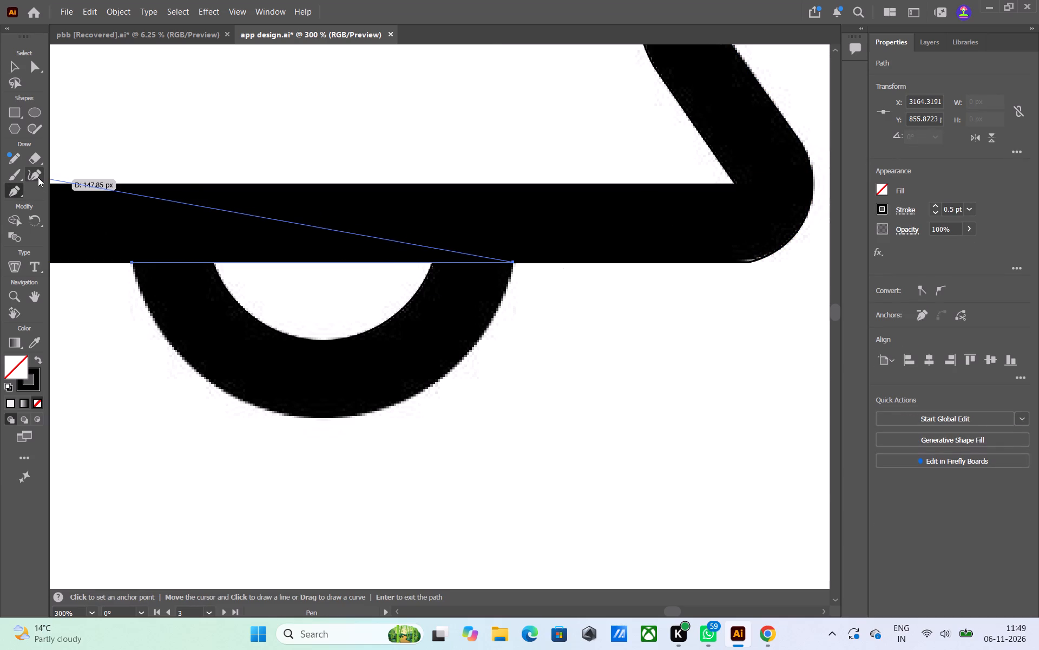
Bend the line downward with the Curvature tool to follow the clapper's outer edge, making the arc about 49 px tall.
click(37, 175)
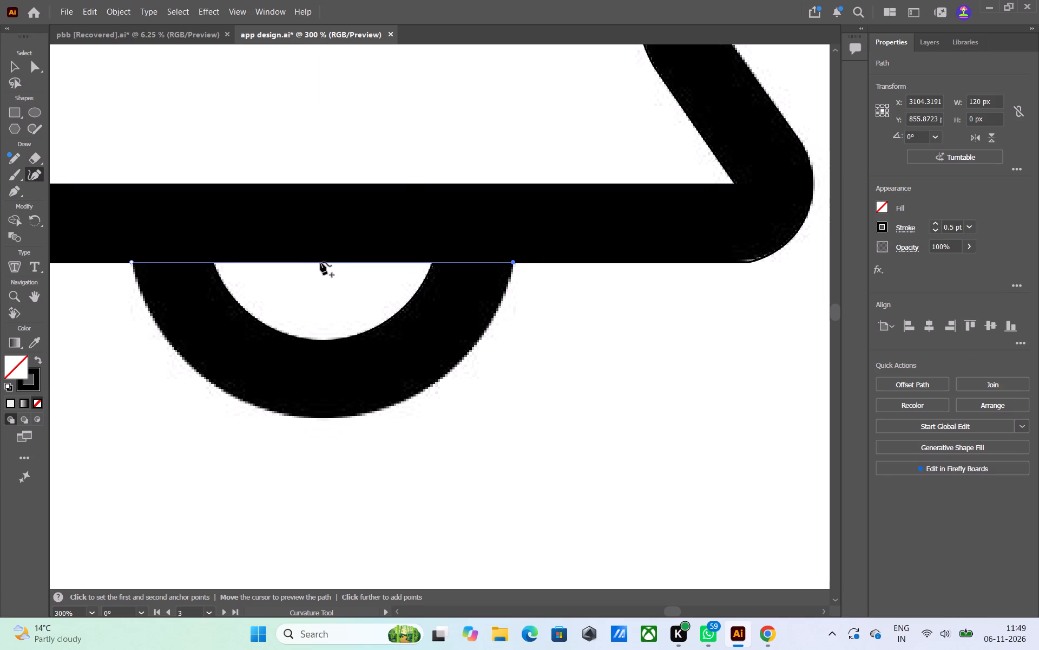
drag(320, 262, 319, 402)
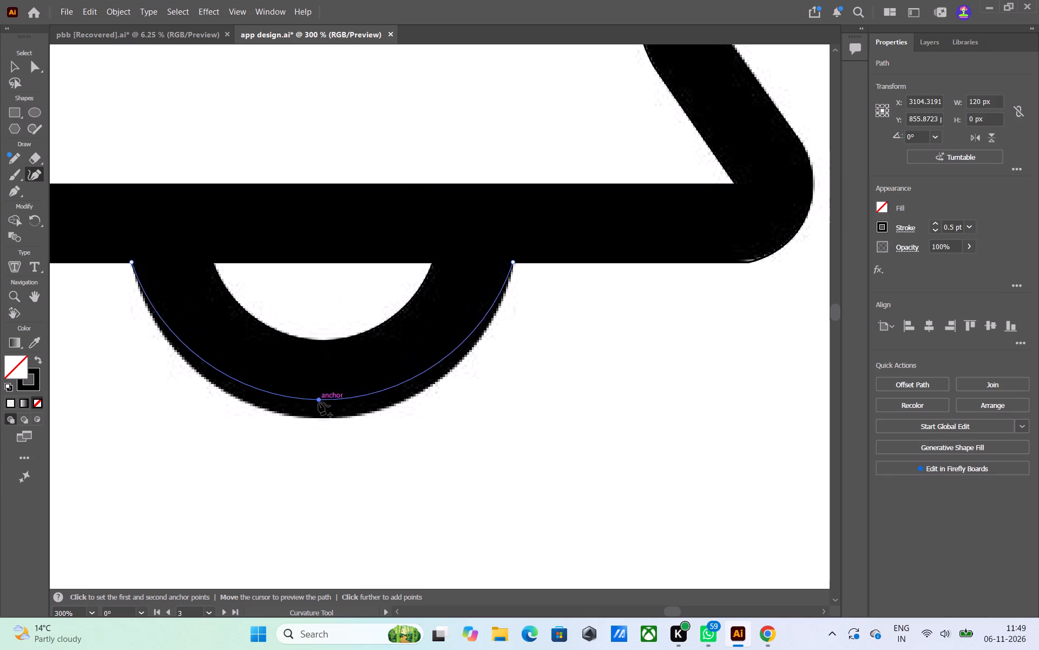
drag(319, 402, 321, 419)
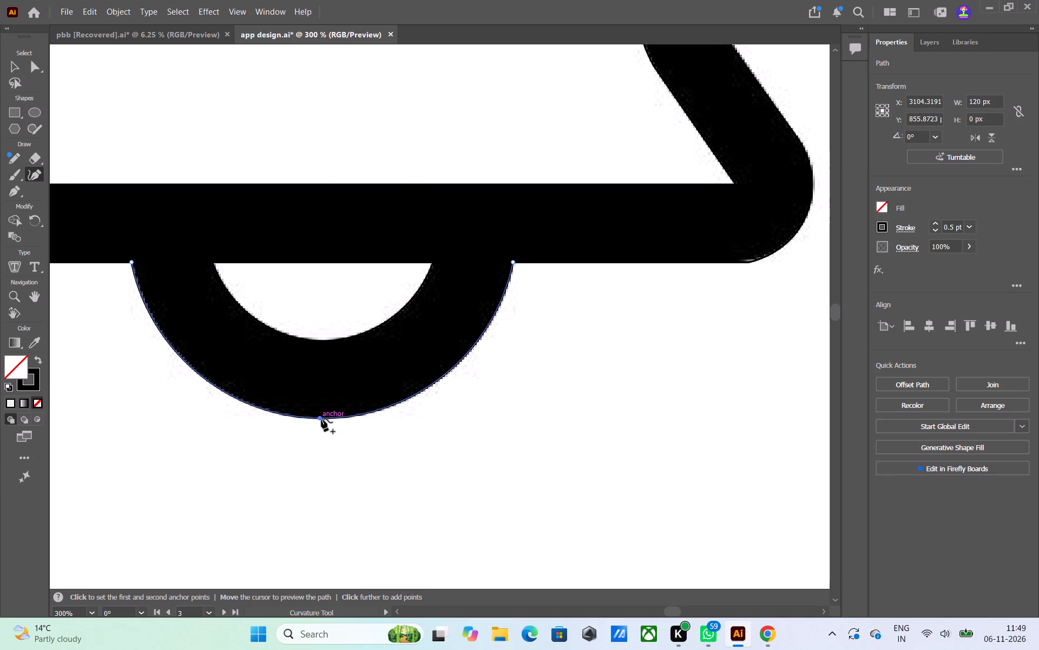
drag(321, 419, 328, 418)
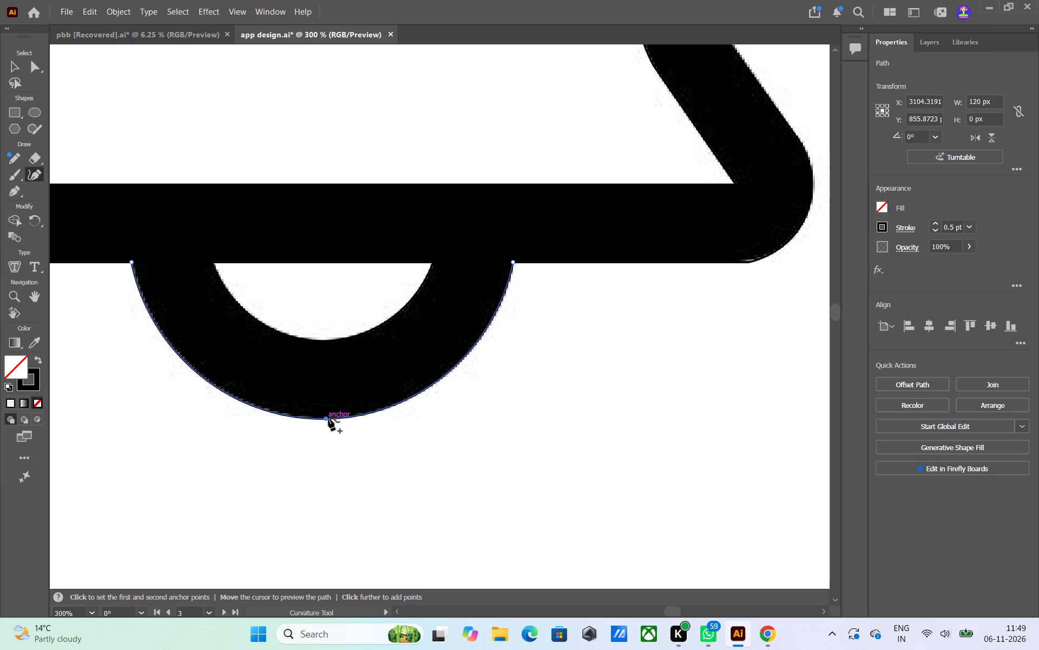
drag(328, 418, 326, 418)
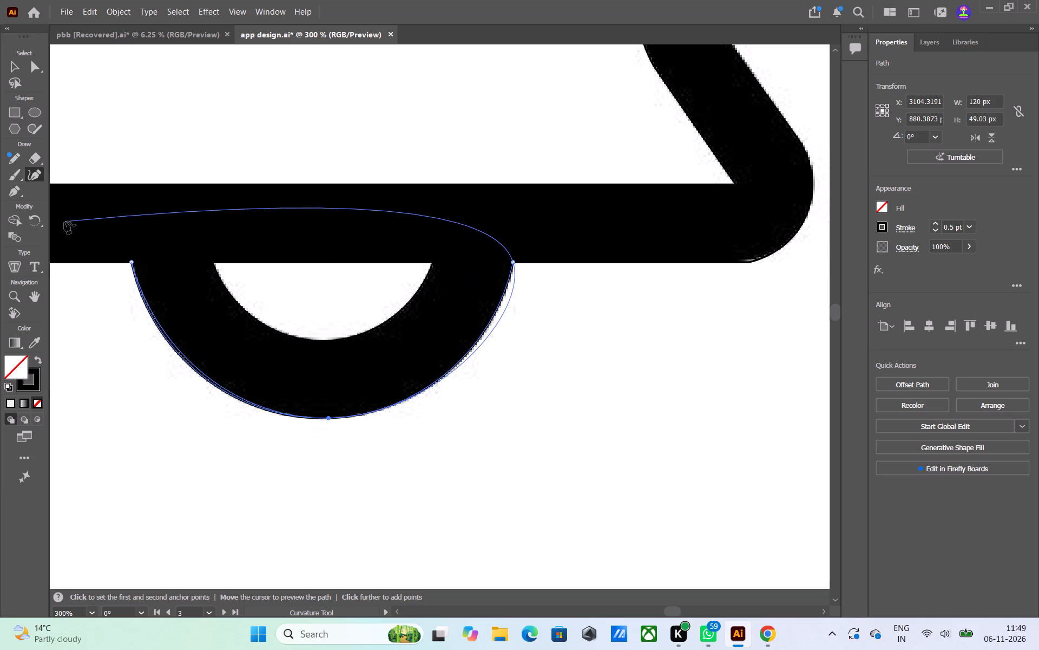
Close the clapper's outer arc with a straight Pen segment between its two upper endpoints.
click(13, 193)
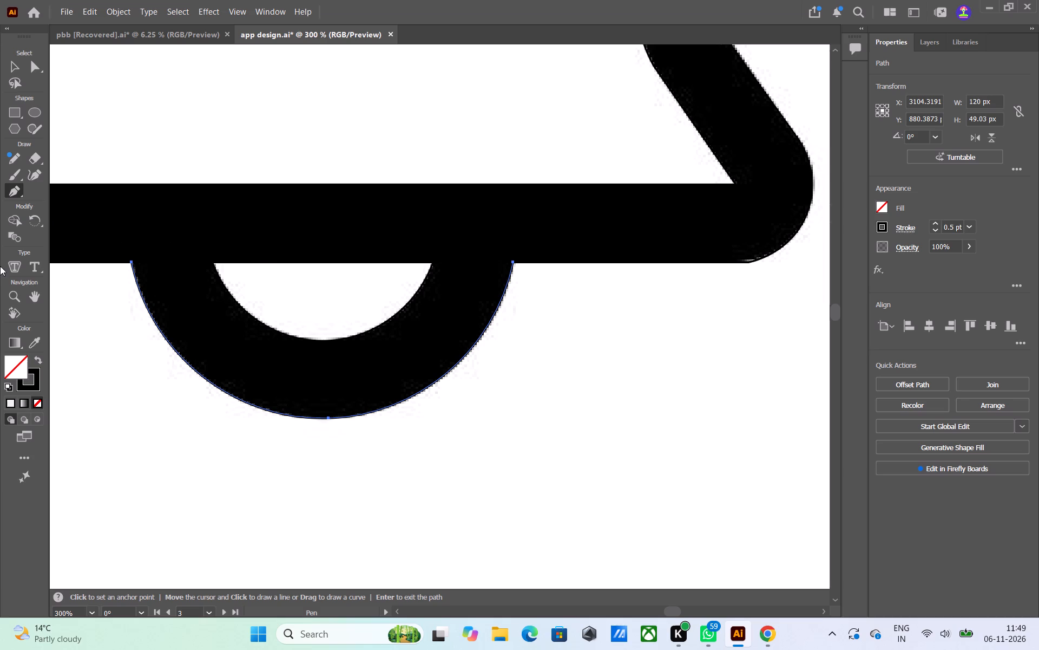
click(130, 263)
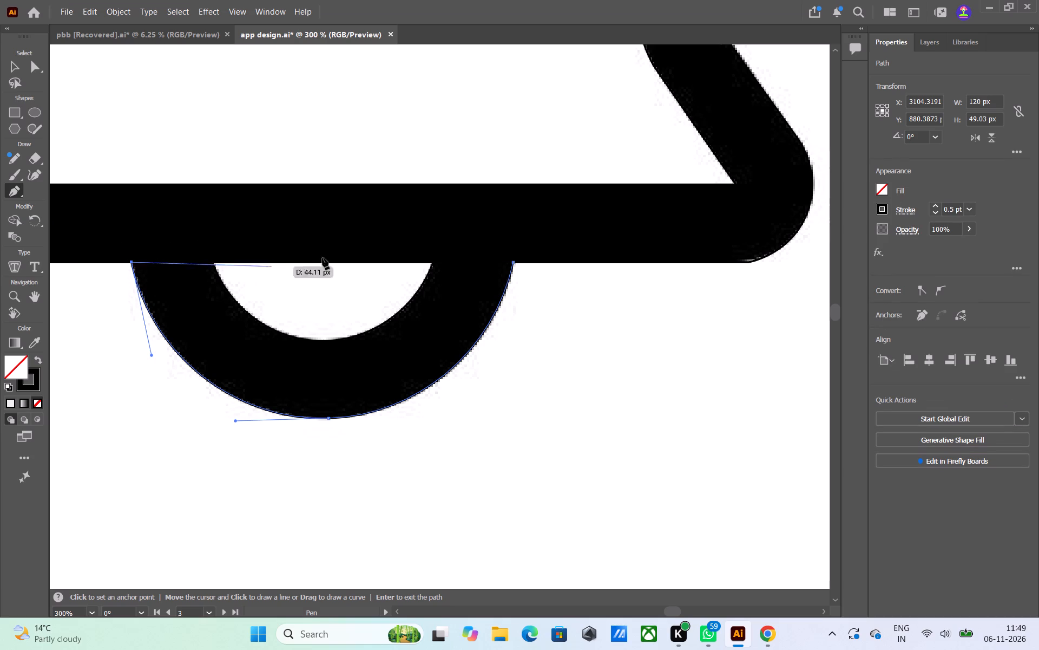
click(512, 263)
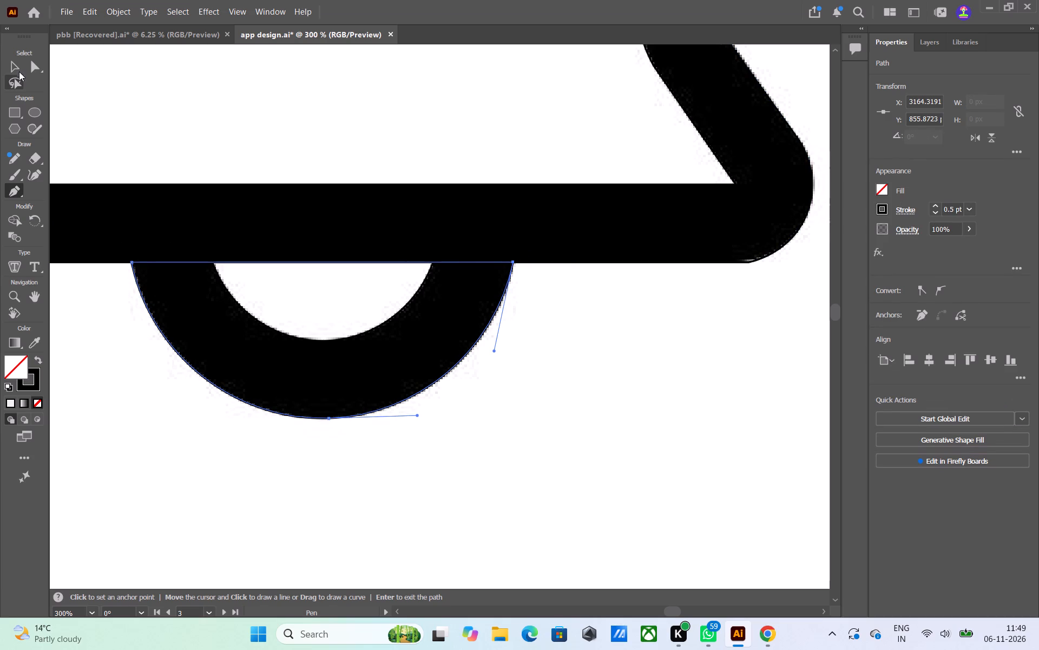
click(17, 68)
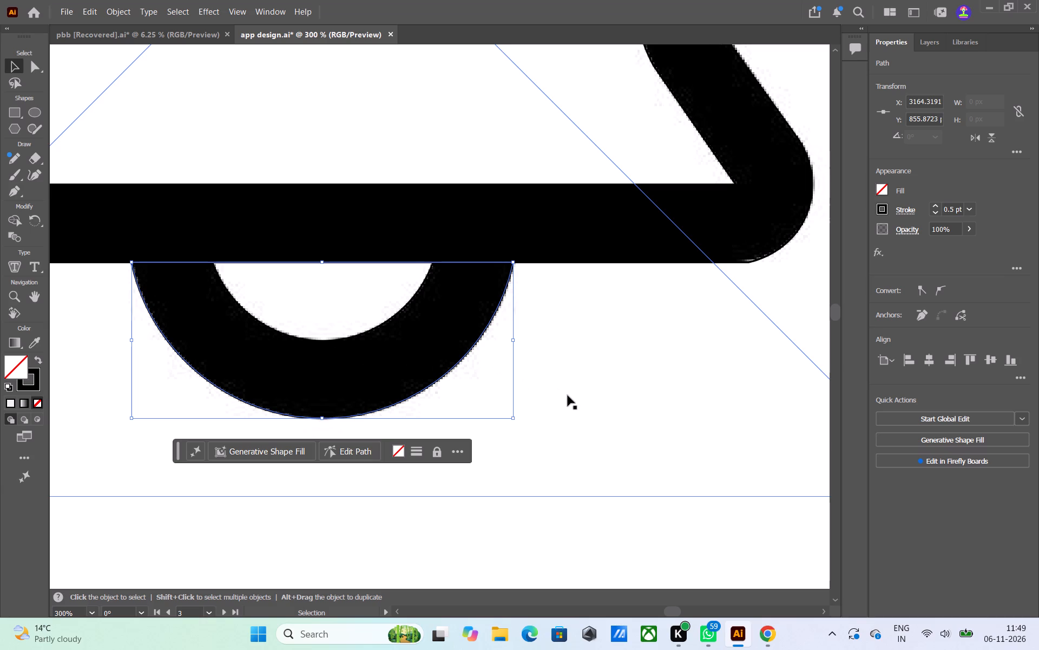
click(613, 537)
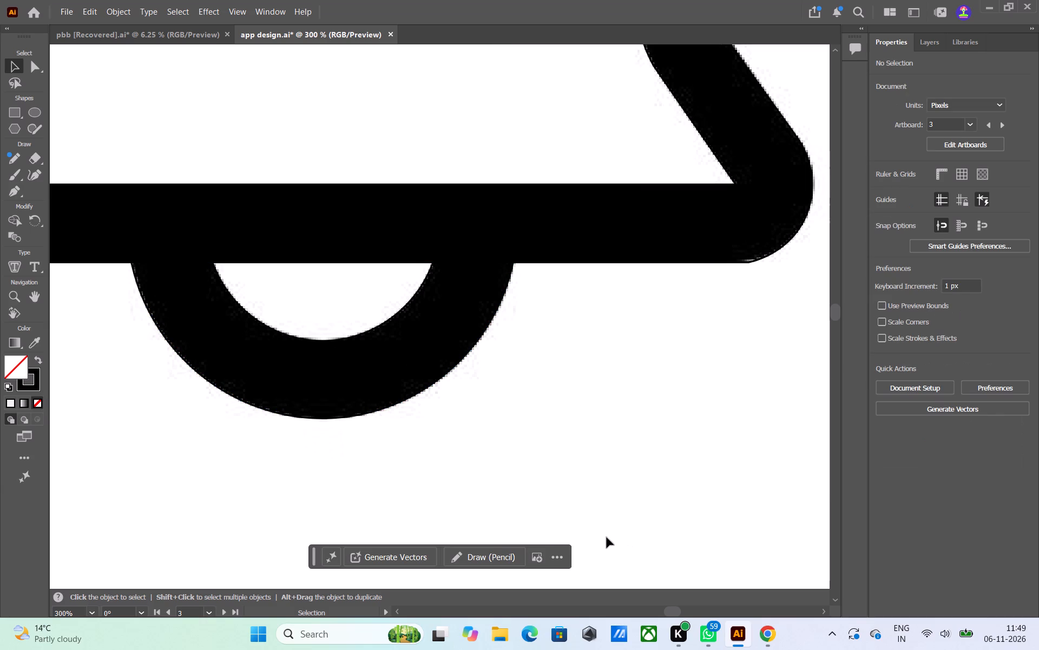
Move the linked bell image about 376 px to the left, clear of the traced outlines.
alt+scroll(605, 538, down, 4)
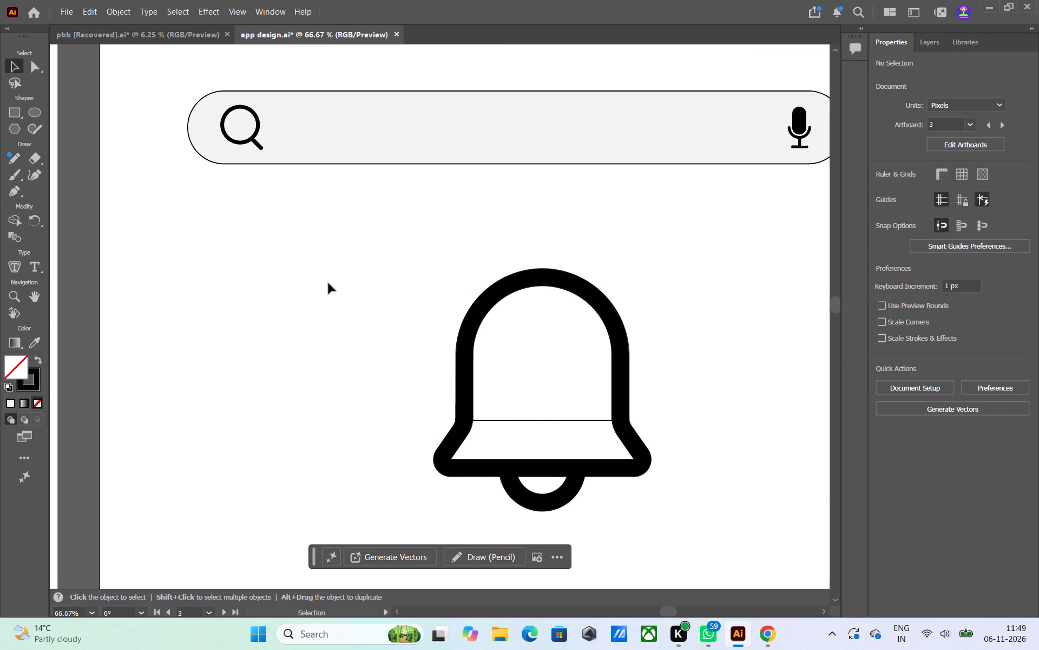
drag(440, 275, 175, 294)
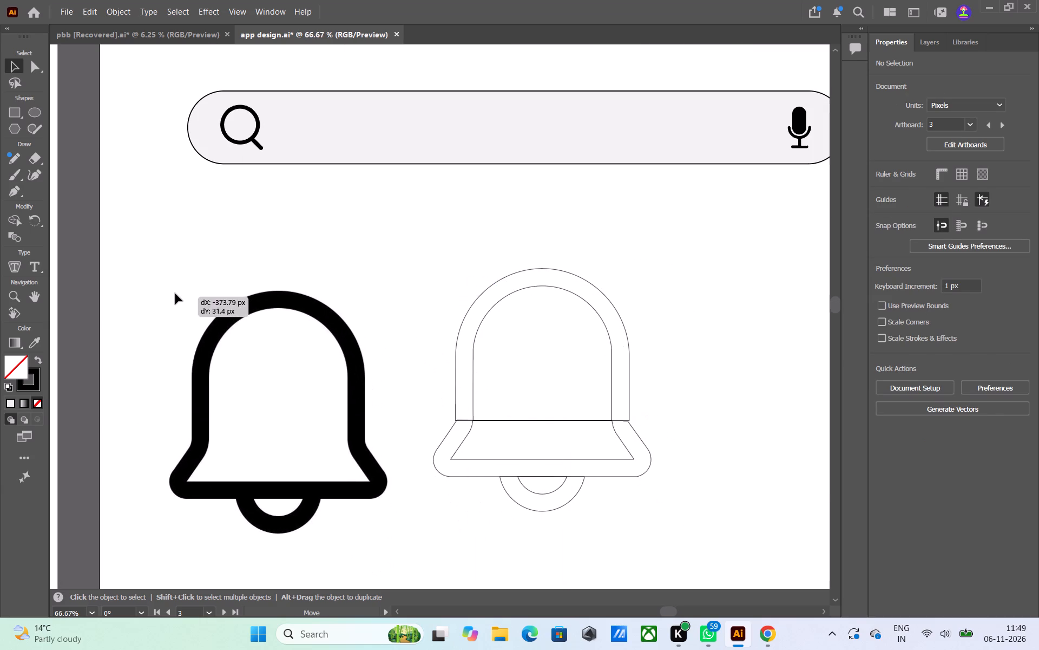
drag(175, 294, 175, 291)
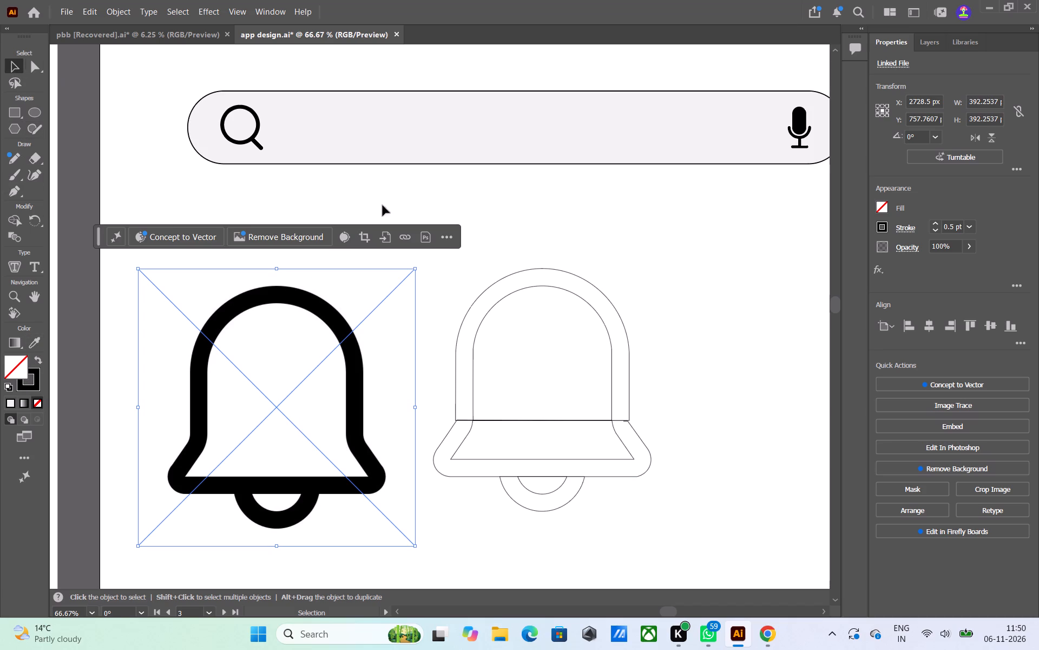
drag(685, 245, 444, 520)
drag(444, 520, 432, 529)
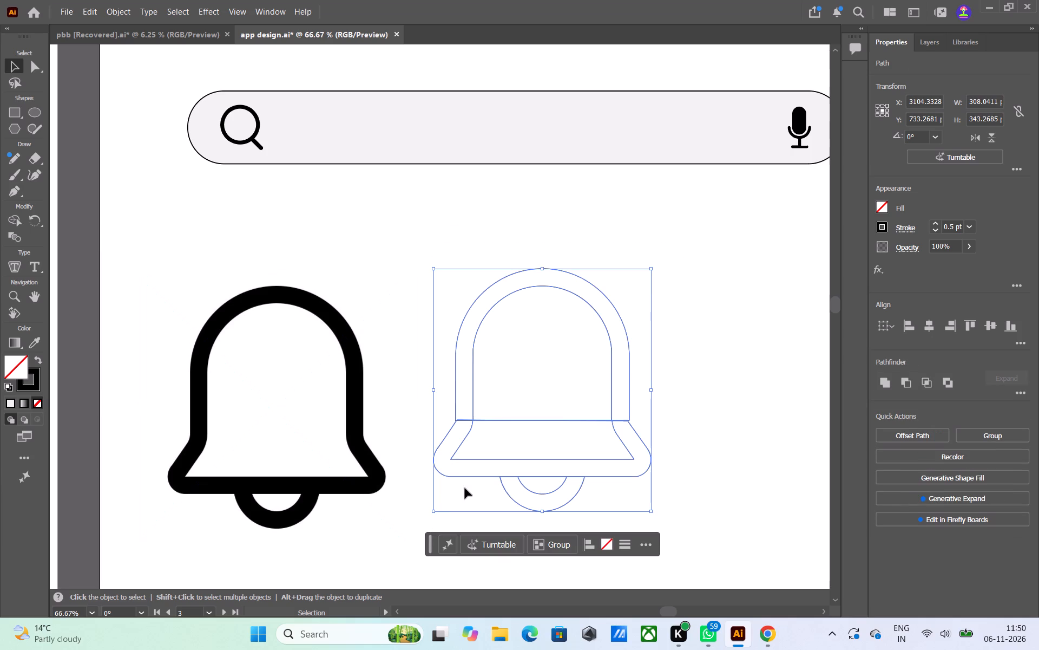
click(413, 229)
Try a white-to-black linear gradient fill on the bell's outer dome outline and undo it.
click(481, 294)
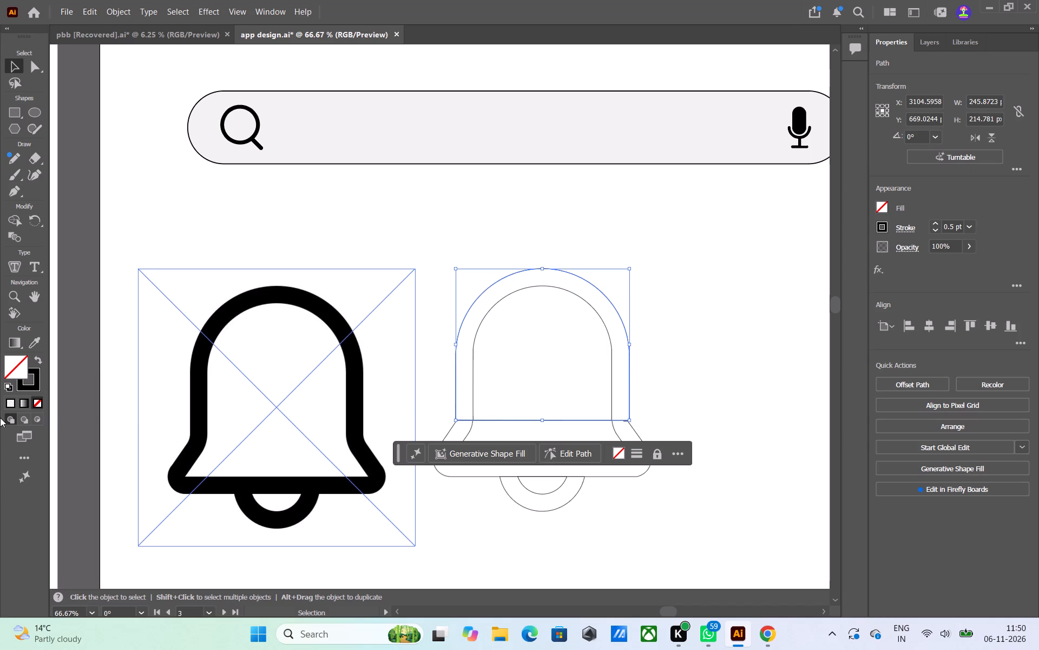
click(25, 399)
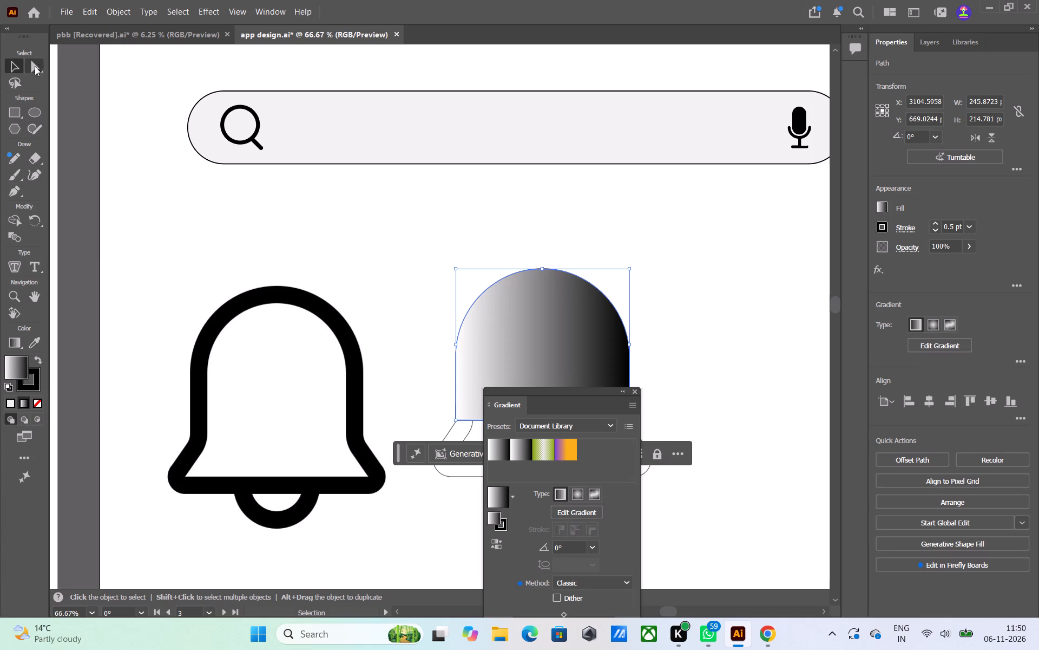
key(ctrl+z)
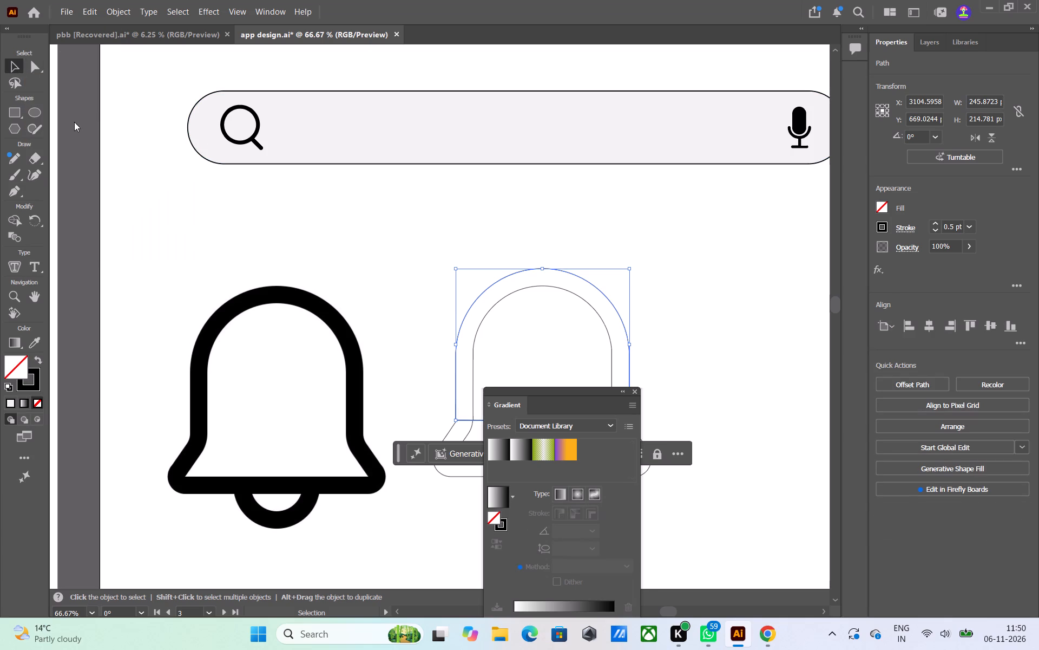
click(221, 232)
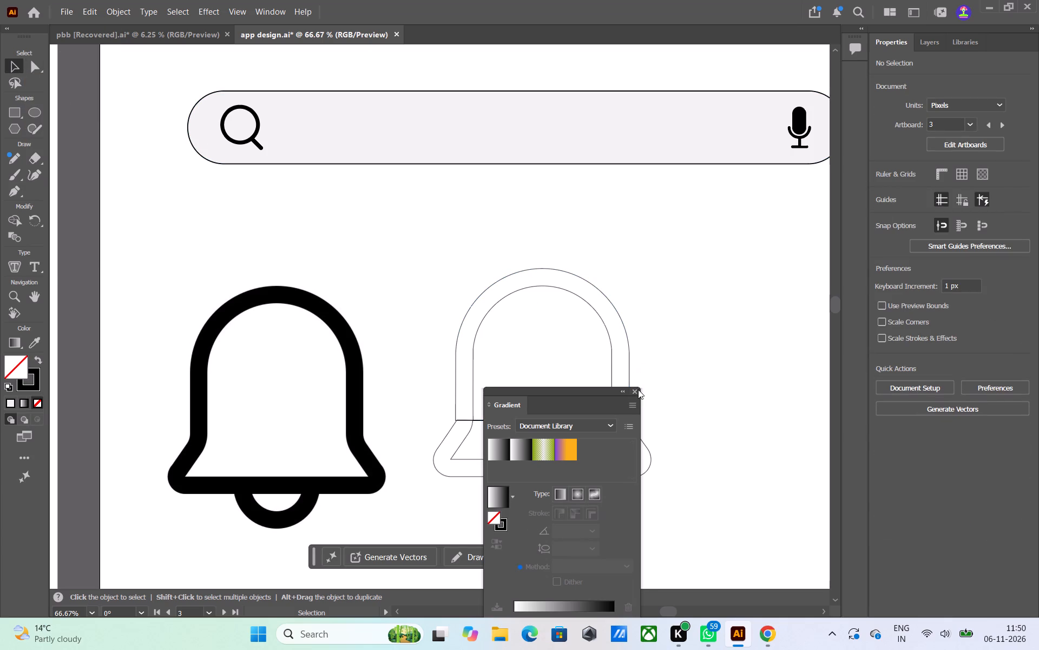
Fill the traced bell's inner dome shape with light grey #f2f2f2.
click(635, 390)
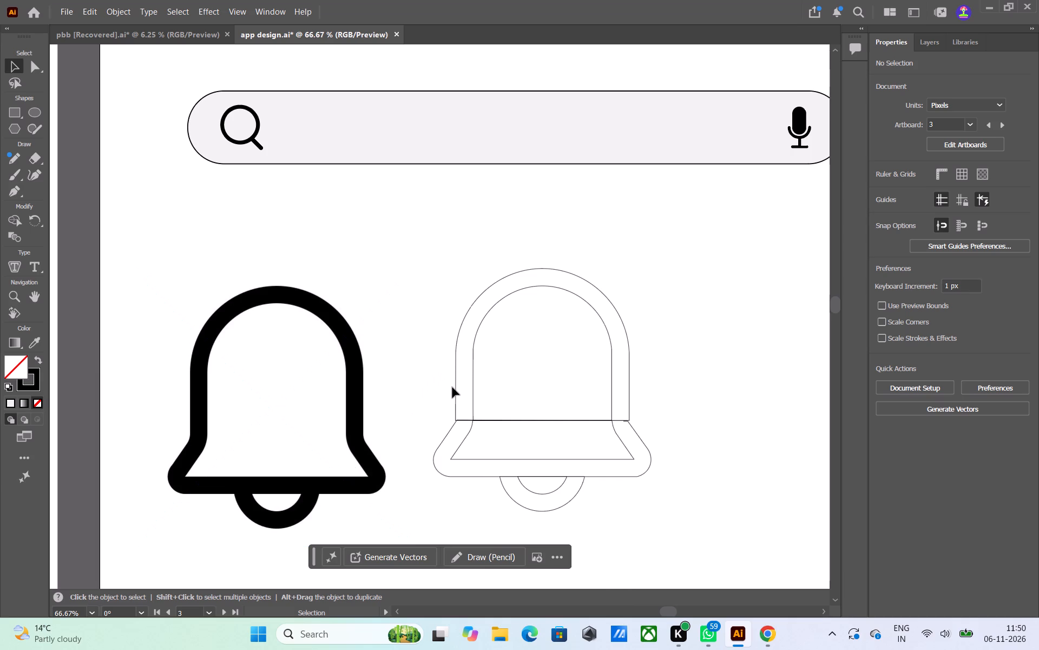
click(472, 407)
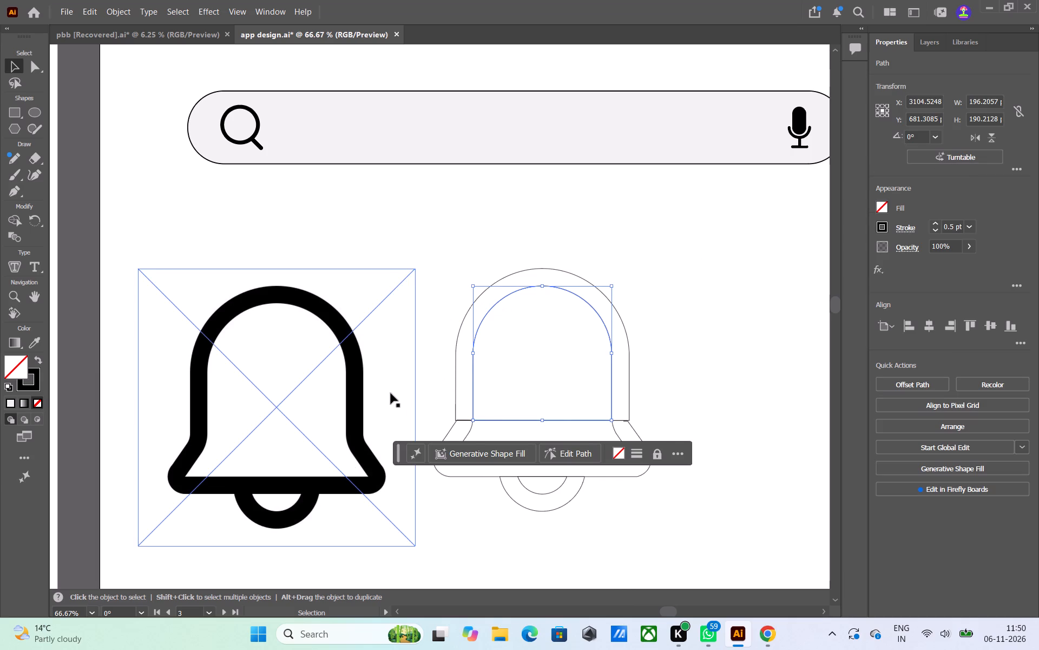
click(9, 402)
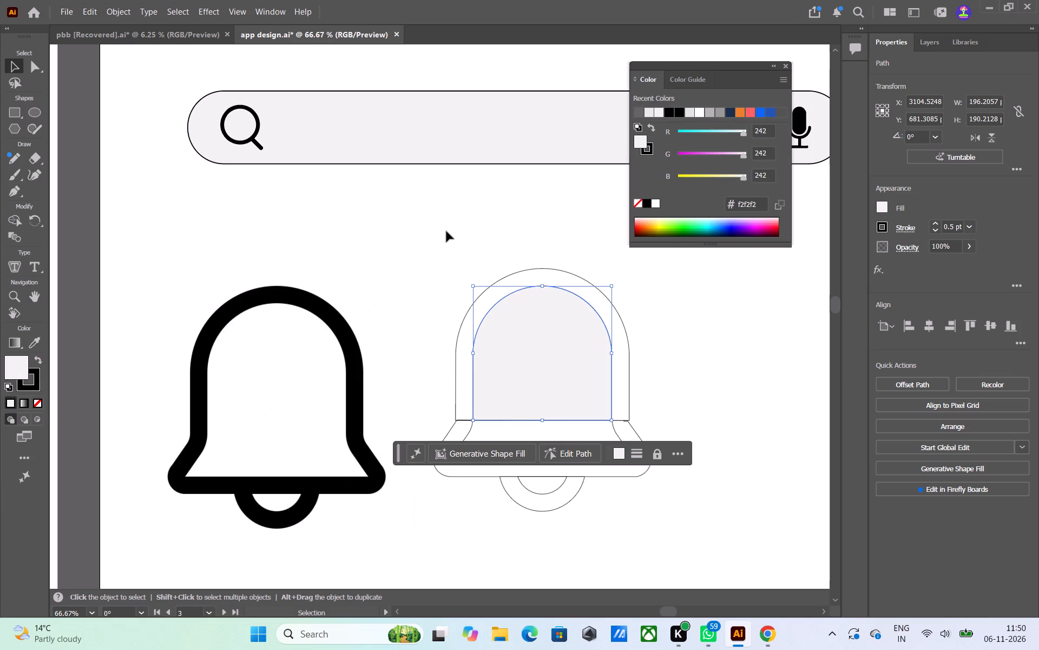
click(446, 231)
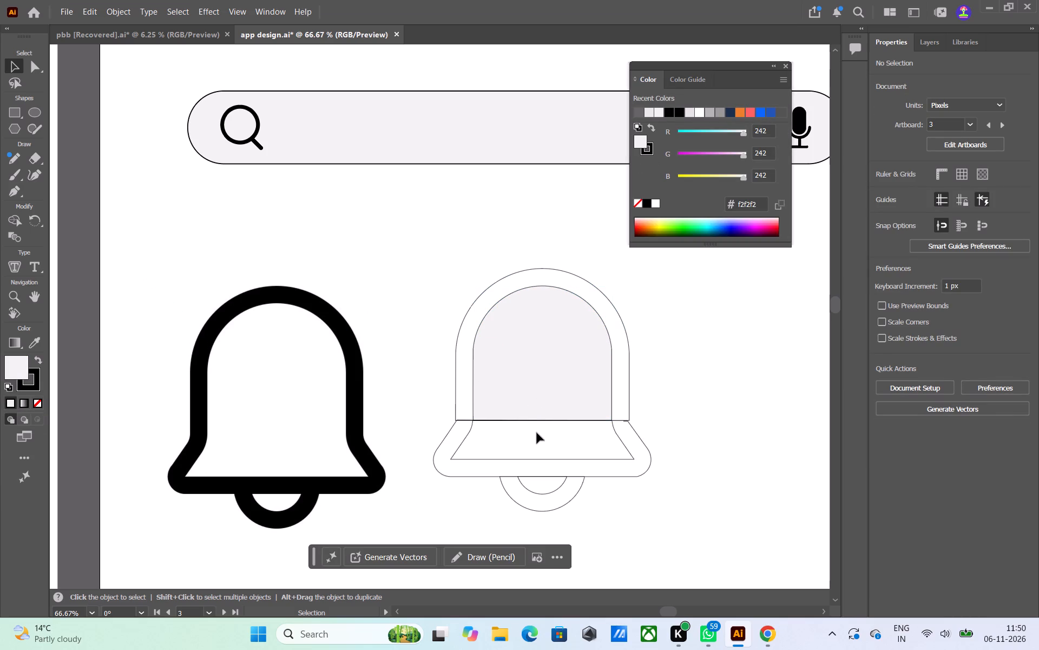
click(537, 320)
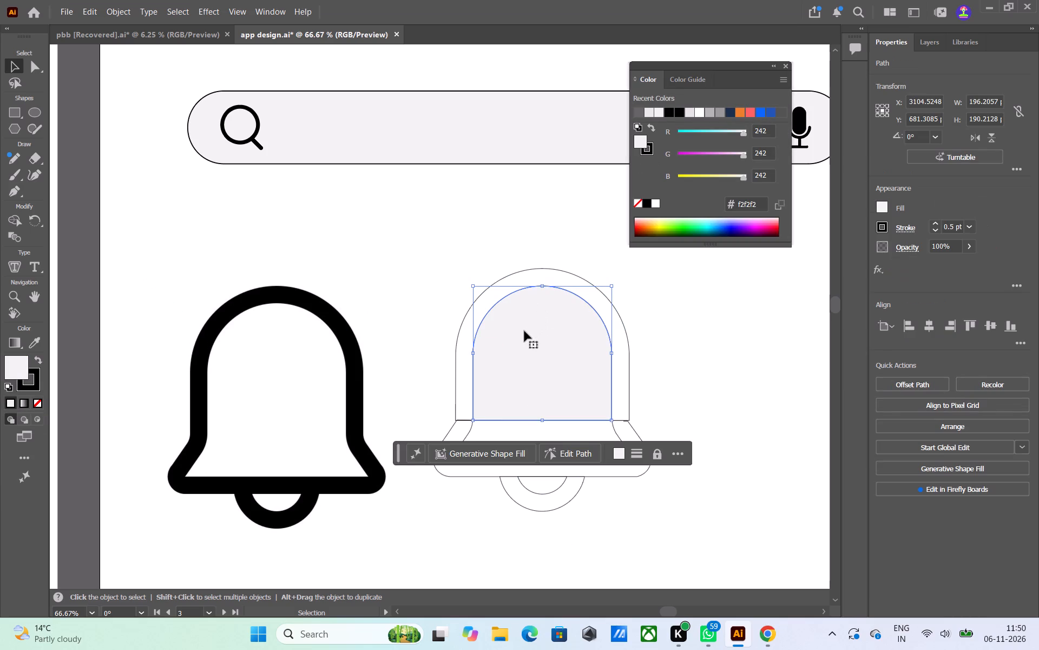
click(660, 112)
click(744, 337)
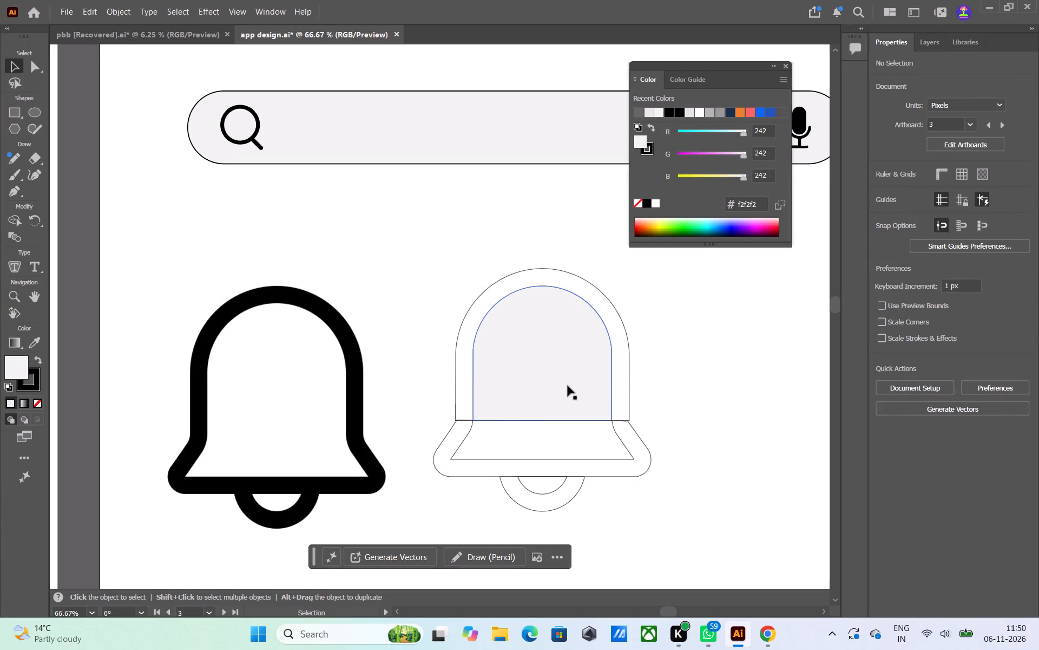
Fill the inner flared base shape by sampling the inner dome's light grey #f2f2f2 with the Eyedropper.
click(536, 452)
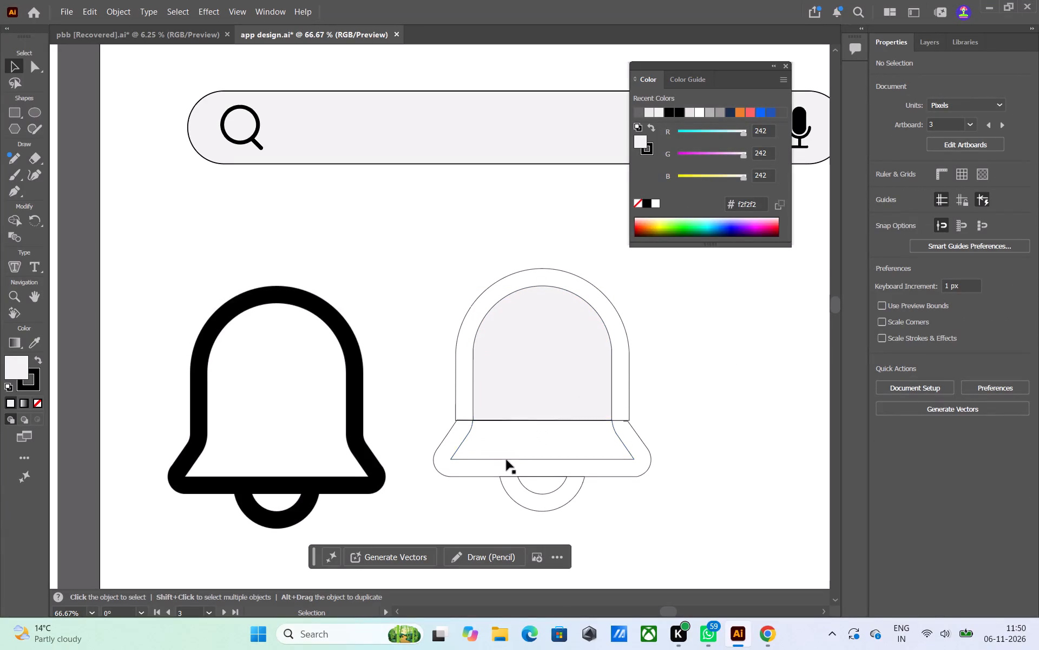
click(507, 458)
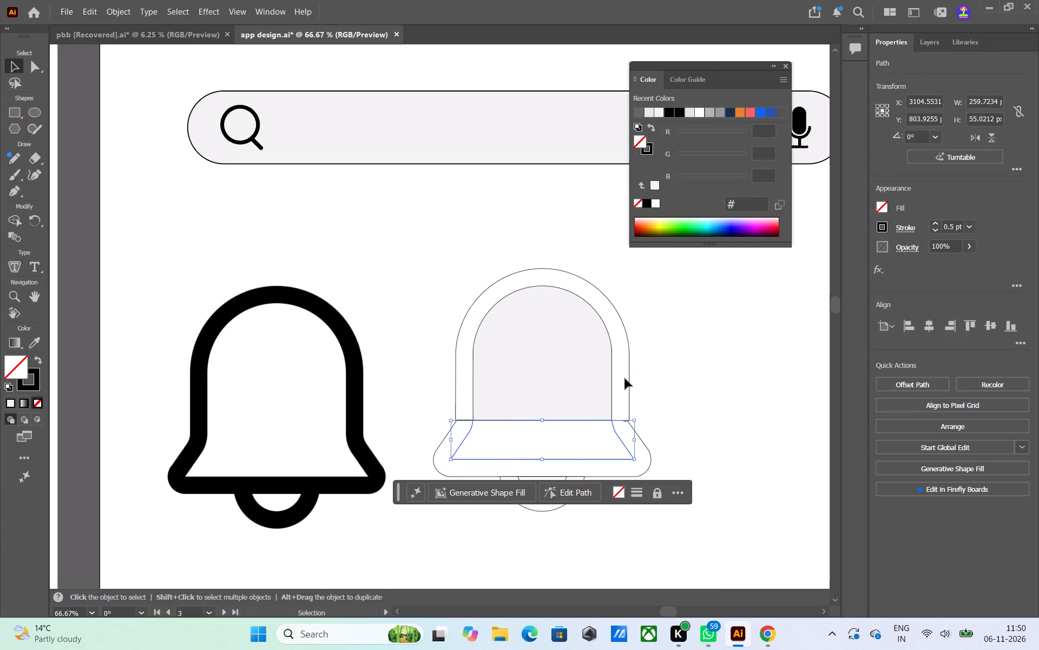
key(i)
key(i)
key(i)
key(i)
key(i)
key(i)
key(i)
key(i)
key(i)
key(i)
key(i)
key(i)
click(556, 353)
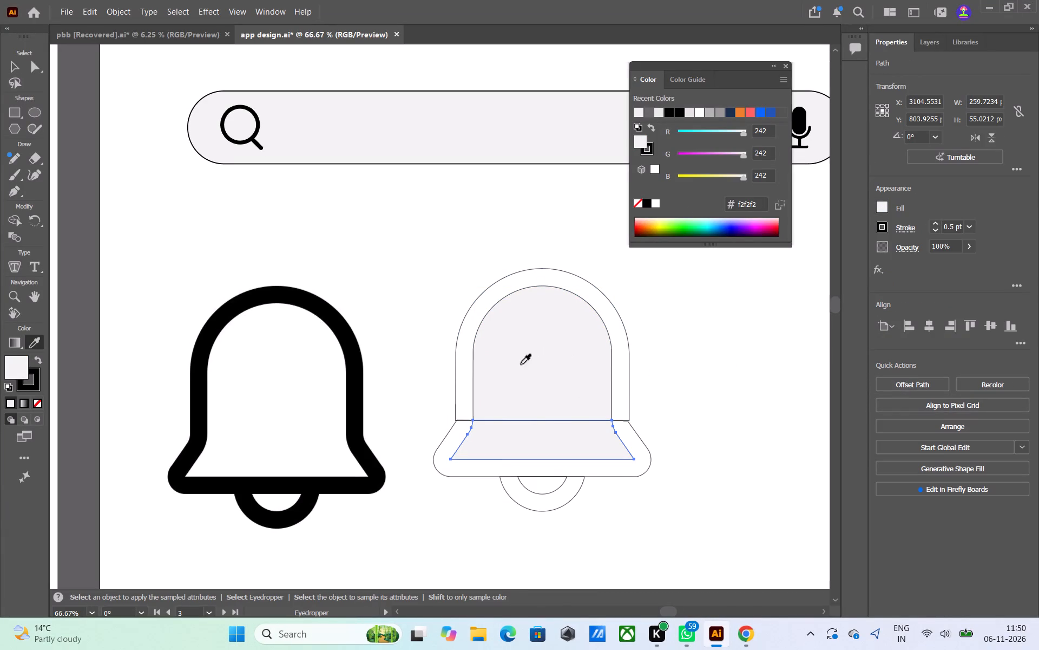
click(16, 62)
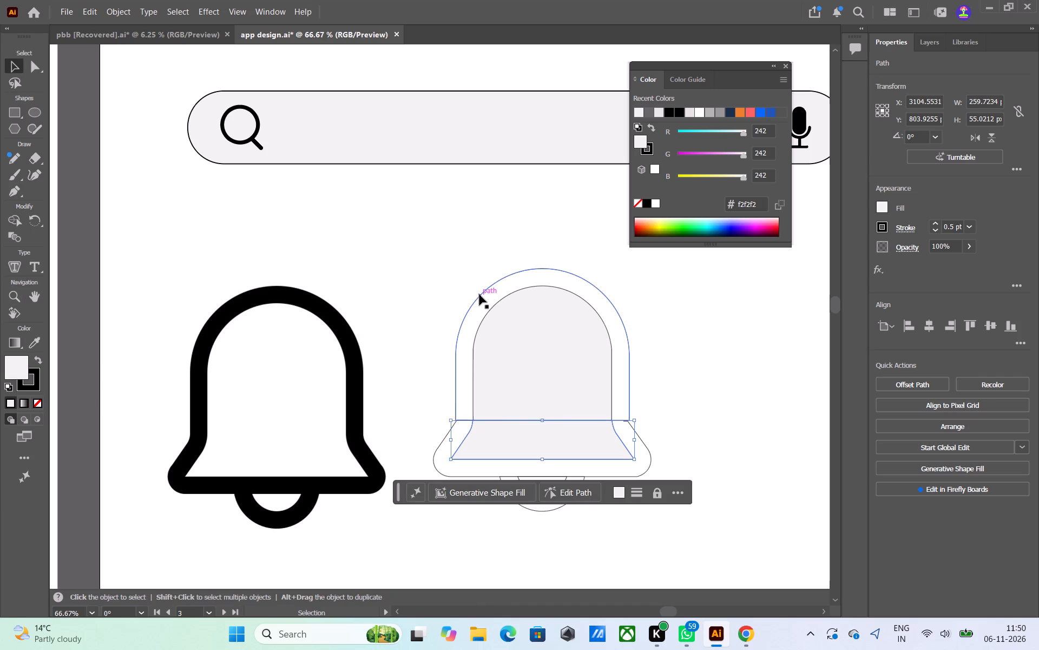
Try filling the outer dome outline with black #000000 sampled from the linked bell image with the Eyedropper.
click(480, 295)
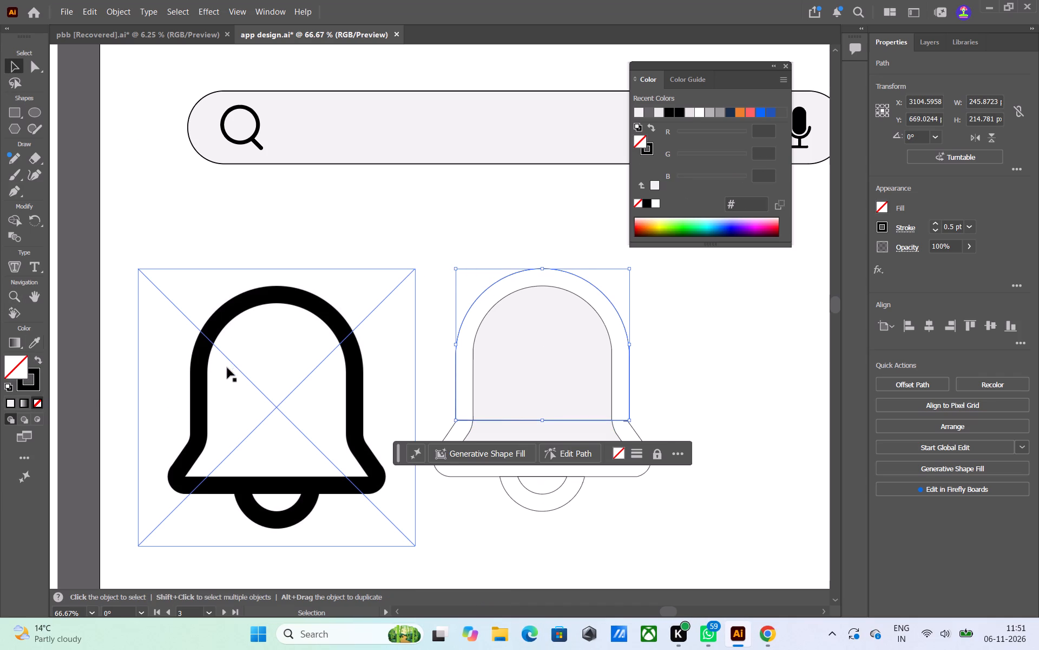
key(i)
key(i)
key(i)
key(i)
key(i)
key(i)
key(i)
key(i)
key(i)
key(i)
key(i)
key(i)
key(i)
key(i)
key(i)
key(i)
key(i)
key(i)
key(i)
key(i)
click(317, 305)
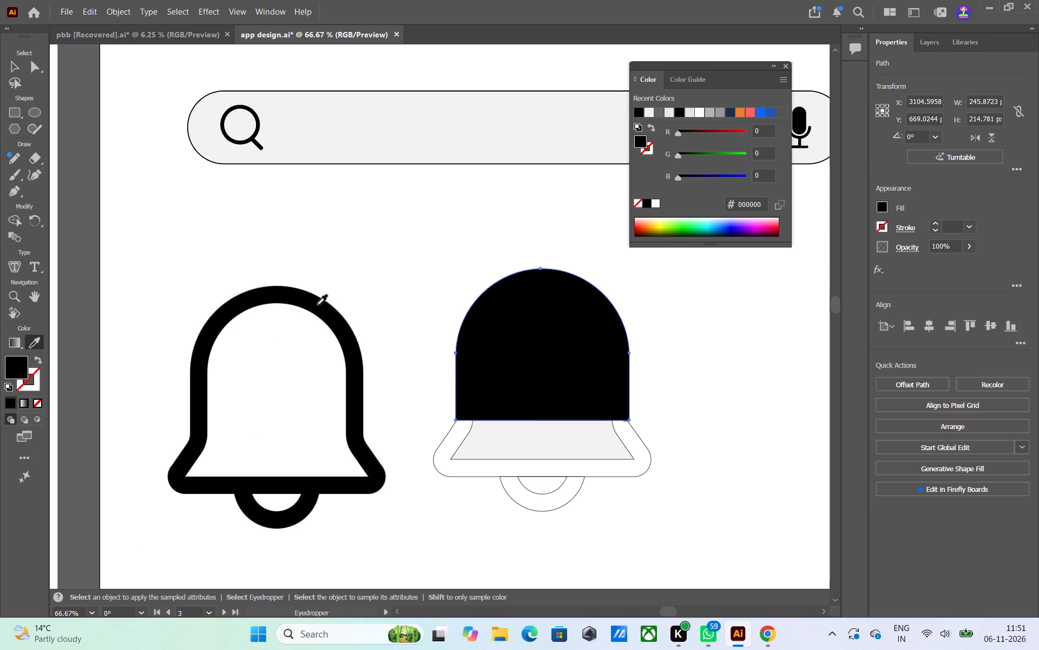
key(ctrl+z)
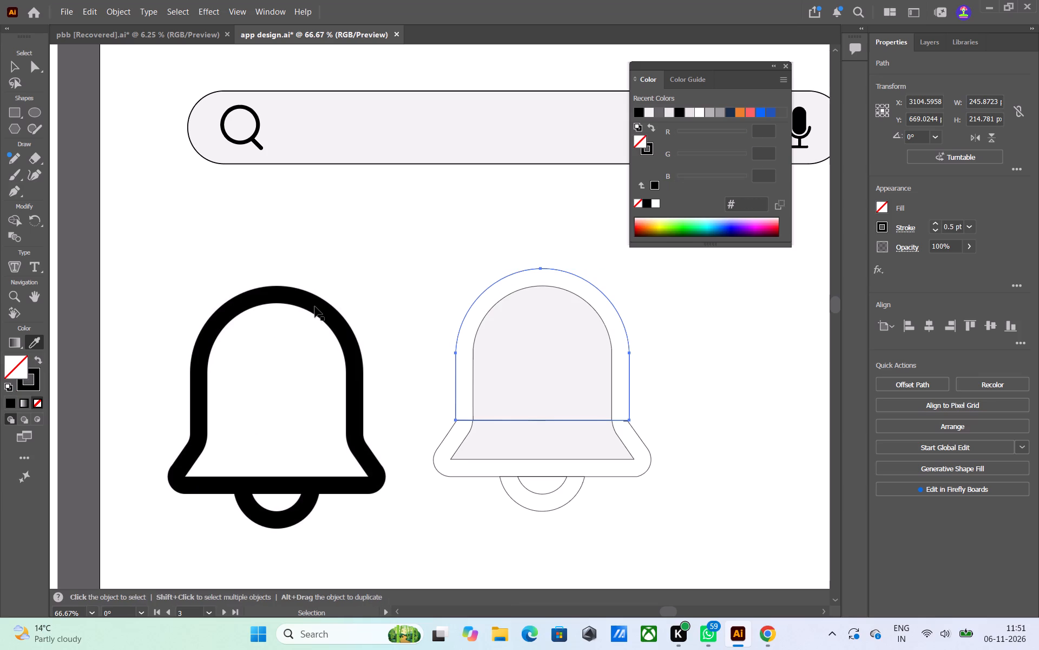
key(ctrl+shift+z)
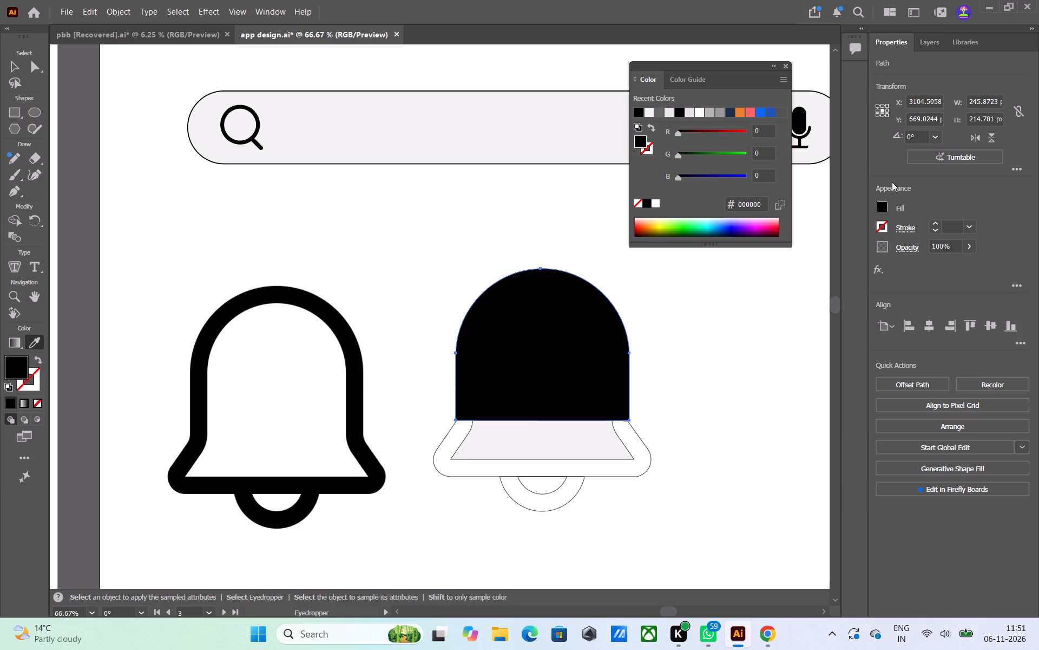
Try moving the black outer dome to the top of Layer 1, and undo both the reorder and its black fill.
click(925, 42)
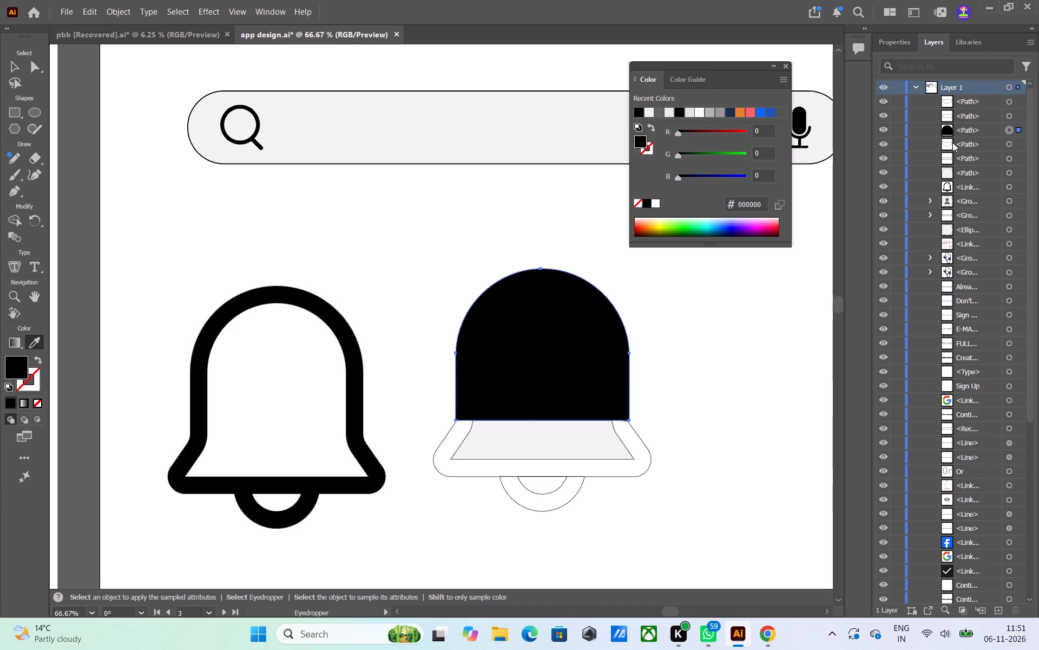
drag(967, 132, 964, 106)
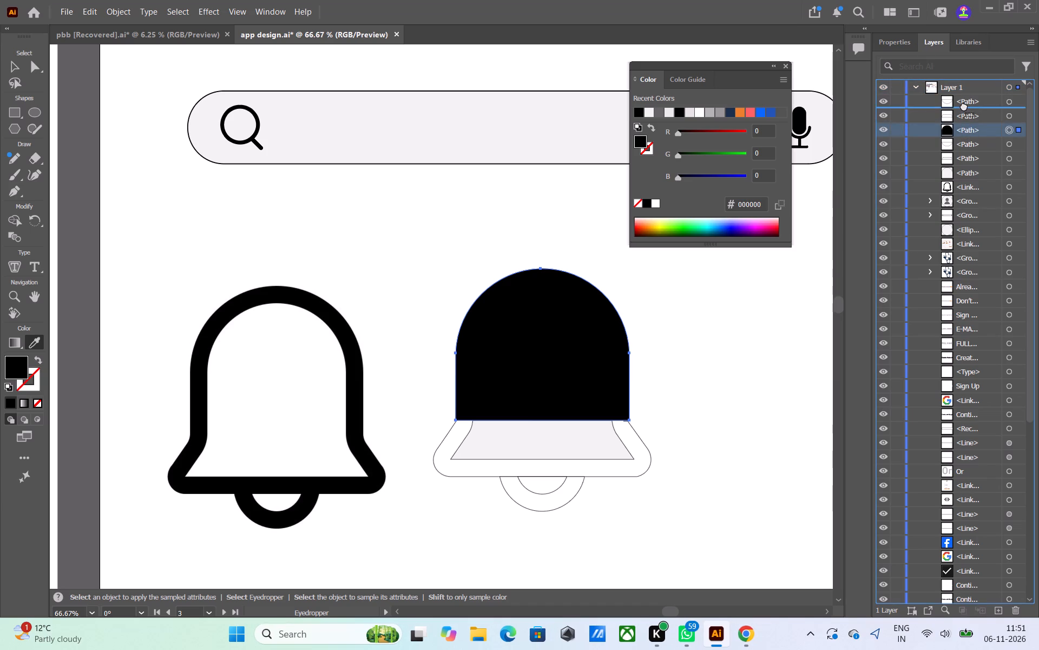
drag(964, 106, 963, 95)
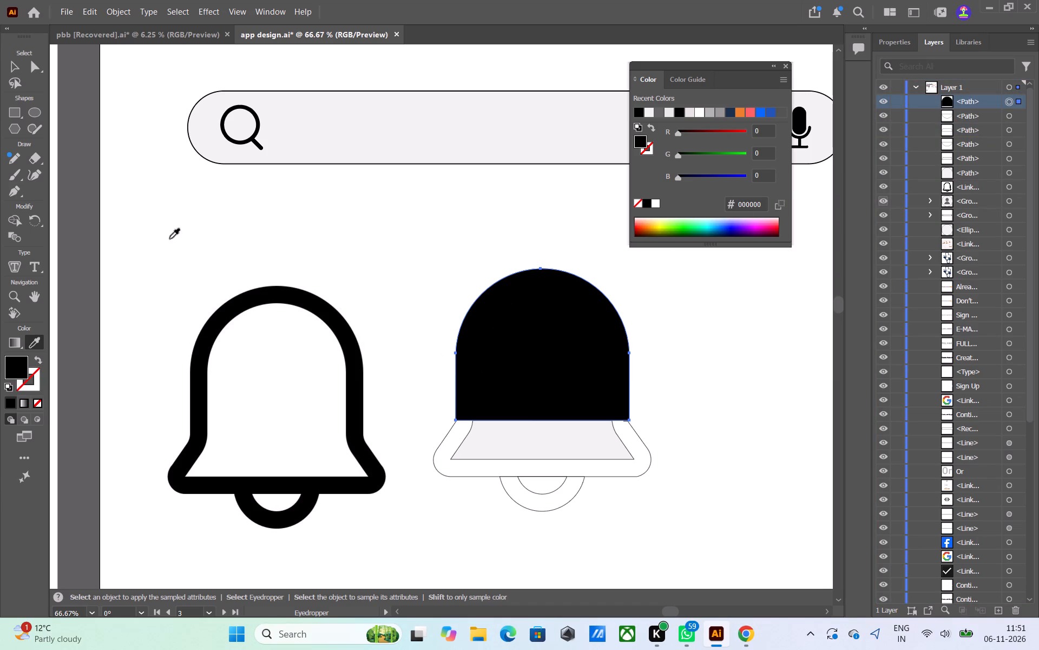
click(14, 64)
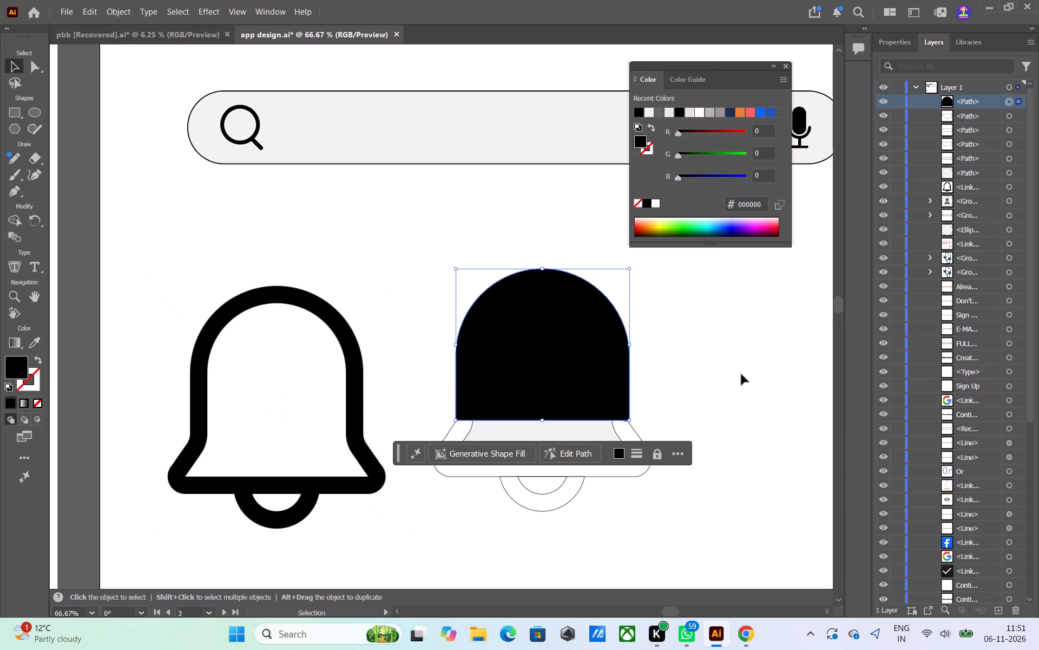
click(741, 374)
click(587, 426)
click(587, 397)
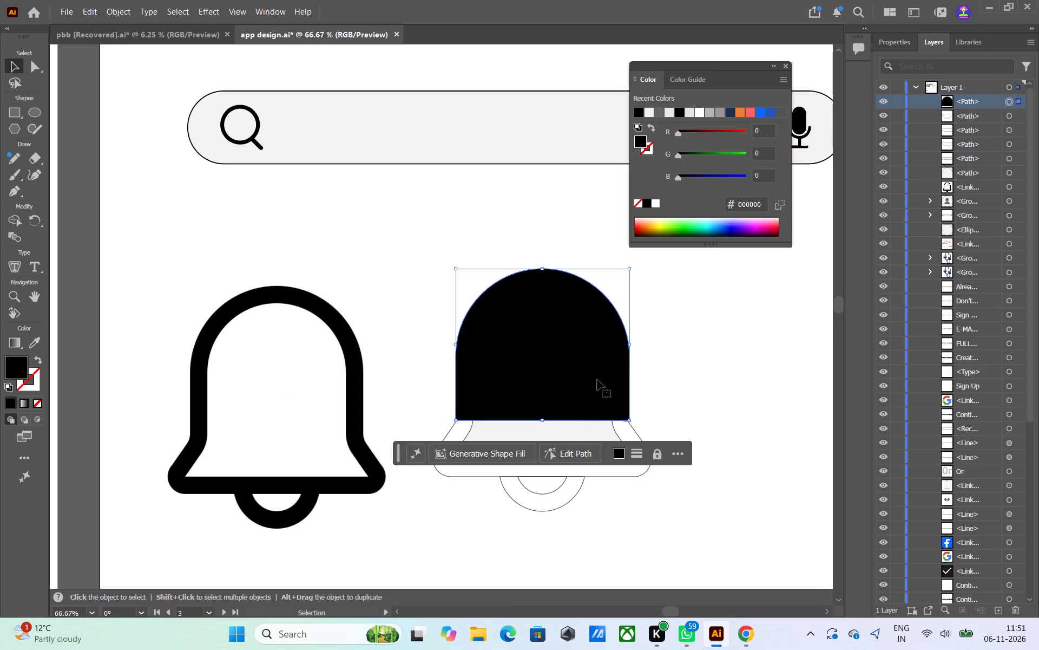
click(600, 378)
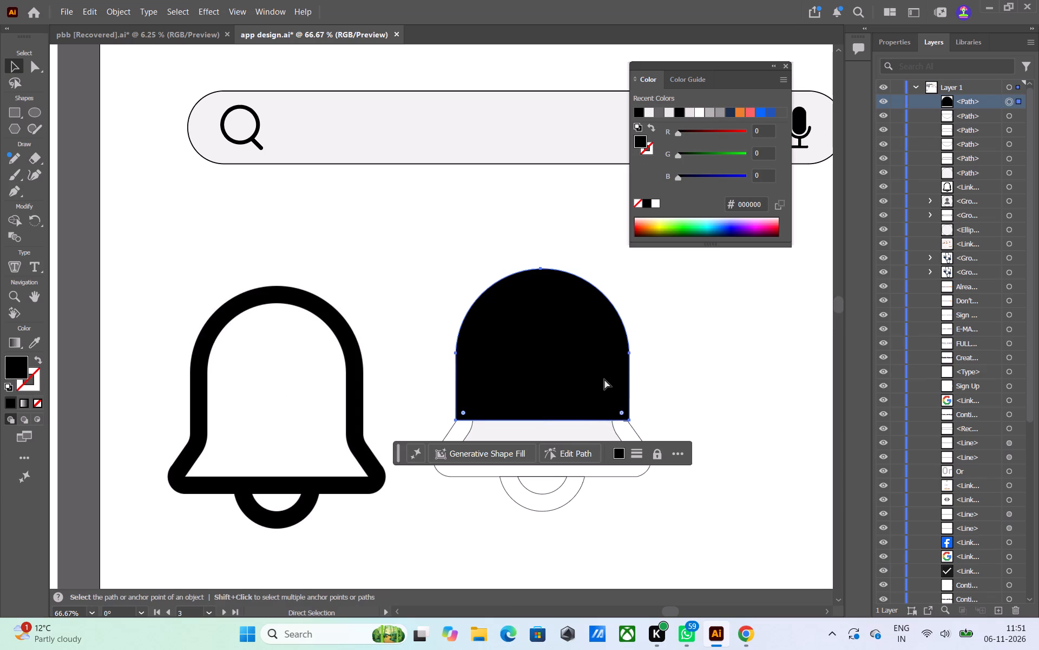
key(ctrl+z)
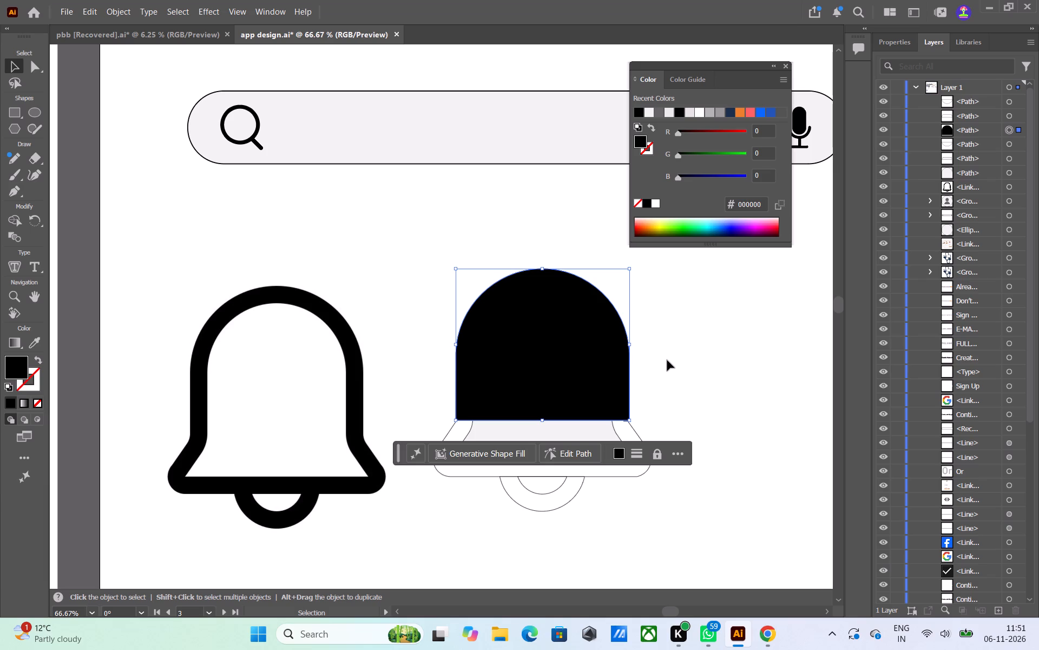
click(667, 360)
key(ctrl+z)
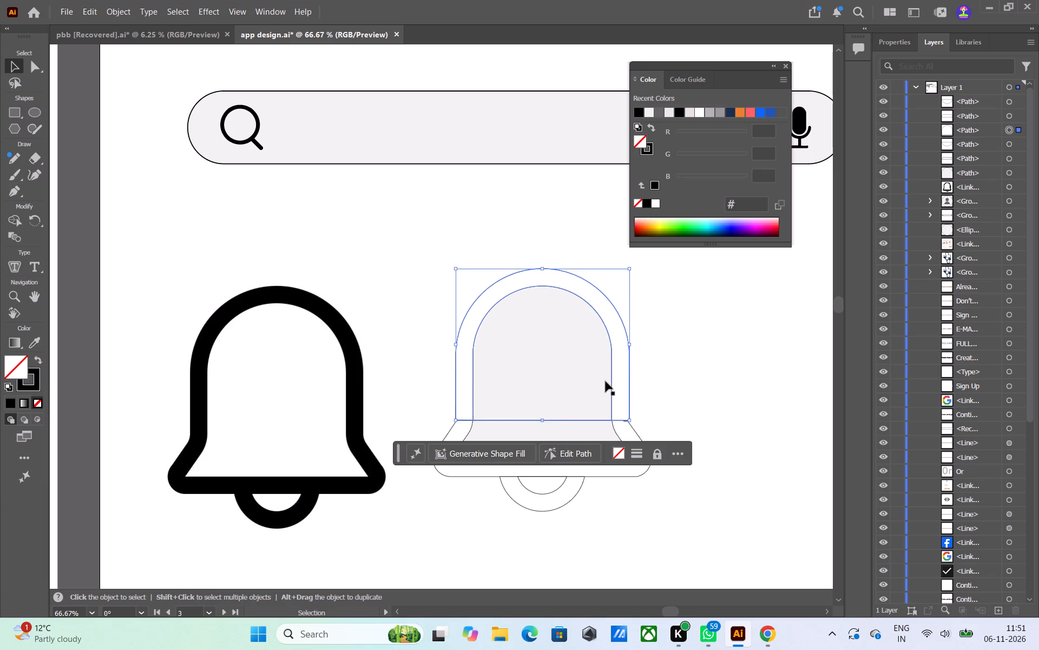
Move the light grey inner dome path to the top of Layer 1, above the other bell outlines.
click(604, 381)
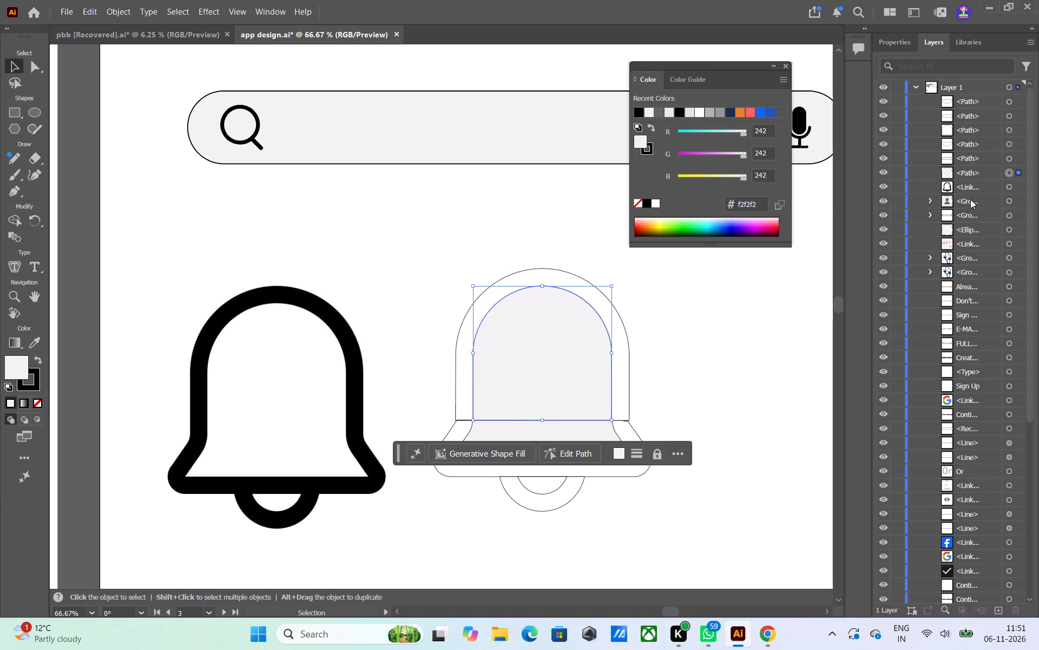
drag(967, 174, 971, 103)
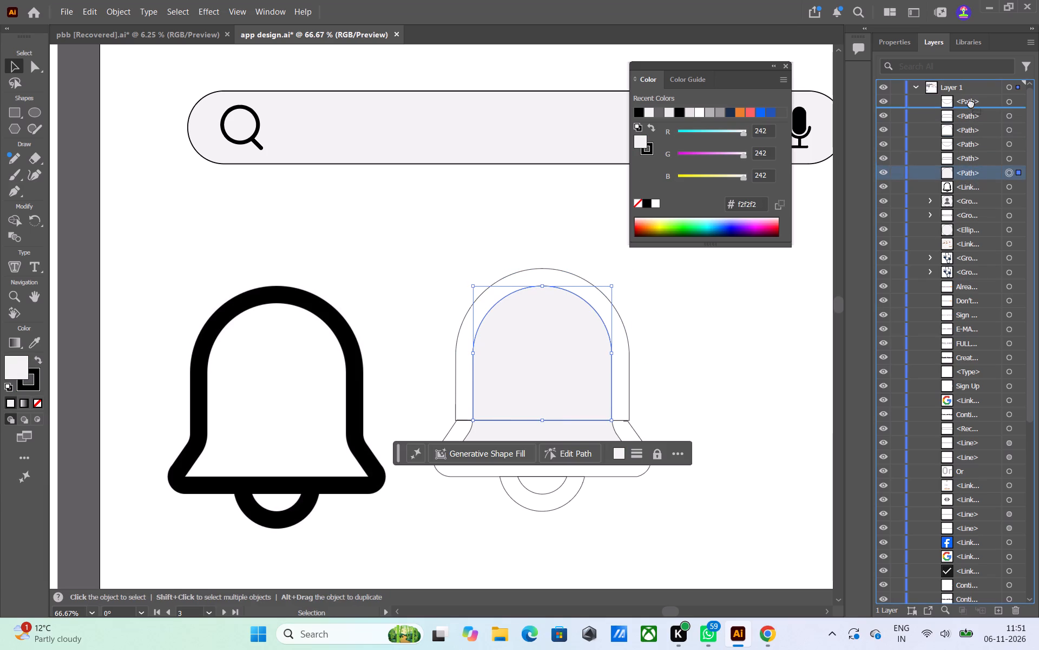
drag(971, 103, 971, 93)
click(749, 376)
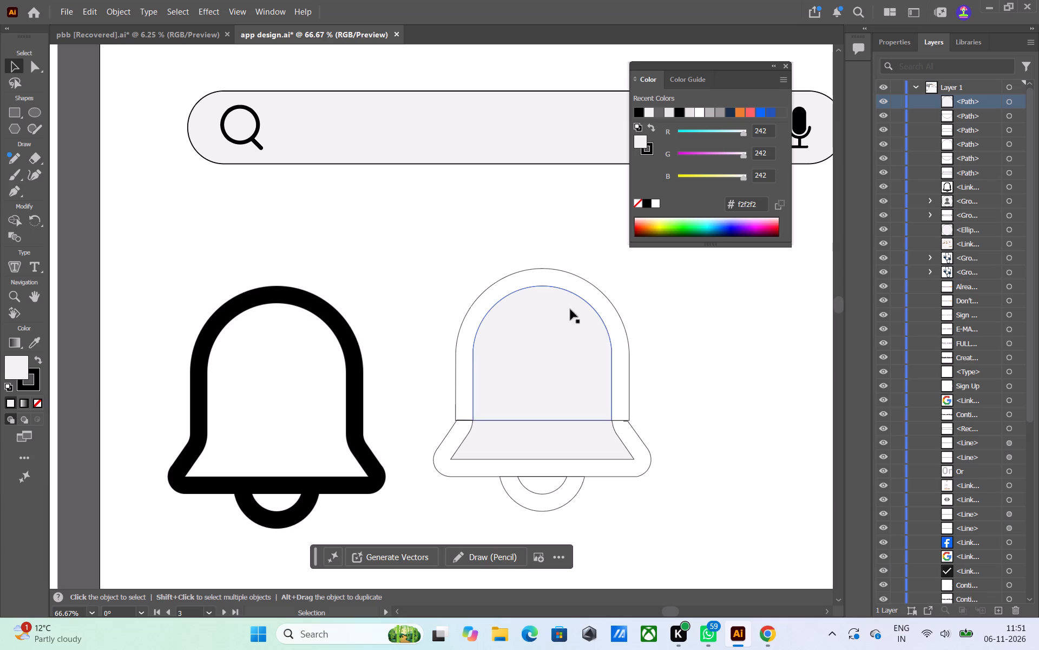
Fill the outer dome outline with black #000000 sampled from the linked bell image using the Eyedropper.
click(628, 382)
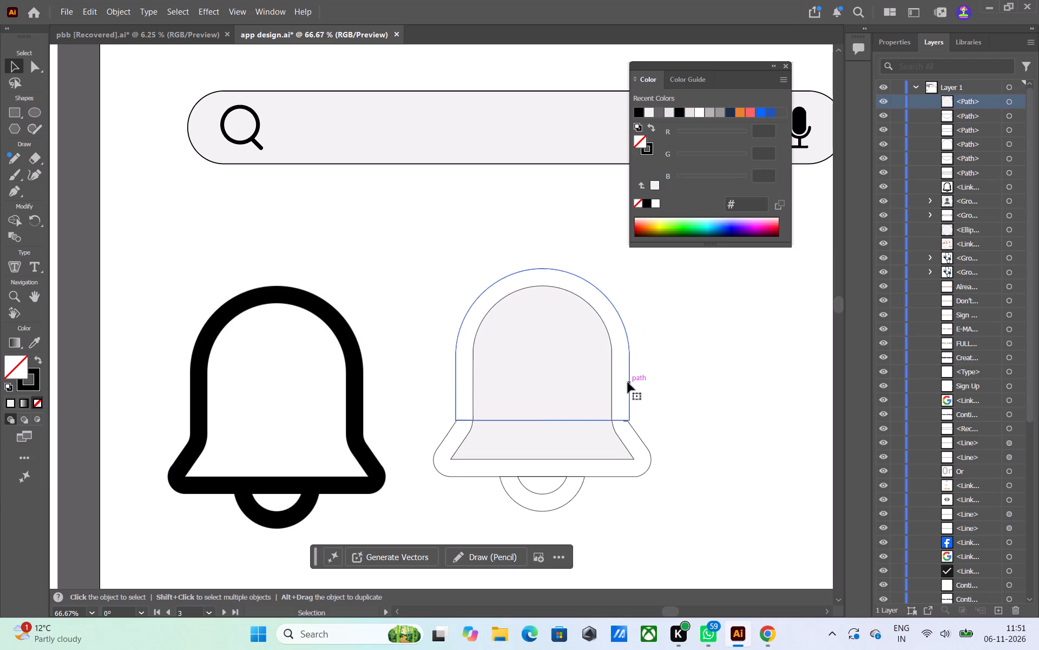
key(i)
key(i)
key(i)
key(i)
key(i)
key(i)
key(i)
key(i)
key(i)
key(i)
key(i)
key(i)
key(i)
key(i)
key(i)
key(i)
key(i)
key(i)
key(i)
key(i)
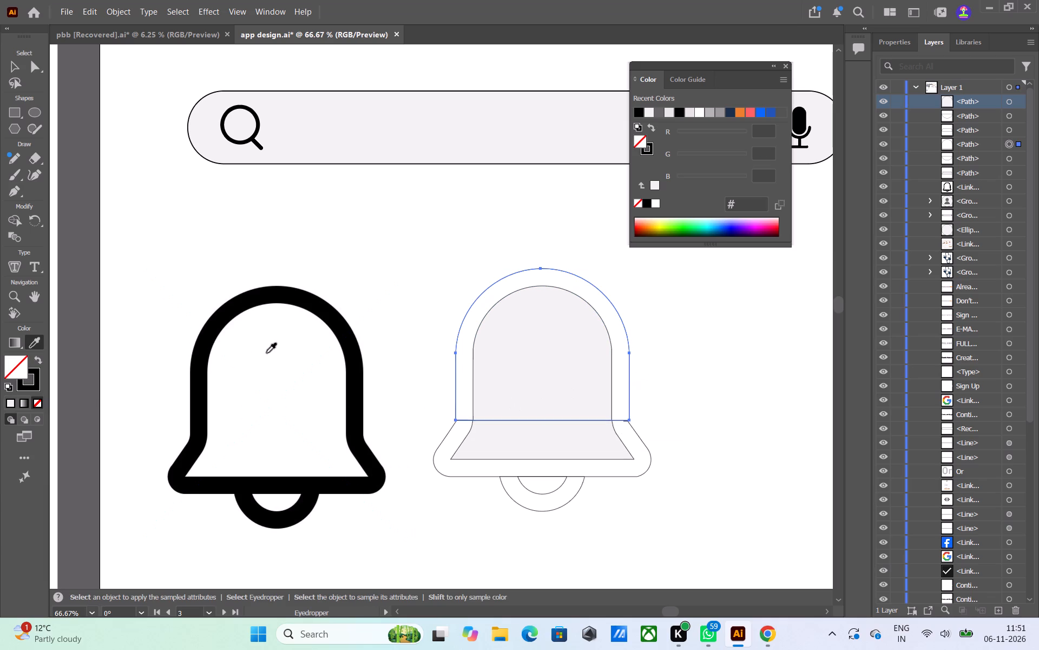
click(350, 336)
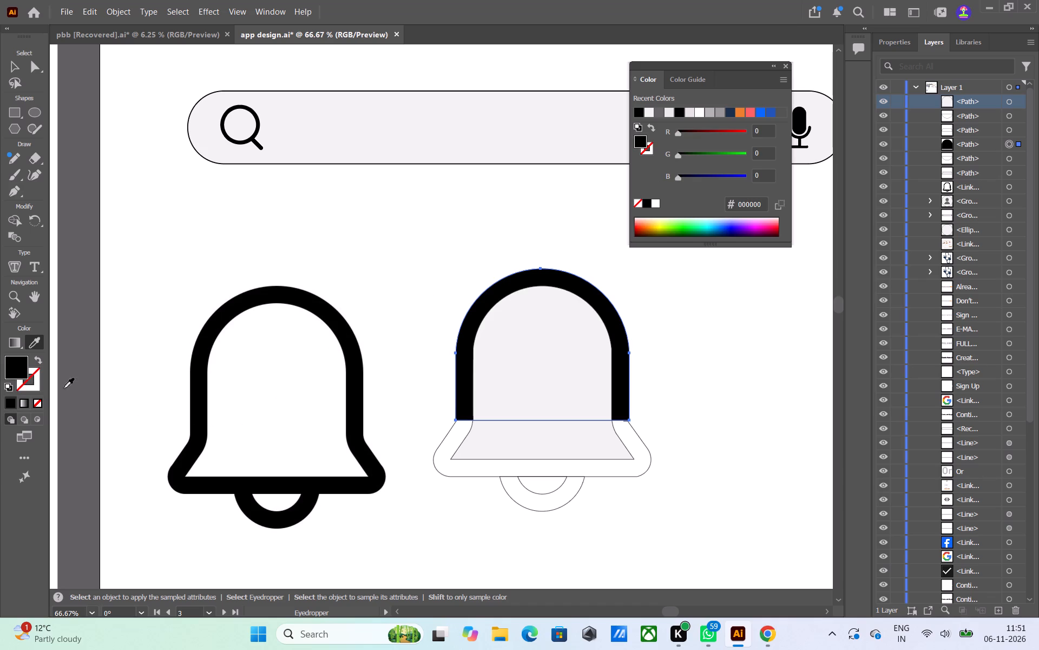
click(1, 85)
click(11, 63)
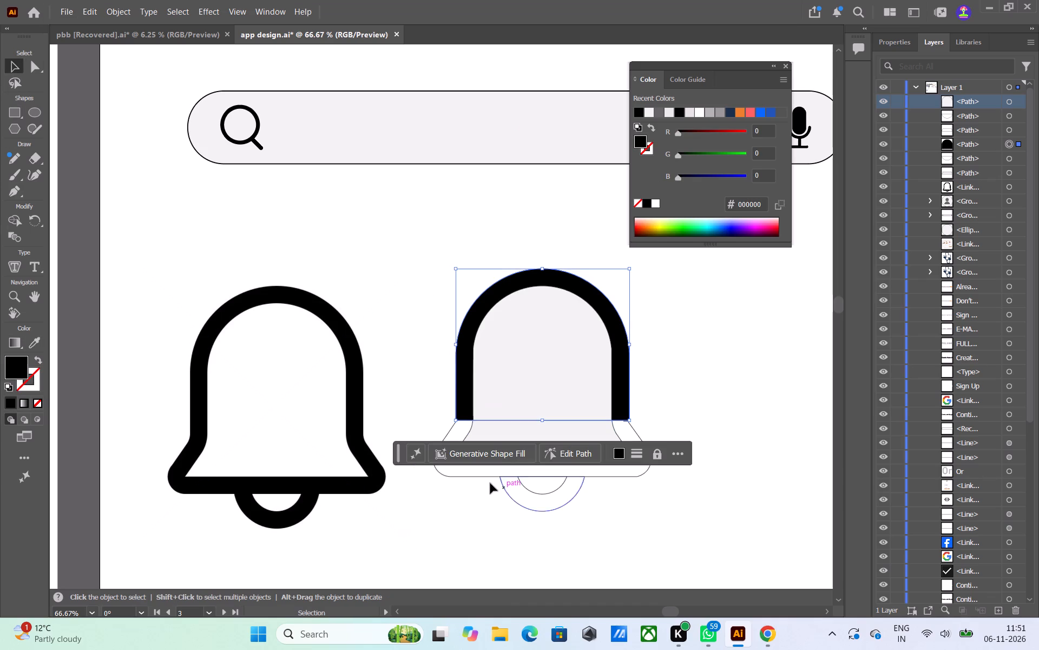
click(460, 541)
Move the light grey inner flared base path to the top of Layer 1, above the outer base outline.
click(474, 476)
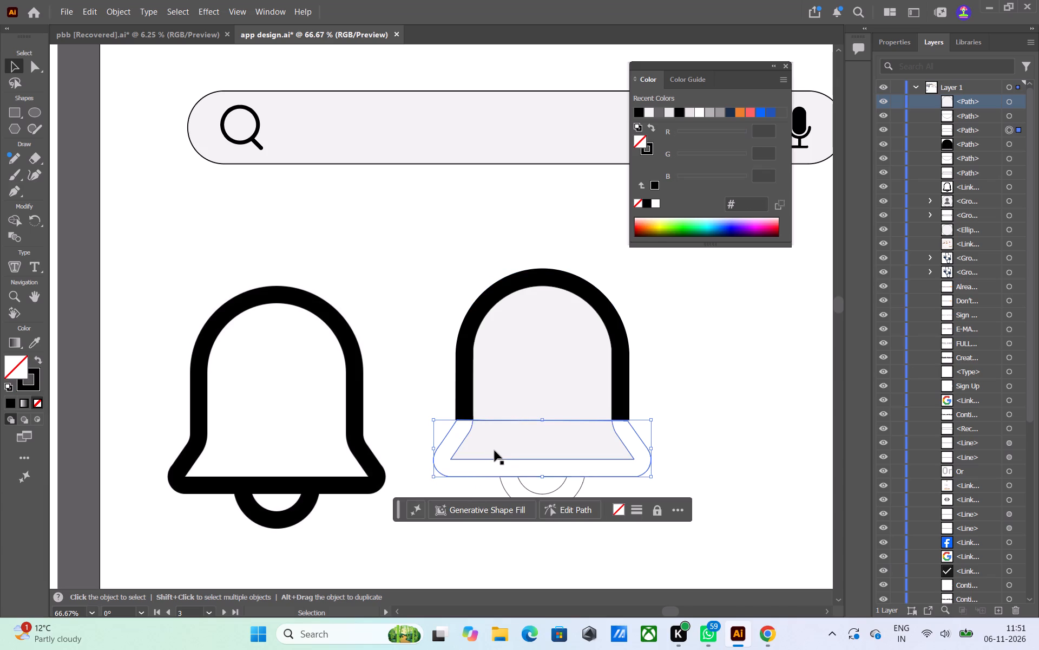
click(732, 354)
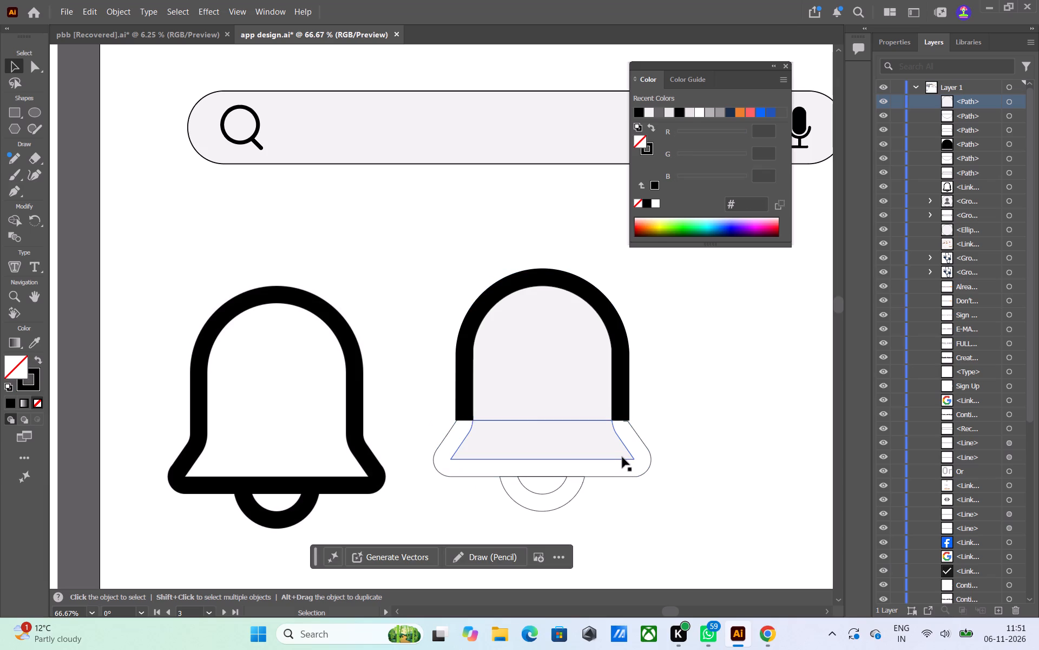
click(622, 457)
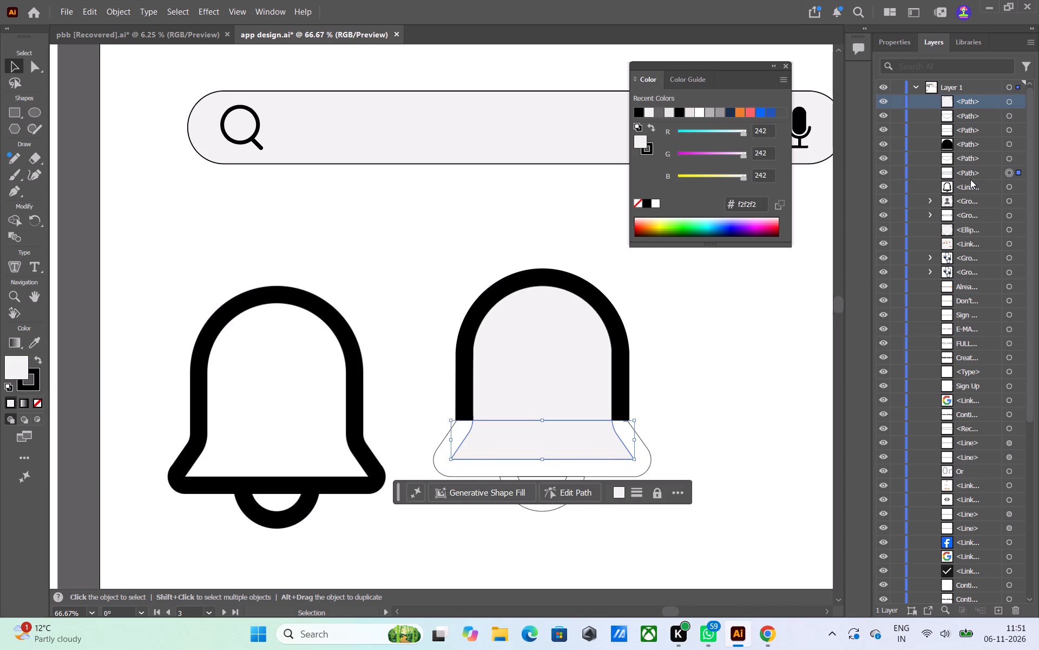
drag(968, 172, 965, 96)
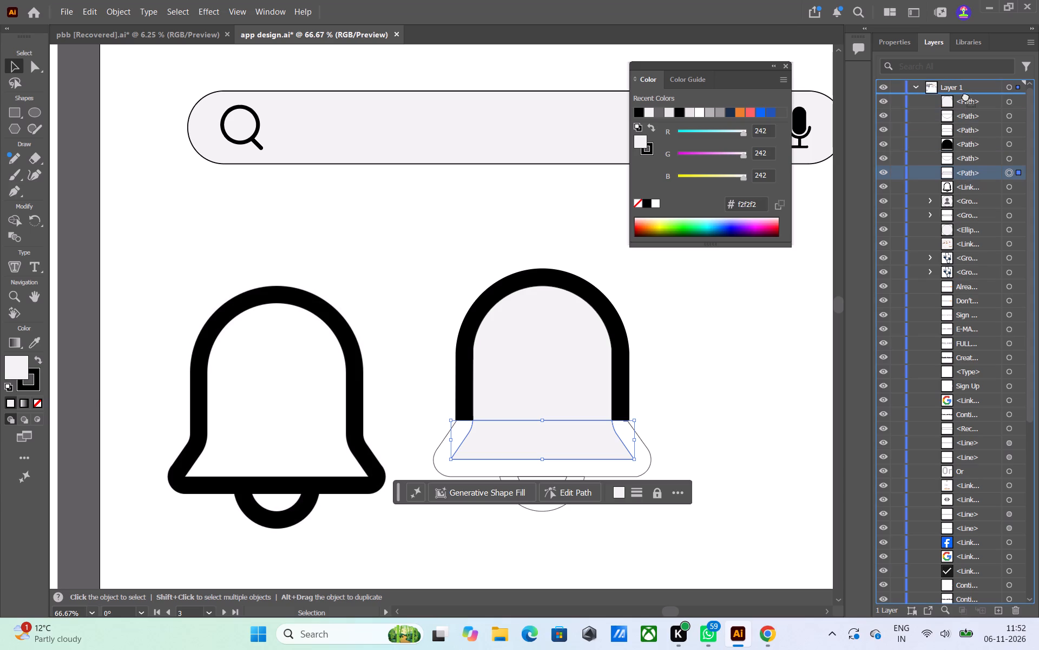
drag(965, 96, 965, 95)
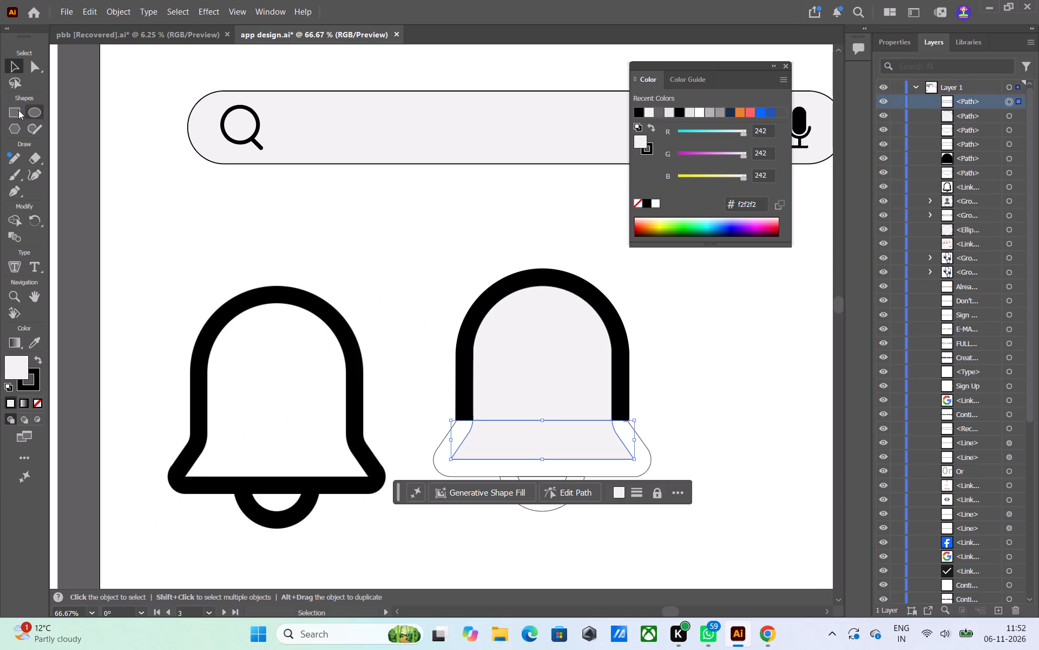
Fill the outer flared base outline with black #000000 sampled from the outer dome using the Eyedropper.
click(15, 64)
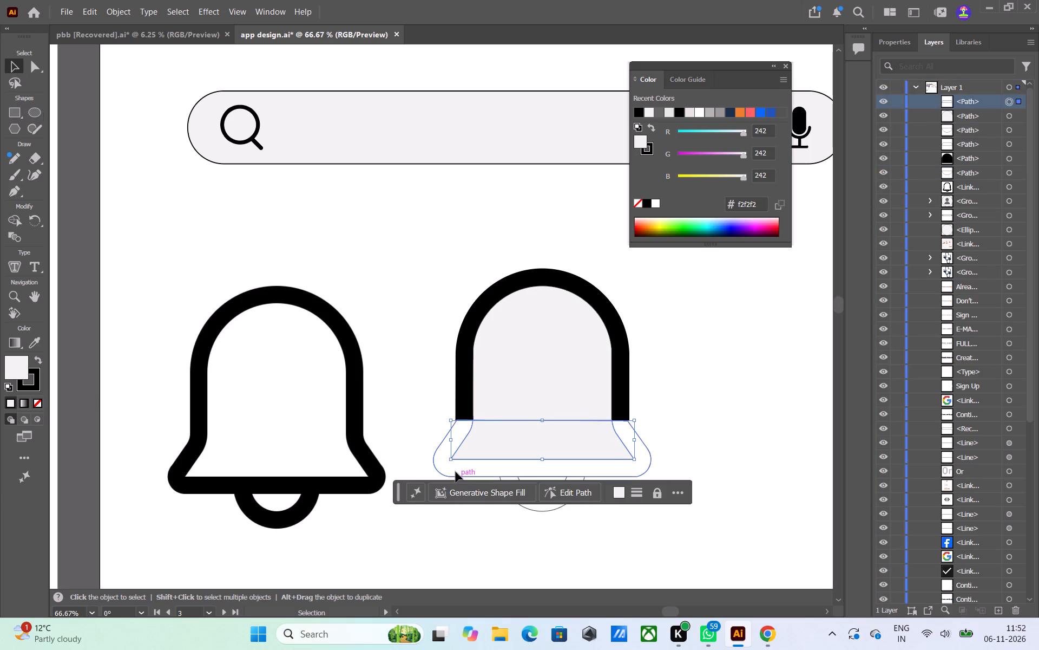
click(444, 475)
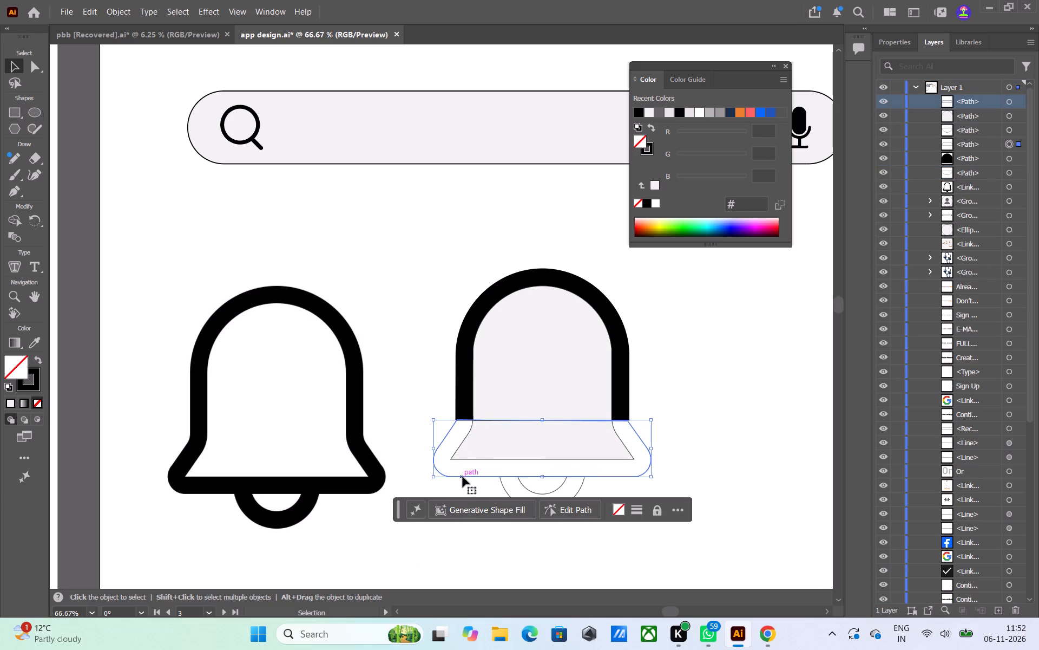
key(i)
key(i)
key(i)
key(i)
key(i)
key(i)
key(i)
key(i)
key(i)
key(i)
key(i)
key(i)
key(i)
key(i)
key(i)
key(i)
key(i)
key(i)
key(i)
key(i)
click(465, 376)
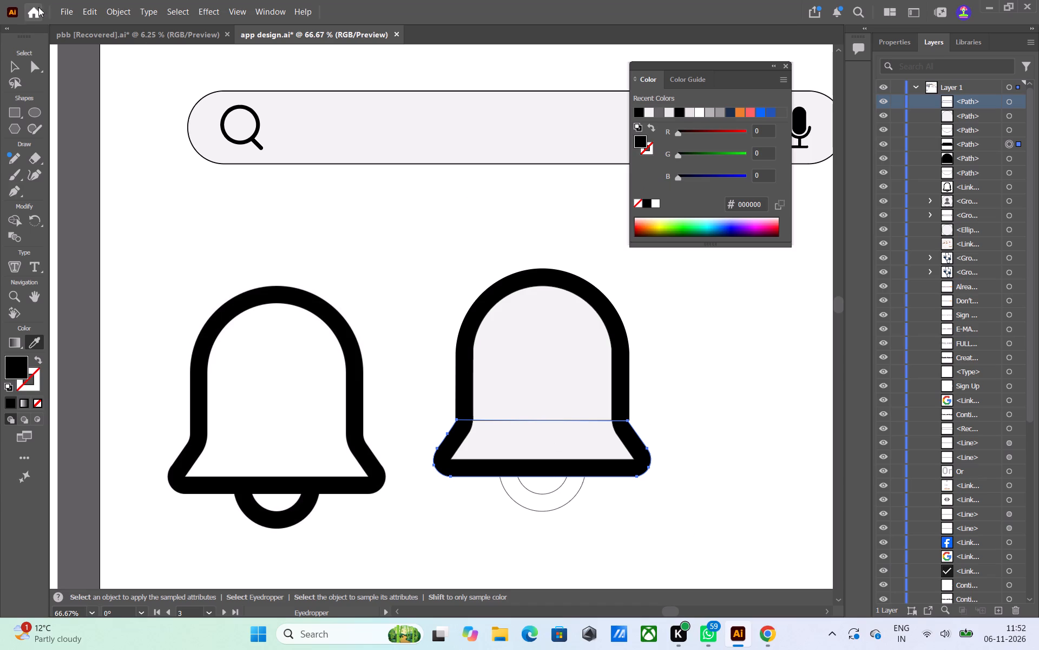
Move the inner clapper arc path to the top of Layer 1, above the other bell outlines.
click(12, 63)
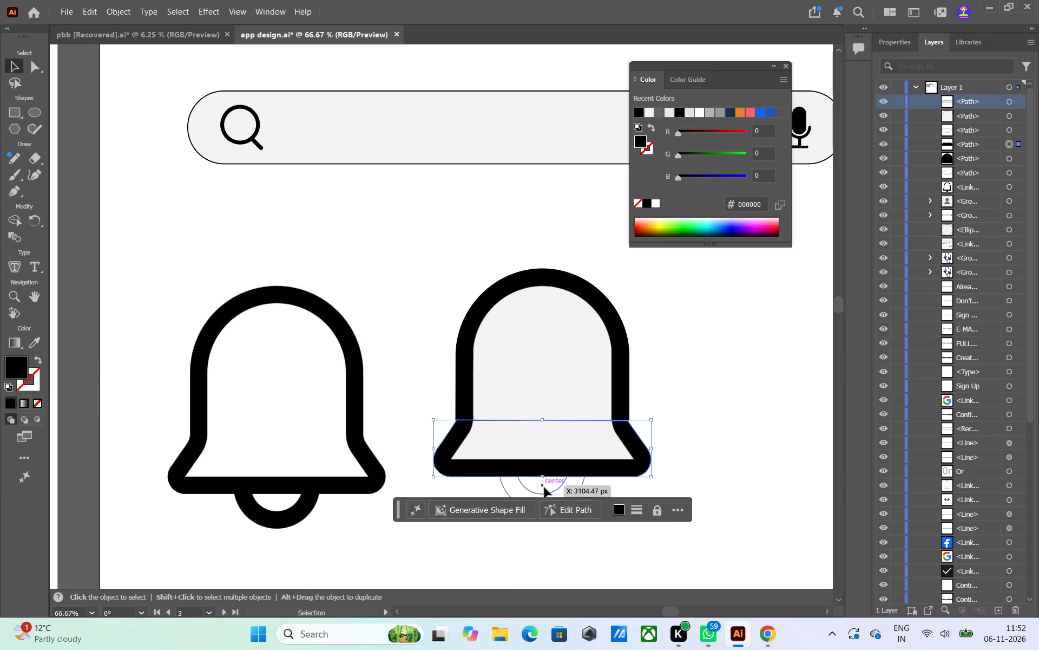
click(544, 491)
click(544, 491)
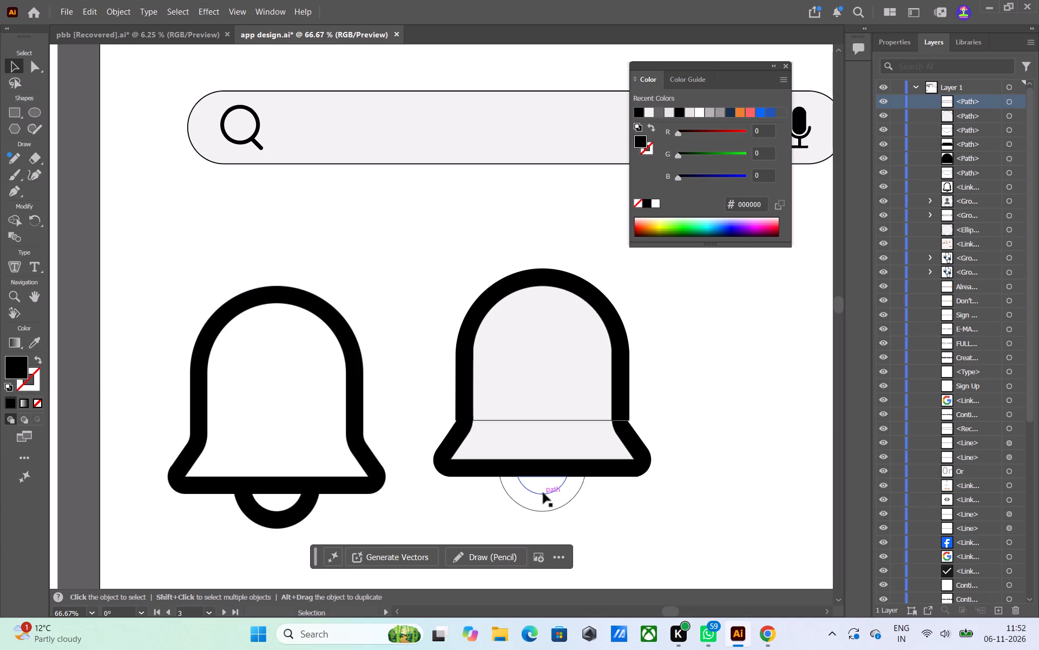
click(543, 493)
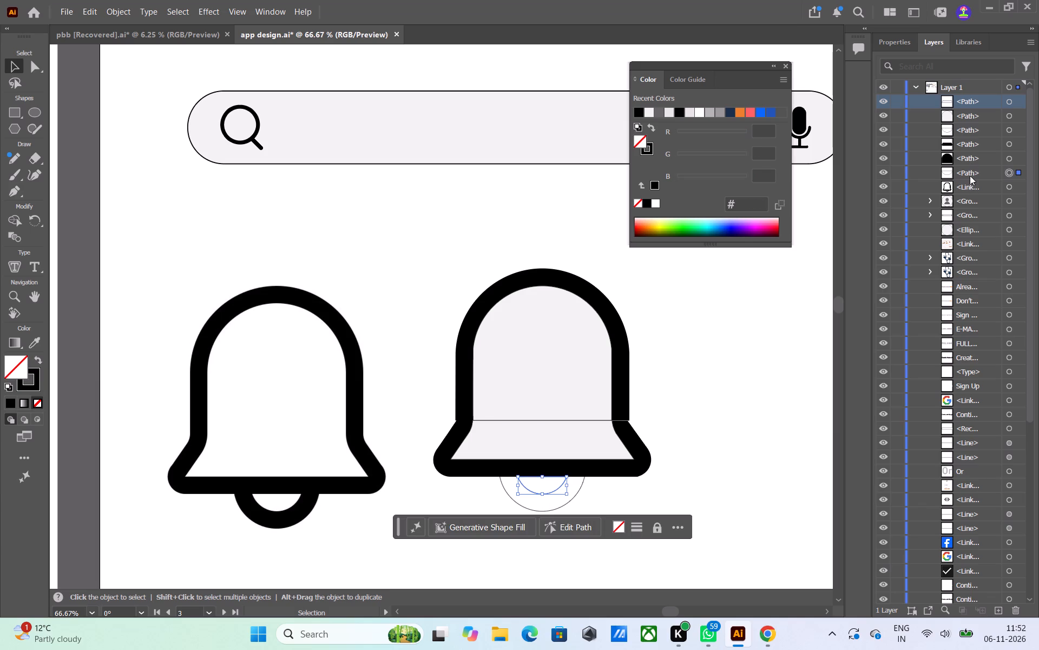
drag(970, 171, 975, 84)
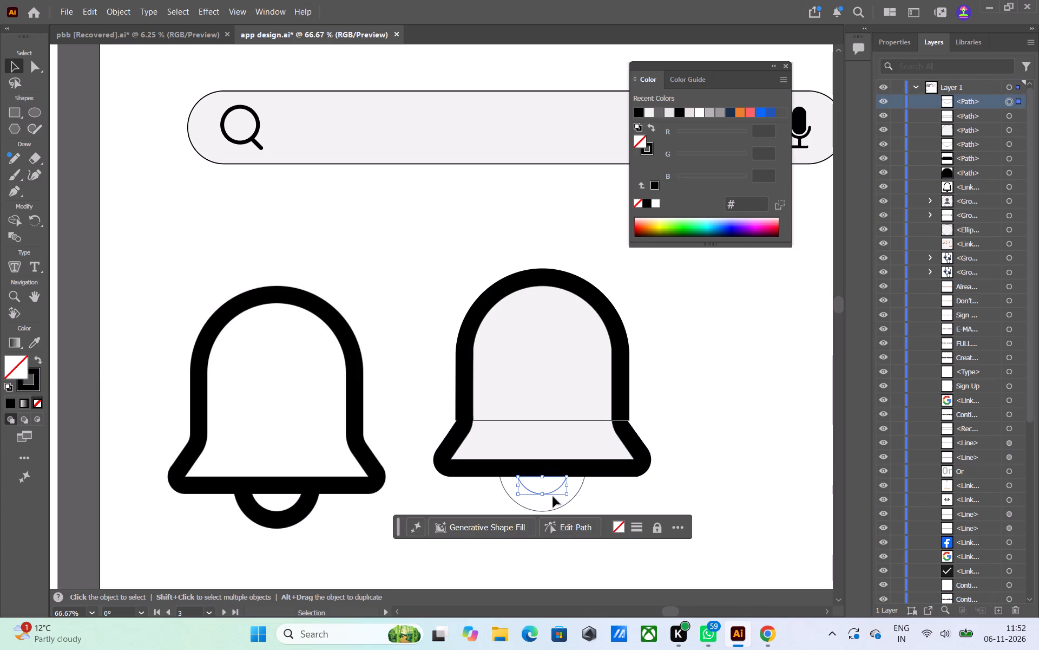
Fill the inner clapper arc with light grey #f2f2f2 sampled from the inner dome using the Eyedropper.
key(i)
key(i)
key(i)
key(i)
key(i)
key(i)
key(i)
key(i)
key(i)
key(i)
key(i)
key(i)
key(i)
key(i)
key(i)
key(i)
key(i)
key(i)
key(i)
key(i)
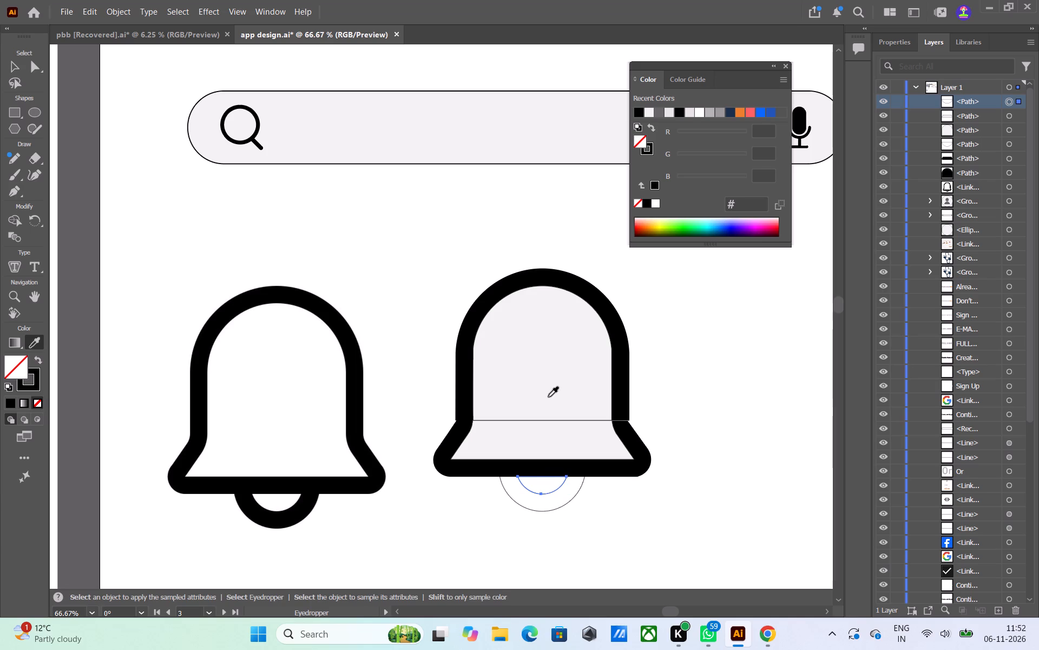
click(548, 396)
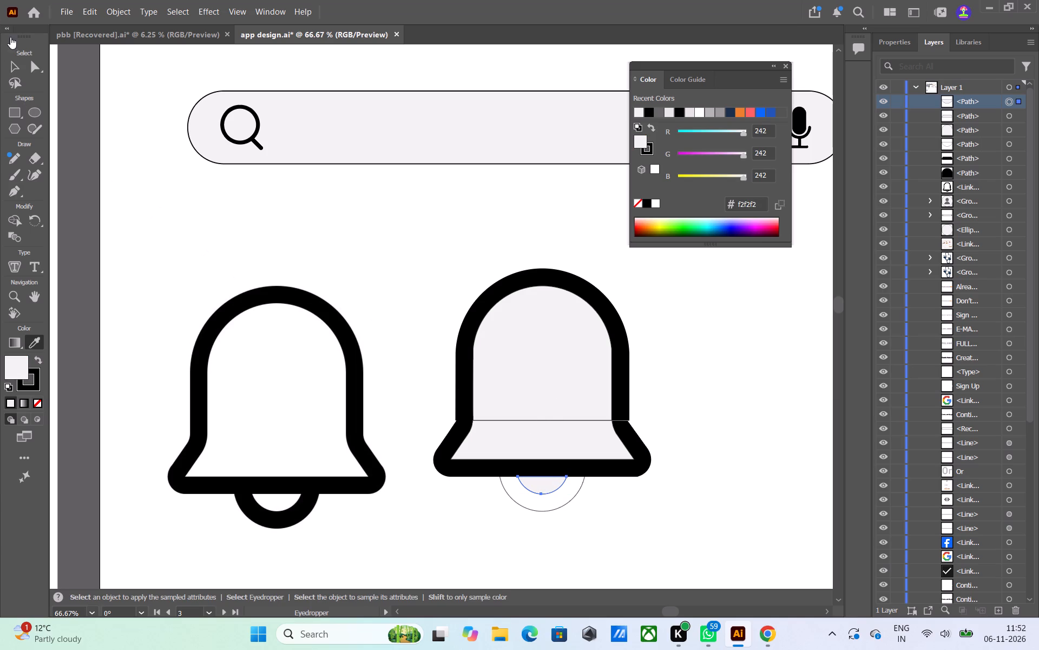
Fill the outer clapper arc with black #000000 sampled from the flared base using the Eyedropper.
click(14, 64)
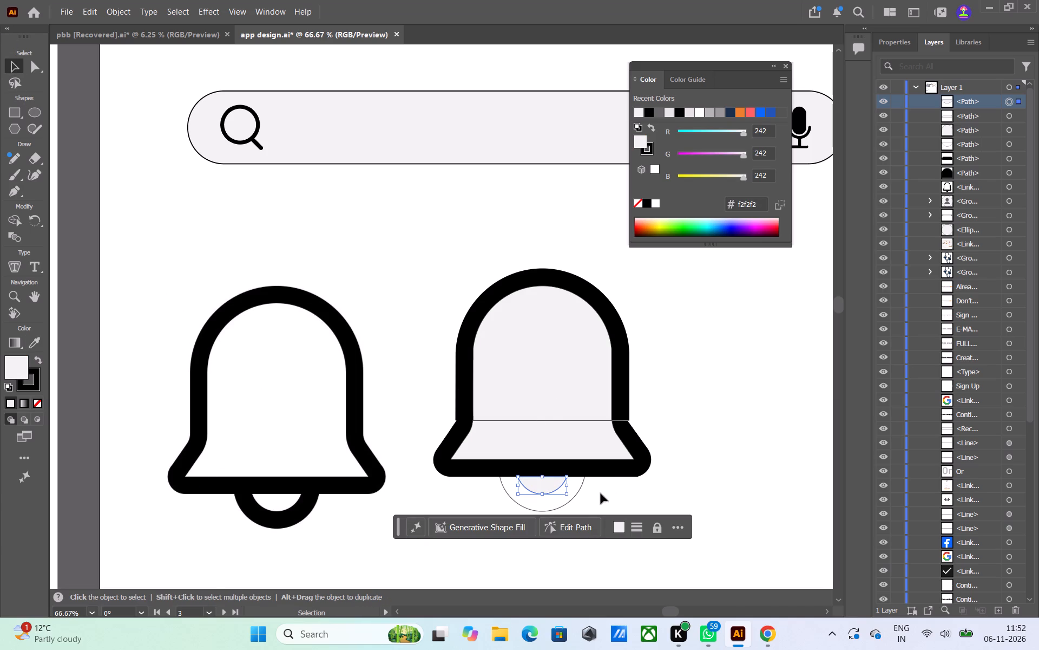
click(571, 501)
click(571, 501)
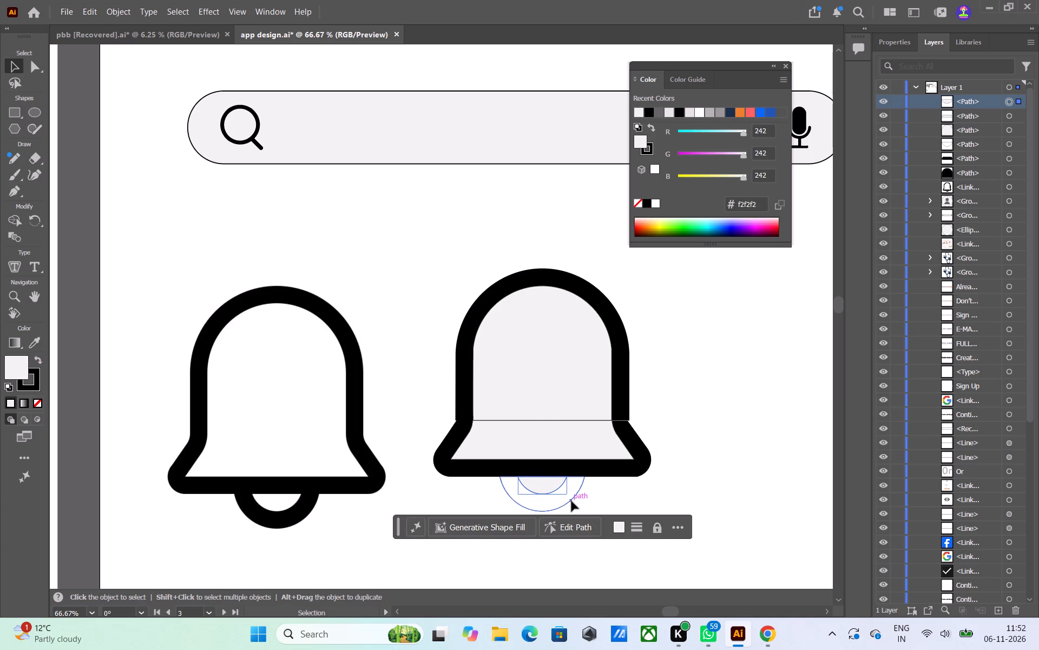
click(668, 483)
click(560, 506)
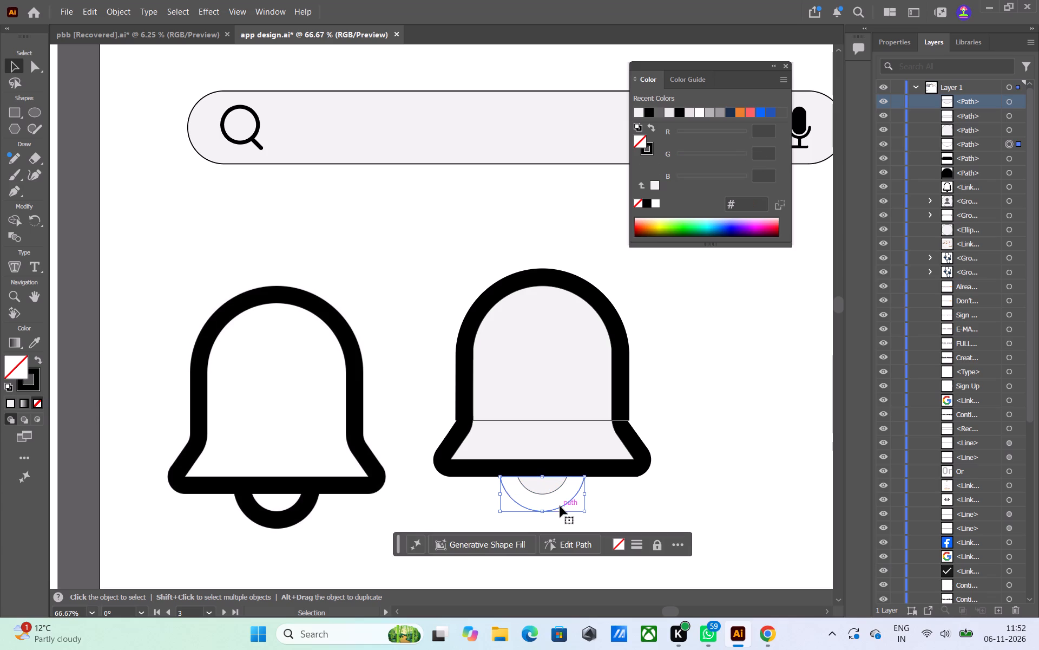
key(i)
key(i)
key(i)
key(i)
key(i)
key(i)
key(i)
key(i)
key(i)
key(i)
key(i)
key(i)
key(i)
key(i)
key(i)
key(i)
key(i)
key(i)
key(i)
key(i)
click(637, 438)
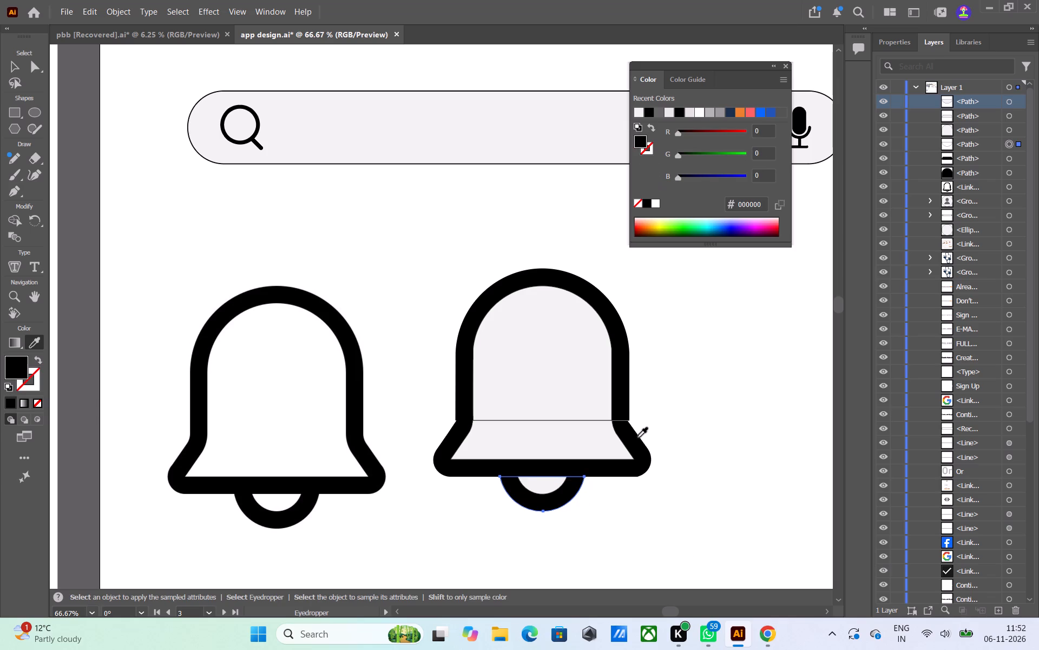
Remove the black stroke from the light grey inner flared base path.
click(17, 64)
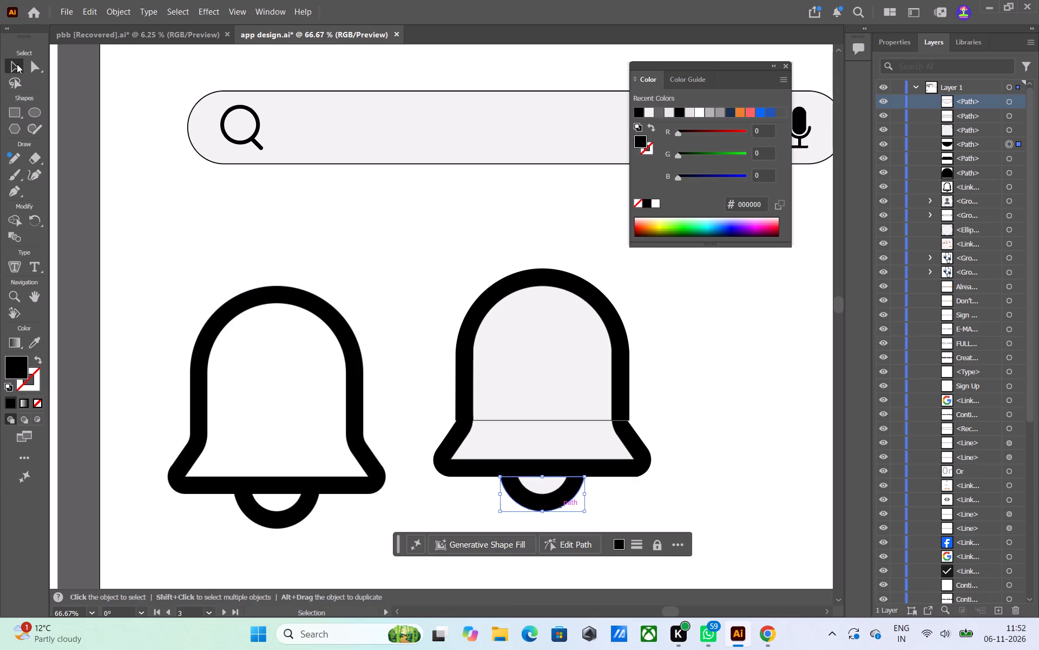
click(719, 323)
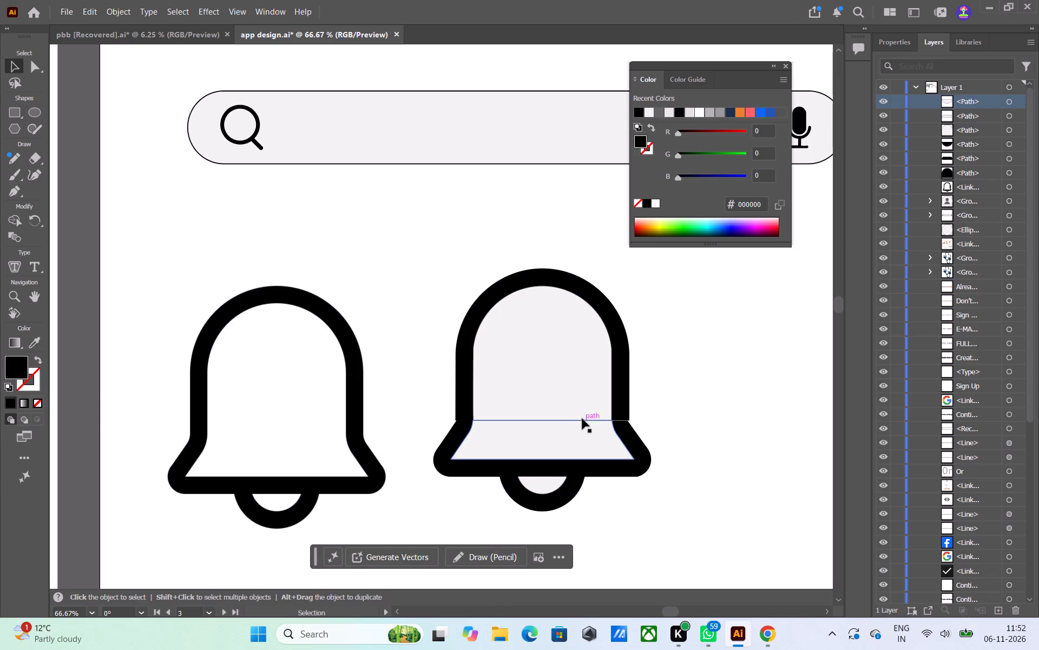
click(583, 420)
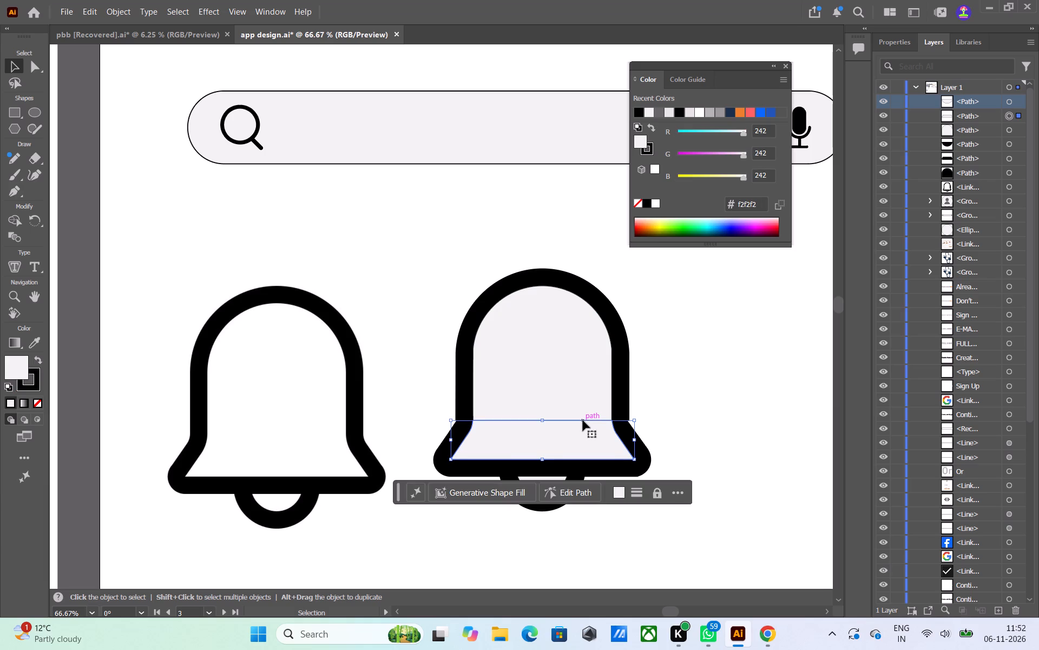
click(733, 365)
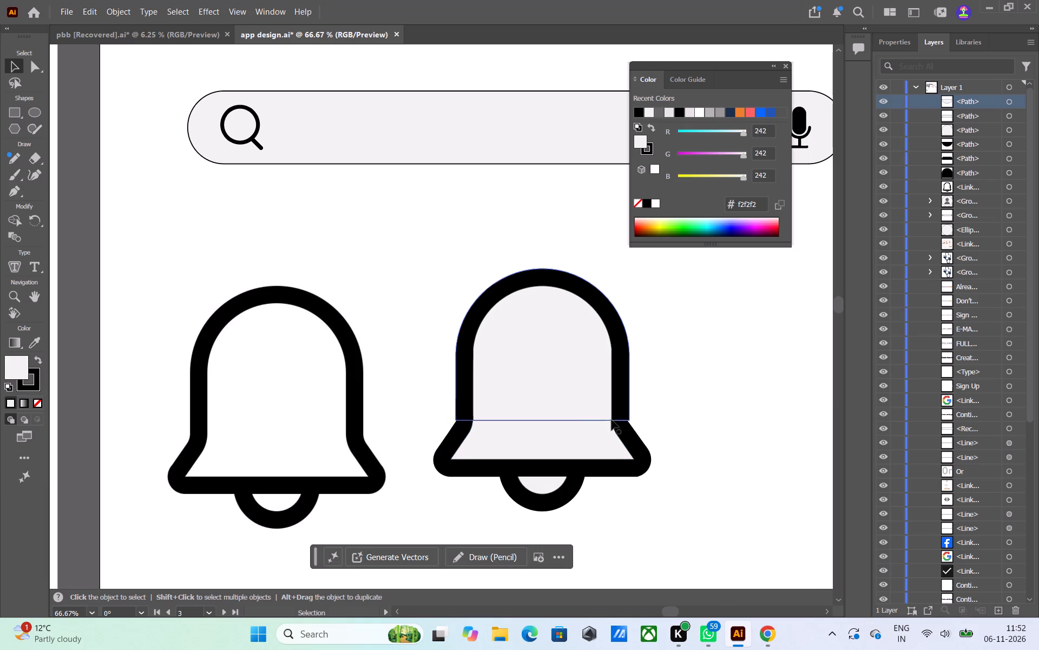
click(597, 421)
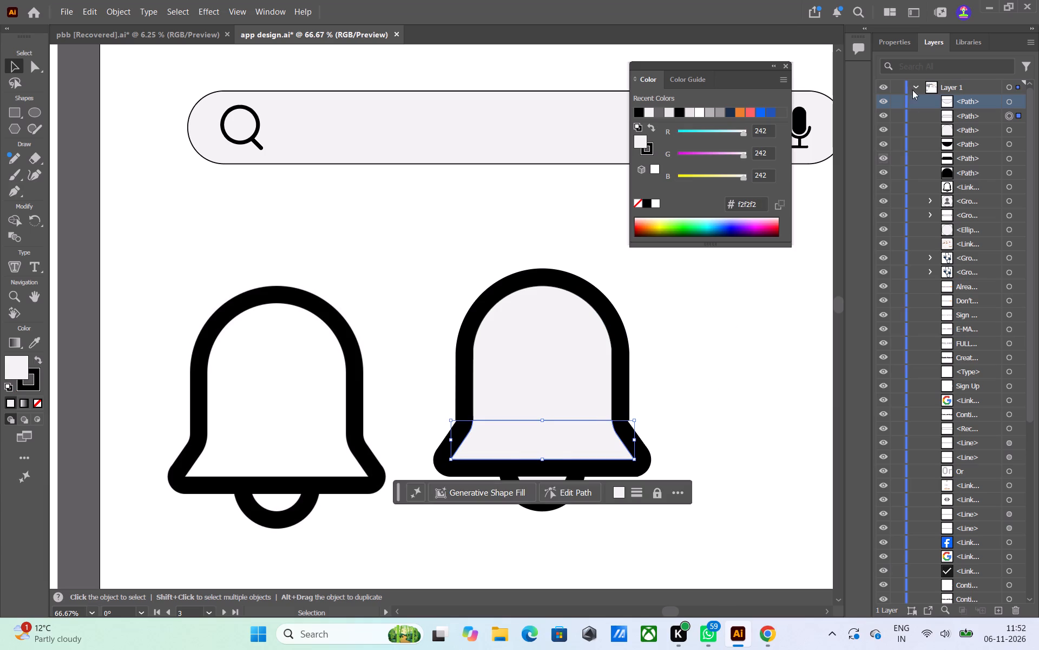
click(896, 43)
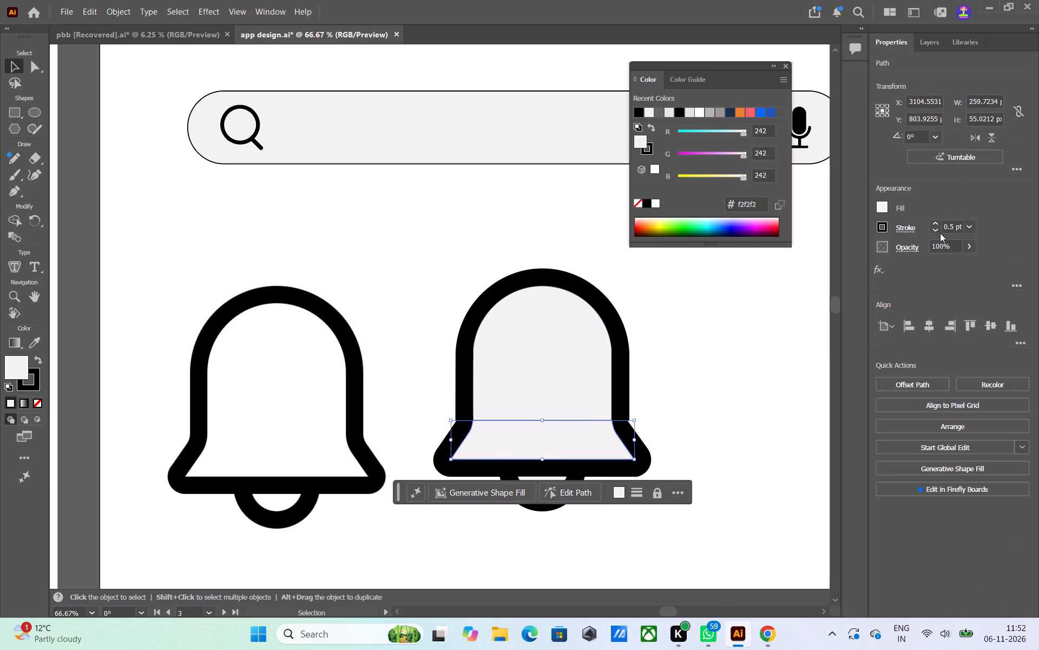
click(935, 223)
click(935, 223)
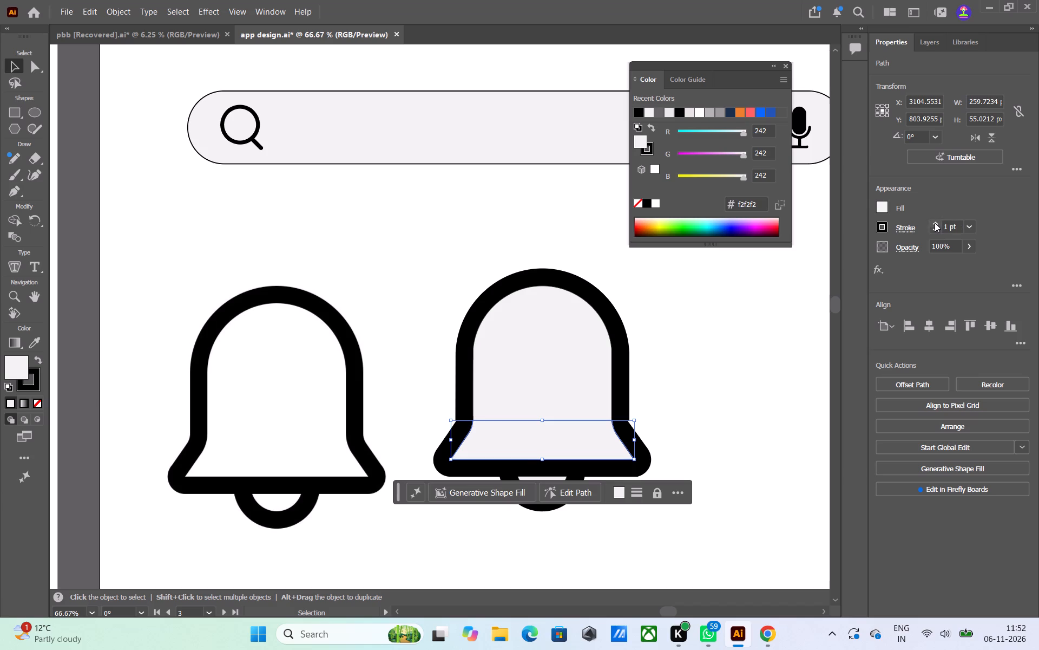
click(935, 223)
triple_click(935, 232)
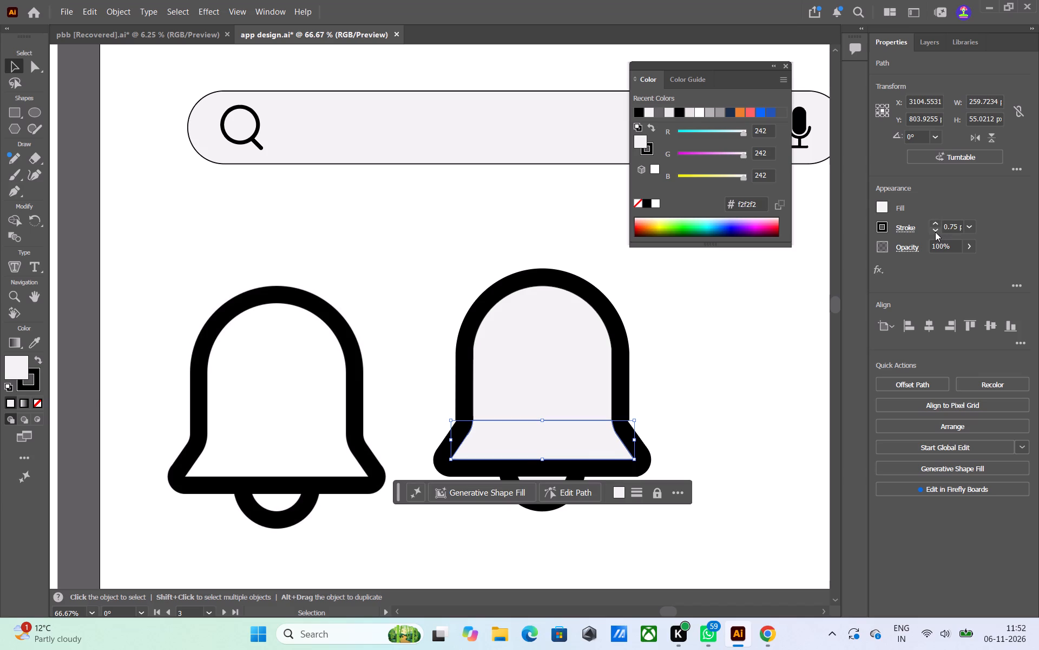
click(935, 232)
click(935, 232)
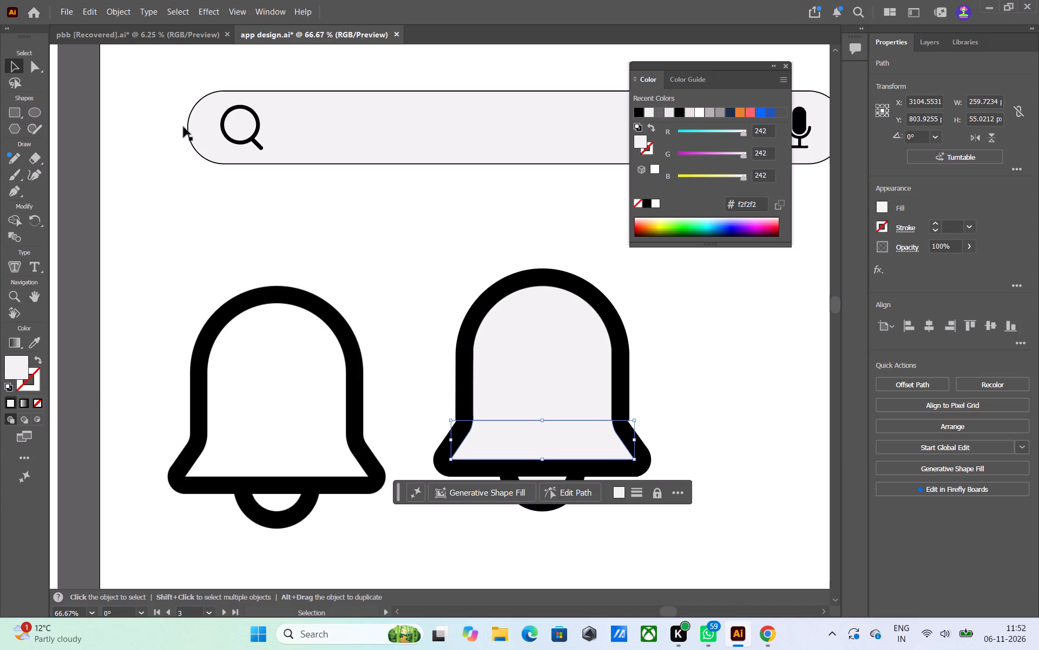
click(15, 68)
click(137, 141)
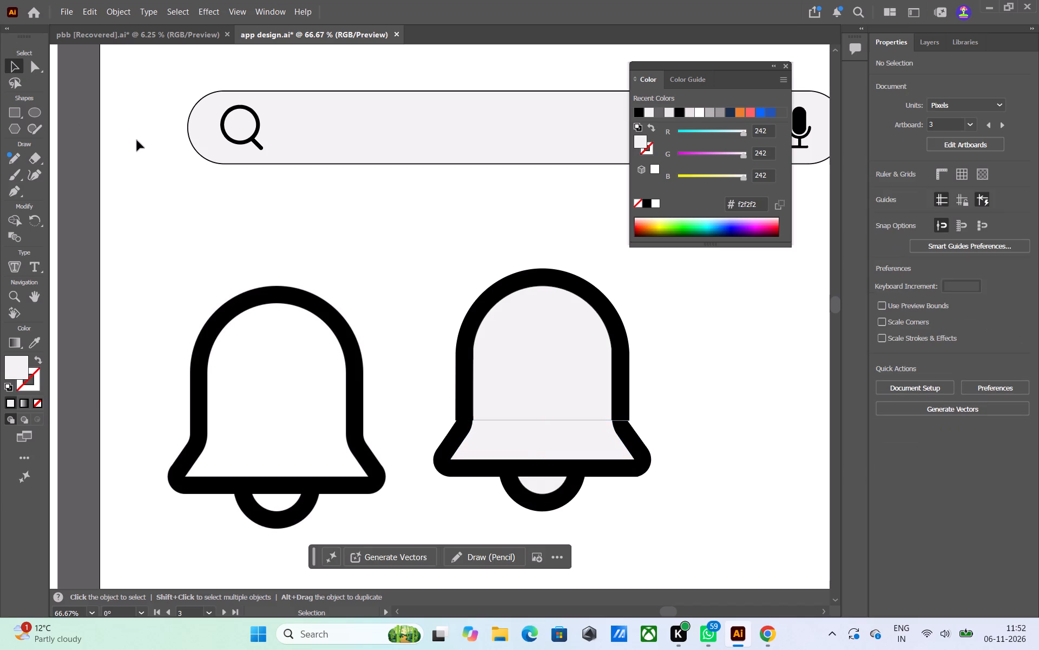
Set the inner flared base path's stroke weight to 0 pt and deselect it.
click(574, 420)
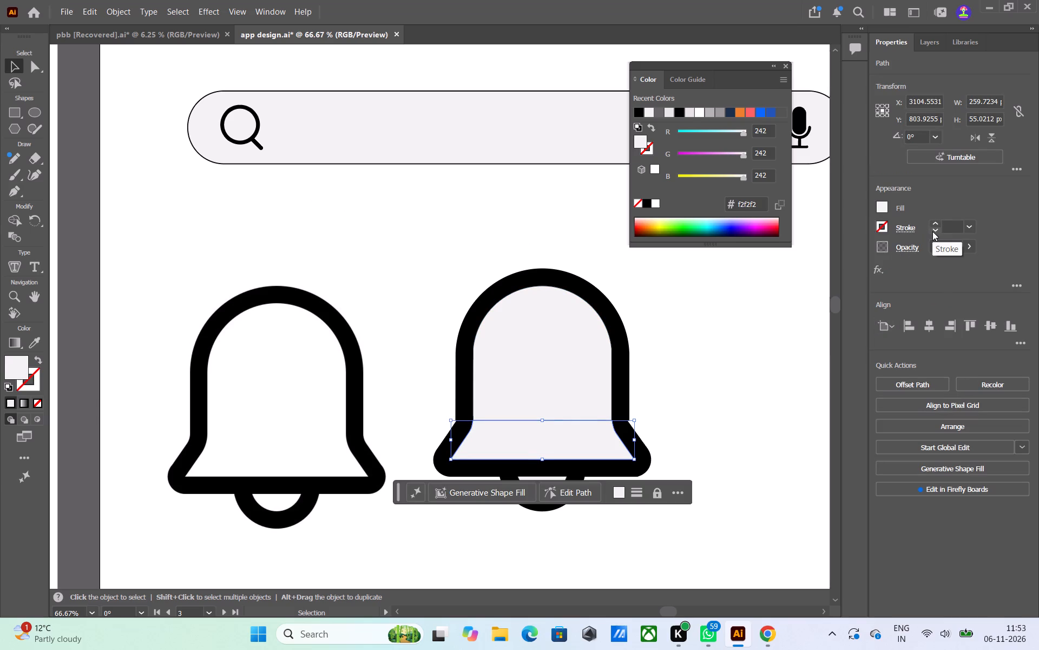
click(932, 231)
click(970, 227)
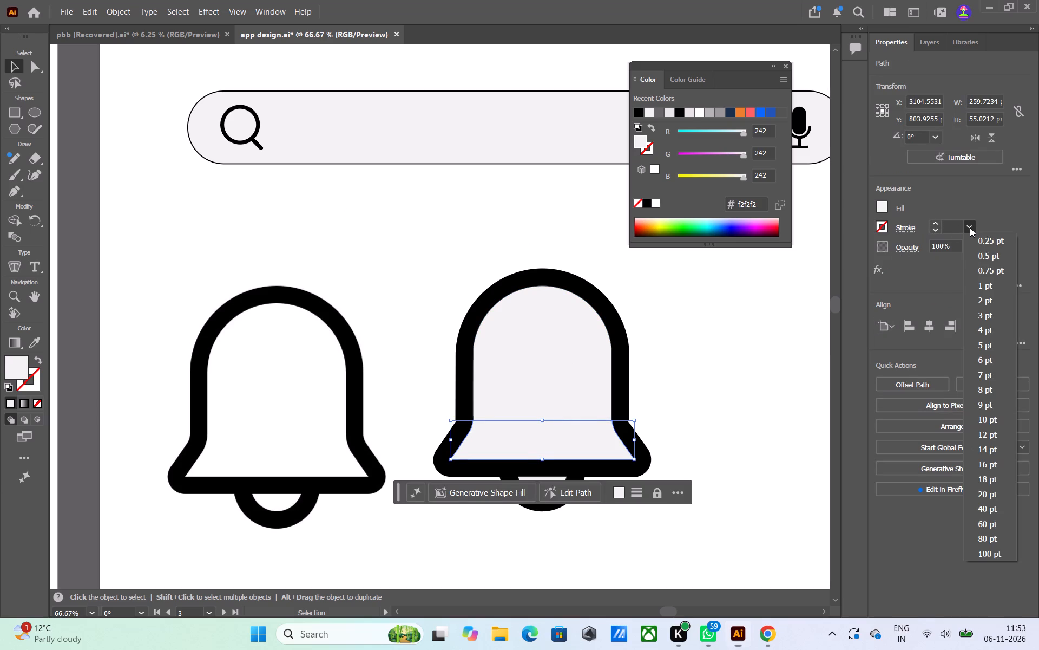
click(970, 227)
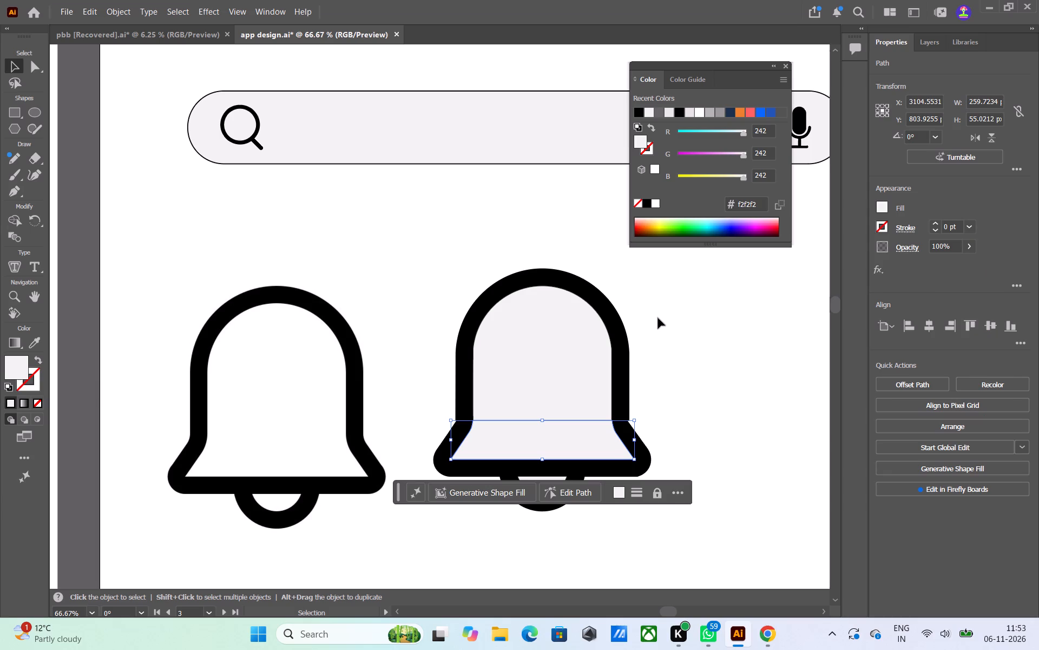
click(658, 318)
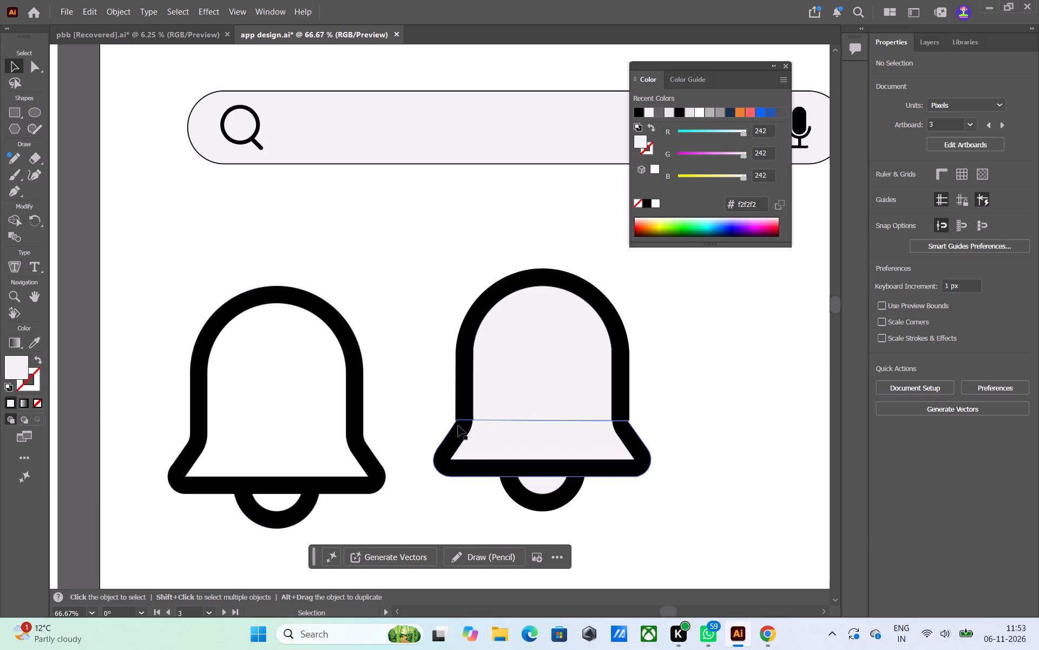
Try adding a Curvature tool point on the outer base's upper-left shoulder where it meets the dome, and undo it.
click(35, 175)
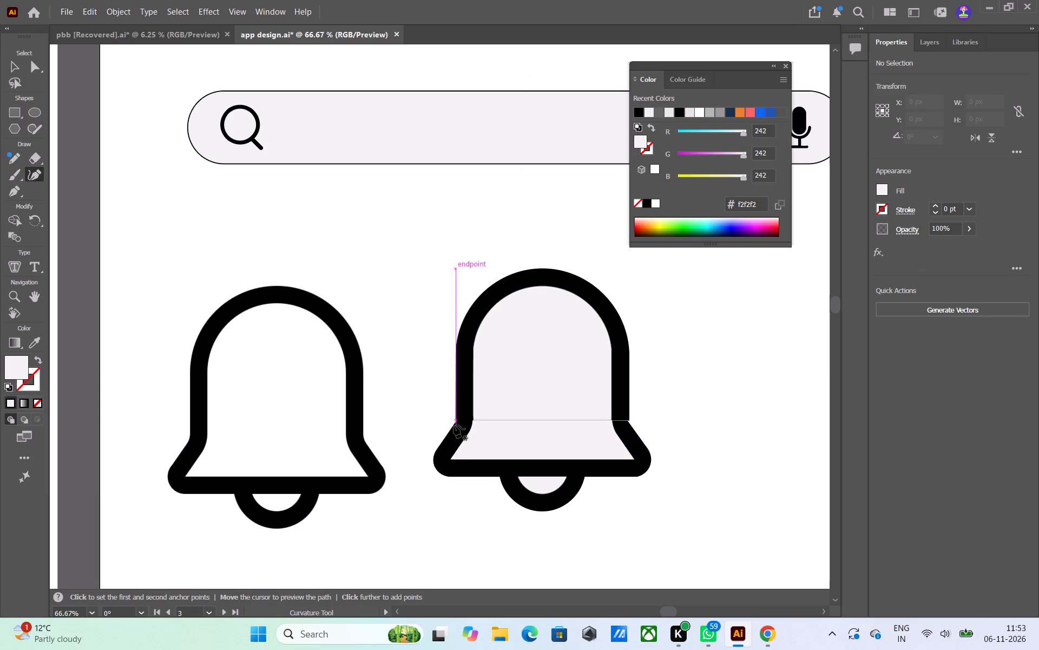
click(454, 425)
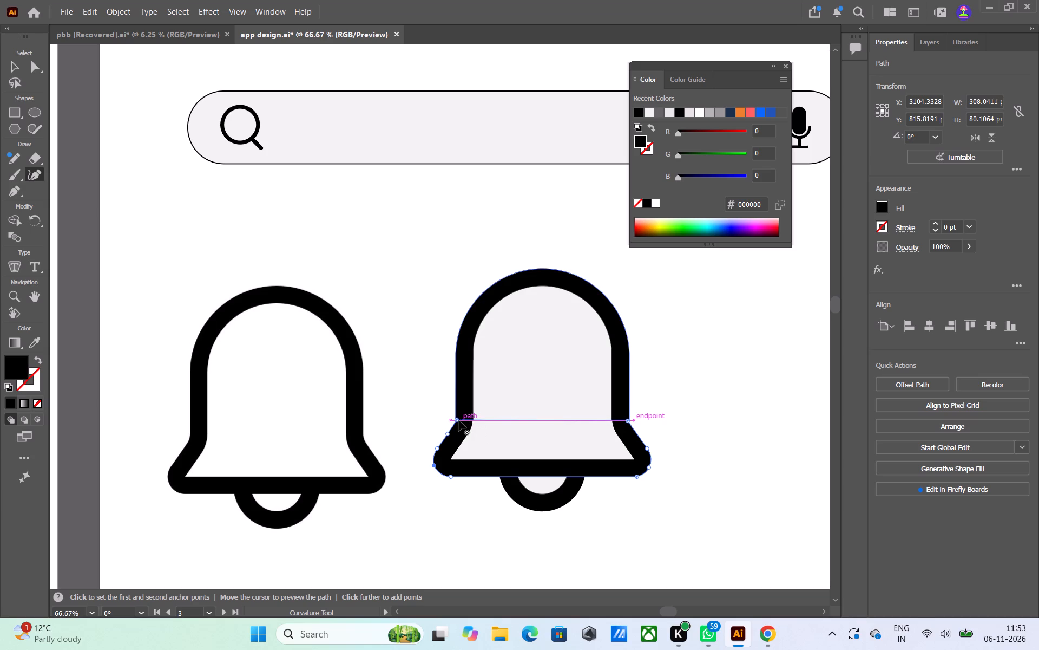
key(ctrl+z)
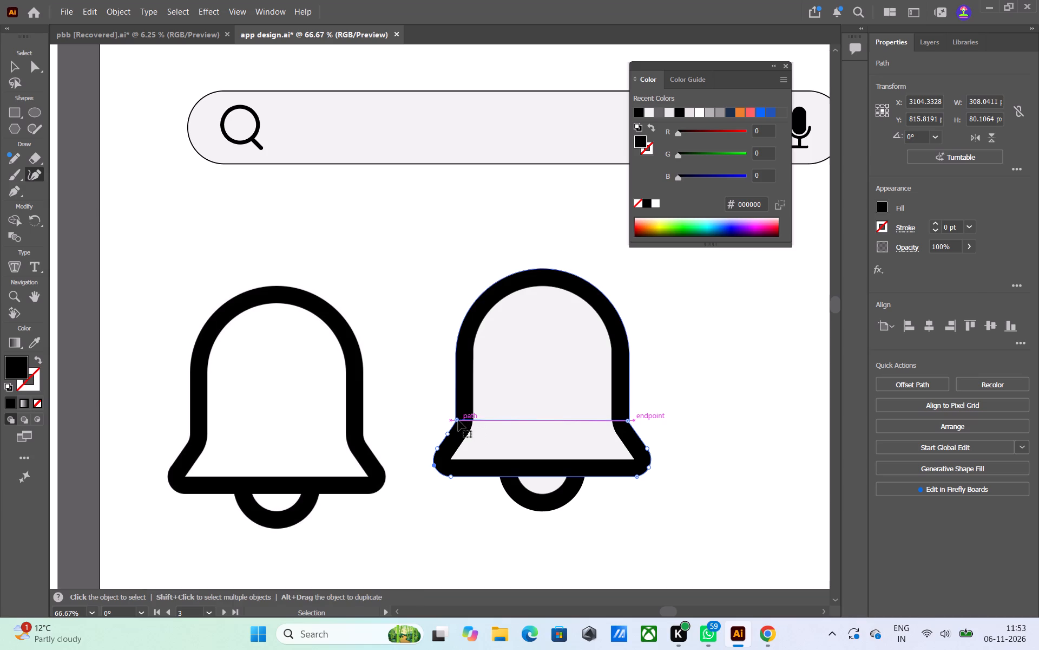
Add a Curvature tool point partway down the left slope of the bell's black outer base.
click(22, 194)
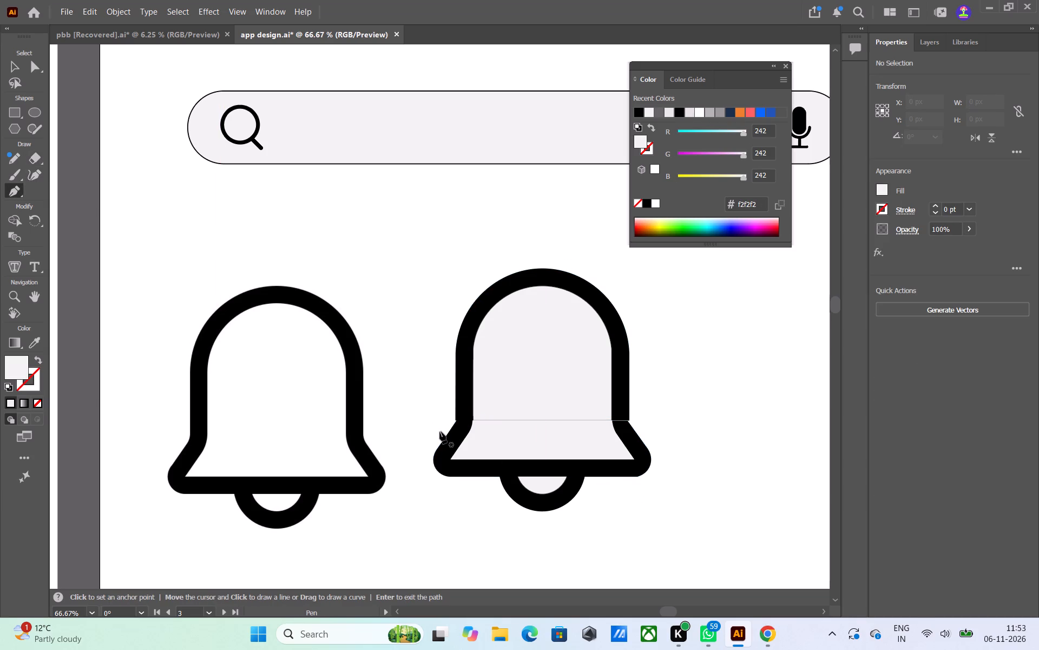
click(16, 67)
drag(442, 421, 677, 505)
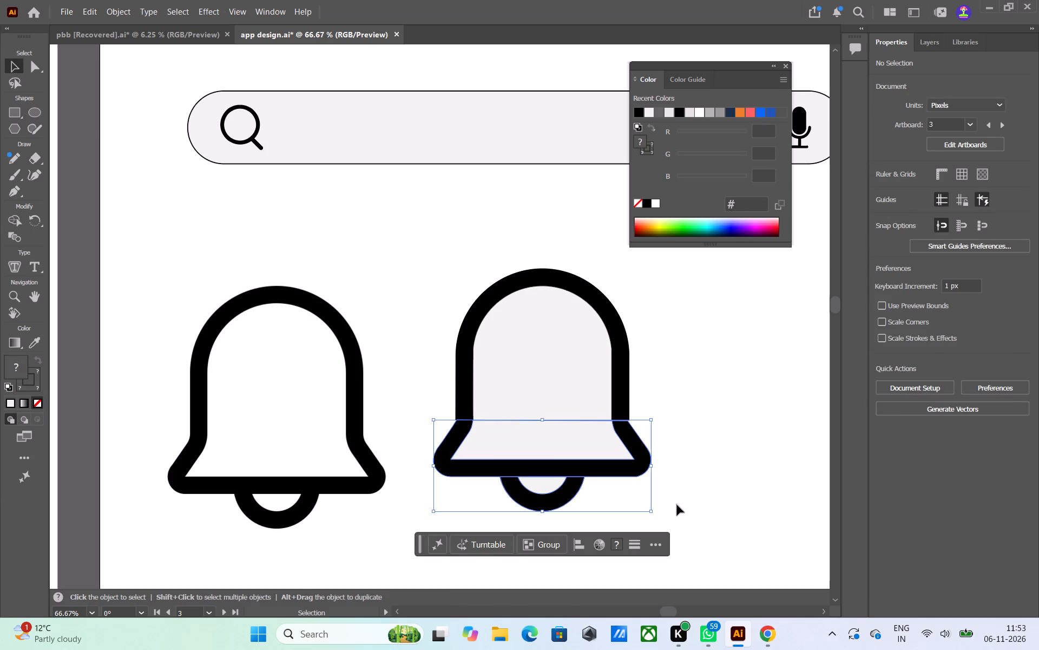
click(40, 175)
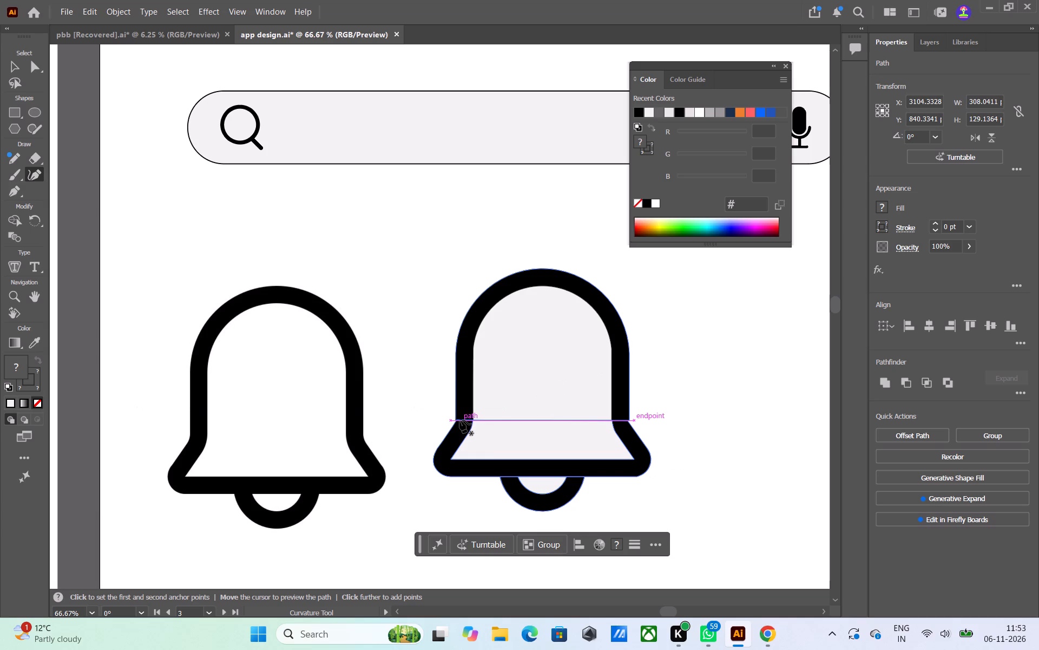
drag(457, 420, 439, 429)
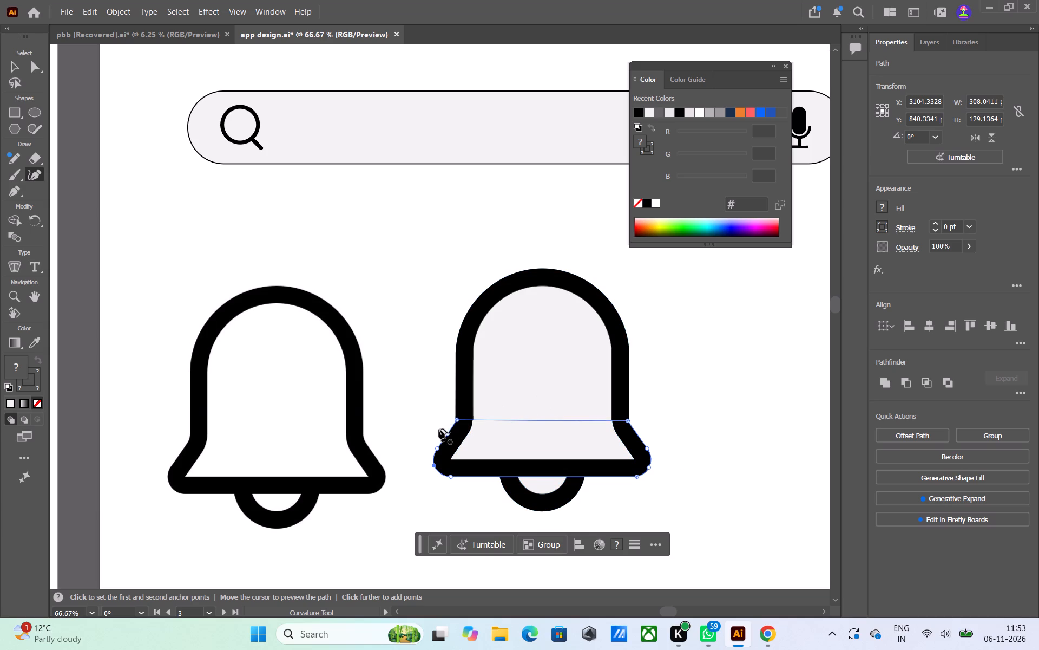
drag(439, 429, 436, 431)
Move the outer base's upper-left corner anchor onto the dome's outer lower-left corner.
click(458, 419)
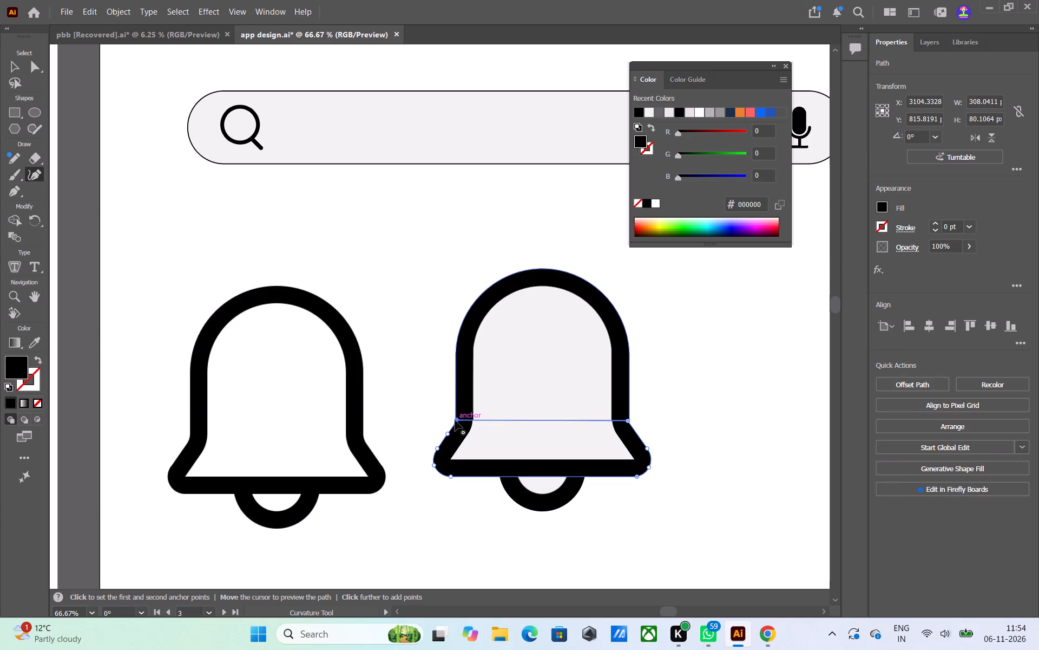
alt+scroll(495, 422, down, 4)
alt+scroll(495, 422, up, 9)
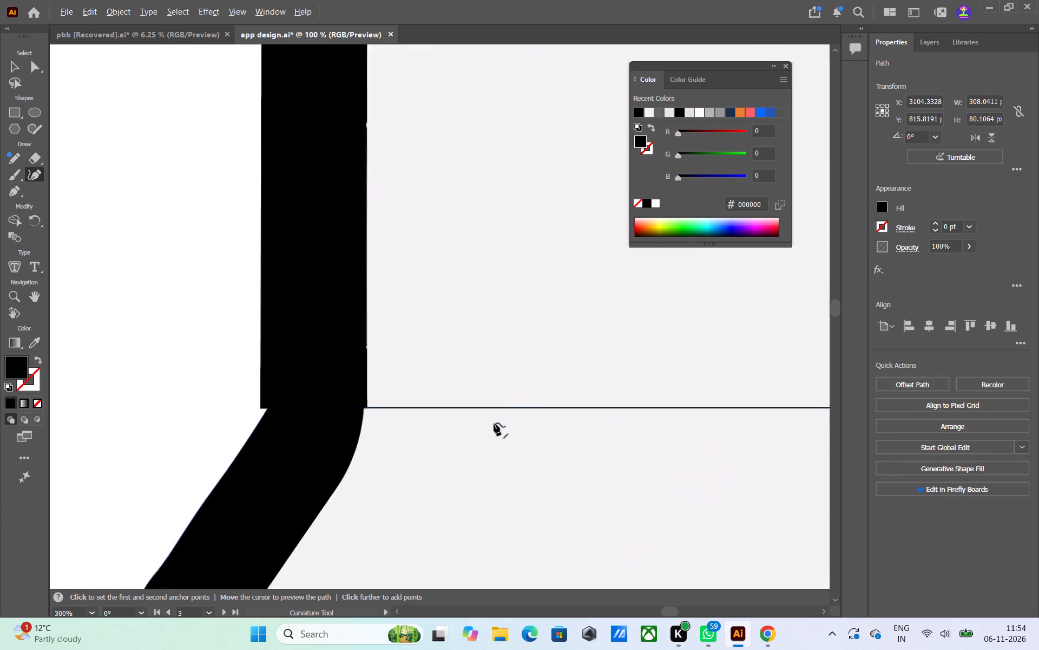
drag(269, 406, 261, 407)
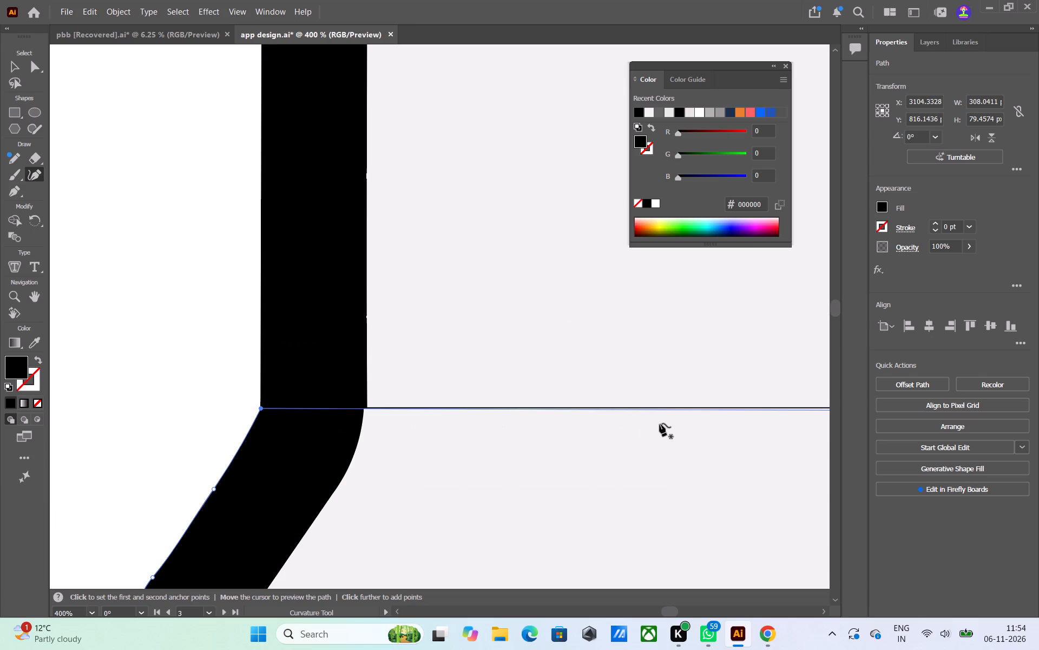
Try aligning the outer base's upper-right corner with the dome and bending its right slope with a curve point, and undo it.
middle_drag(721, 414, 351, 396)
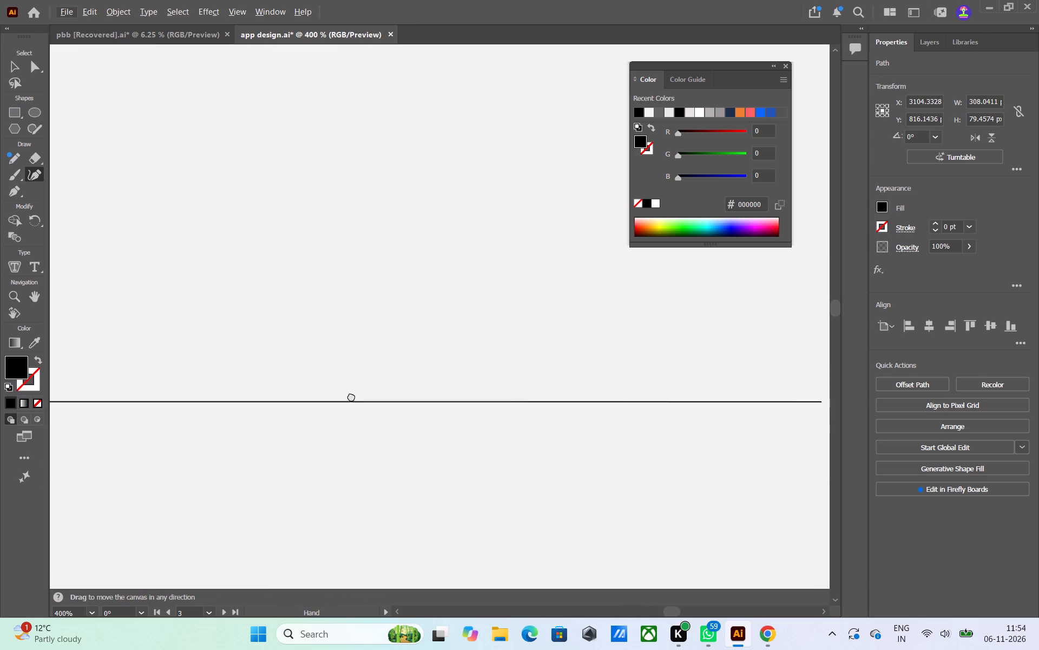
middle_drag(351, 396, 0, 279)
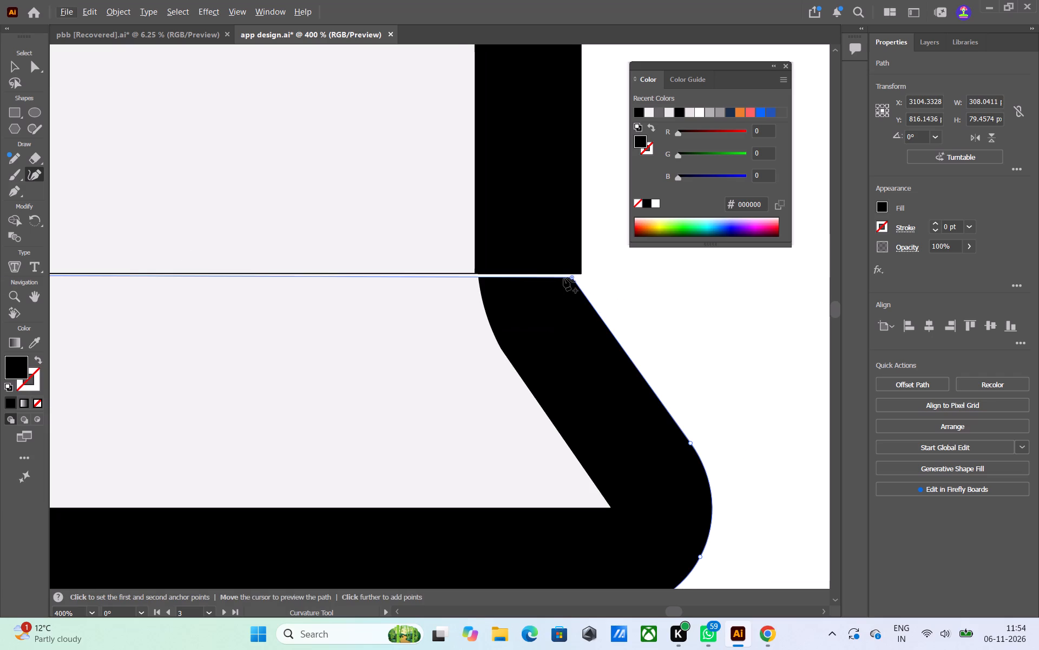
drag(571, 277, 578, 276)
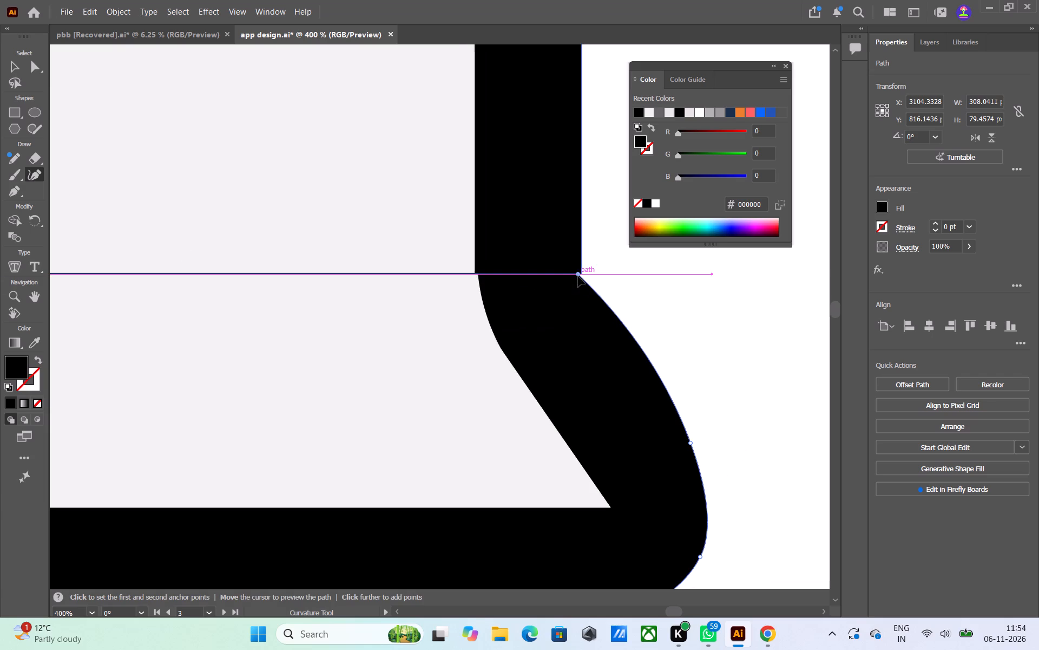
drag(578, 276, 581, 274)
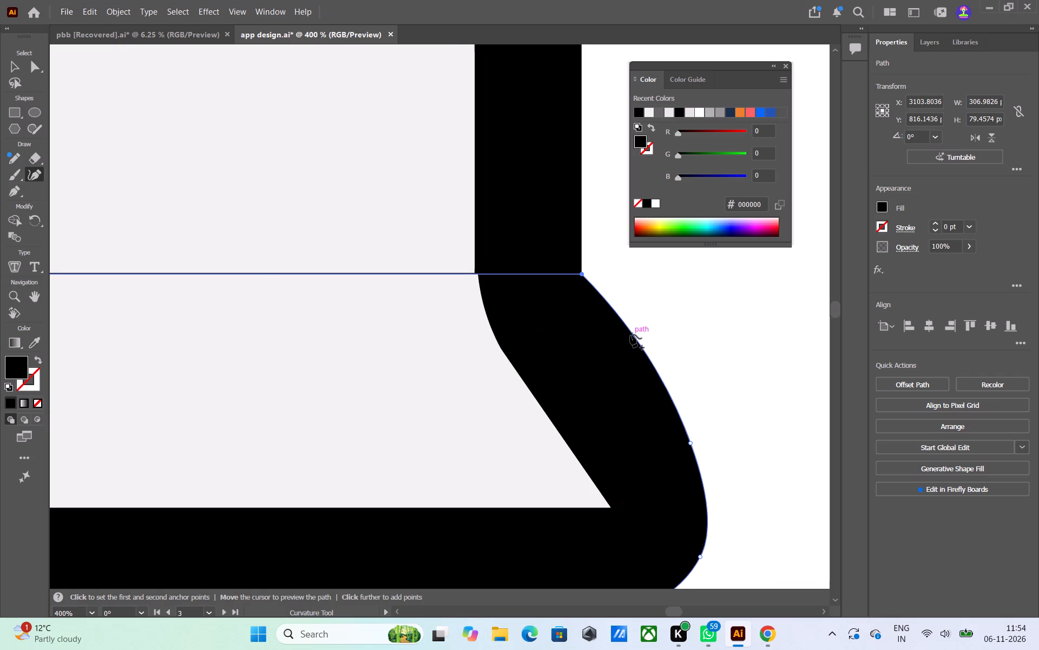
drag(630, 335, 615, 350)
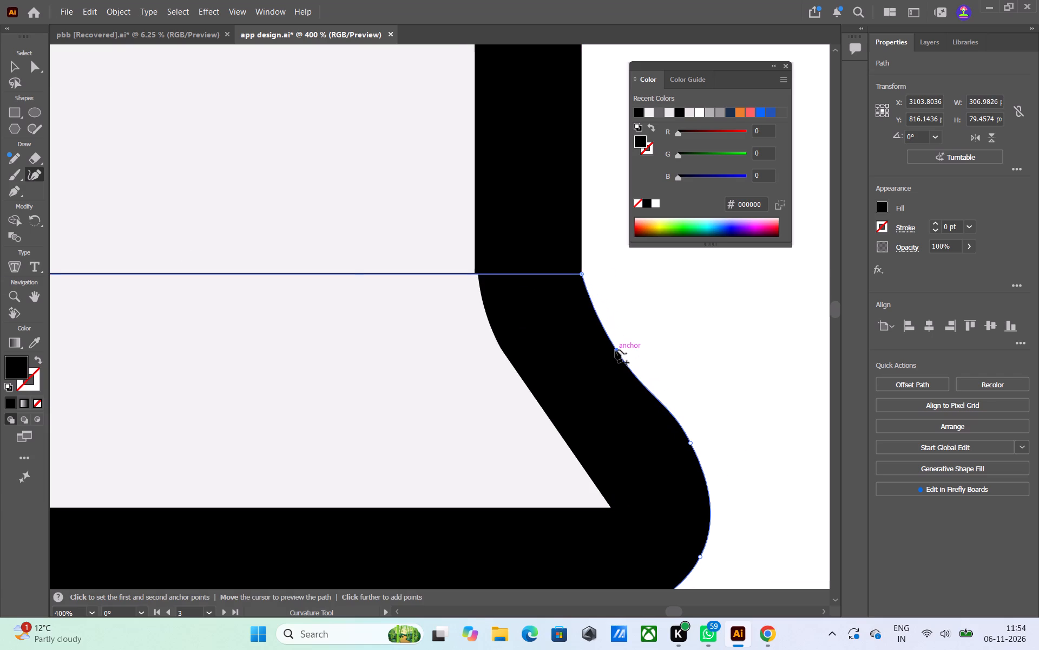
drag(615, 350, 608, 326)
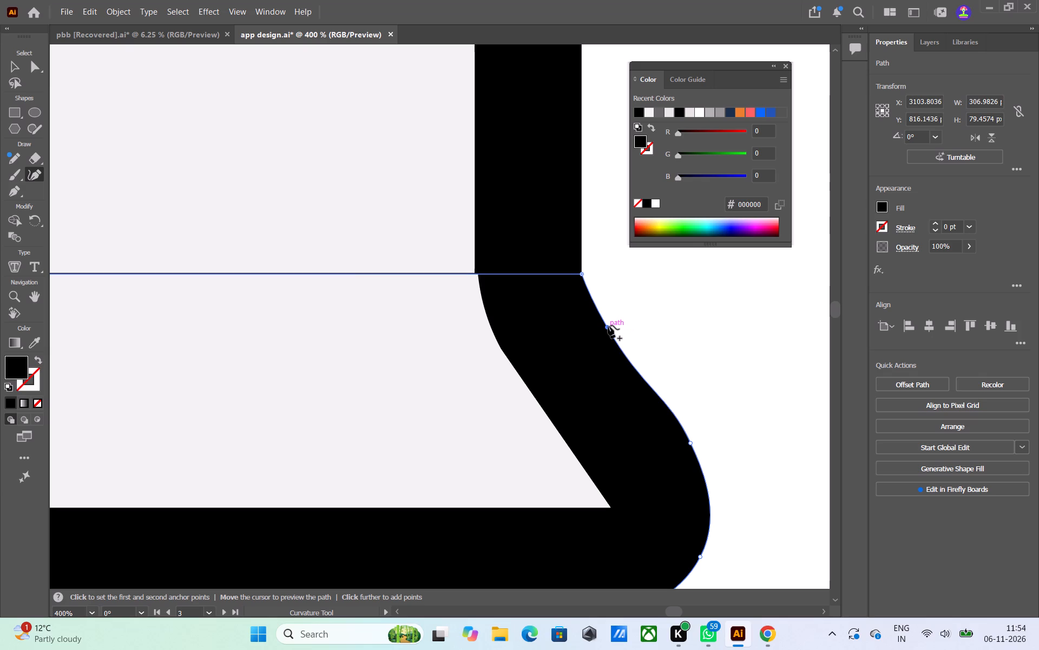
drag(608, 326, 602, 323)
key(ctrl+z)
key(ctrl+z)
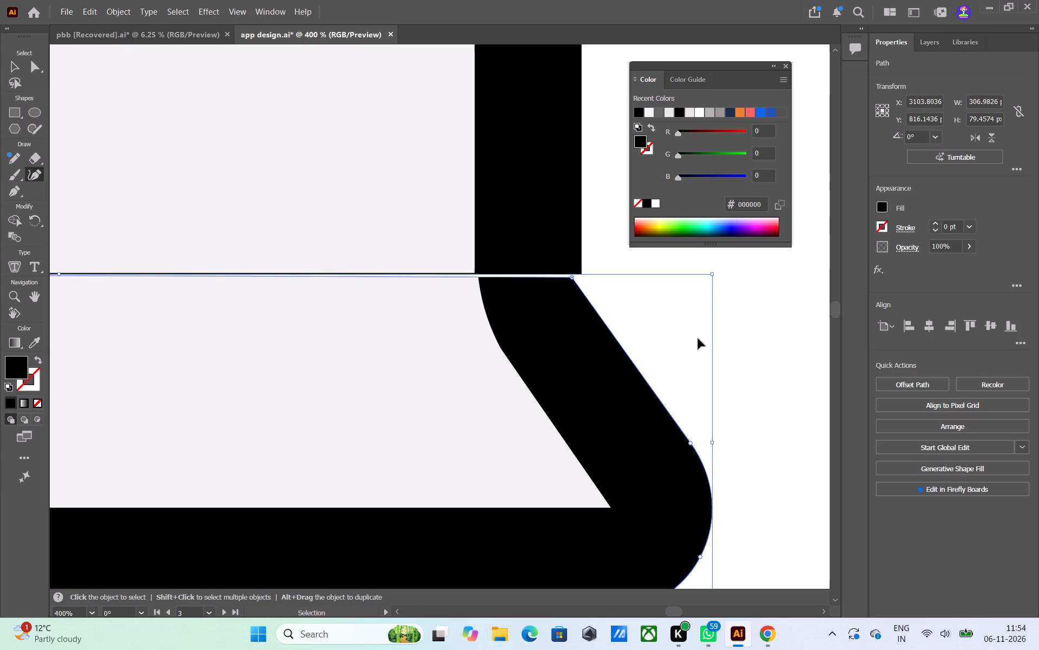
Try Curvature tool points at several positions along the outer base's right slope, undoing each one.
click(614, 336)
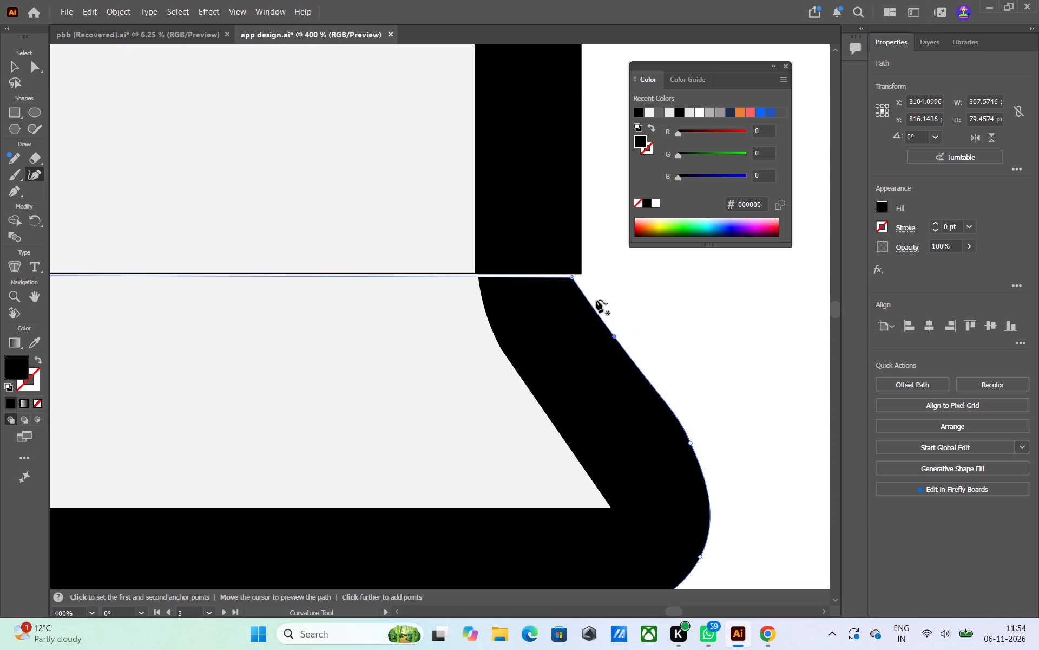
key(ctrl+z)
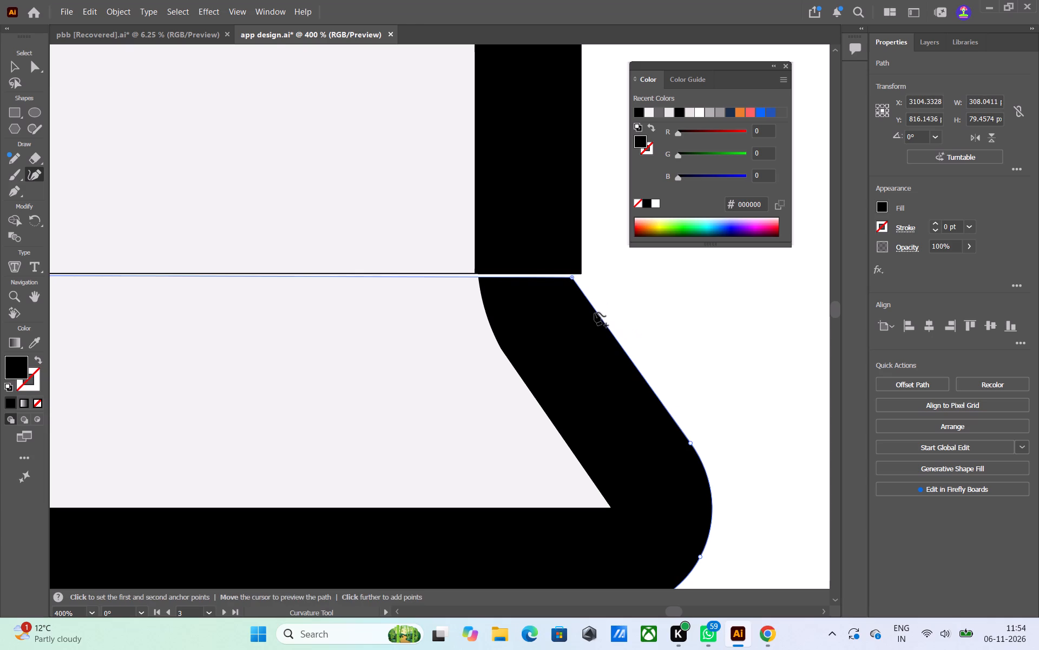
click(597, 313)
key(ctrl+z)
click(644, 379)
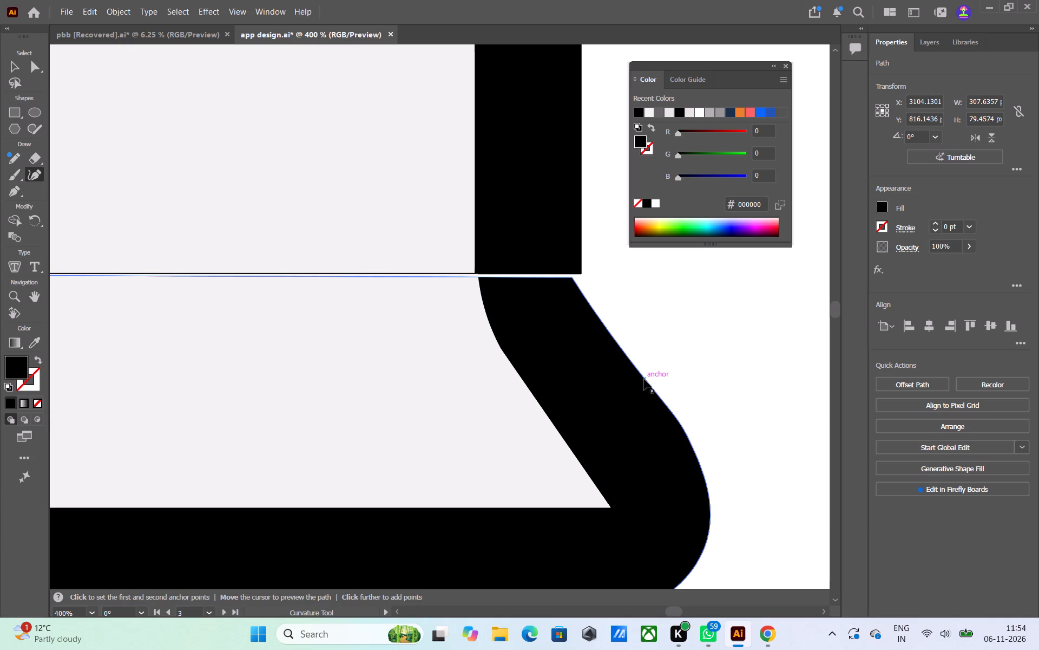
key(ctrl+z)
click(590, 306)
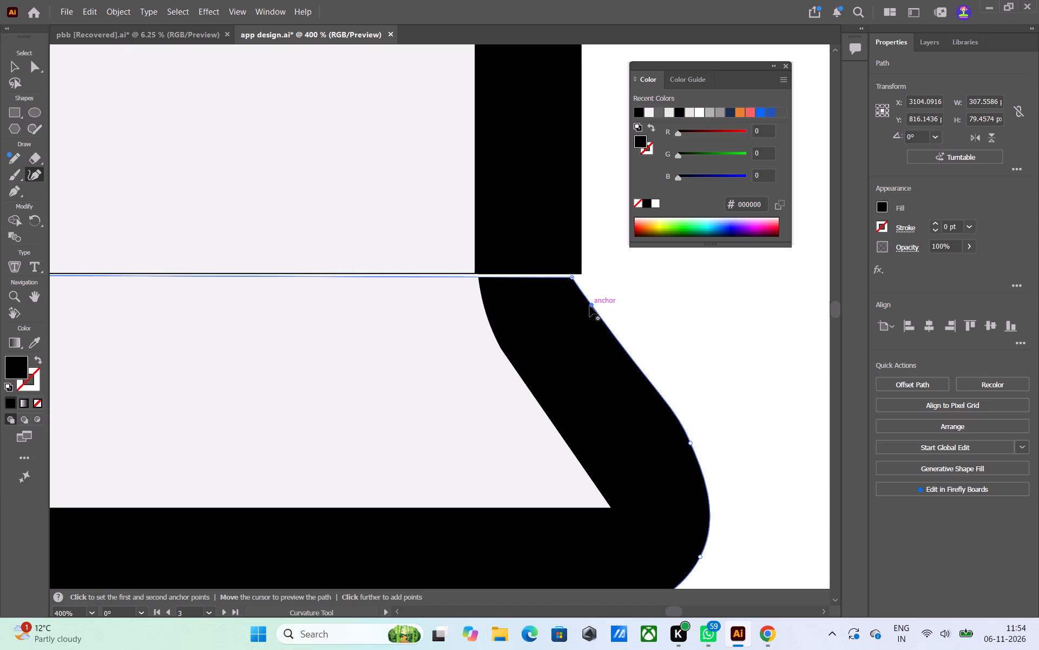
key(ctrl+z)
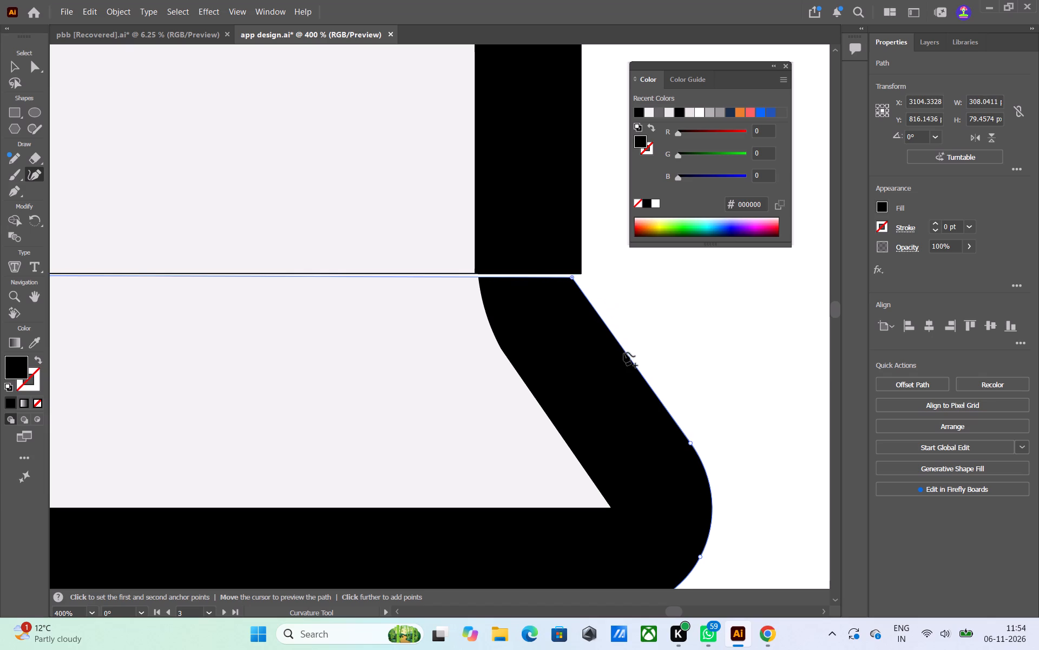
Add a curve point near the middle of the outer base's right slope and snap its upper-right corner to the dome's outer corner.
click(619, 346)
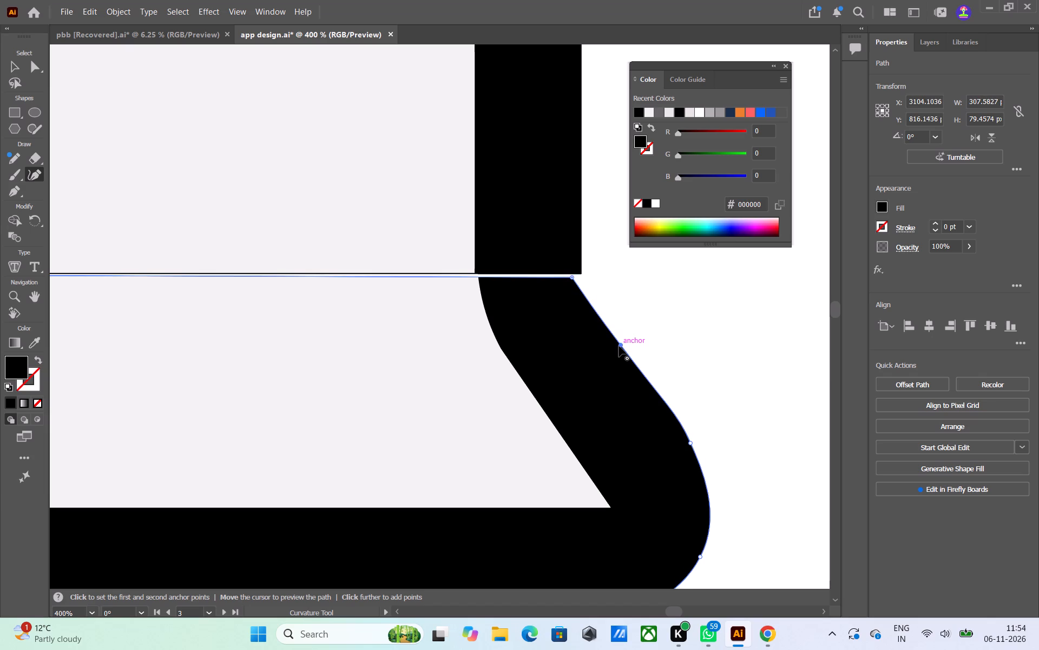
drag(573, 278, 576, 275)
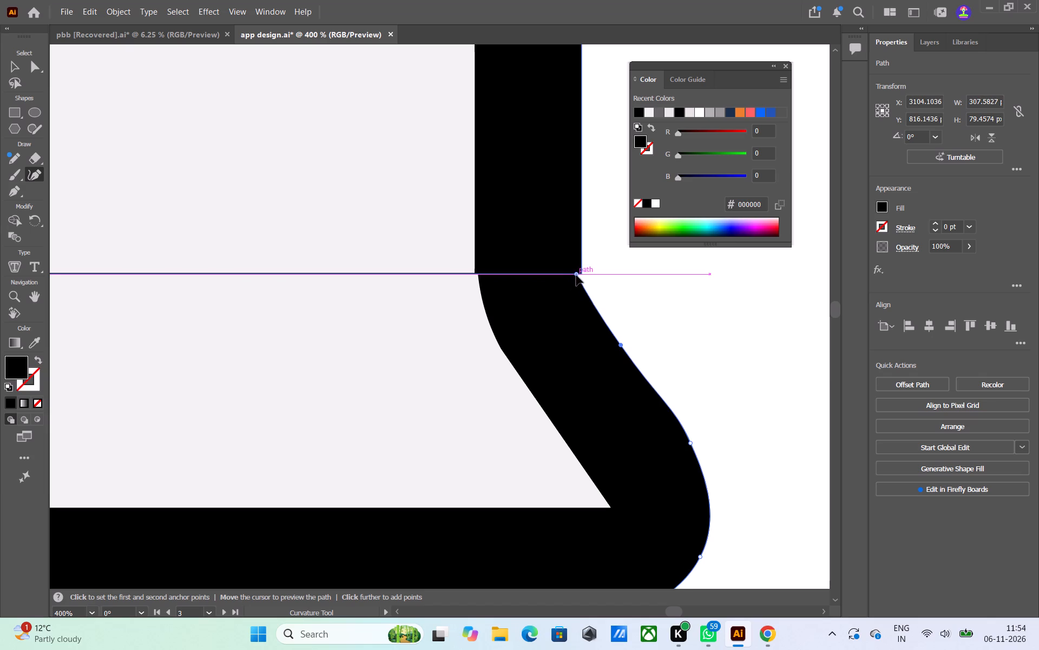
drag(576, 275, 581, 274)
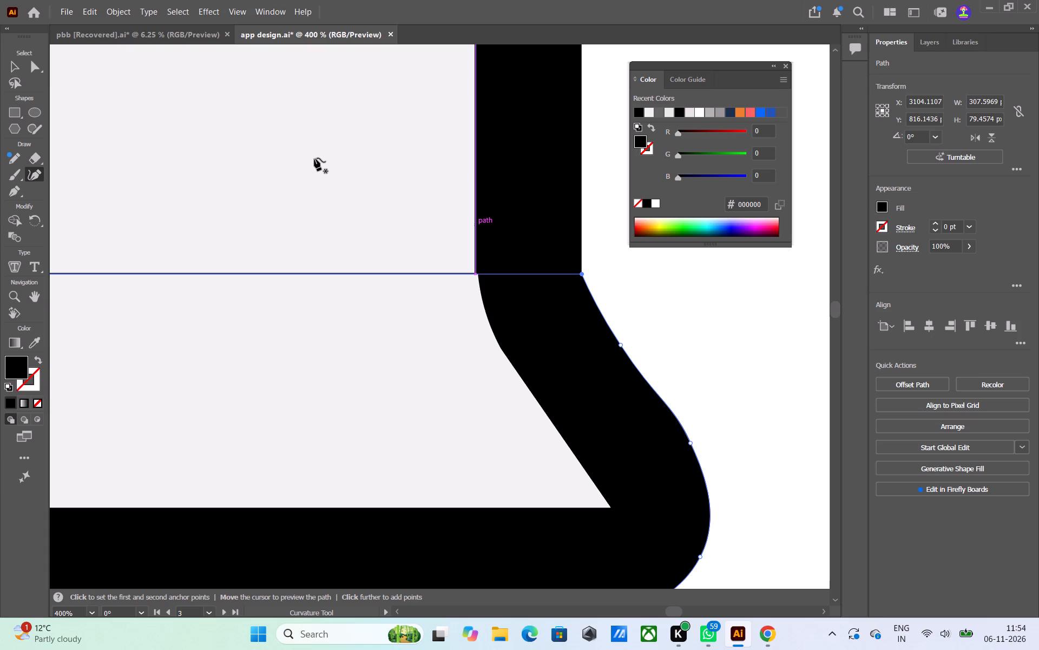
Align both upper corner anchors of the light grey inner flared base path with the dome's inner lower corners.
drag(479, 277, 475, 276)
click(479, 274)
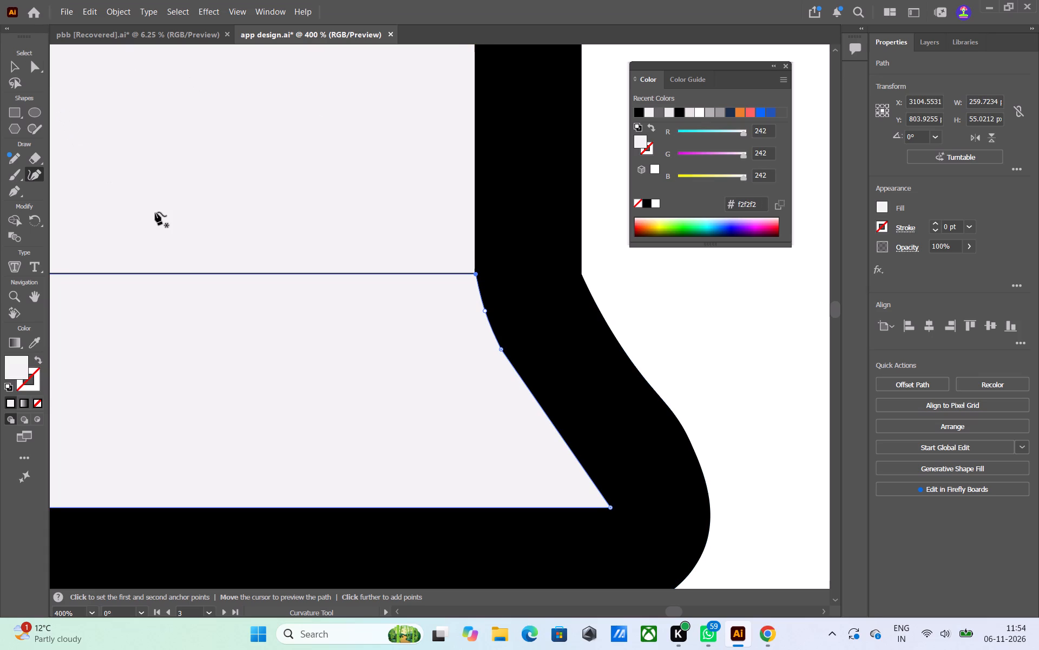
middle_drag(162, 225, 699, 214)
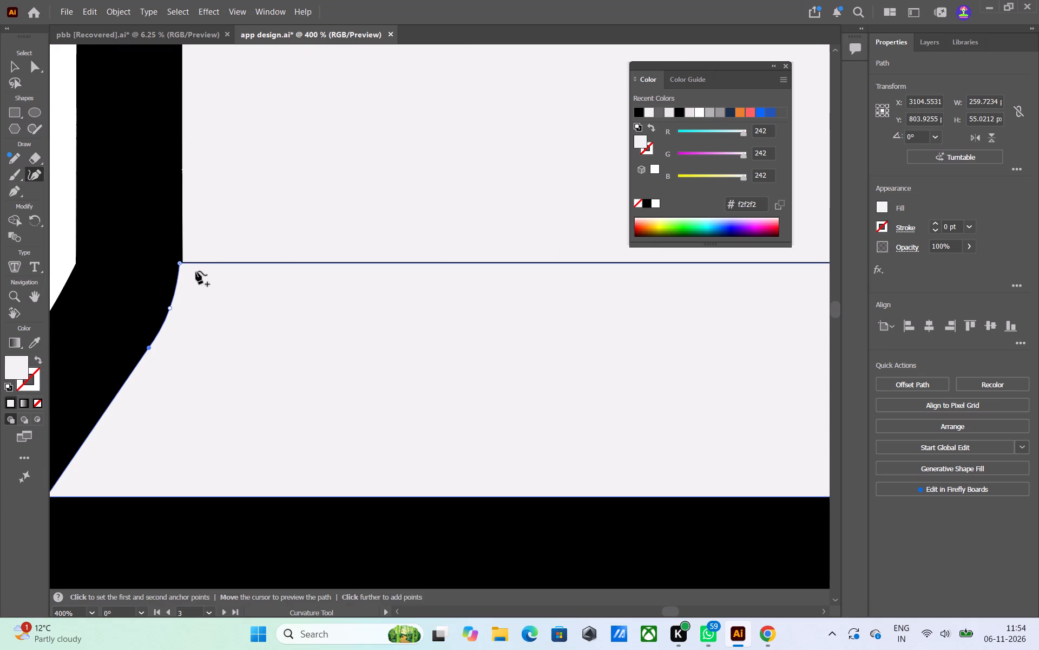
click(180, 263)
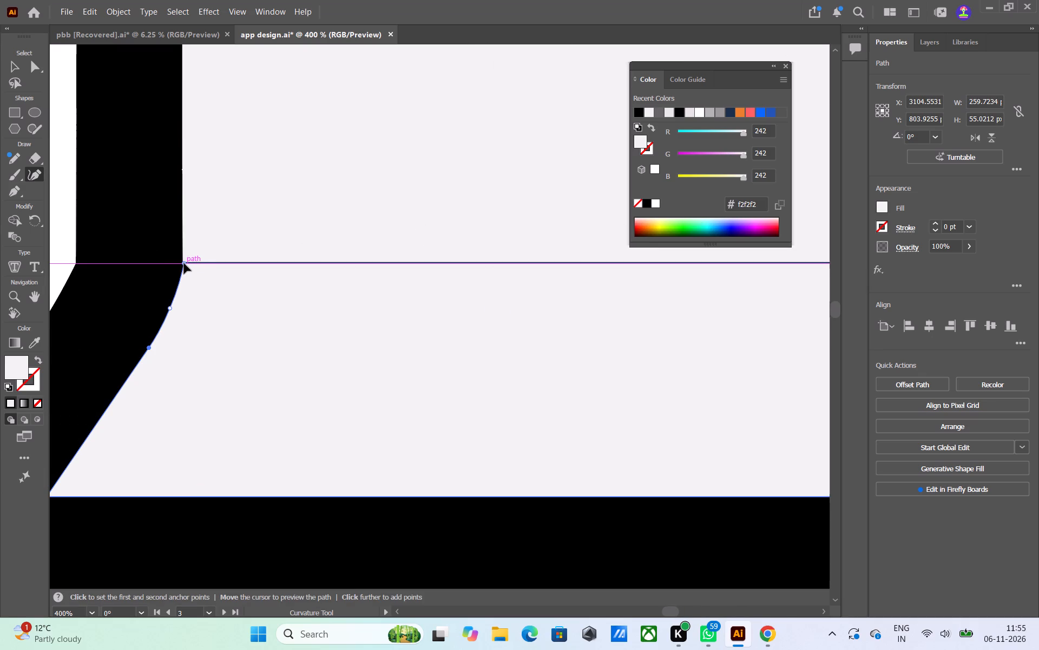
Examine the dome-to-base joint and the overall bell outline against the reference bell.
click(18, 63)
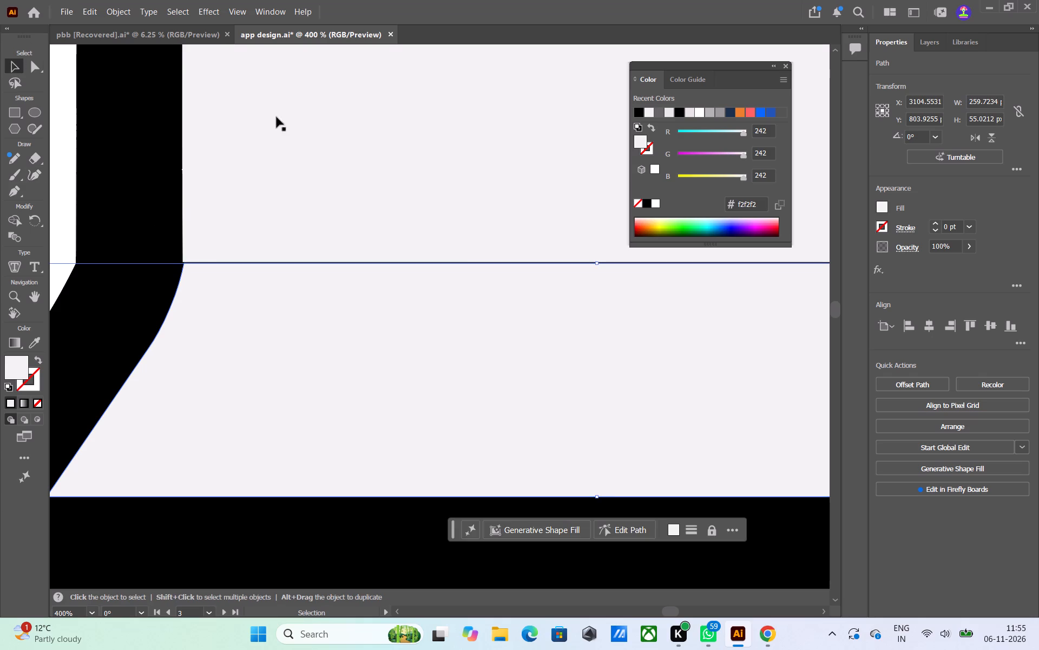
click(418, 190)
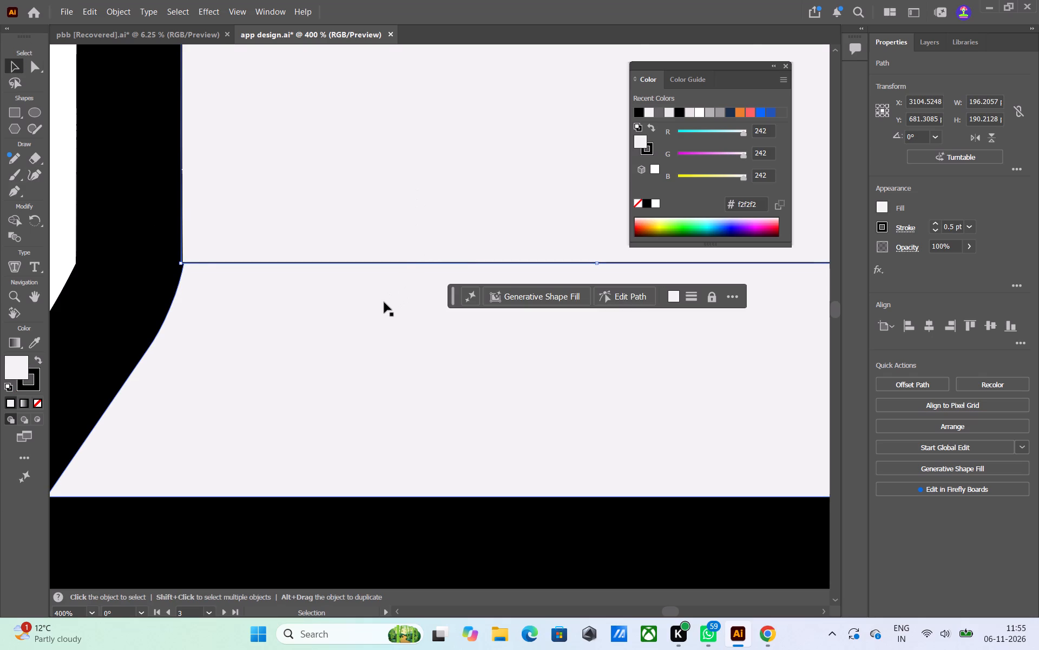
alt+scroll(384, 302, down, 3)
click(123, 170)
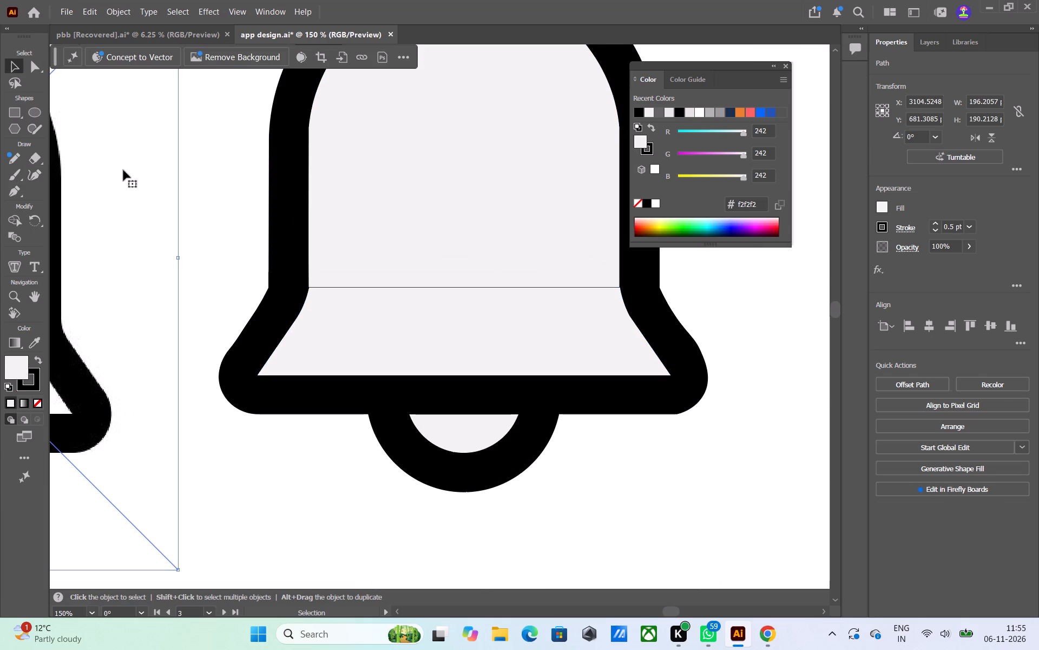
click(758, 428)
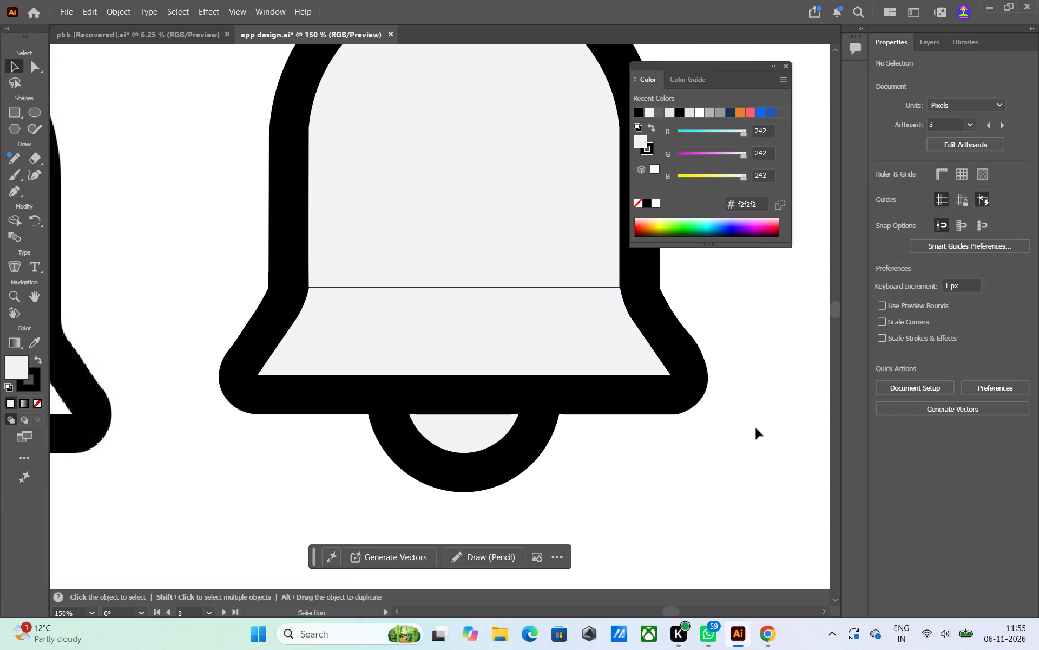
scroll(482, 402, down, 3)
scroll(482, 402, up, 4)
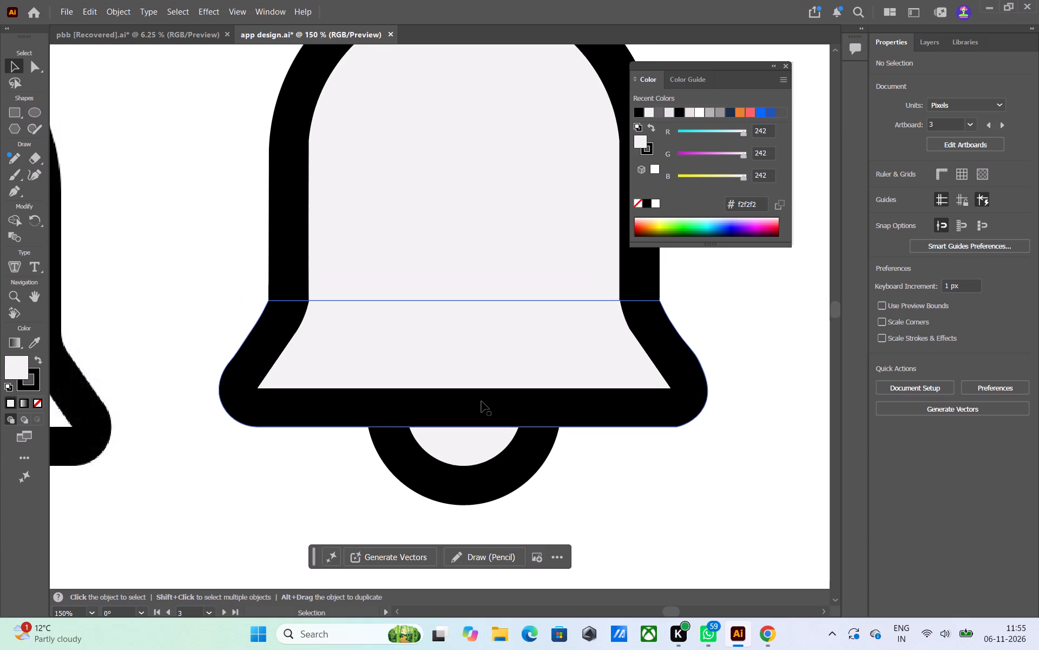
alt+scroll(482, 401, up, 2)
alt+scroll(482, 401, down, 3)
scroll(482, 401, down, 3)
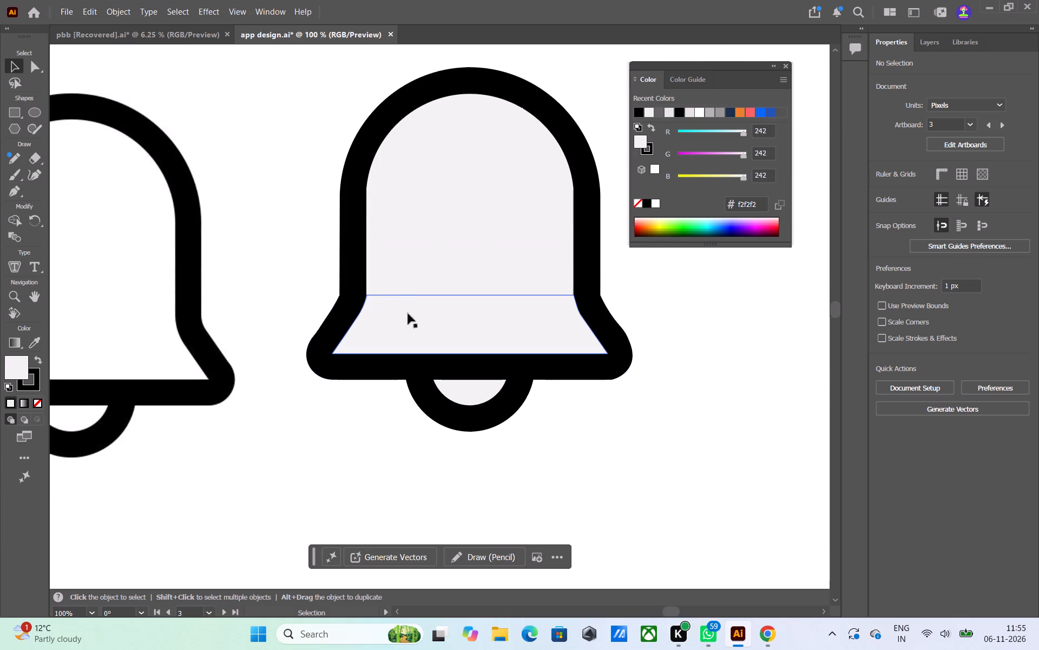
Set the light grey inner flared base path's stroke weight to 0.25 pt.
click(413, 295)
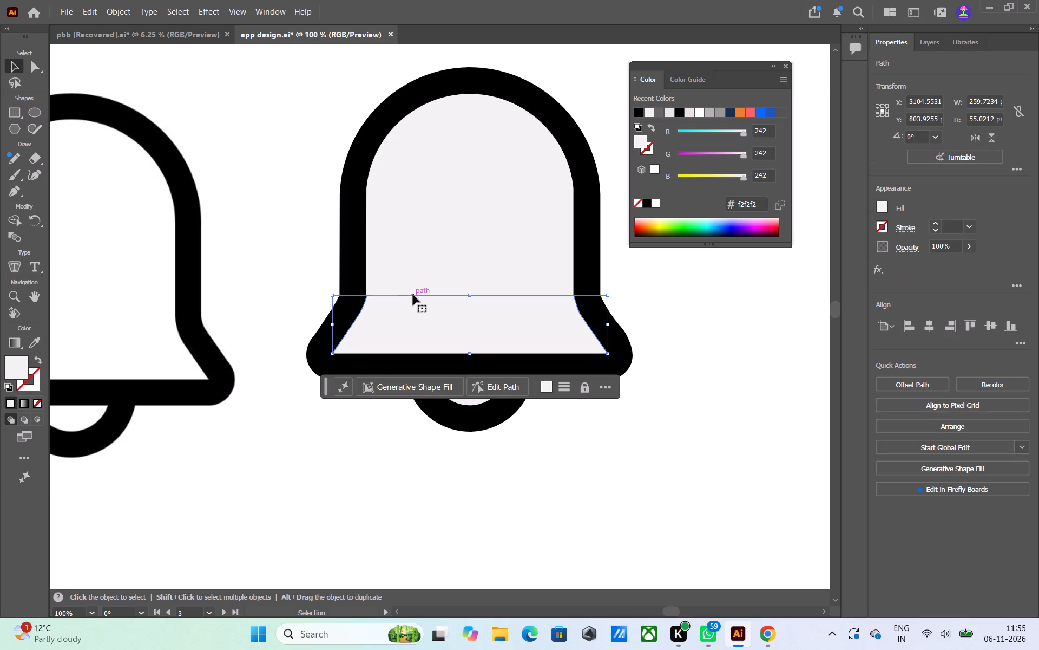
click(24, 370)
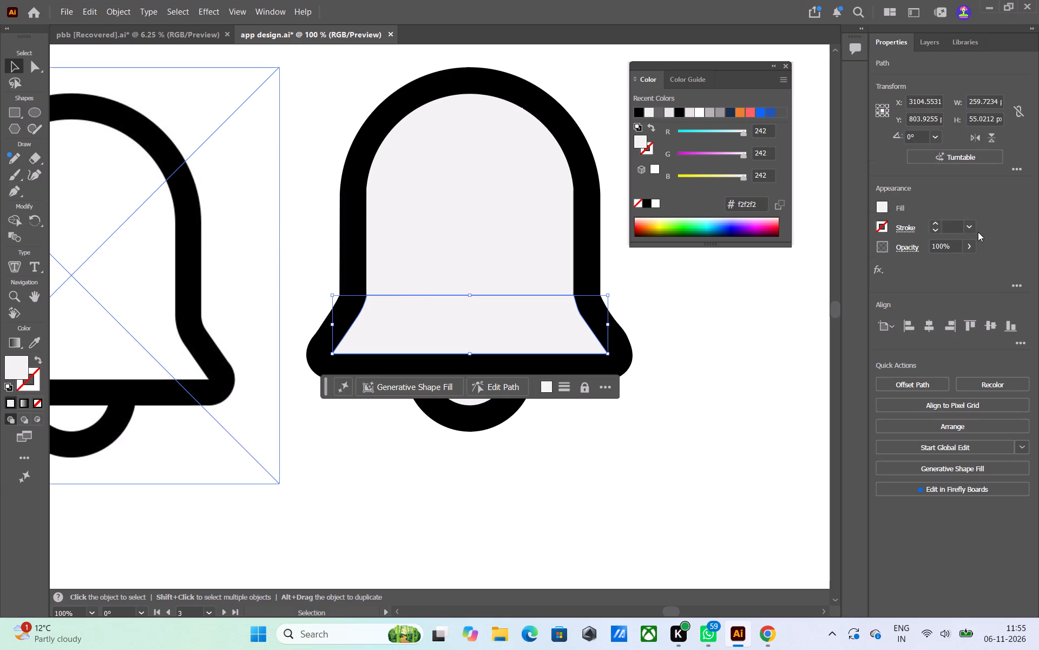
click(937, 222)
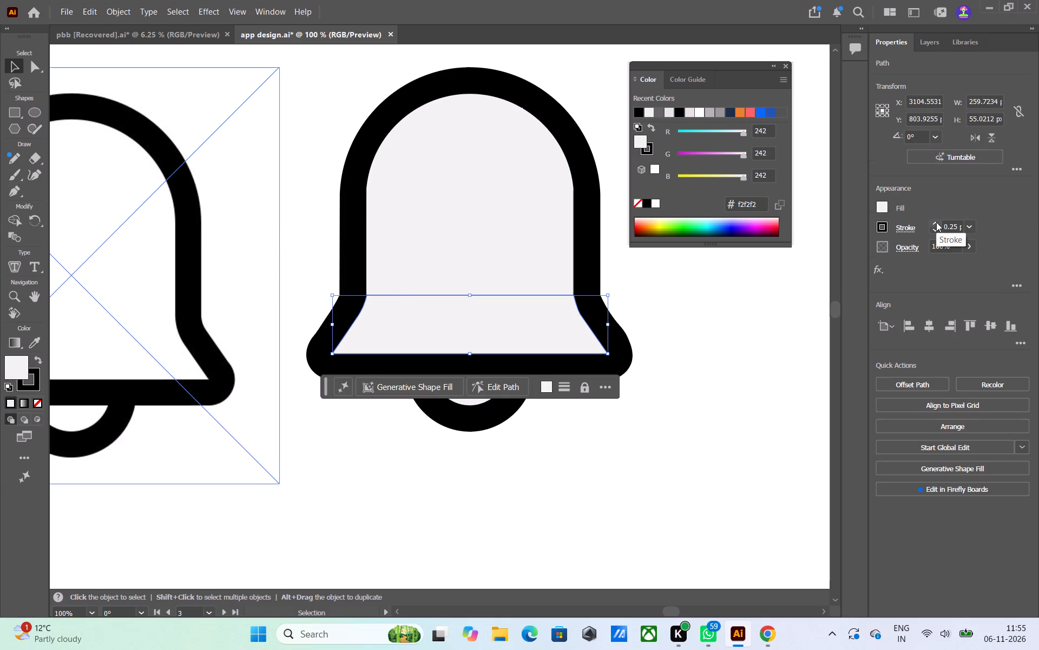
Recolour the inner flared base path's stroke light grey and reduce its weight until the stroke is removed.
triple_click(936, 222)
double_click(936, 222)
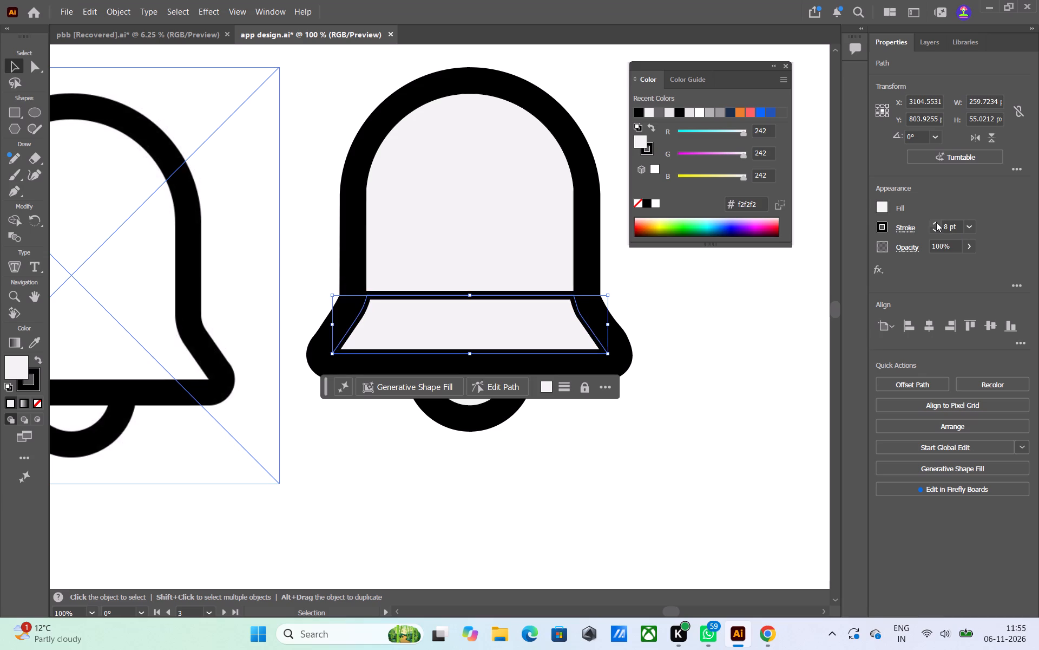
click(885, 224)
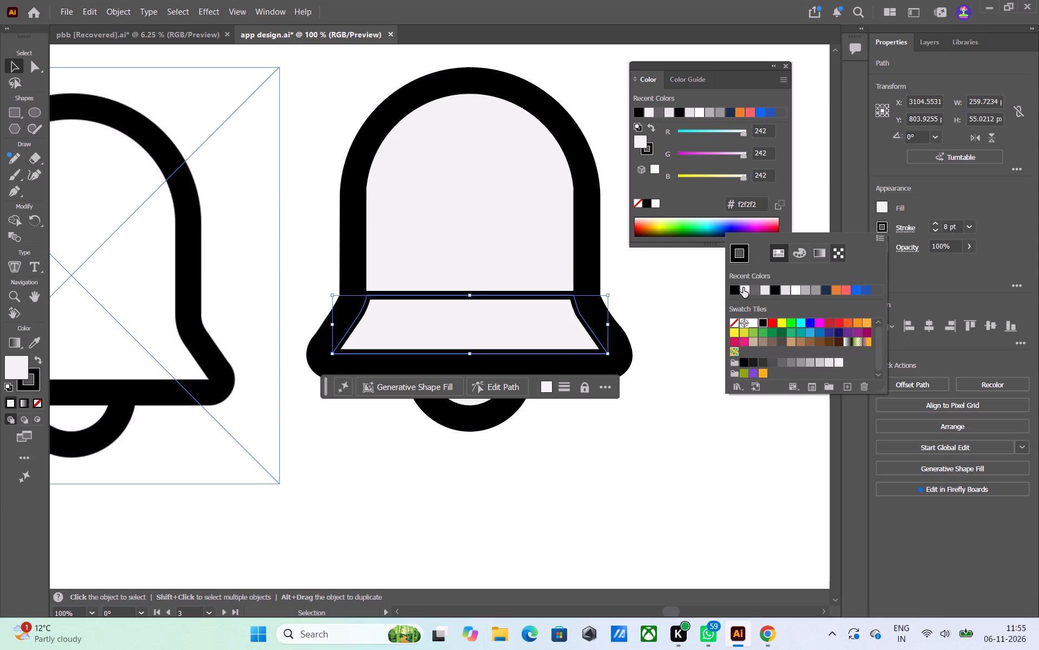
click(743, 288)
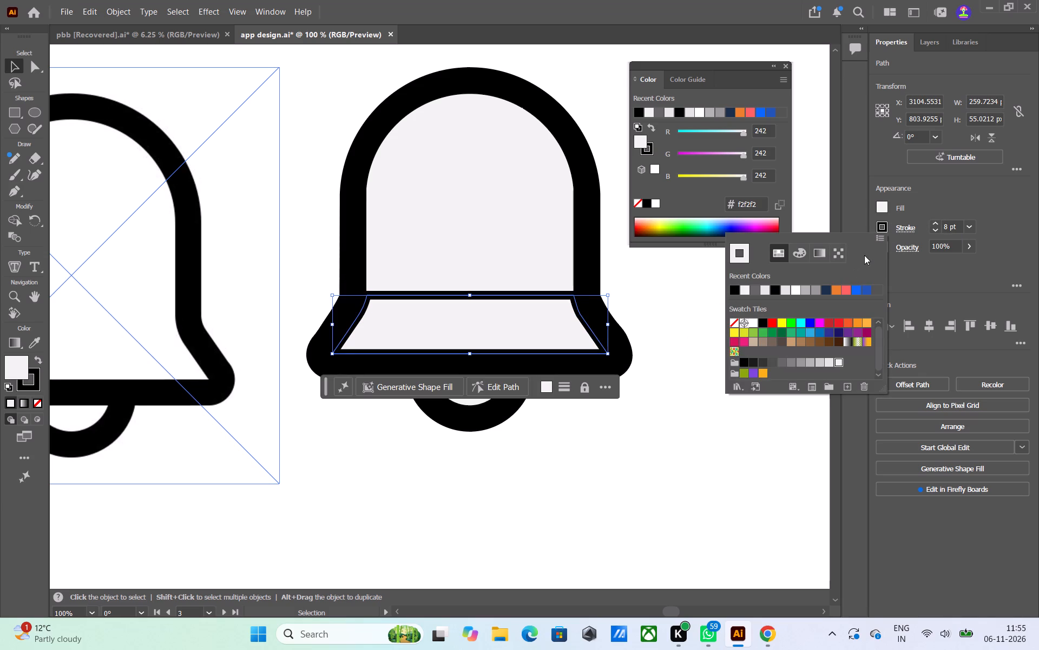
triple_click(936, 230)
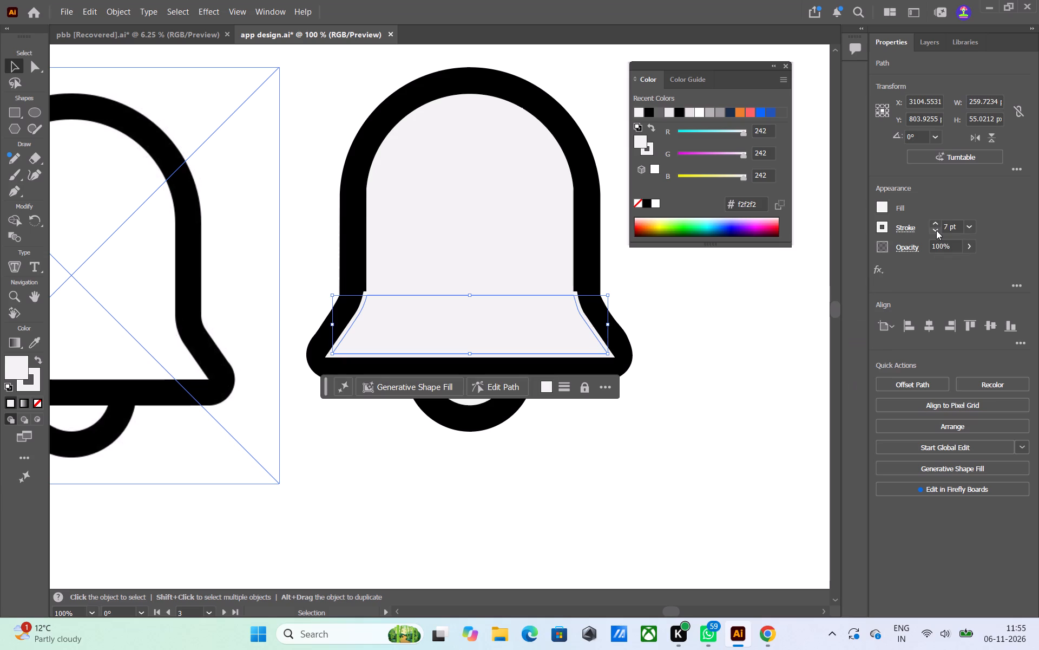
triple_click(936, 230)
triple_click(936, 230)
triple_click(936, 230)
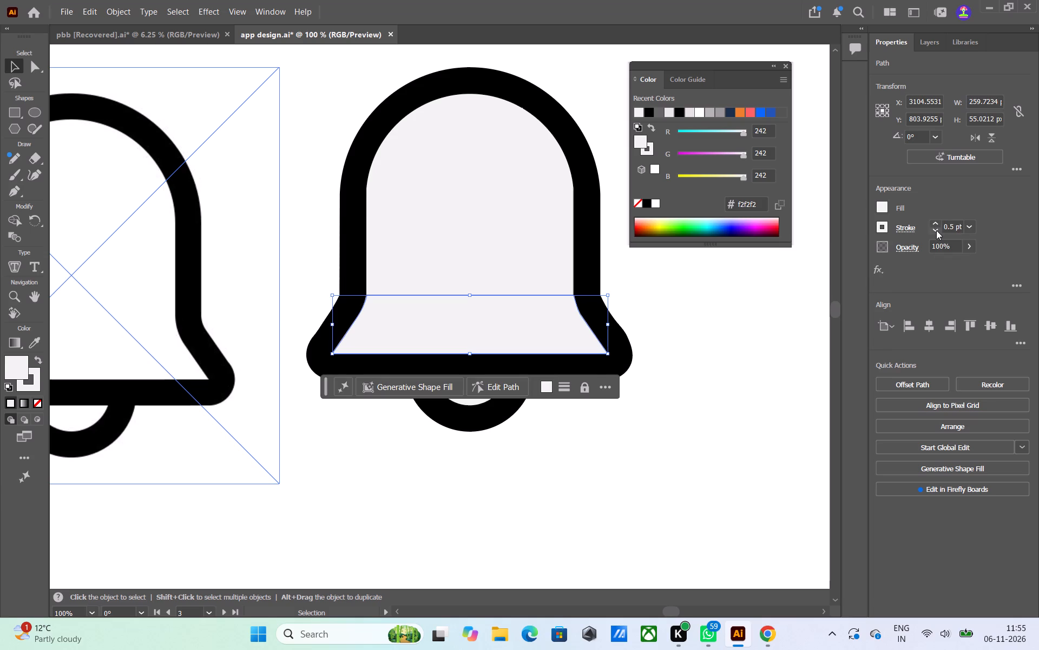
click(791, 306)
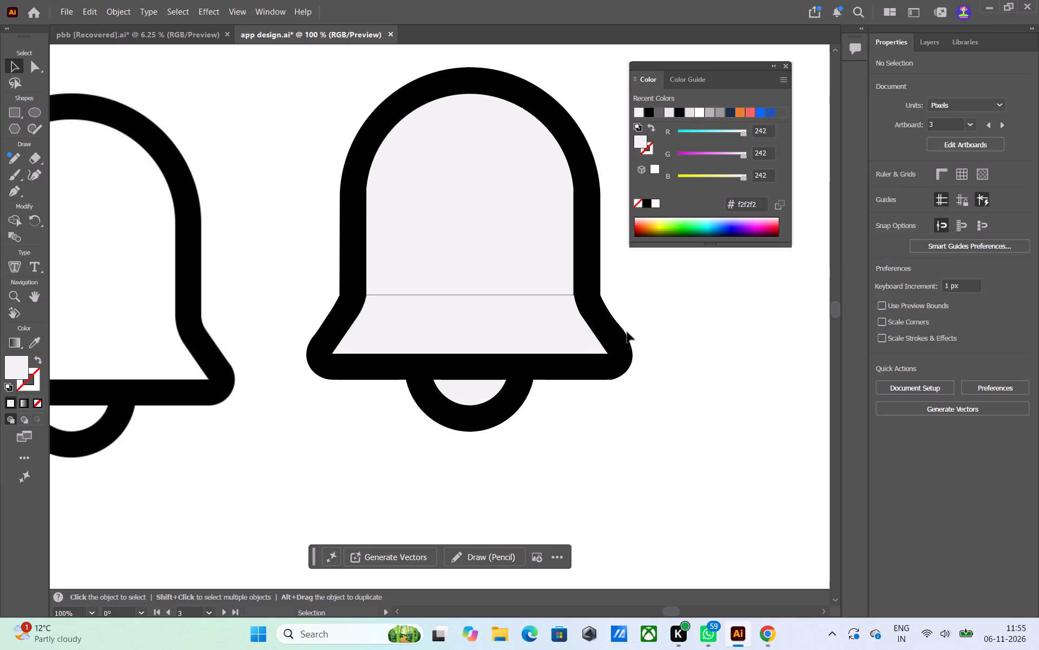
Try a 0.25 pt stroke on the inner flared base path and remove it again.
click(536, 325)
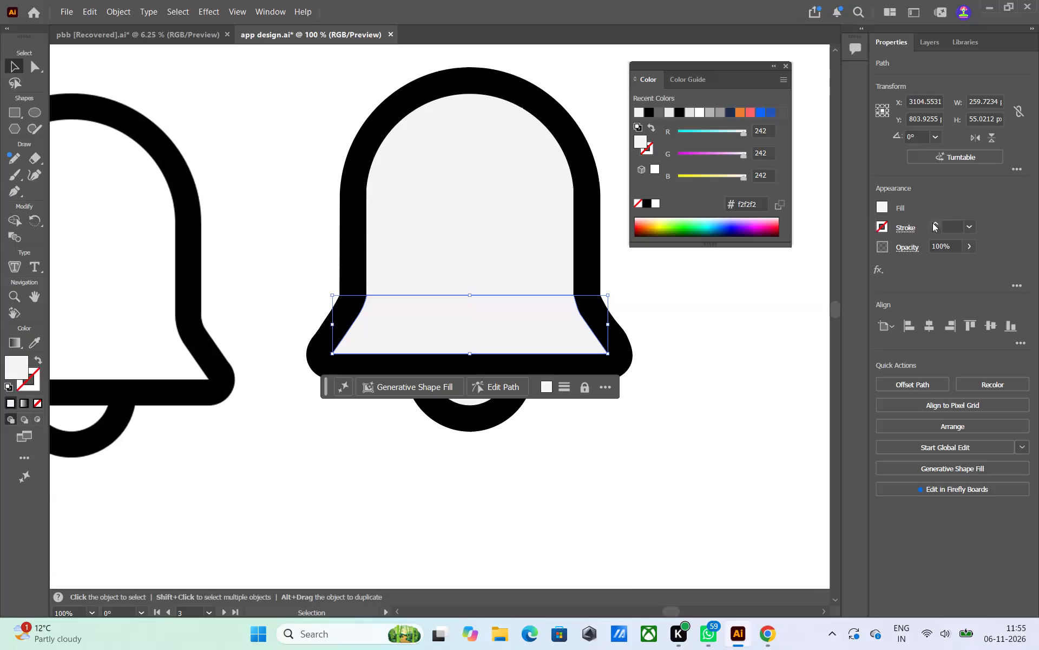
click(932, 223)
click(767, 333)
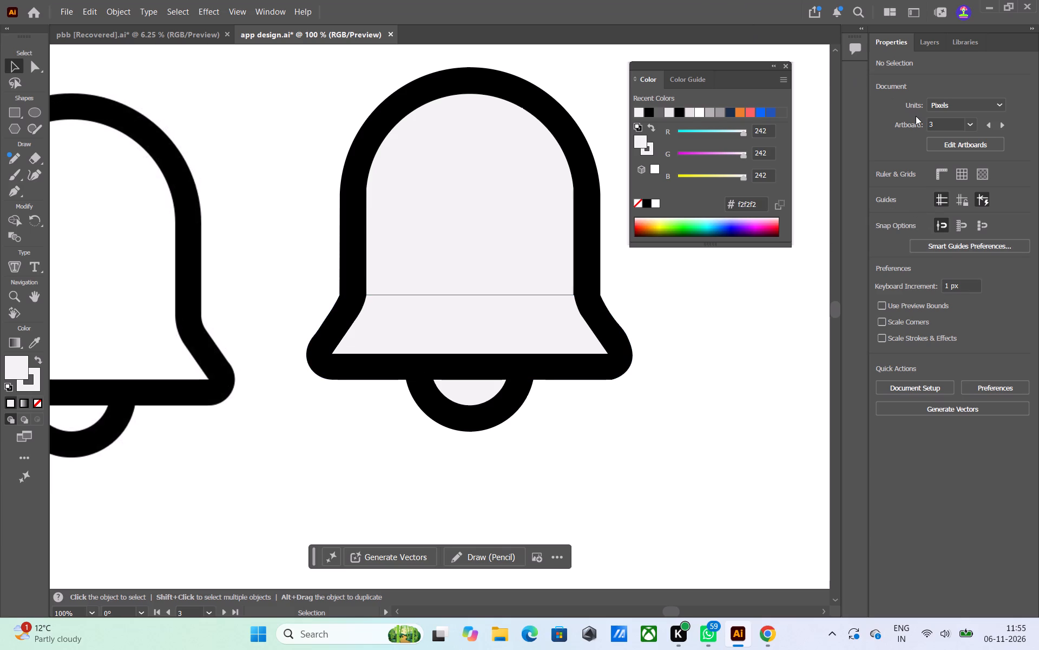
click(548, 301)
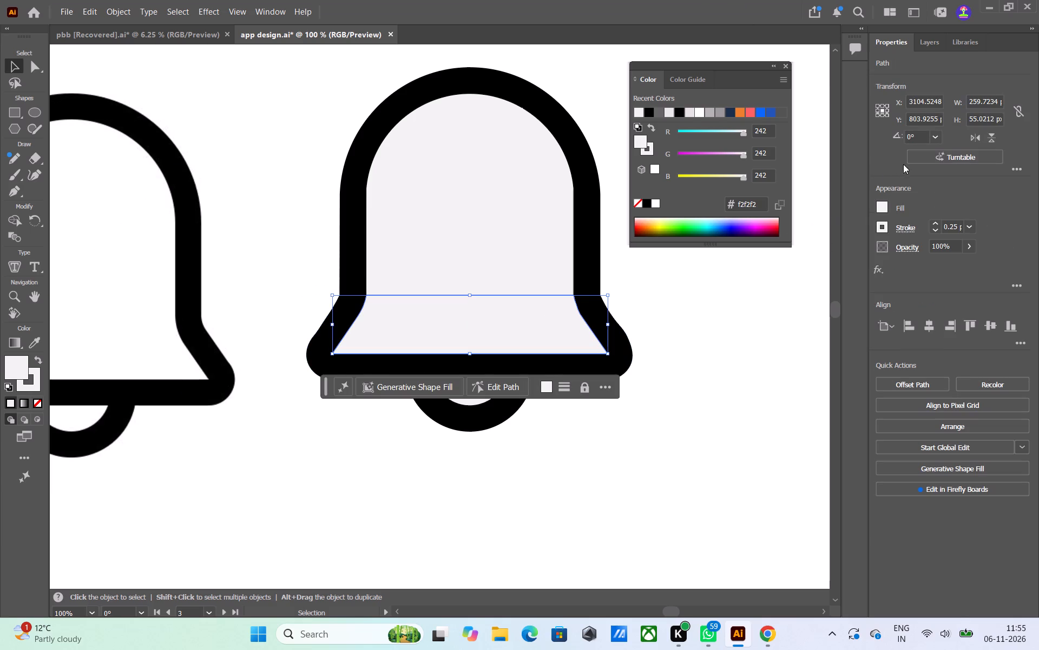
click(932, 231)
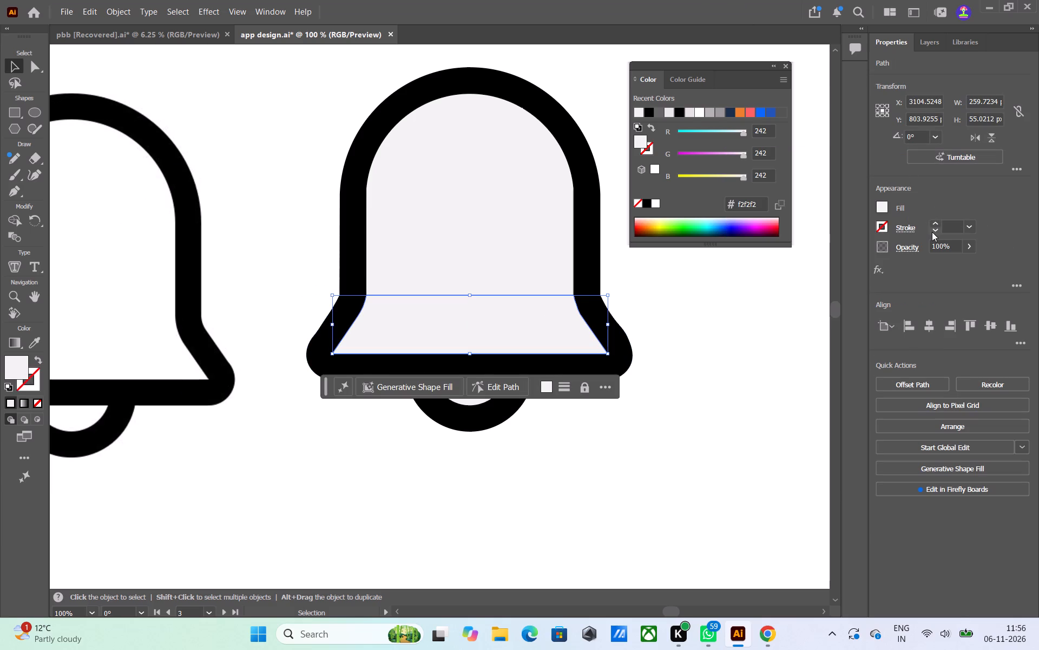
Recolour the inner dome path's 0.5 pt stroke light grey to match its fill.
click(14, 67)
click(267, 149)
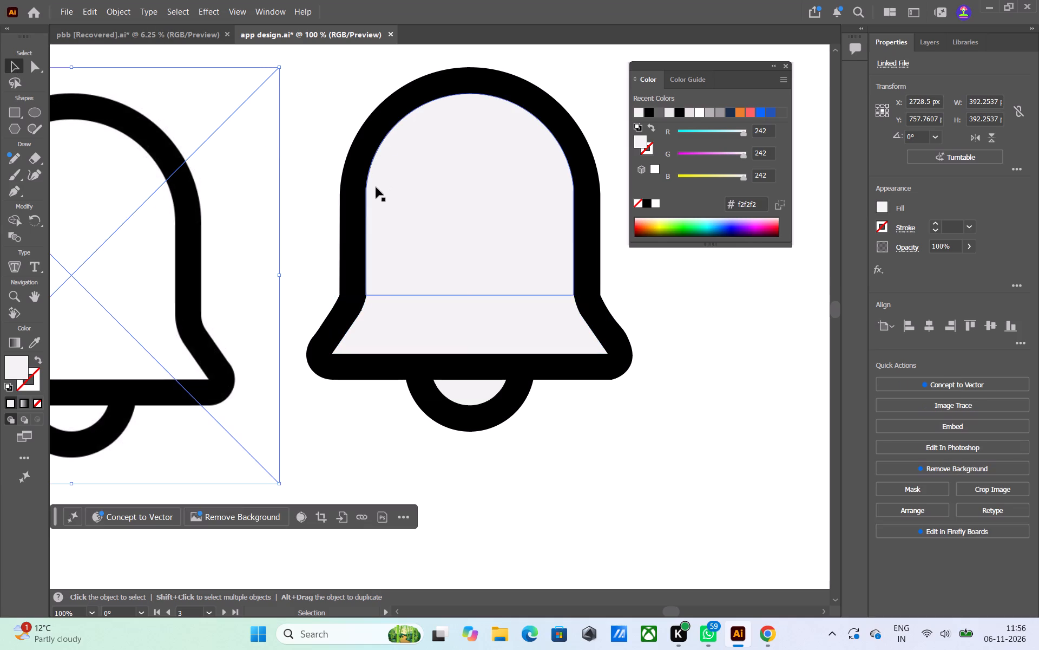
click(376, 187)
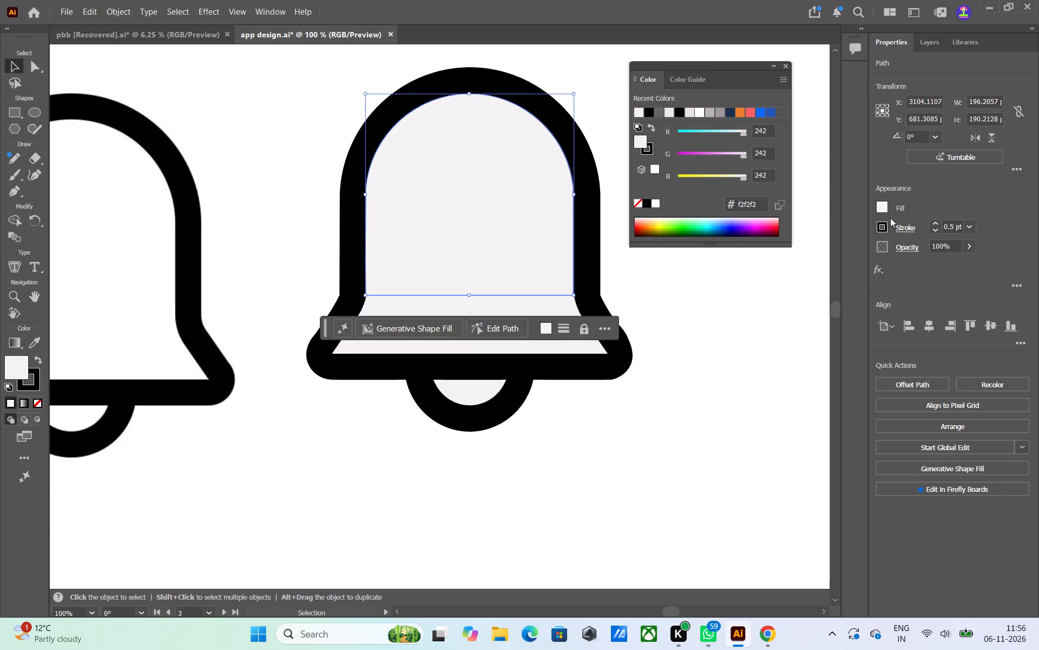
click(883, 231)
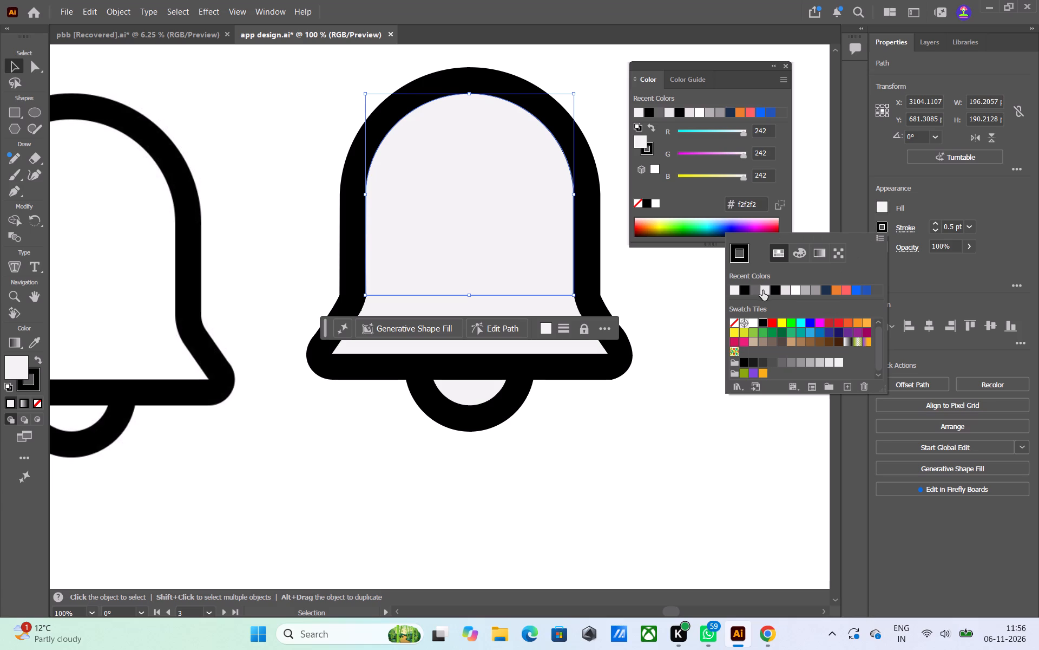
click(762, 290)
click(707, 362)
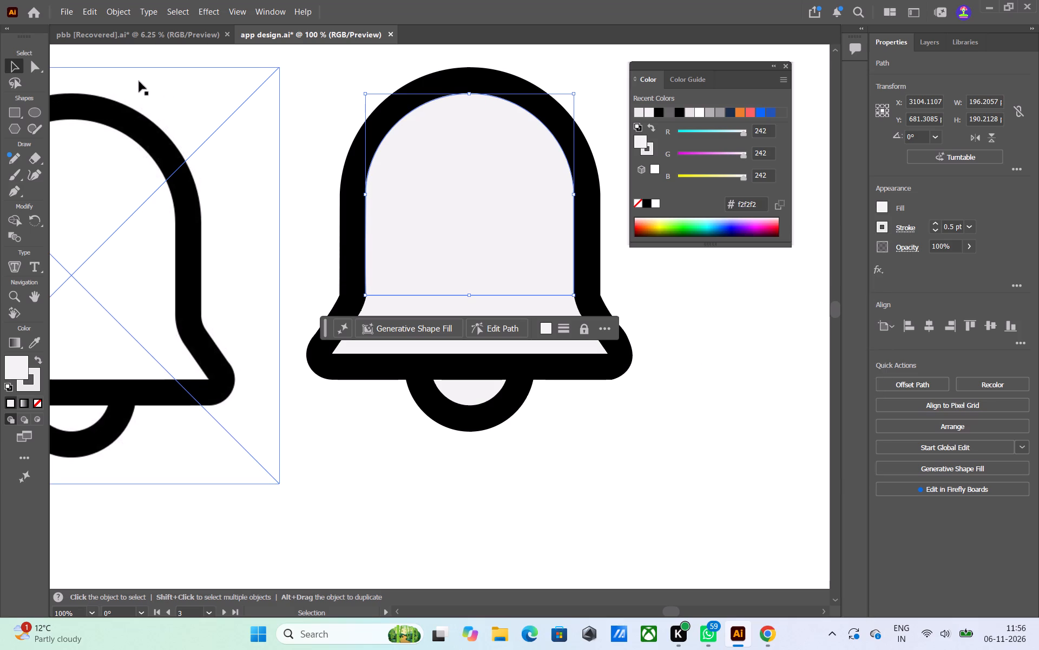
click(14, 64)
click(780, 306)
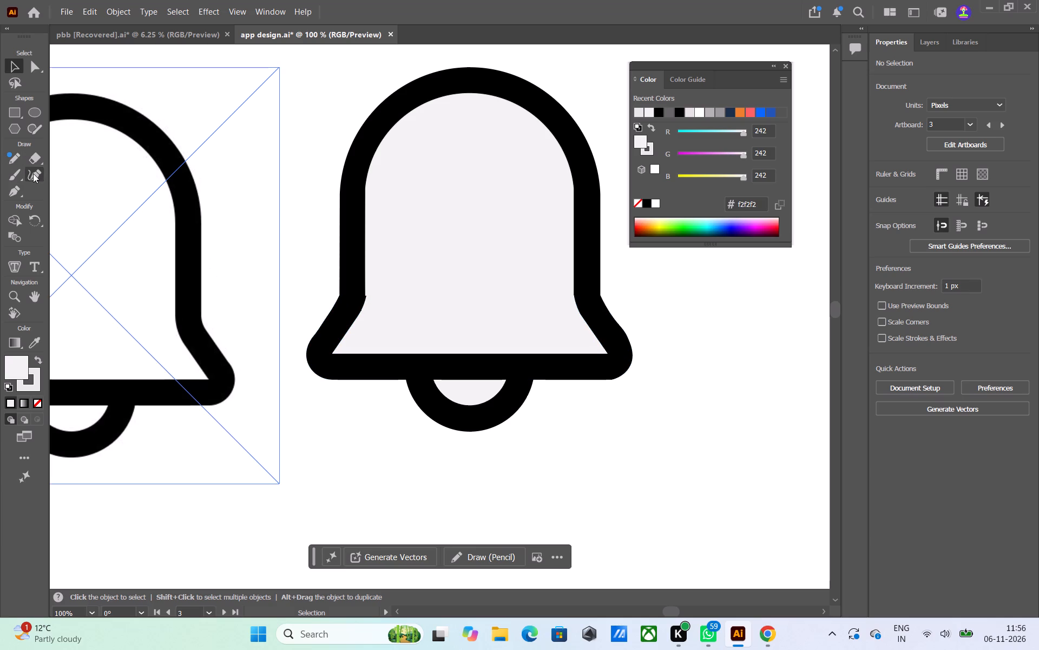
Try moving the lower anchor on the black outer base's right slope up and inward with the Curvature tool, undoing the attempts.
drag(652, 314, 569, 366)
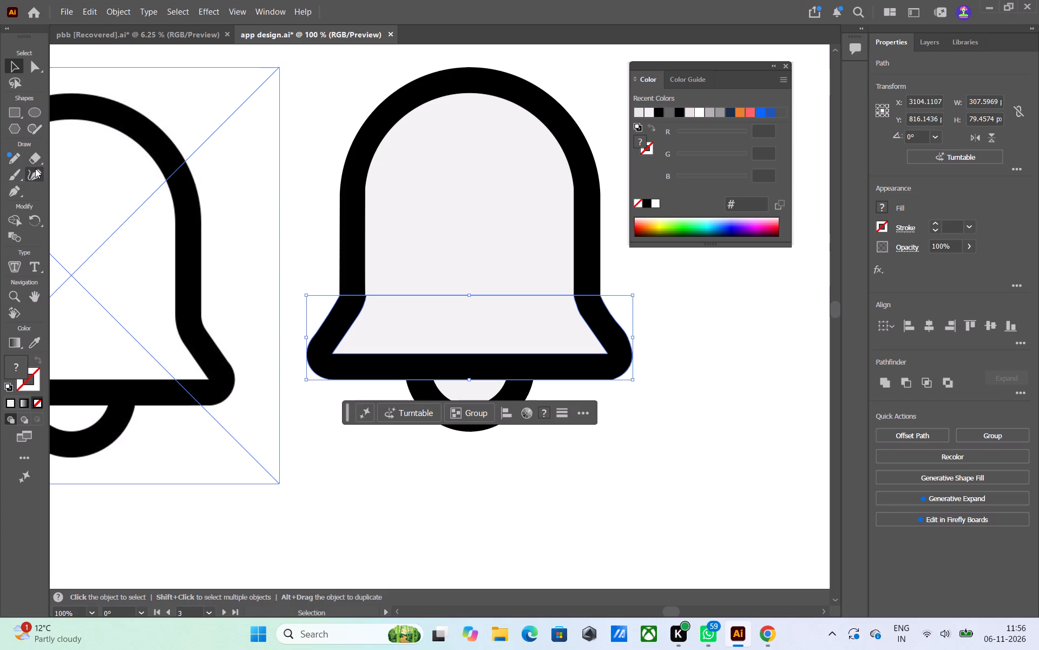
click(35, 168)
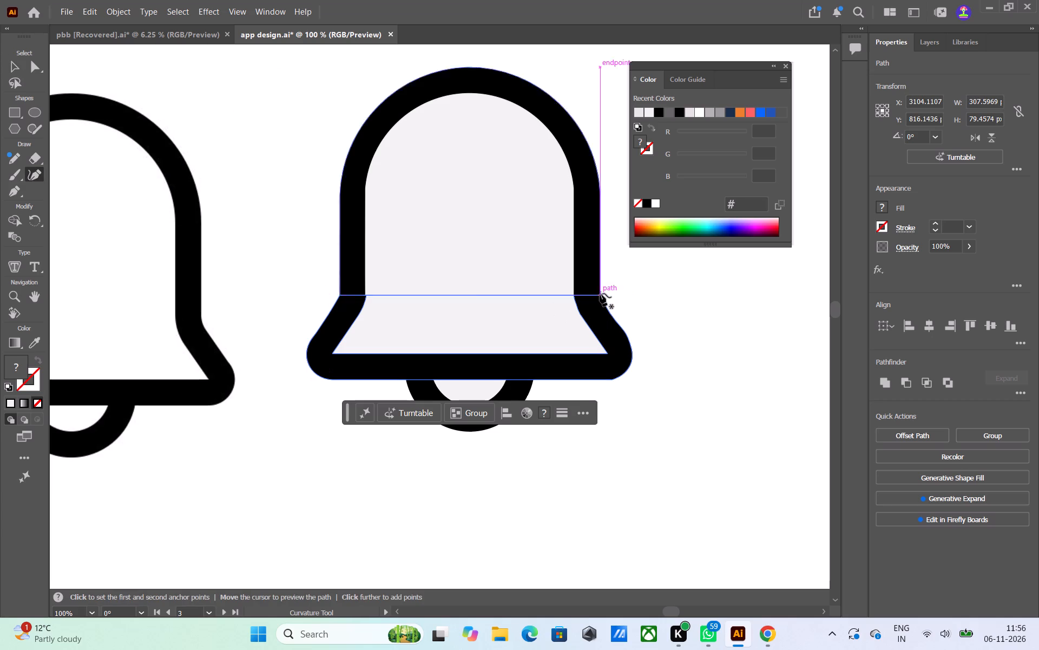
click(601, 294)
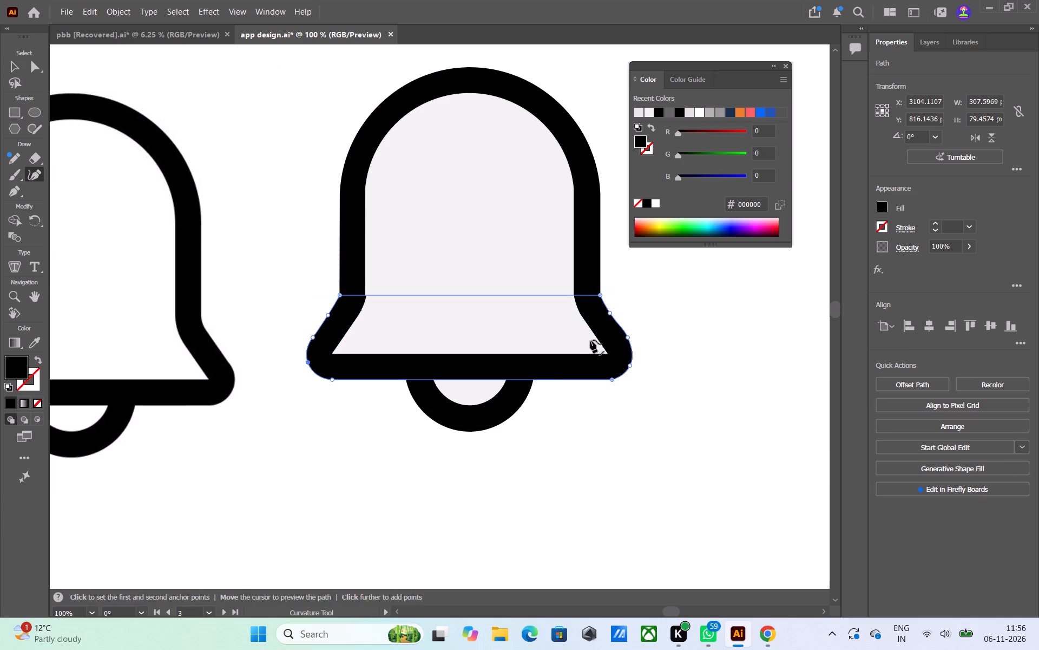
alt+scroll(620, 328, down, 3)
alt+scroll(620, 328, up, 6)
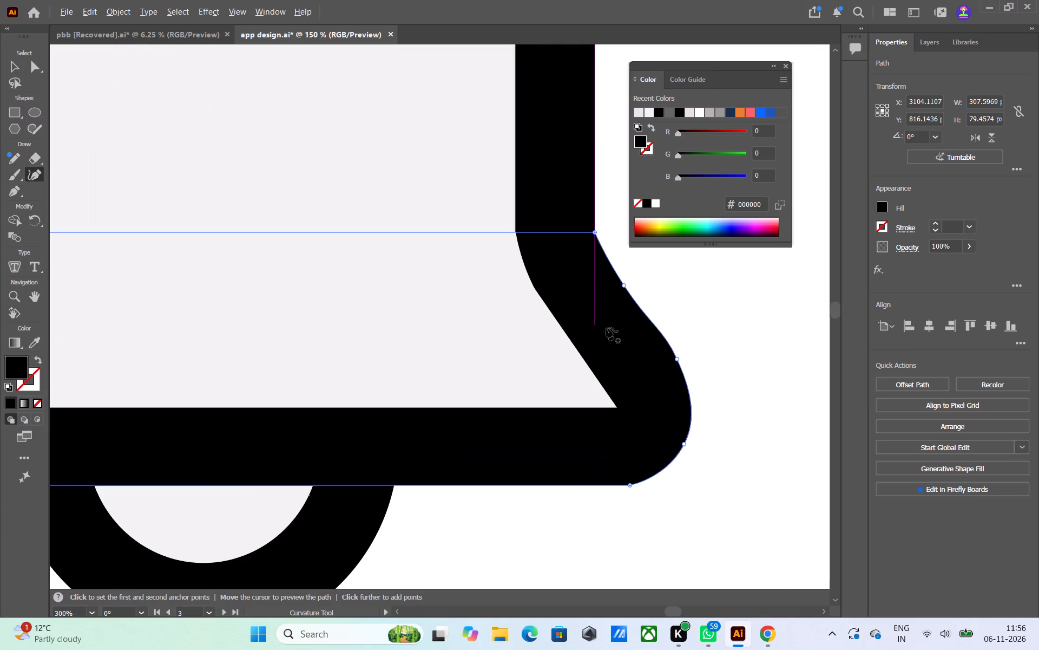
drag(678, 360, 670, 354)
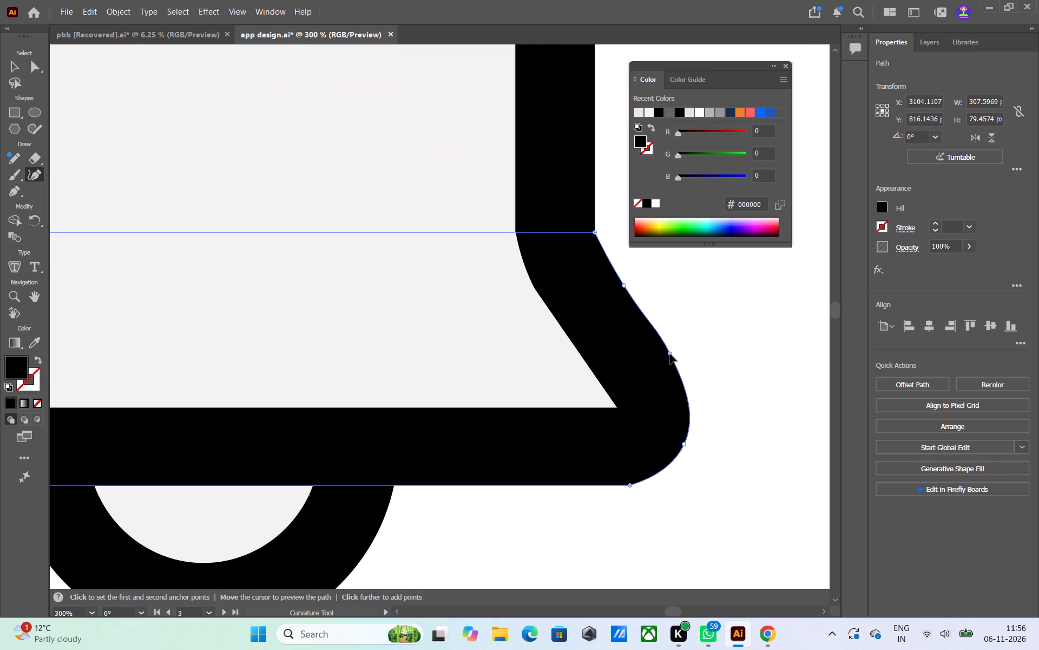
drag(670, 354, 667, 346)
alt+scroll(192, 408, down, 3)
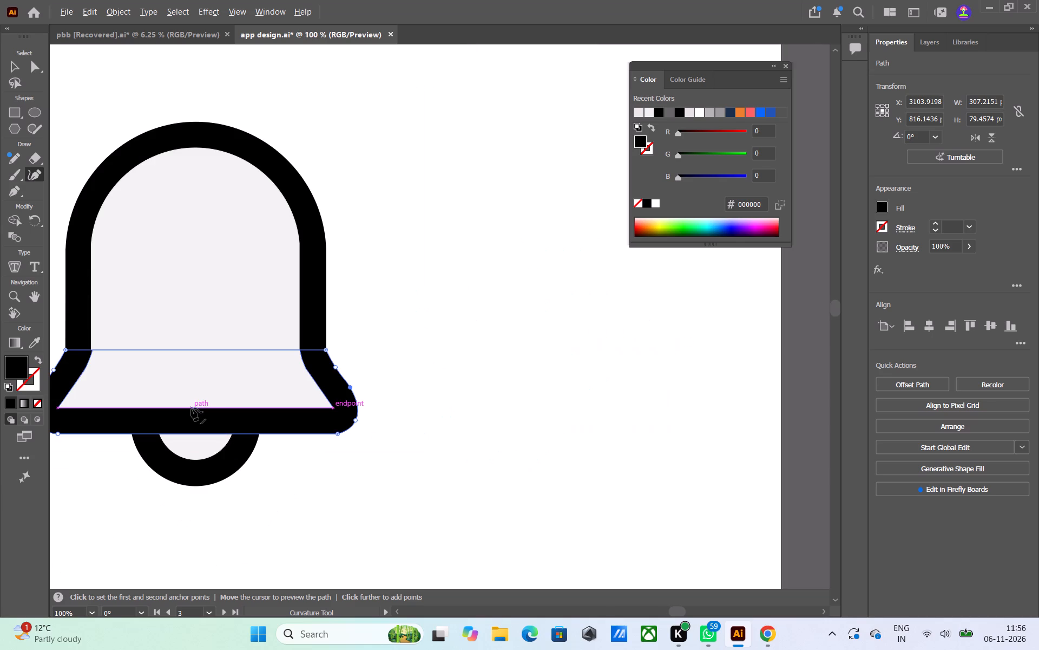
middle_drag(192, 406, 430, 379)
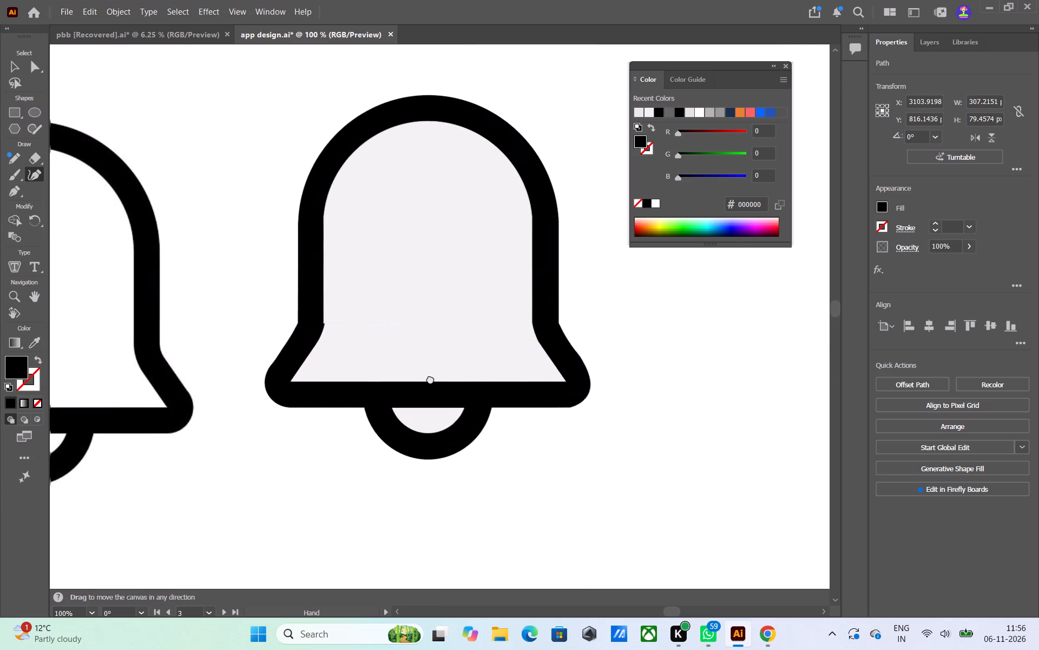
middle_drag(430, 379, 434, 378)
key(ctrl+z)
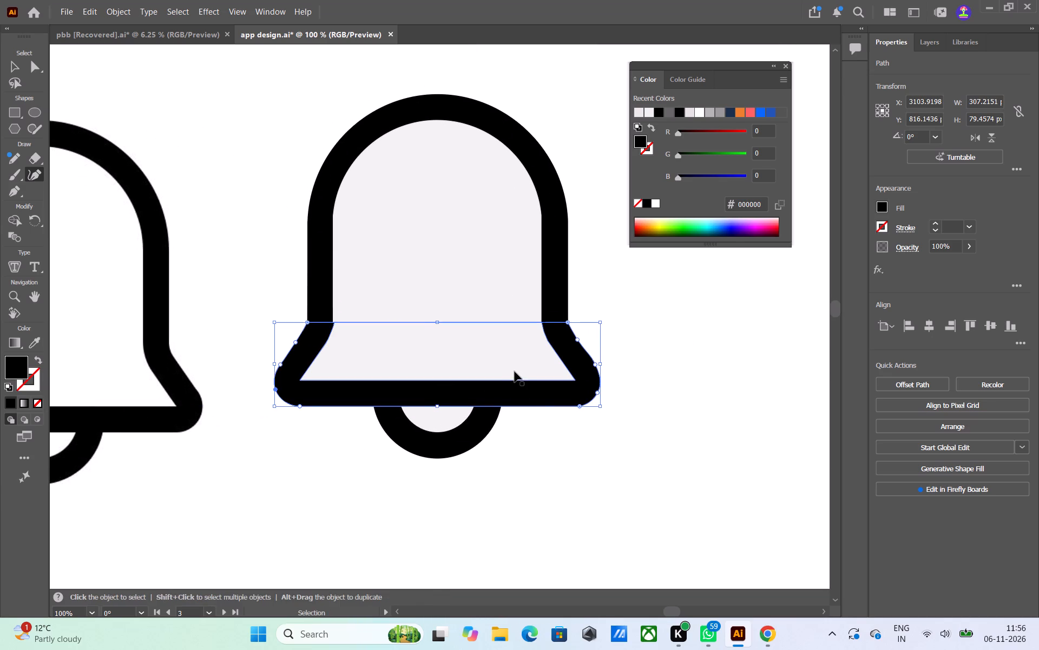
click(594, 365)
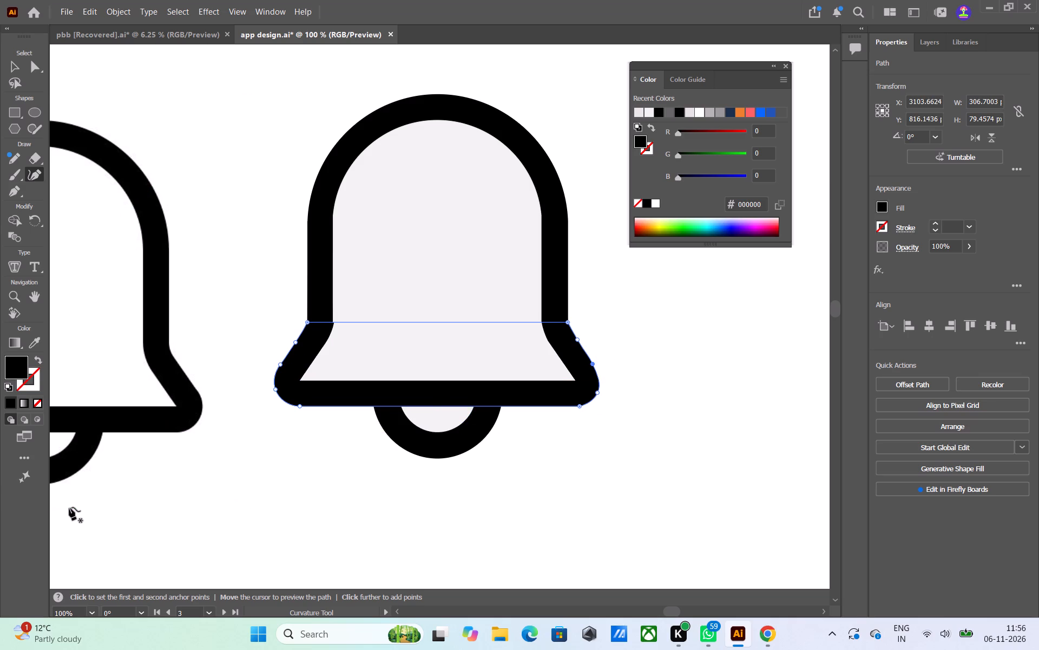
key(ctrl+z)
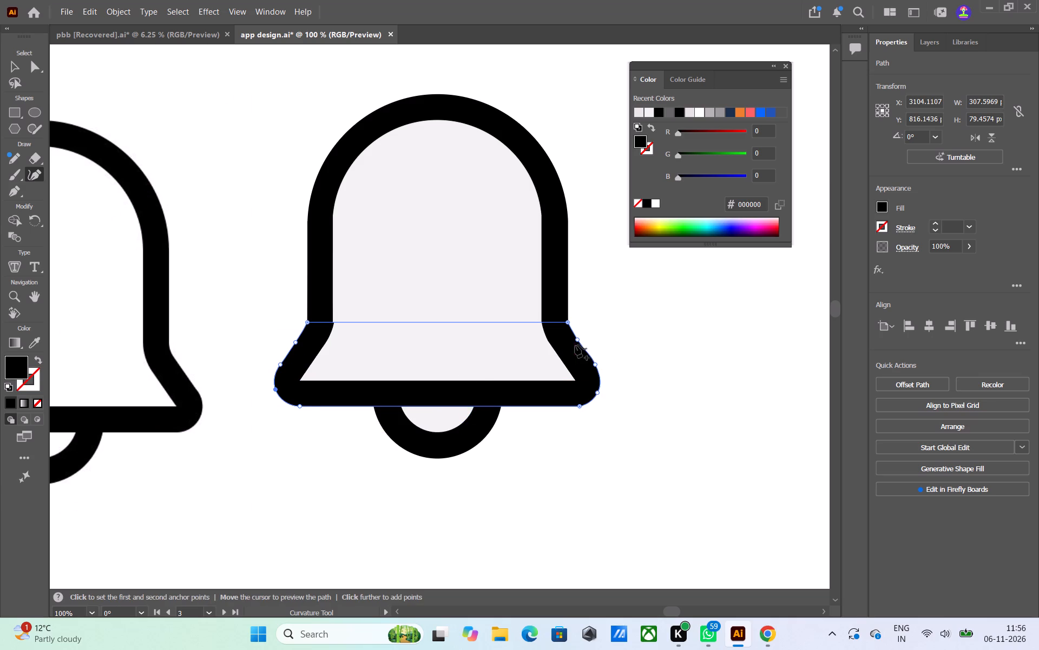
Nudge the upper curve point on the black outer base's right slope slightly up and inward.
click(577, 339)
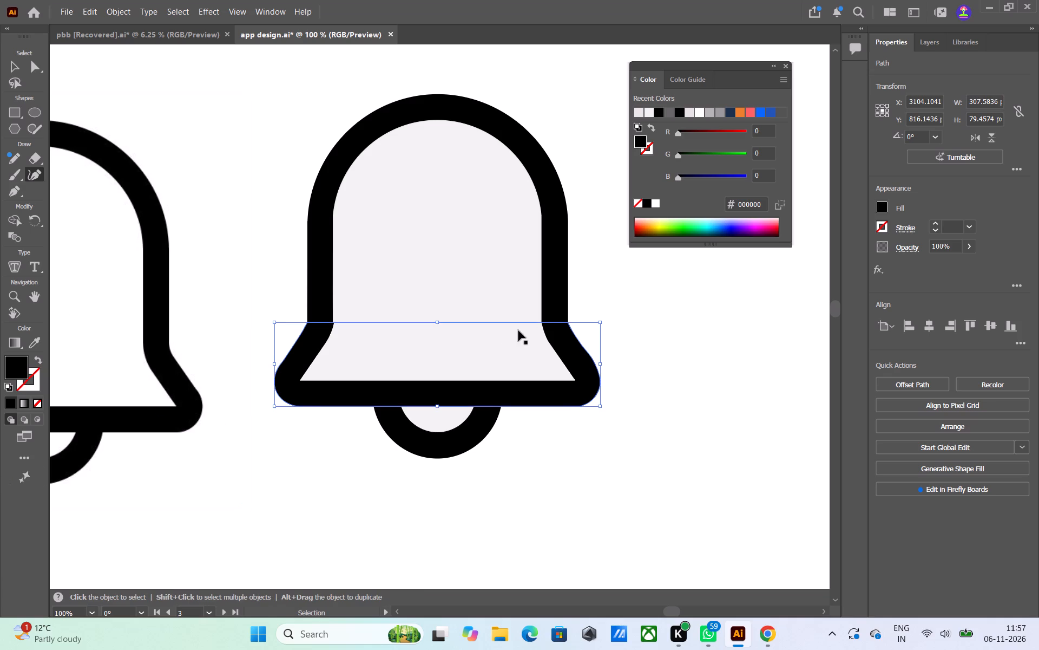
click(575, 335)
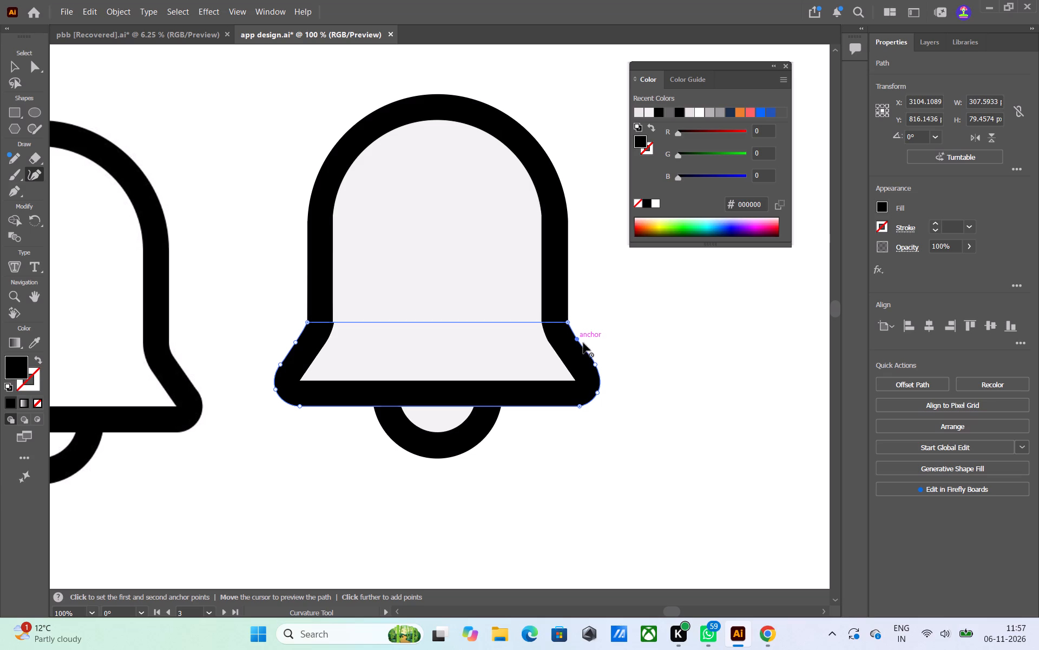
Move the lower anchor on the black outer base's right slope further up and inward along the outline with the Curvature tool.
click(595, 366)
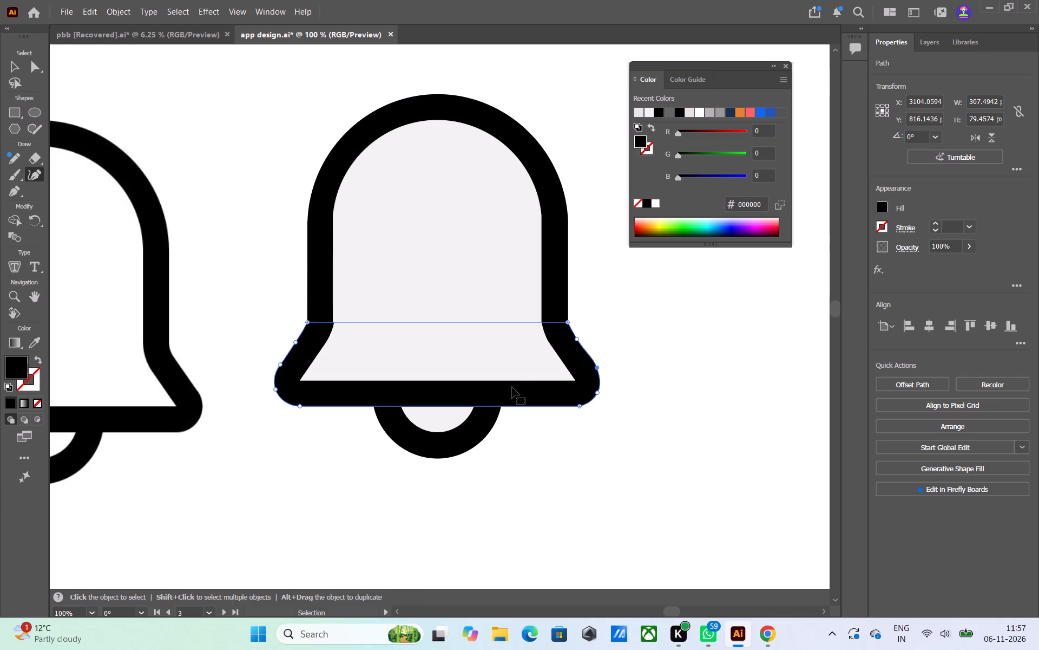
key(ctrl+z)
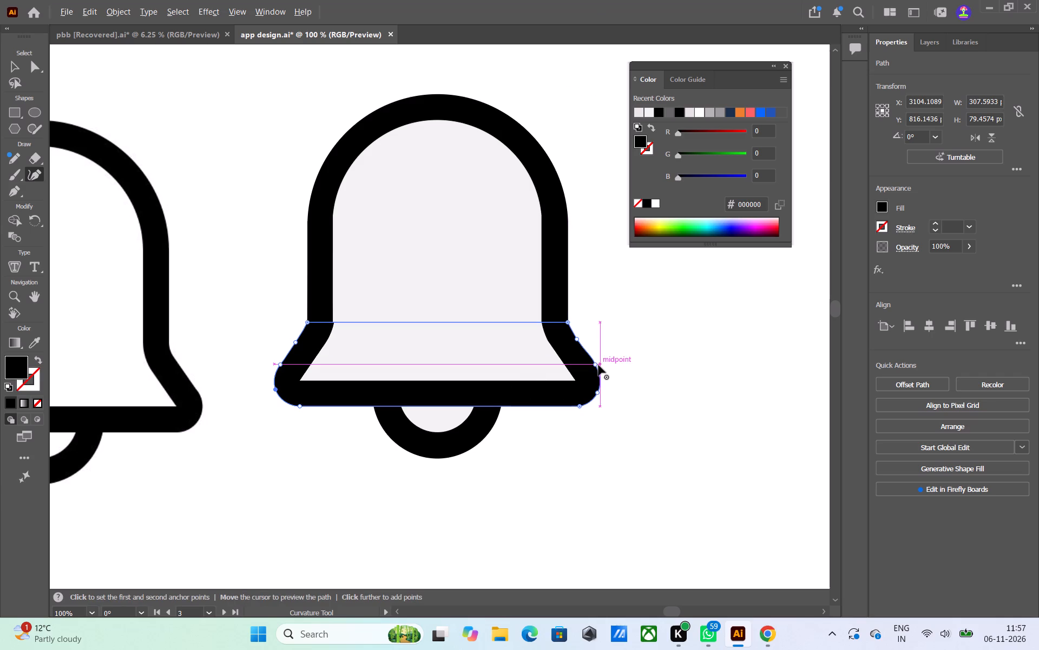
alt+scroll(595, 366, up, 6)
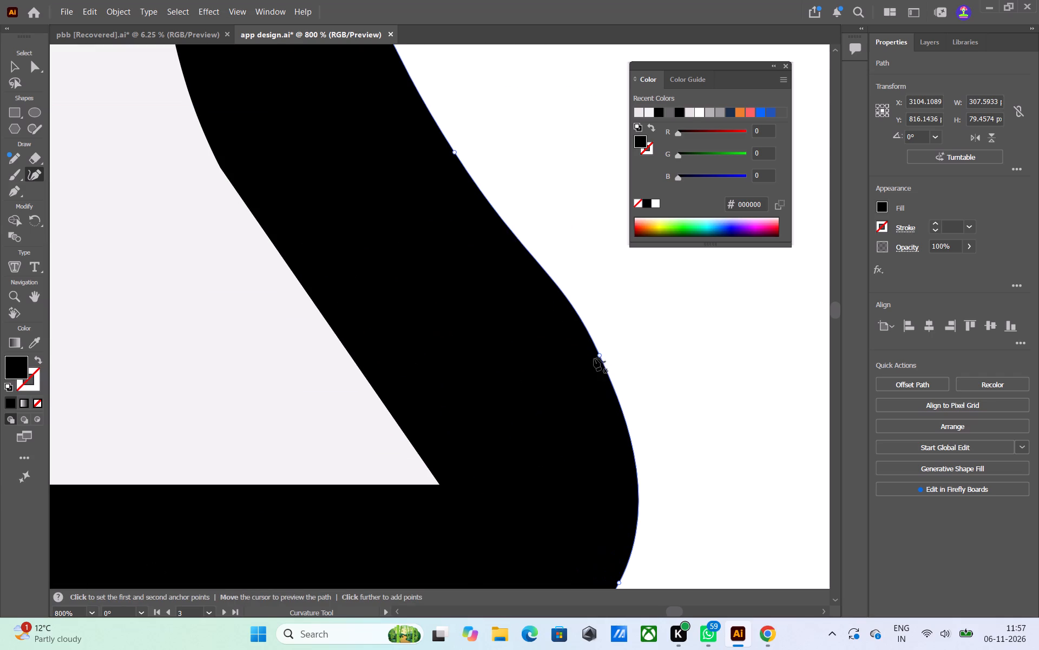
drag(600, 354, 594, 343)
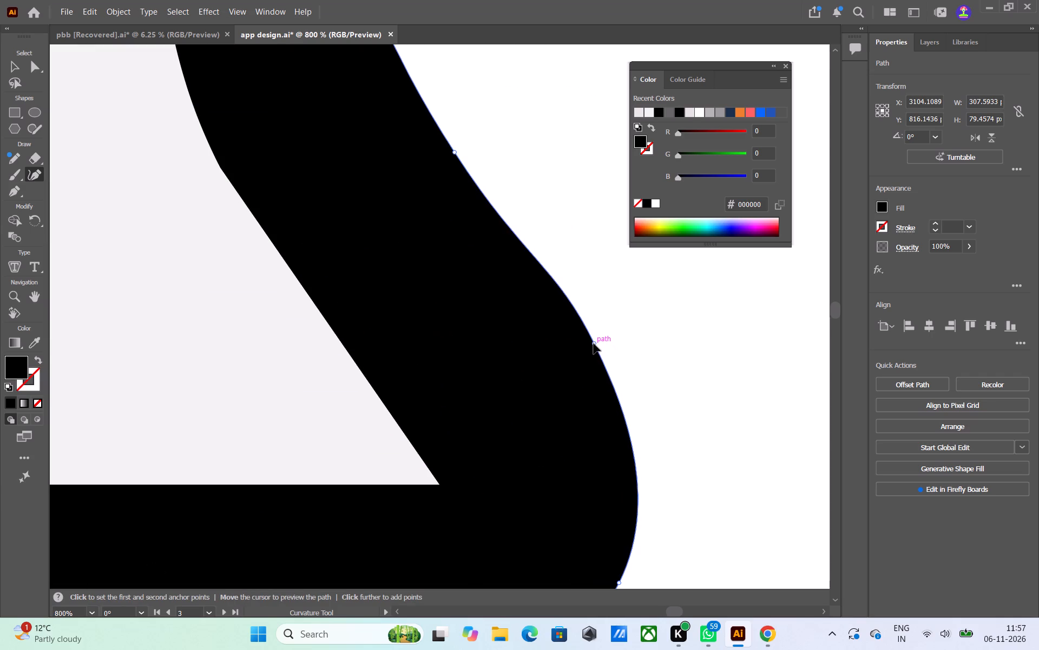
drag(594, 343, 583, 322)
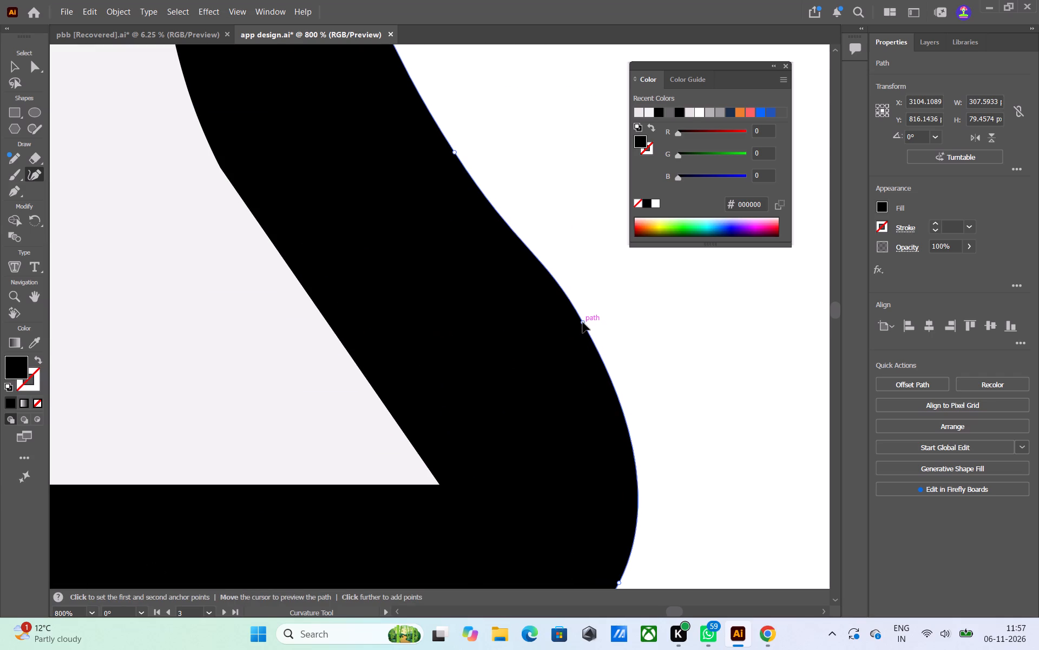
drag(583, 322, 570, 301)
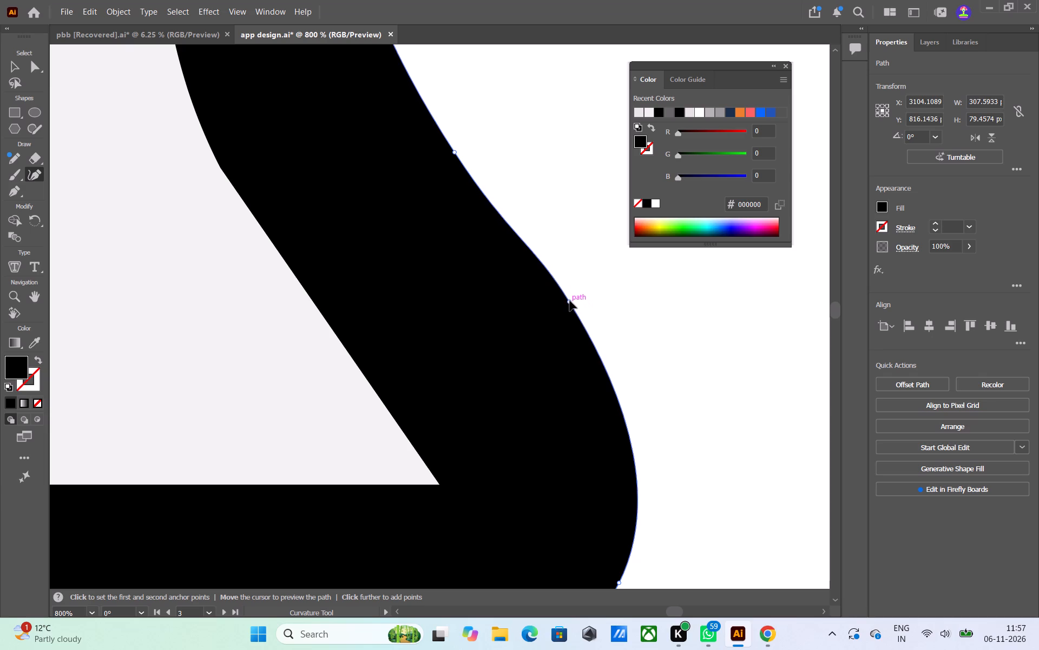
drag(570, 301, 563, 290)
alt+scroll(519, 363, down, 4)
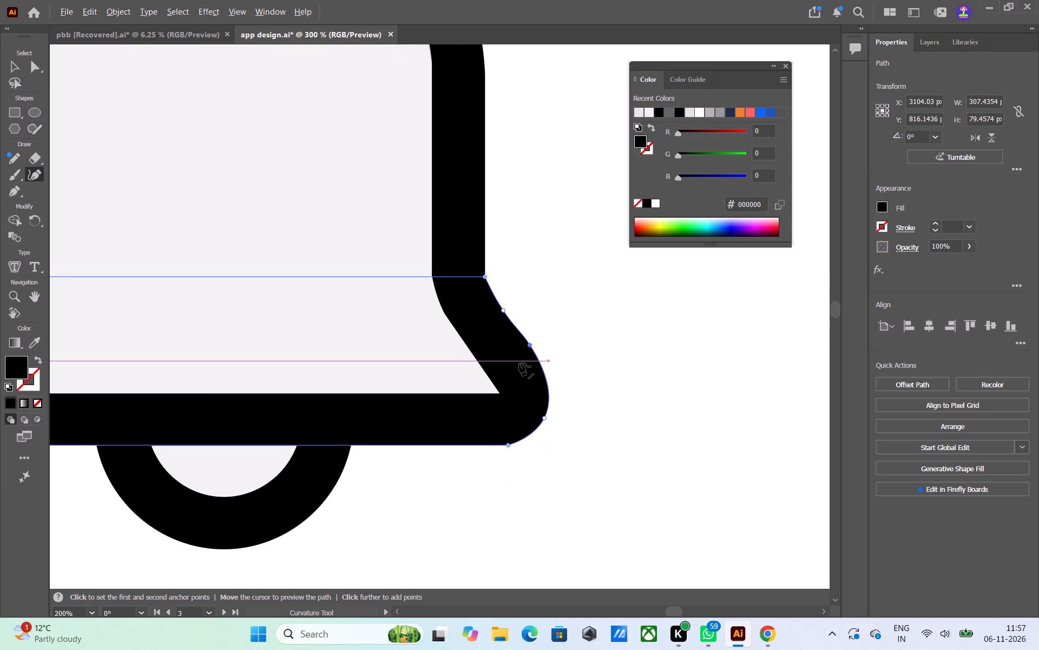
alt+scroll(529, 346, up, 5)
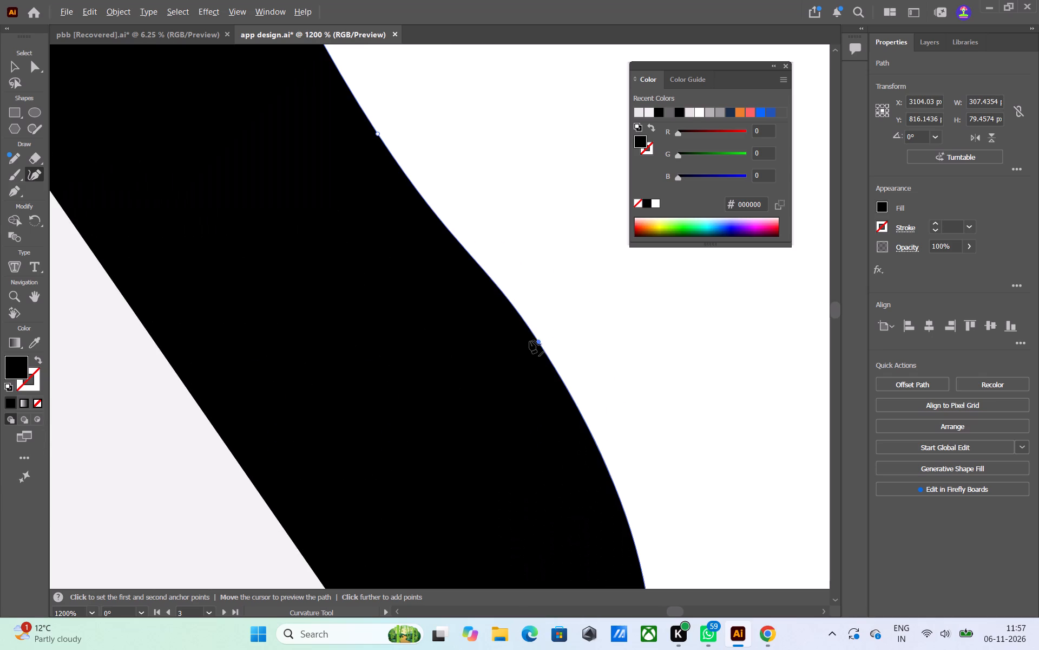
click(538, 343)
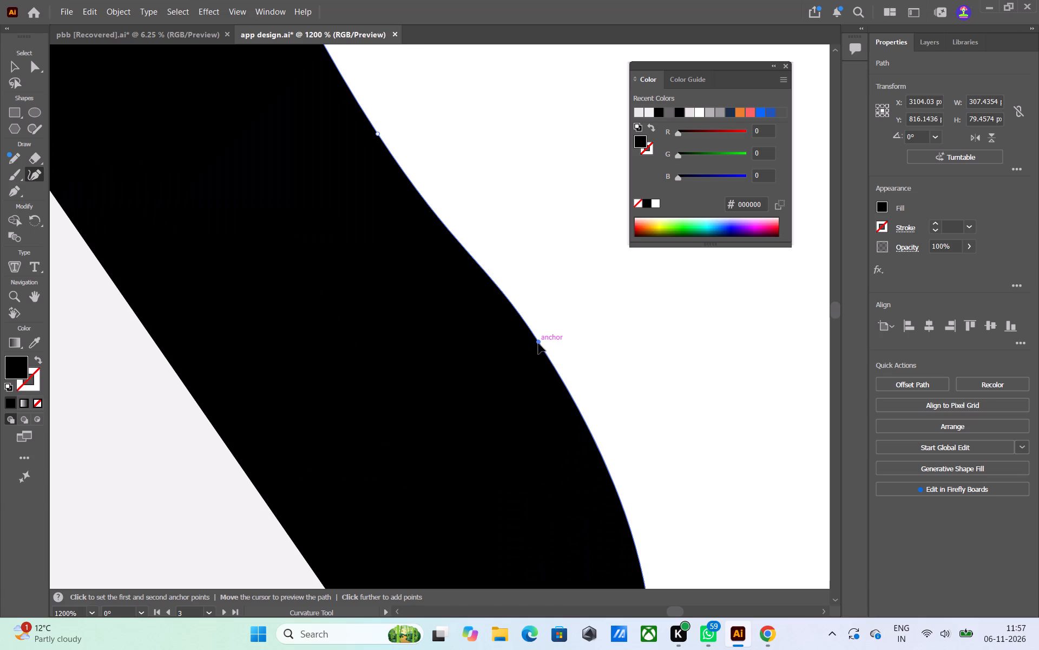
alt+scroll(537, 346, down, 6)
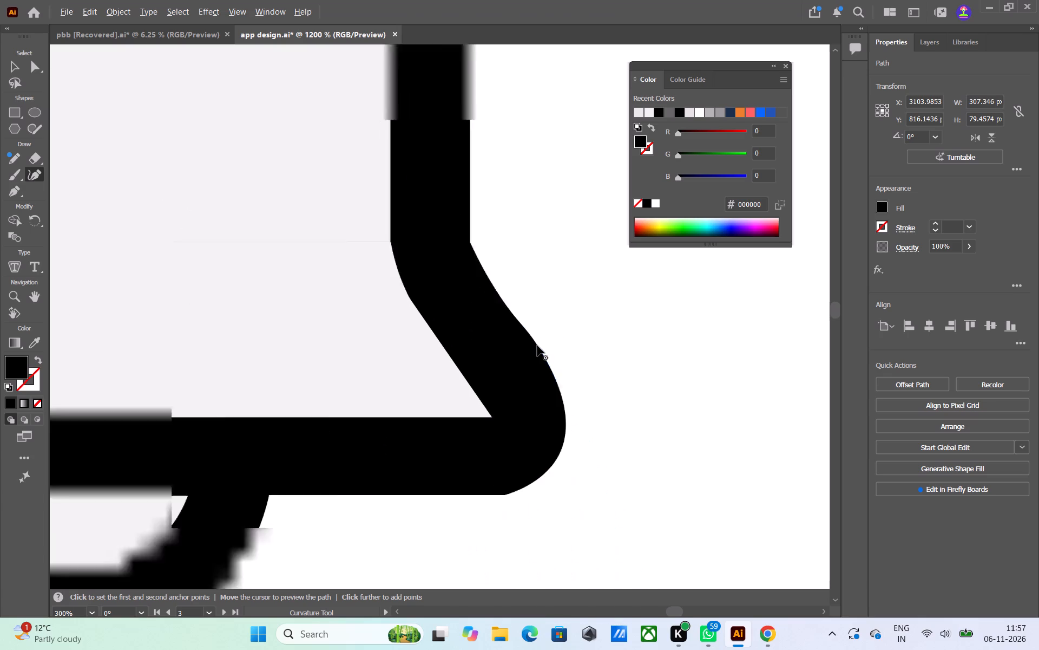
scroll(356, 450, down, 2)
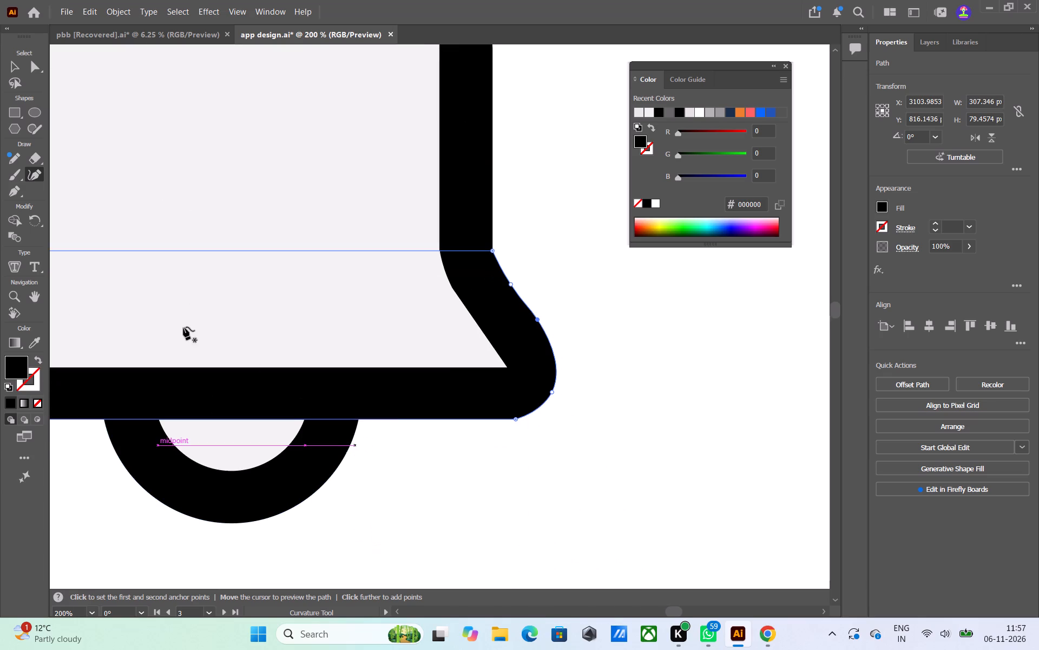
Pull the inner flared base's upper-left anchor inward to line up with the dome's inner left edge, removing the notch.
middle_drag(194, 323, 424, 336)
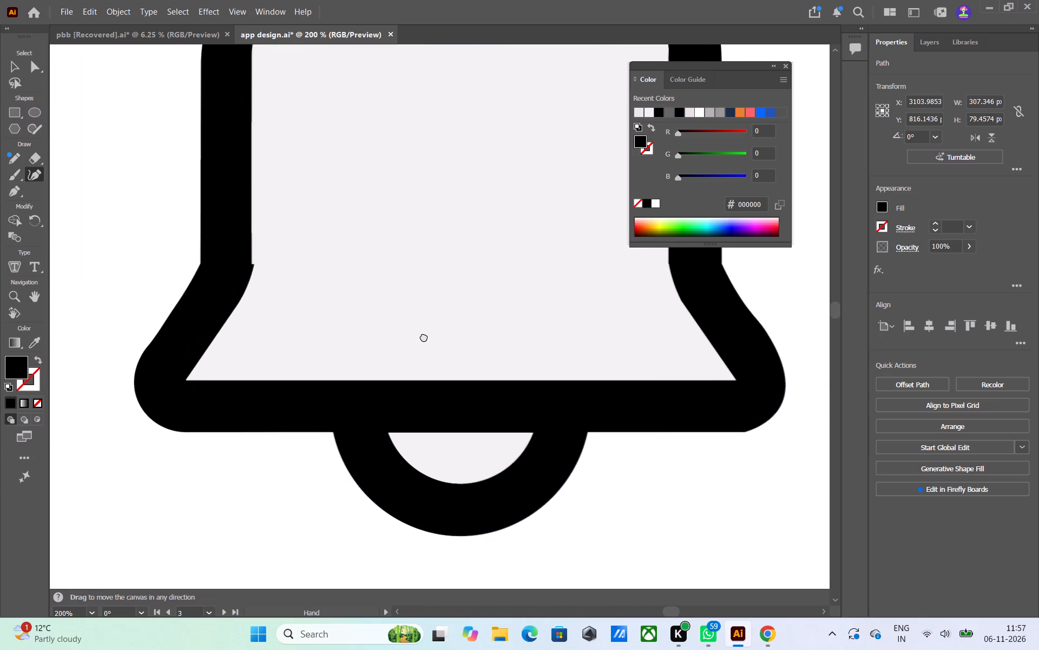
middle_drag(424, 336, 424, 336)
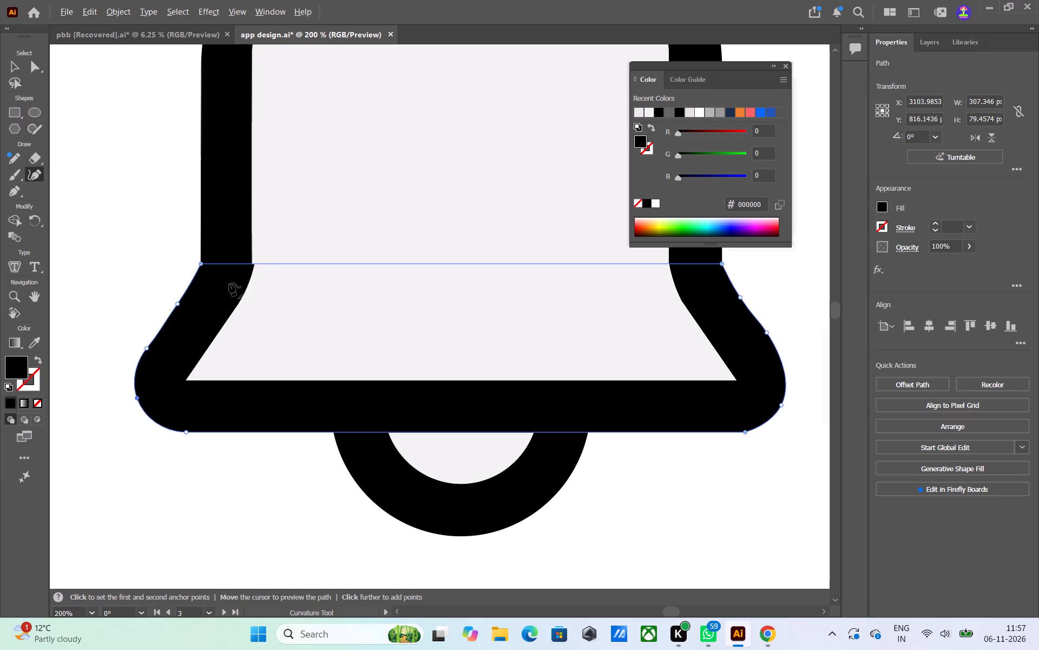
alt+scroll(229, 283, up, 5)
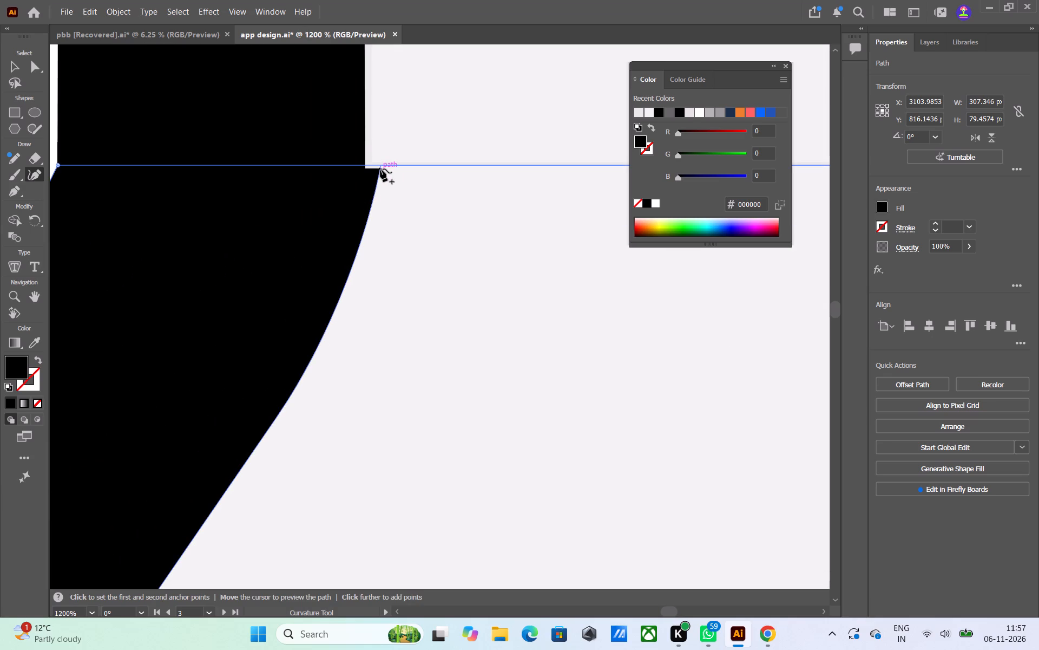
drag(380, 169, 370, 172)
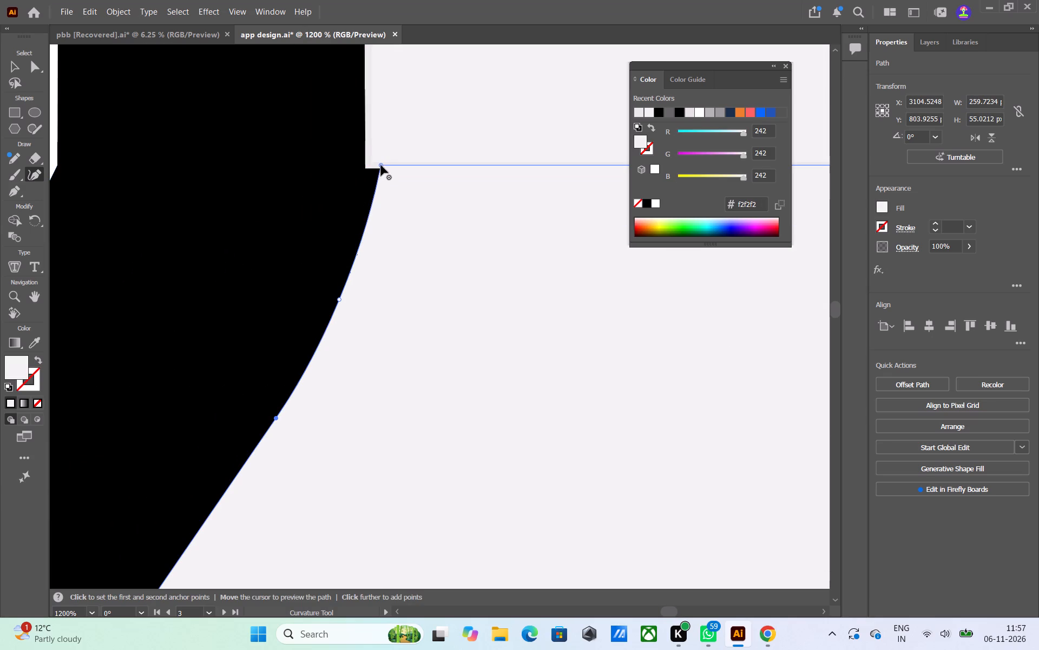
drag(381, 165, 367, 170)
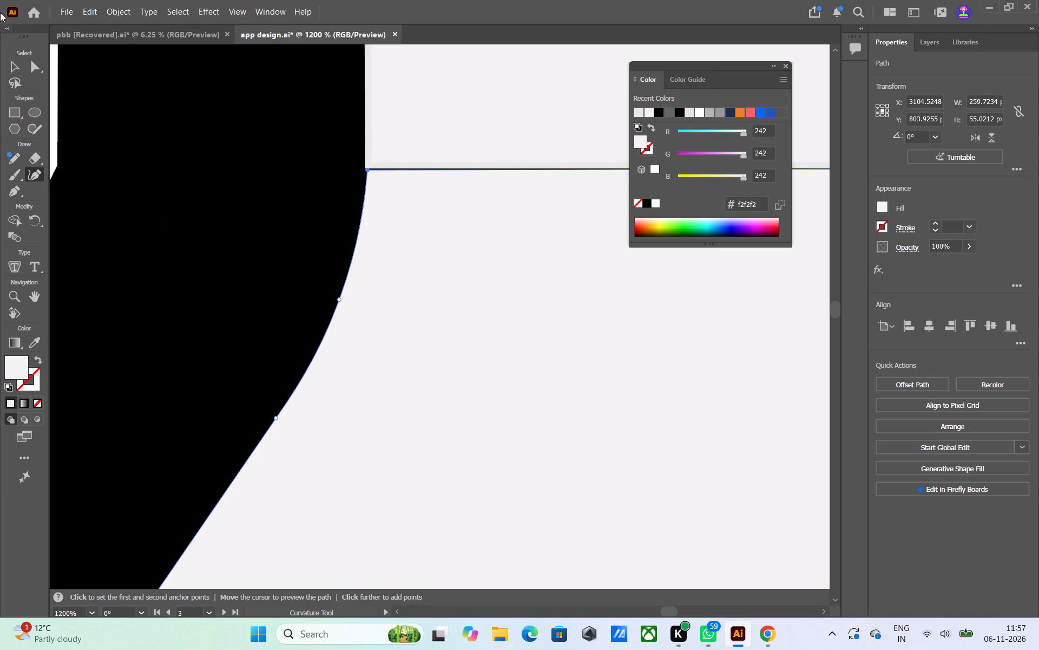
Shift the light grey inner flared base up about 2 px so it overlaps the seam below the inner dome.
click(17, 65)
alt+scroll(350, 308, down, 5)
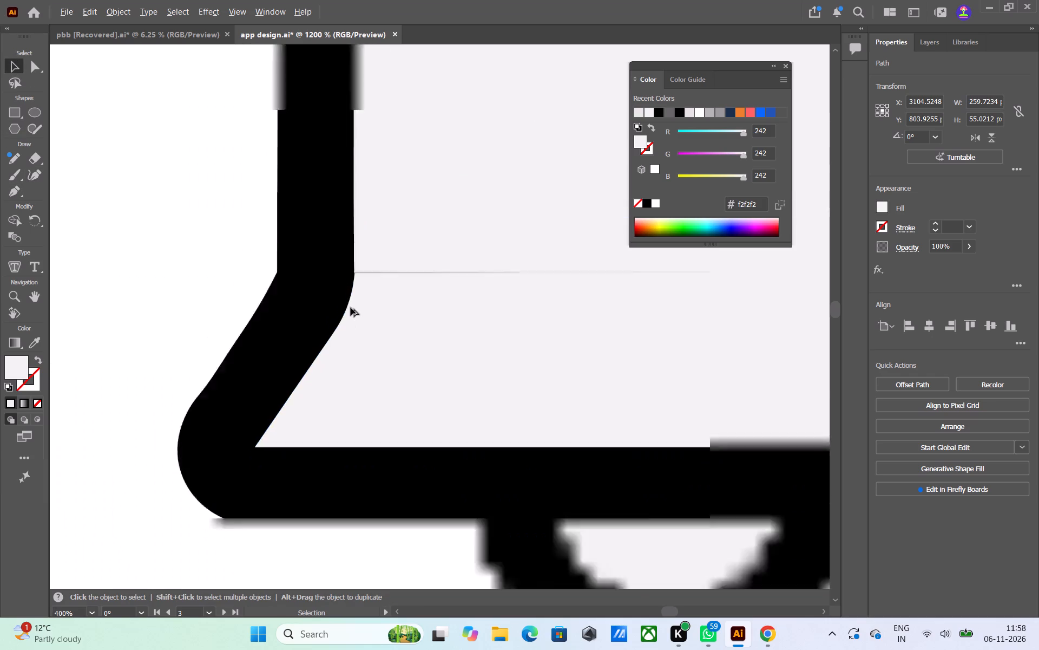
click(134, 226)
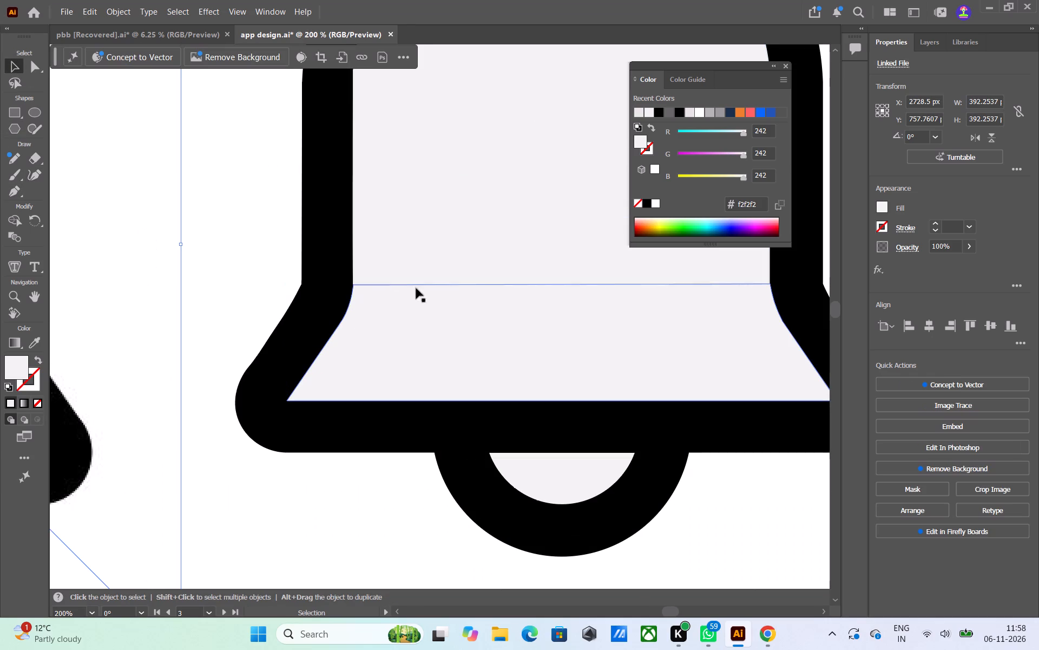
click(375, 282)
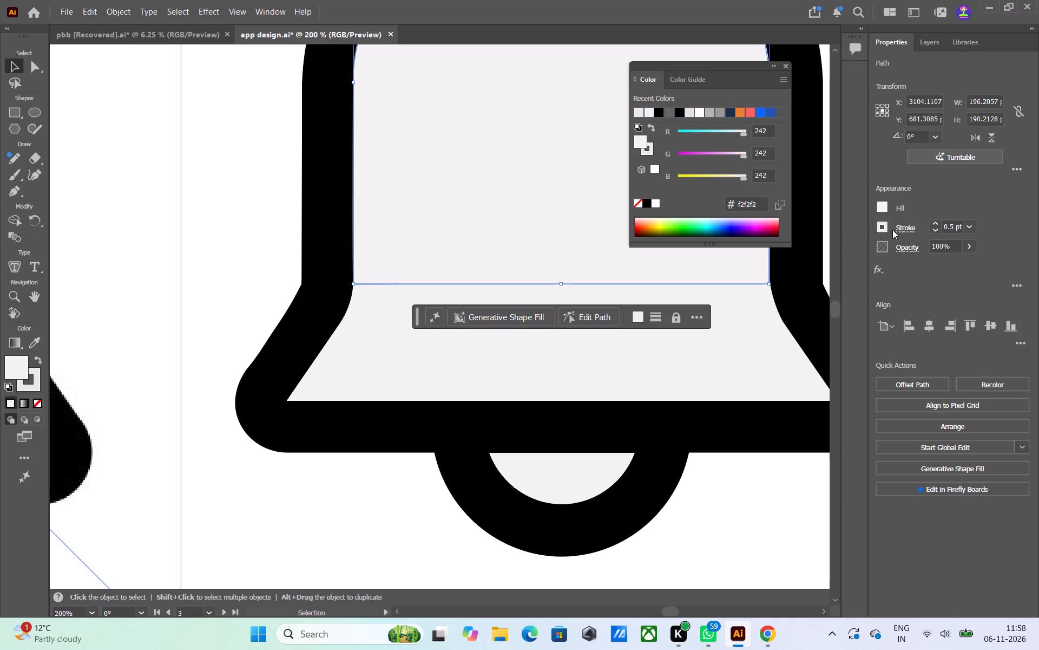
click(153, 320)
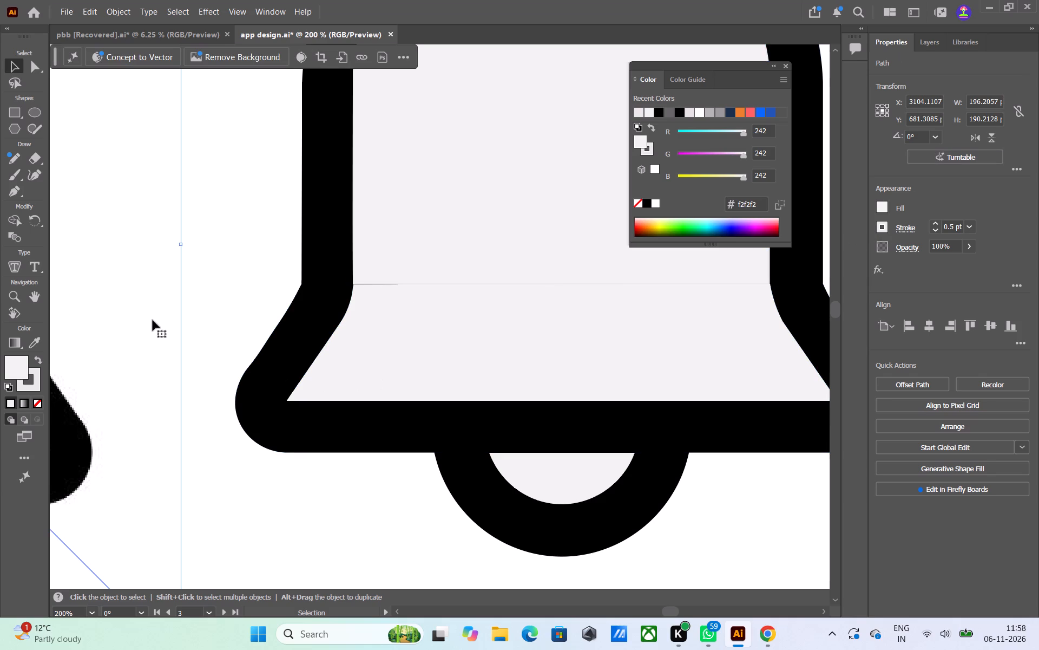
click(445, 354)
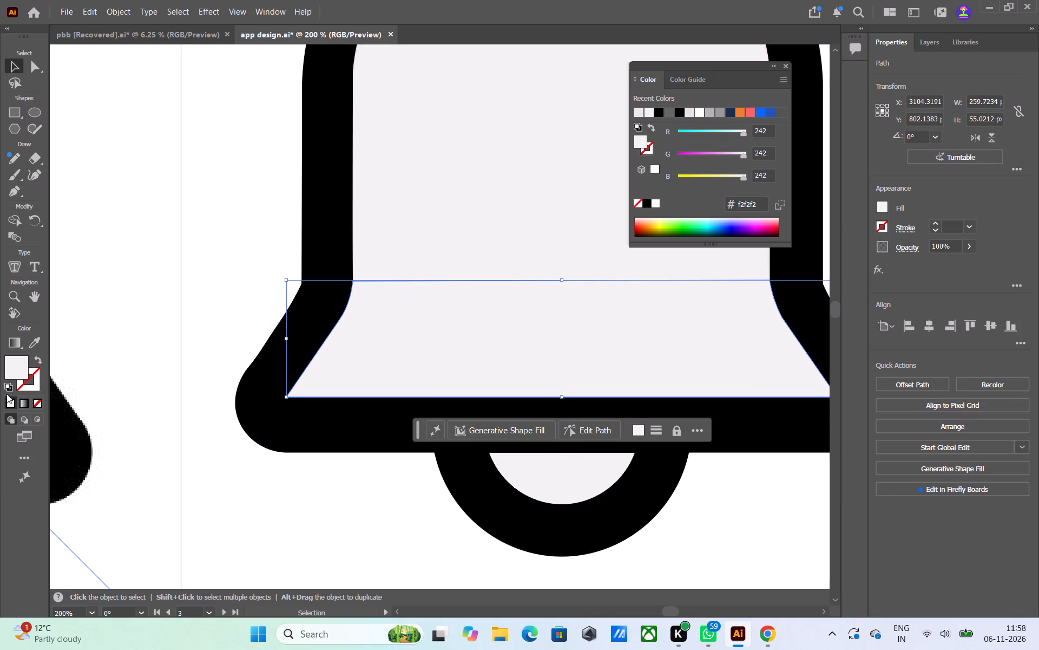
click(13, 63)
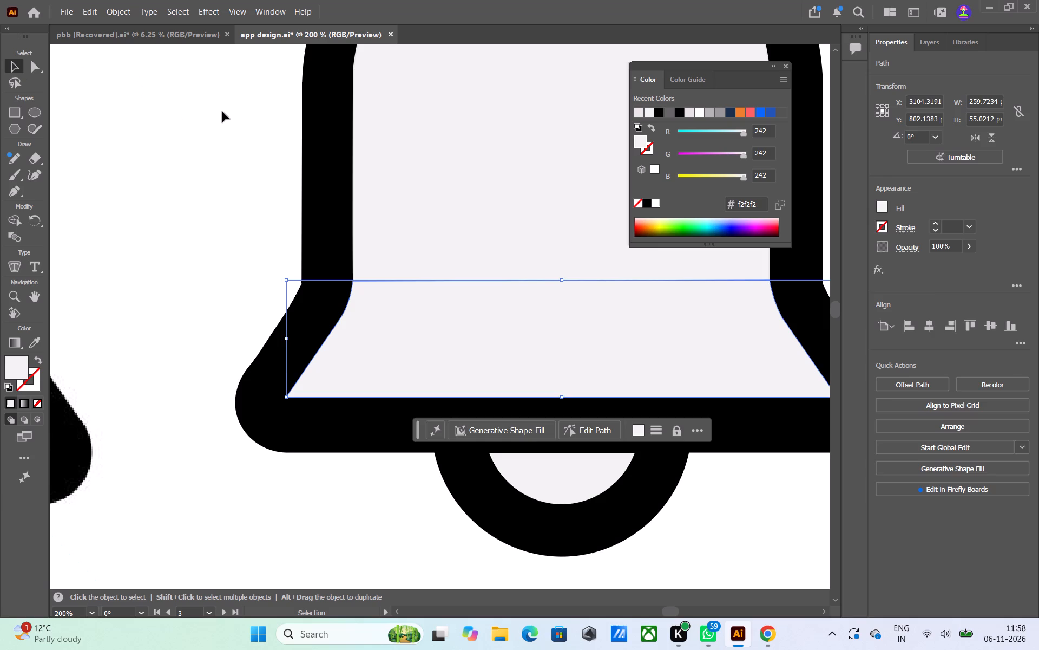
click(222, 112)
alt+scroll(444, 453, down, 3)
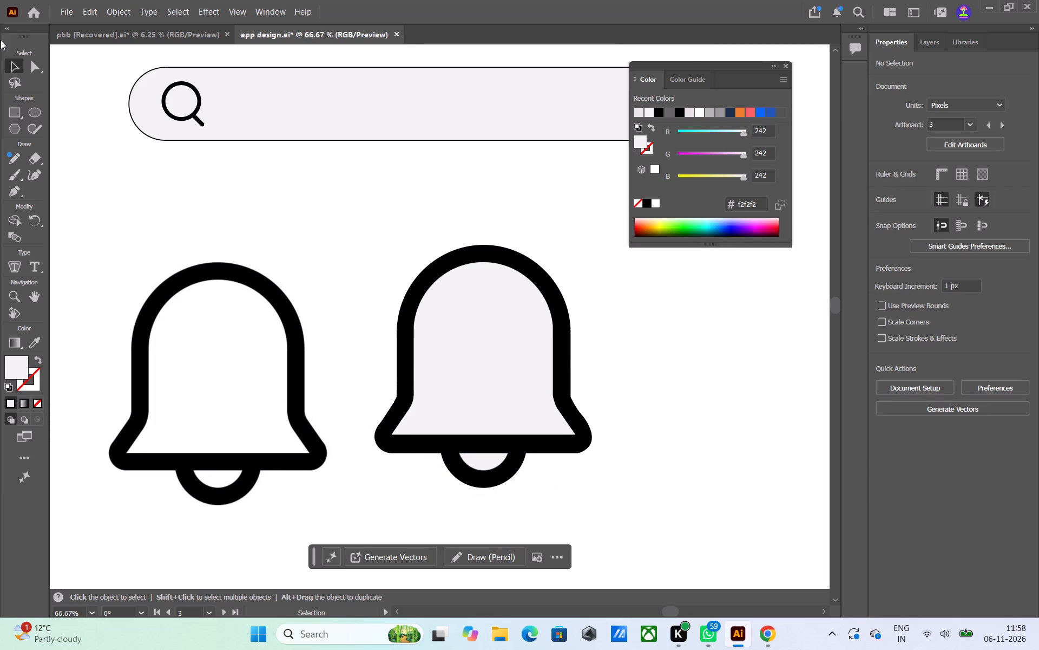
Delete the linked bell reference image beside the traced bell.
click(9, 69)
click(16, 64)
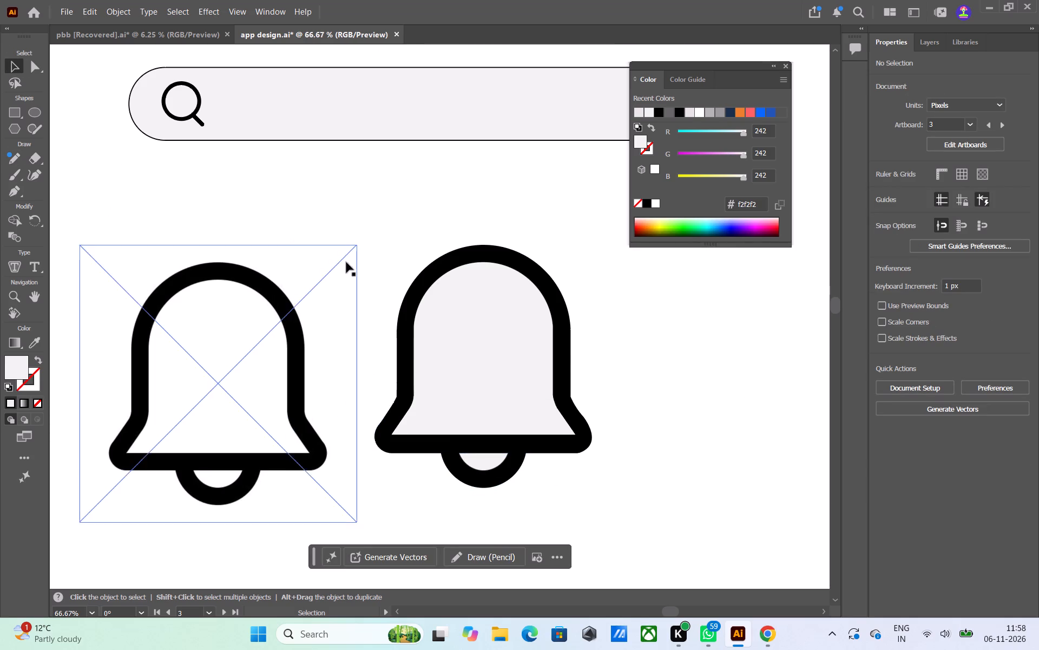
click(258, 295)
key(Delete)
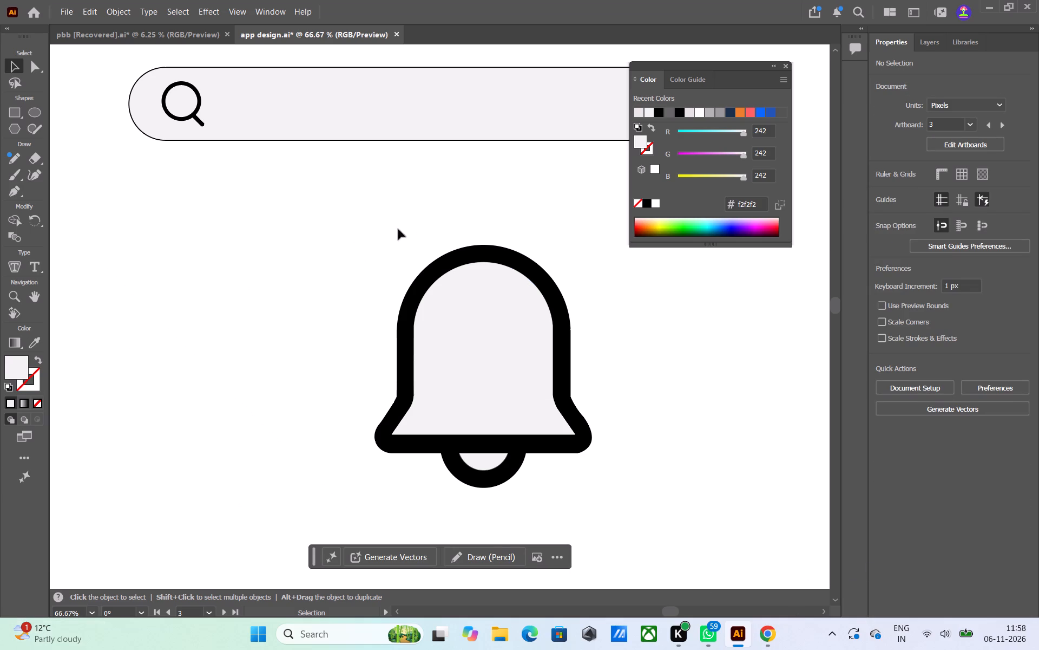
Group all the paths of the traced bell into one object.
drag(336, 214, 626, 511)
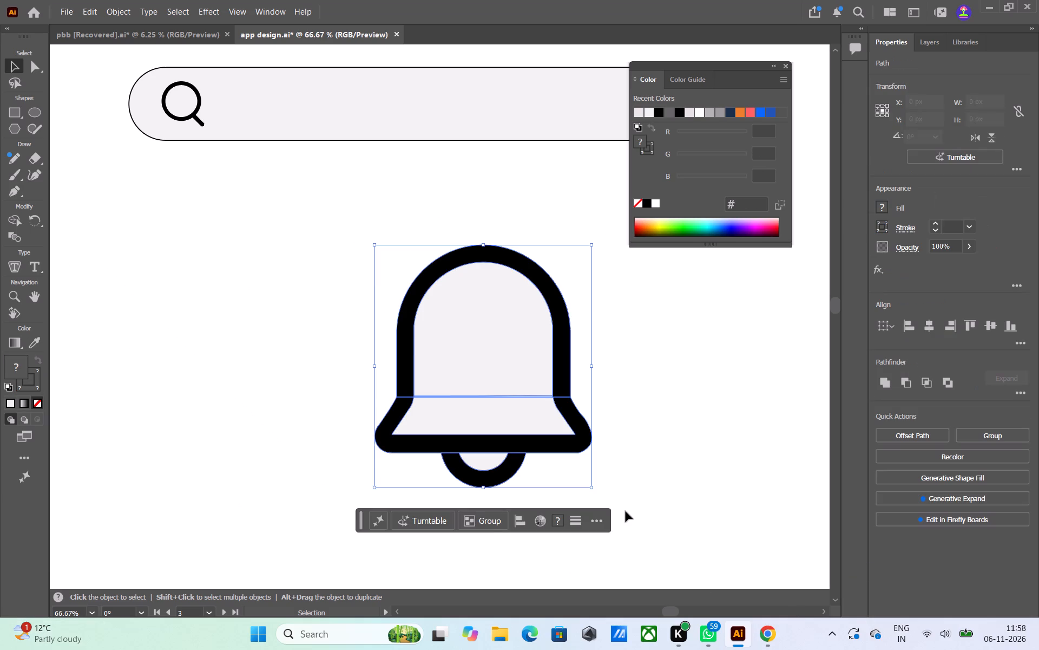
click(491, 521)
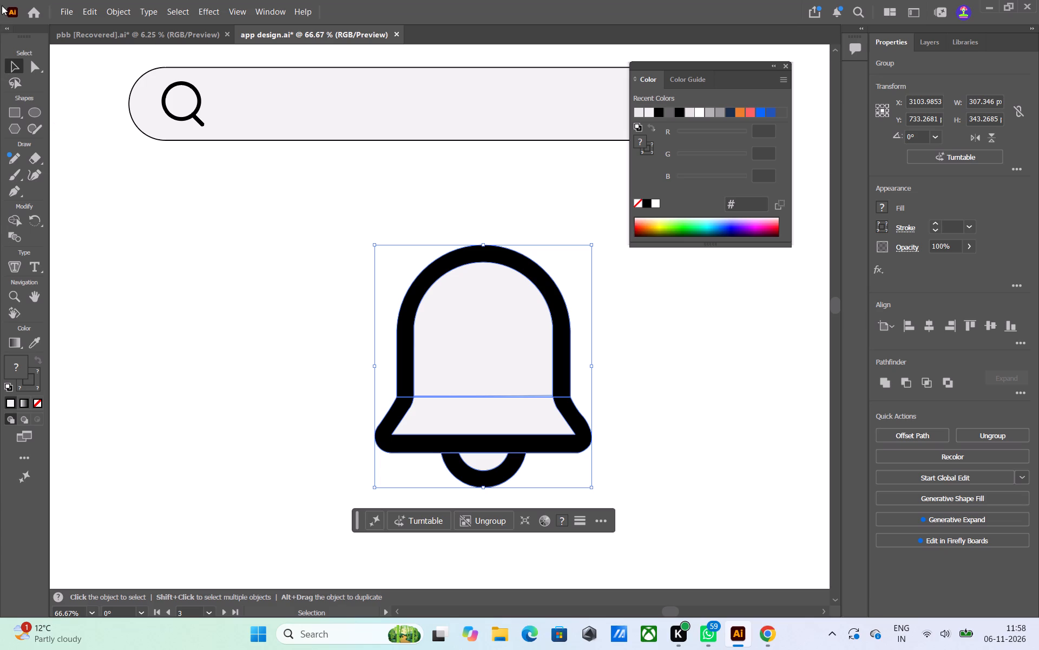
click(14, 67)
click(183, 275)
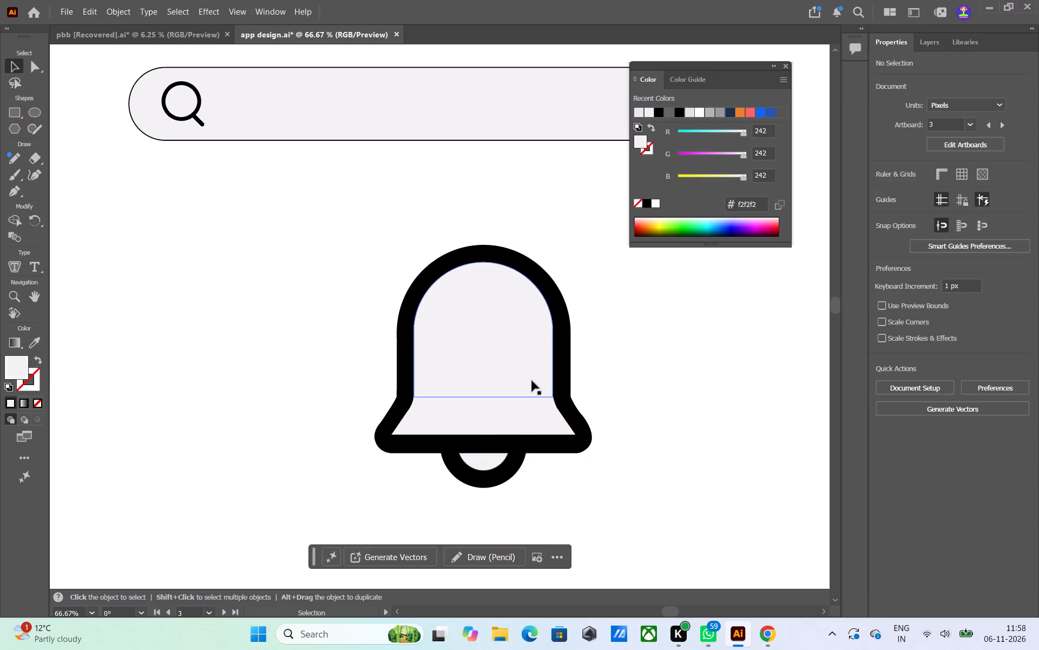
Move the bell group up and left so it is centred horizontally on Artboard 3, just below the search bar.
drag(510, 383, 485, 354)
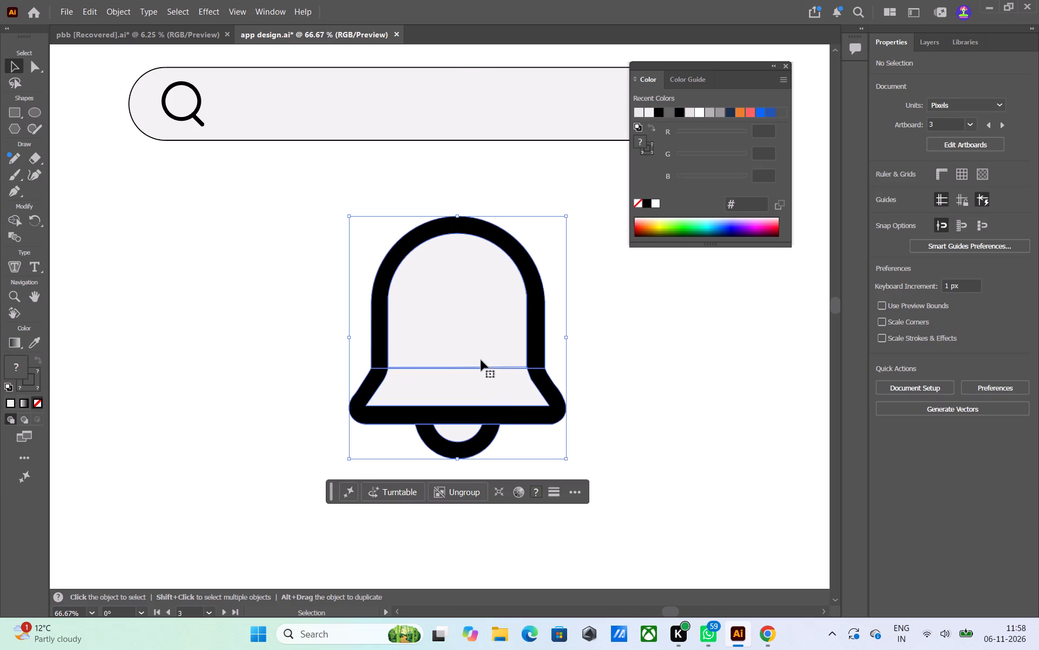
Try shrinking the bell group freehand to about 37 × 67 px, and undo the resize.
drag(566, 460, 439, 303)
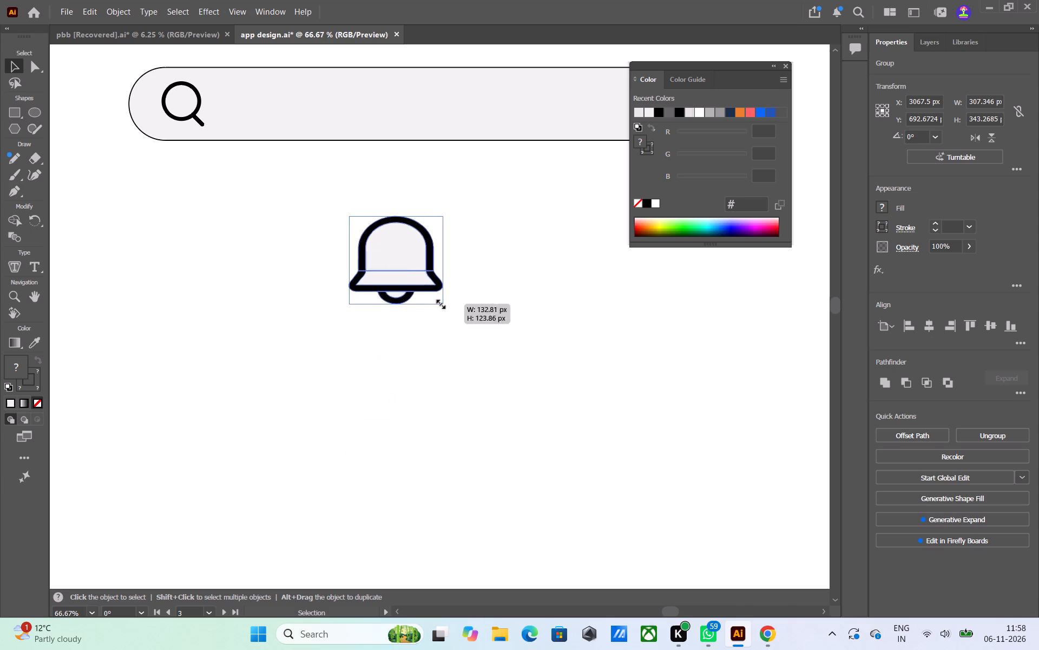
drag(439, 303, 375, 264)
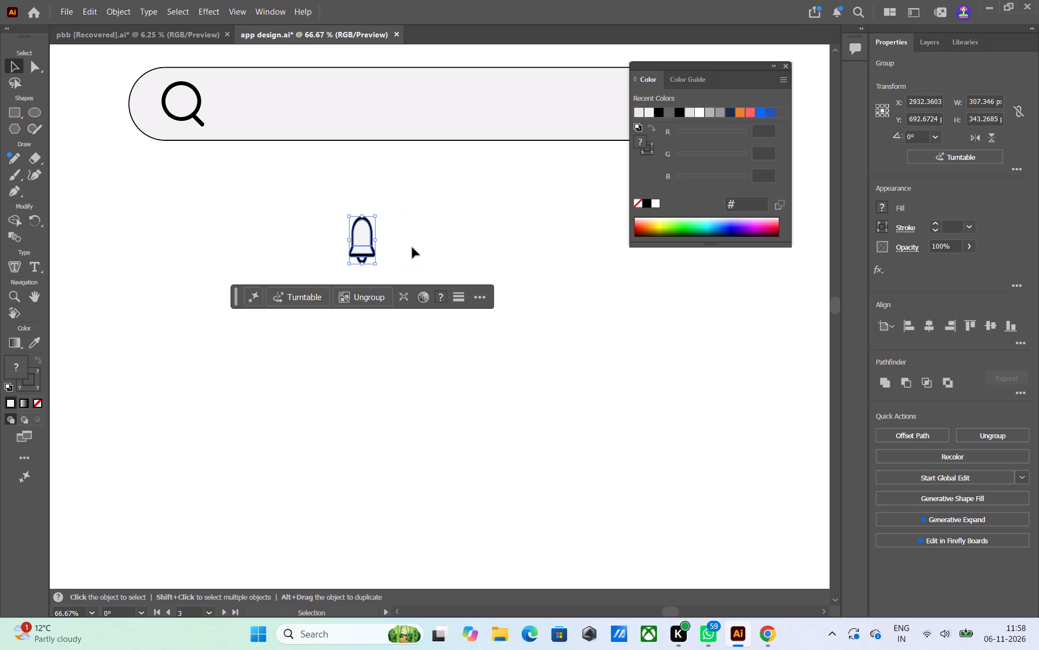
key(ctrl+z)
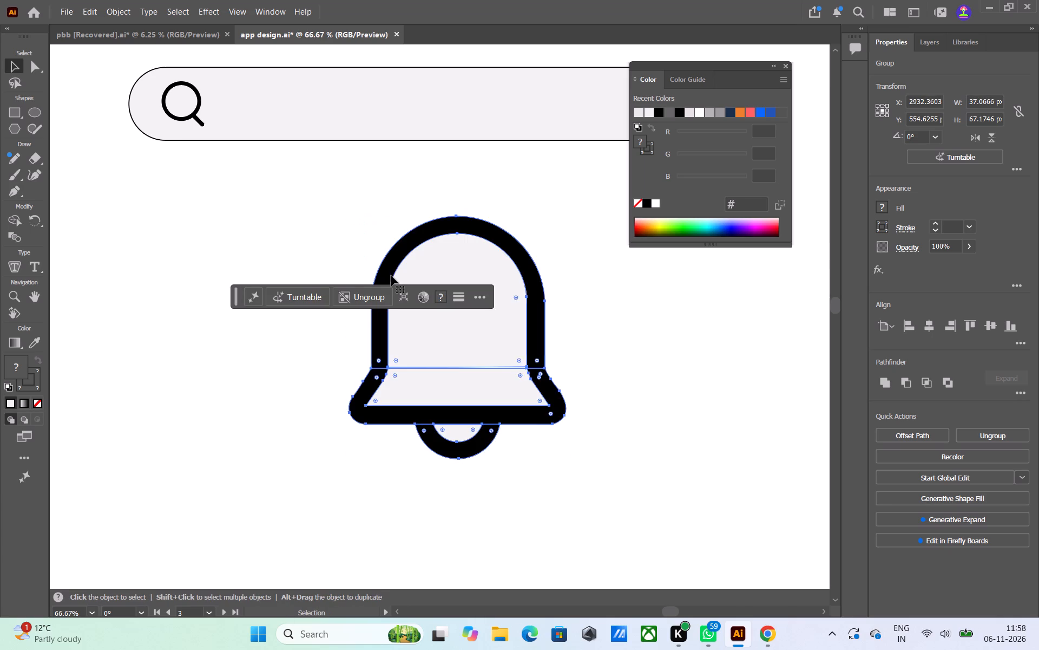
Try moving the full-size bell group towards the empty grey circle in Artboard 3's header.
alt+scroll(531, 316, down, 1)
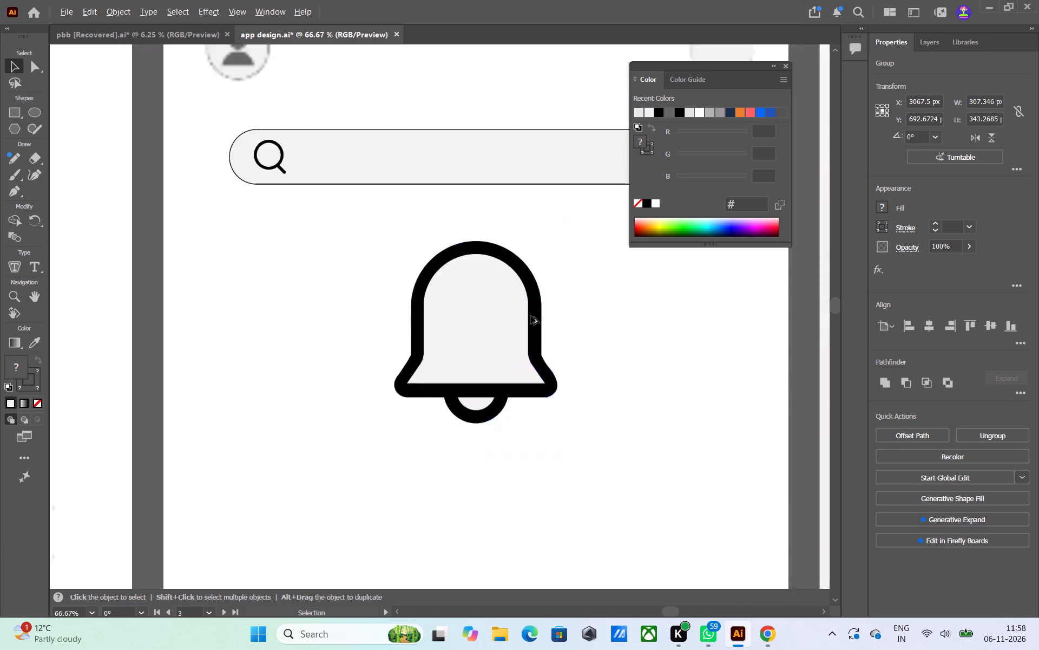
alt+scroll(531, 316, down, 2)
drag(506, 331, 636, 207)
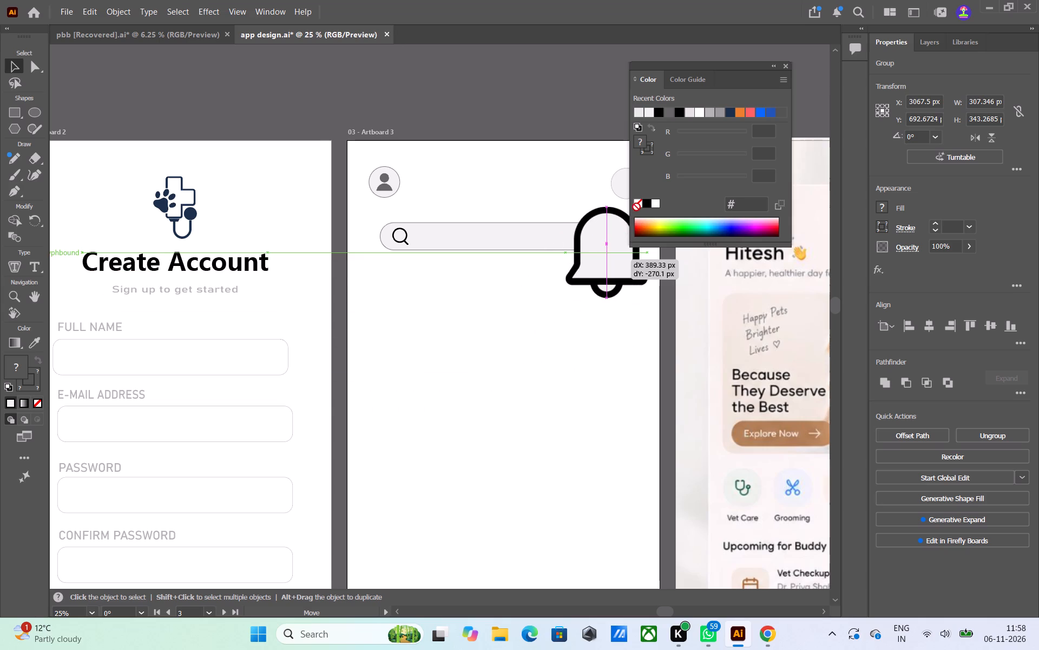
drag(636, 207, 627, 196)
Close the floating Color panel that covers the header's empty circle on Artboard 3.
click(785, 64)
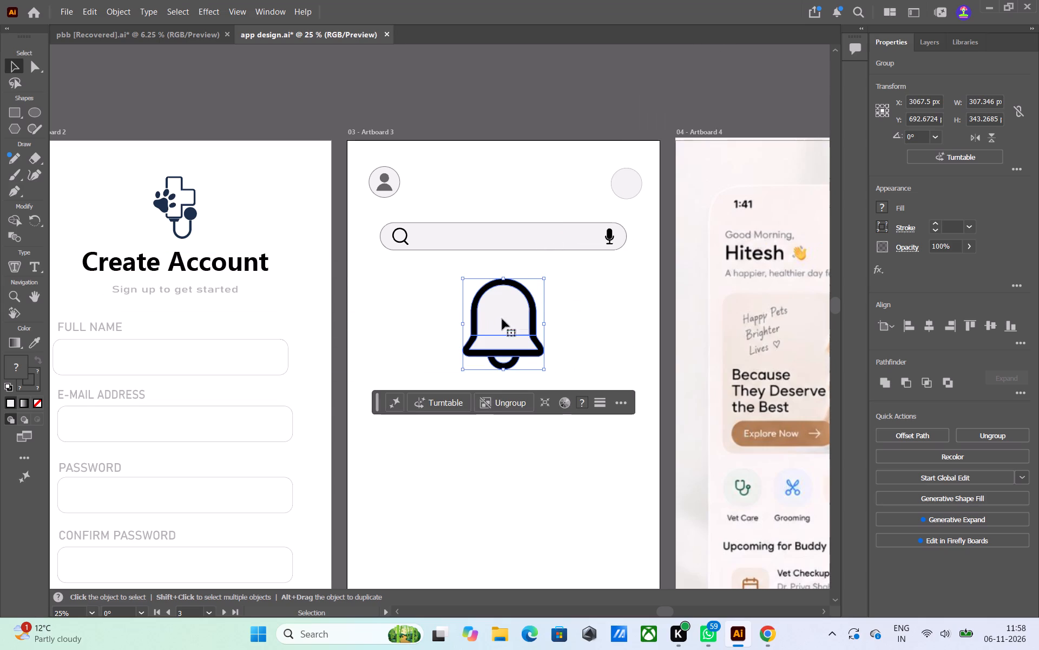
Move the full-size bell group over the empty grey circle in Artboard 3's header.
drag(496, 325, 609, 195)
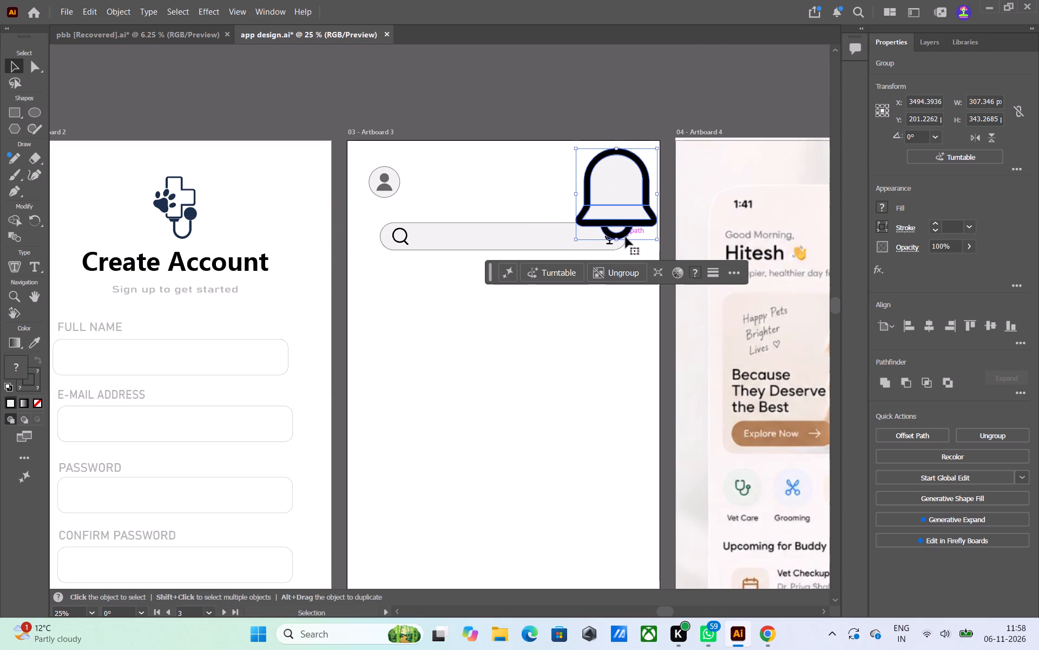
Scale the bell group down proportionally to about 80 × 89 px.
scroll(639, 245, down, 4)
scroll(639, 245, up, 6)
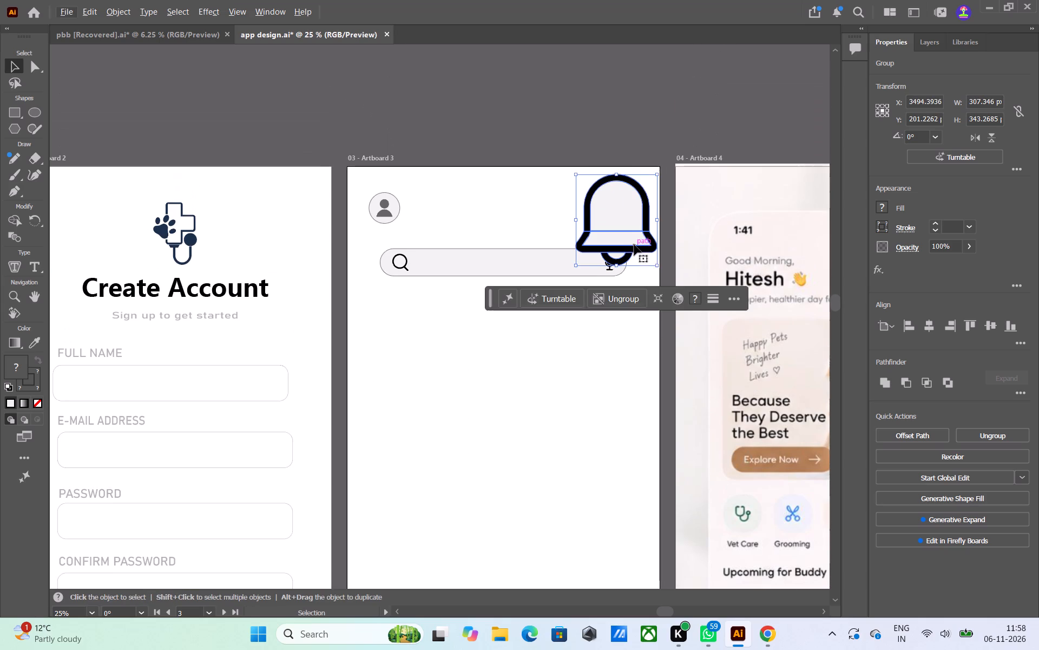
middle_drag(642, 322, 503, 377)
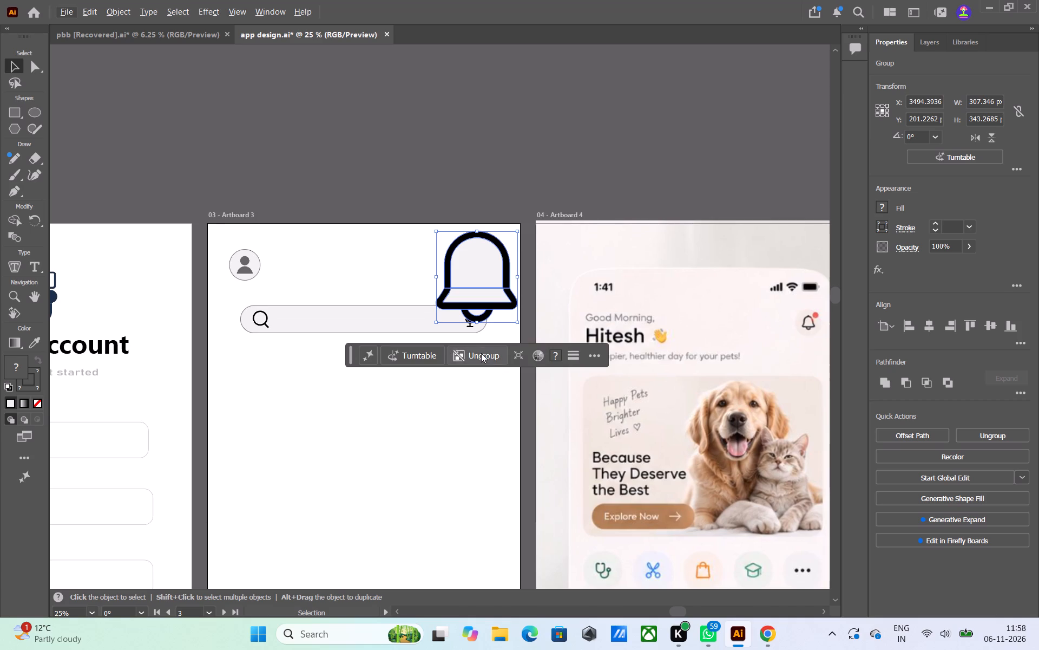
alt+scroll(475, 348, down, 4)
alt+scroll(475, 347, up, 9)
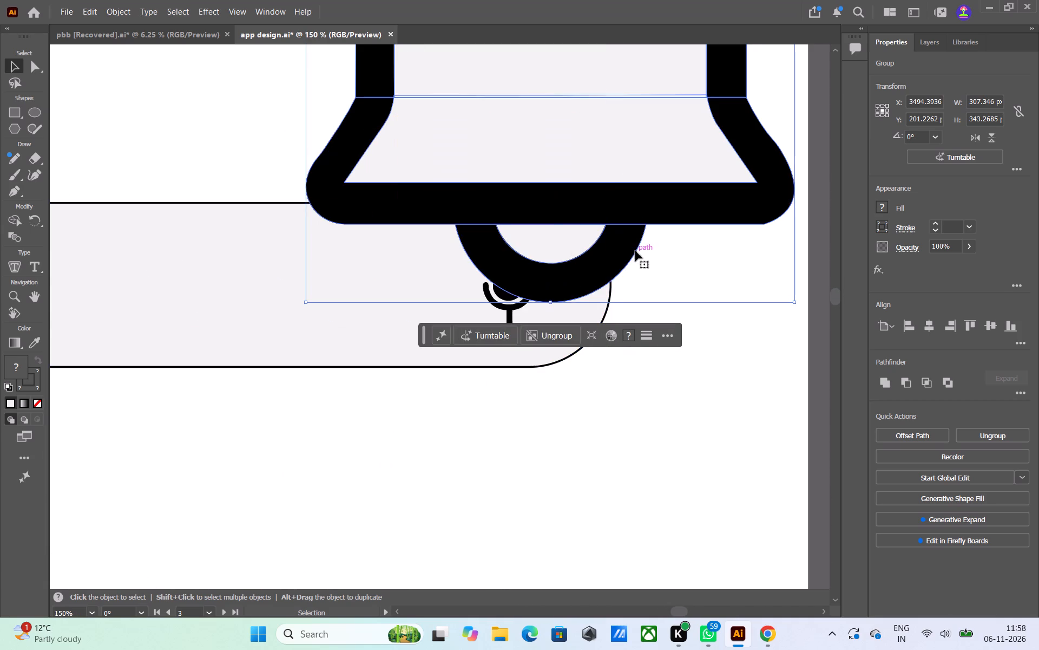
middle_drag(635, 251, 499, 548)
scroll(507, 490, down, 1)
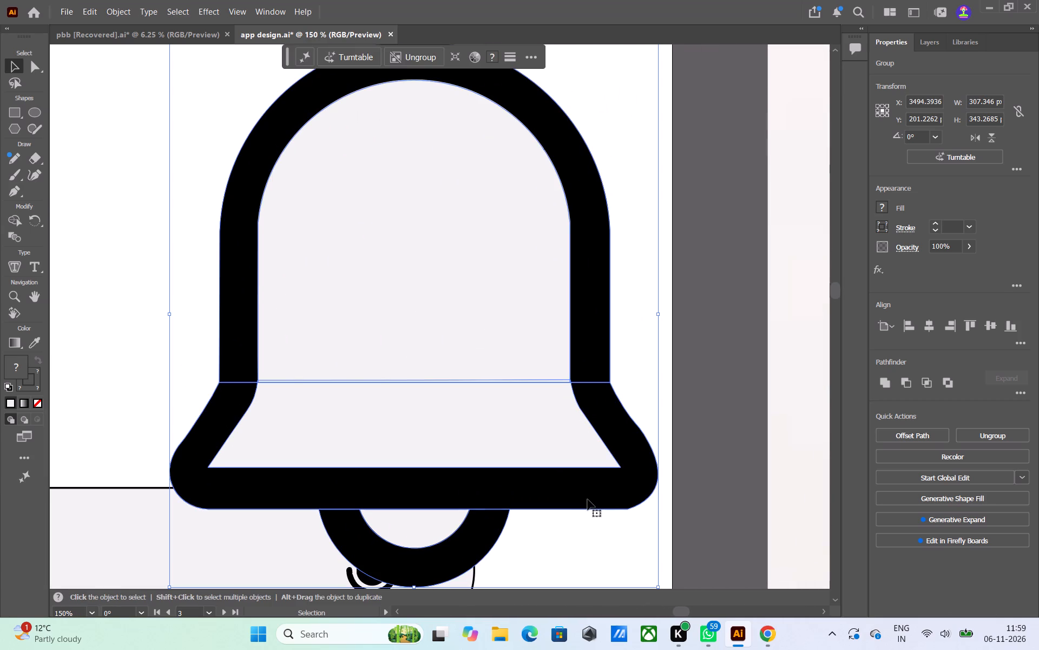
scroll(581, 496, down, 3)
scroll(581, 496, up, 2)
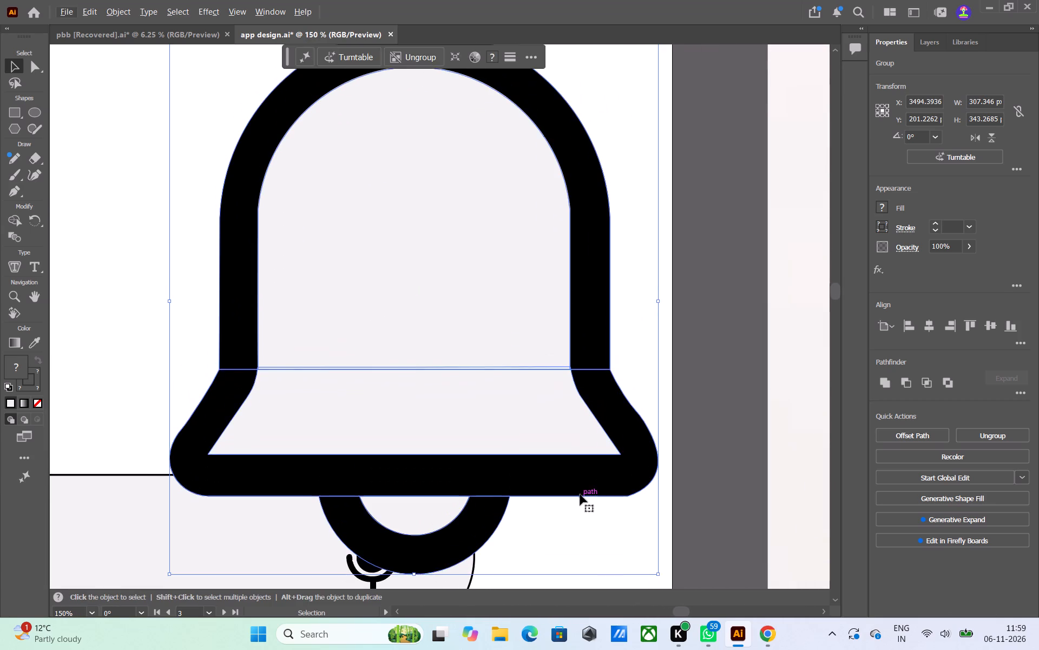
scroll(580, 494, down, 2)
alt+scroll(580, 494, down, 1)
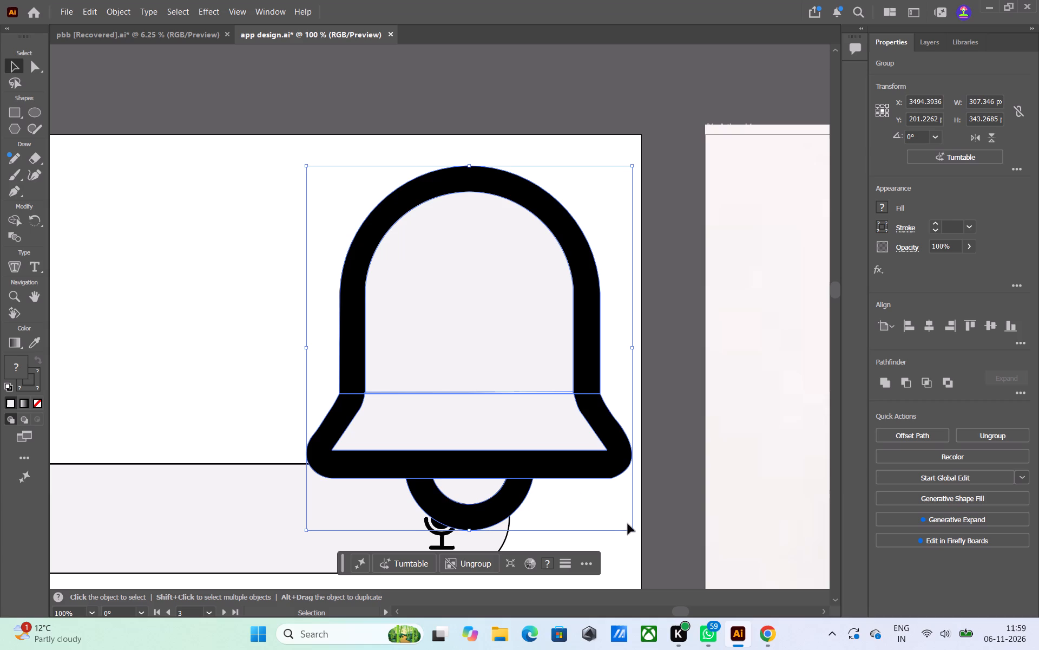
drag(631, 530, 538, 376)
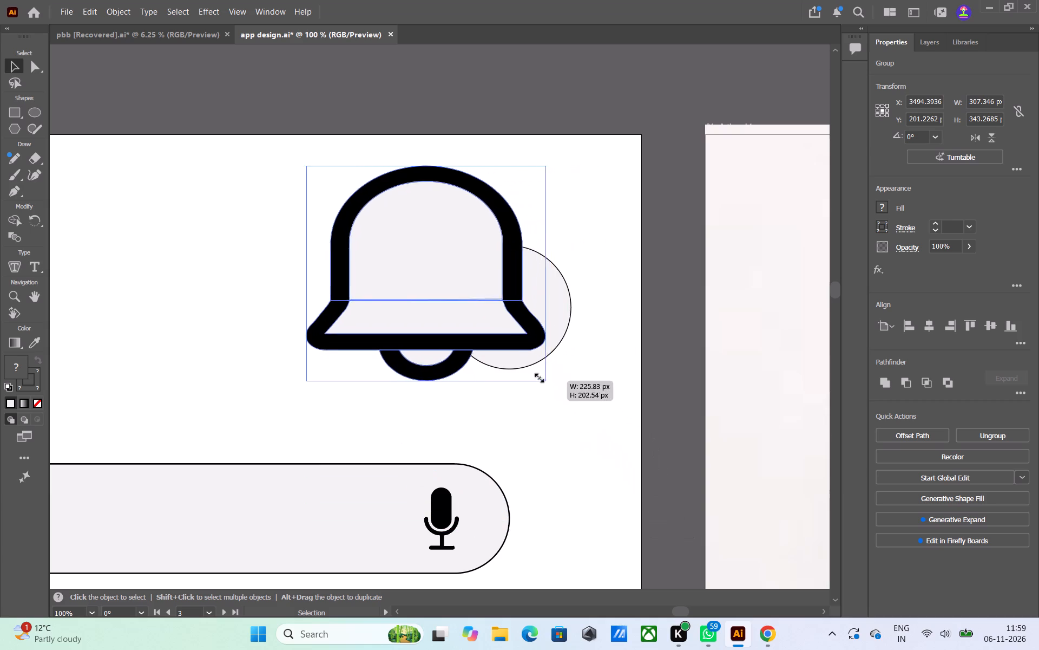
drag(538, 376, 418, 271)
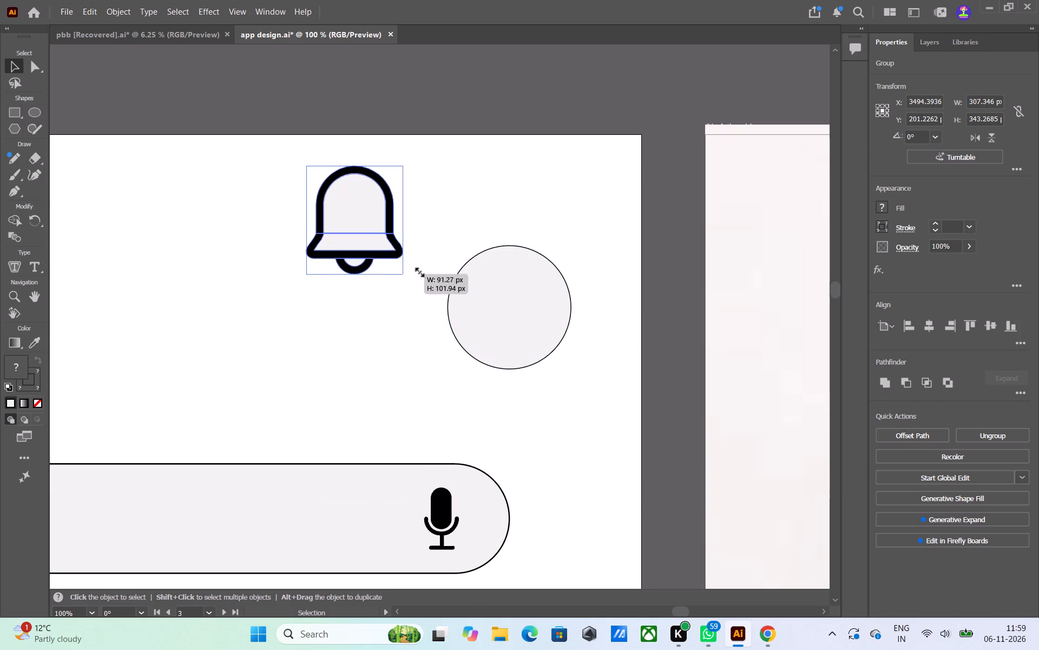
drag(418, 271, 410, 261)
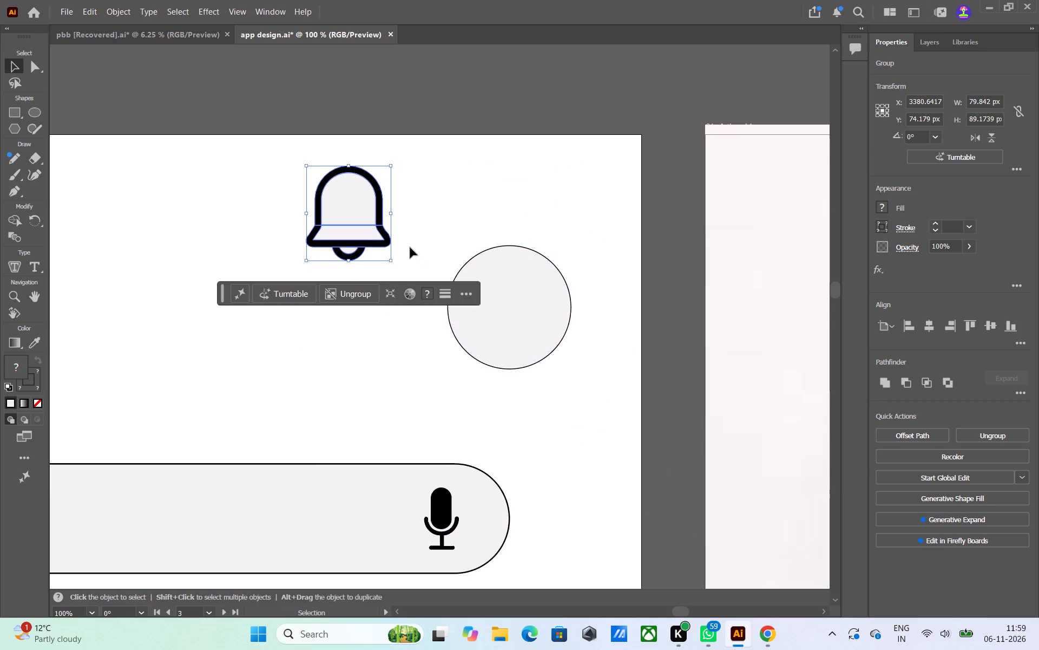
Move the reduced bell group into the header's grey circle, aligned with the circle's centre.
drag(326, 203, 326, 202)
drag(326, 202, 487, 292)
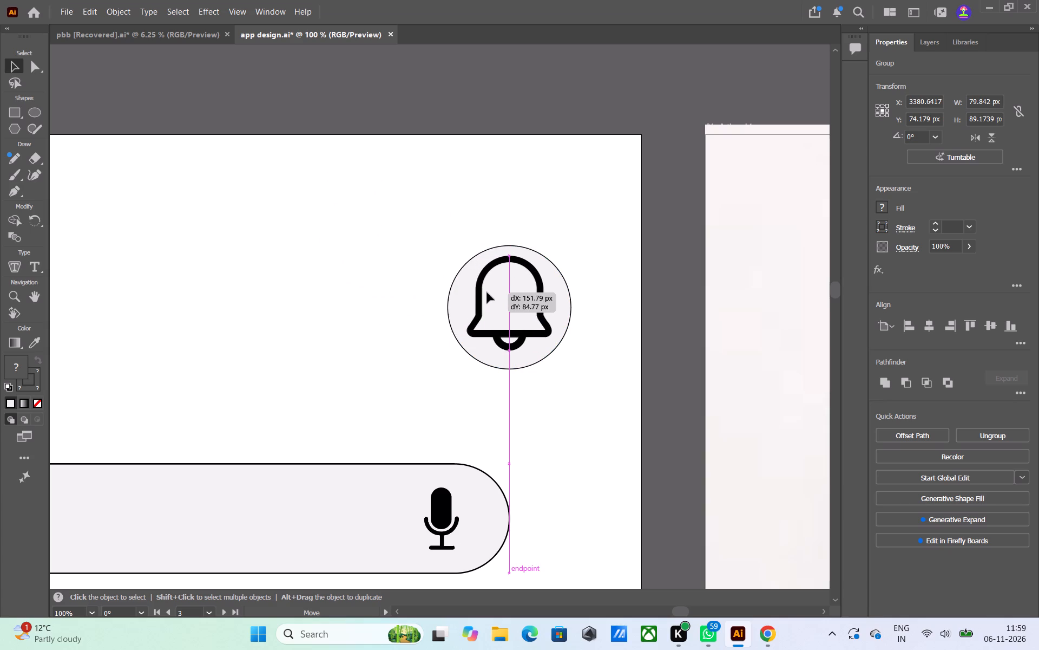
drag(487, 292, 489, 297)
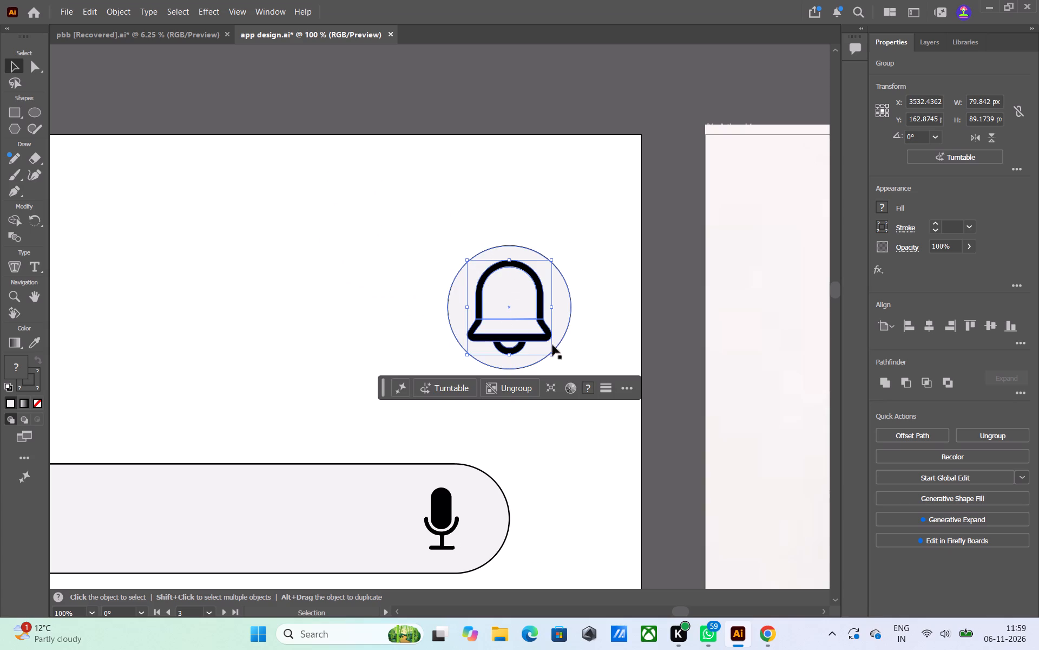
Shrink the bell group proportionally to about 60 × 67 px and recentre it in the circle.
drag(550, 354, 534, 339)
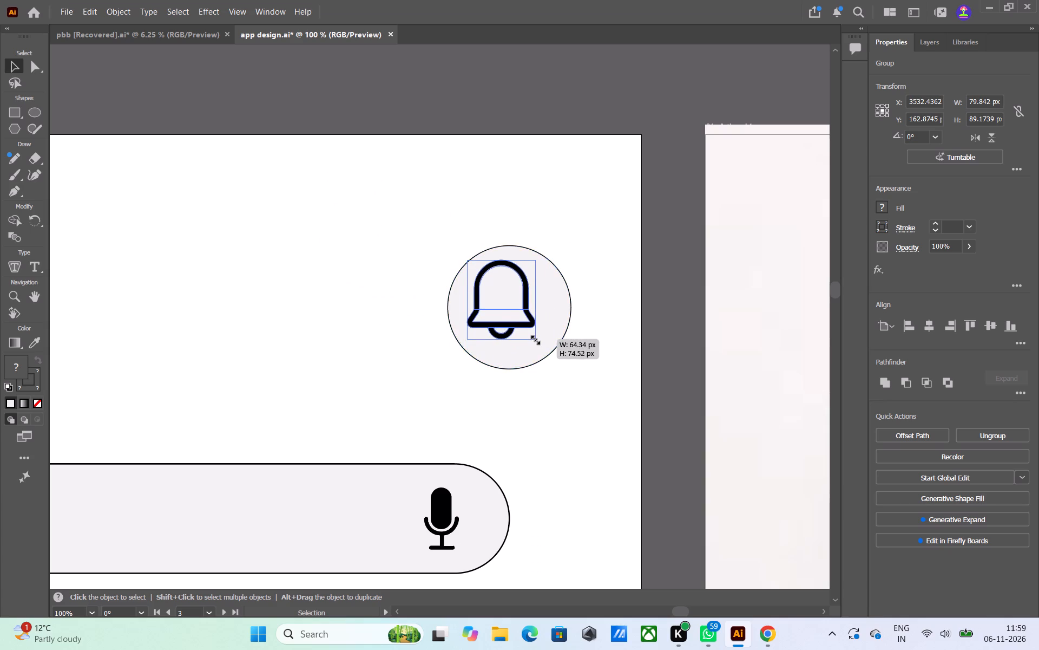
drag(534, 339, 530, 335)
drag(495, 290, 508, 297)
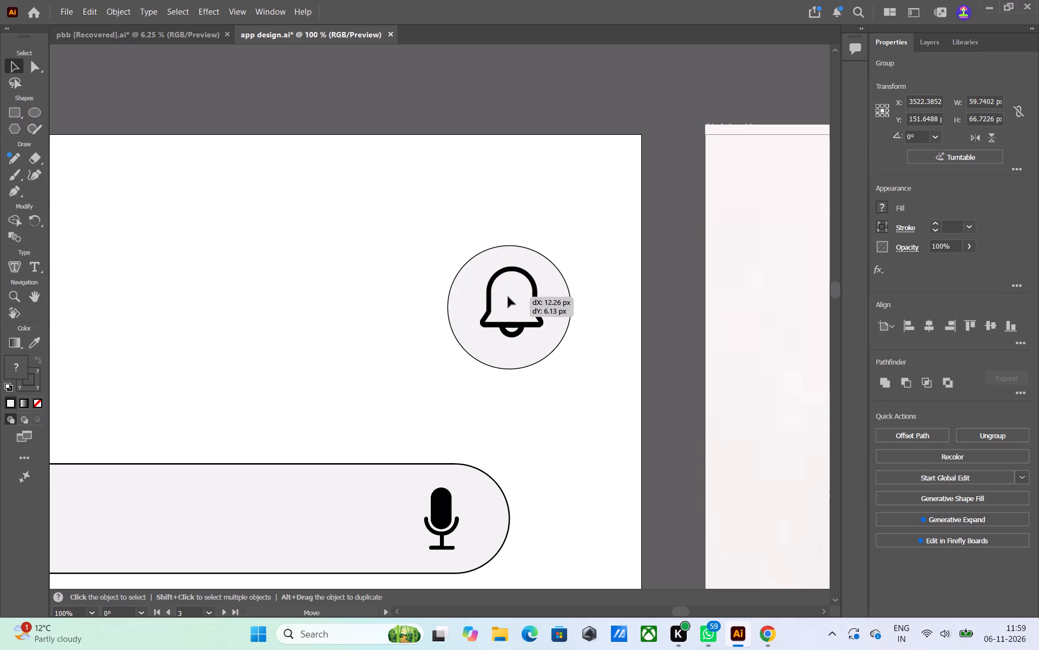
drag(508, 297, 507, 303)
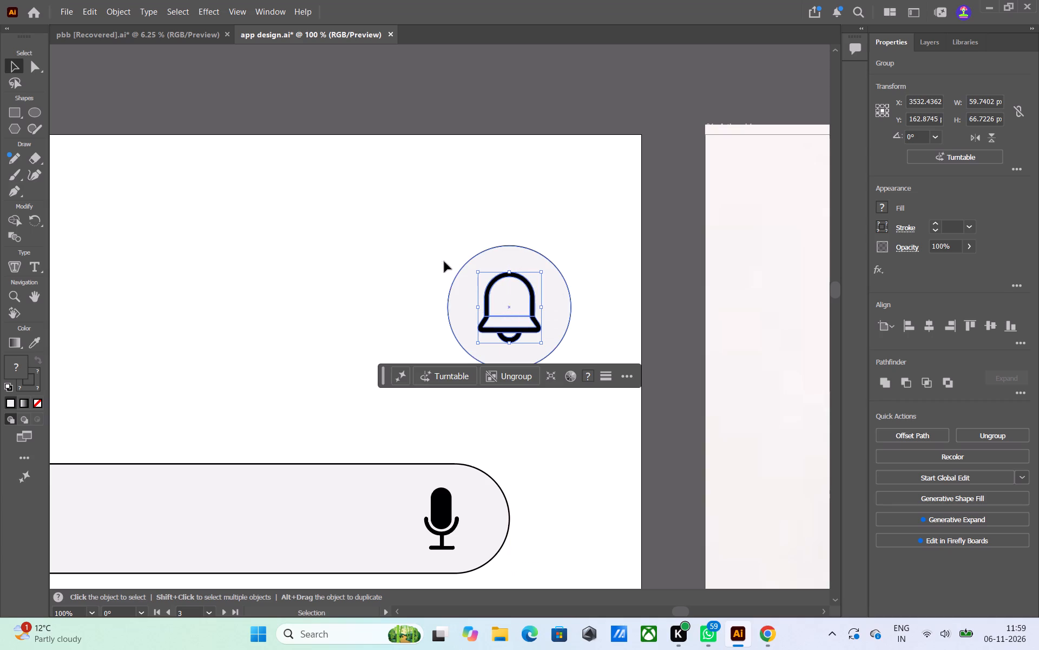
Enlarge the bell group slightly to about 64 × 71 px, recentre it in the circle, and deselect it.
drag(538, 340, 539, 340)
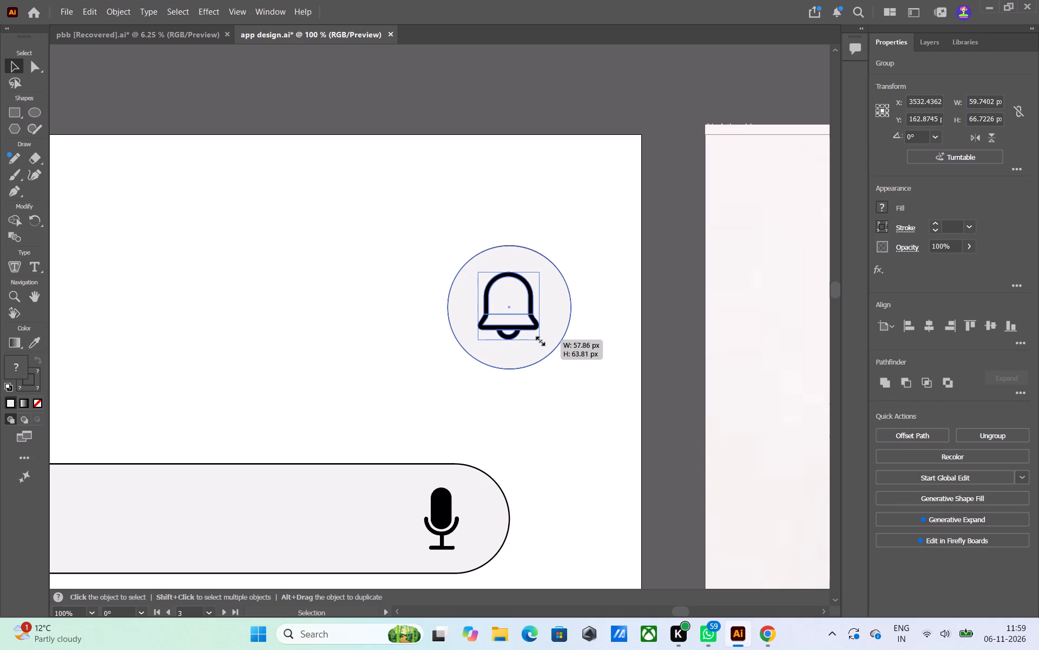
drag(539, 340, 548, 347)
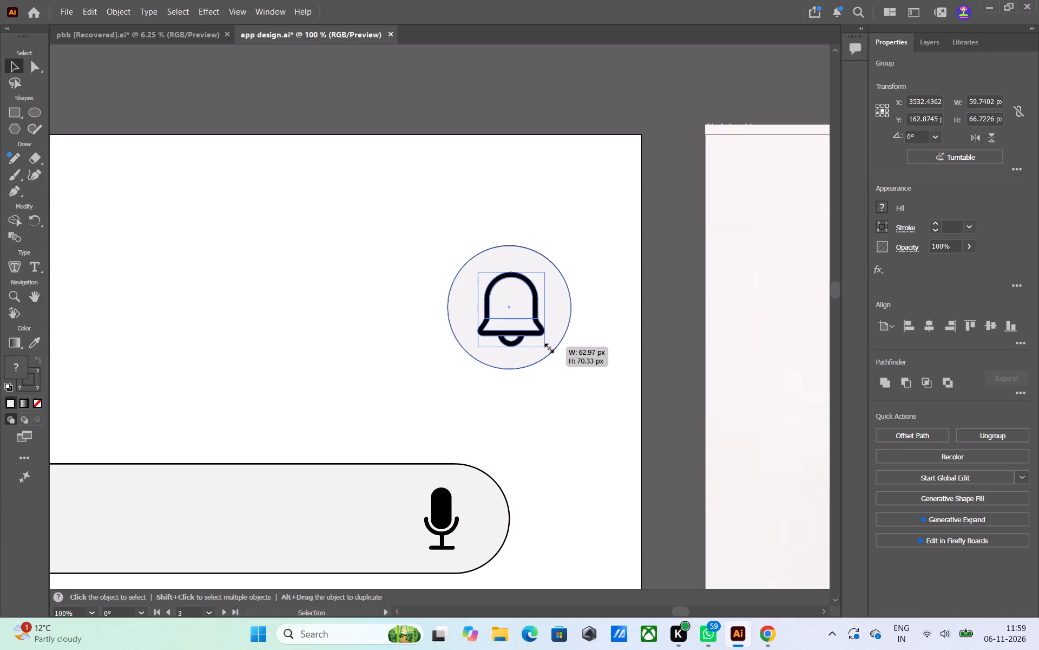
drag(548, 347, 549, 348)
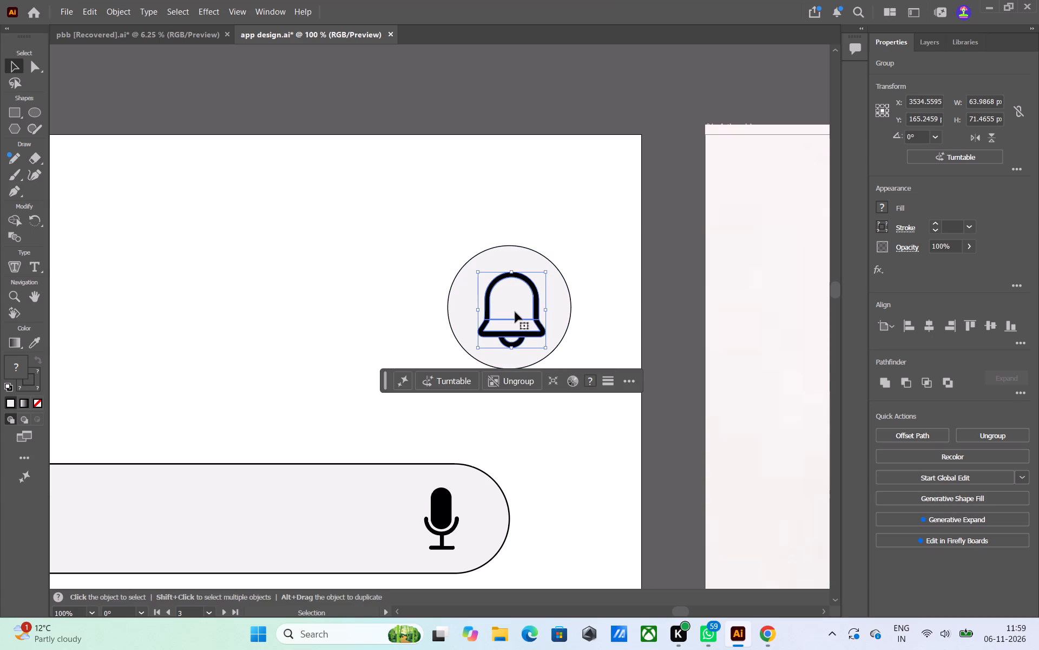
click(515, 312)
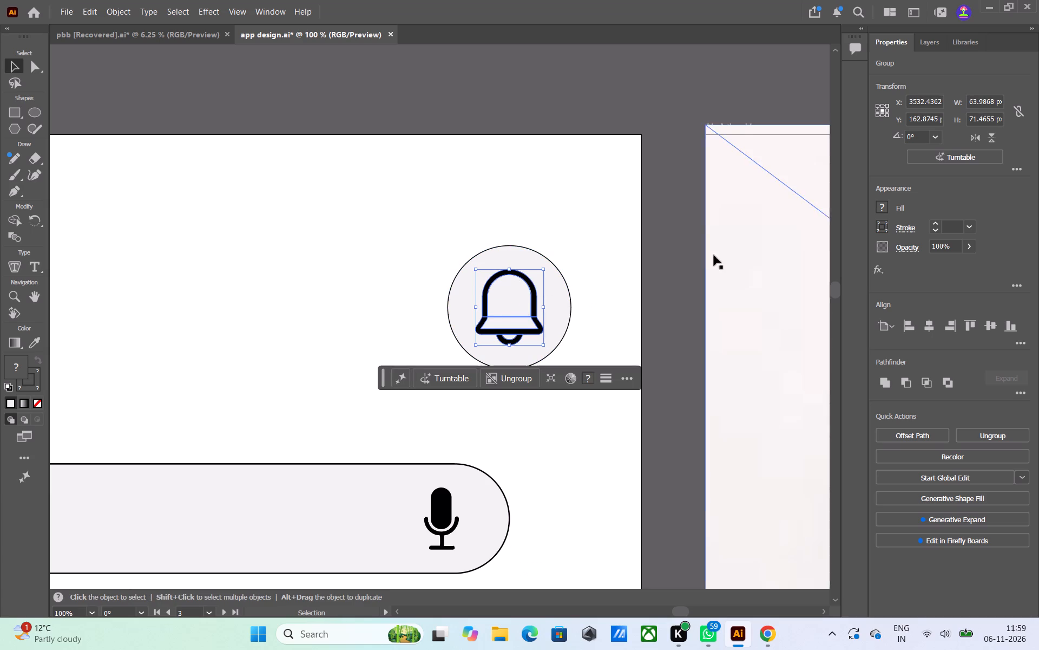
click(665, 261)
alt+scroll(640, 268, down, 4)
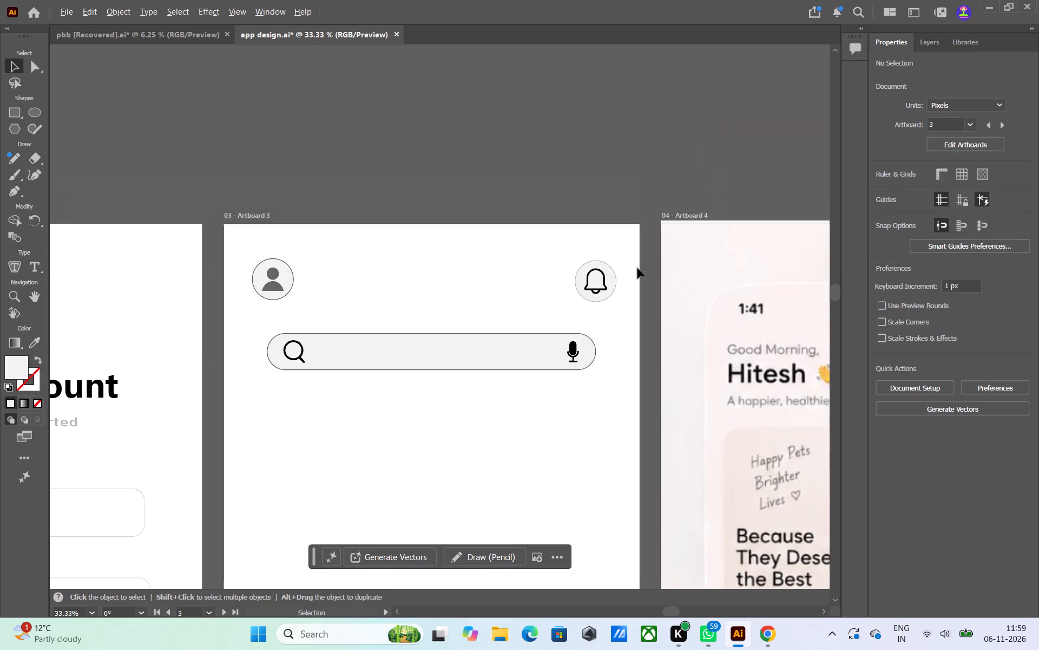
alt+scroll(583, 192, down, 2)
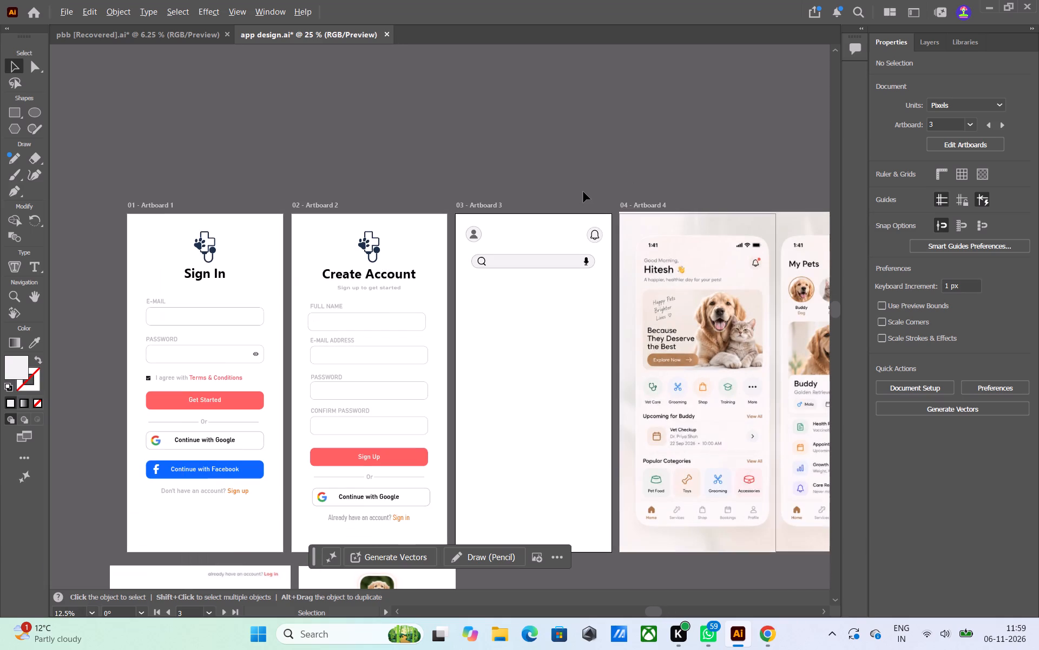
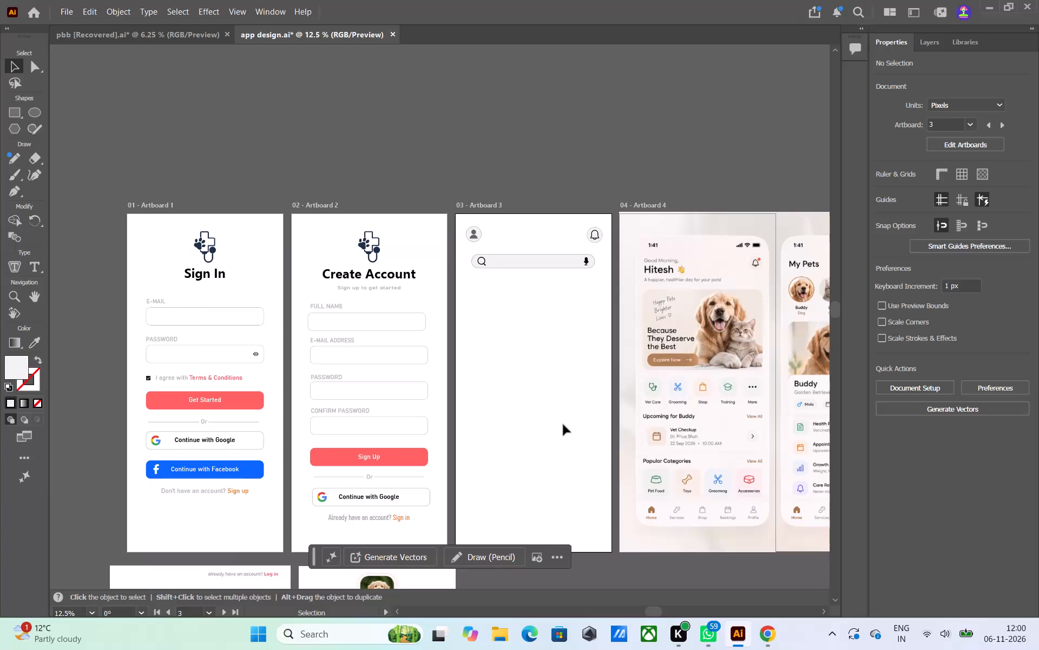
Compare the empty area below the search bar on Artboard 3 with the greeting section of the reference on Artboard 4.
scroll(492, 301, down, 4)
scroll(501, 308, up, 4)
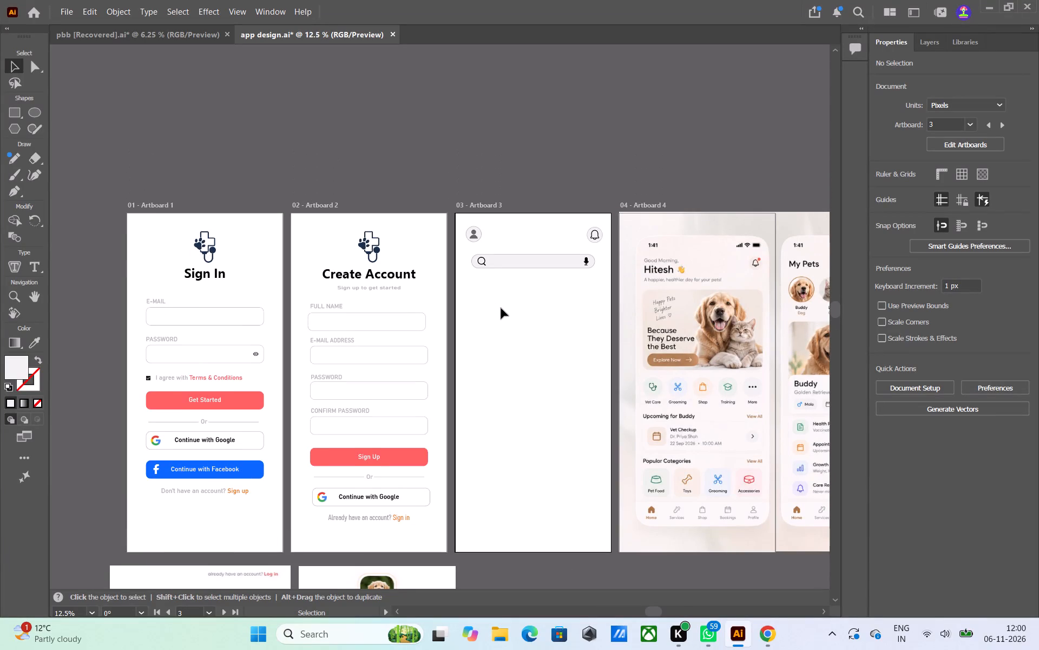
alt+scroll(501, 308, down, 3)
alt+scroll(501, 308, up, 6)
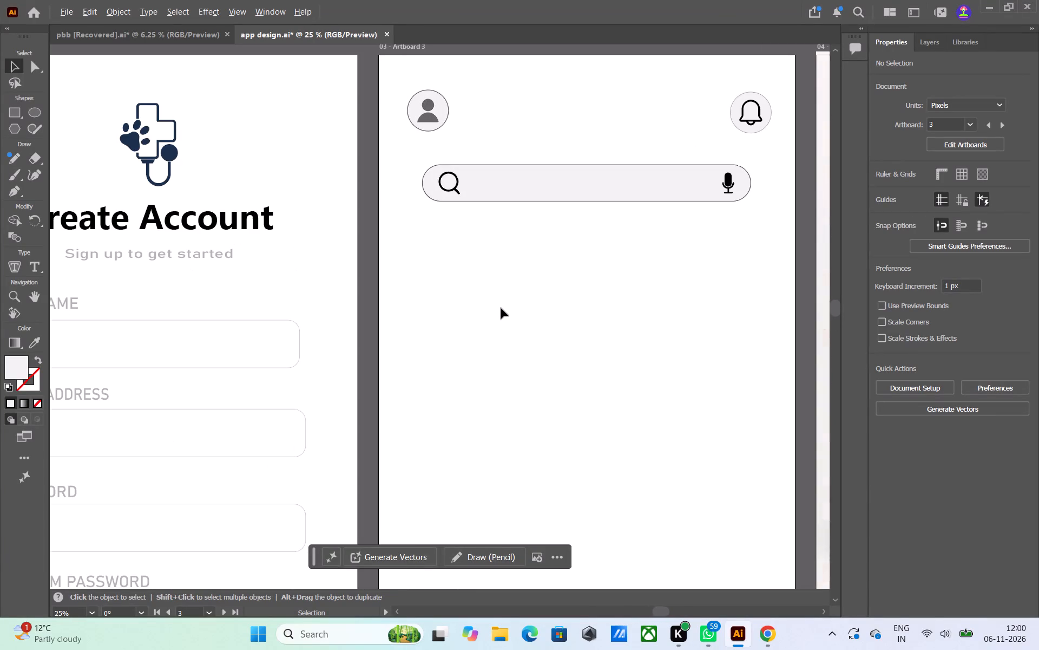
middle_drag(575, 304, 471, 304)
scroll(575, 304, down, 1)
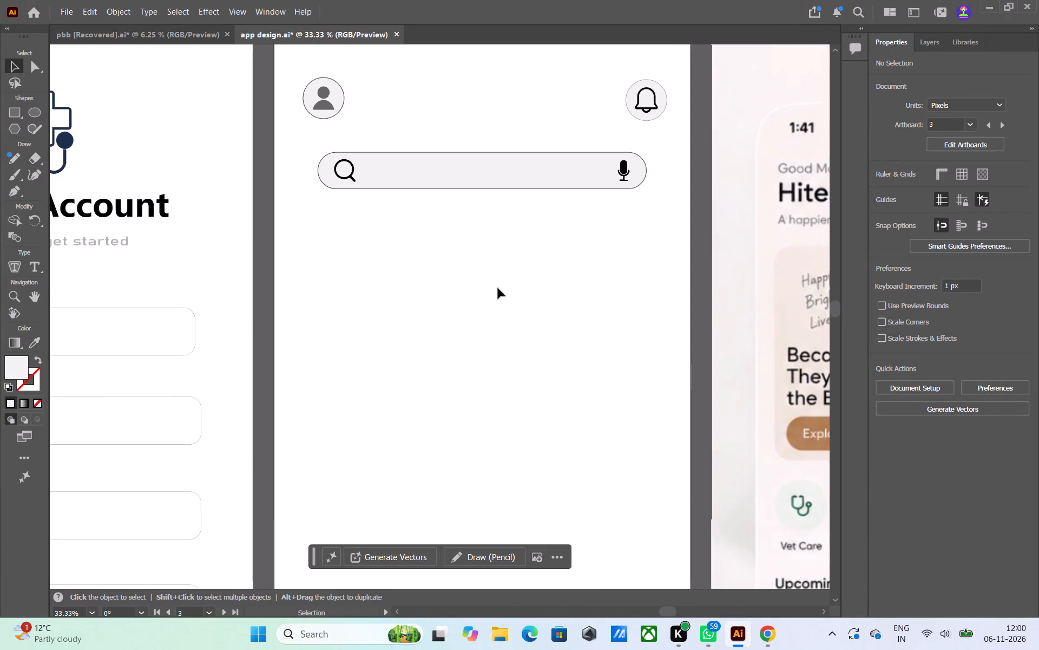
middle_drag(669, 269, 598, 300)
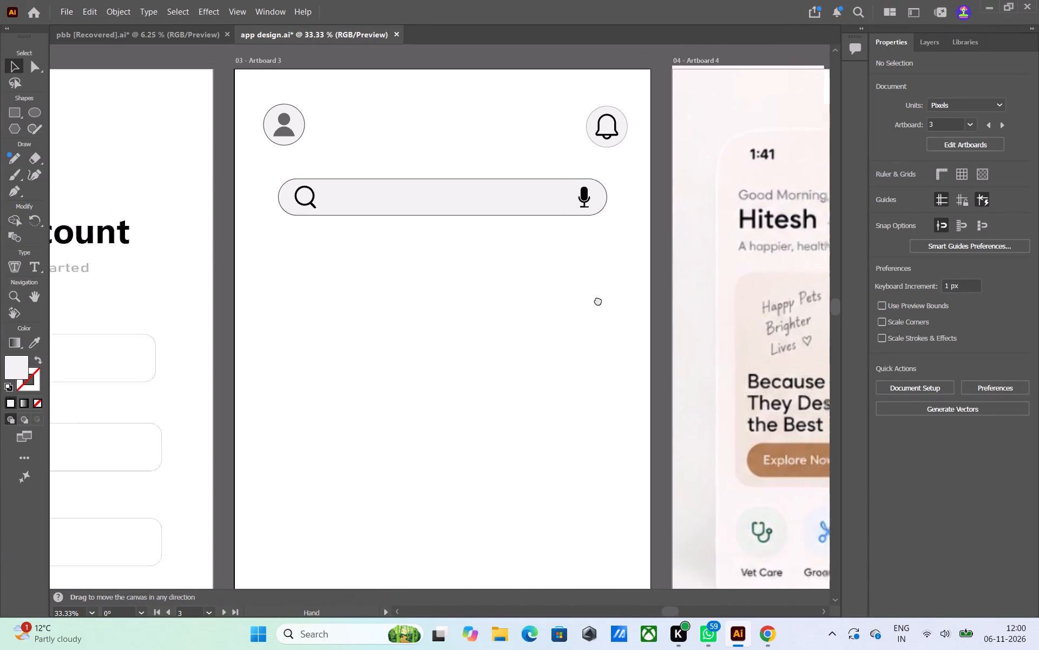
middle_drag(598, 300, 284, 271)
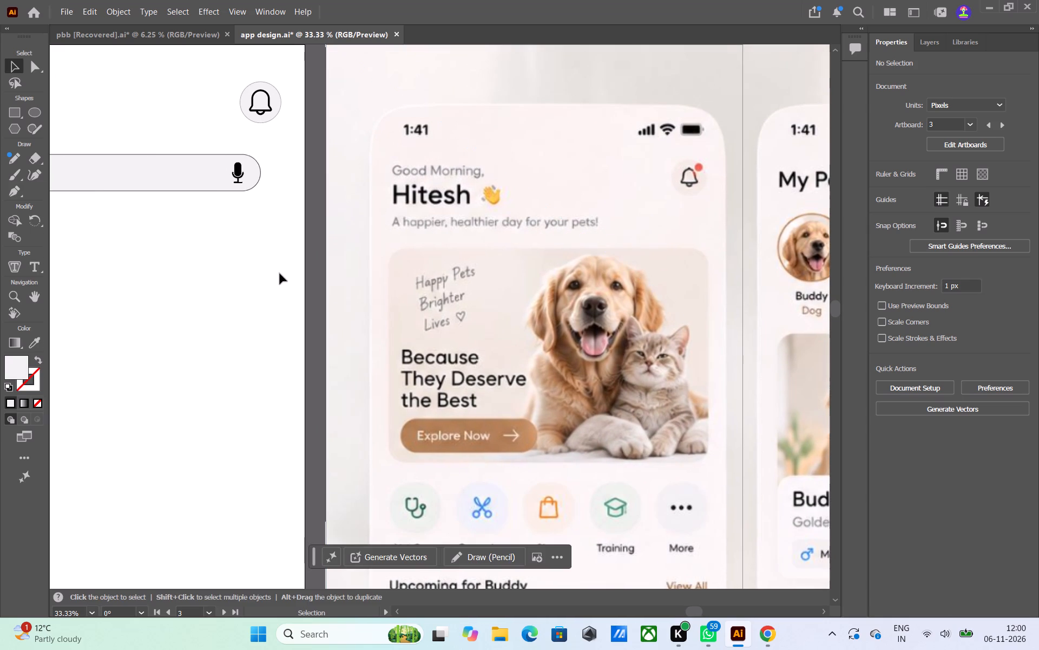
middle_drag(280, 274, 303, 267)
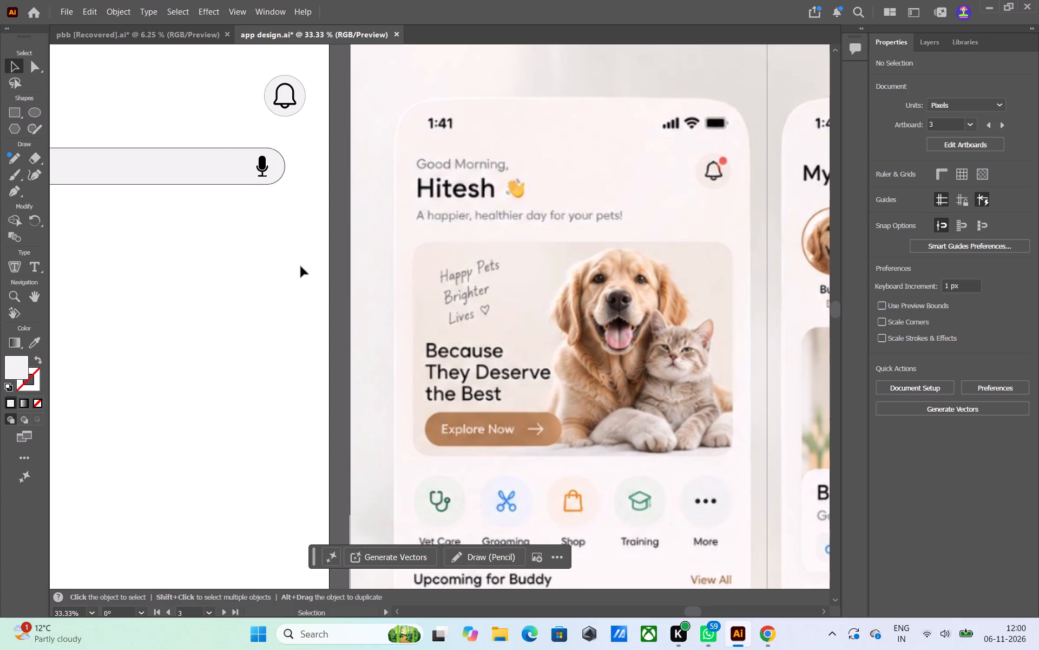
middle_drag(129, 305, 446, 248)
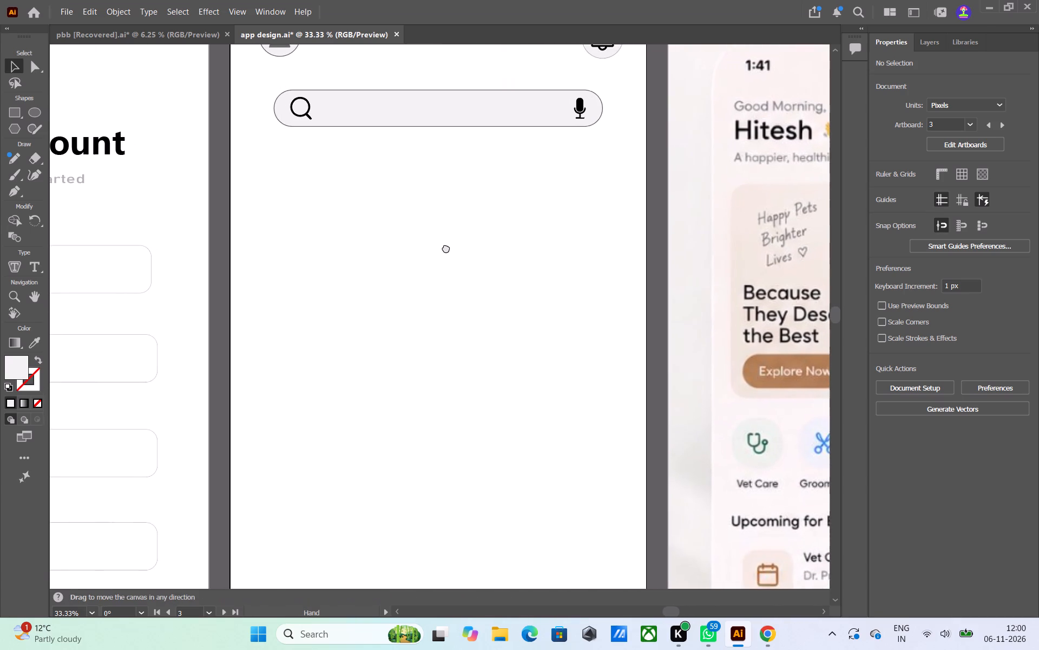
middle_drag(446, 248, 446, 249)
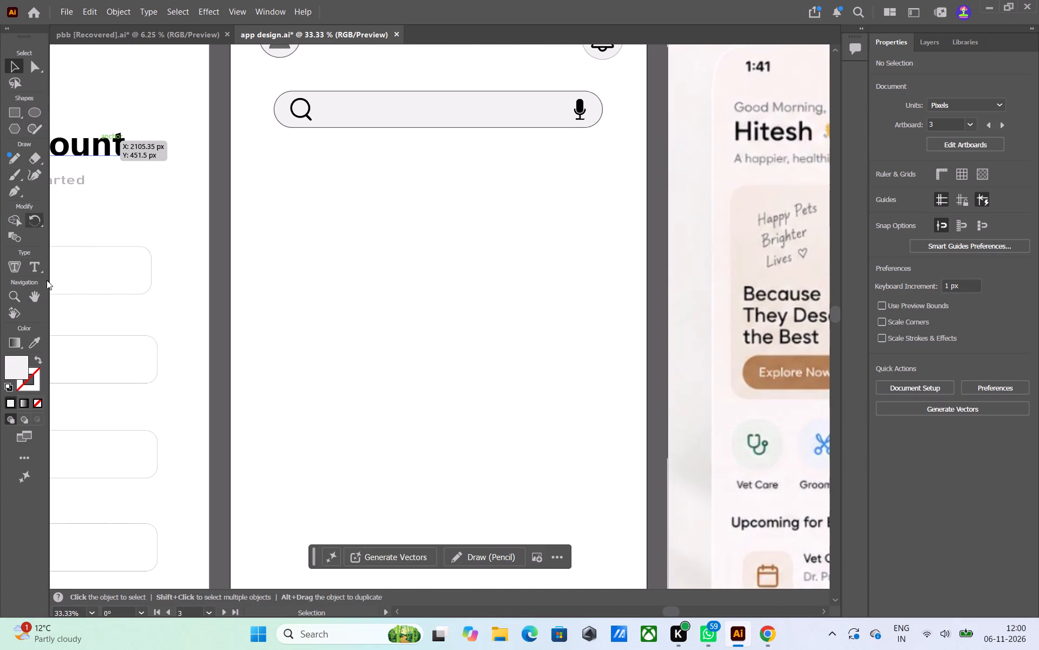
Place a placeholder text object below the search bar on Artboard 3 and set its font to Bahnschrift Regular.
click(41, 268)
click(257, 195)
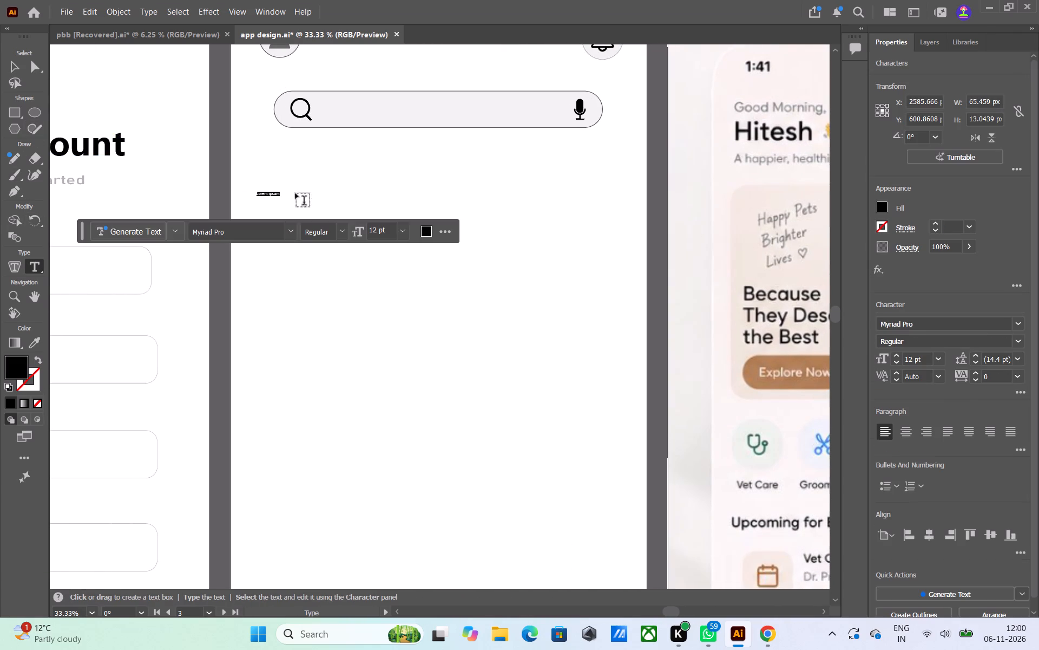
click(287, 233)
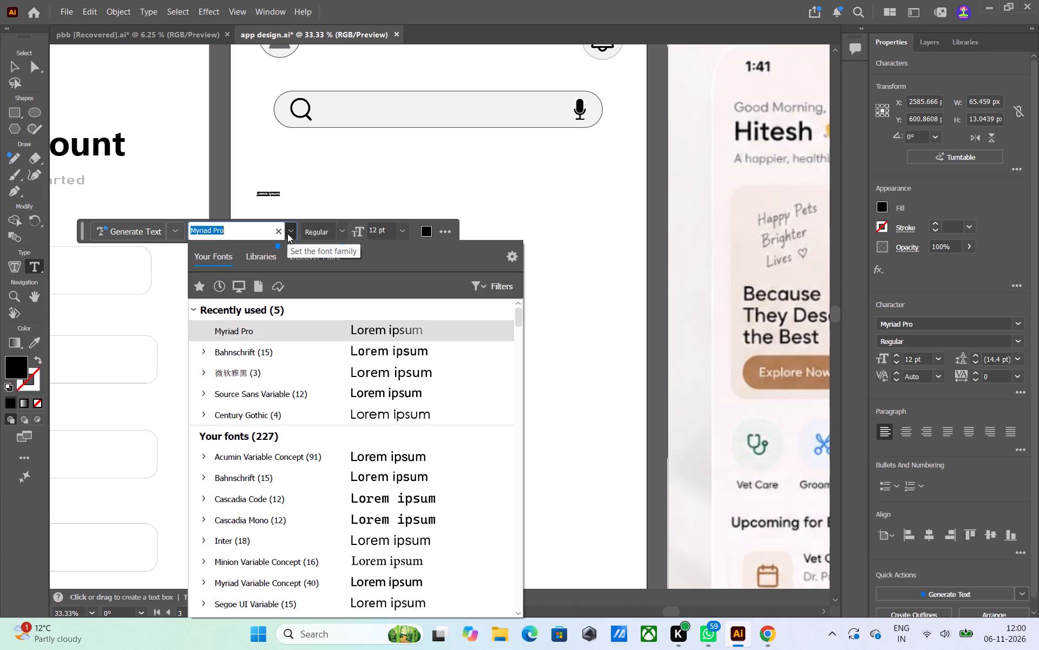
click(291, 343)
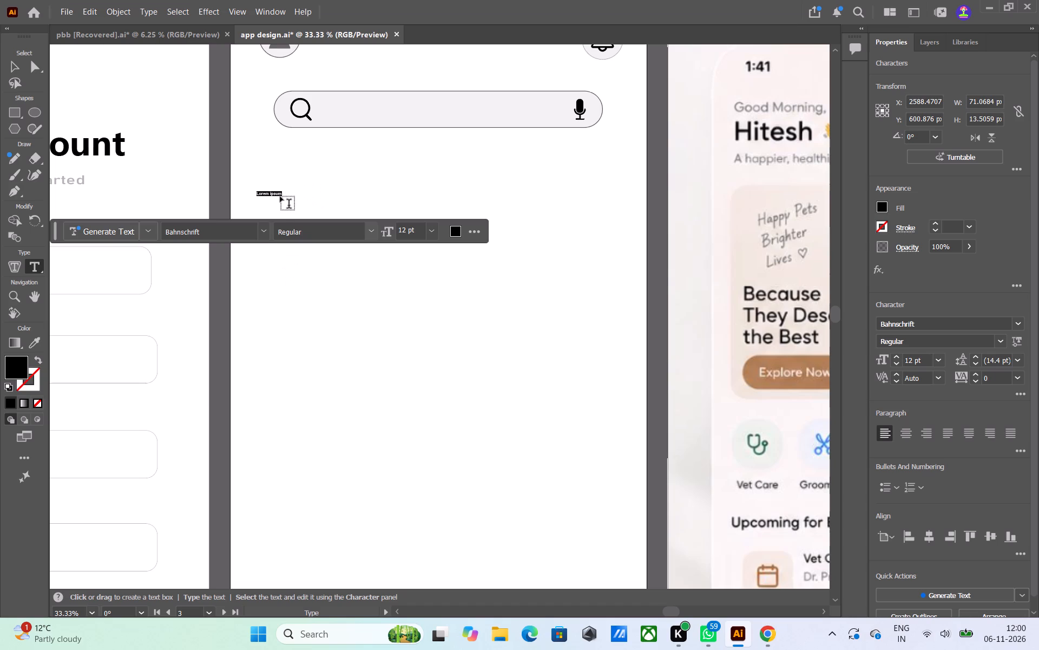
click(261, 275)
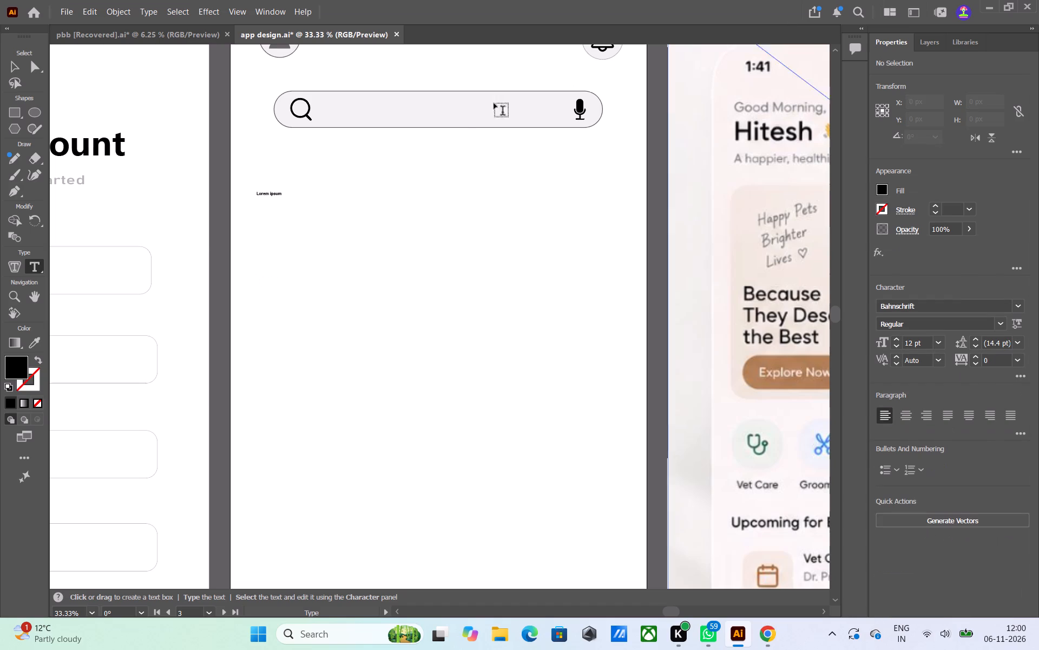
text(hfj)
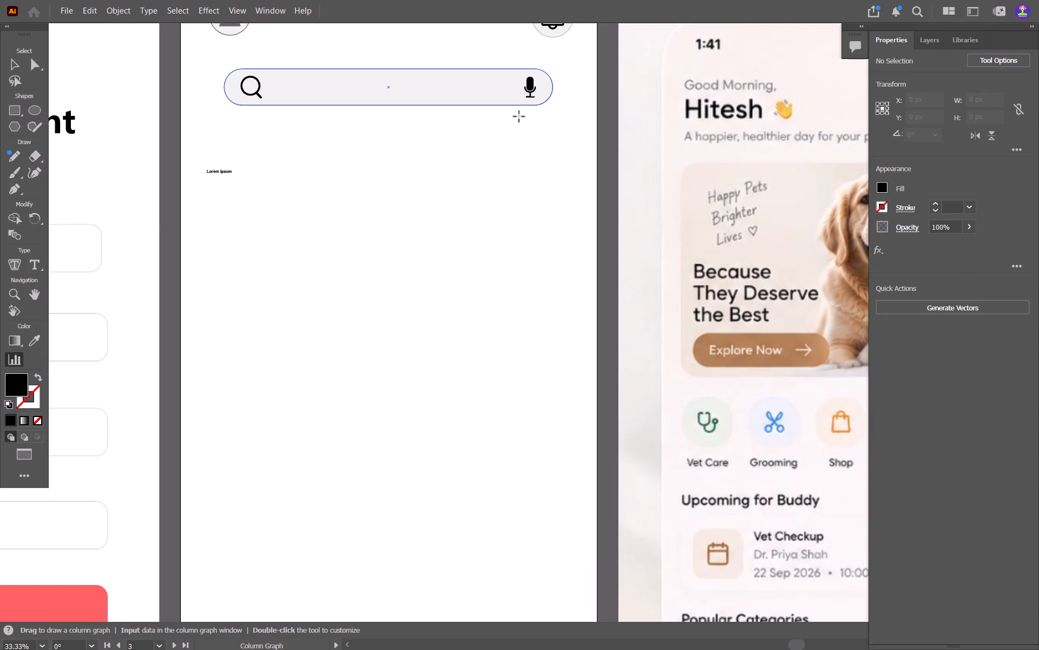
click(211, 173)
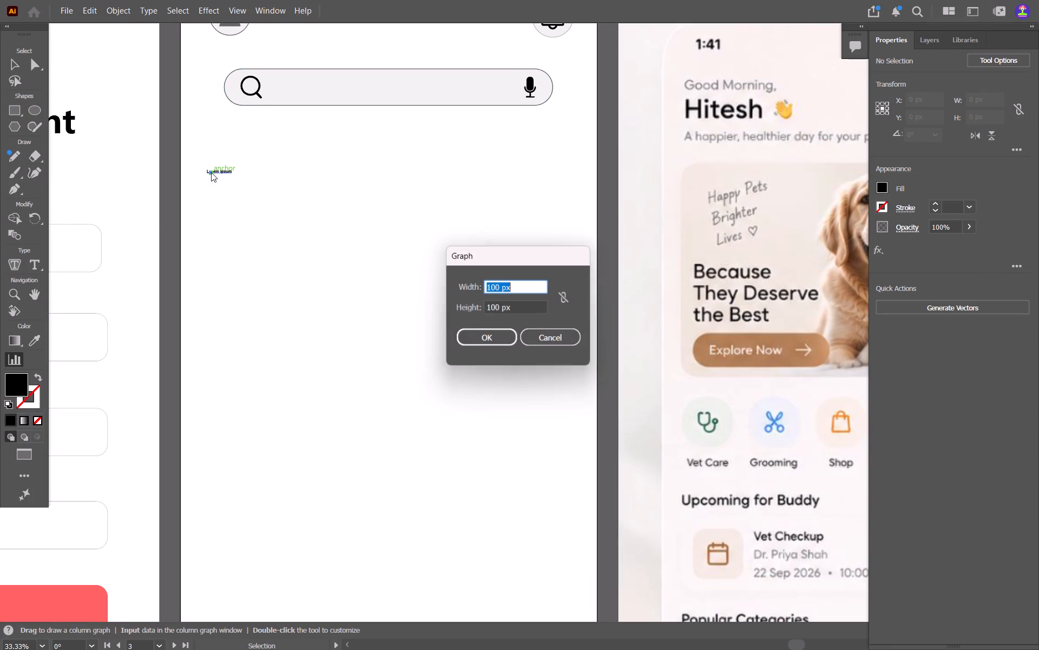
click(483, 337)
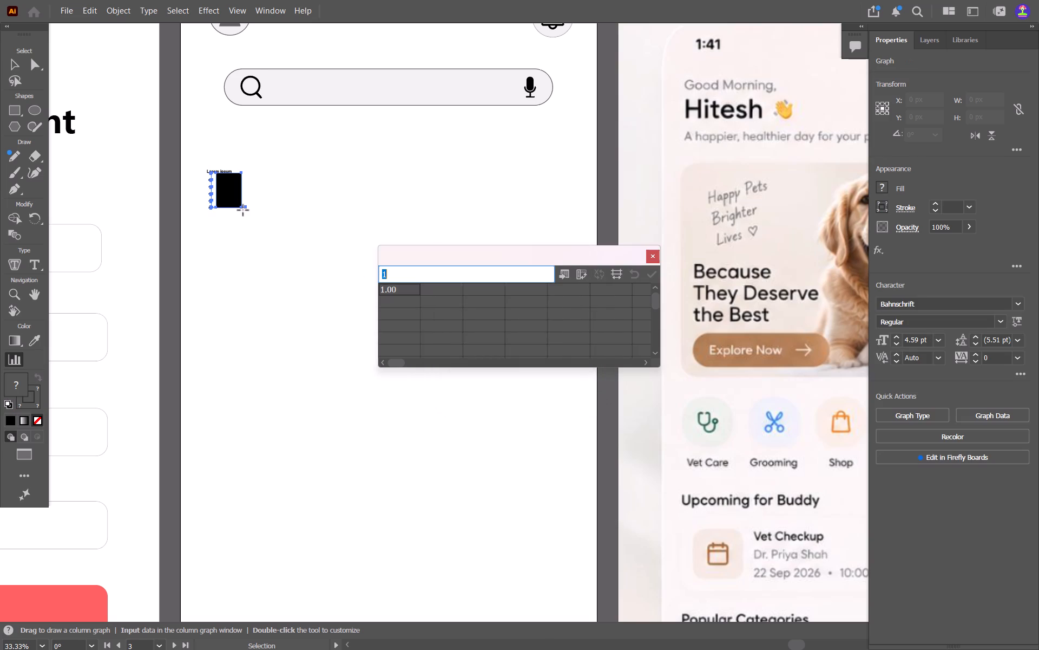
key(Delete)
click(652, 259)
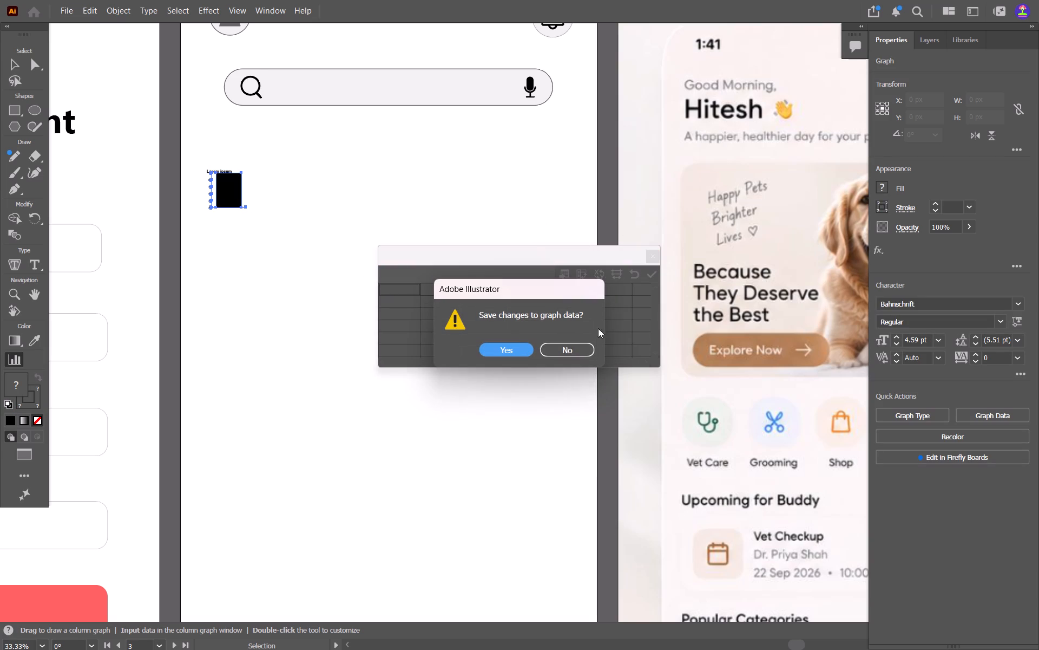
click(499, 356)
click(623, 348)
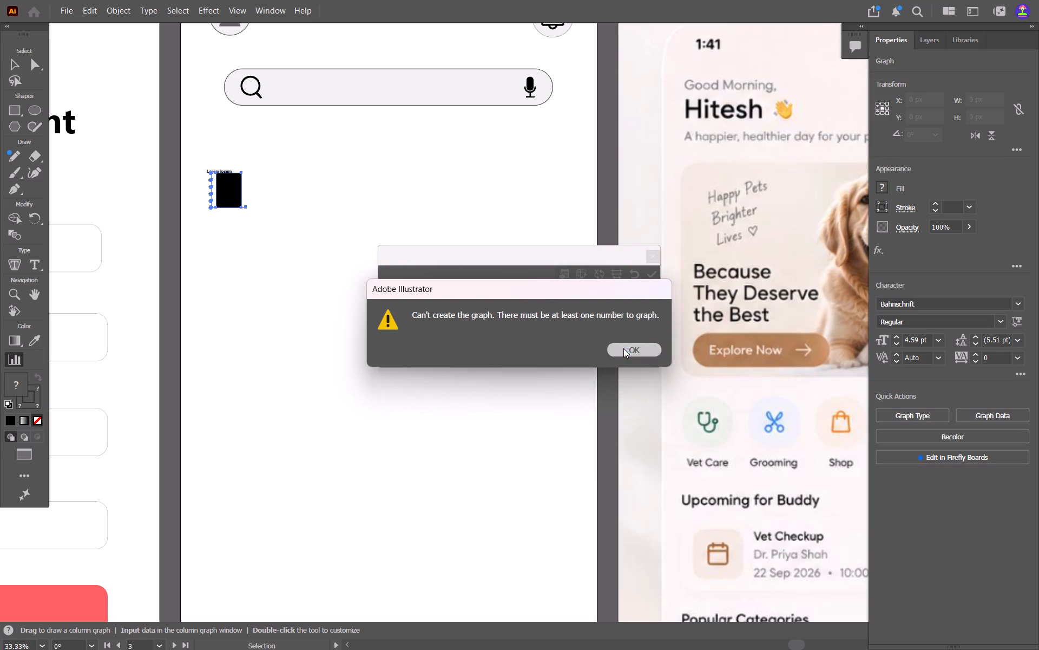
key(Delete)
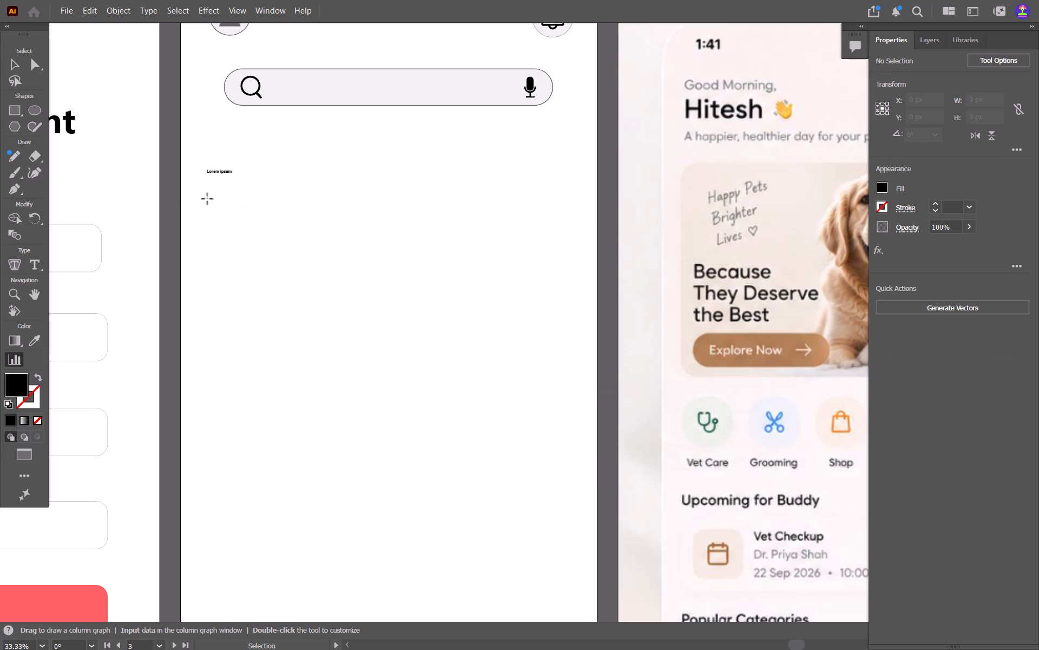
Delete the tiny Lorem ipsum placeholder text below the search bar.
click(5, 63)
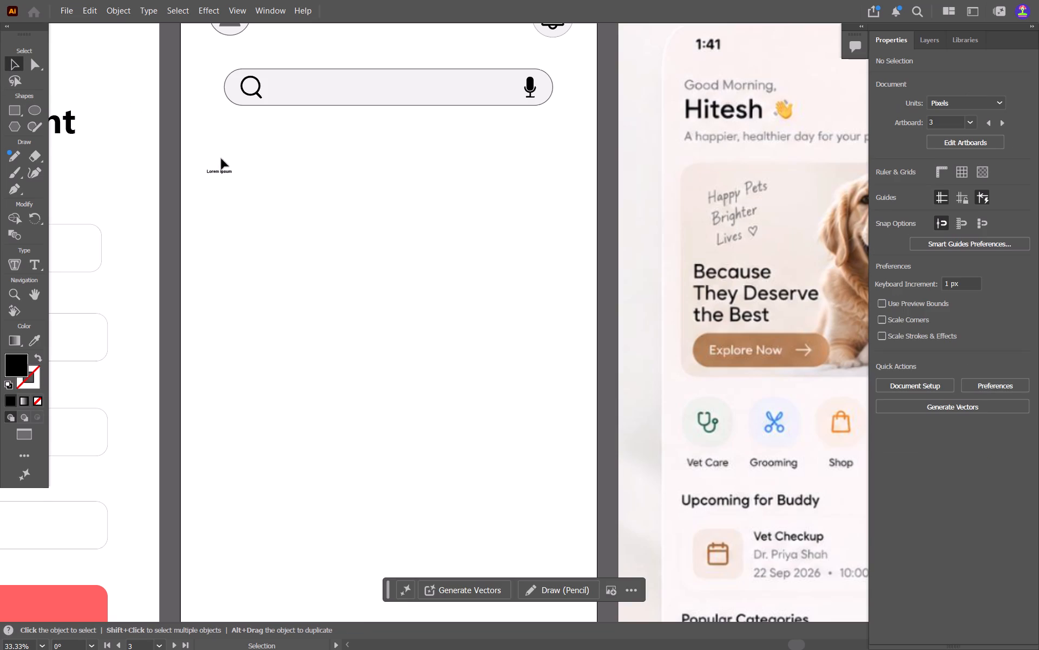
click(219, 171)
key(Delete)
Add the greeting text "GOOD Morning," below the search bar on Artboard 3 in Bahnschrift Regular at 36 pt.
key(t)
click(209, 164)
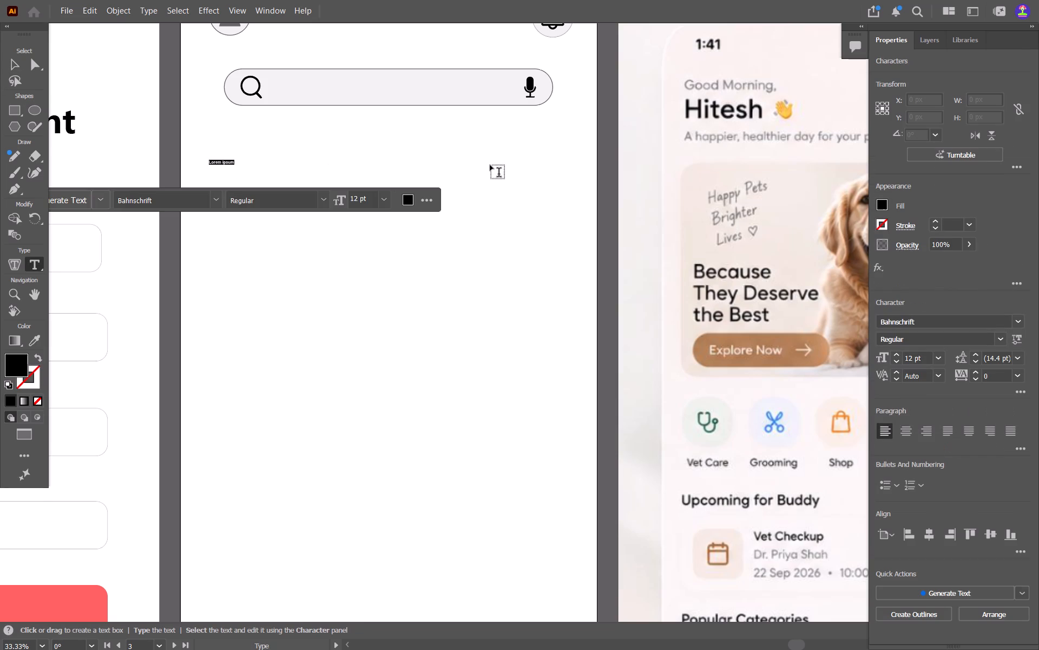
click(383, 197)
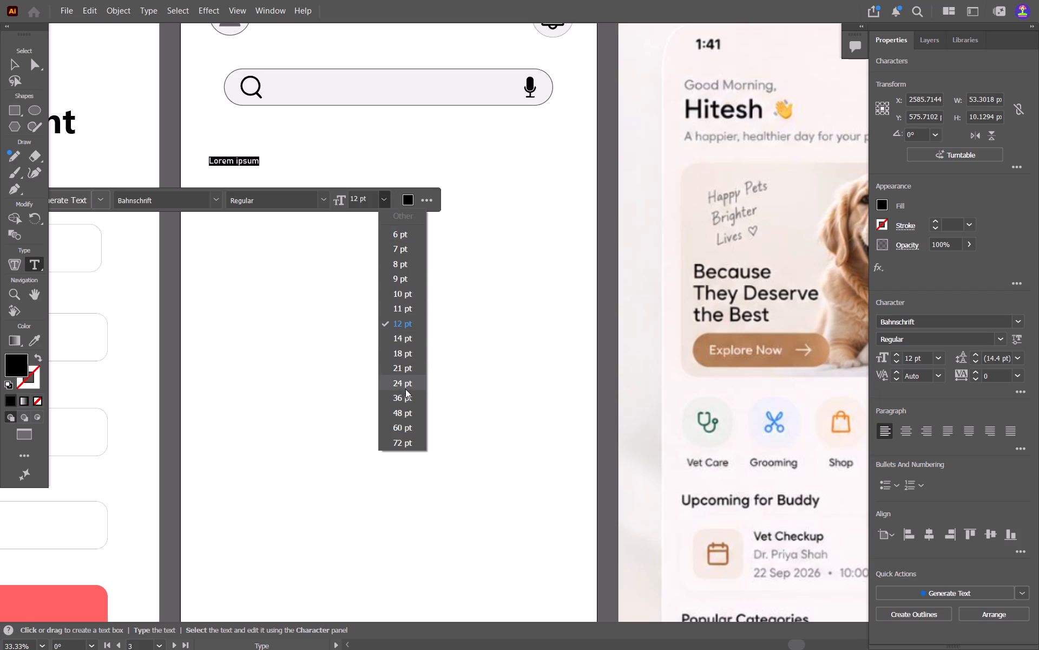
click(404, 400)
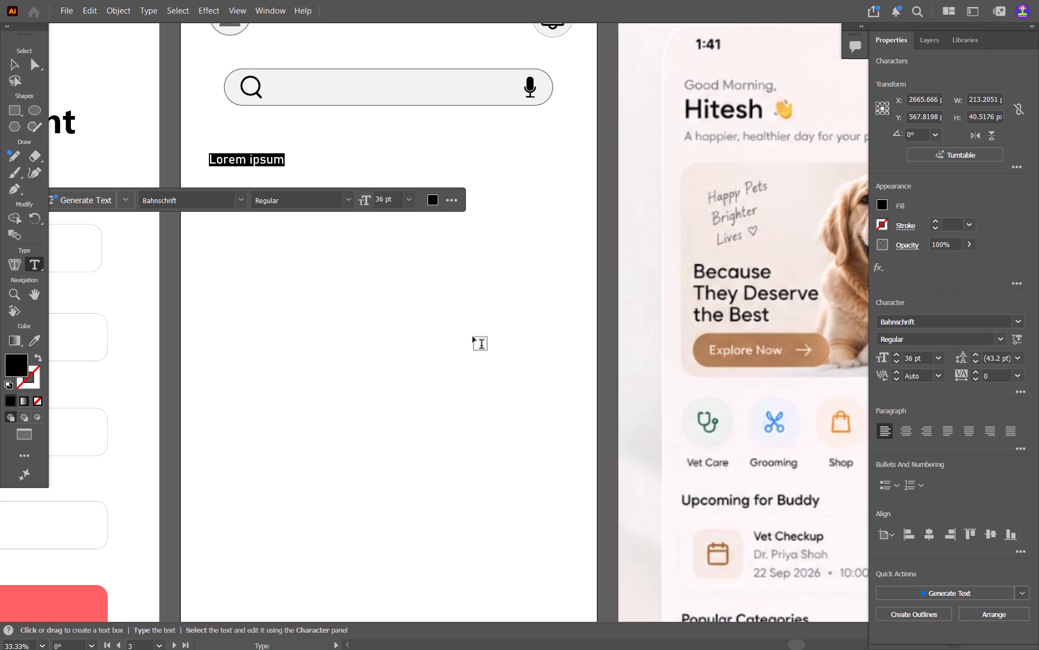
text(GOOD)
key(space)
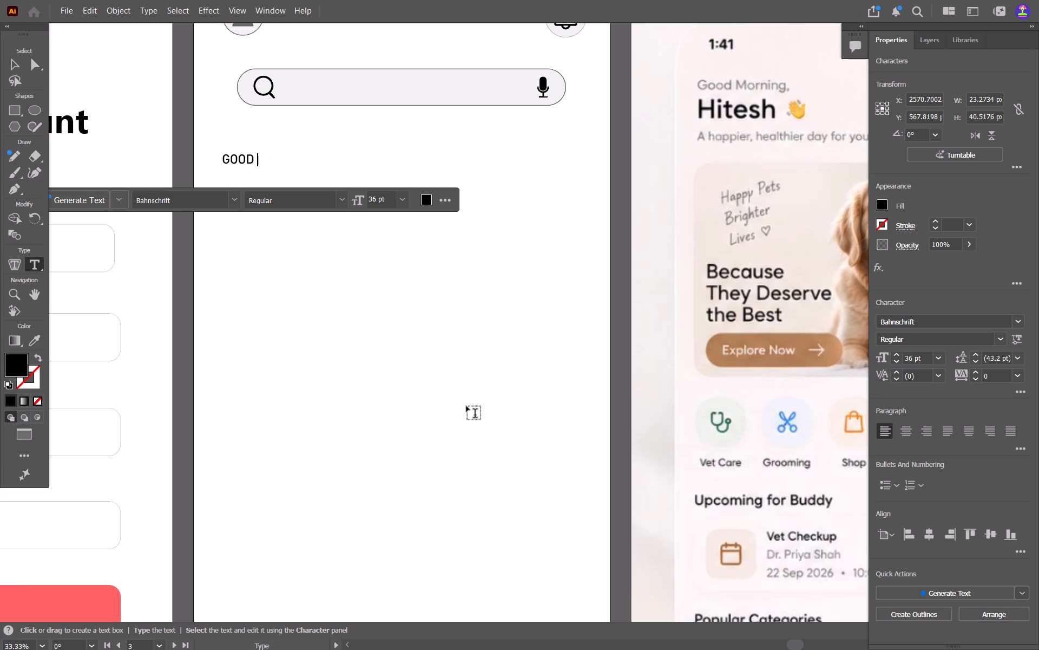
text(orning)
key(period)
key(BackSpace)
key(comma)
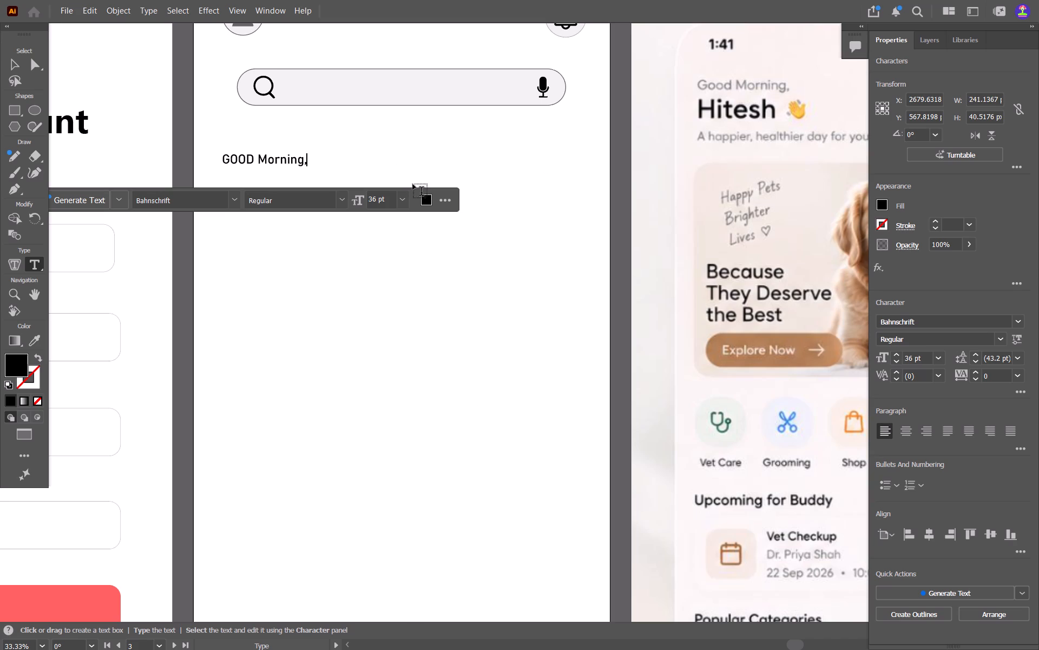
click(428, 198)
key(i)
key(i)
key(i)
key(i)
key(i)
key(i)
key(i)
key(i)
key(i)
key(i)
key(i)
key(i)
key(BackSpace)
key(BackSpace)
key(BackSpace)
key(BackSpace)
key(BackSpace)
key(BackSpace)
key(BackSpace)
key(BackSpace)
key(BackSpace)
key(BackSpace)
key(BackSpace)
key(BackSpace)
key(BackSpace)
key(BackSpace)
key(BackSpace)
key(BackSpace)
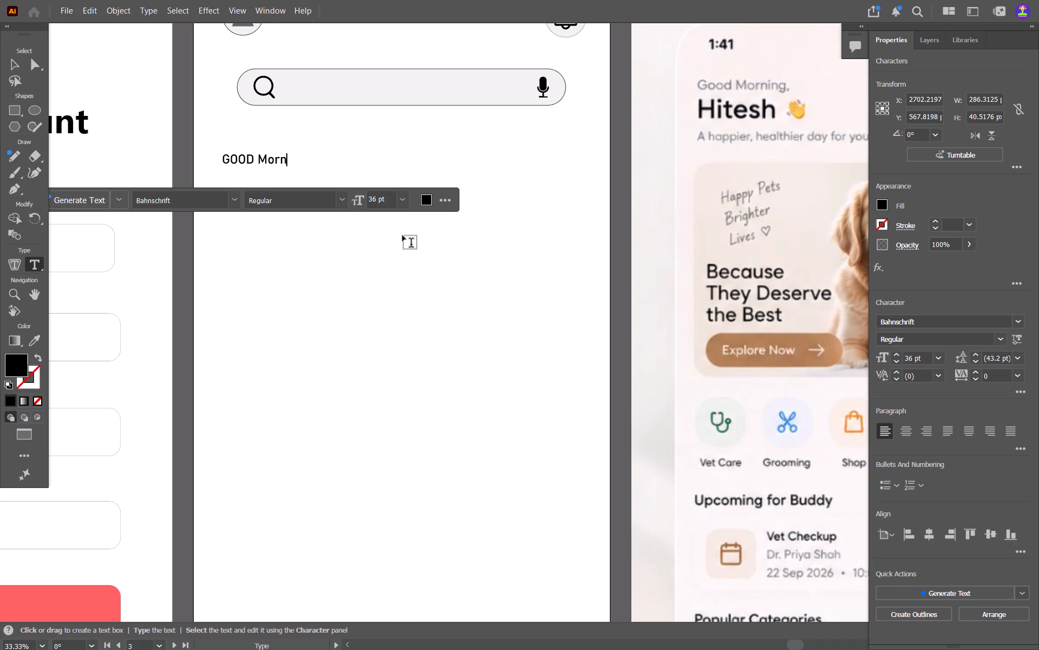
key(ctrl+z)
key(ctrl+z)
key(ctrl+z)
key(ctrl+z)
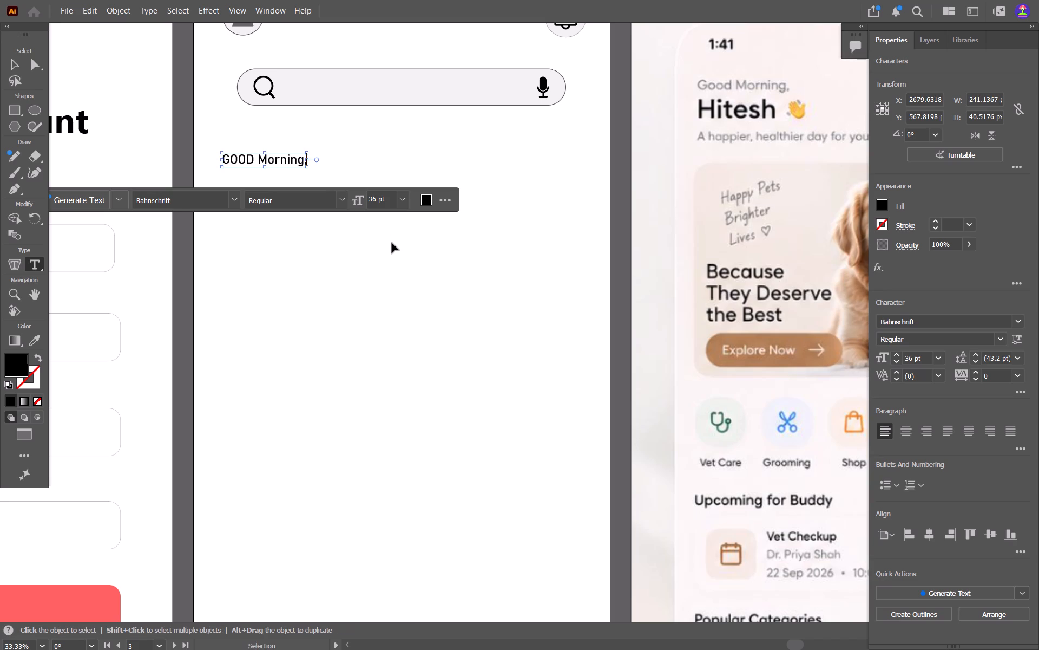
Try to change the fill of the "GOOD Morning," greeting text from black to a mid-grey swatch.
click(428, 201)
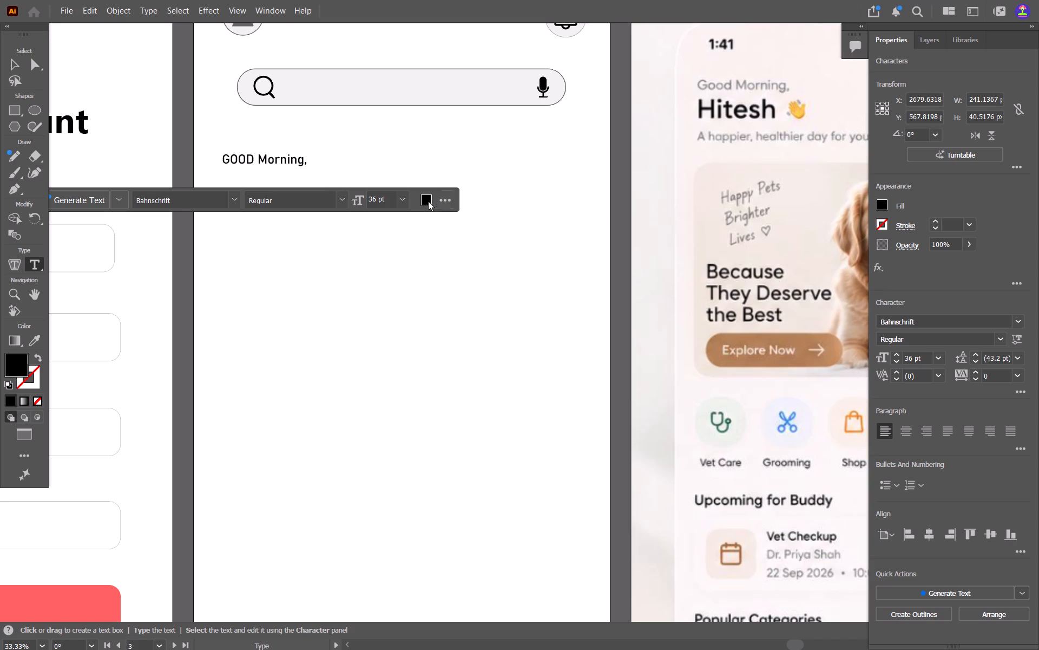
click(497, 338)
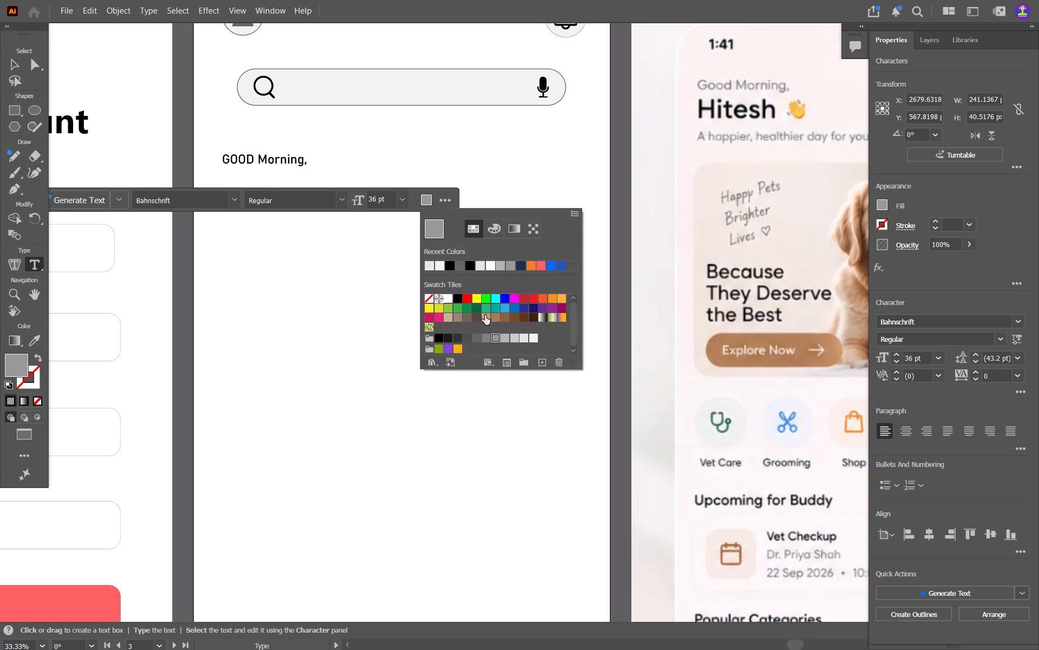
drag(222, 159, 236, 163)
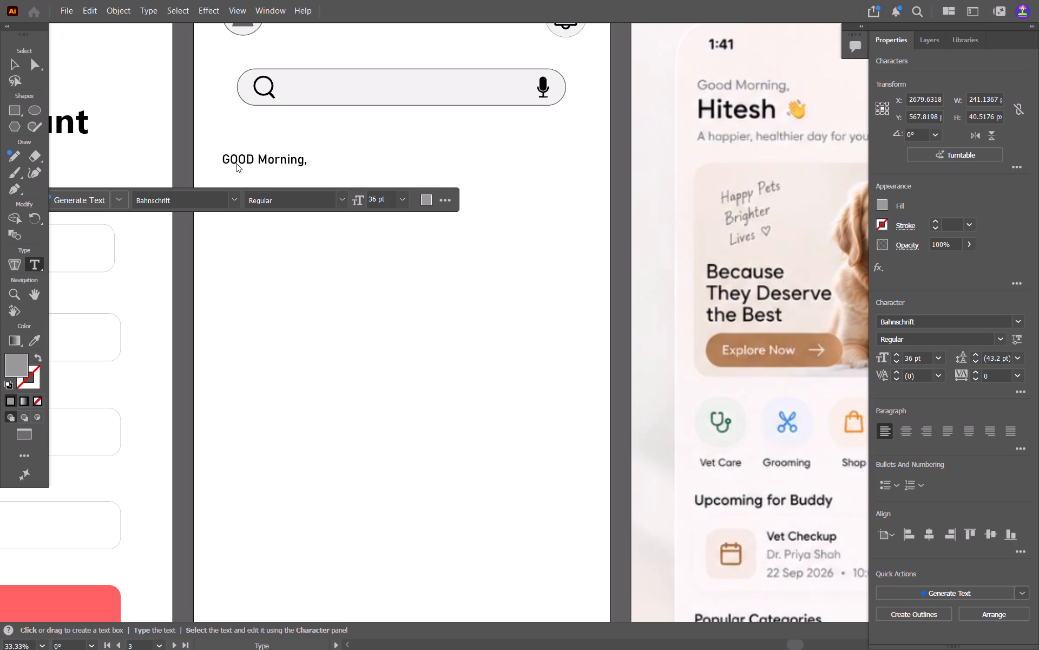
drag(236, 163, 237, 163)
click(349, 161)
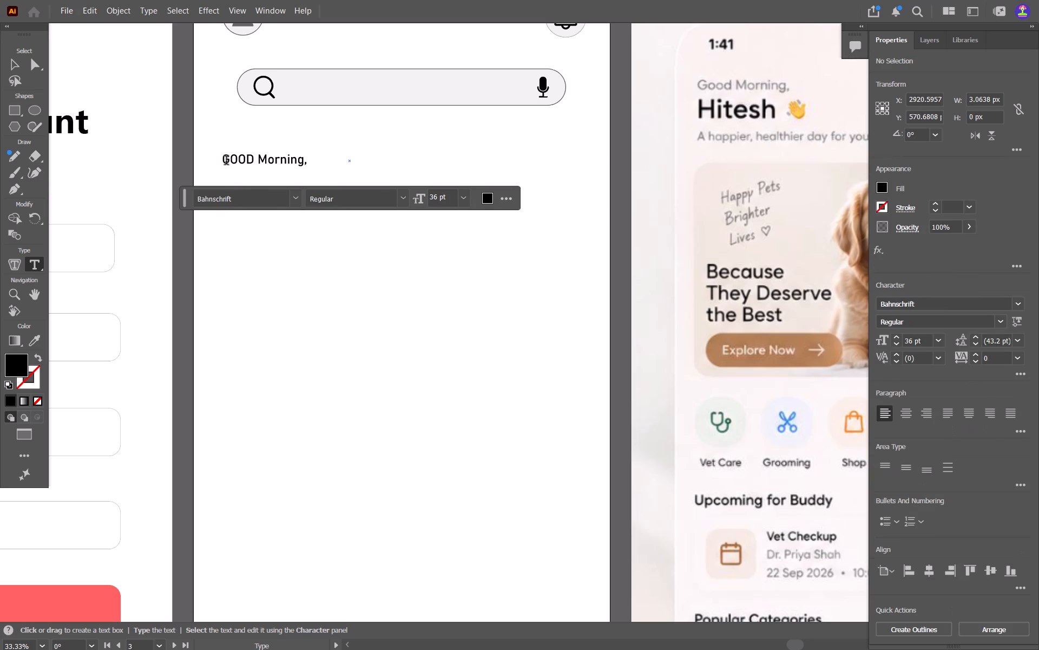
Recolour all characters of the "GOOD Morning," greeting below the search bar with a mid-grey fill swatch, leaving the text deselected.
drag(225, 160, 293, 165)
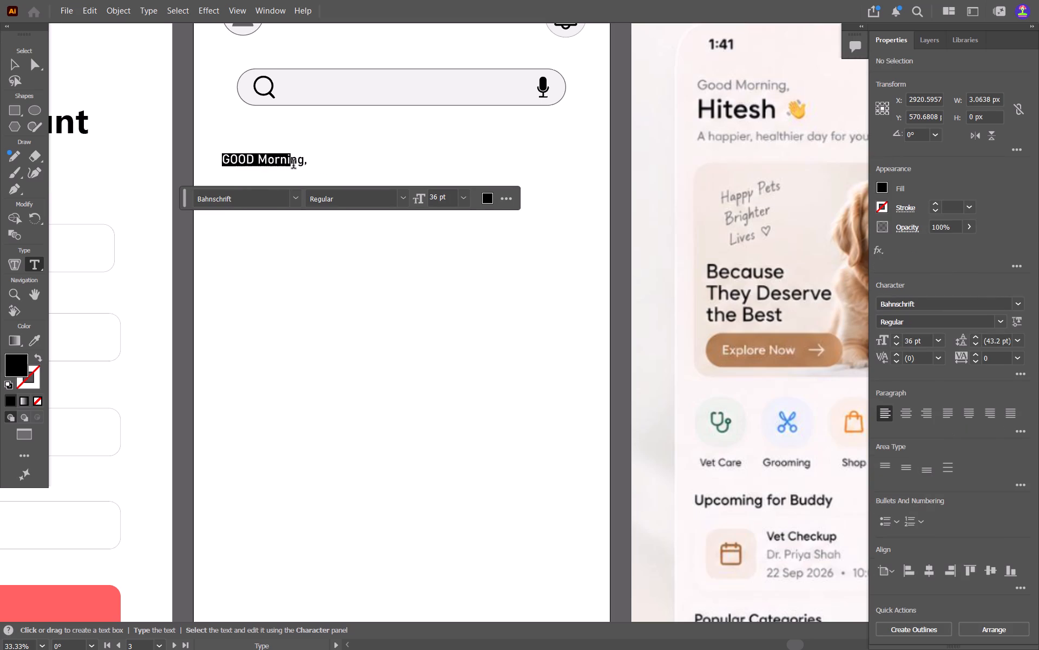
drag(293, 165, 469, 136)
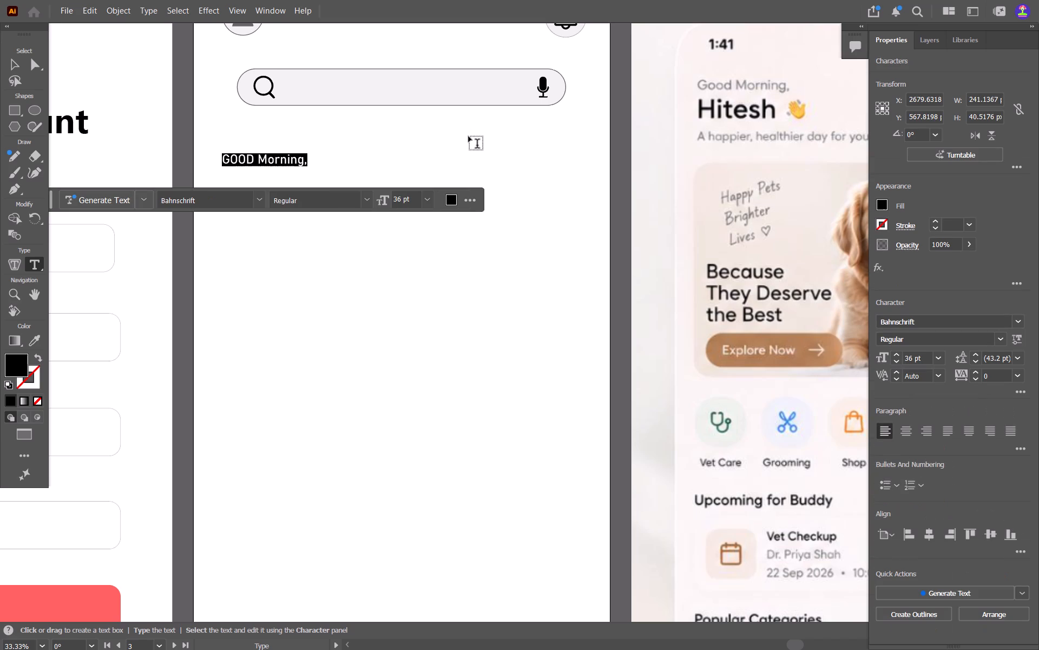
click(447, 203)
click(523, 337)
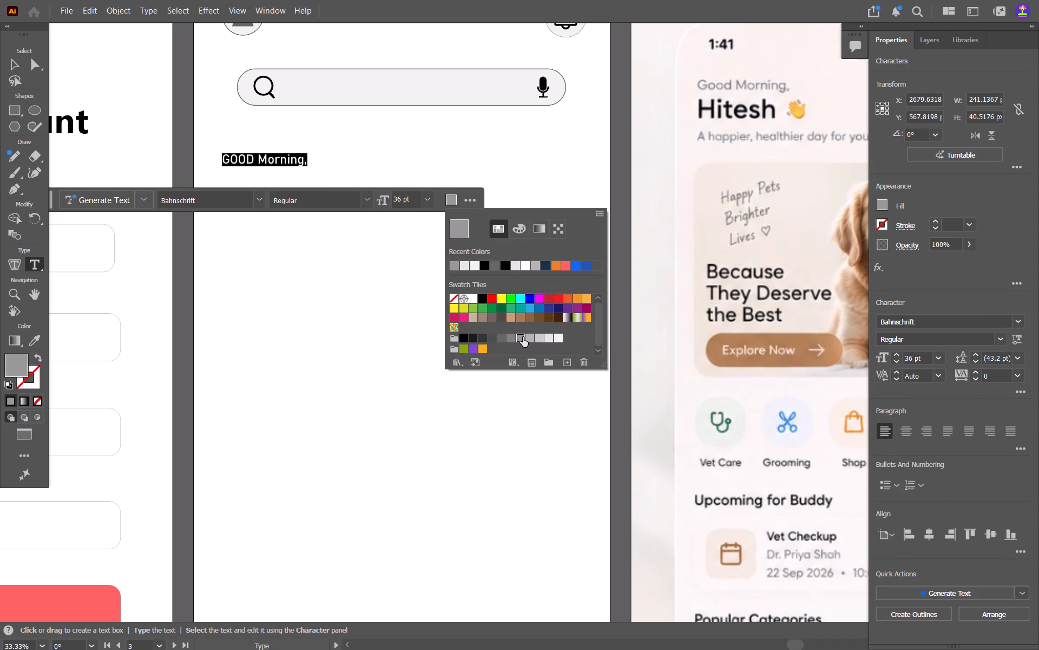
click(15, 66)
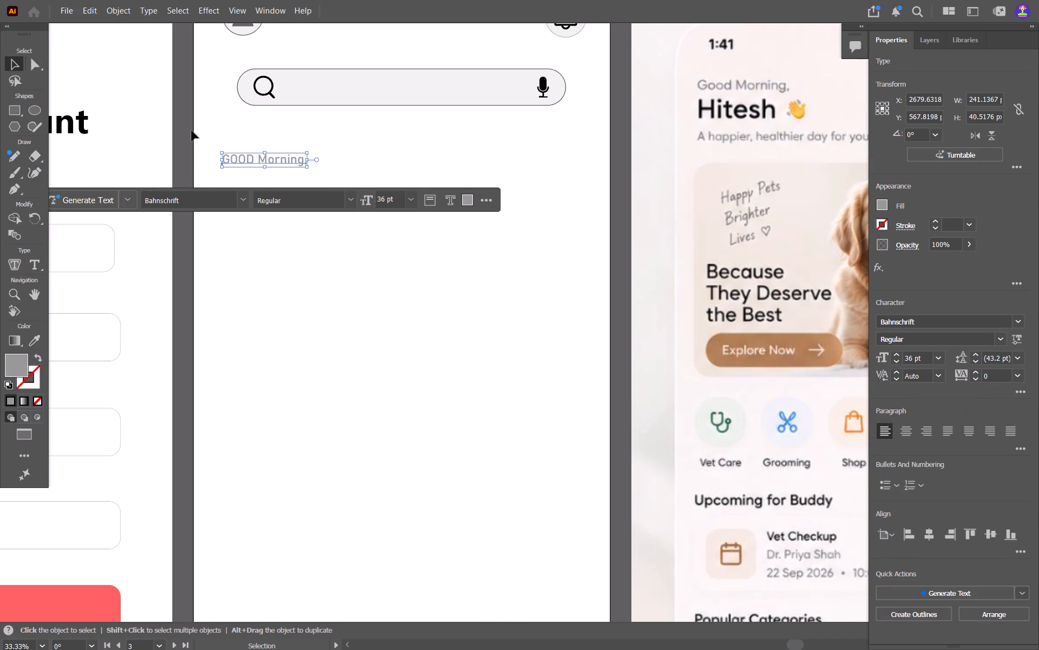
click(456, 147)
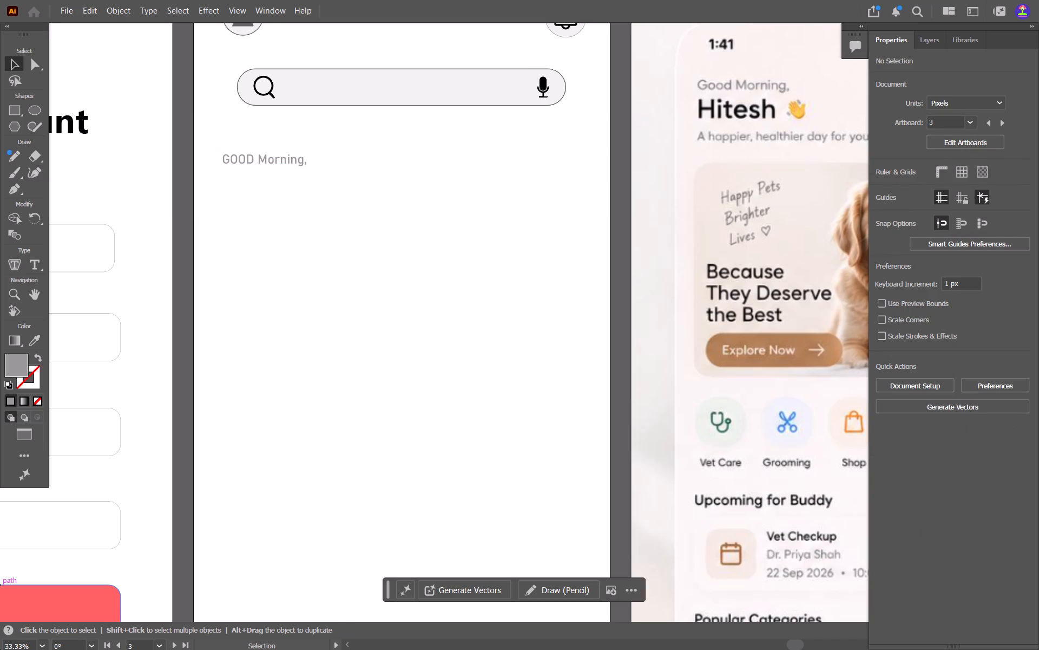
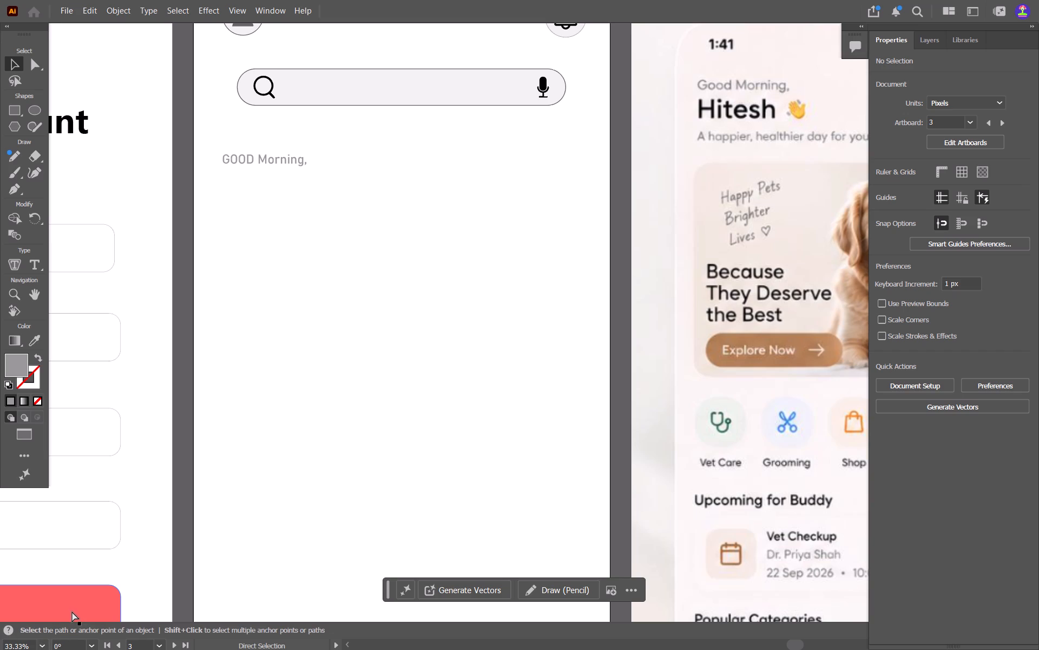
Save the document with the recoloured greeting text.
key(ctrl+s)
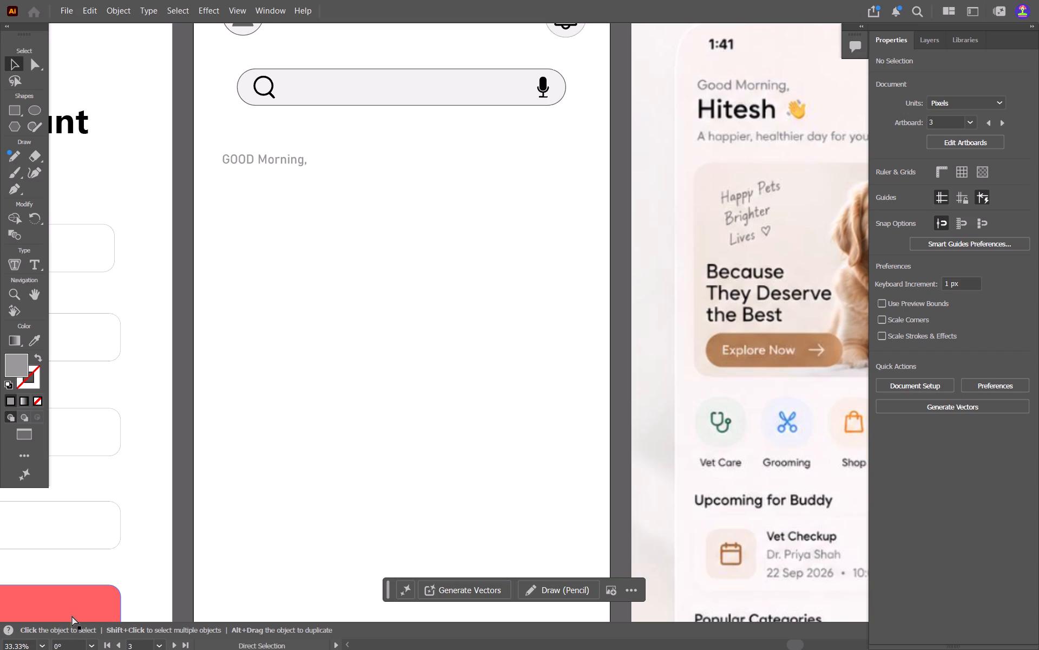
key(ctrl+s)
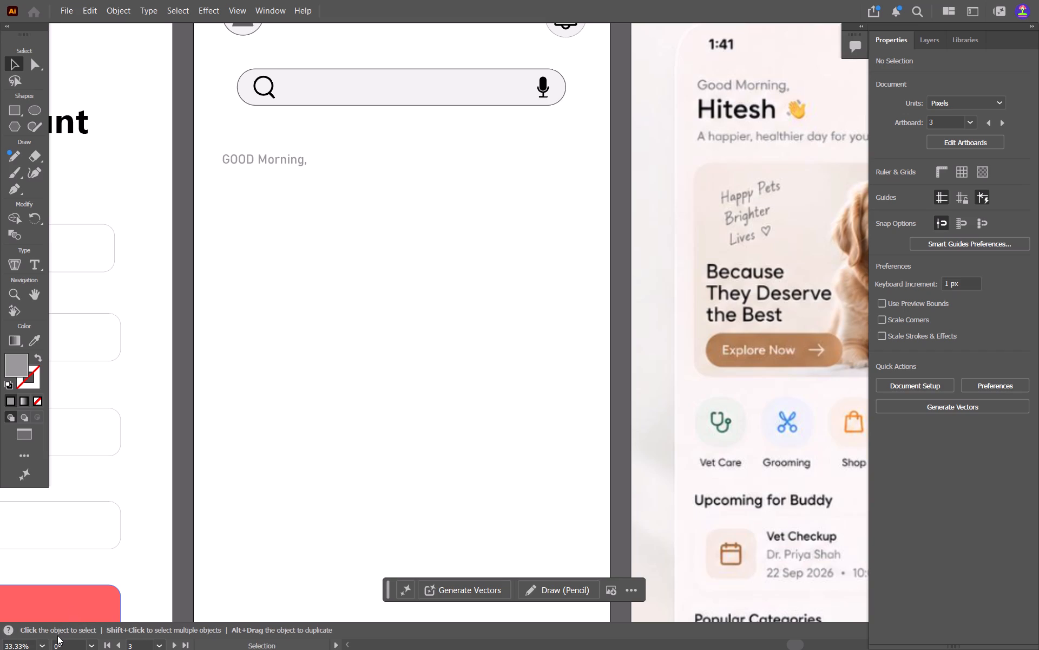